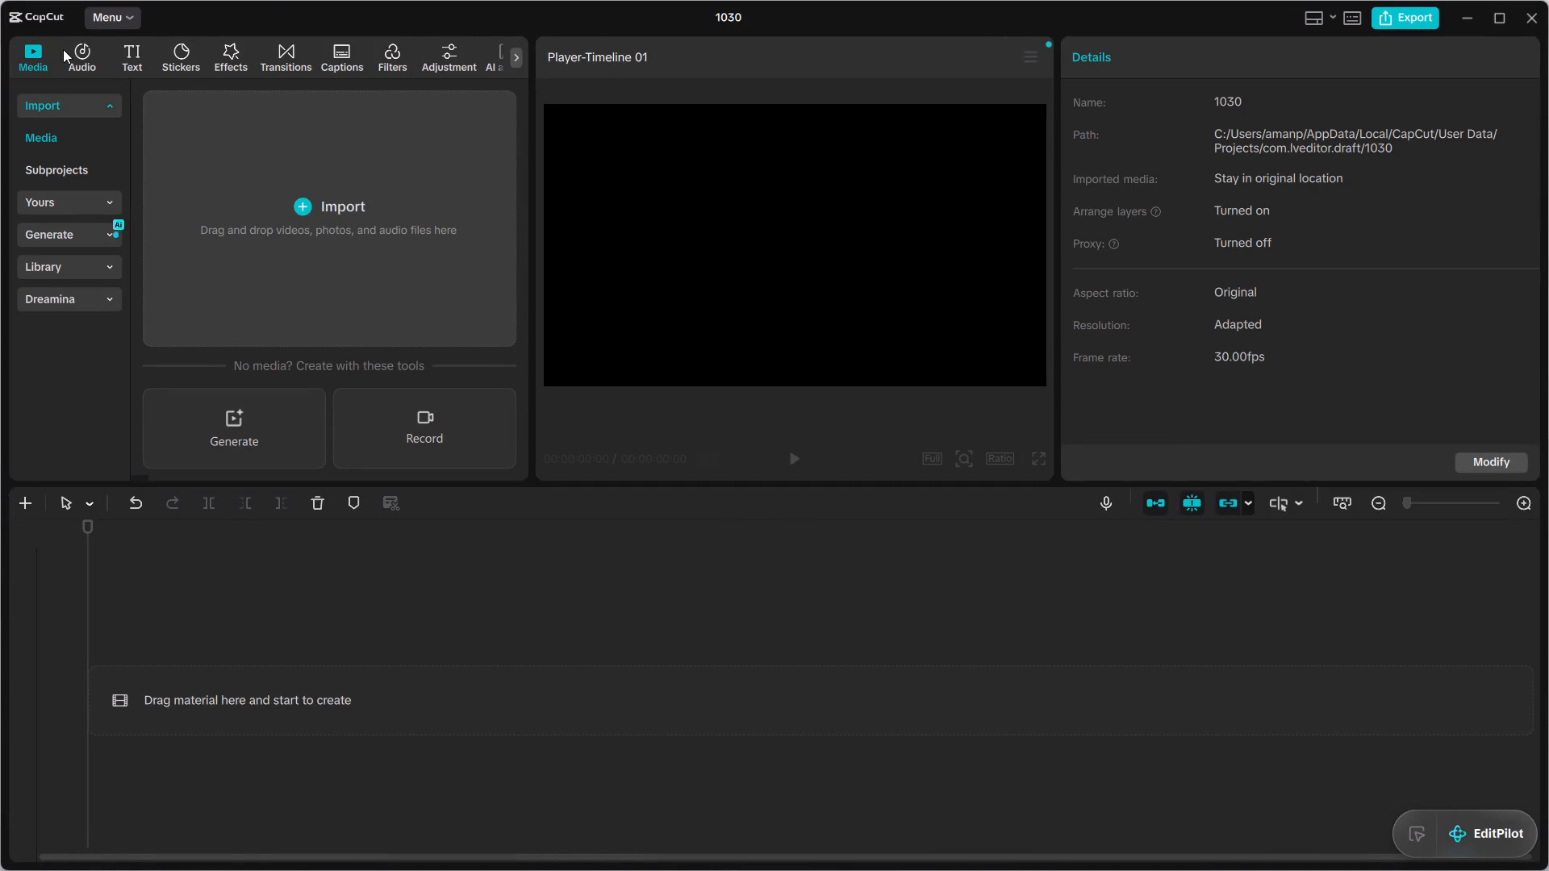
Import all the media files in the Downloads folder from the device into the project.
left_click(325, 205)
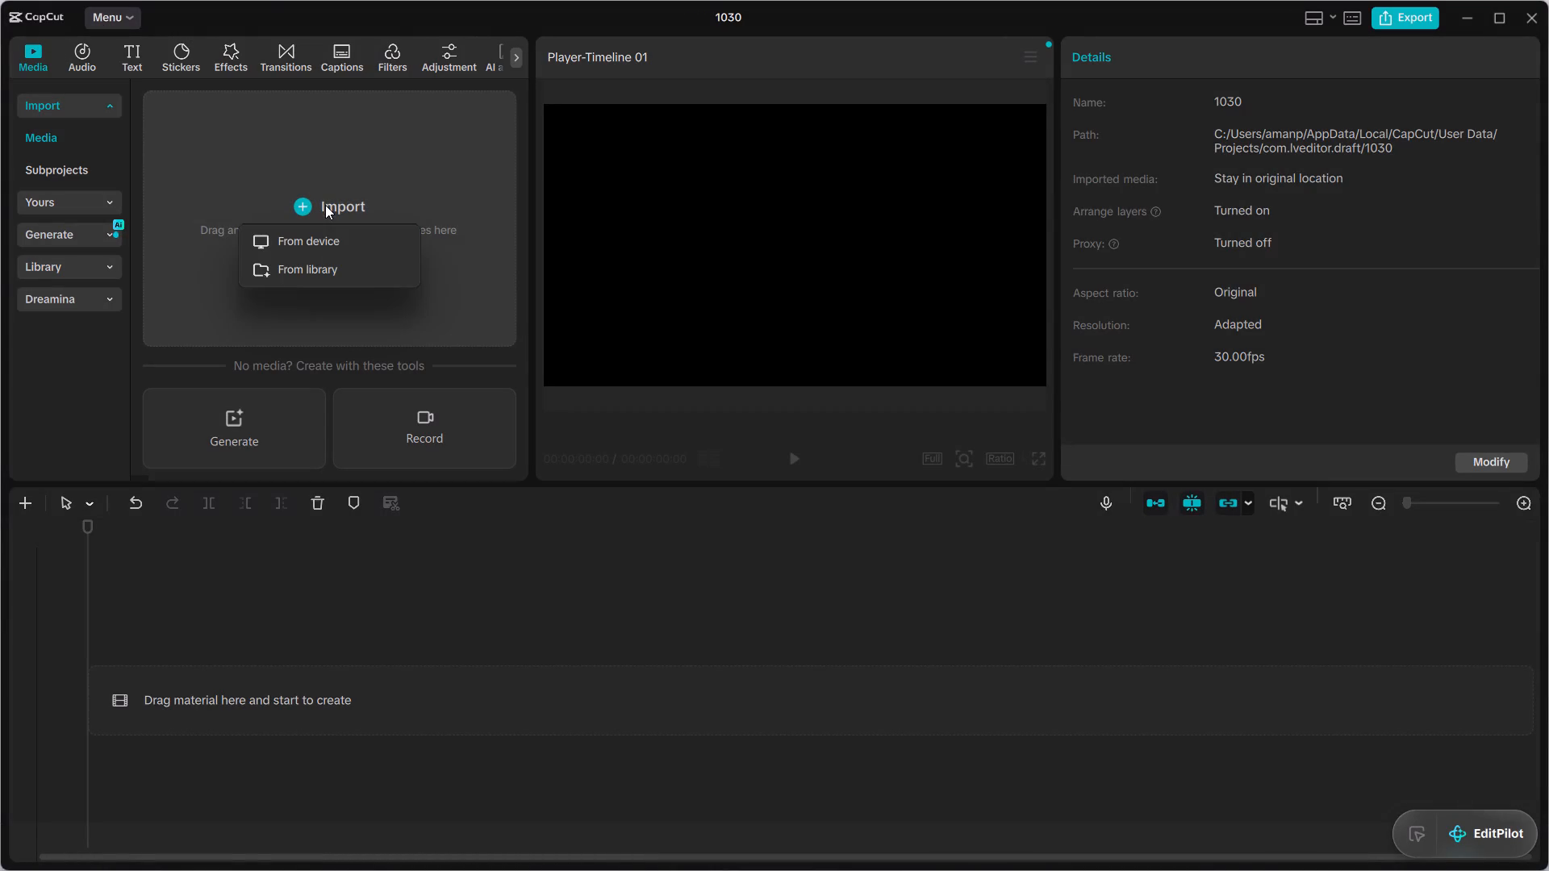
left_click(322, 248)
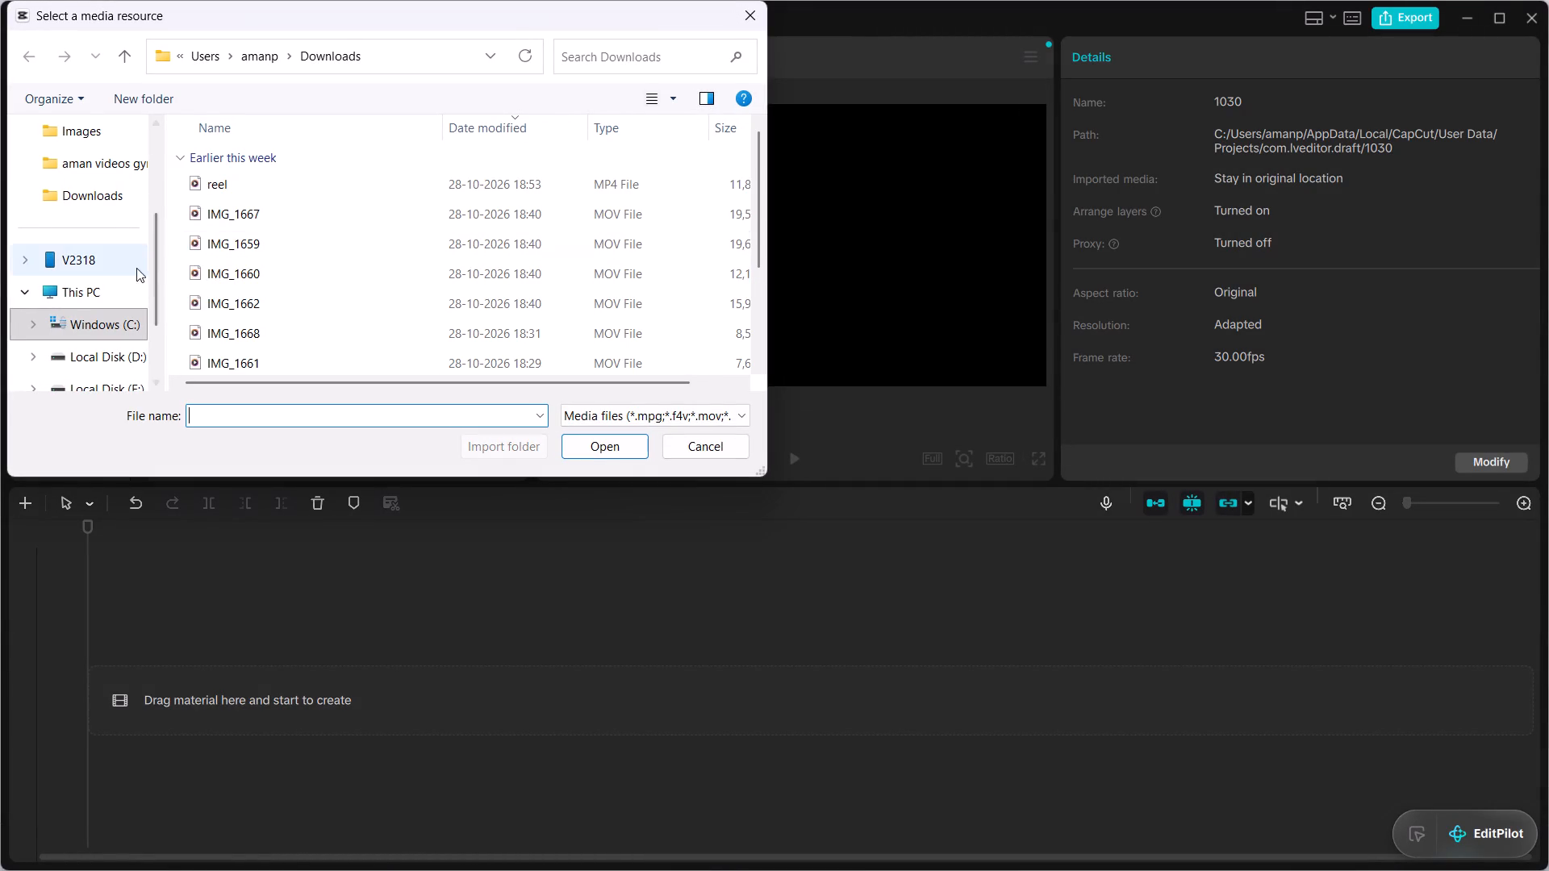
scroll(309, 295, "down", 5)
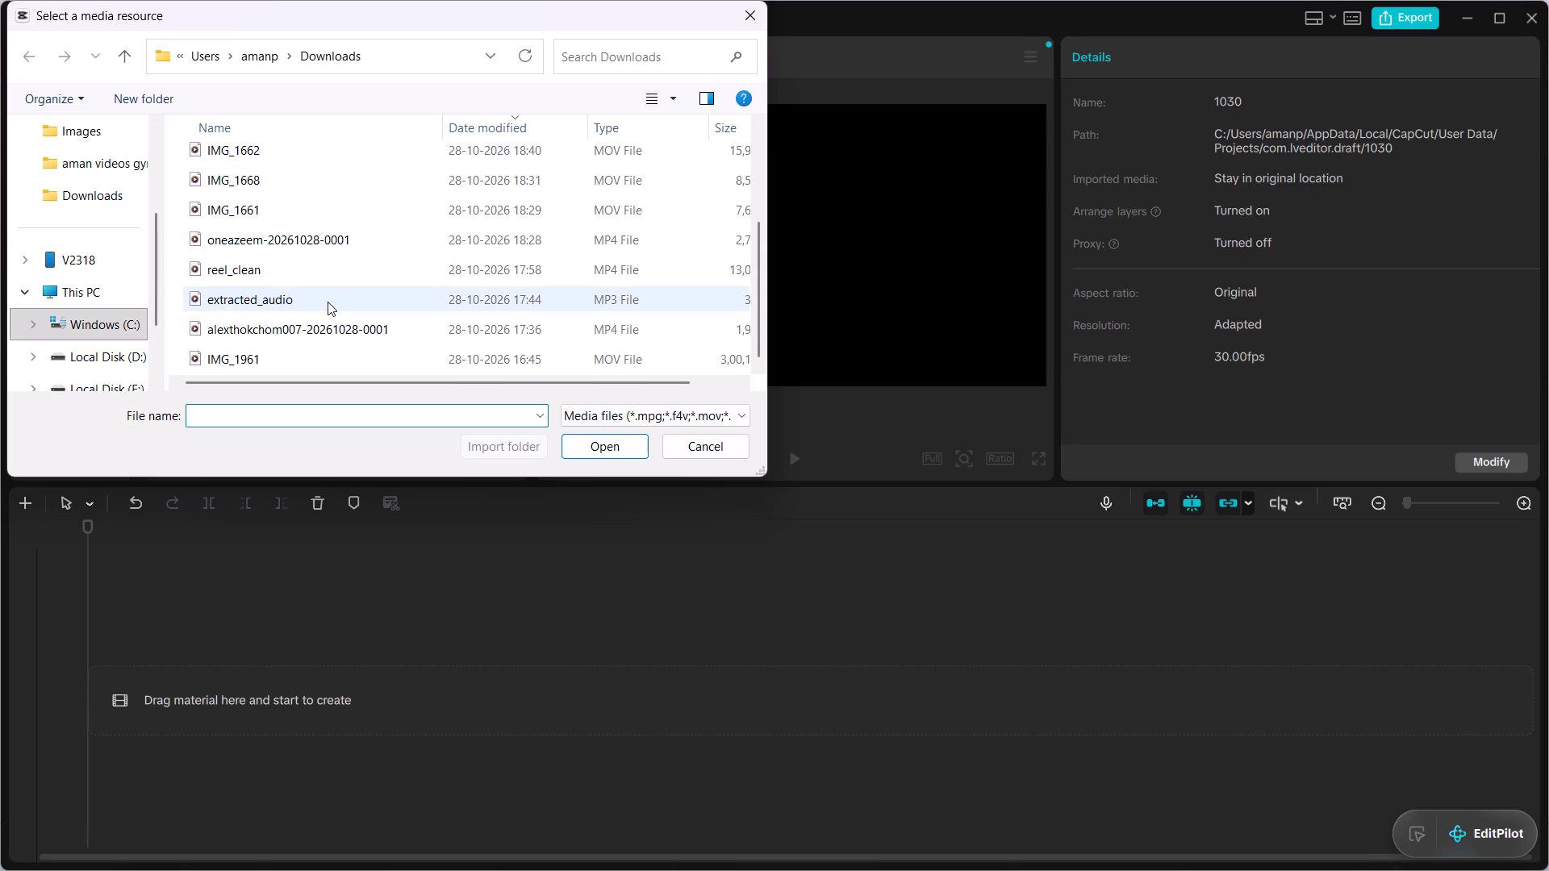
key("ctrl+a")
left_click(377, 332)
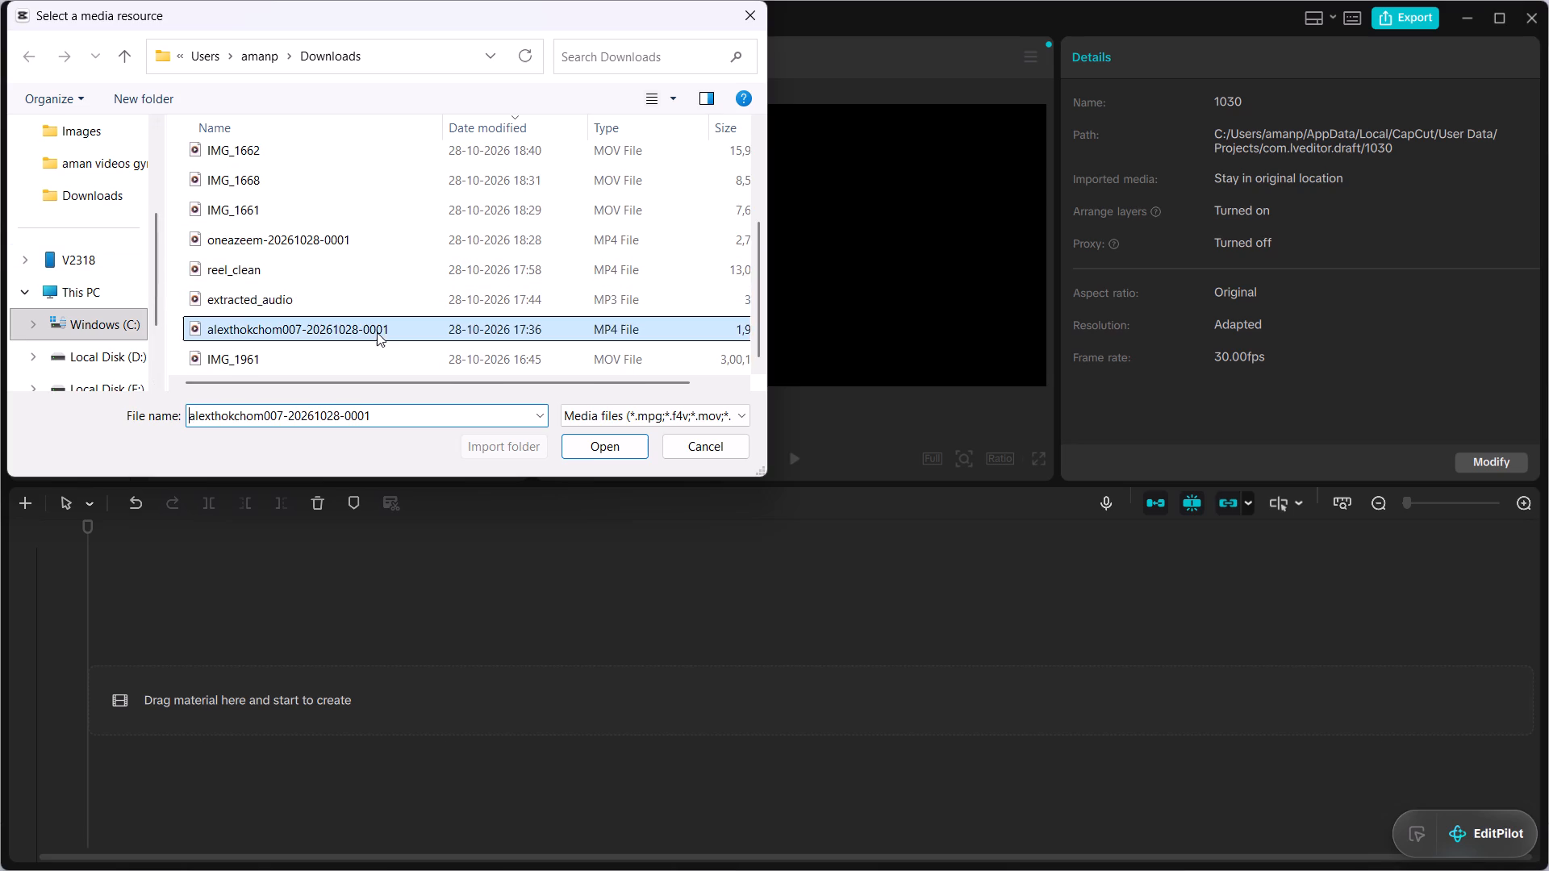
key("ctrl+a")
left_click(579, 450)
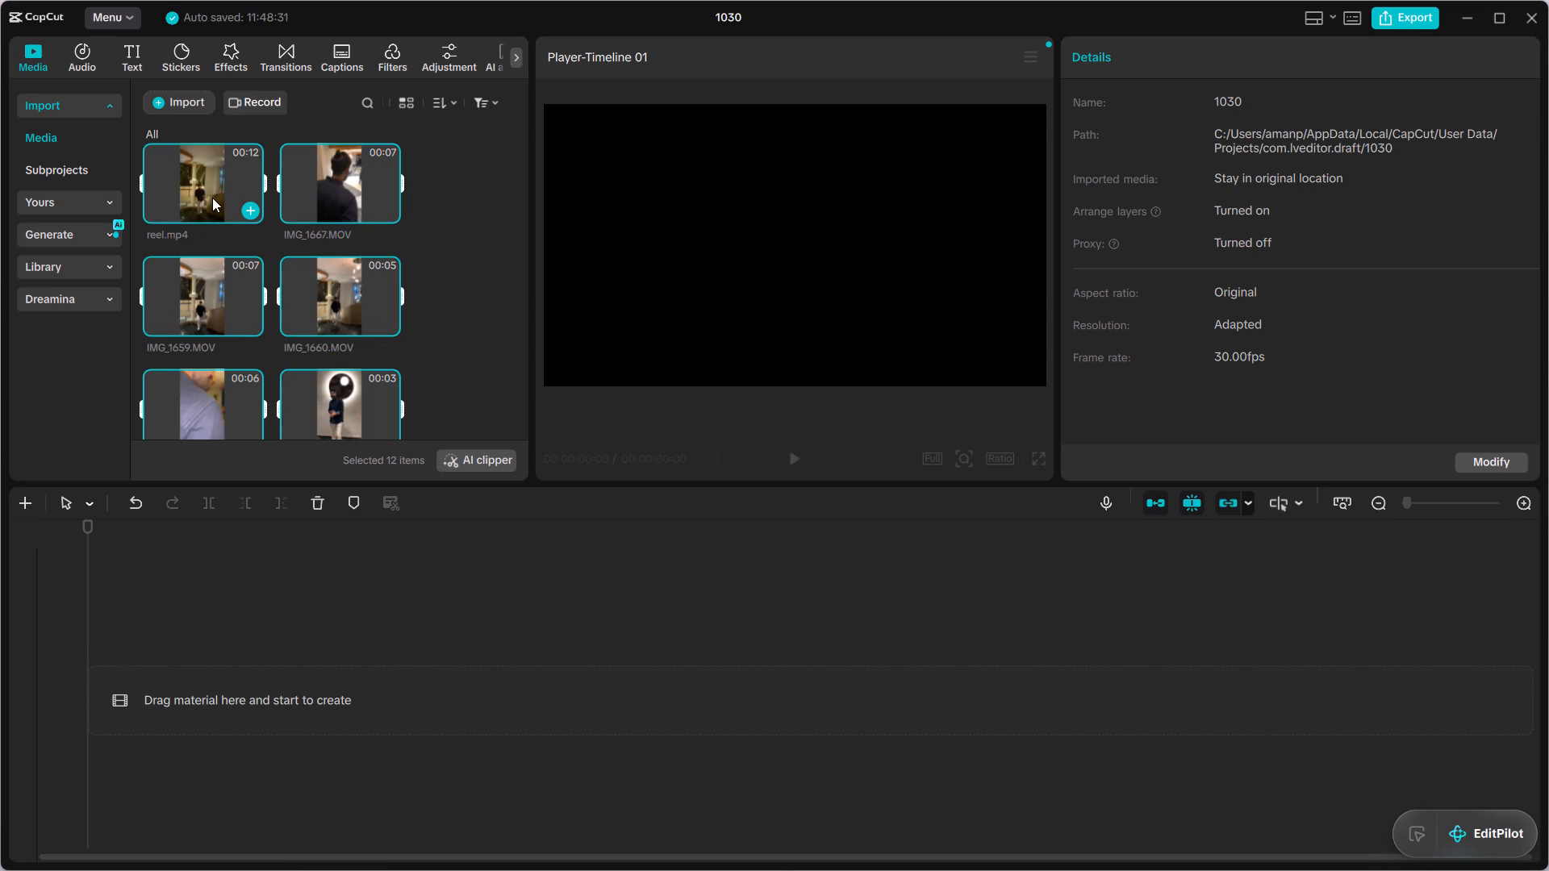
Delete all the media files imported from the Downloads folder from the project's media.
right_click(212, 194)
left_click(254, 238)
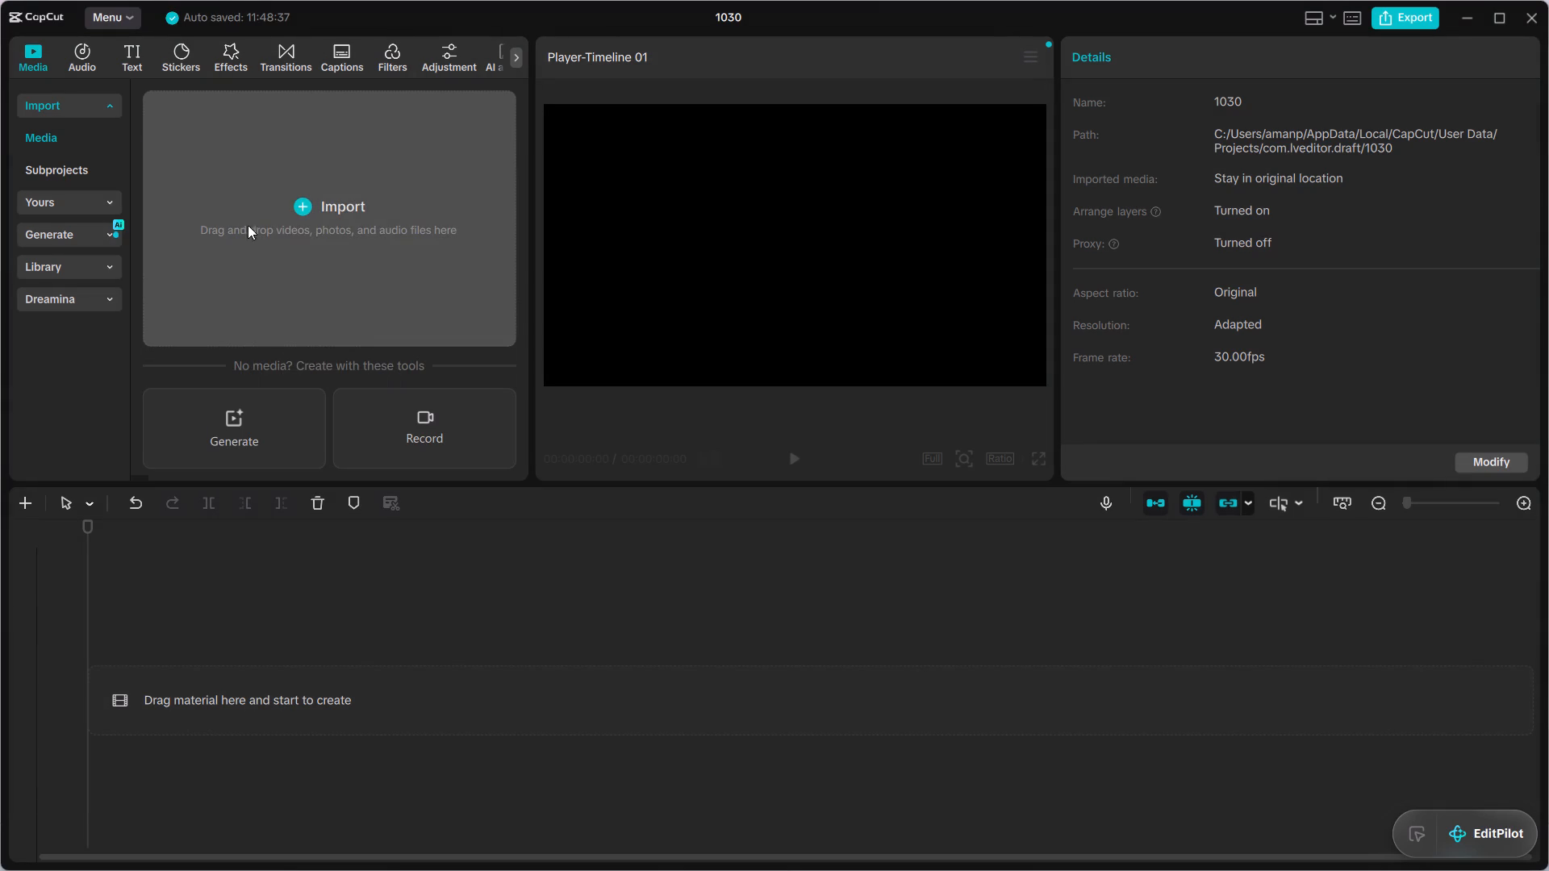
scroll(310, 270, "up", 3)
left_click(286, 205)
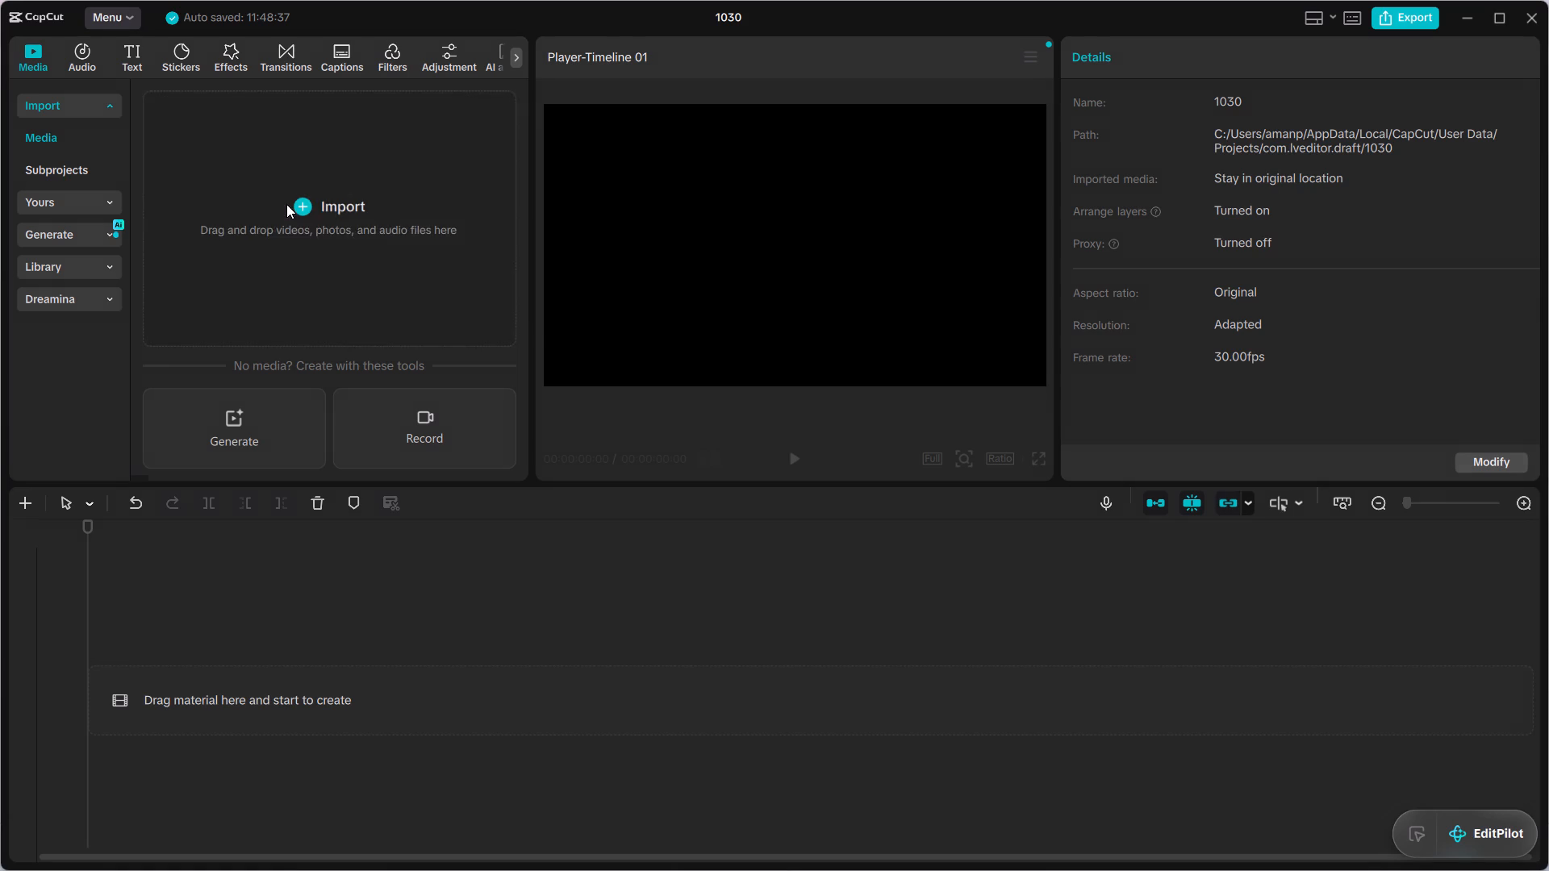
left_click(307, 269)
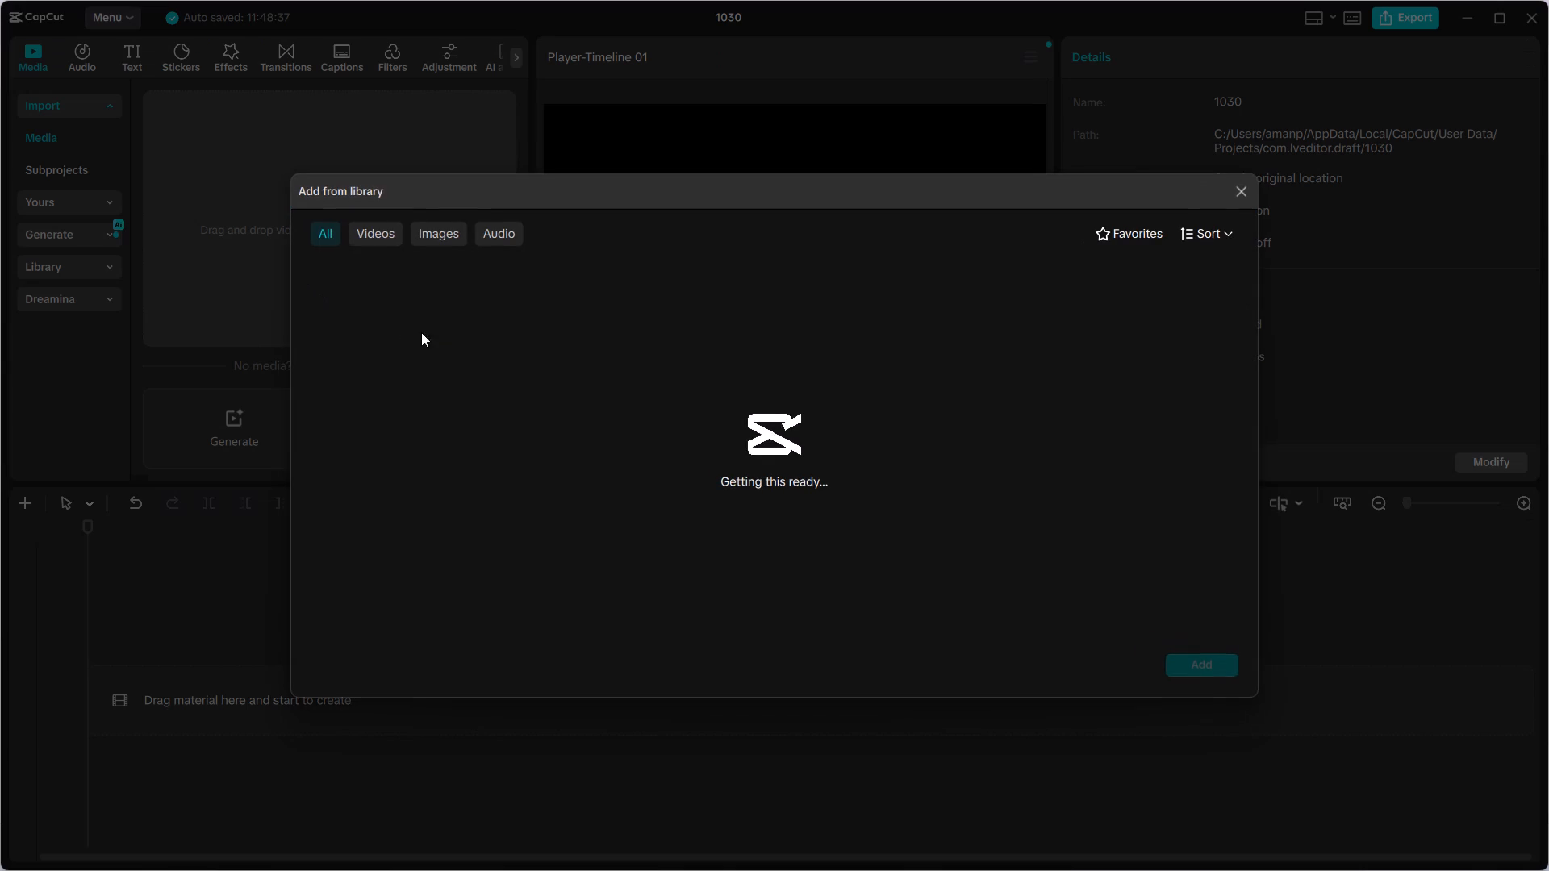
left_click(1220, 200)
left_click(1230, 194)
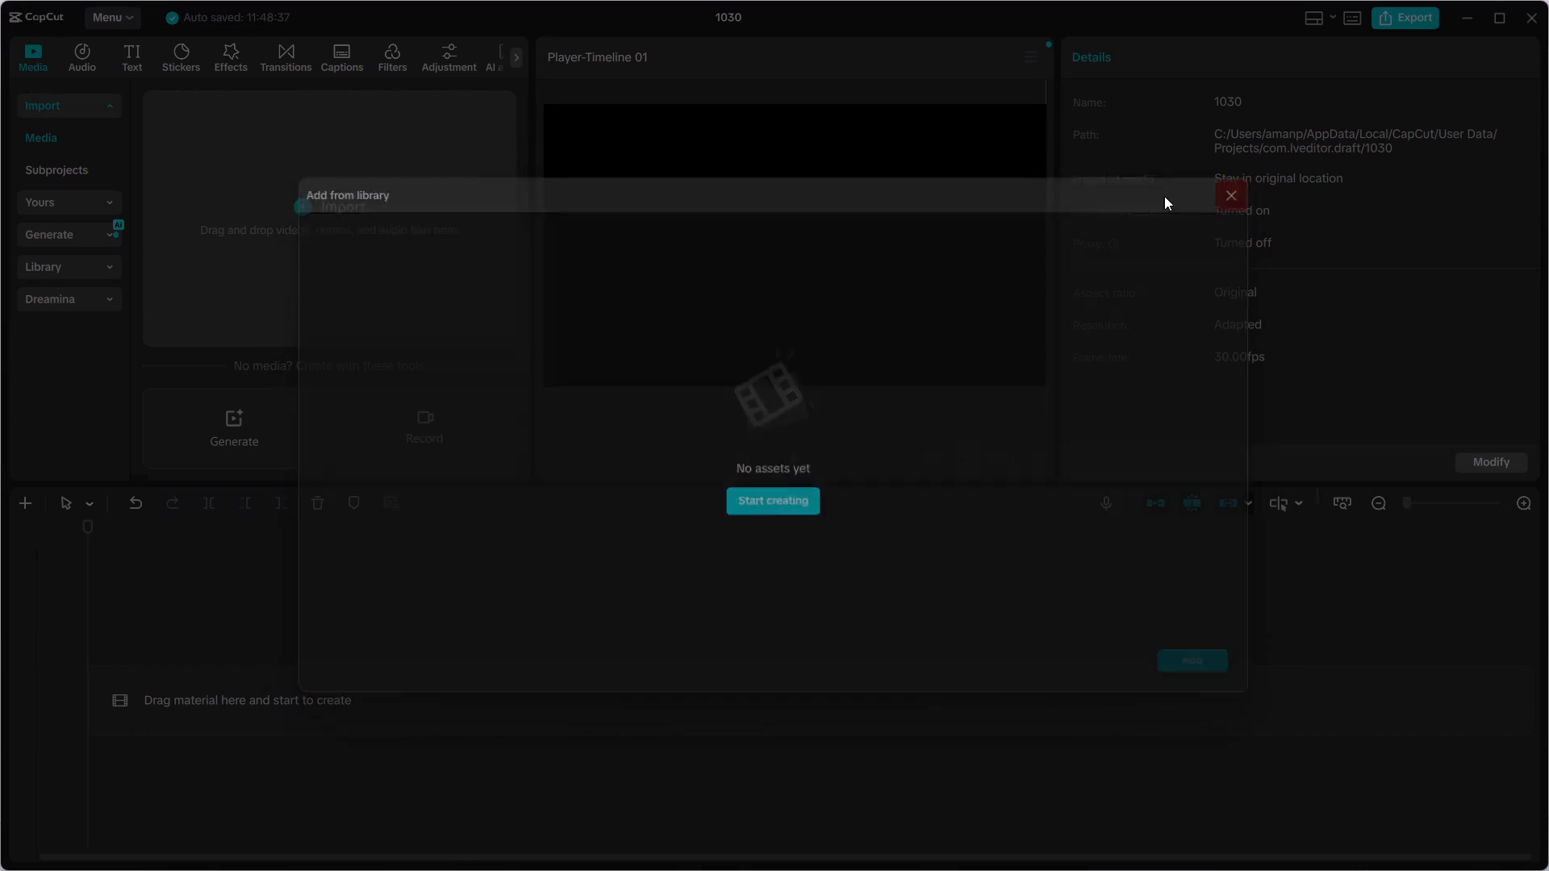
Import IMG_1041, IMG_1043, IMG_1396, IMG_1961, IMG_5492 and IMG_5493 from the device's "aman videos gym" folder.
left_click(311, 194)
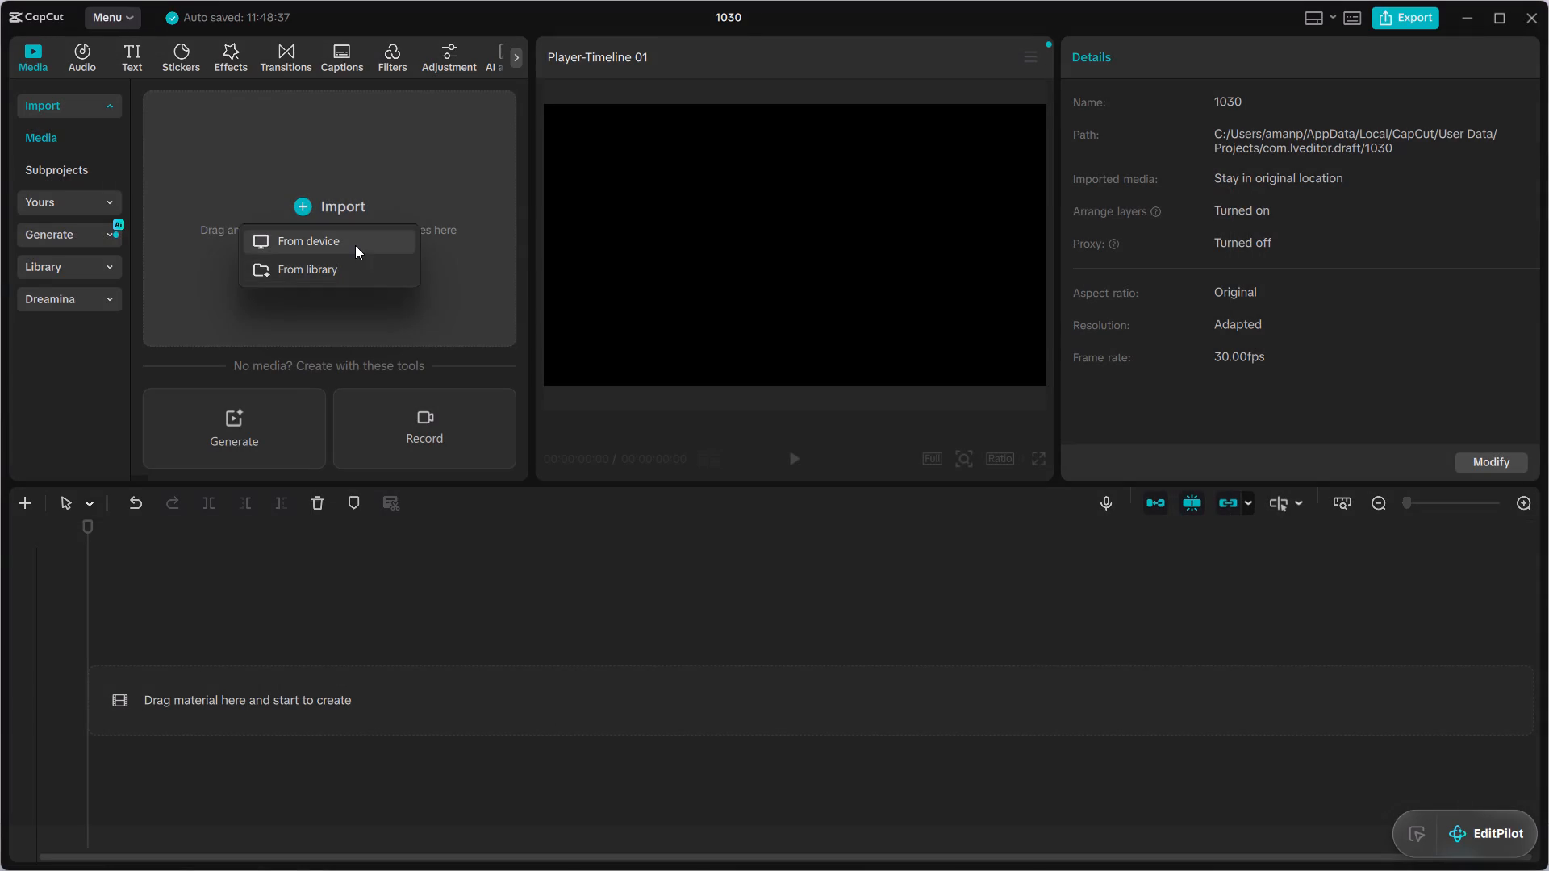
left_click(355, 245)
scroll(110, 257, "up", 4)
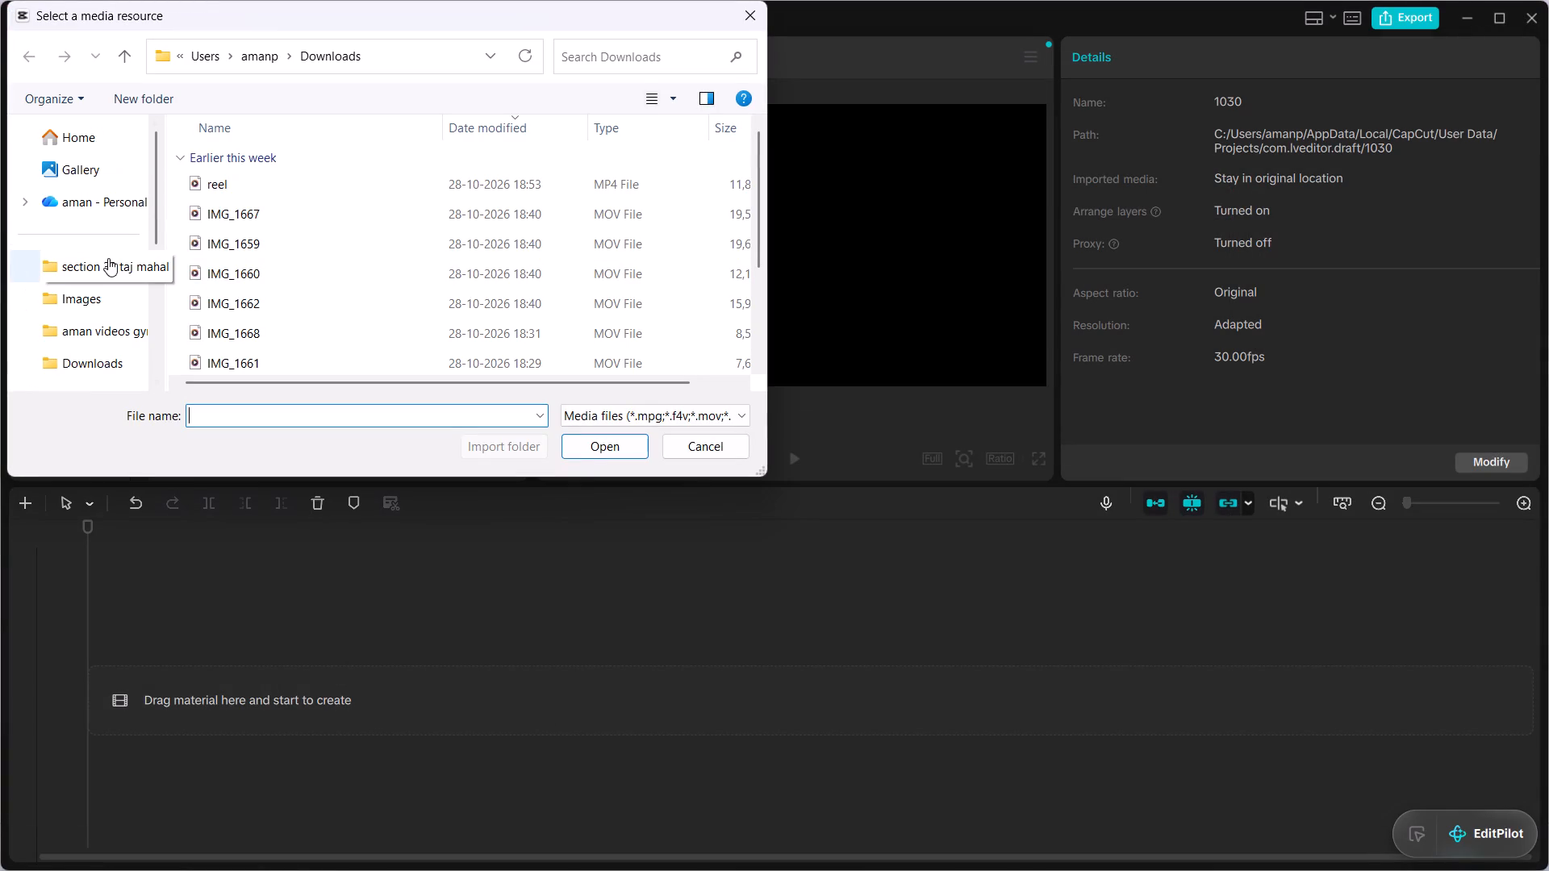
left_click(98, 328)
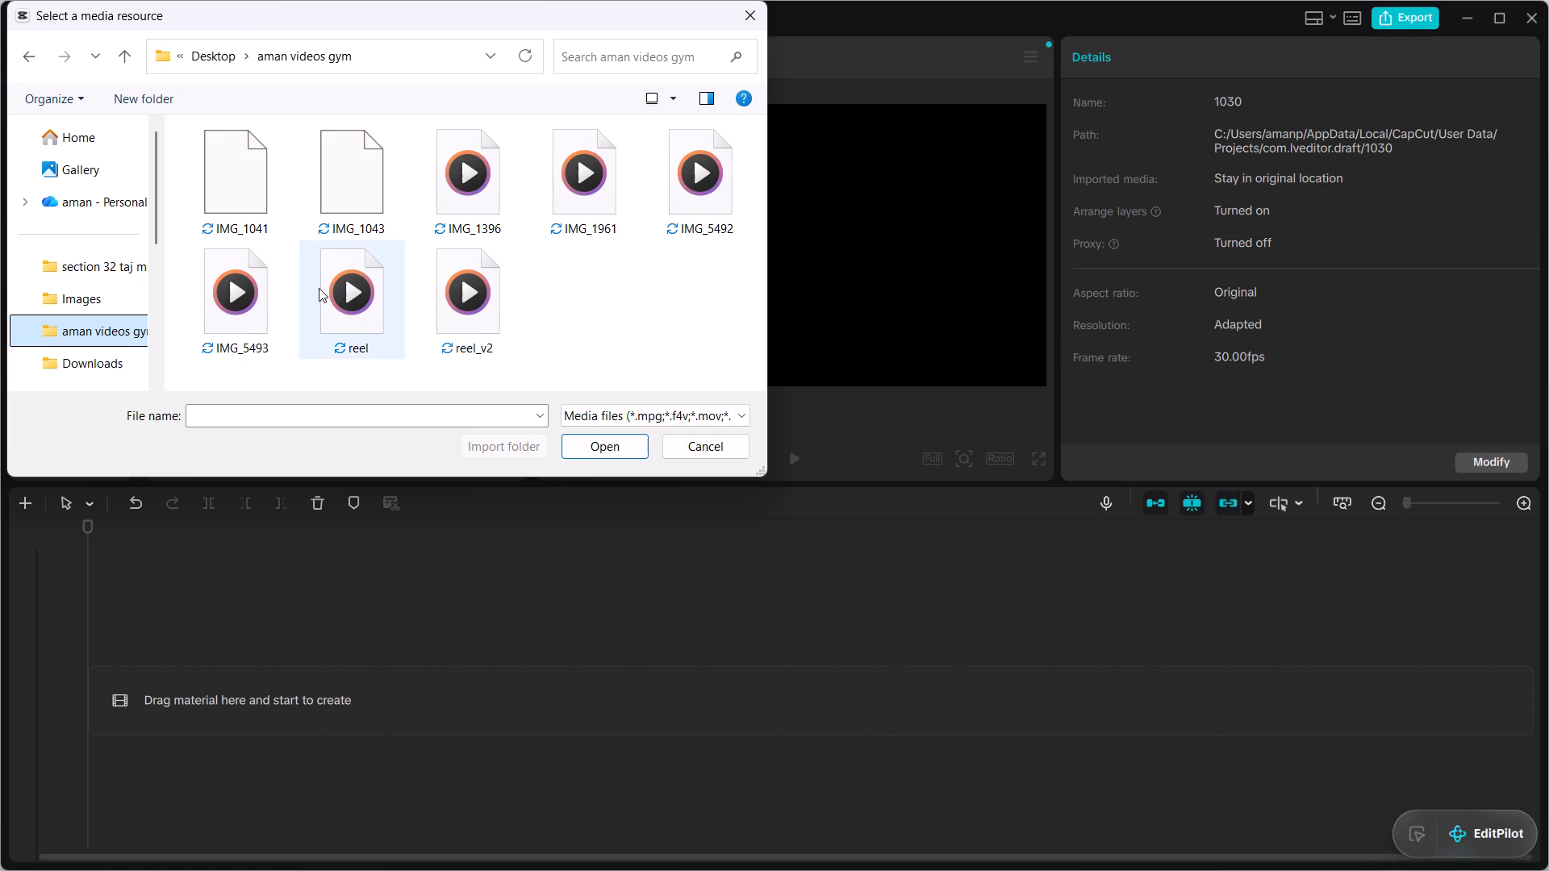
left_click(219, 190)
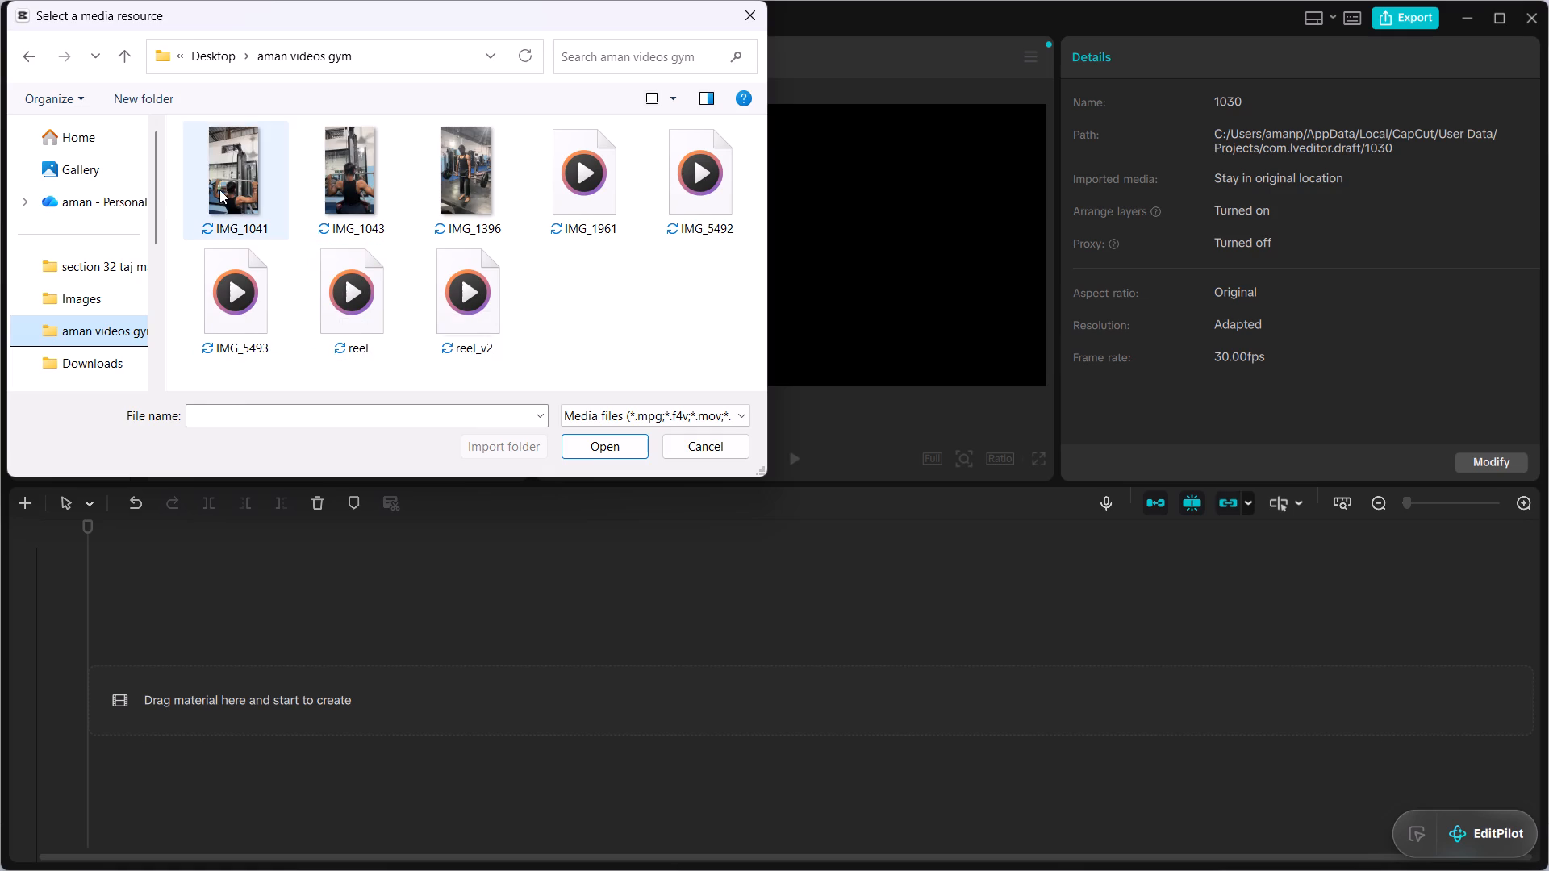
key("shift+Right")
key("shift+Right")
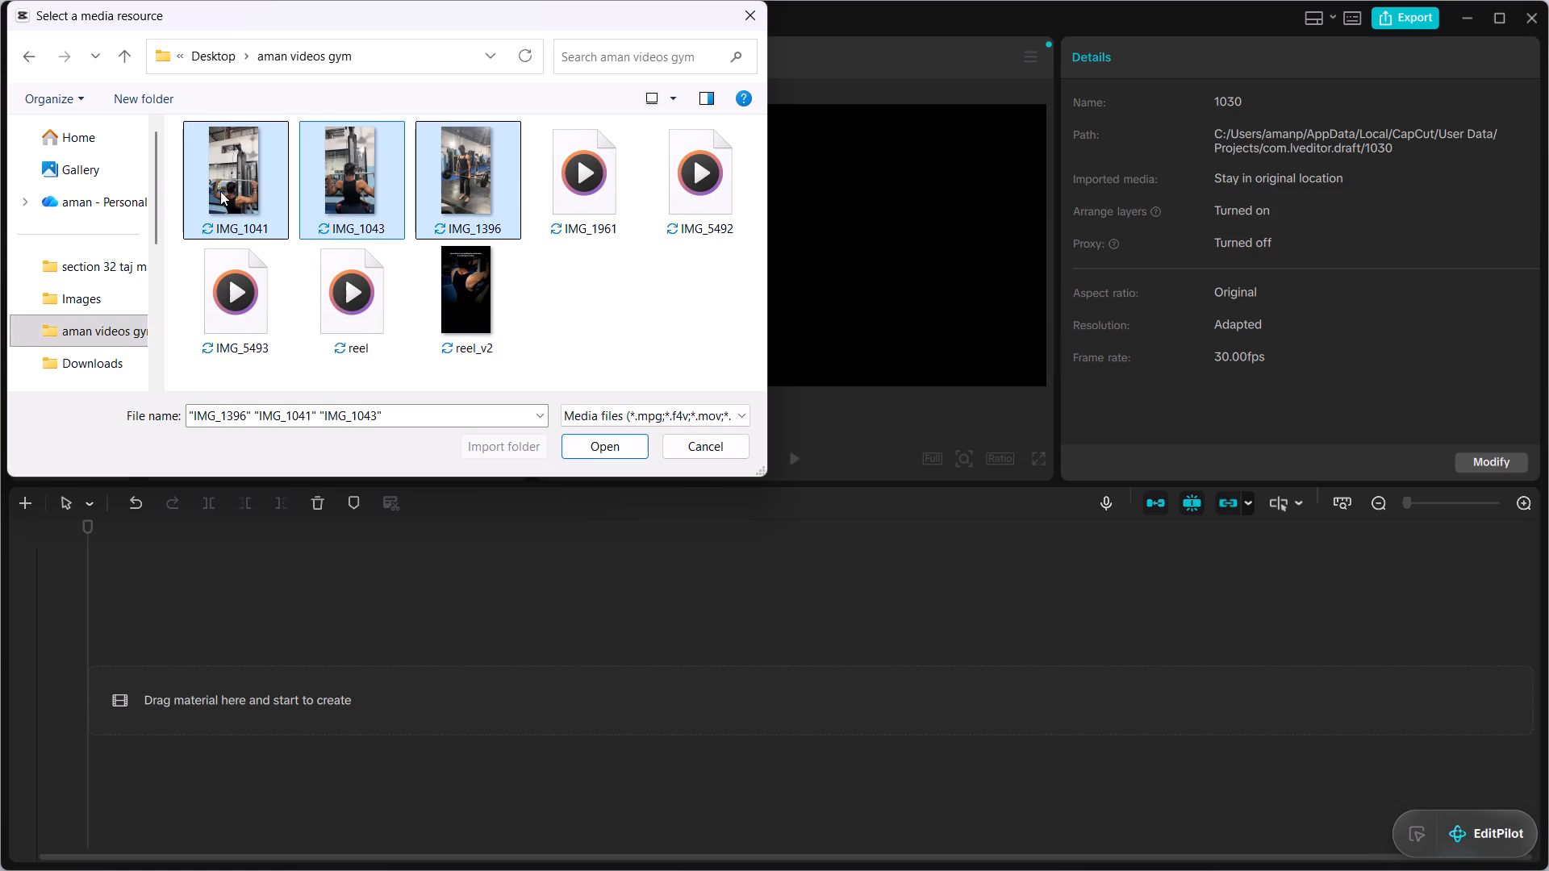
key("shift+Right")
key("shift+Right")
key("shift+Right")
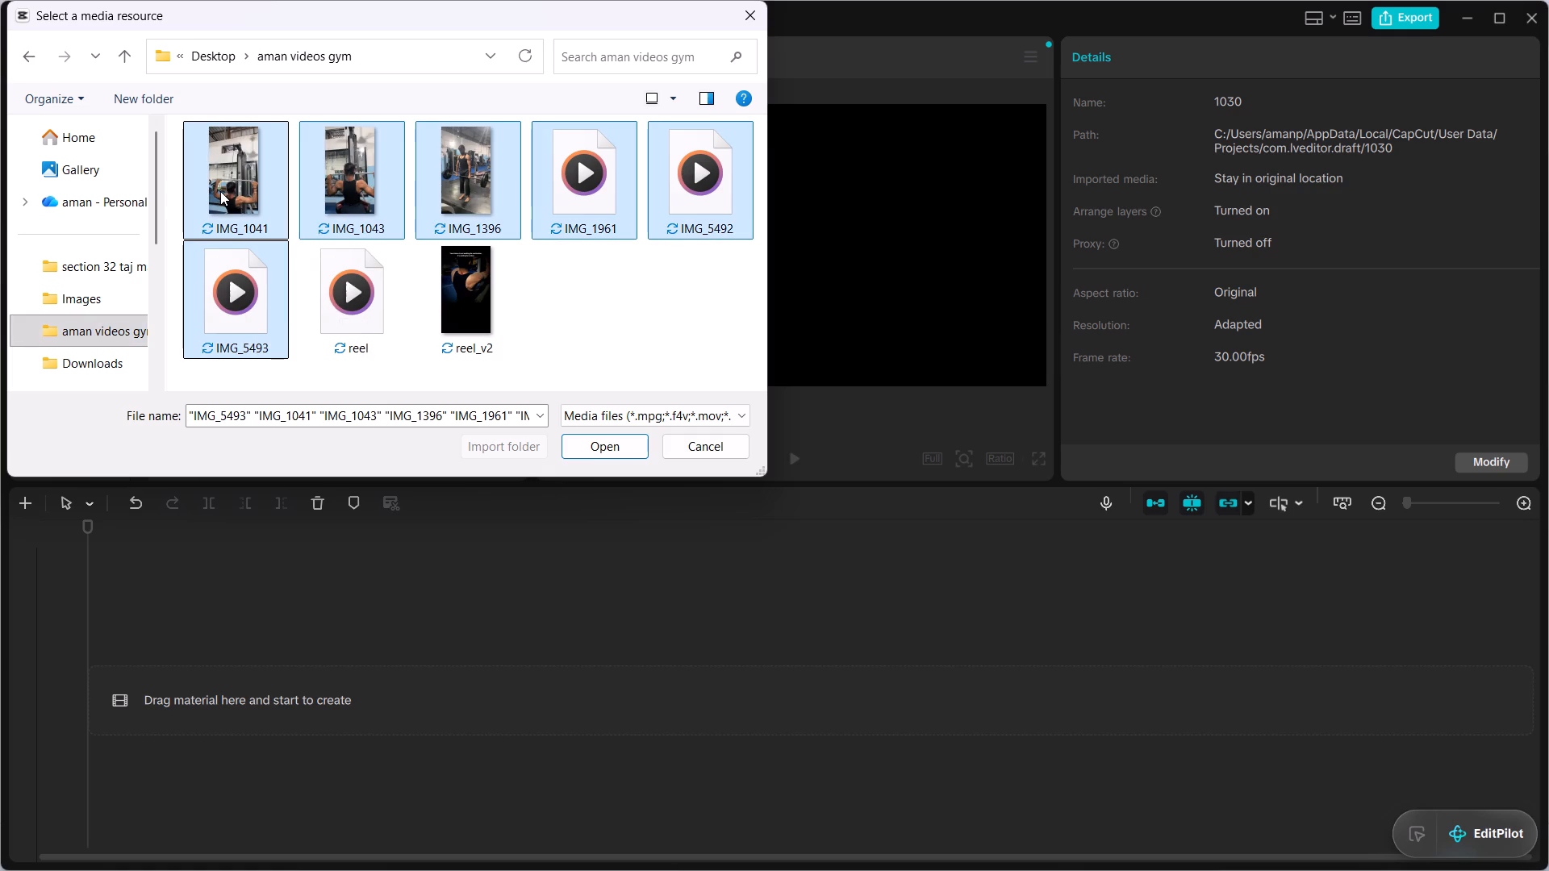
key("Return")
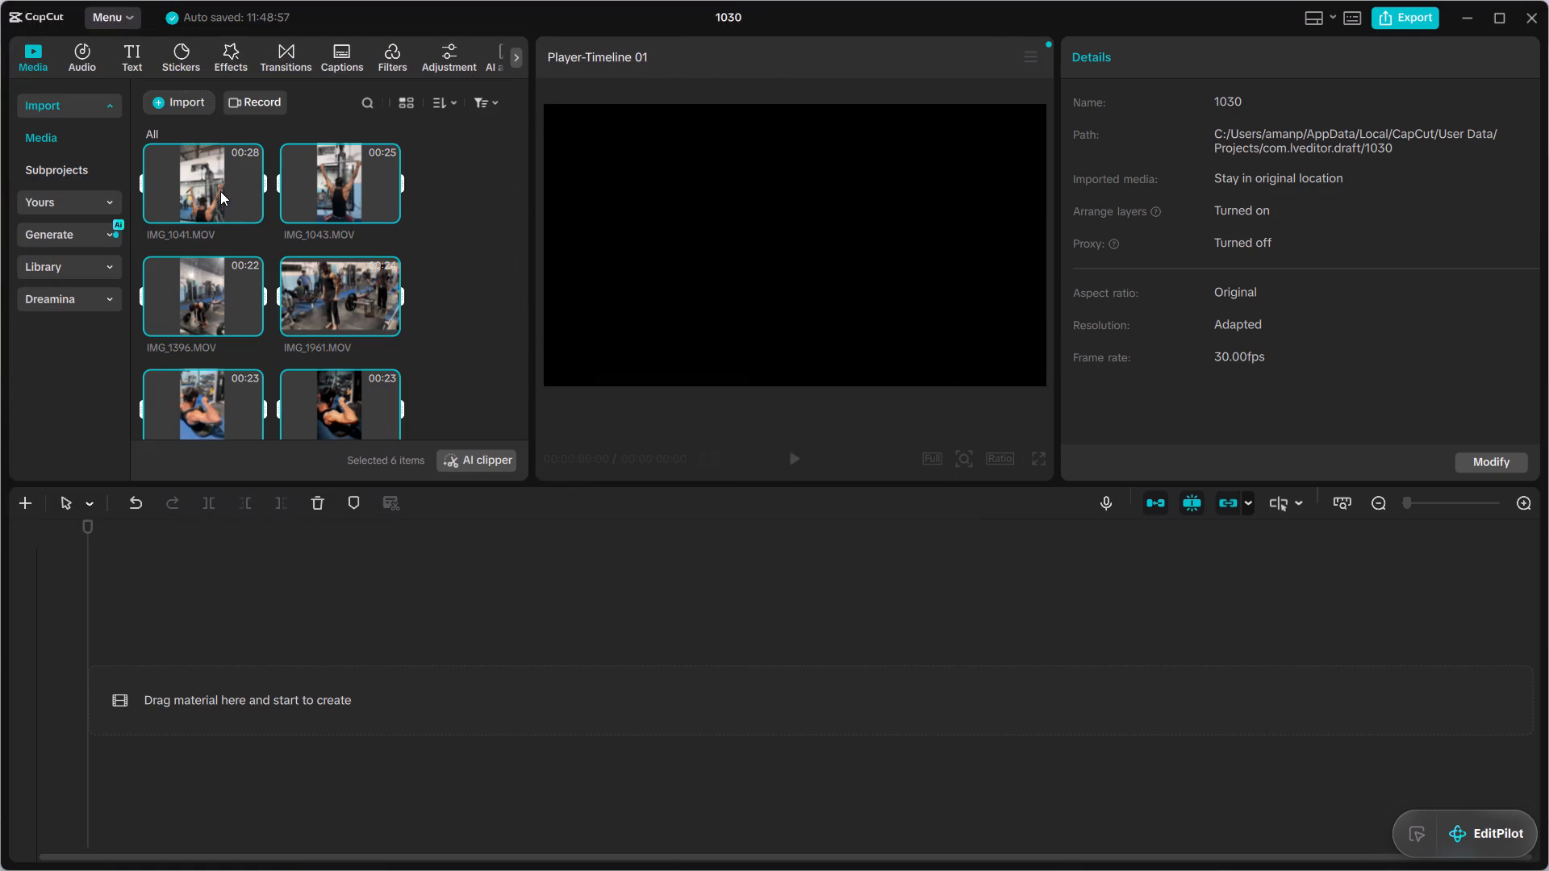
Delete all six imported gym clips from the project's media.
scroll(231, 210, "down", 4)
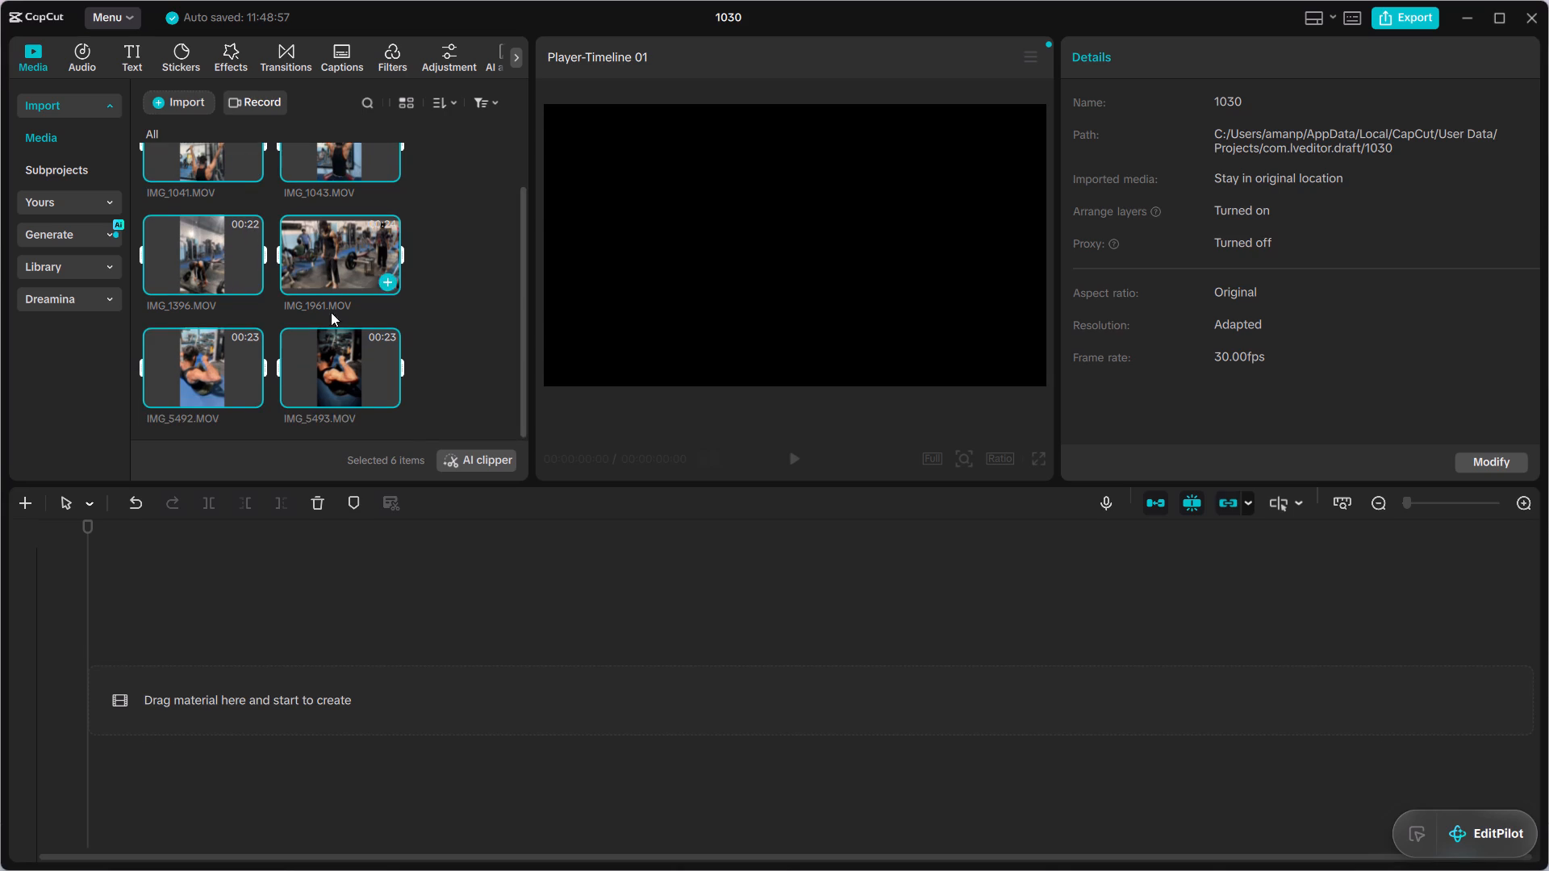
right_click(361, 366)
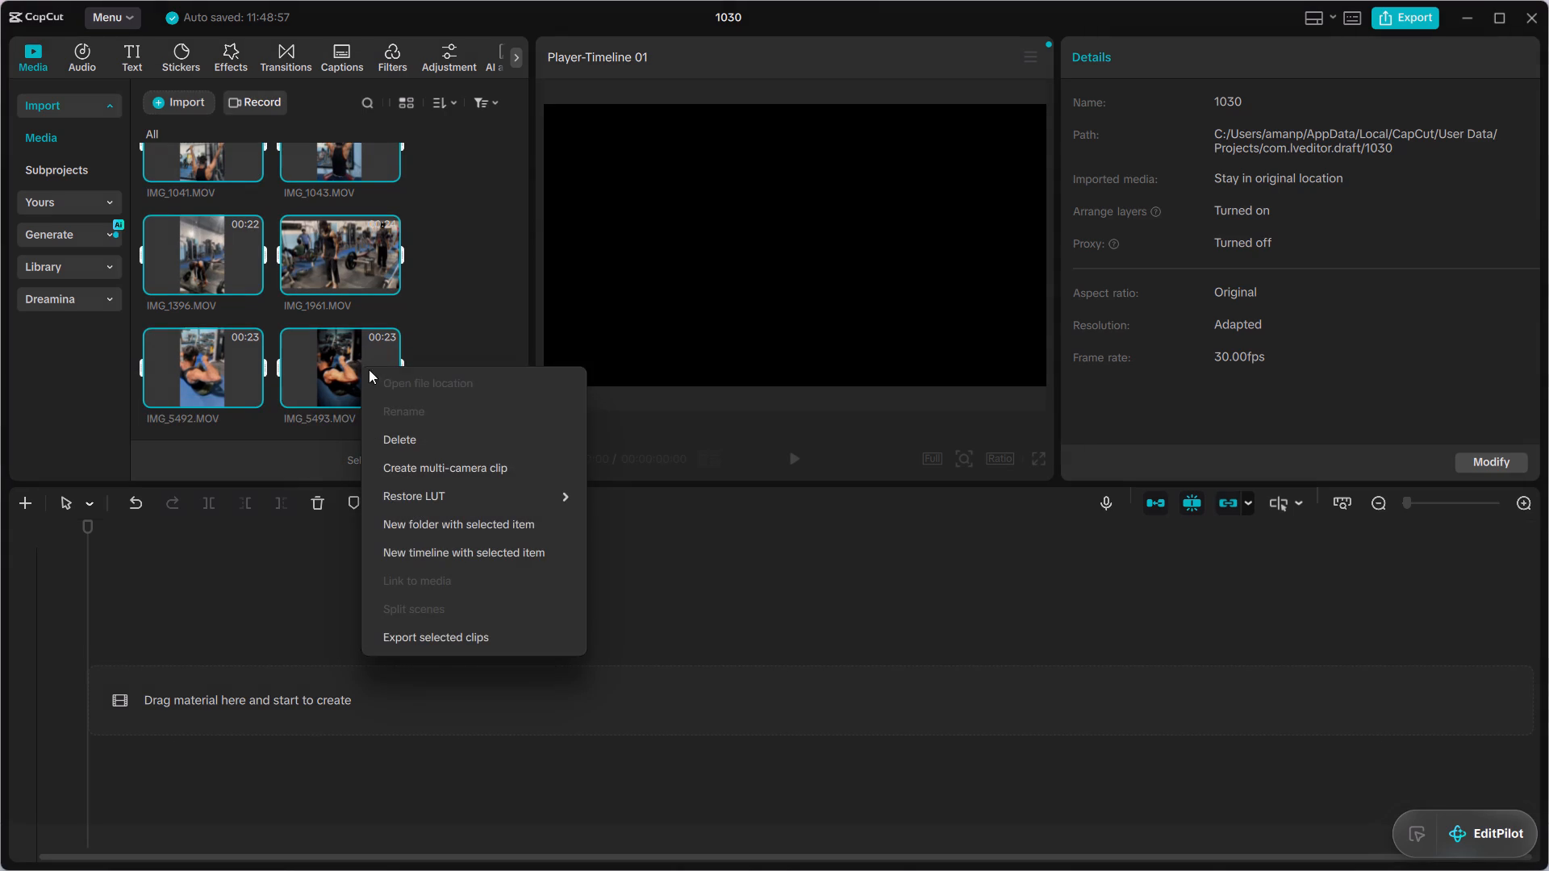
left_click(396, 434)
Import clips IMG_1041, IMG_1043, IMG_1396, IMG_1961, IMG_5492 and IMG_5493 from the "aman videos gym" folder on the device.
scroll(268, 323, "up", 5)
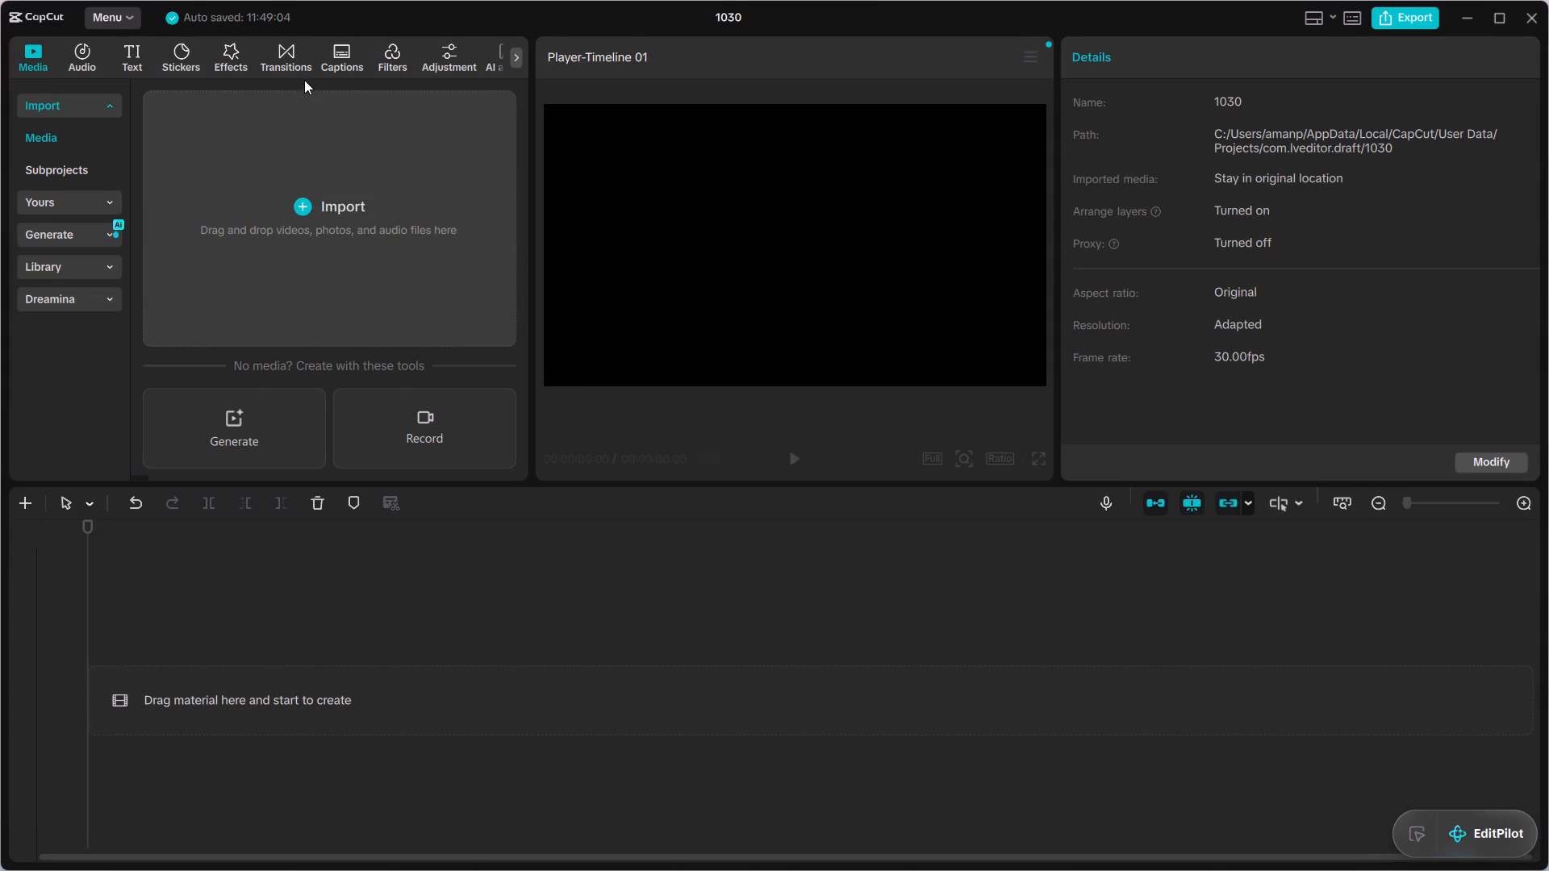
left_click(315, 206)
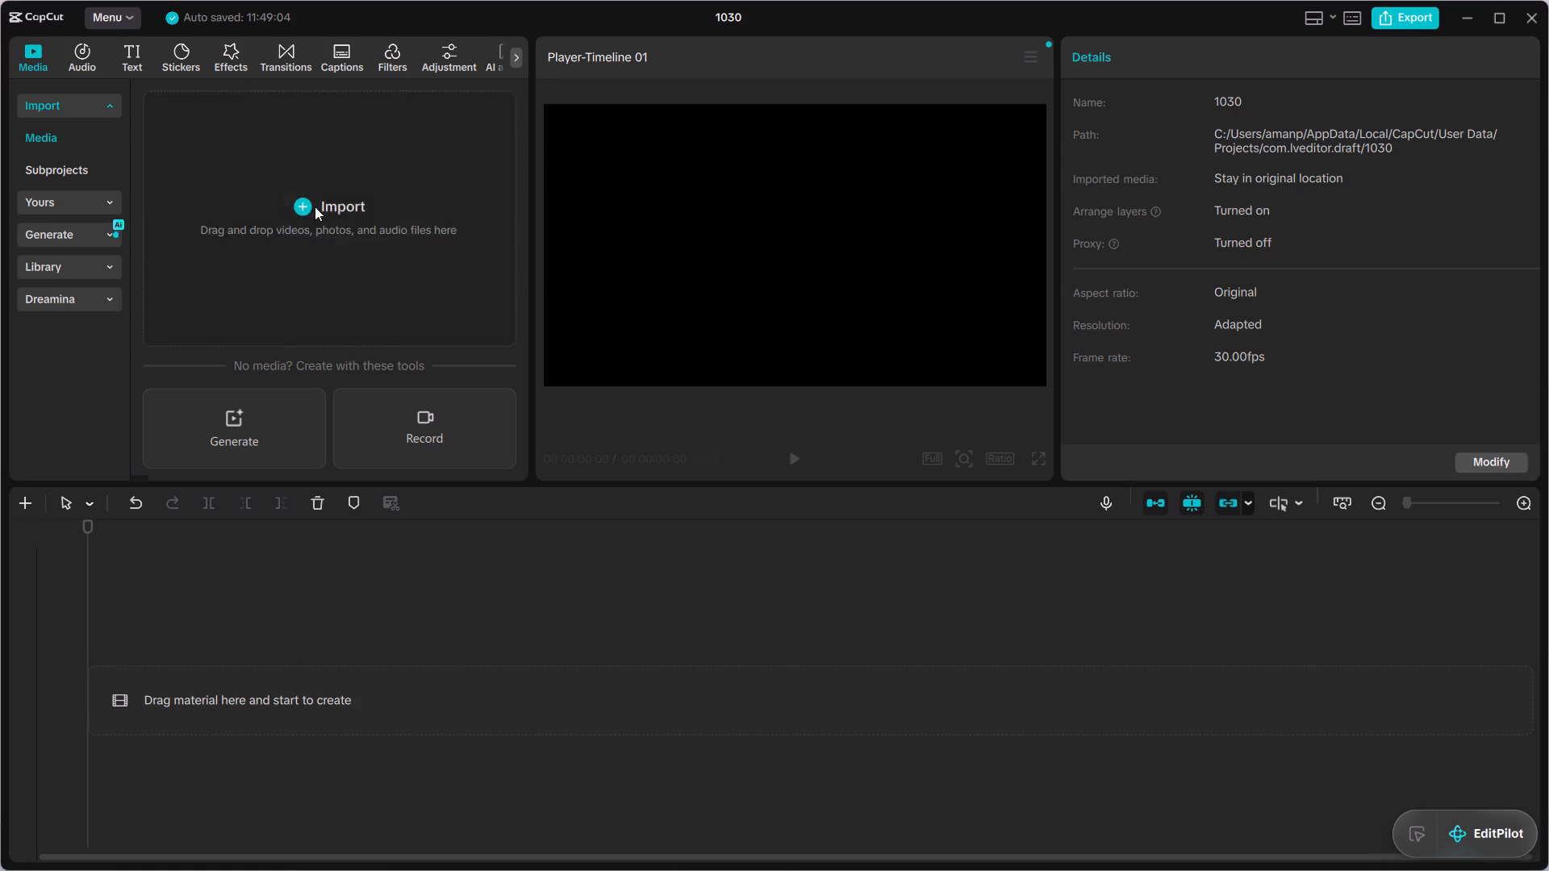
left_click(314, 237)
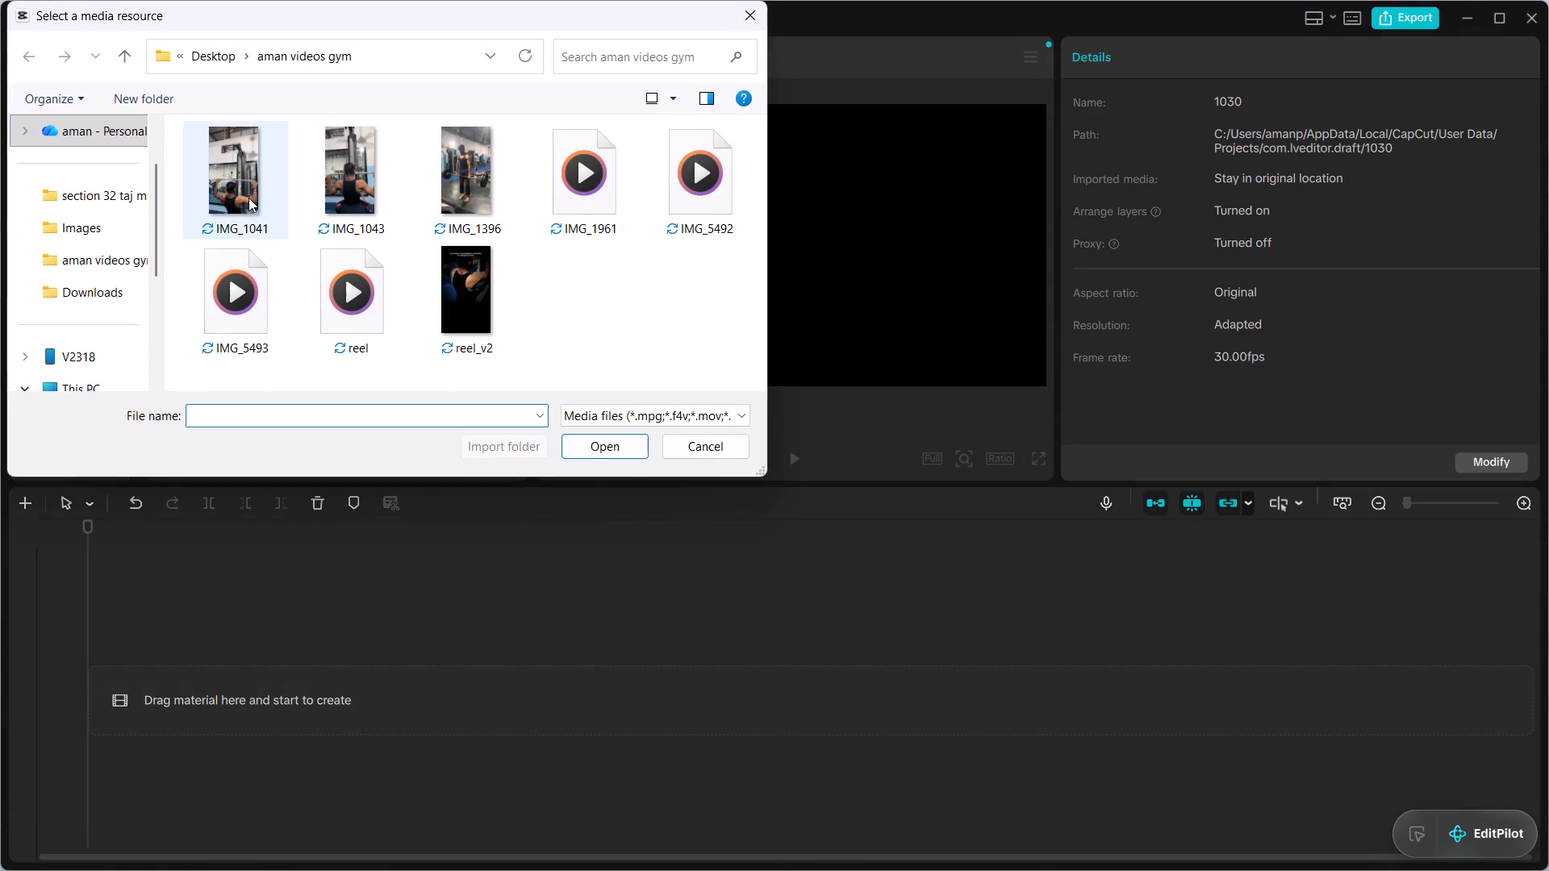
left_click(248, 198)
key("shift+Right")
key("shift+Right")
key("shift+Right")
key("shift+Right")
key("shift+Right")
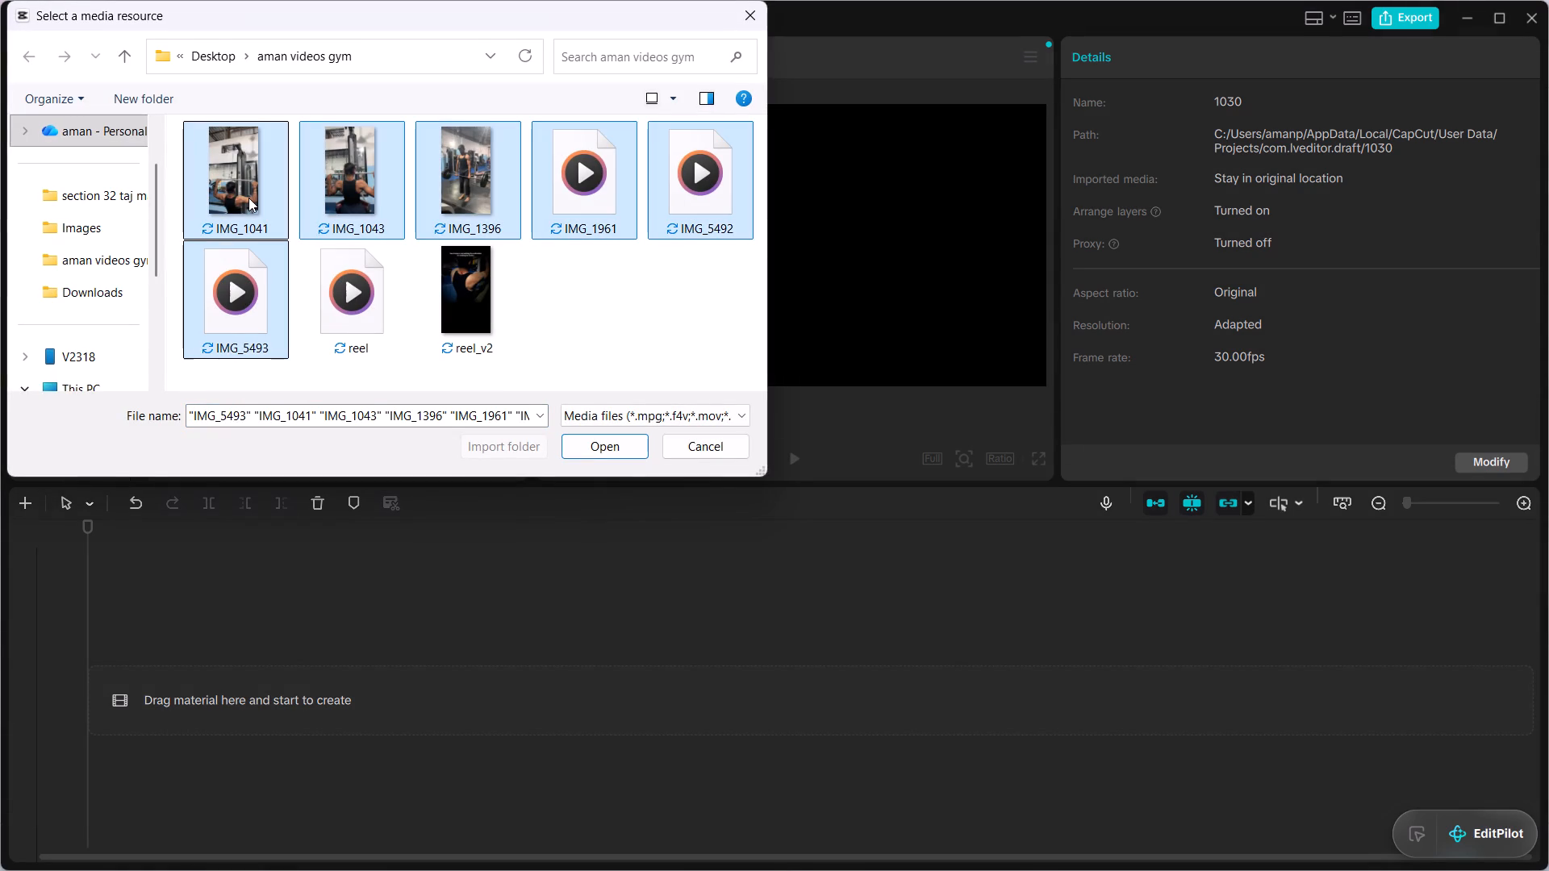
key("shift+Right")
key("shift+Left")
key("Return")
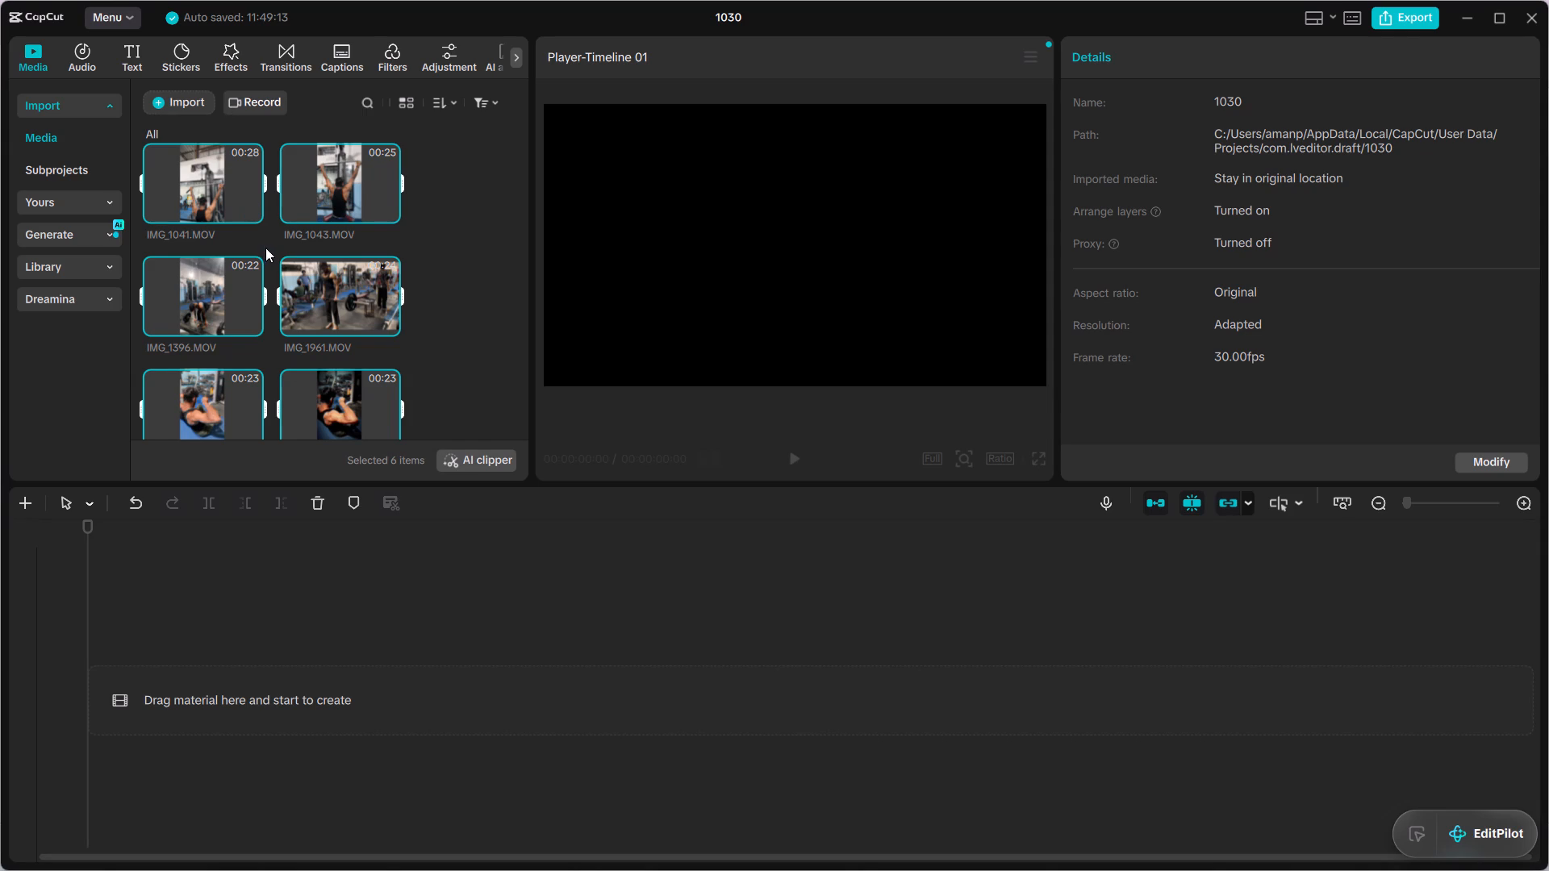
Delete the IMG_5493.MOV clip from the project's imported media.
scroll(265, 248, "down", 2)
left_click_drag(355, 377, 396, 336)
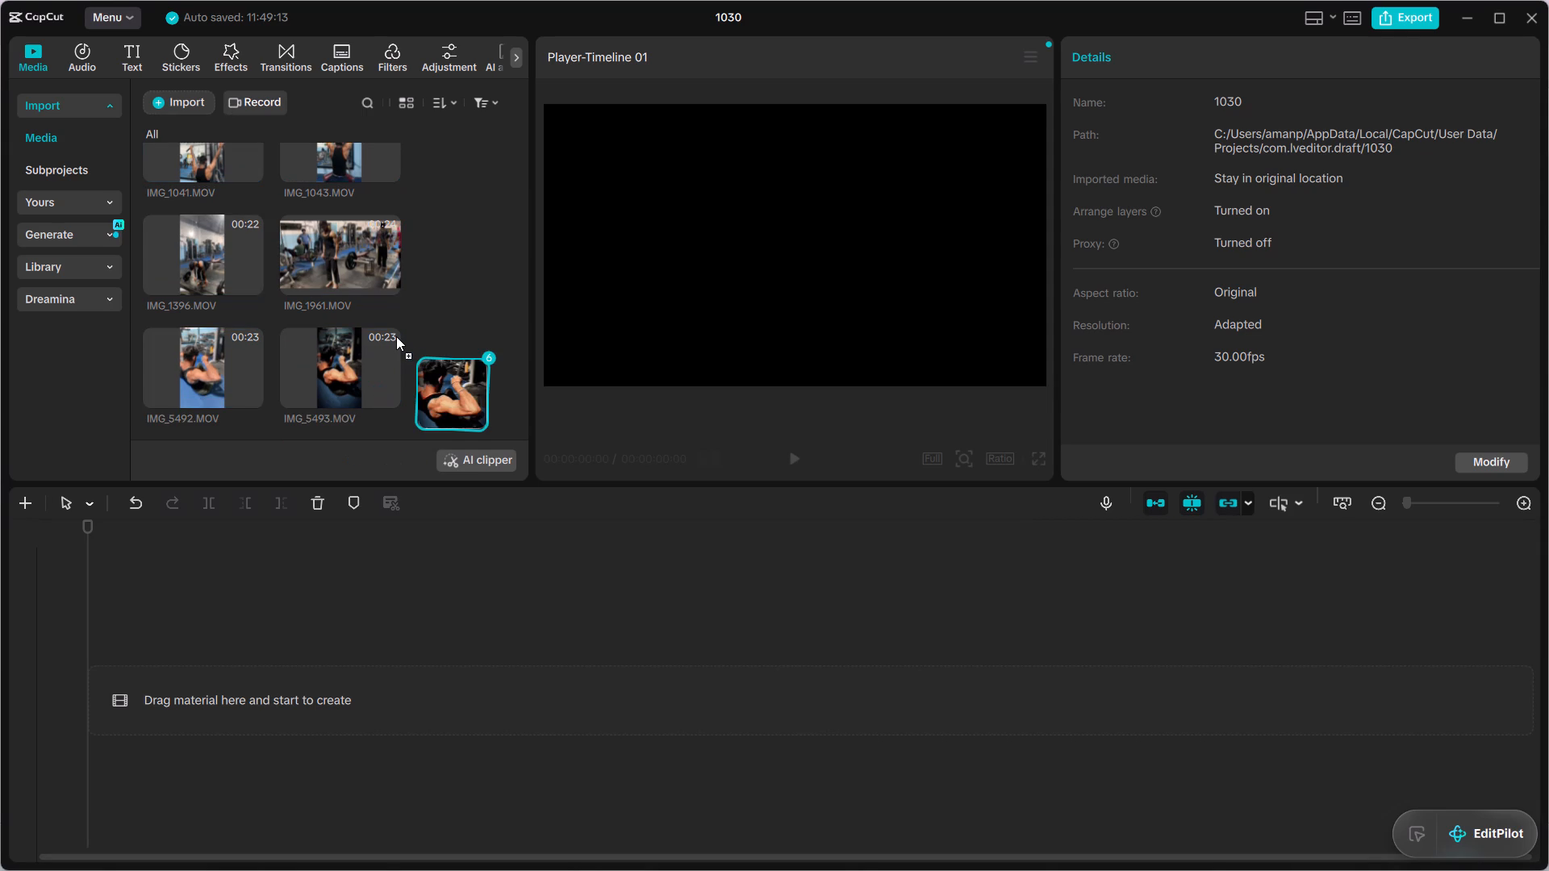
left_click_drag(396, 336, 356, 364)
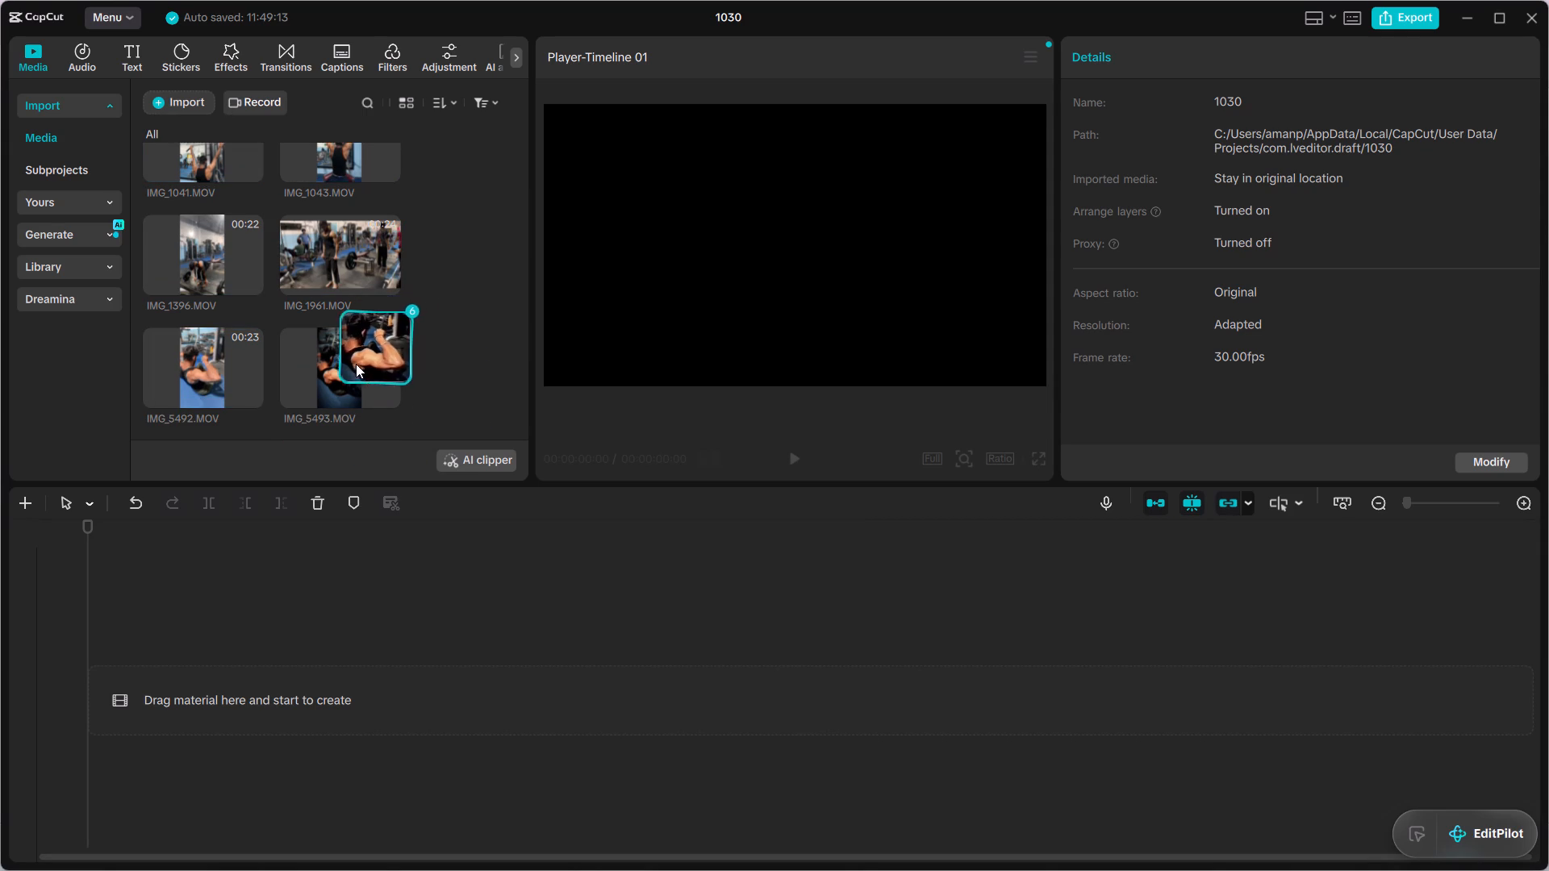
left_click(356, 364)
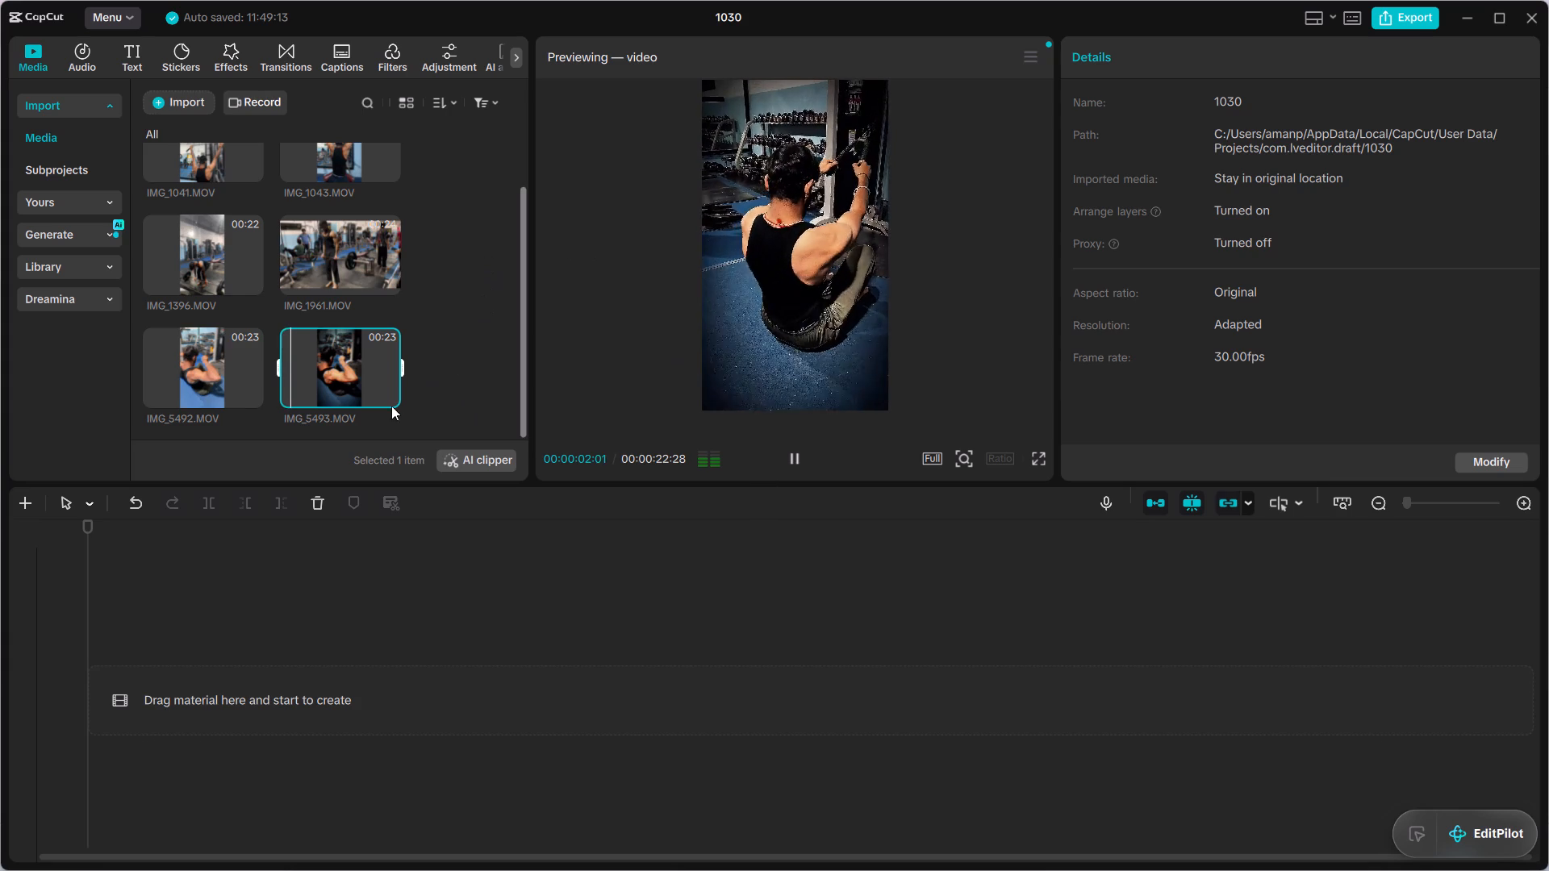
left_click(319, 507)
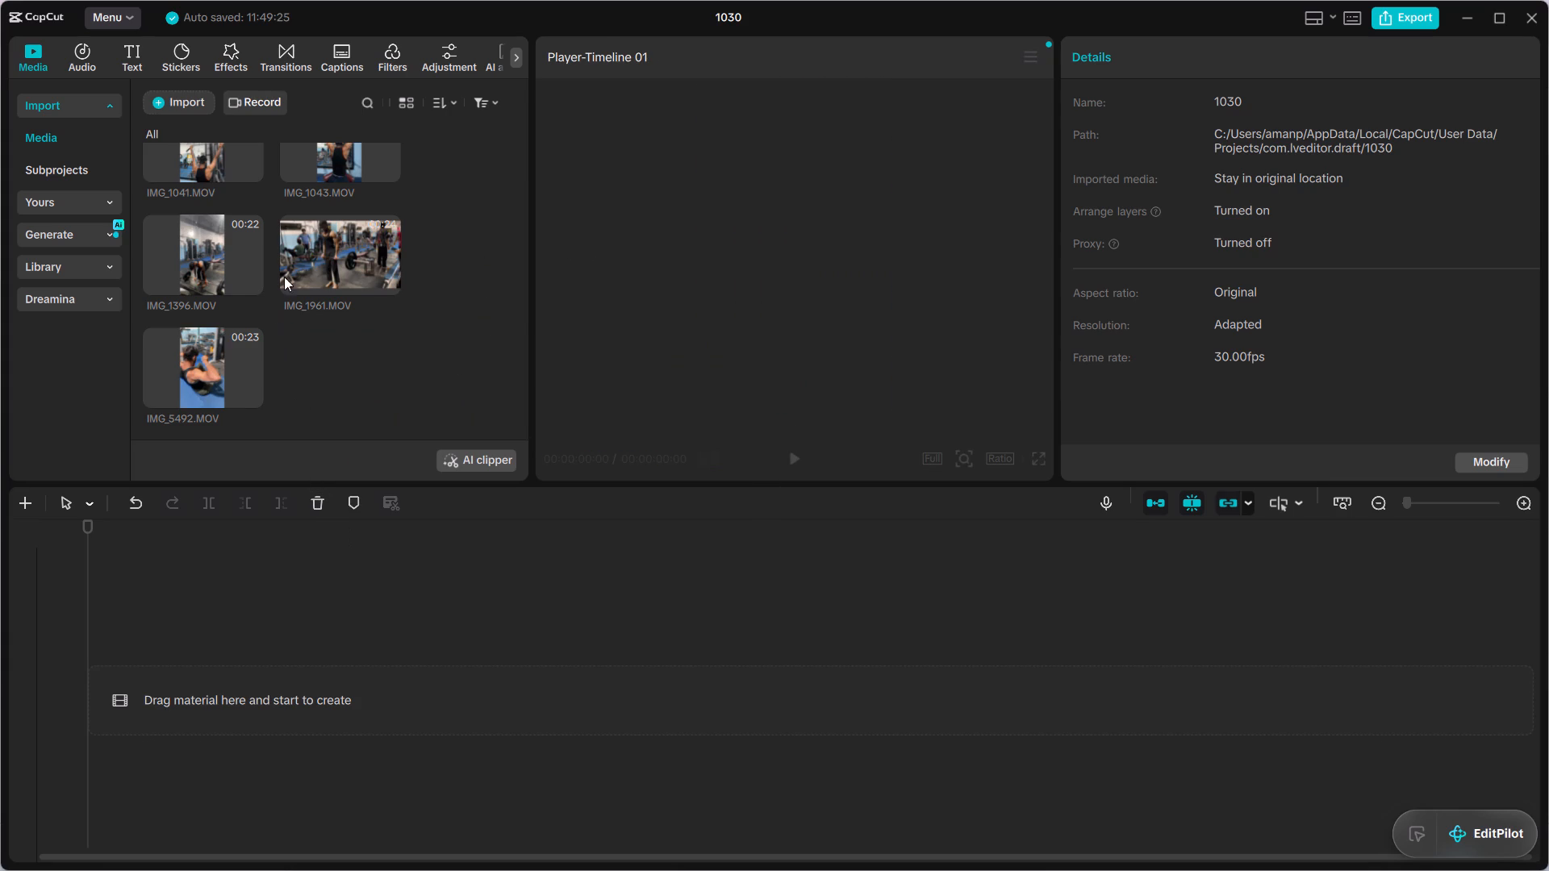
Place the IMG_1041.MOV clip on the main video track at the start of the timeline and dismiss the feature tip.
scroll(332, 365, "up", 5)
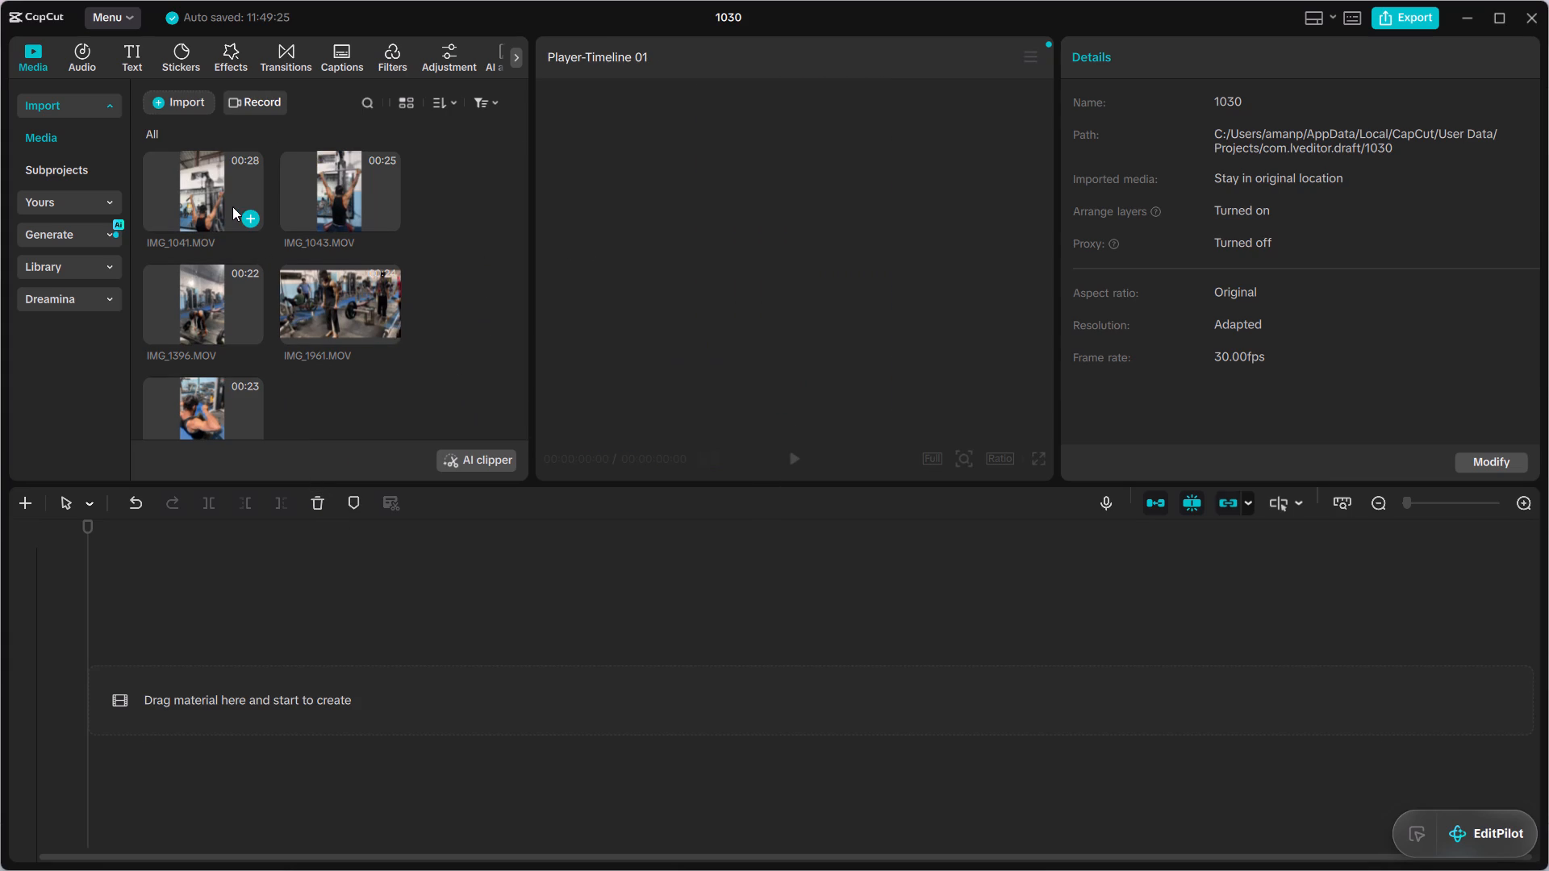
left_click_drag(232, 206, 190, 639)
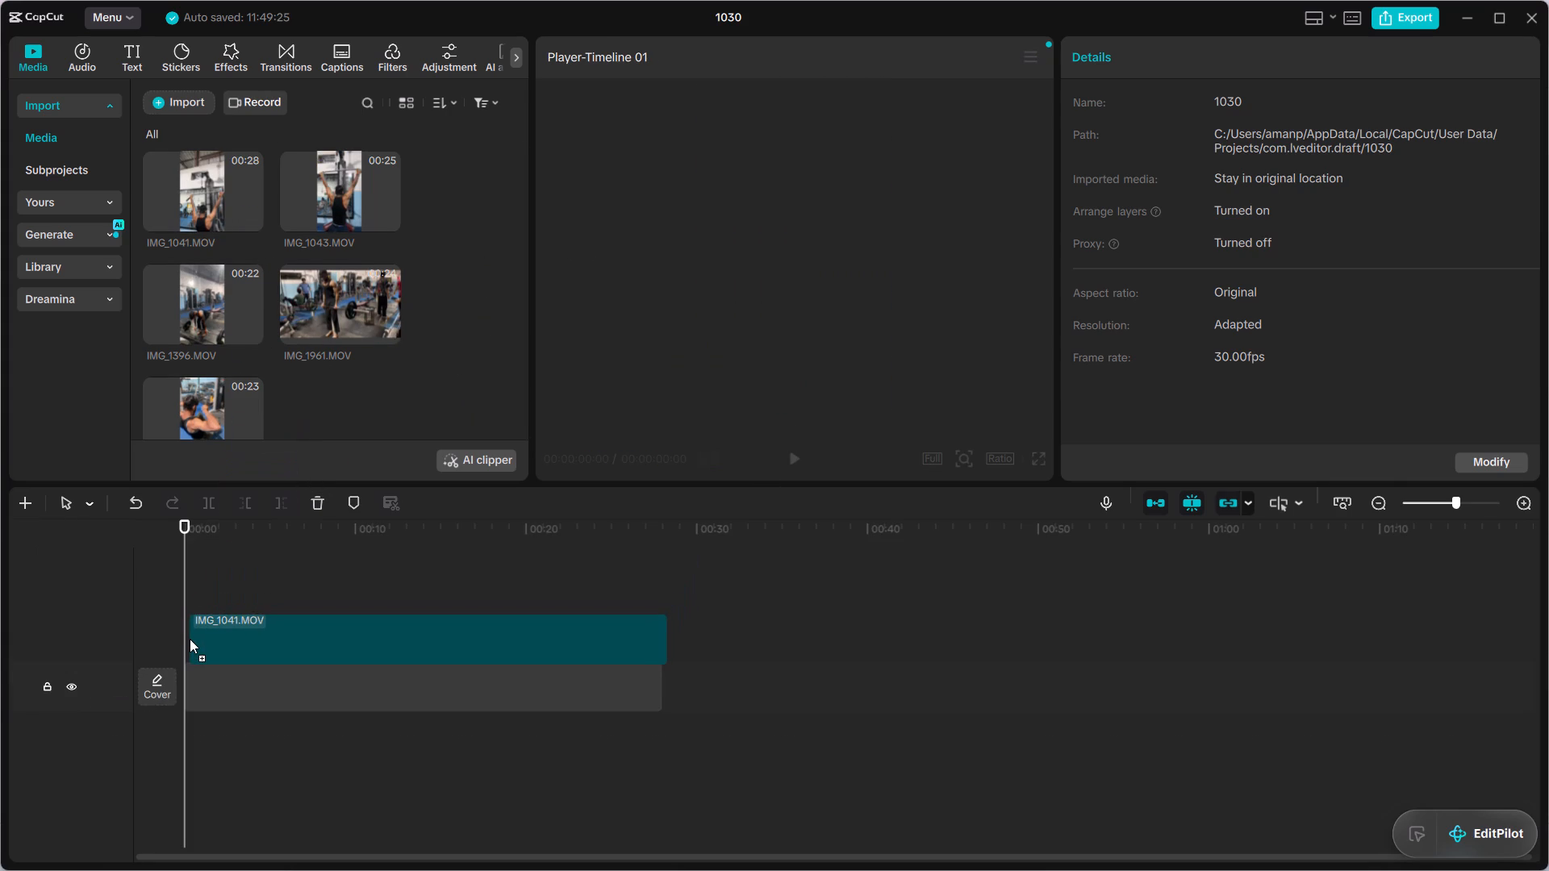
left_click_drag(190, 639, 161, 680)
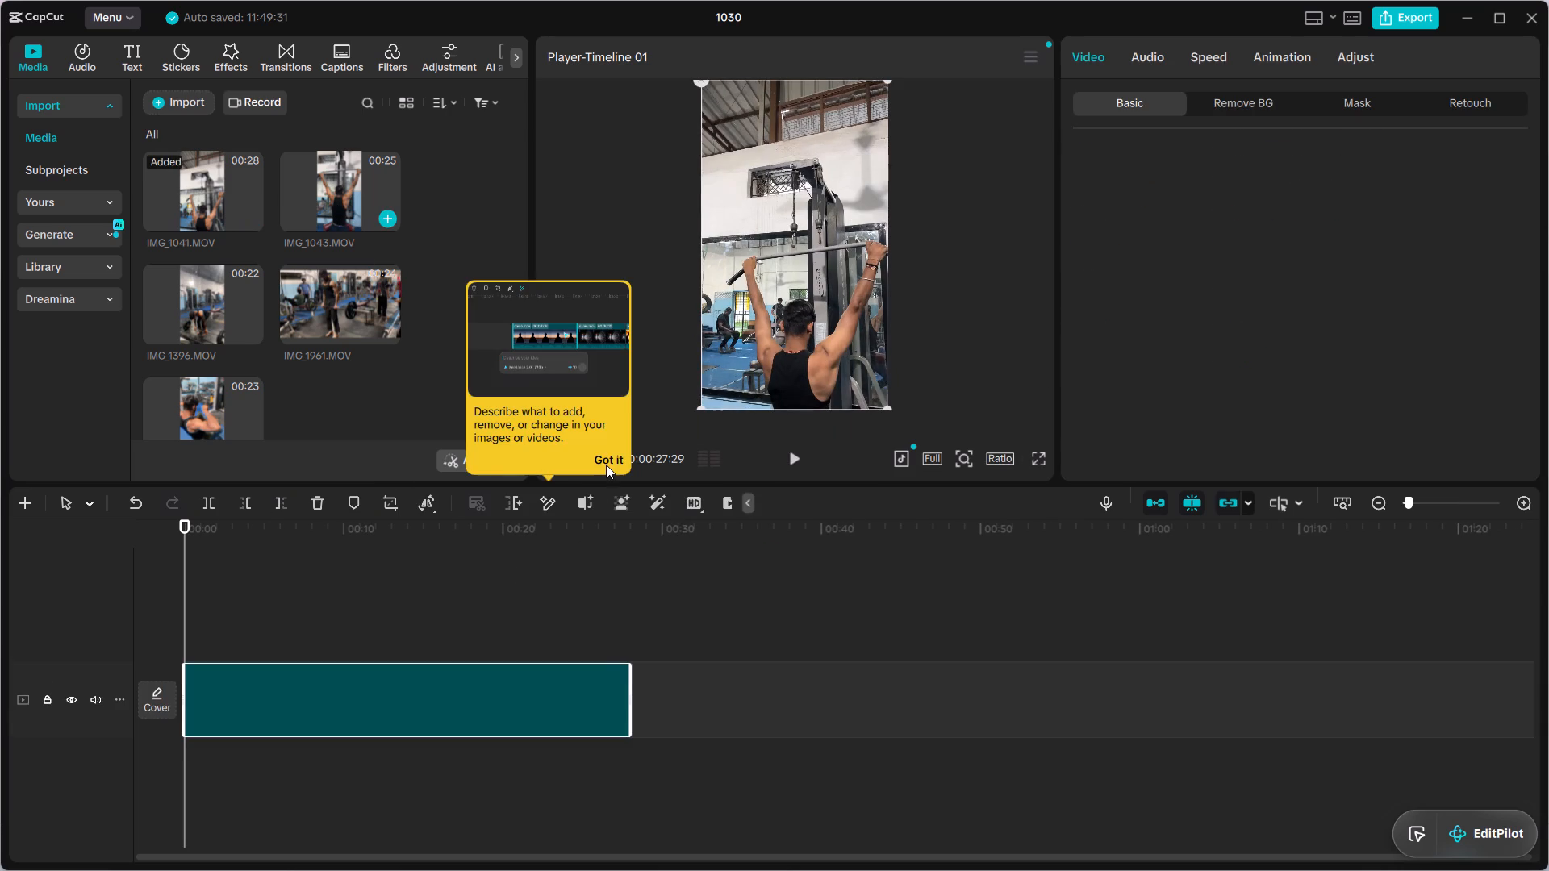
left_click(606, 463)
left_click(607, 457)
left_click(607, 450)
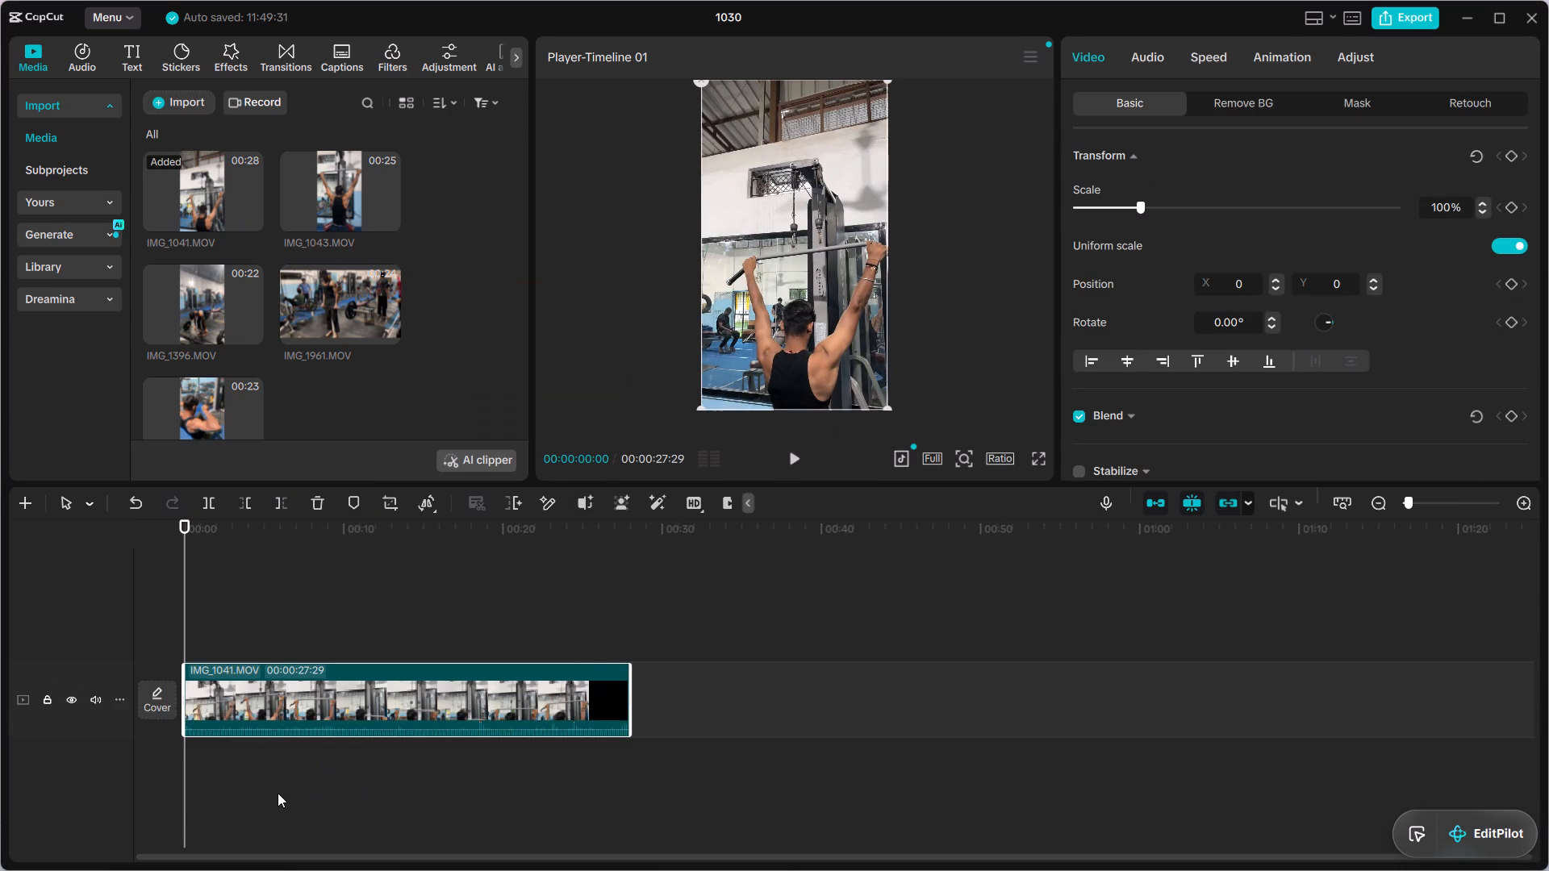
Split the IMG_1041.MOV clip on the main track at 00:00:25:09.
left_click_drag(185, 798, 683, 766)
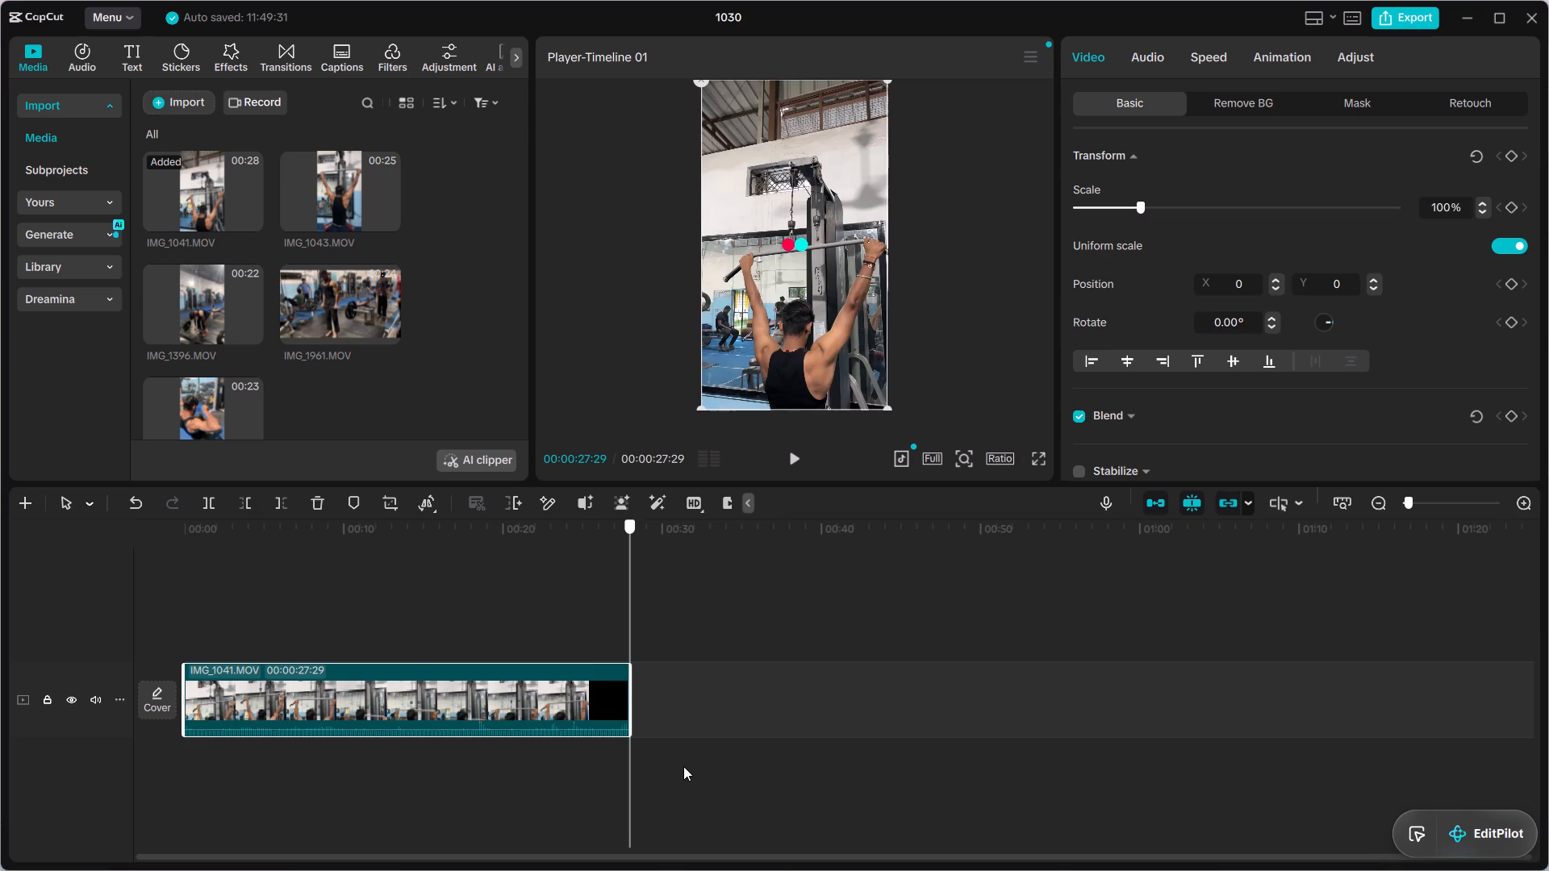
left_click_drag(683, 766, 602, 783)
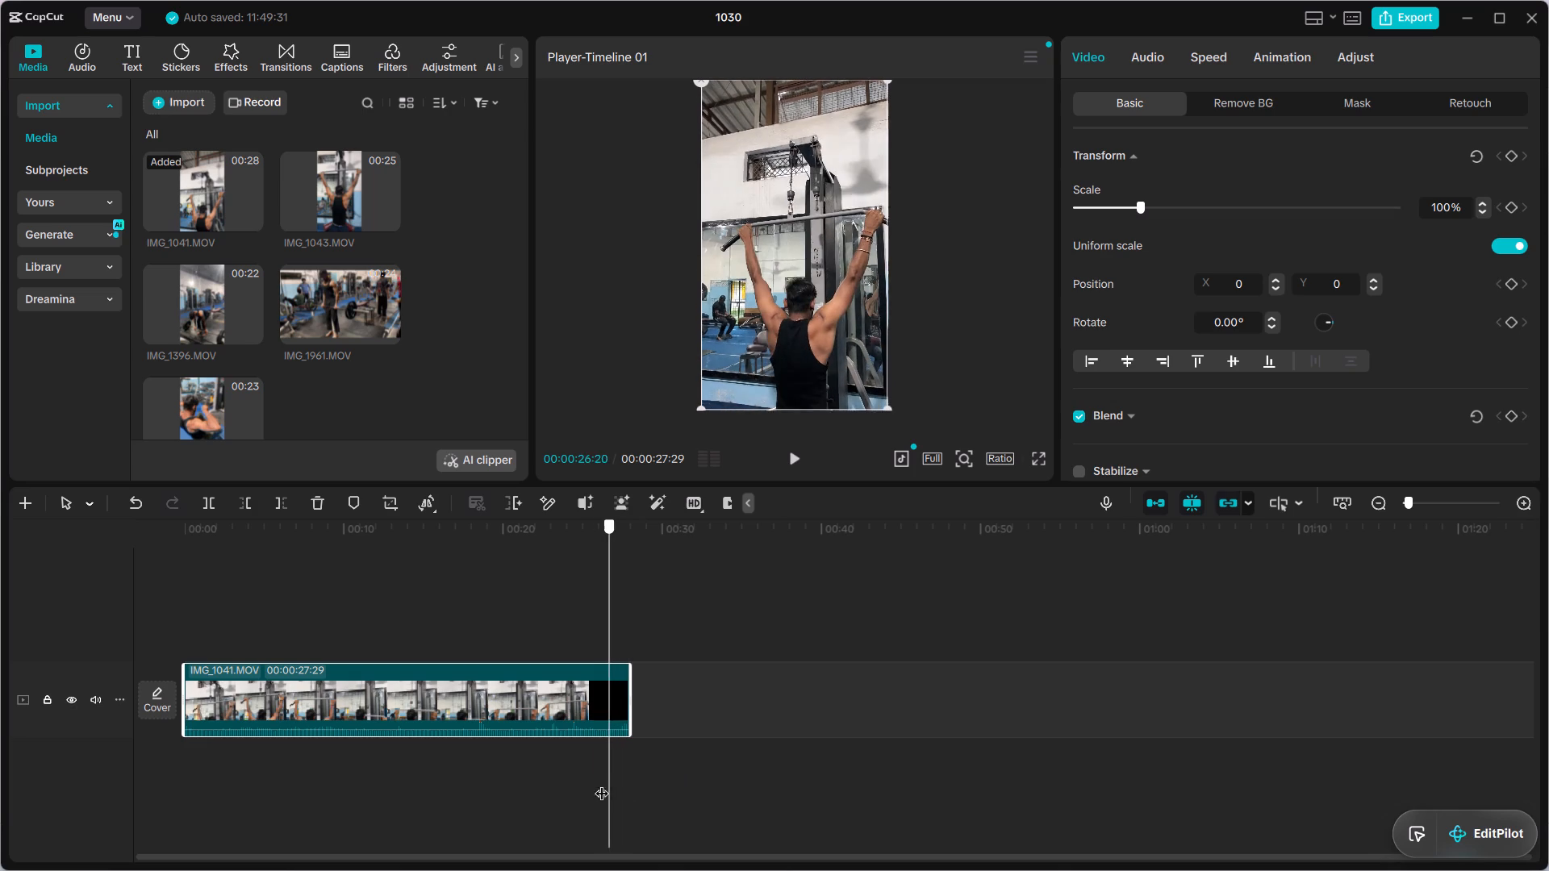
left_click_drag(602, 783, 576, 785)
left_click_drag(576, 785, 587, 783)
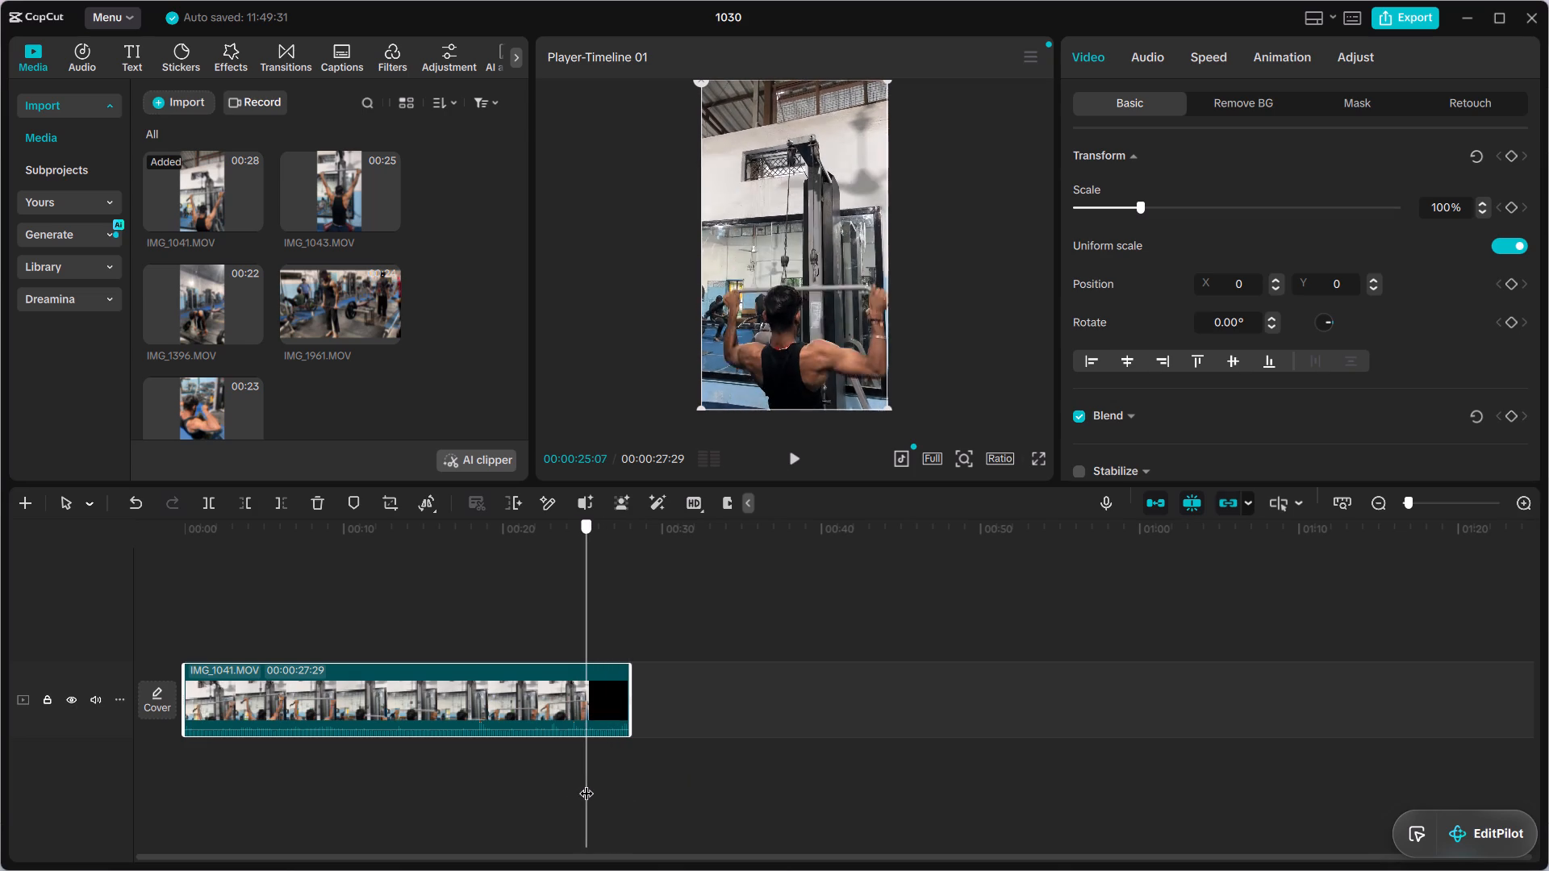
left_click_drag(587, 783, 587, 782)
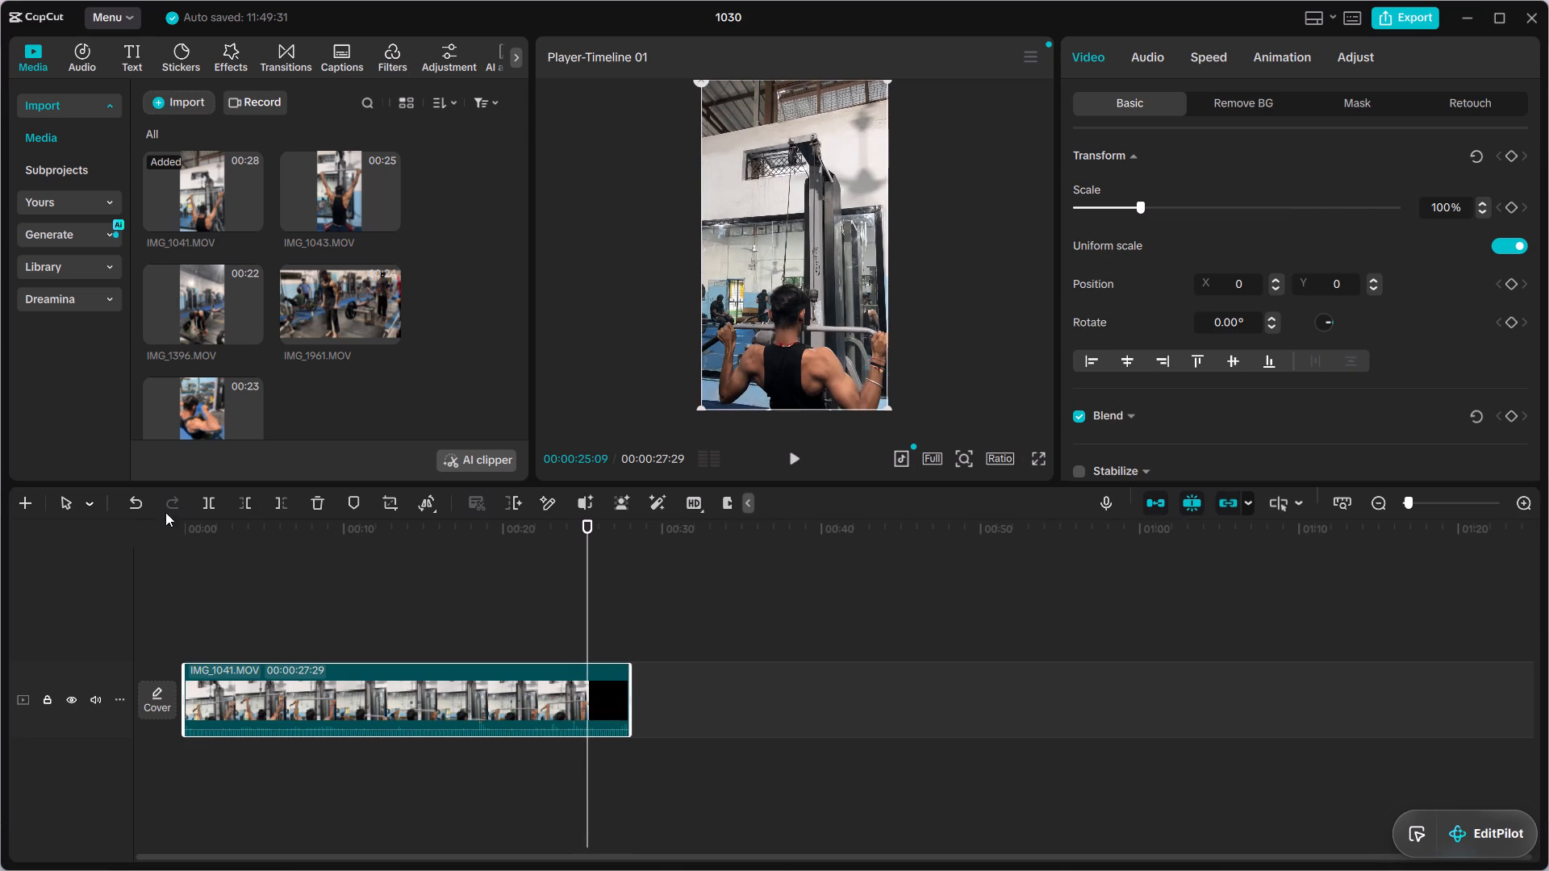
left_click(211, 503)
Pull the short end segment of IMG_1041.MOV off the main track and delete it.
left_click(618, 702)
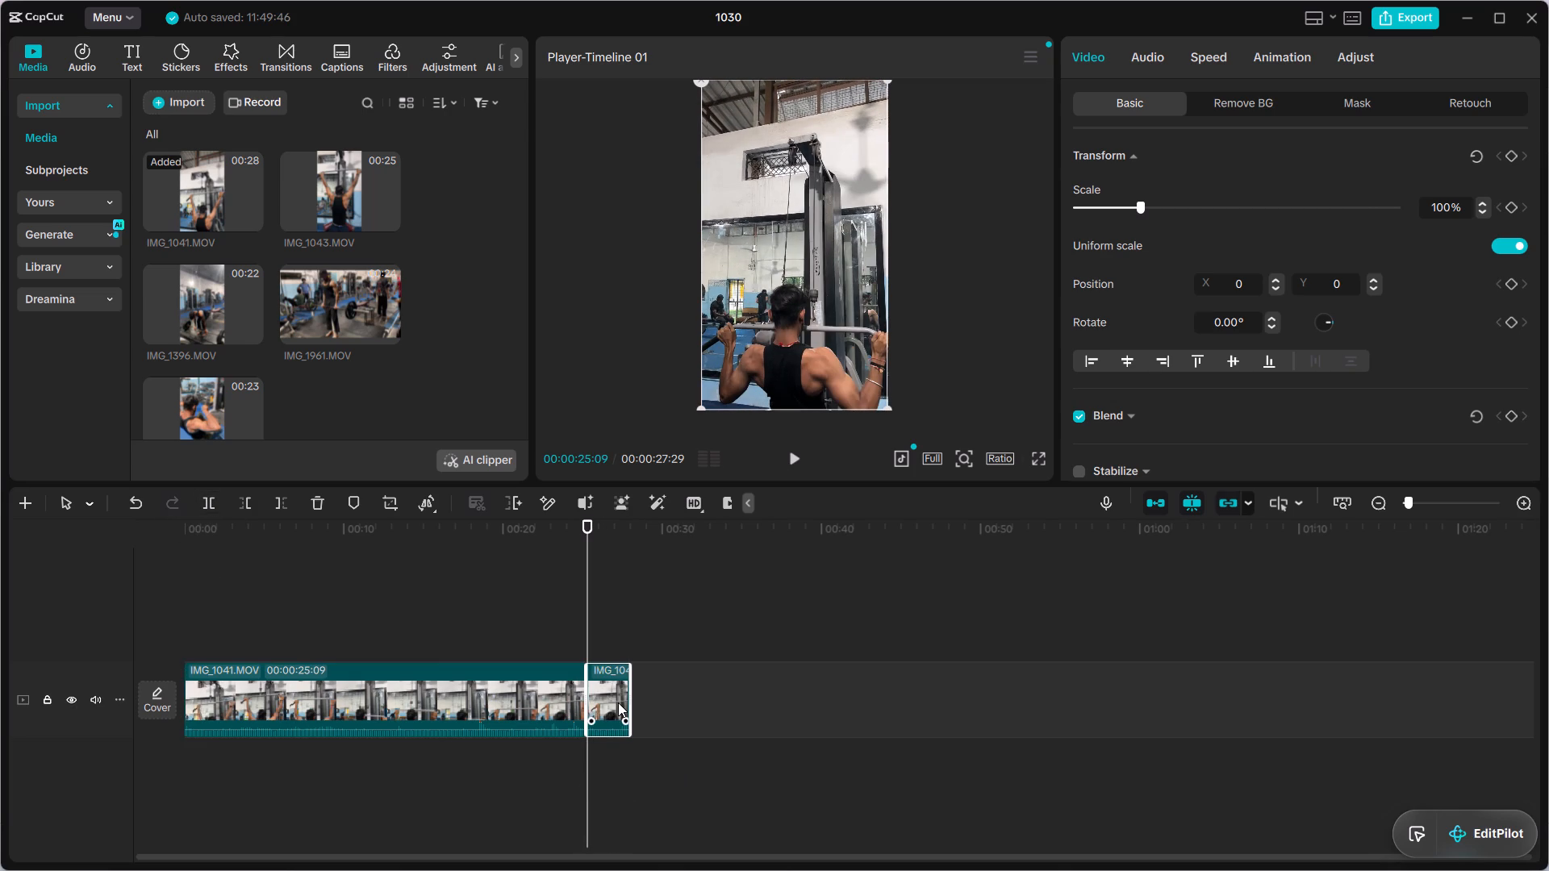
left_click_drag(618, 702, 298, 533)
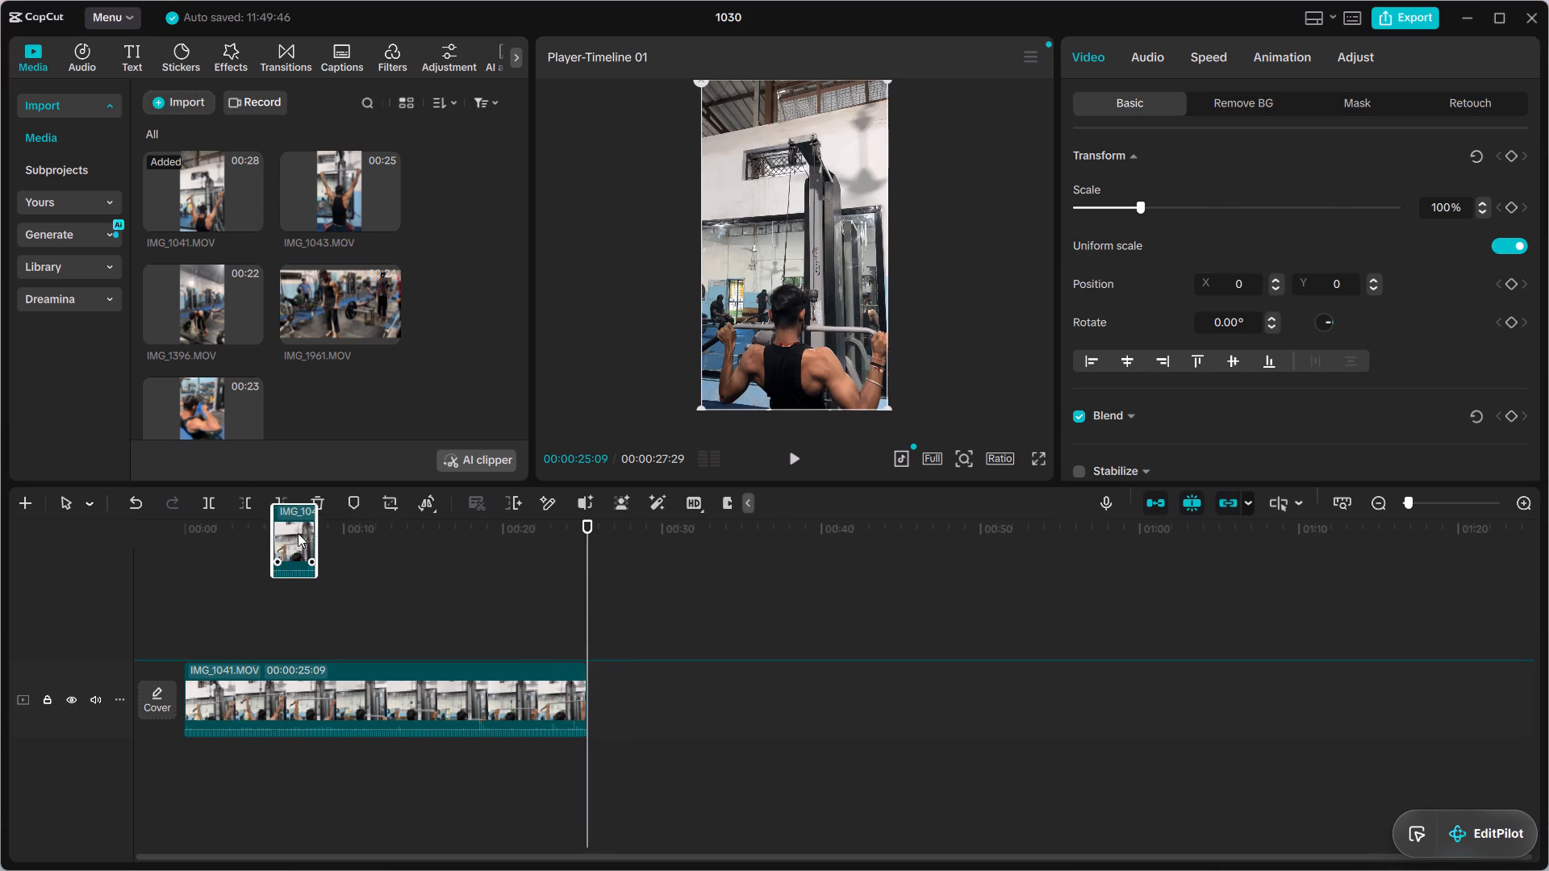
left_click_drag(298, 533, 313, 502)
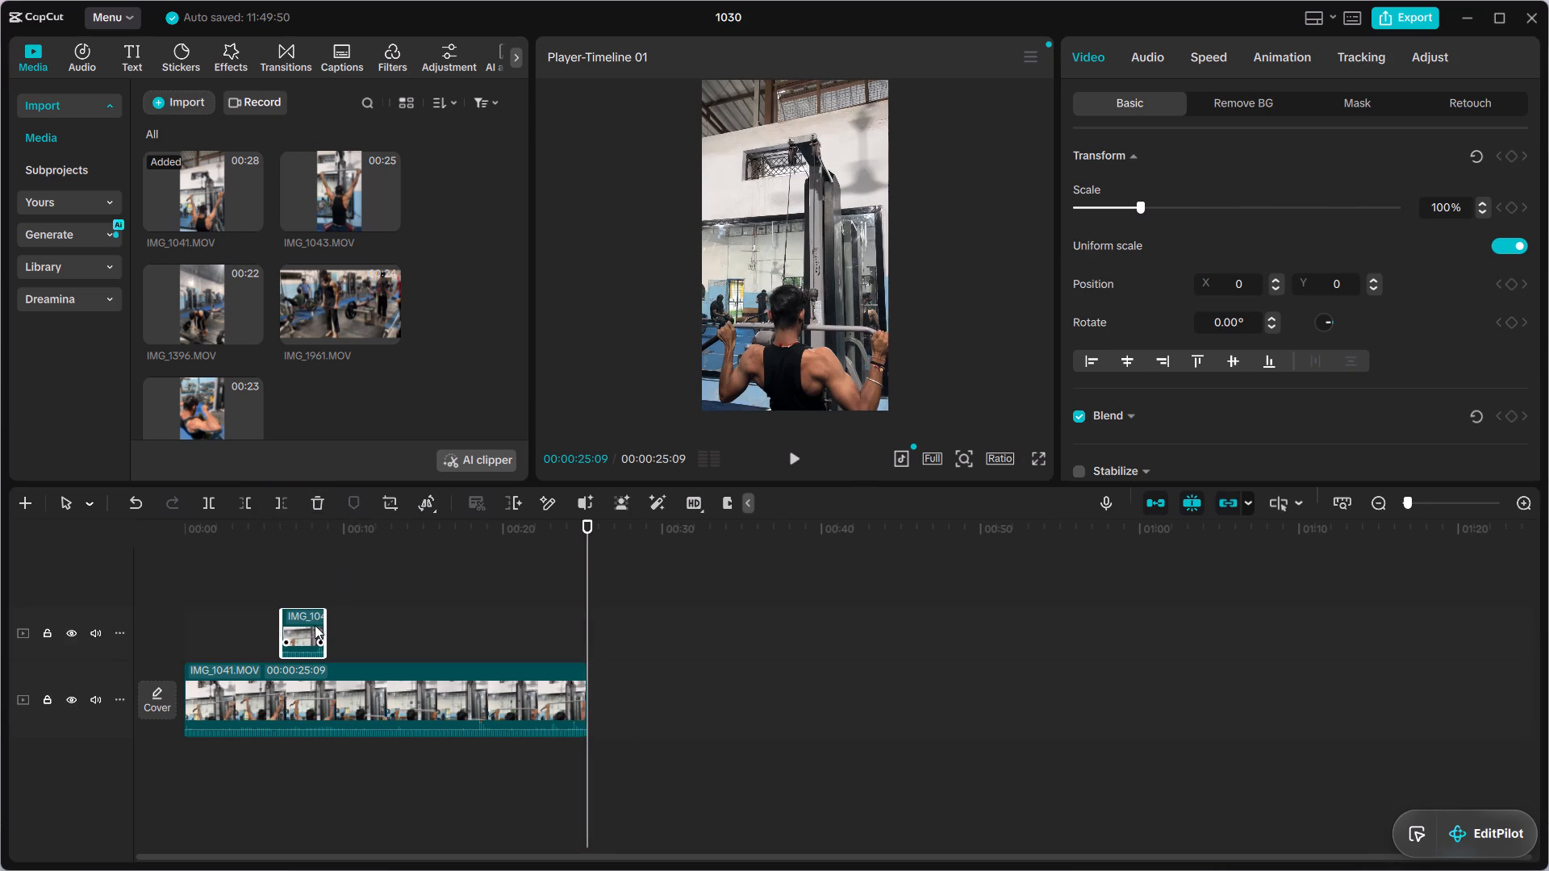
left_click(315, 625)
right_click(315, 625)
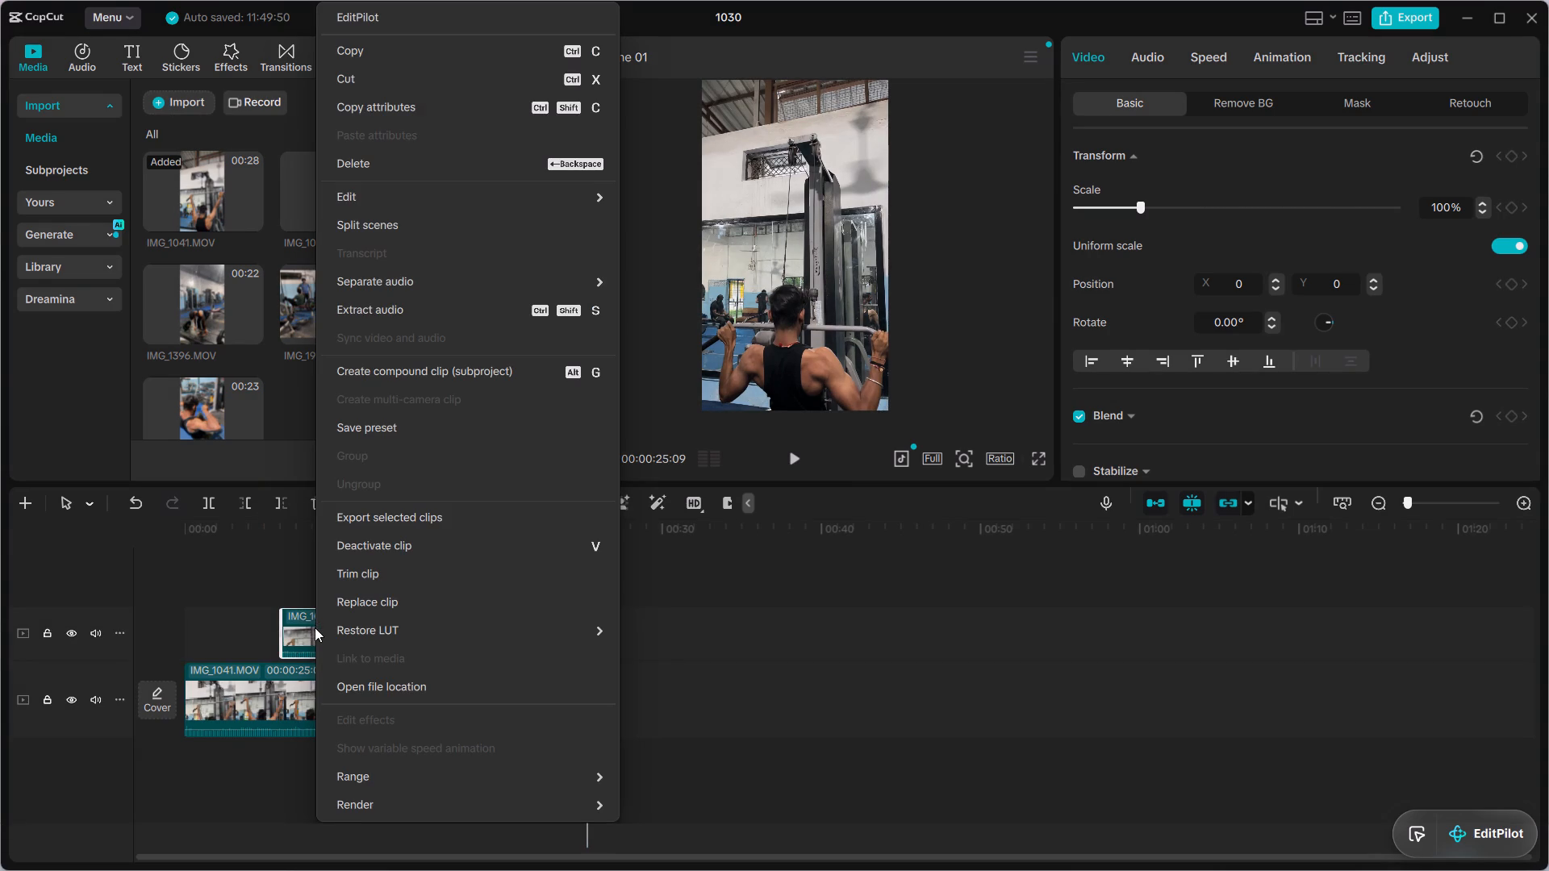
left_click(399, 167)
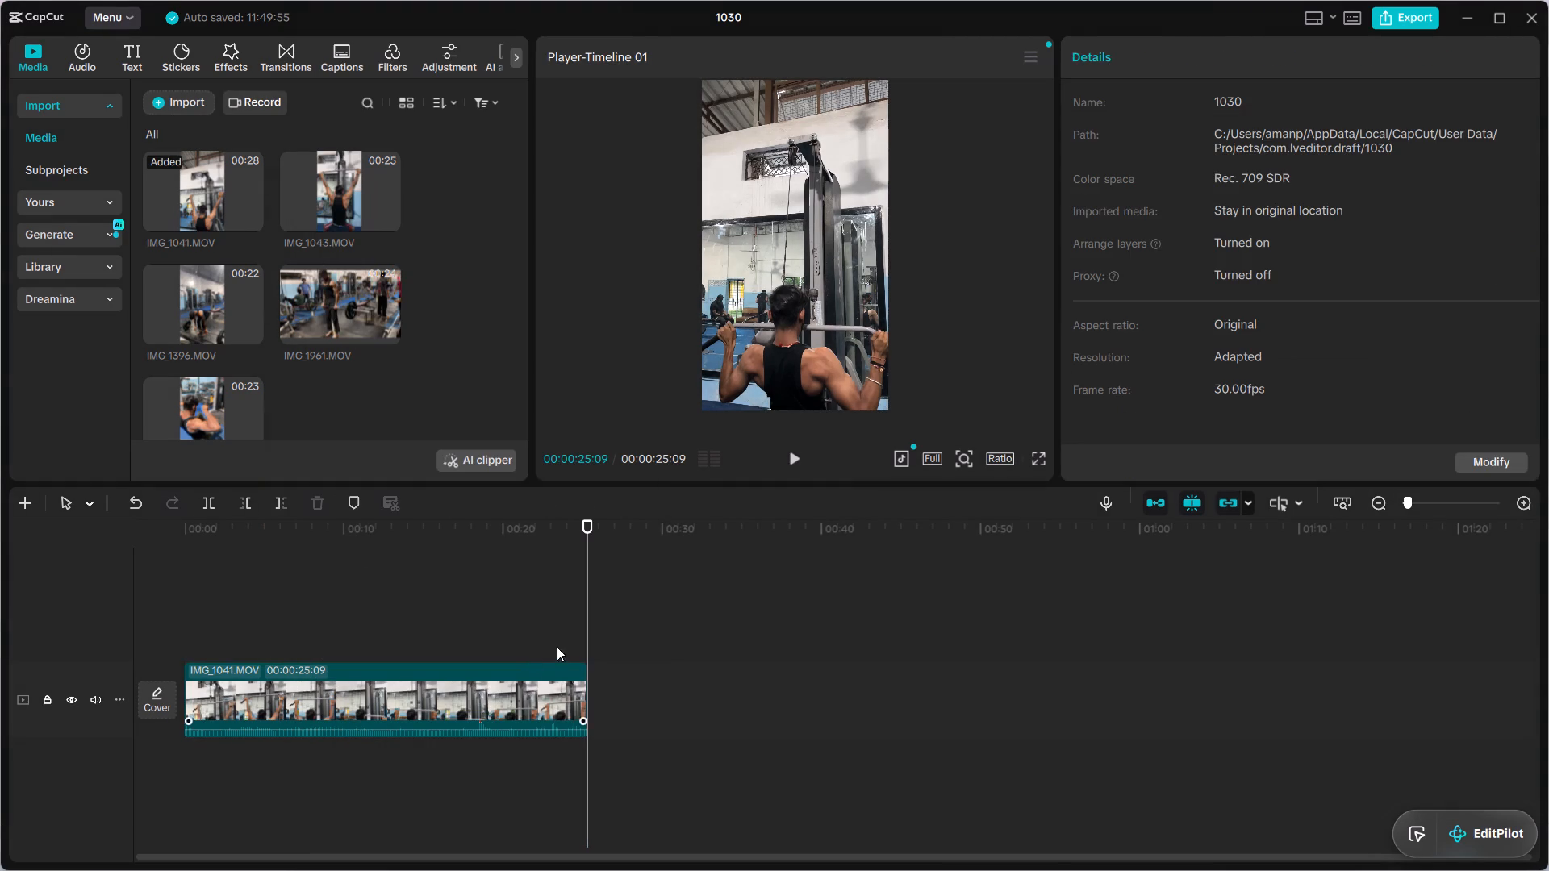
Preview IMG_1041.MOV from the start and split it at 00:00:01:11.
left_click_drag(587, 619, 155, 651)
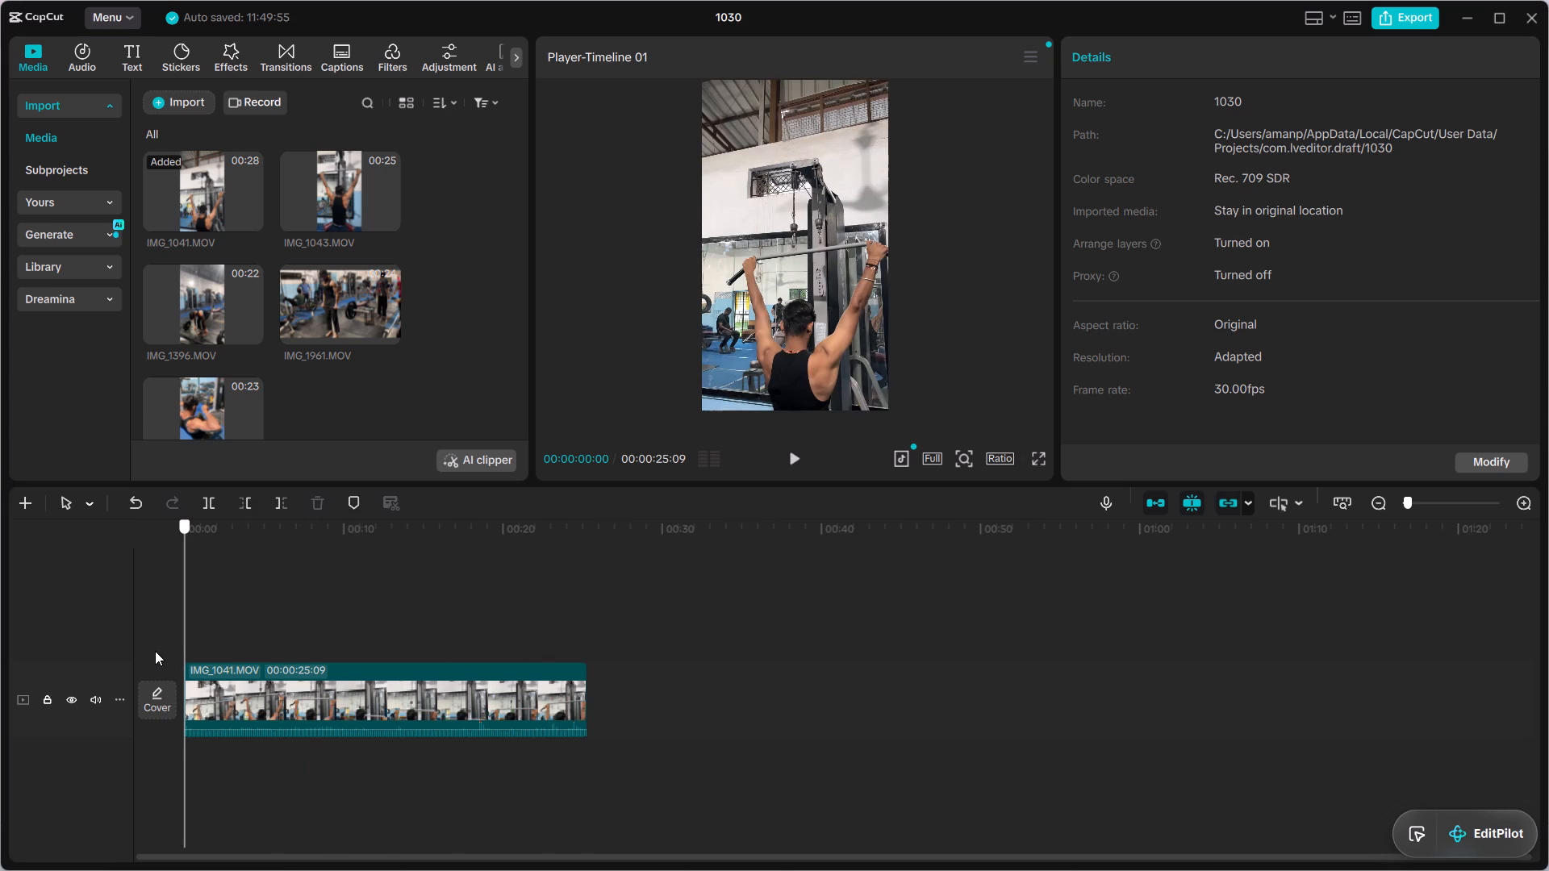
left_click_drag(155, 651, 110, 656)
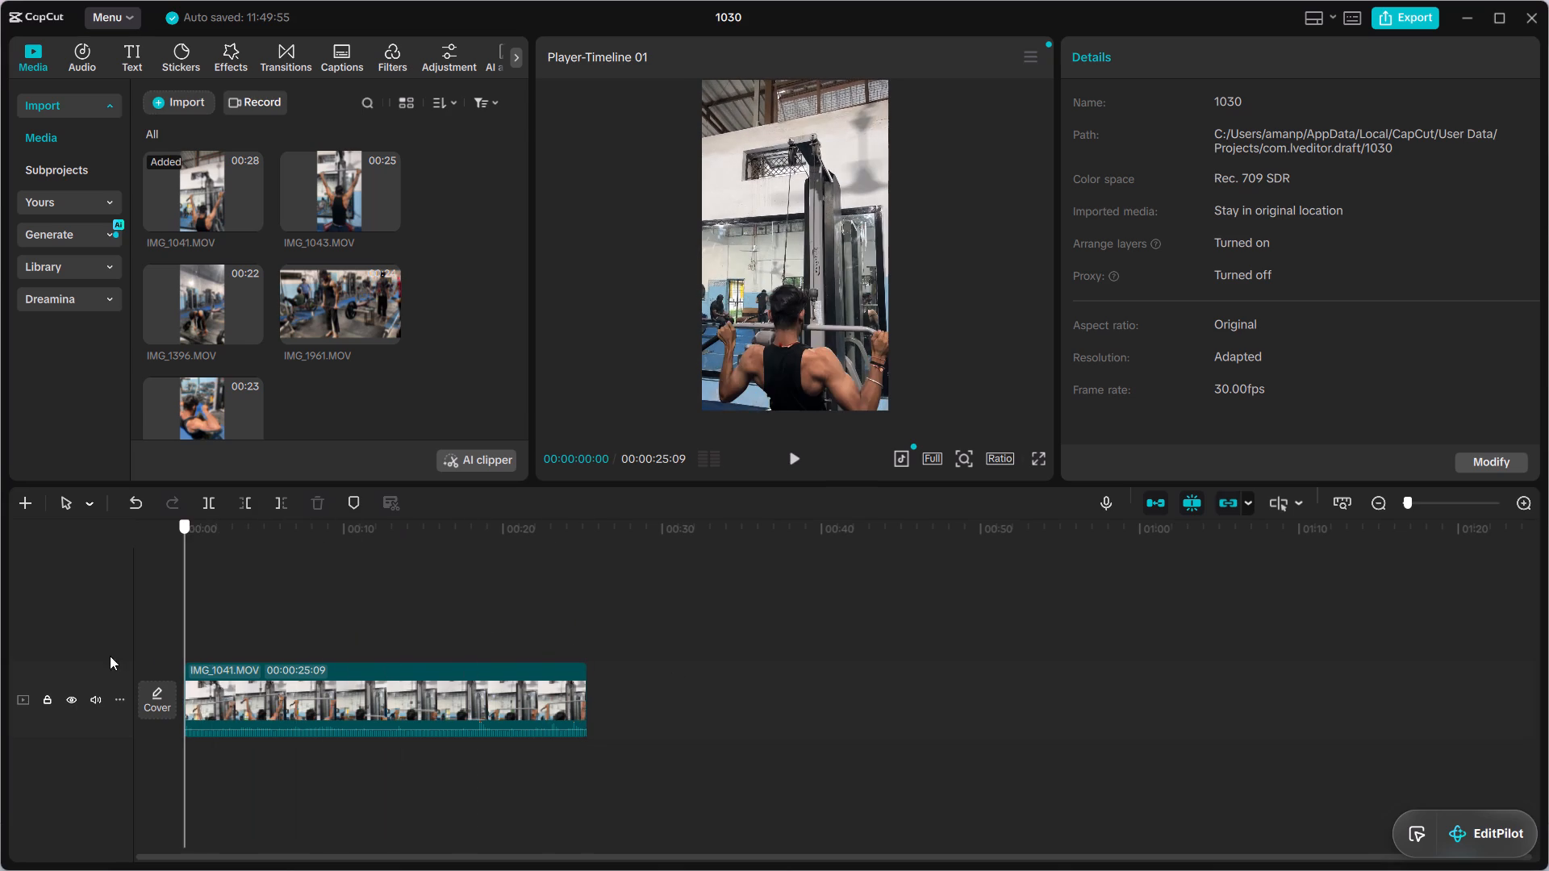
left_click_drag(110, 656, 80, 658)
left_click(795, 467)
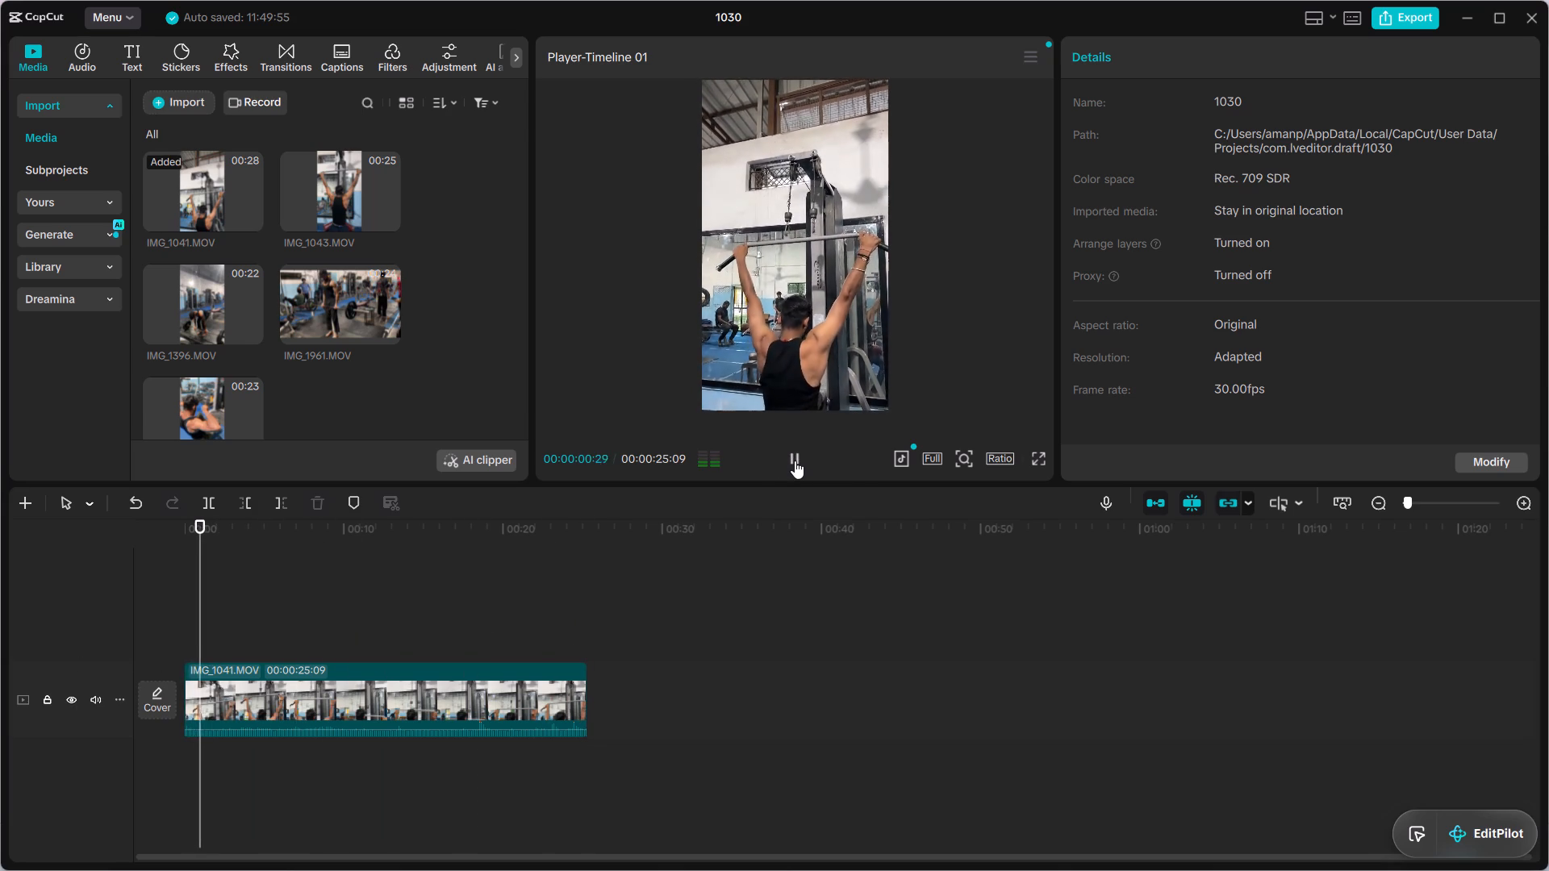
left_click(795, 460)
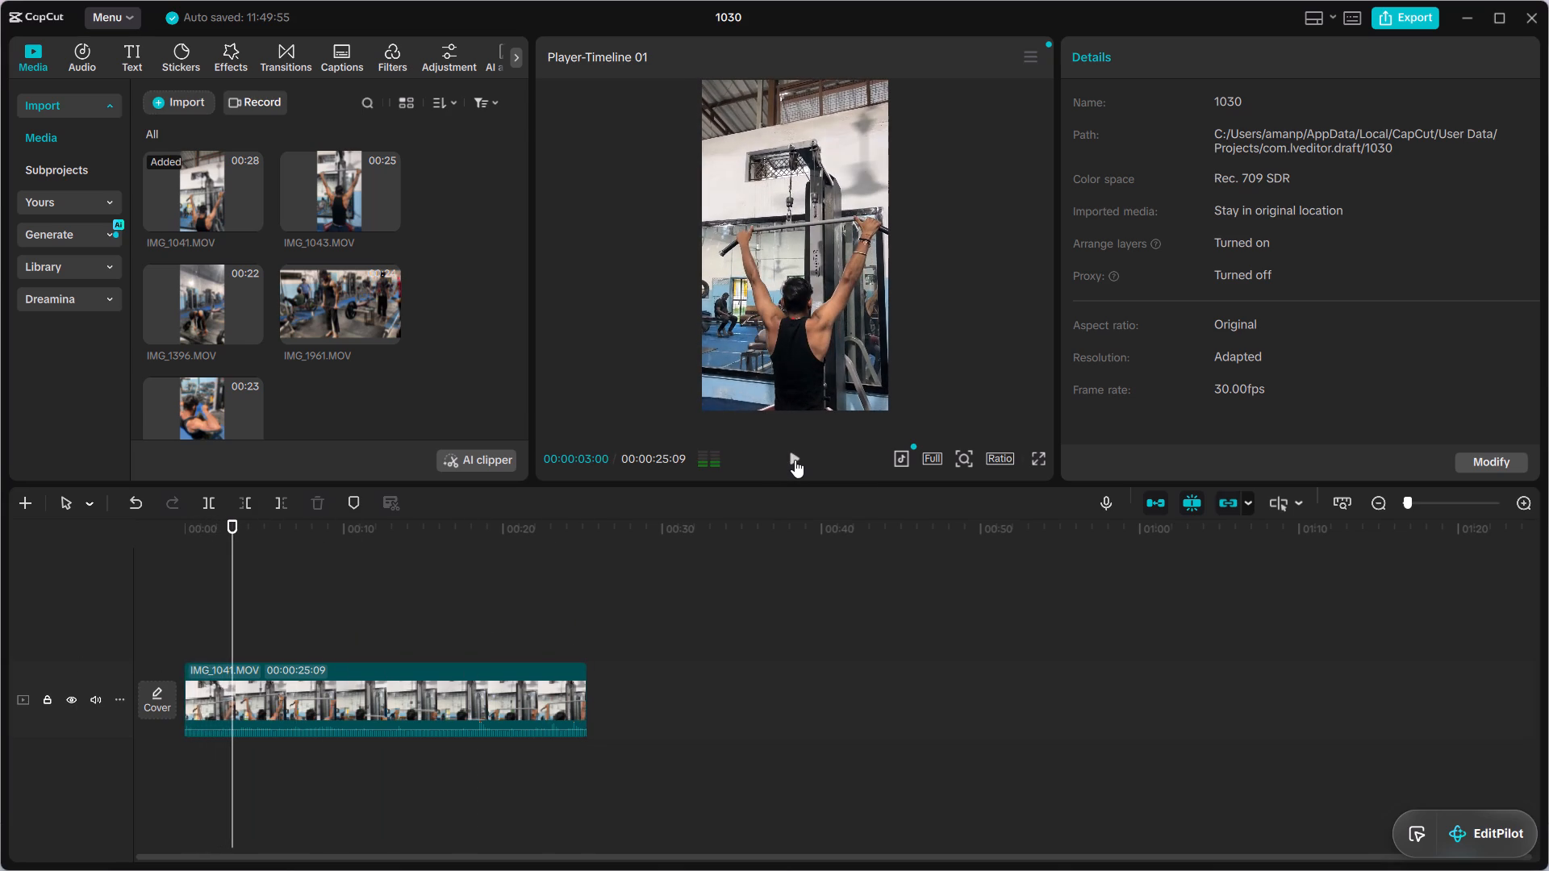
left_click_drag(231, 610, 213, 616)
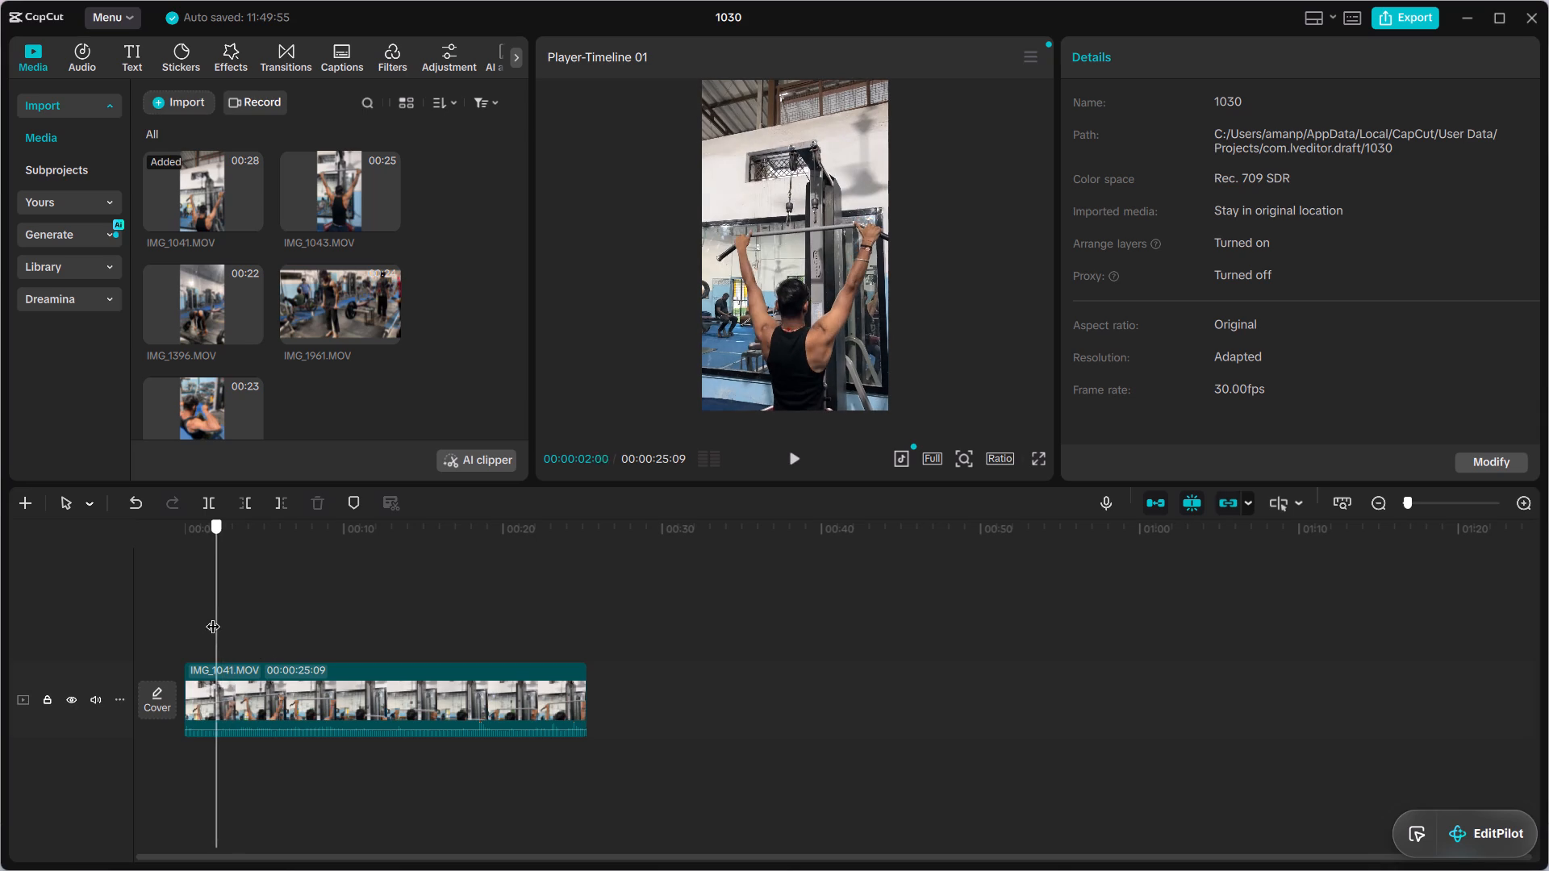
left_click_drag(213, 616, 167, 628)
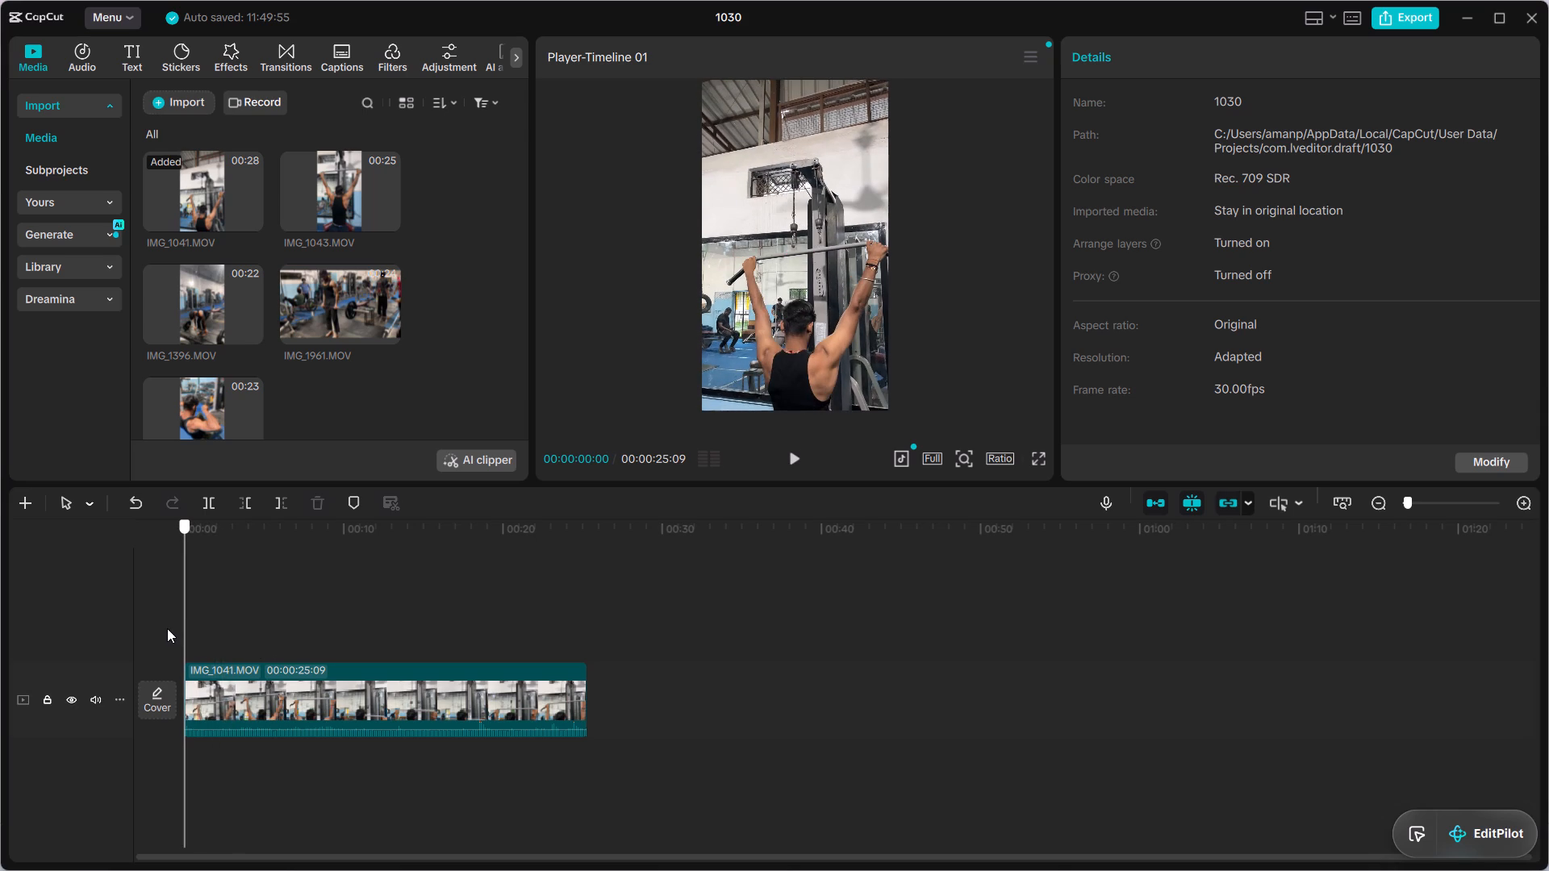
left_click_drag(167, 628, 194, 629)
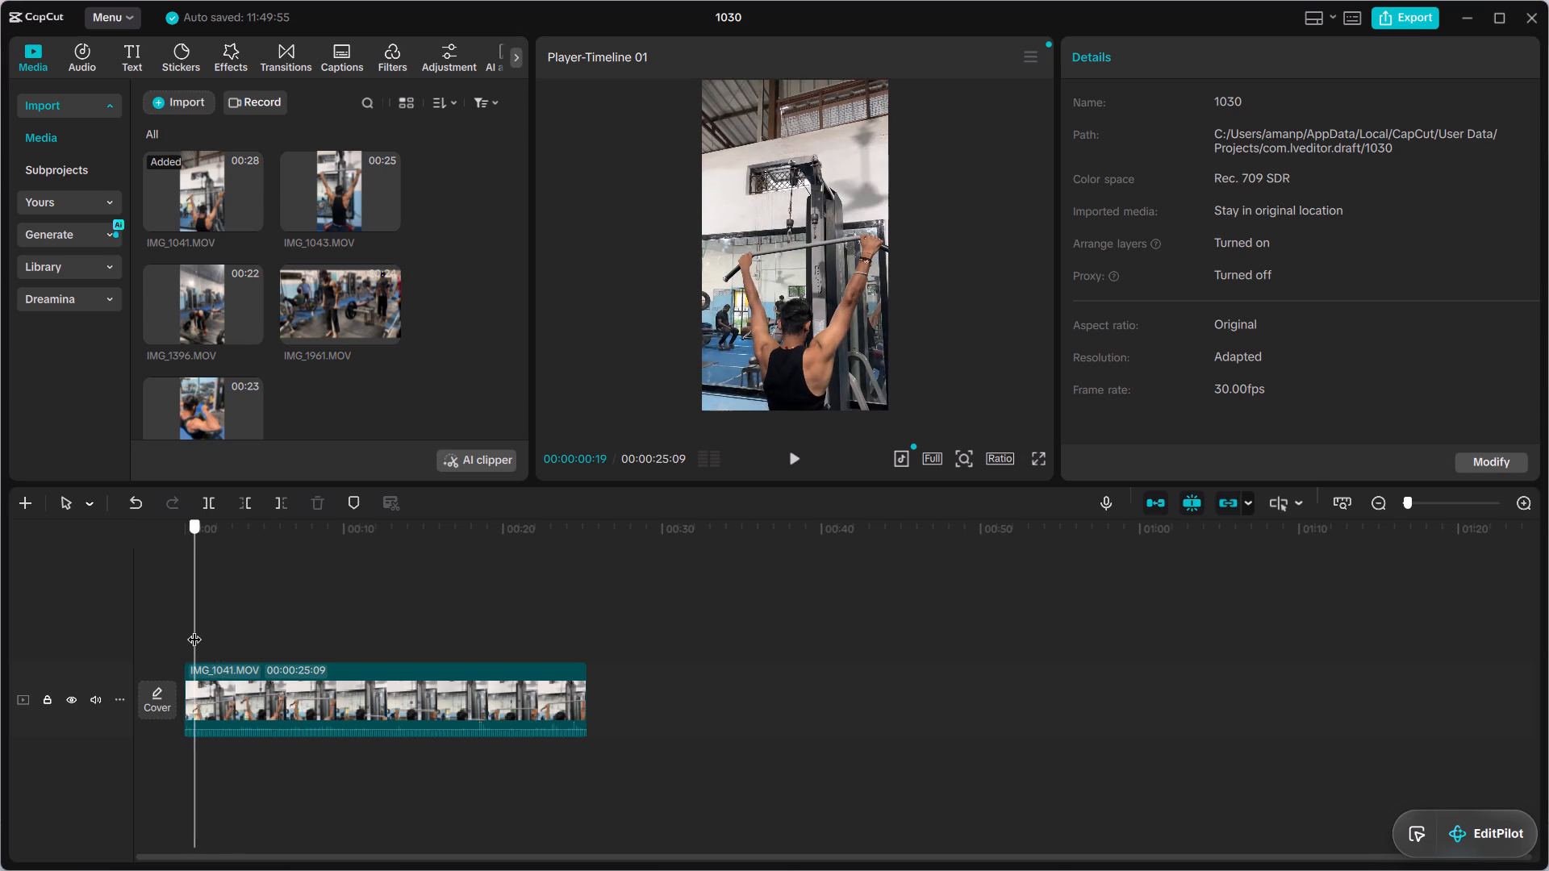
left_click_drag(194, 629, 217, 627)
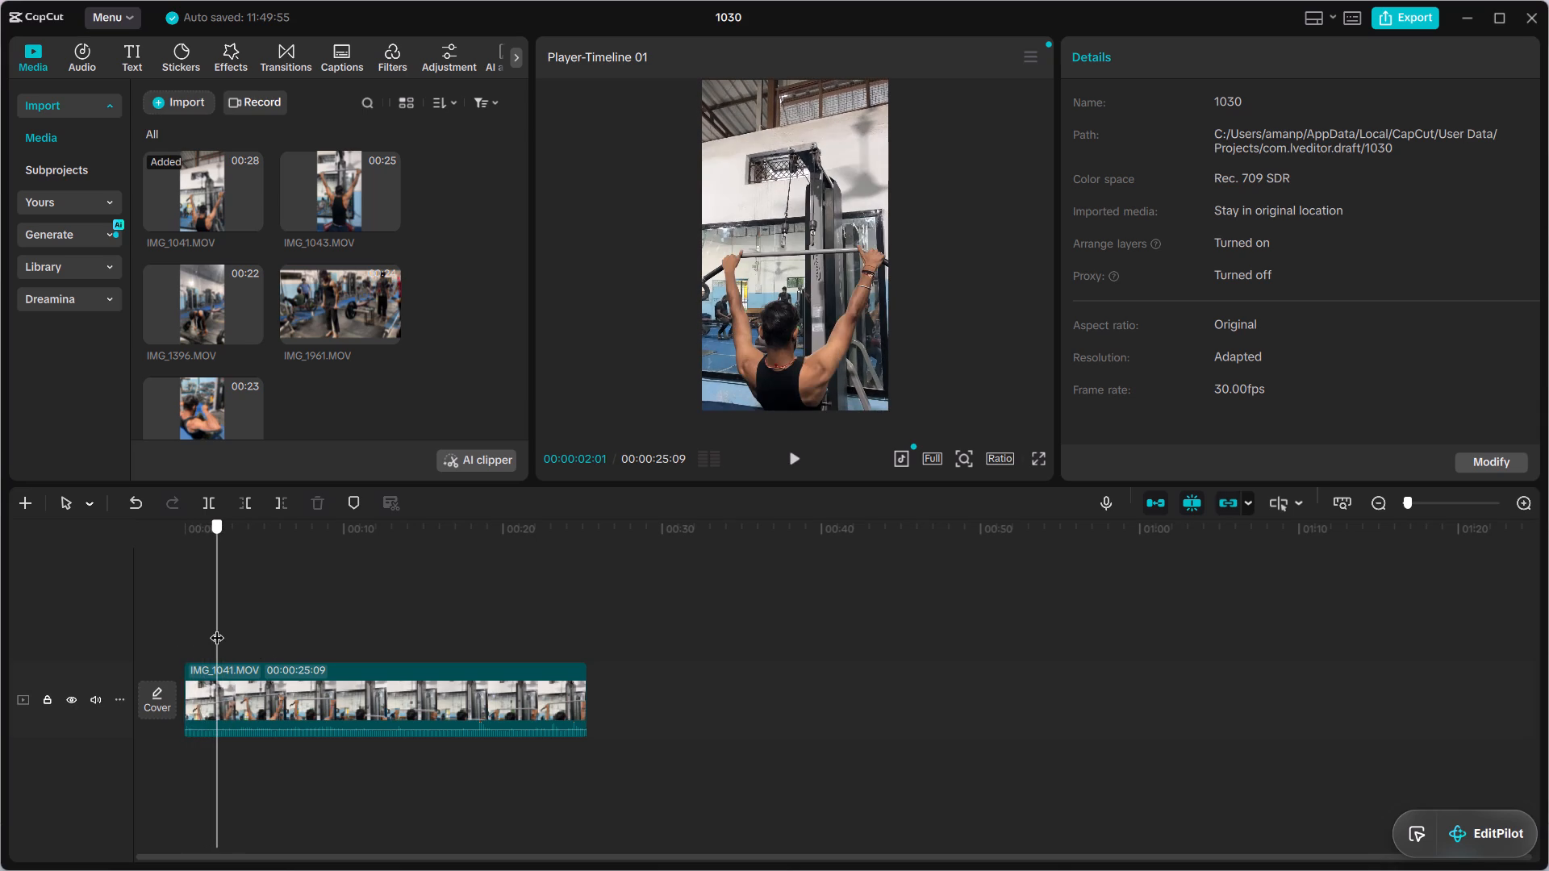
left_click_drag(217, 627, 211, 626)
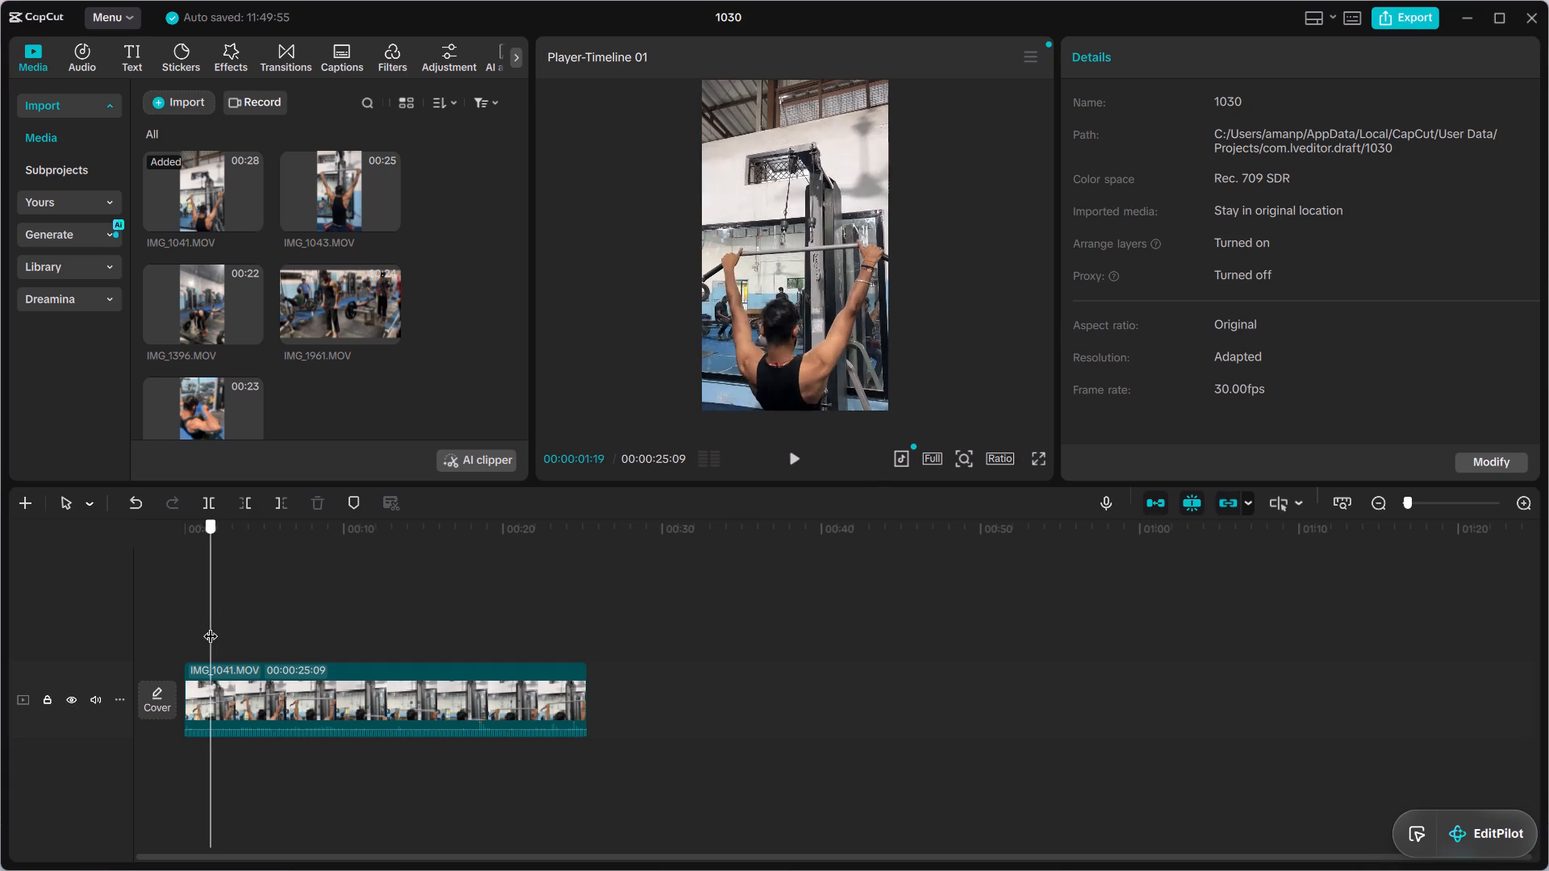
left_click_drag(211, 626, 207, 627)
left_click(214, 501)
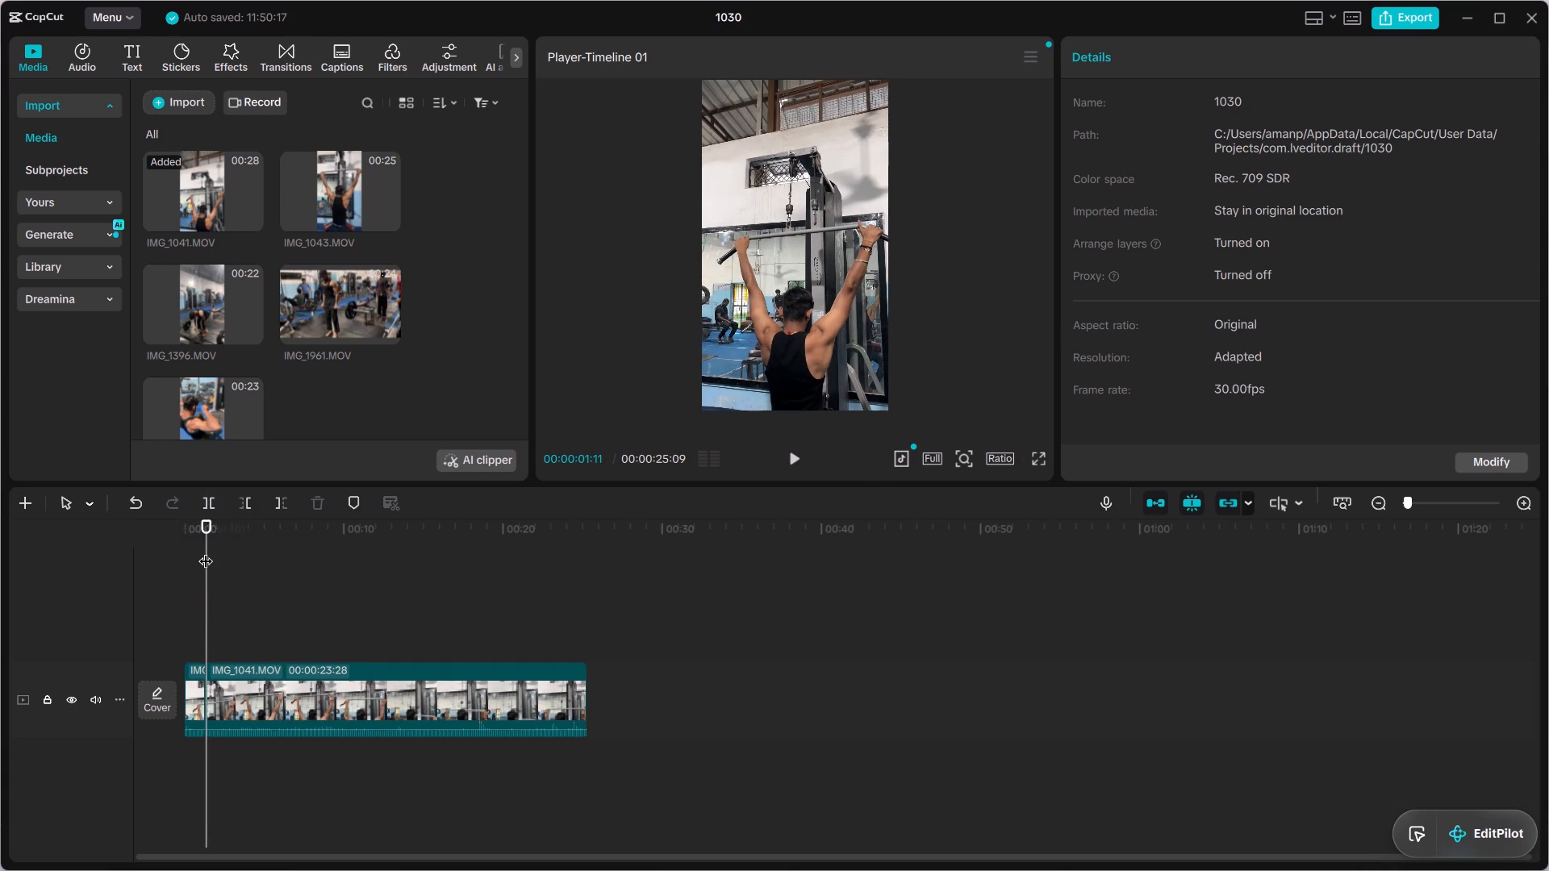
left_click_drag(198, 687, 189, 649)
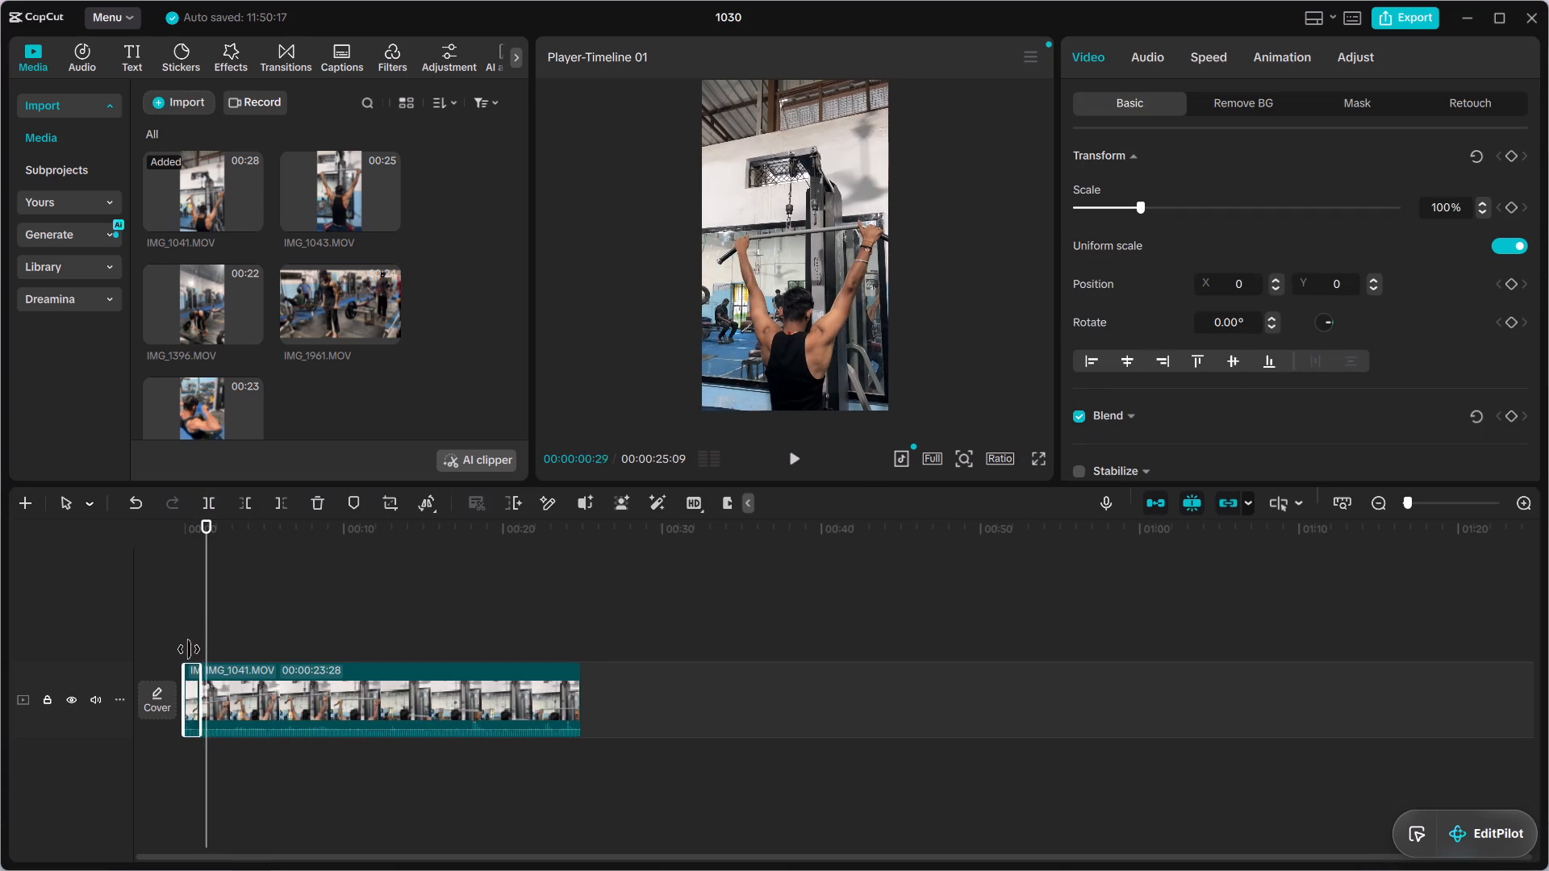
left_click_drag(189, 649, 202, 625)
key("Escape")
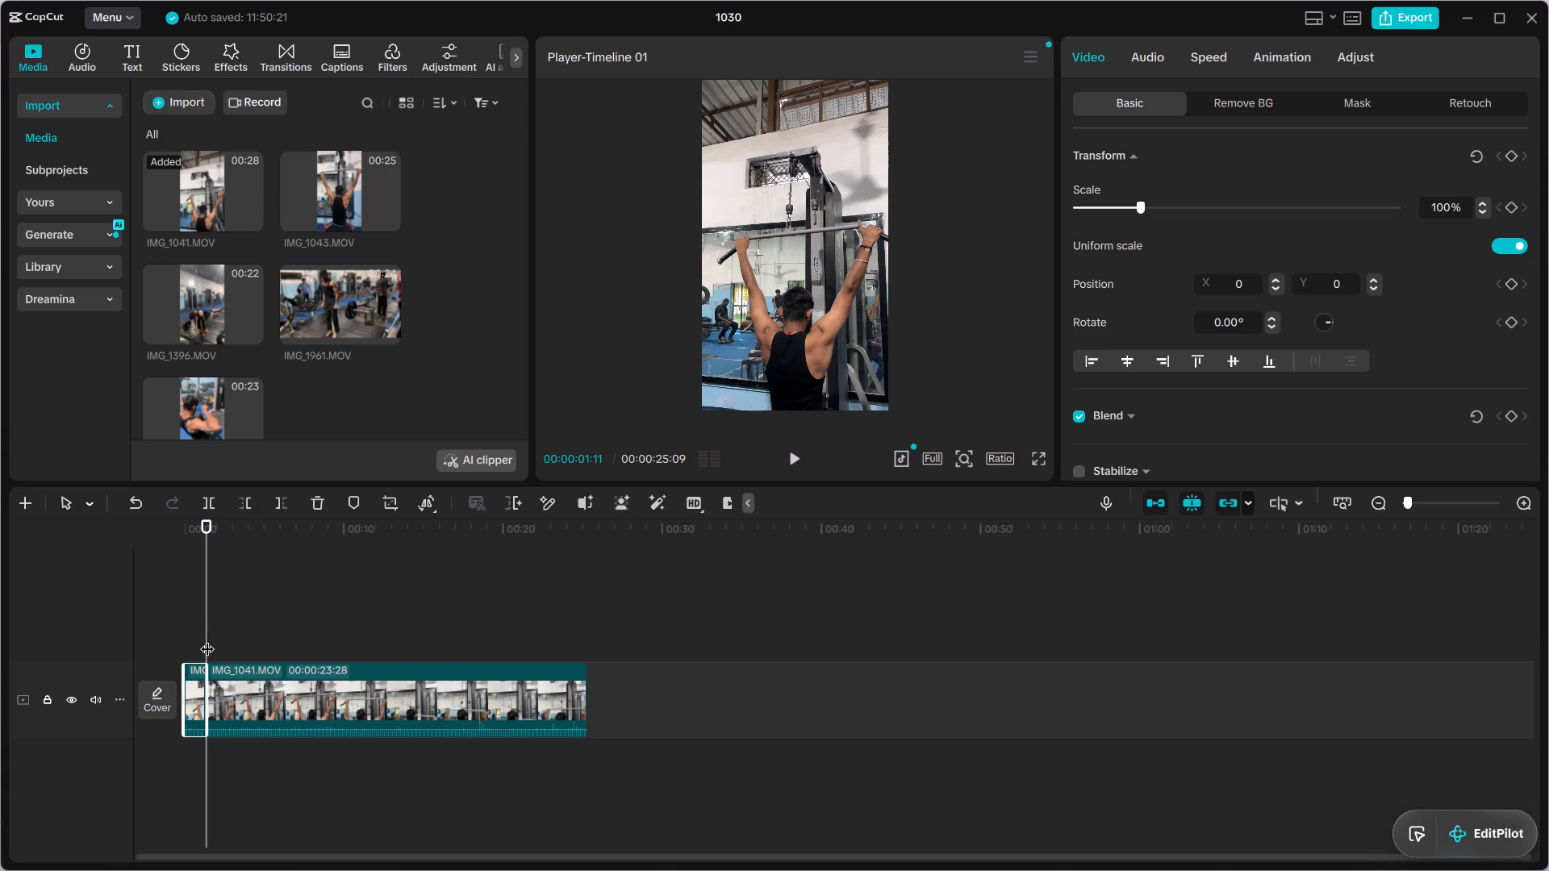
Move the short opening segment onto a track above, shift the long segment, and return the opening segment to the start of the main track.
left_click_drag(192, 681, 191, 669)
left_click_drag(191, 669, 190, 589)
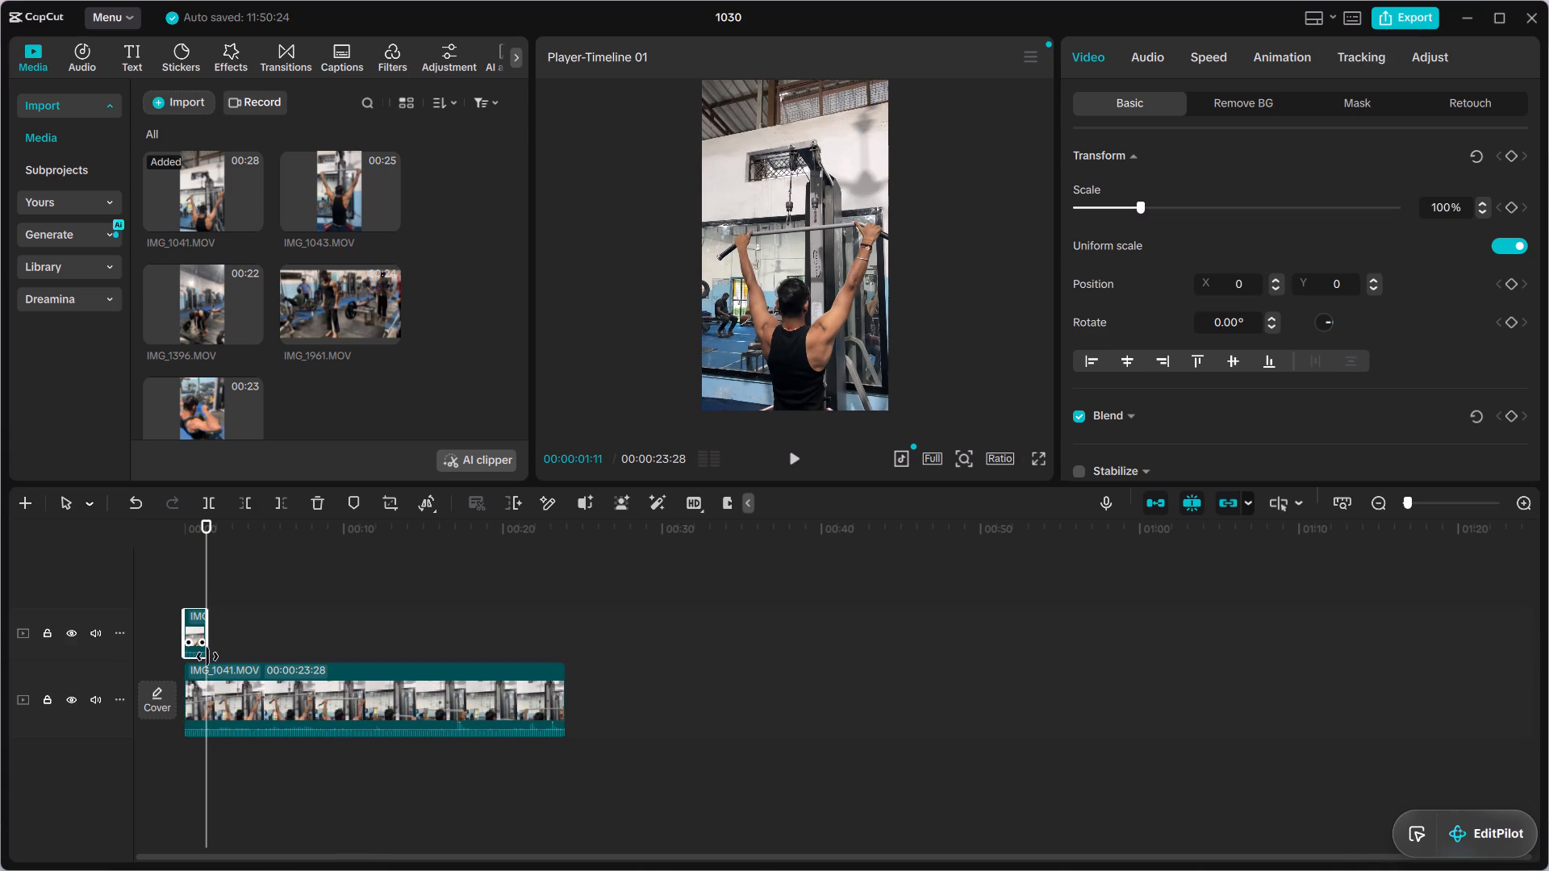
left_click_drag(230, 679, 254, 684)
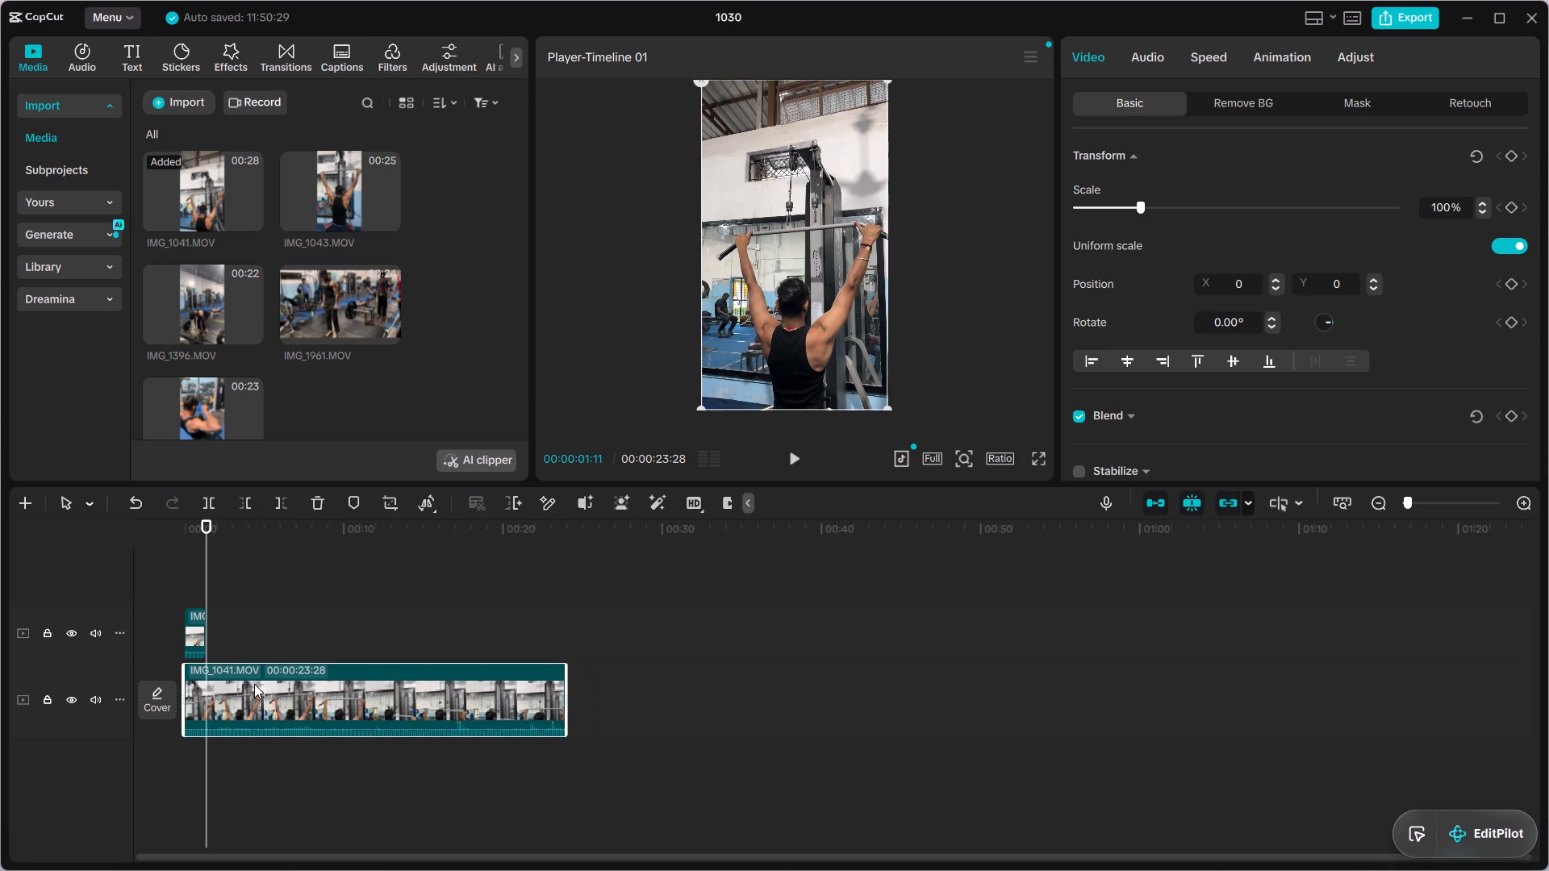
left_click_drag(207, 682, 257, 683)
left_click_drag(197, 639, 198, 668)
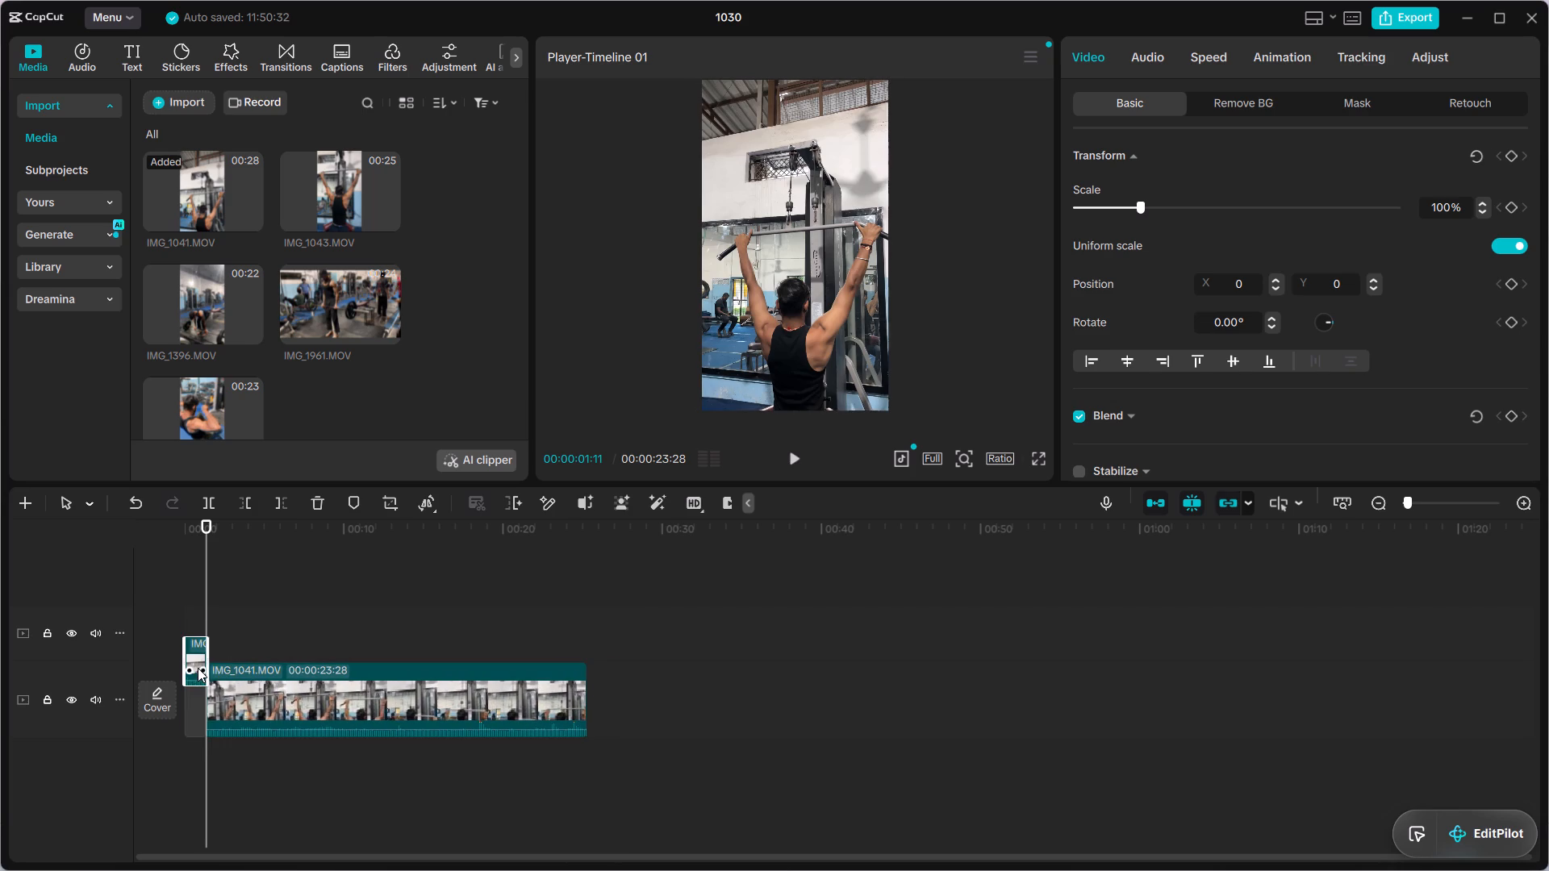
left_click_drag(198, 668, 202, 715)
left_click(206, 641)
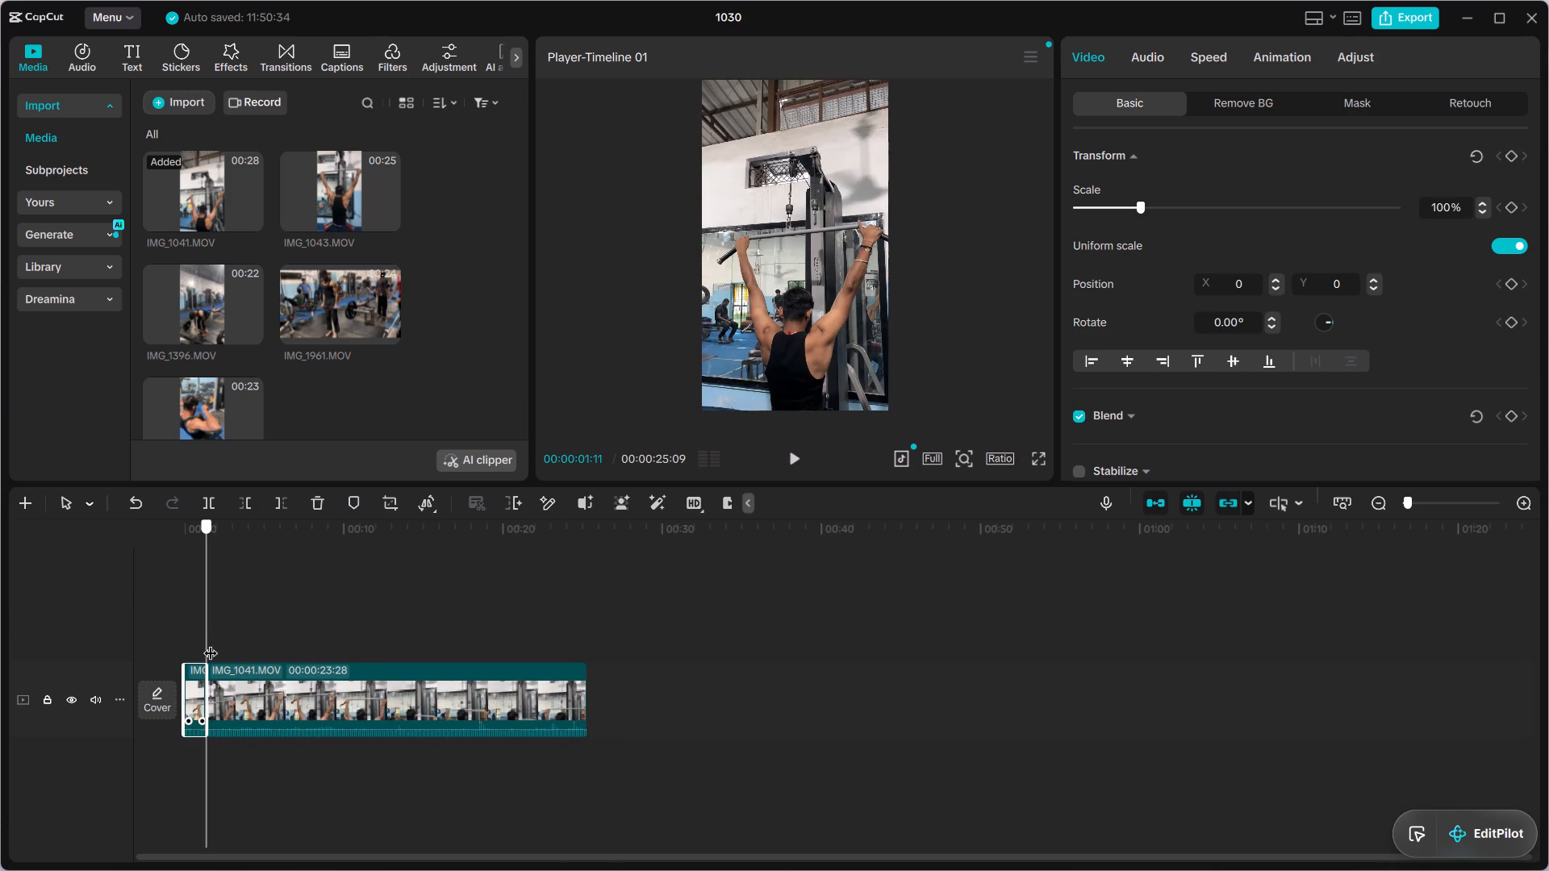
Play on from the first cut and split the long IMG_1041.MOV segment at 00:00:02:29.
left_click(799, 461)
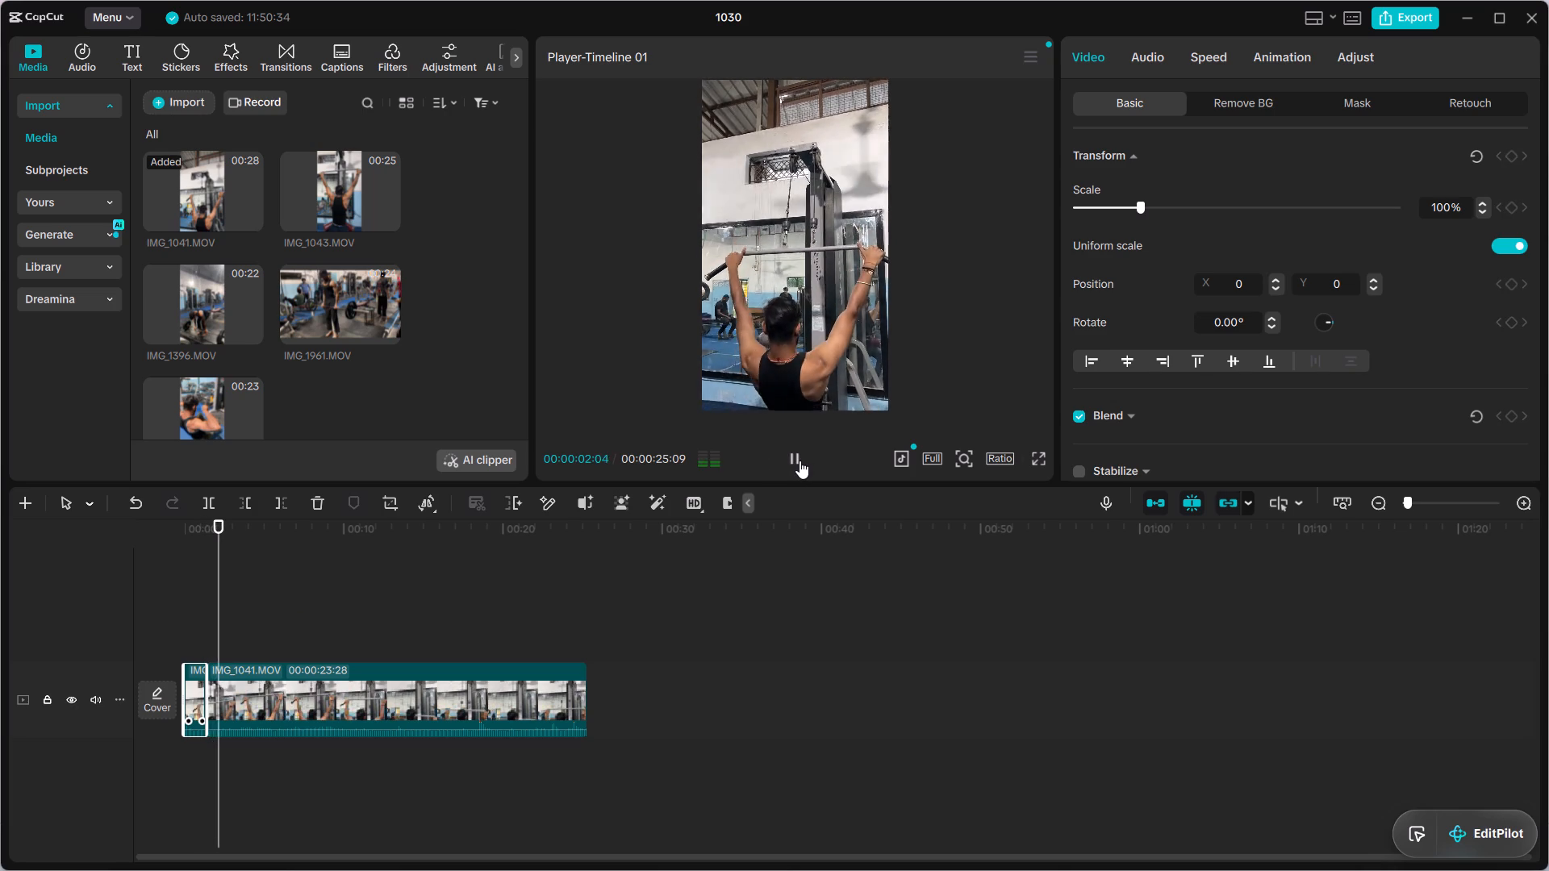
left_click(800, 461)
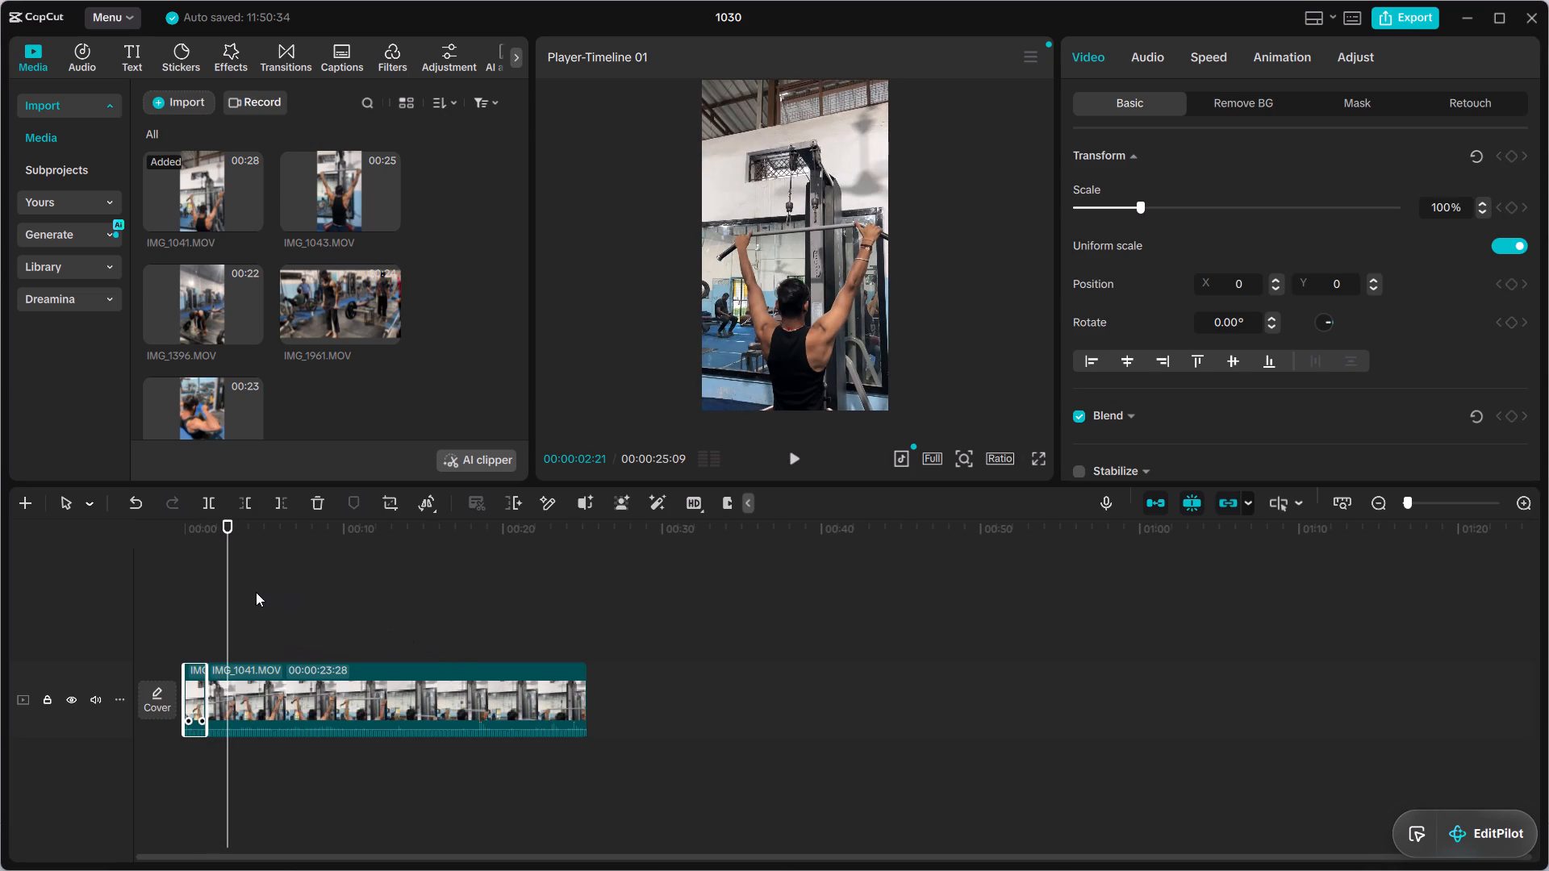
left_click(228, 601)
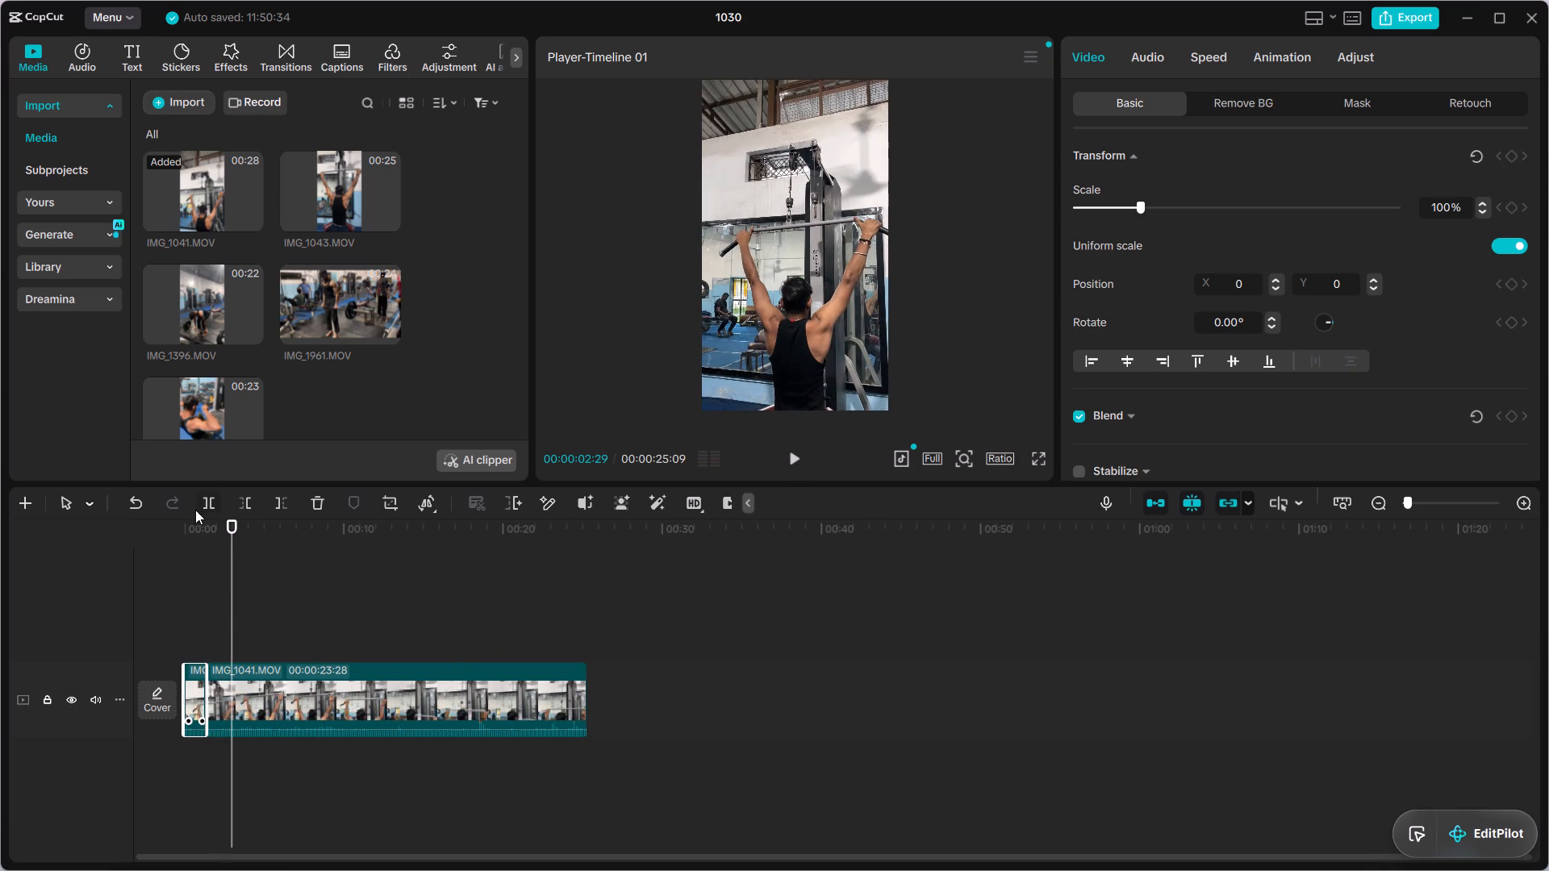
left_click(210, 501)
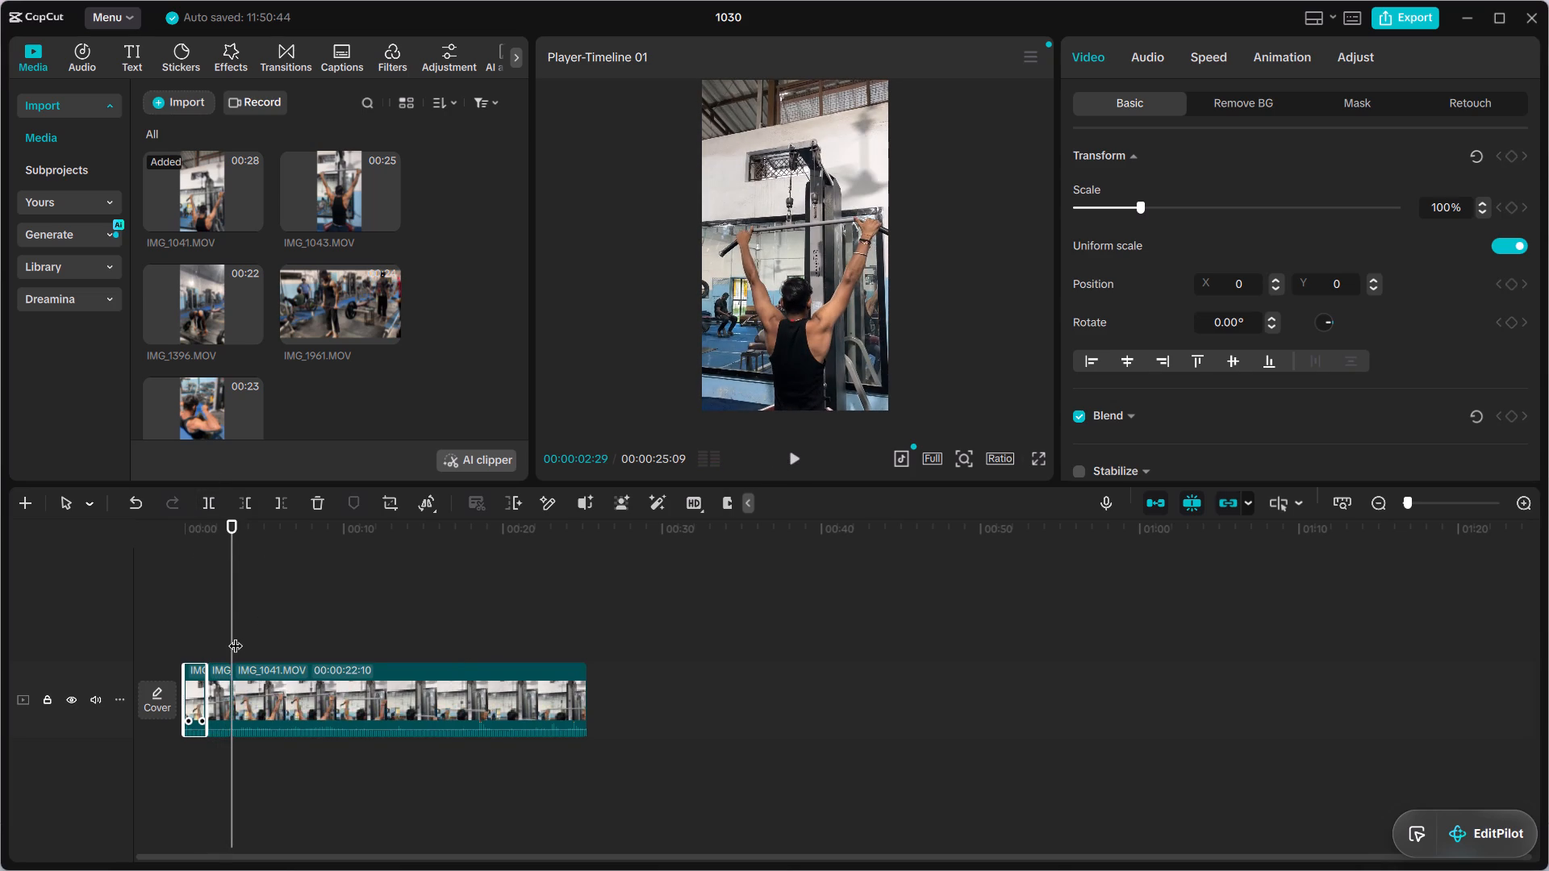
Split the remaining long IMG_1041.MOV segment at 00:00:05:27.
left_click_drag(234, 636, 269, 630)
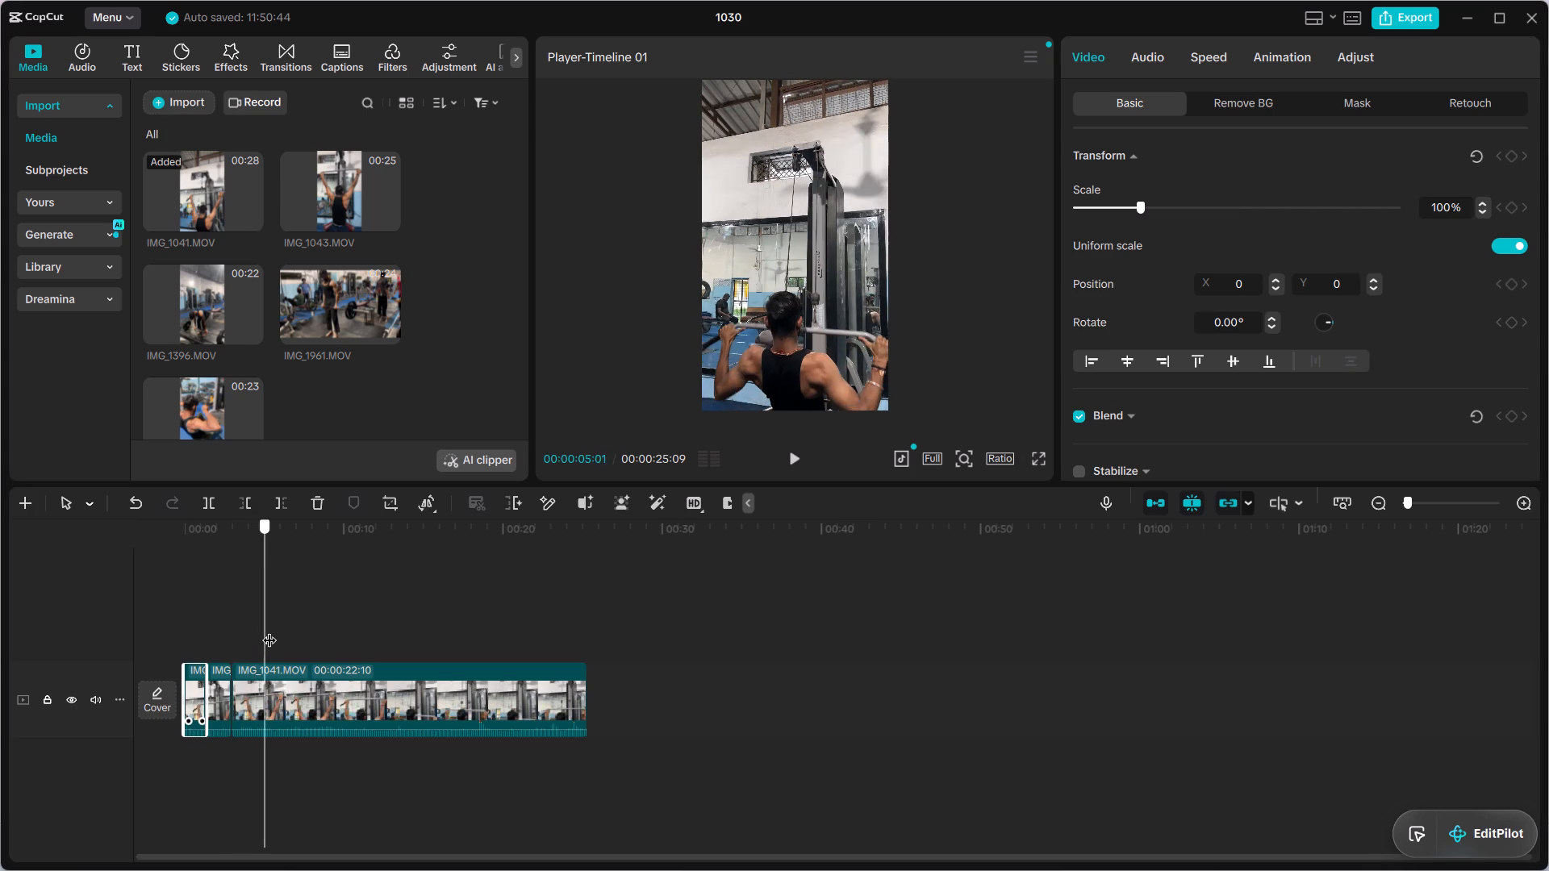
left_click_drag(269, 630, 278, 630)
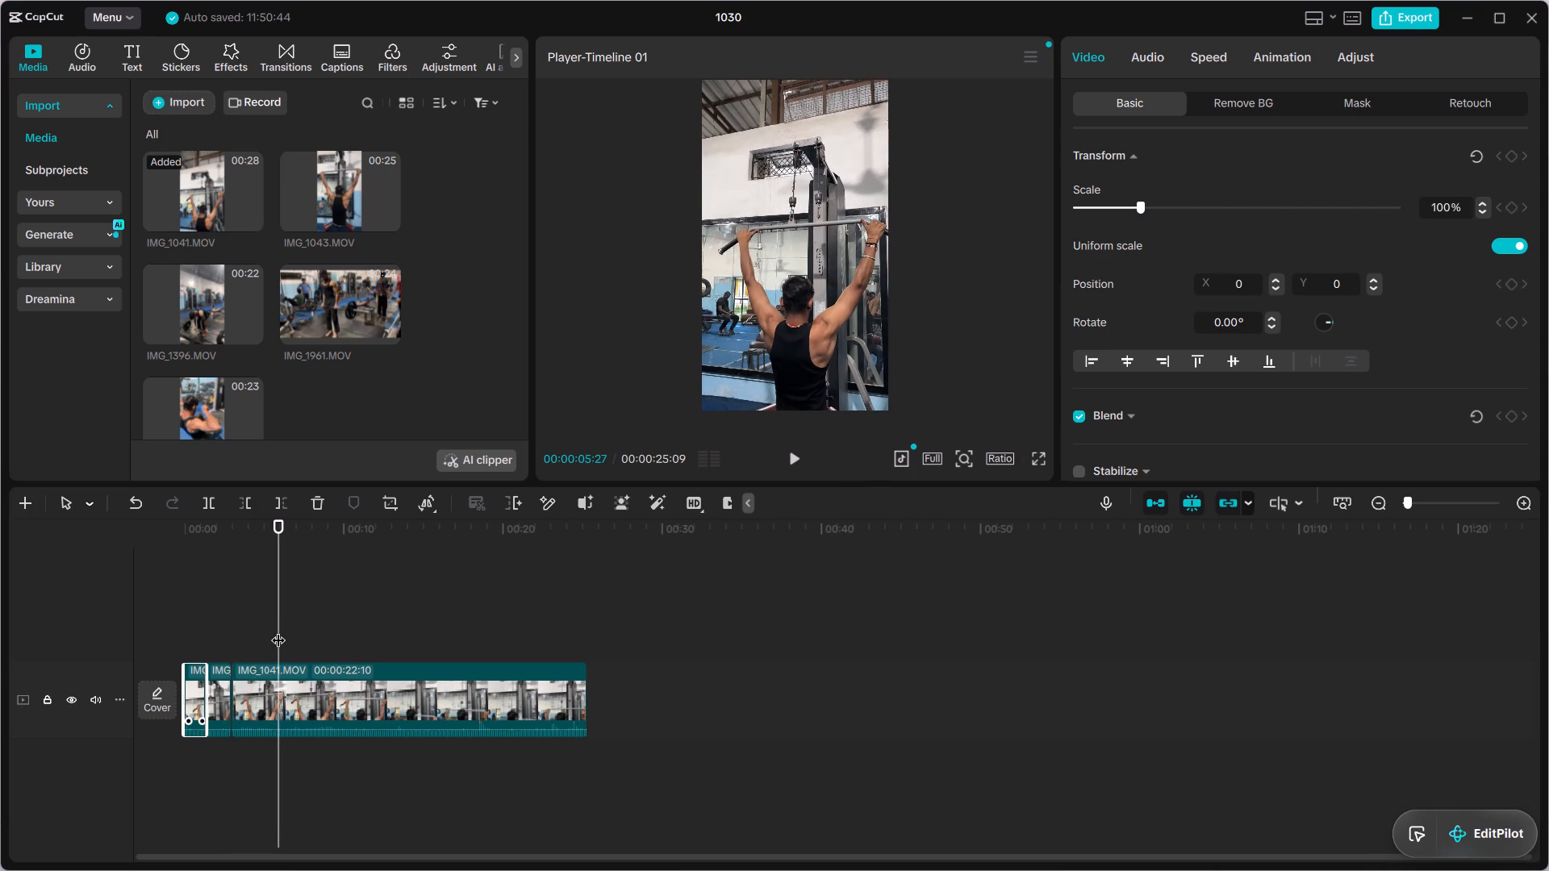
left_click(210, 511)
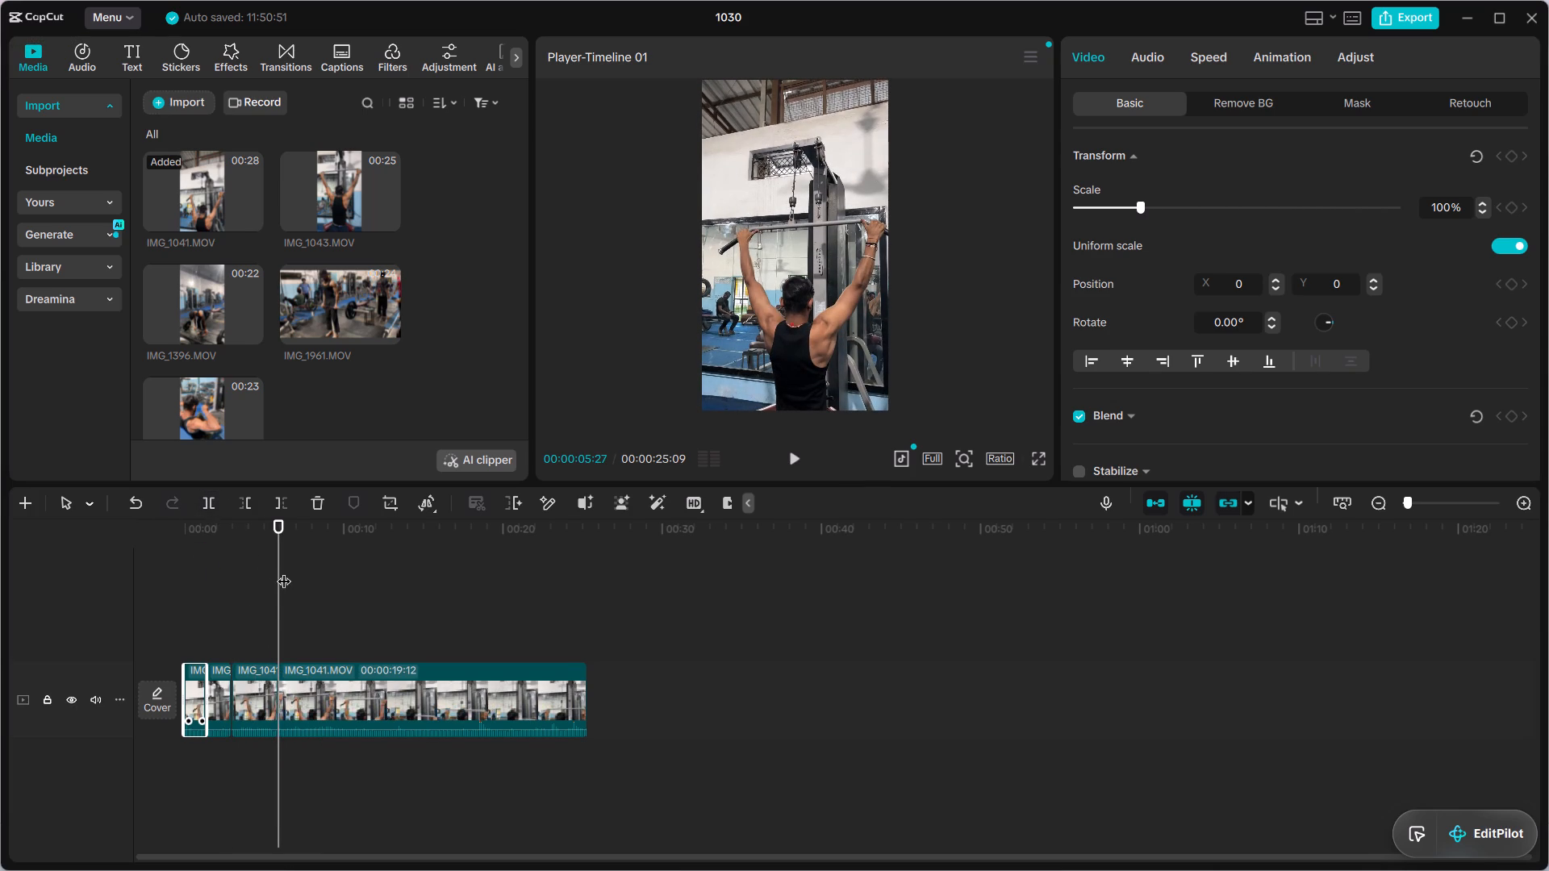
Split the long trailing IMG_1041.MOV segment at 00:00:07:20.
left_click_drag(281, 573, 296, 575)
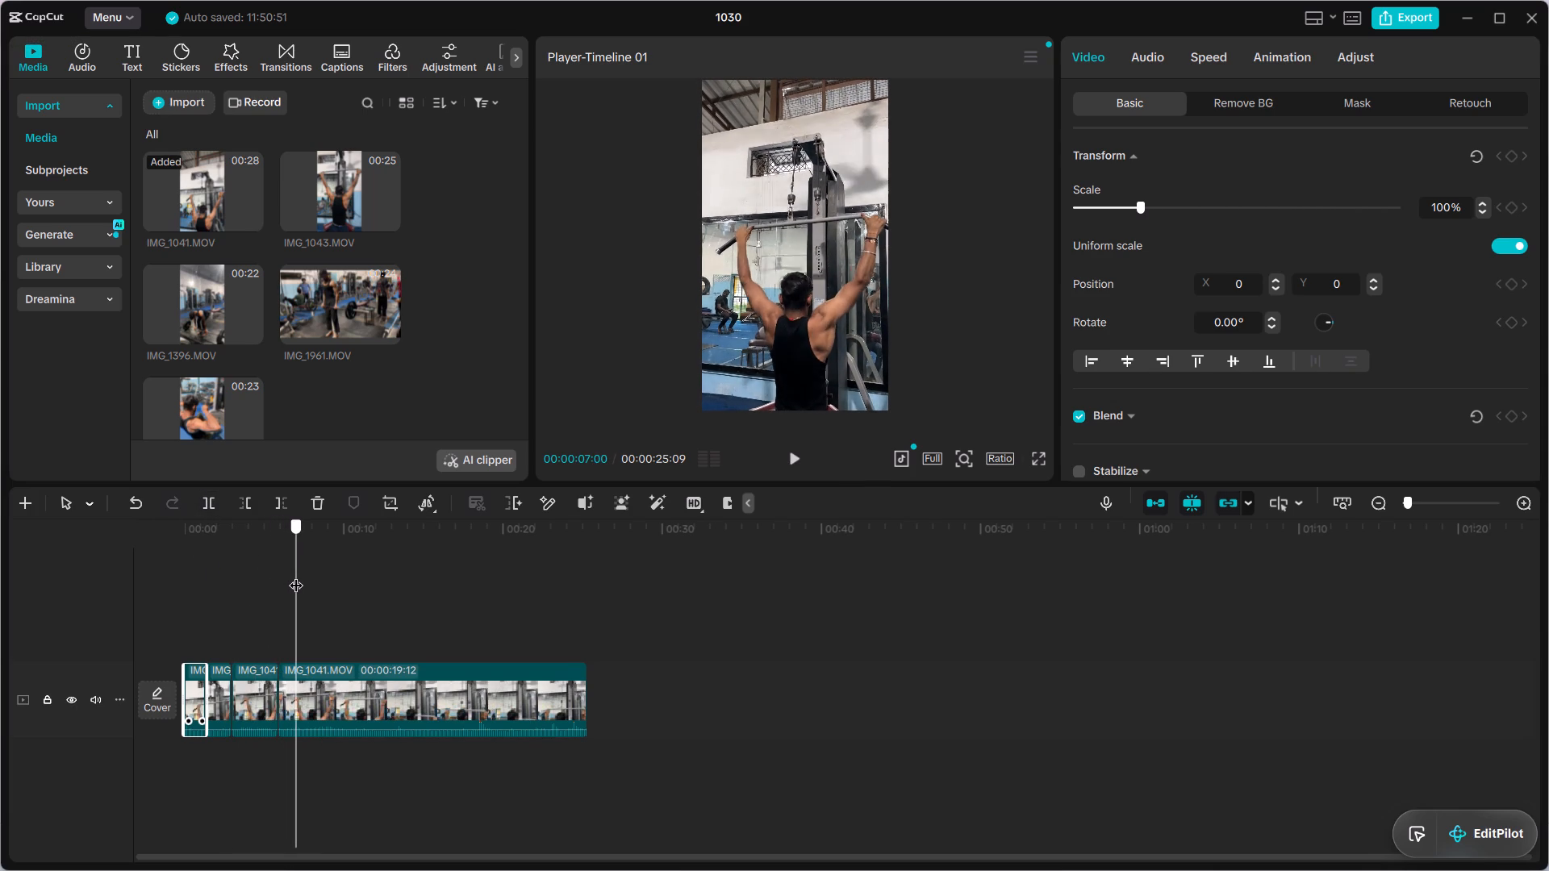
left_click_drag(296, 575, 303, 574)
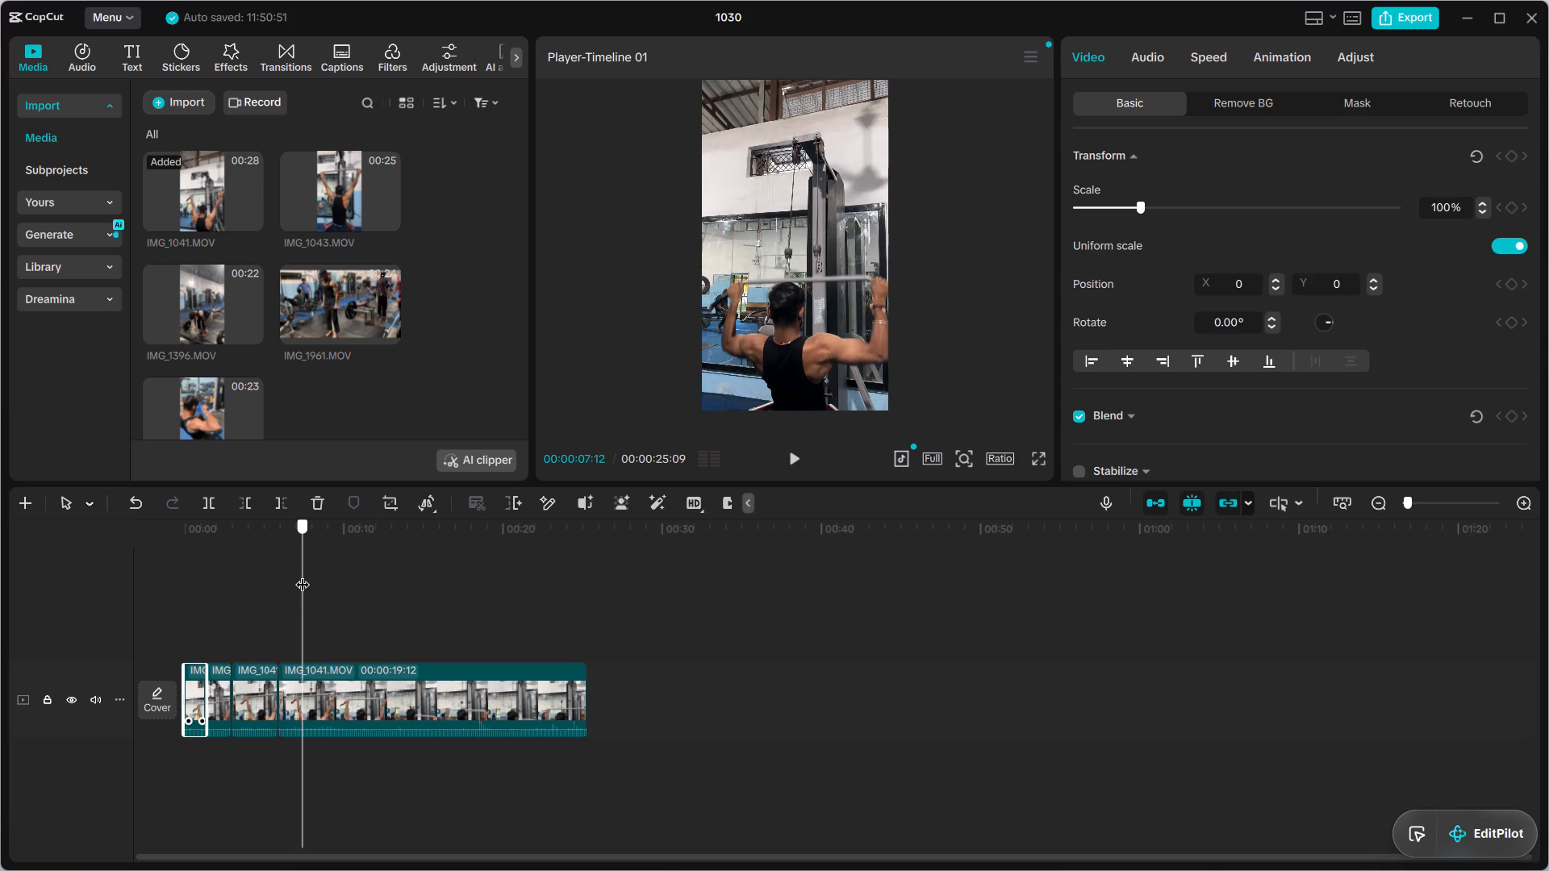
left_click_drag(303, 574, 307, 574)
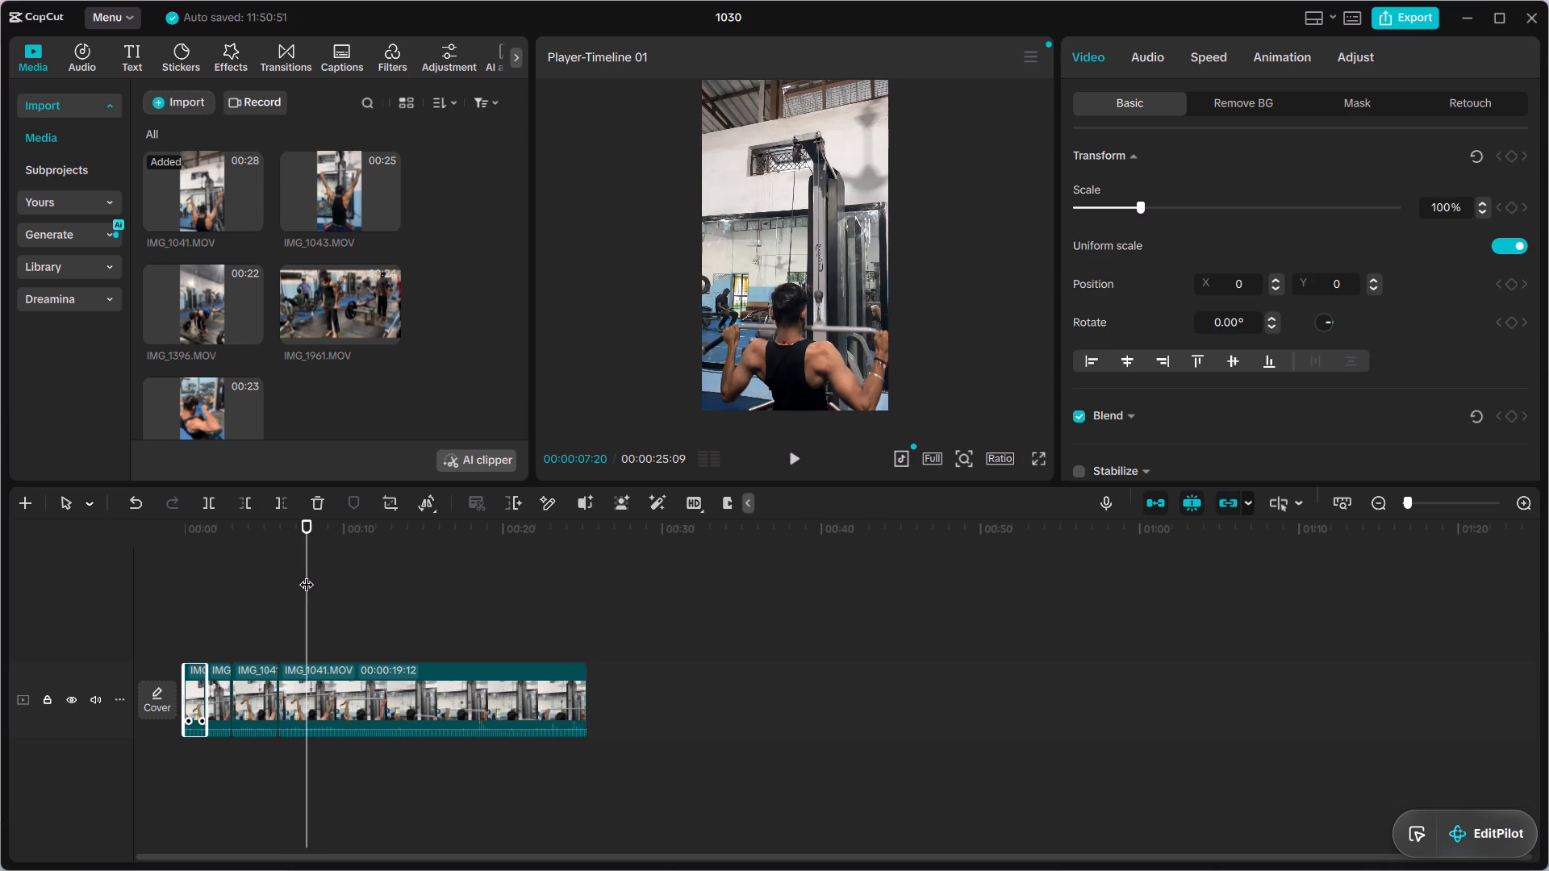
left_click(202, 506)
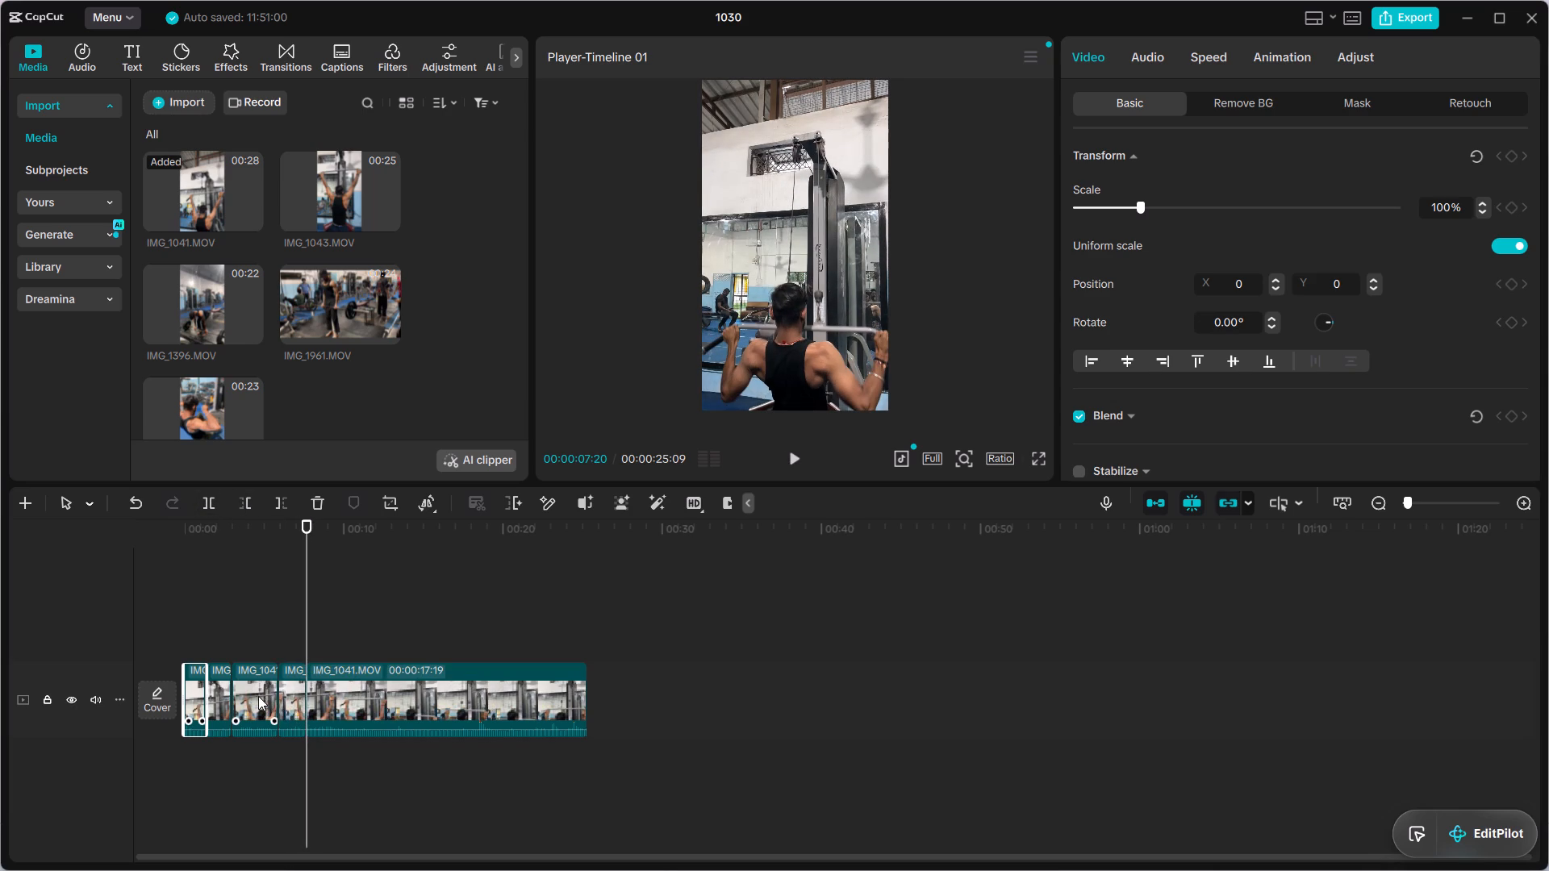
Delete the third IMG_1041.MOV segment, between the cuts at 00:00:02:29 and 00:00:05:27.
left_click(248, 696)
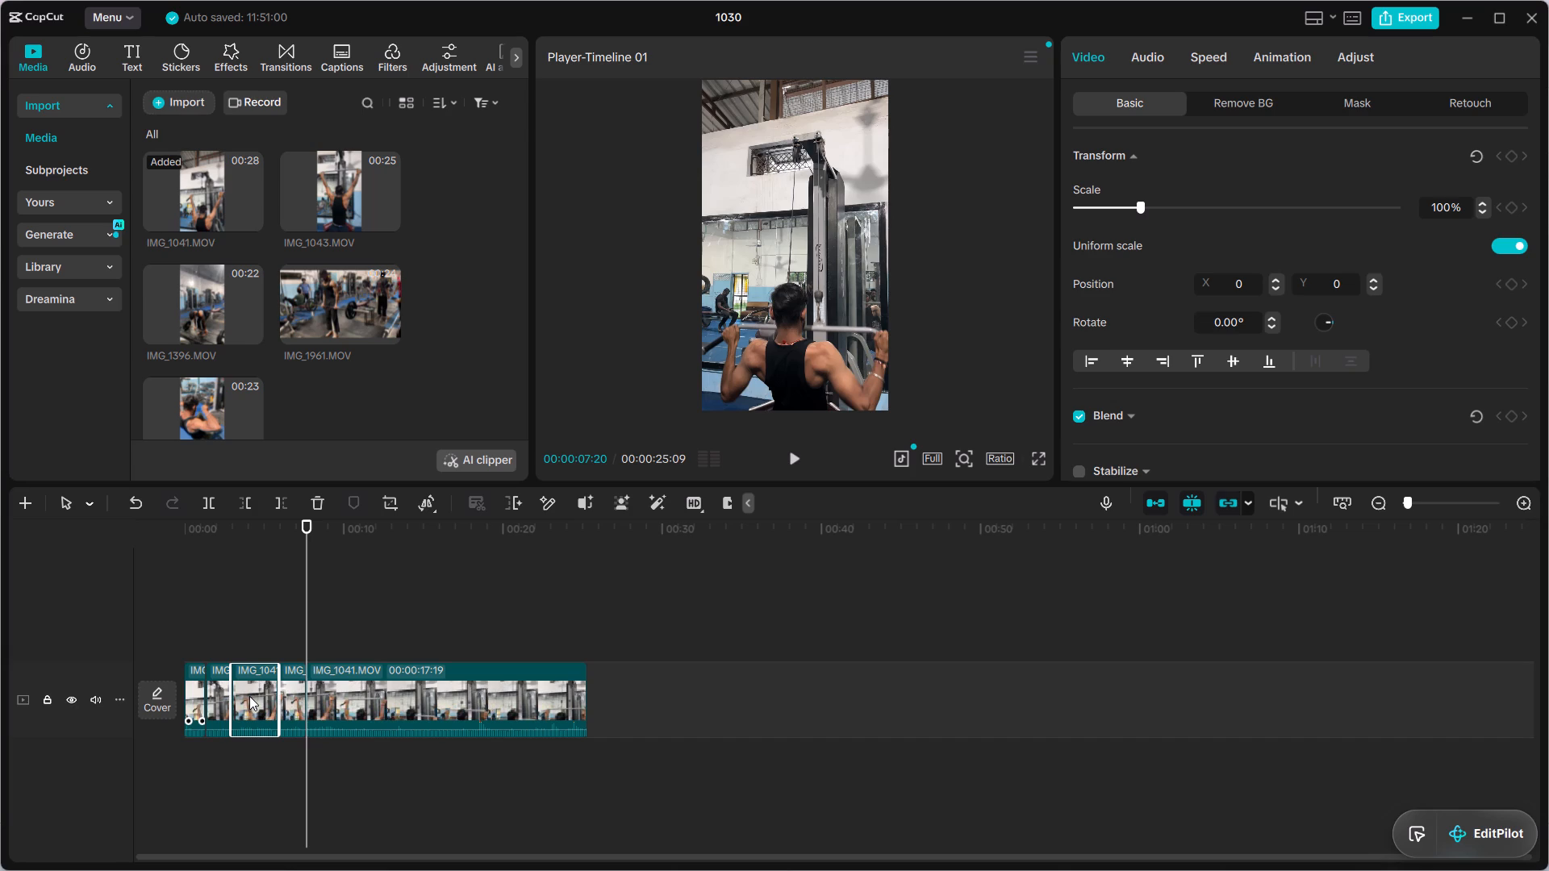
key("Delete")
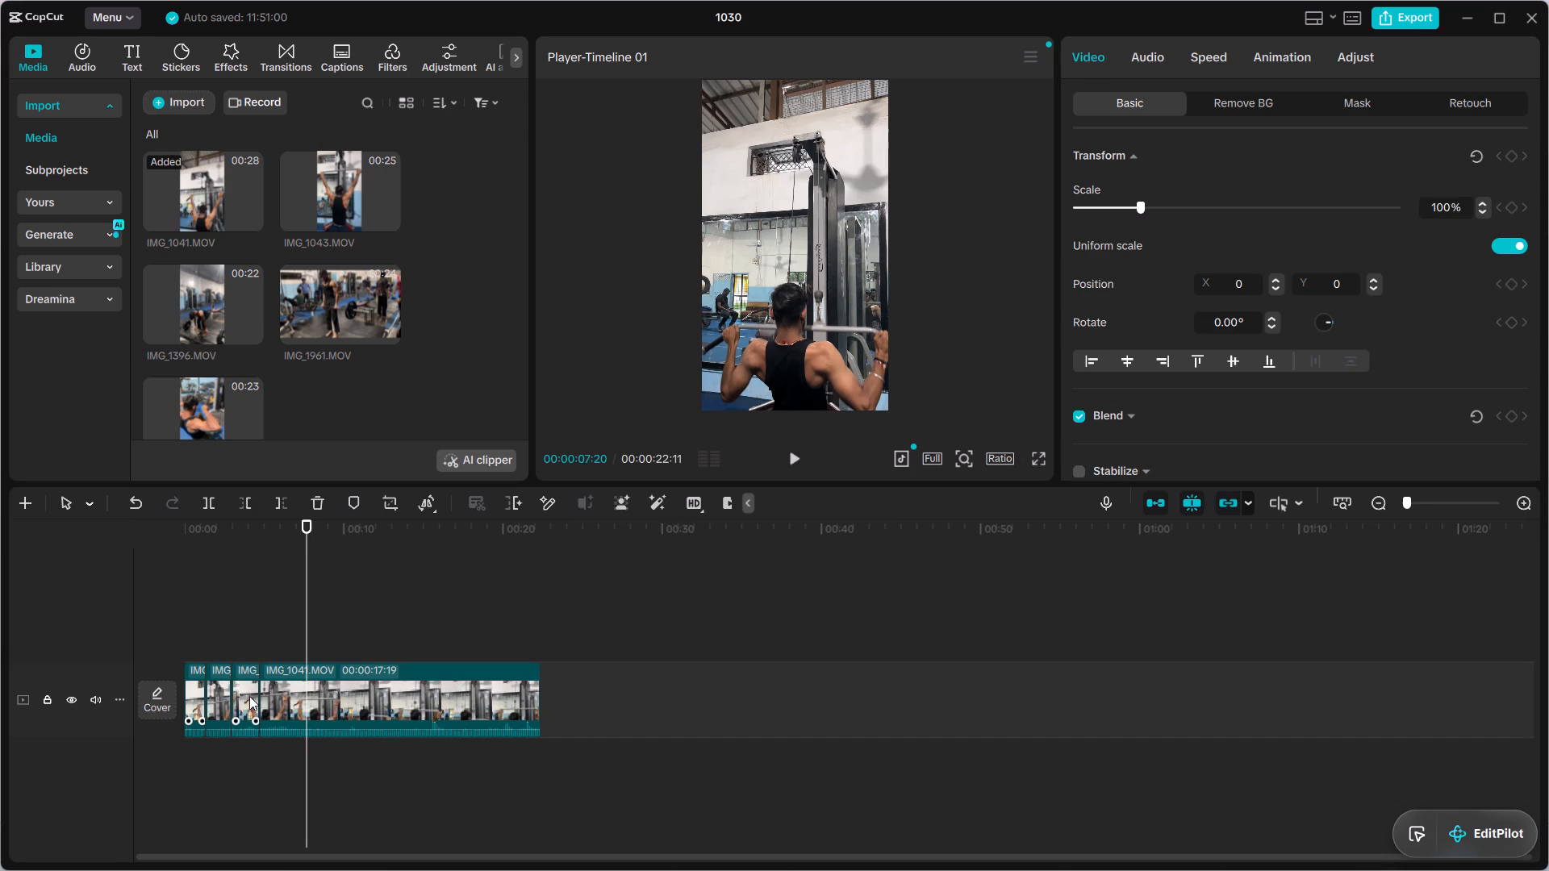
Play the sequence from the start and split the long last IMG_1041.MOV segment at 00:00:07:05.
left_click(282, 705)
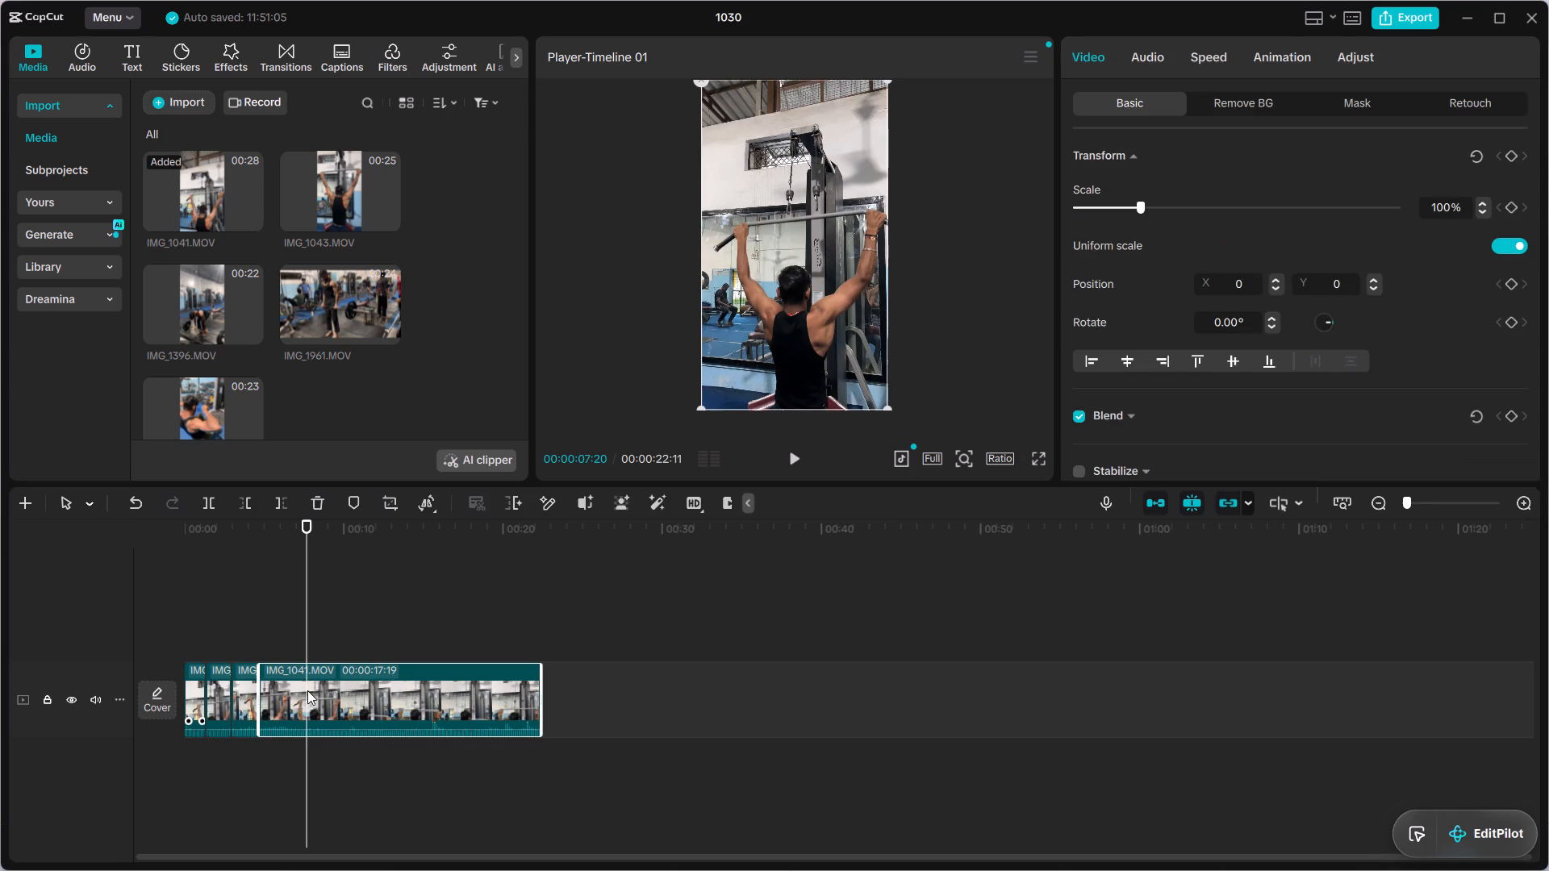
left_click_drag(308, 634, 308, 631)
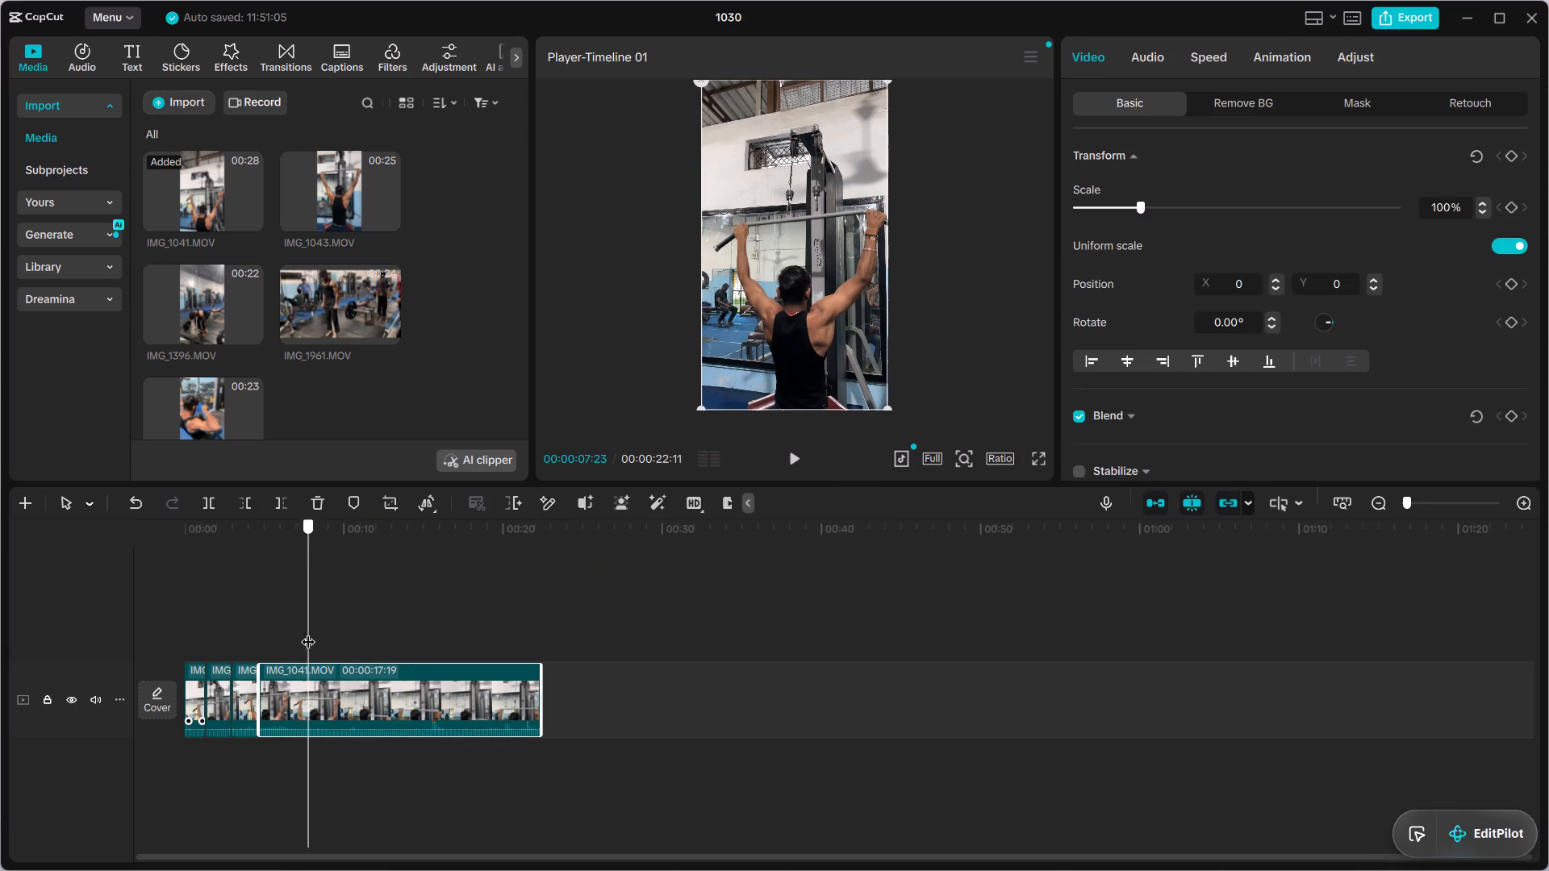
left_click_drag(308, 631, 144, 669)
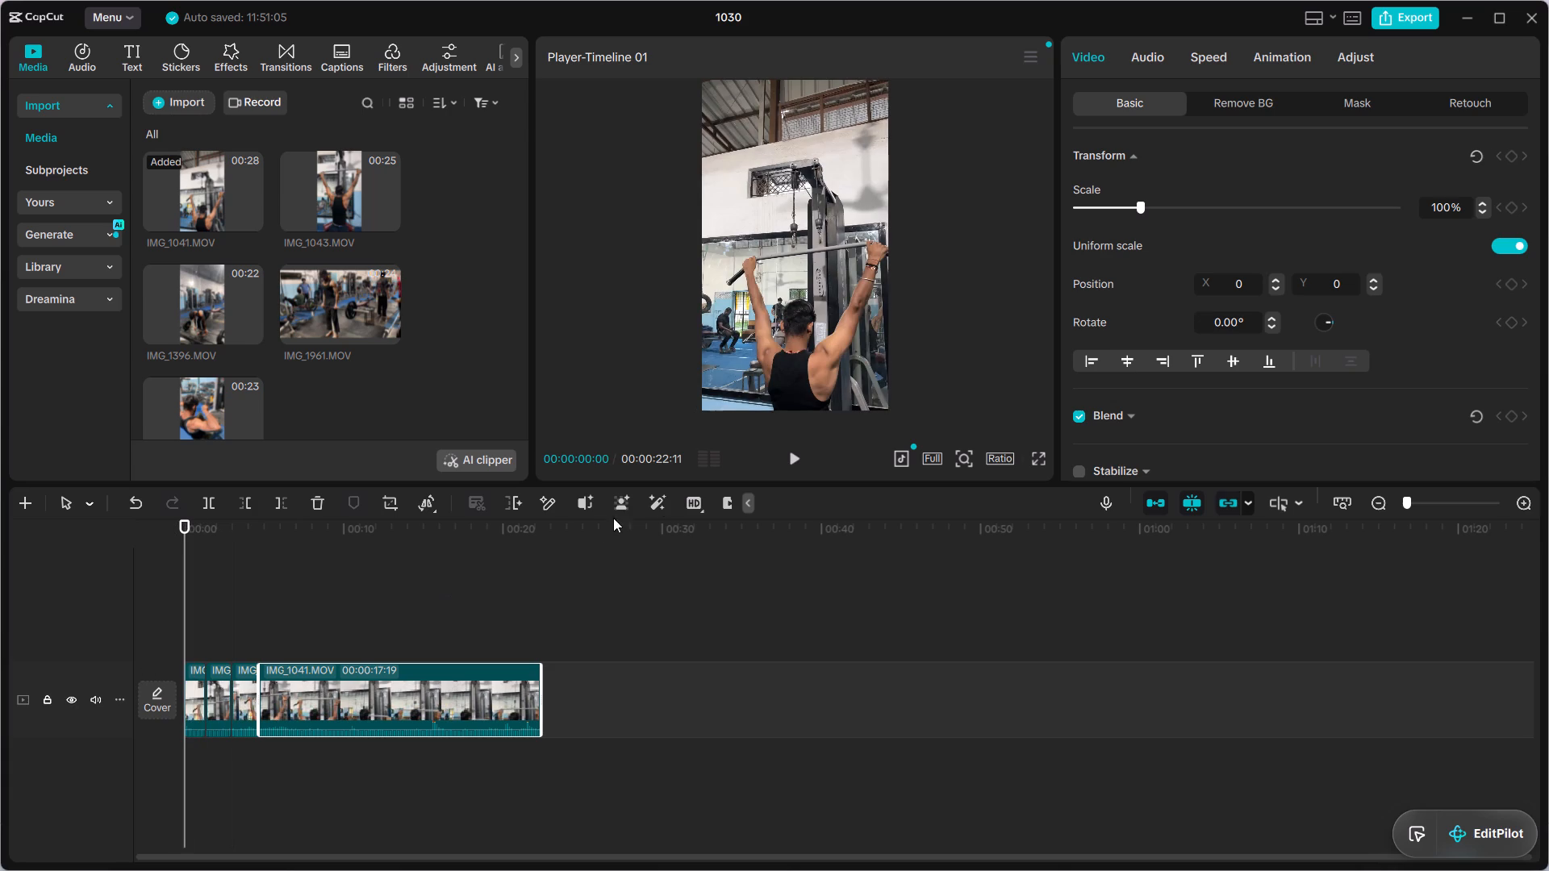
left_click(786, 455)
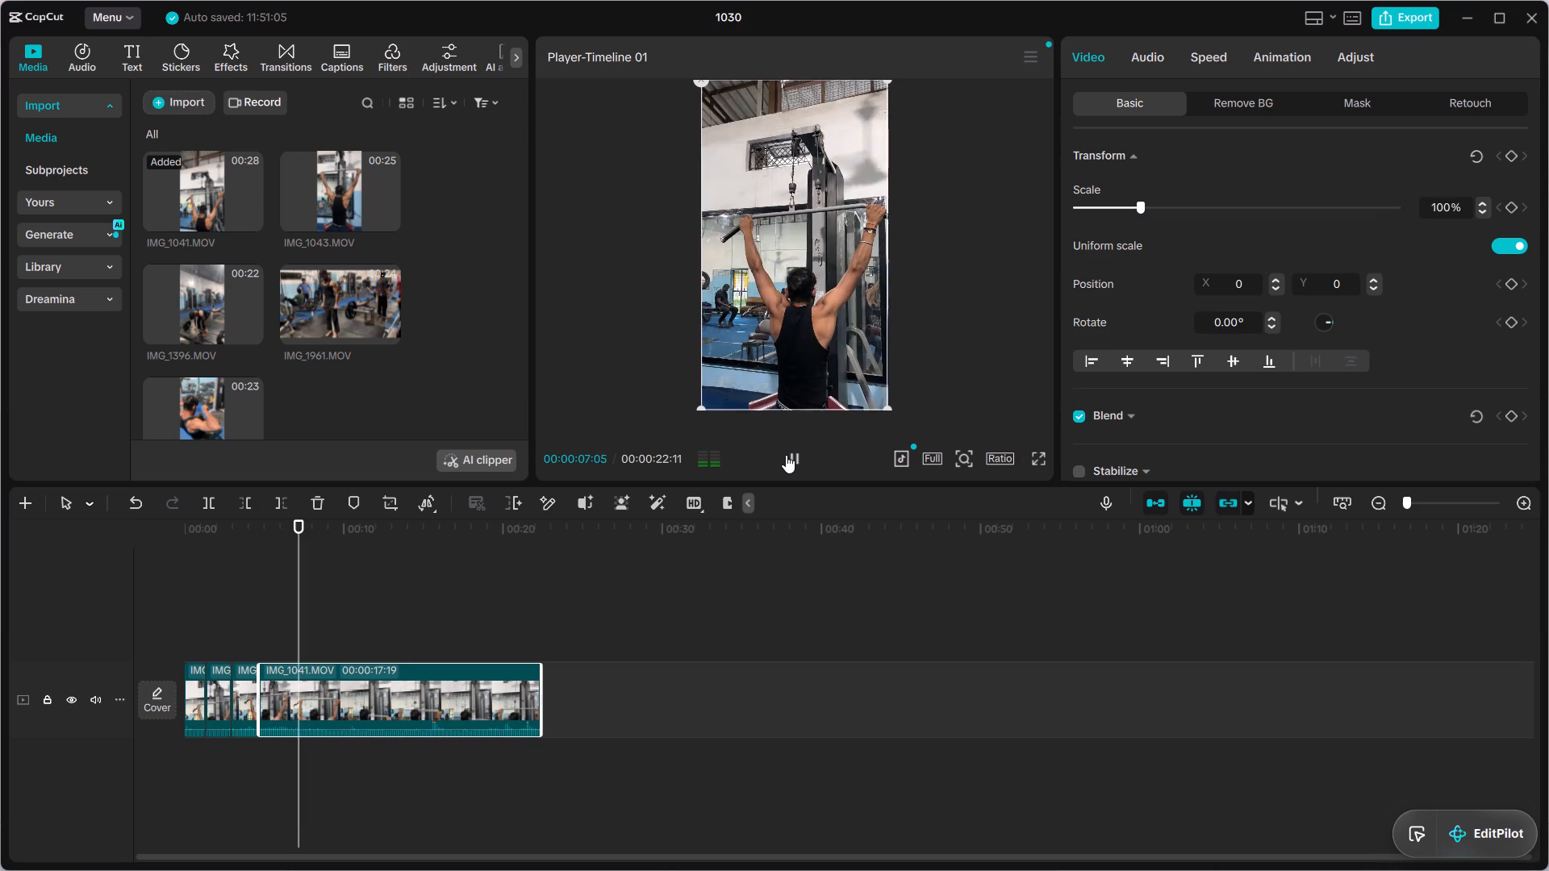
left_click(786, 455)
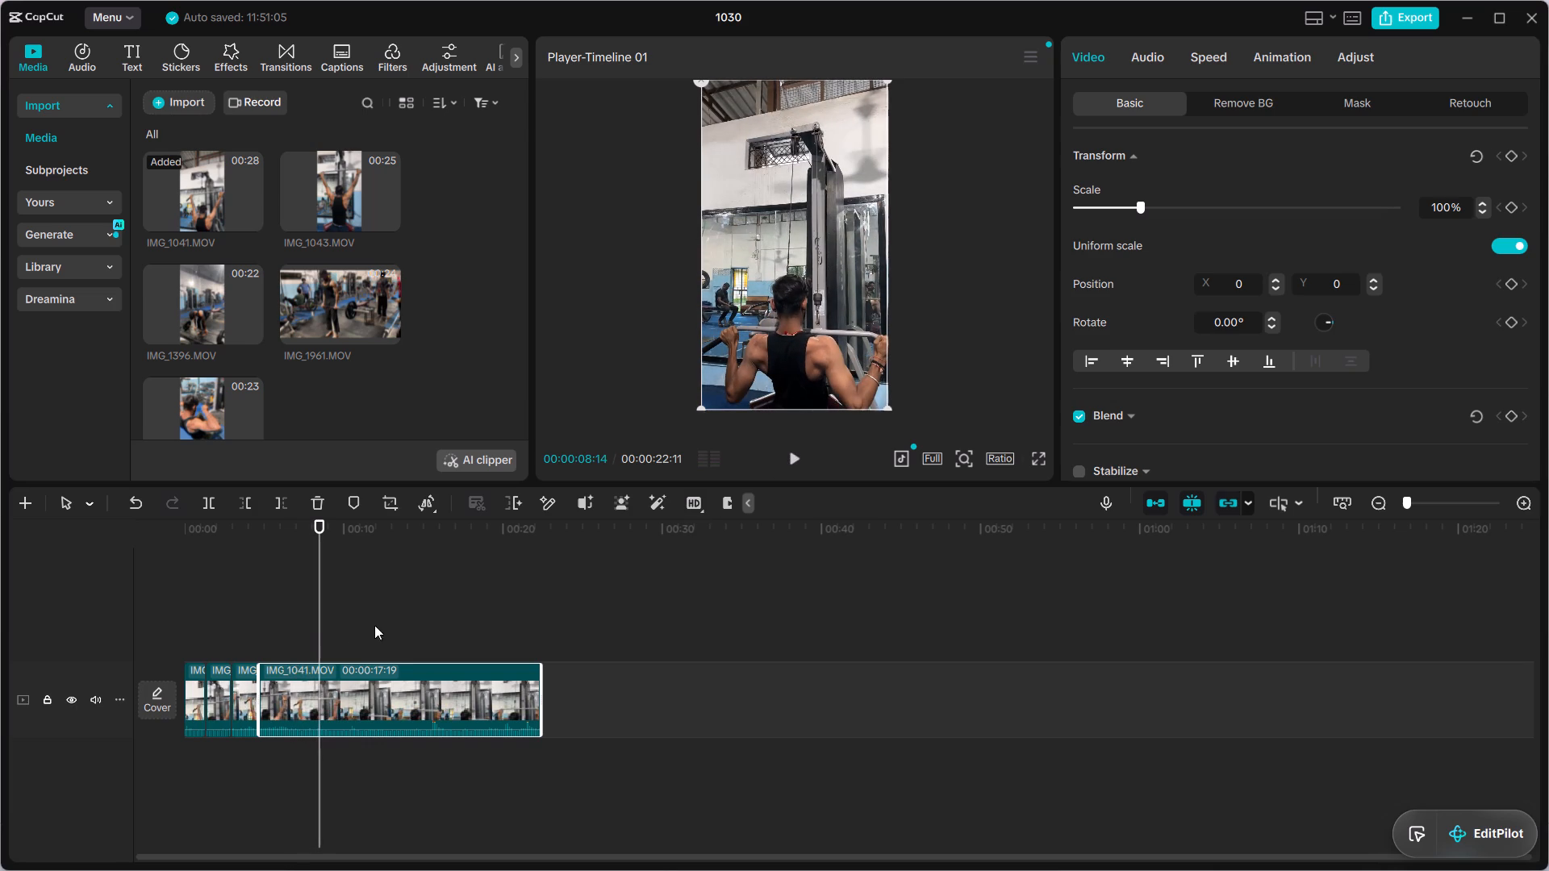
left_click_drag(322, 621, 353, 620)
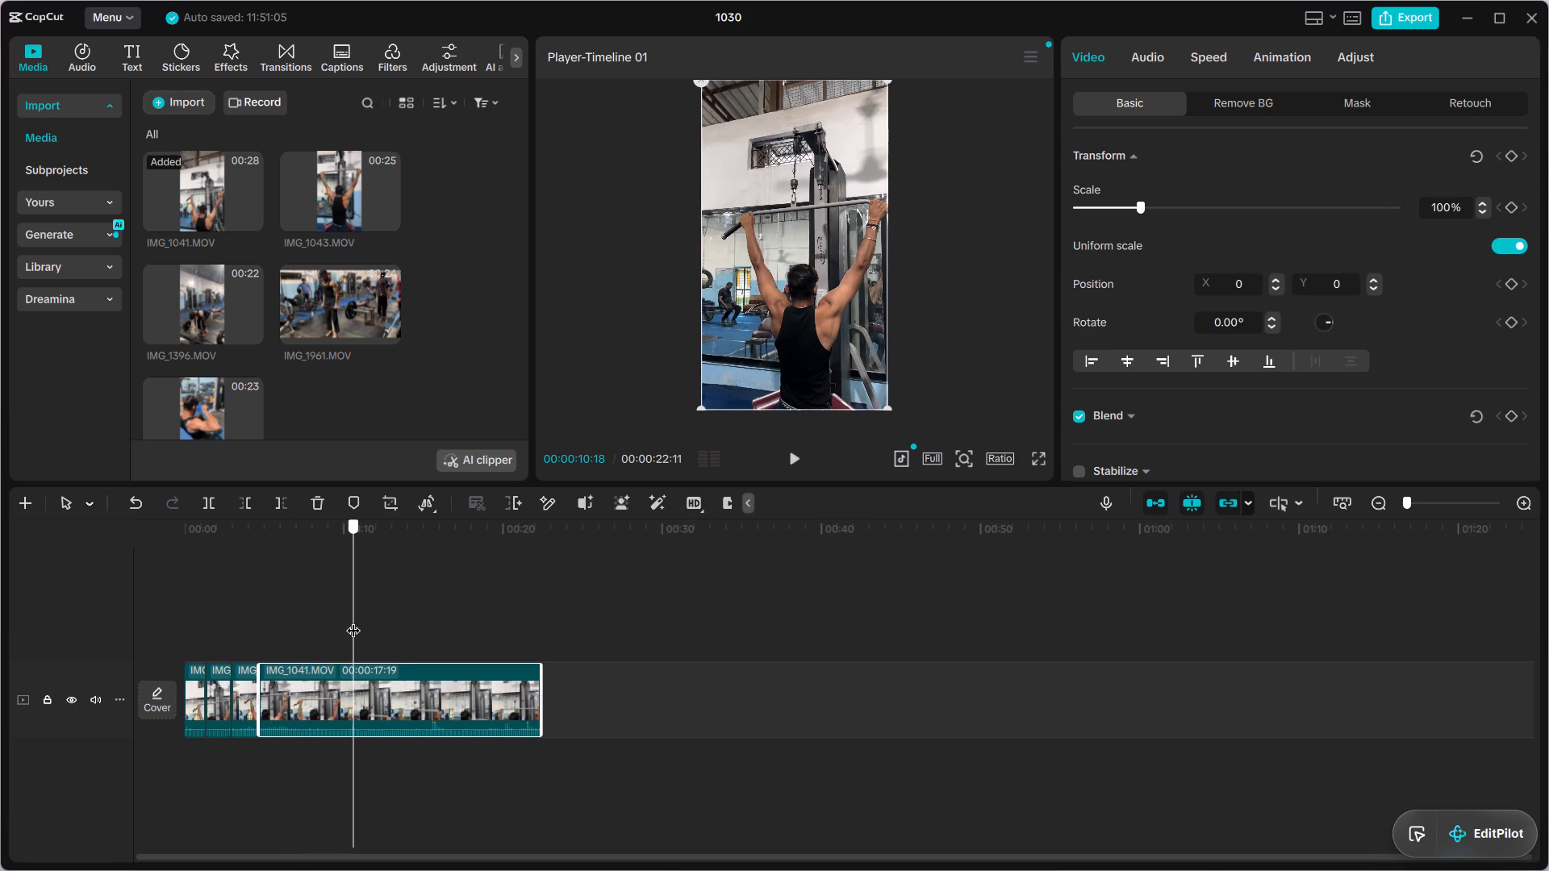
left_click_drag(353, 620, 324, 627)
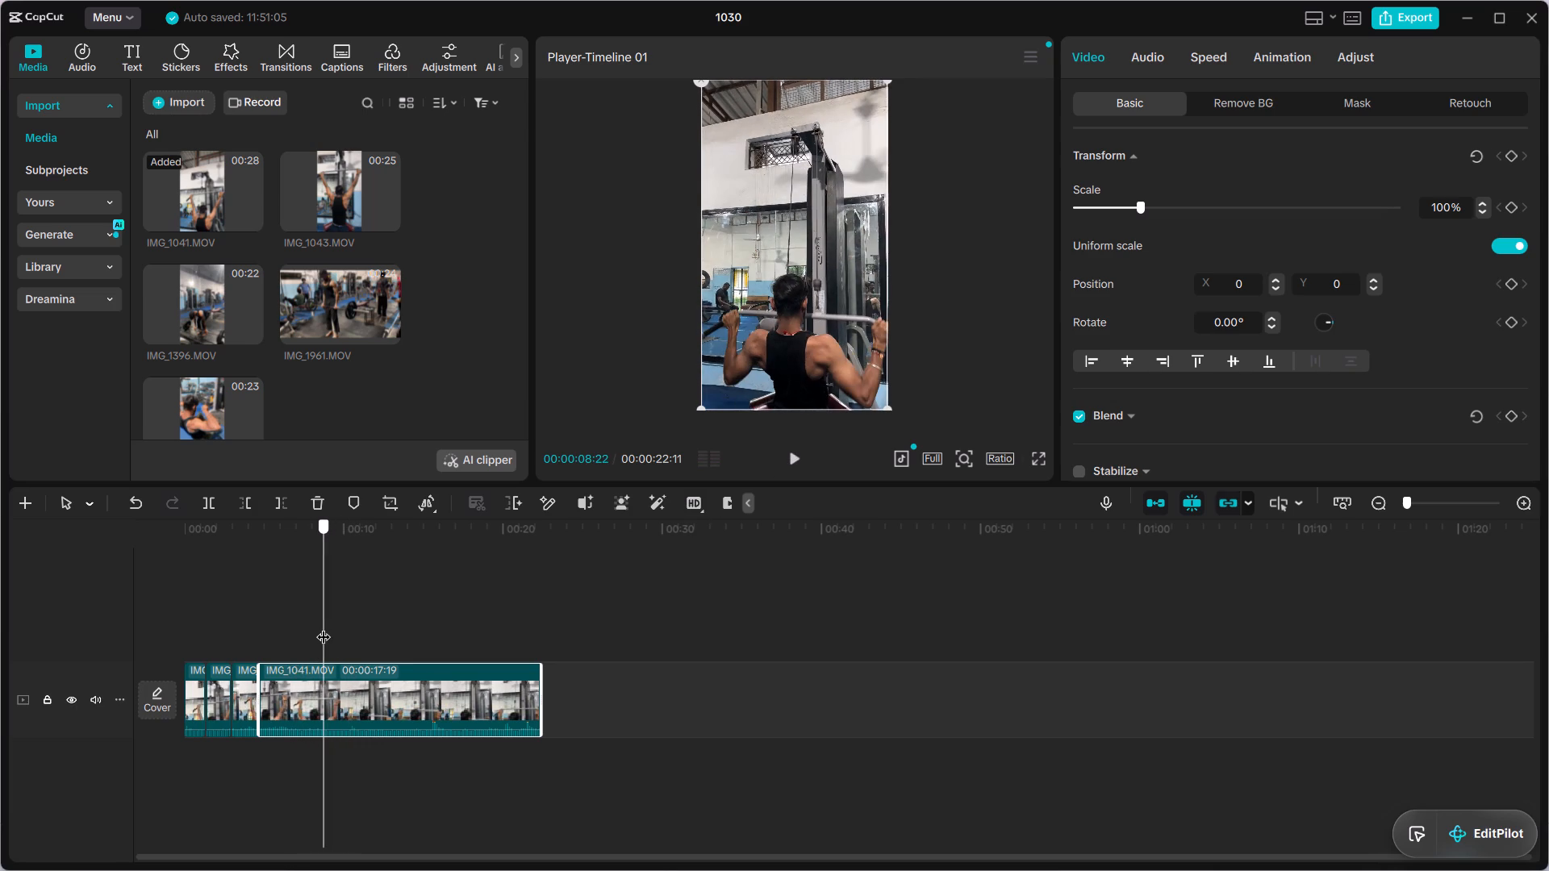
left_click_drag(324, 627, 306, 631)
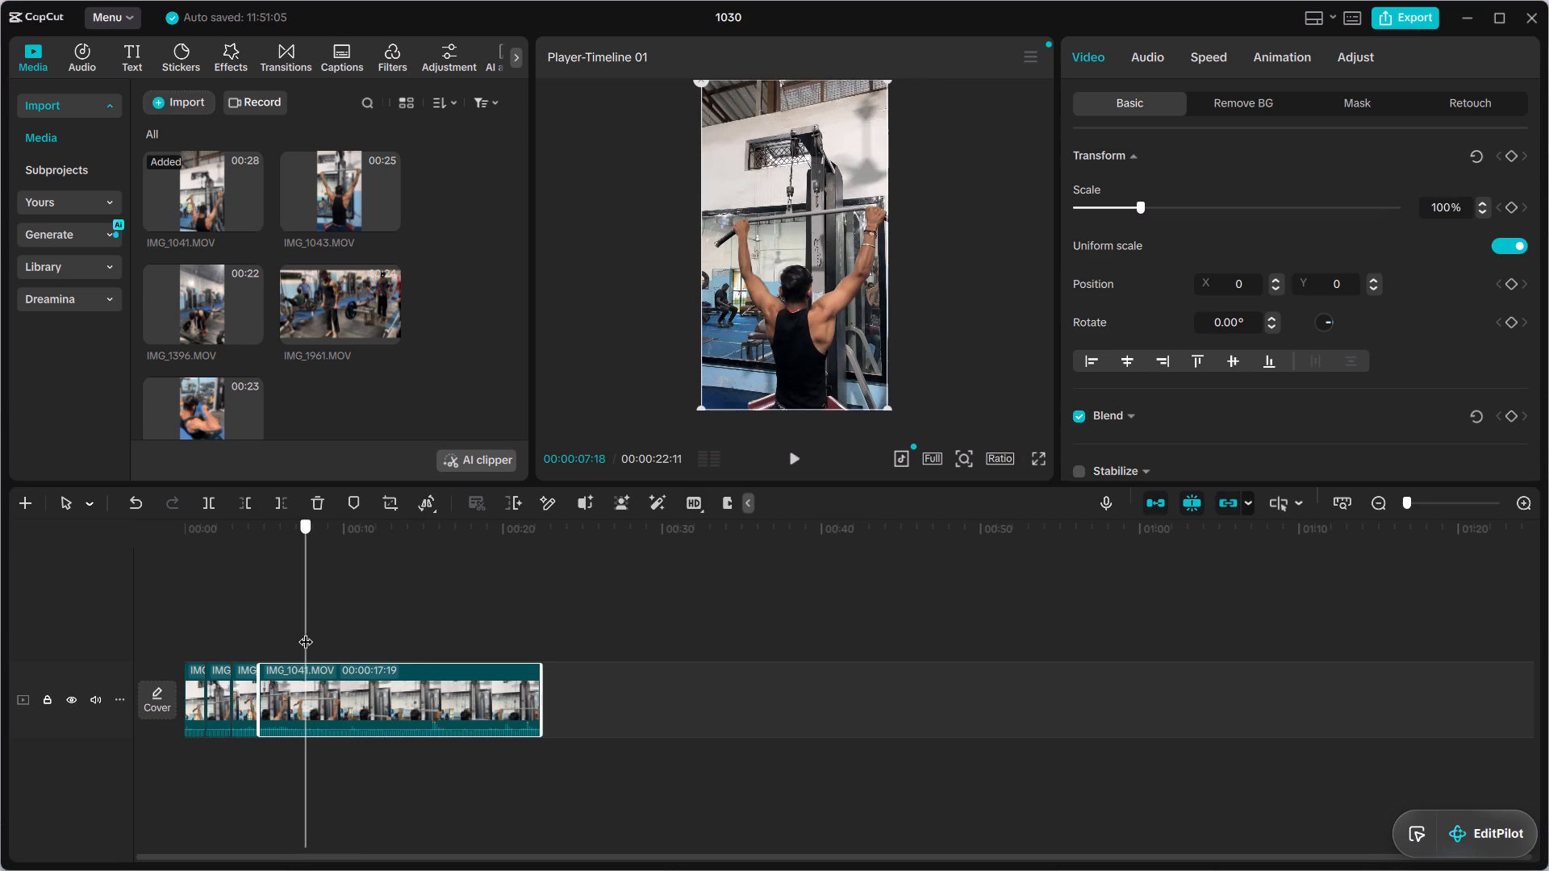
left_click_drag(306, 631, 299, 634)
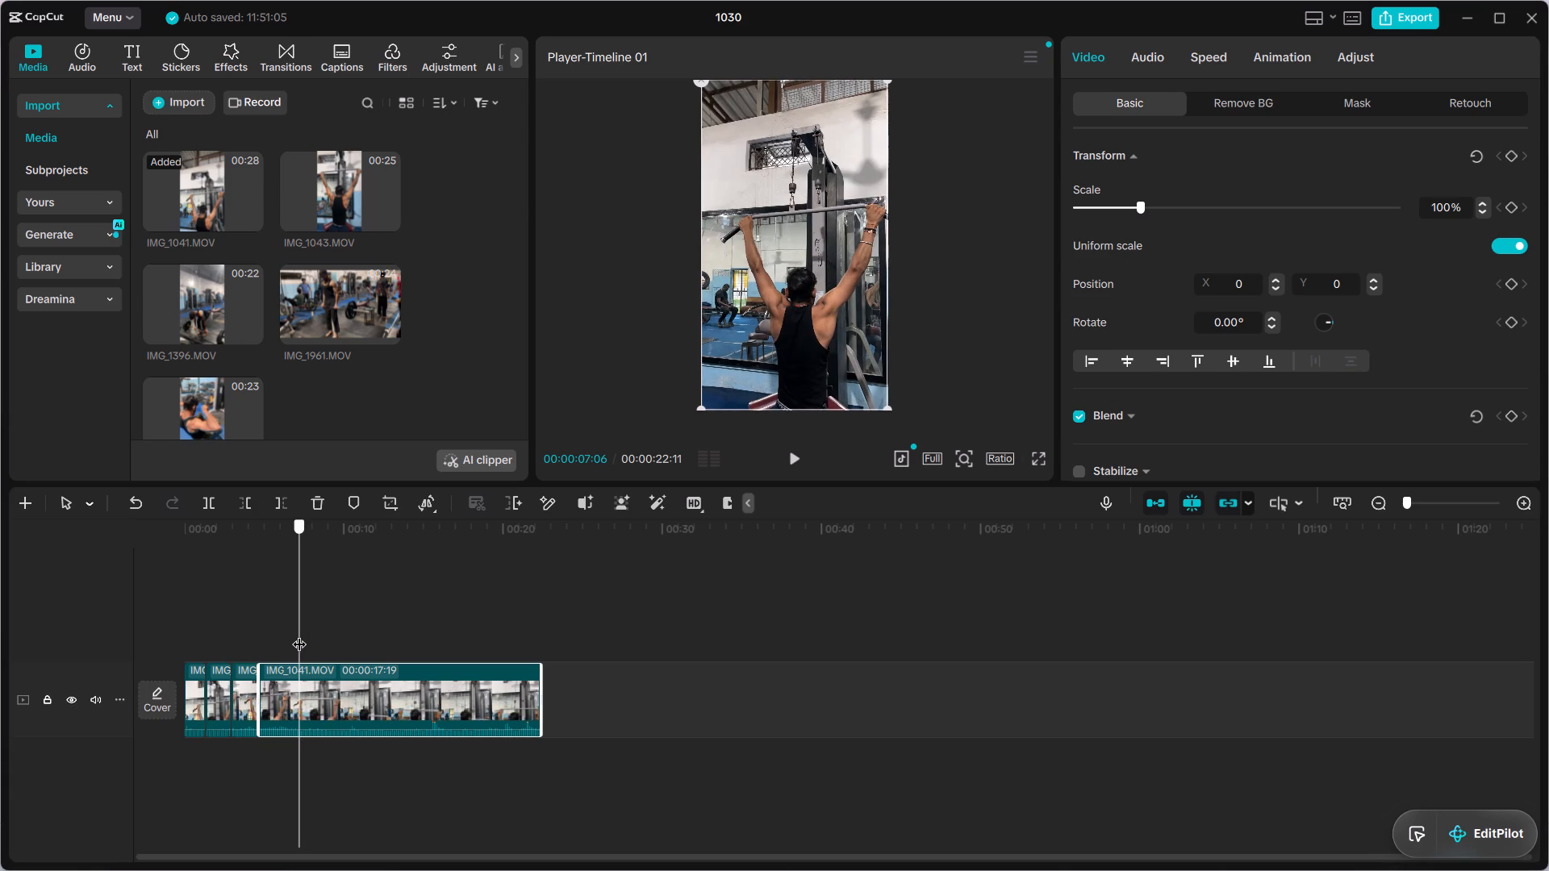
left_click_drag(299, 634, 299, 634)
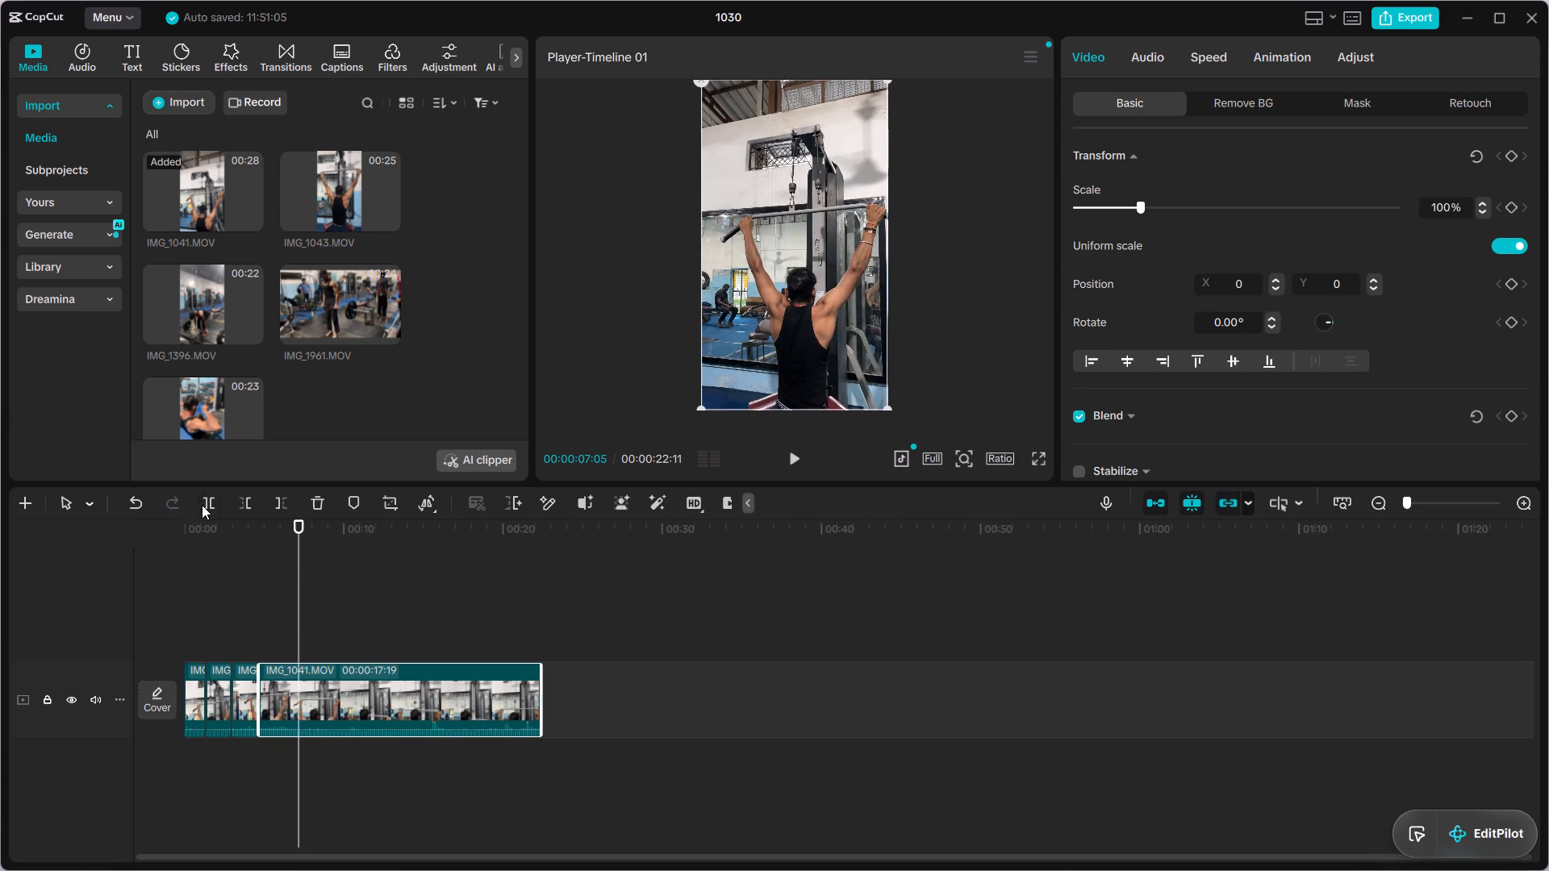
left_click(202, 504)
Split the long last IMG_1041.MOV segment again at 00:00:08:04.
left_click_drag(297, 553, 309, 553)
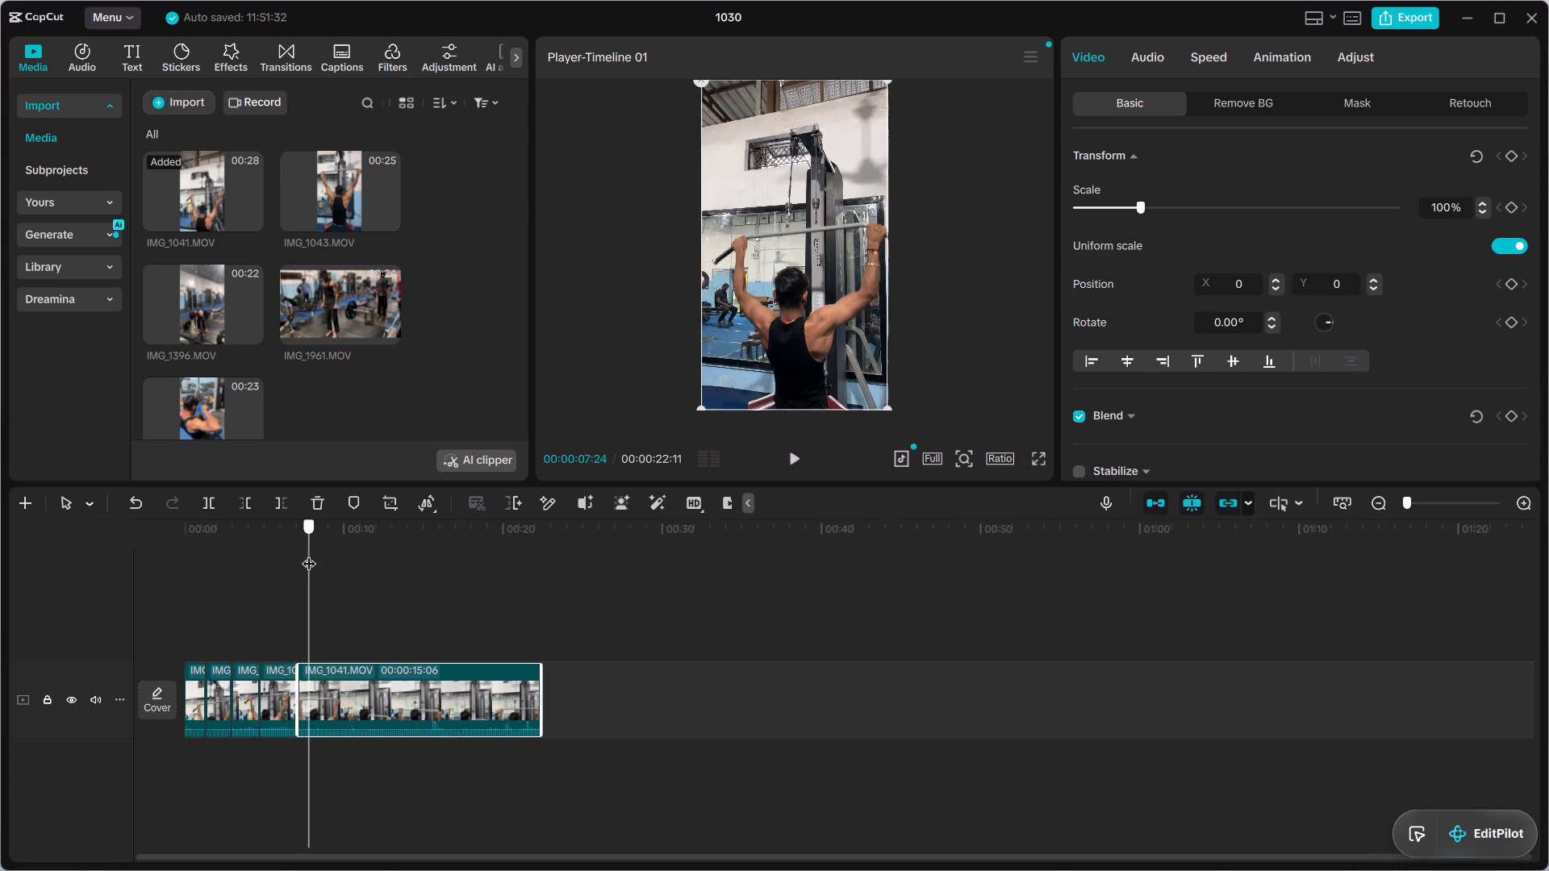
left_click_drag(309, 553, 314, 554)
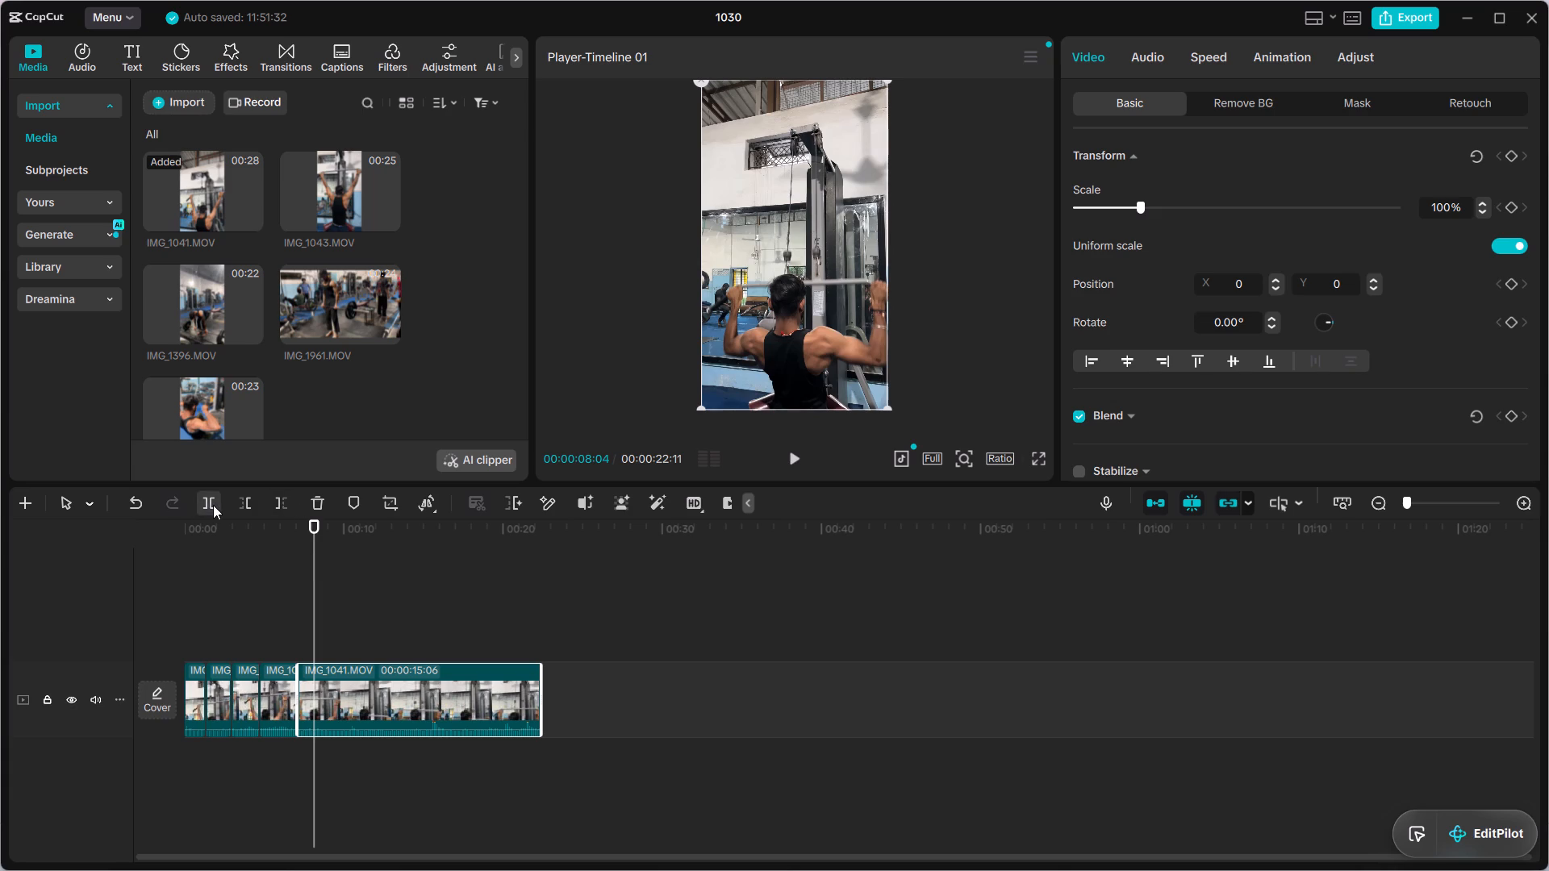
left_click(316, 583)
left_click(204, 496)
Check the rest of IMG_1041.MOV and delete the long remaining segment after 00:00:08:04.
left_click_drag(315, 582, 320, 584)
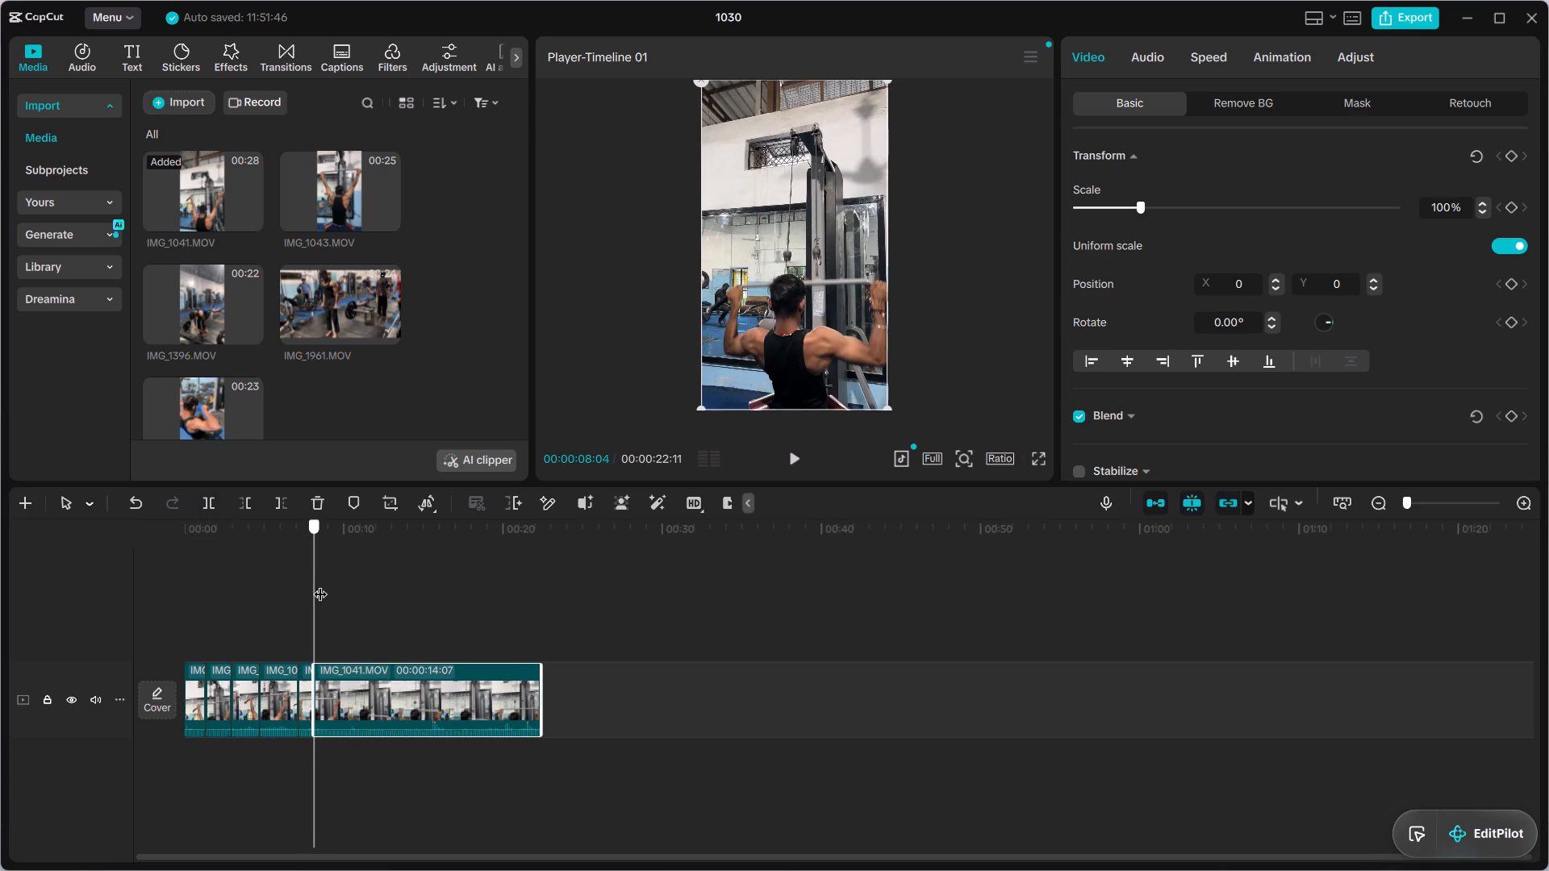
left_click_drag(320, 584, 389, 590)
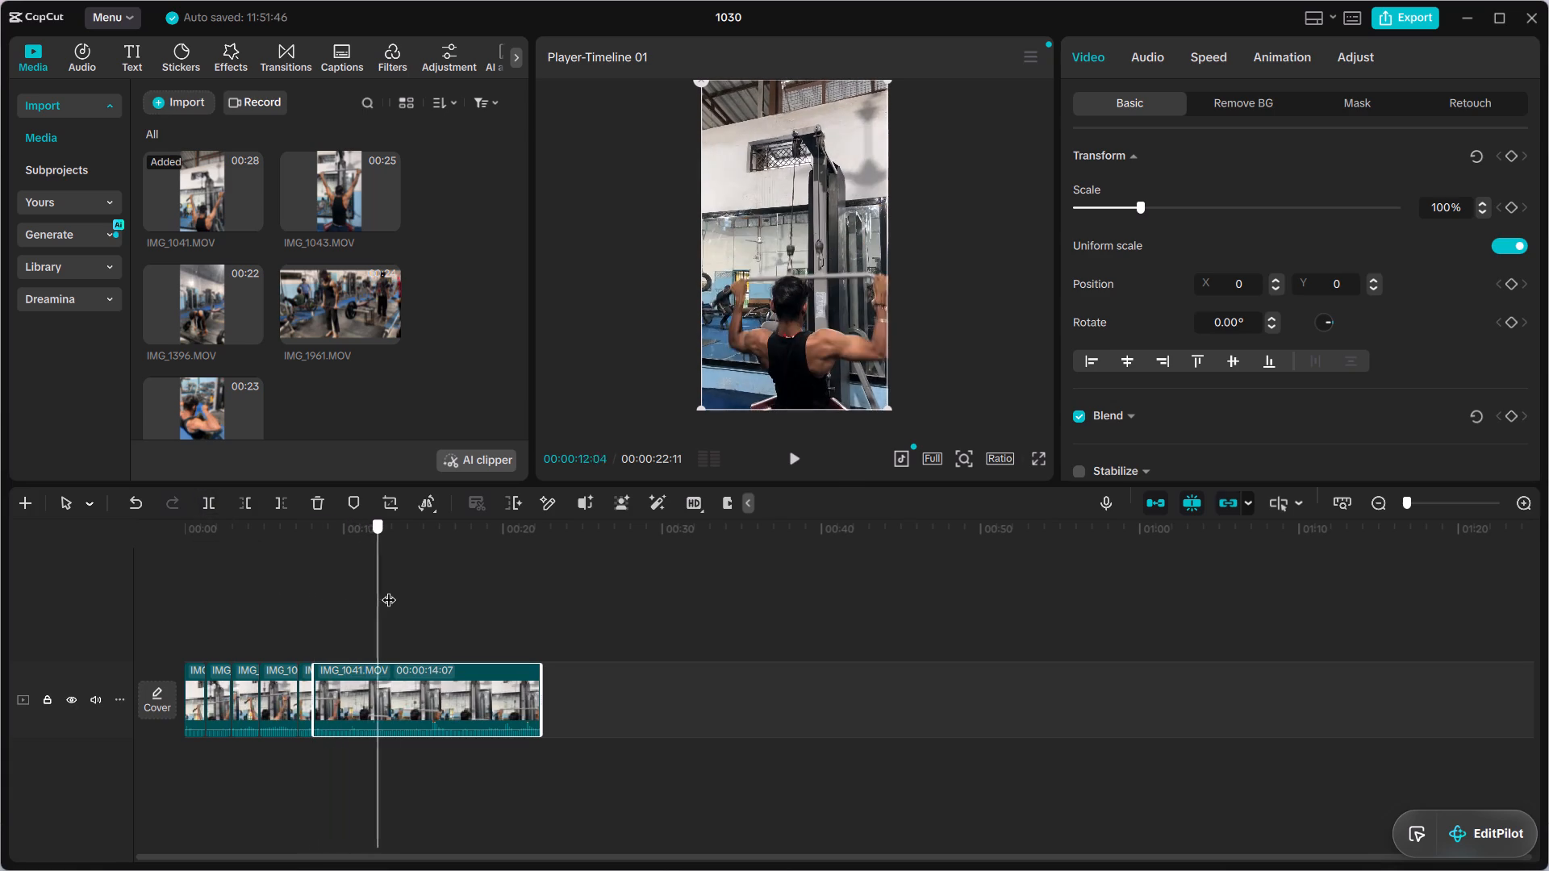
left_click_drag(389, 590, 514, 597)
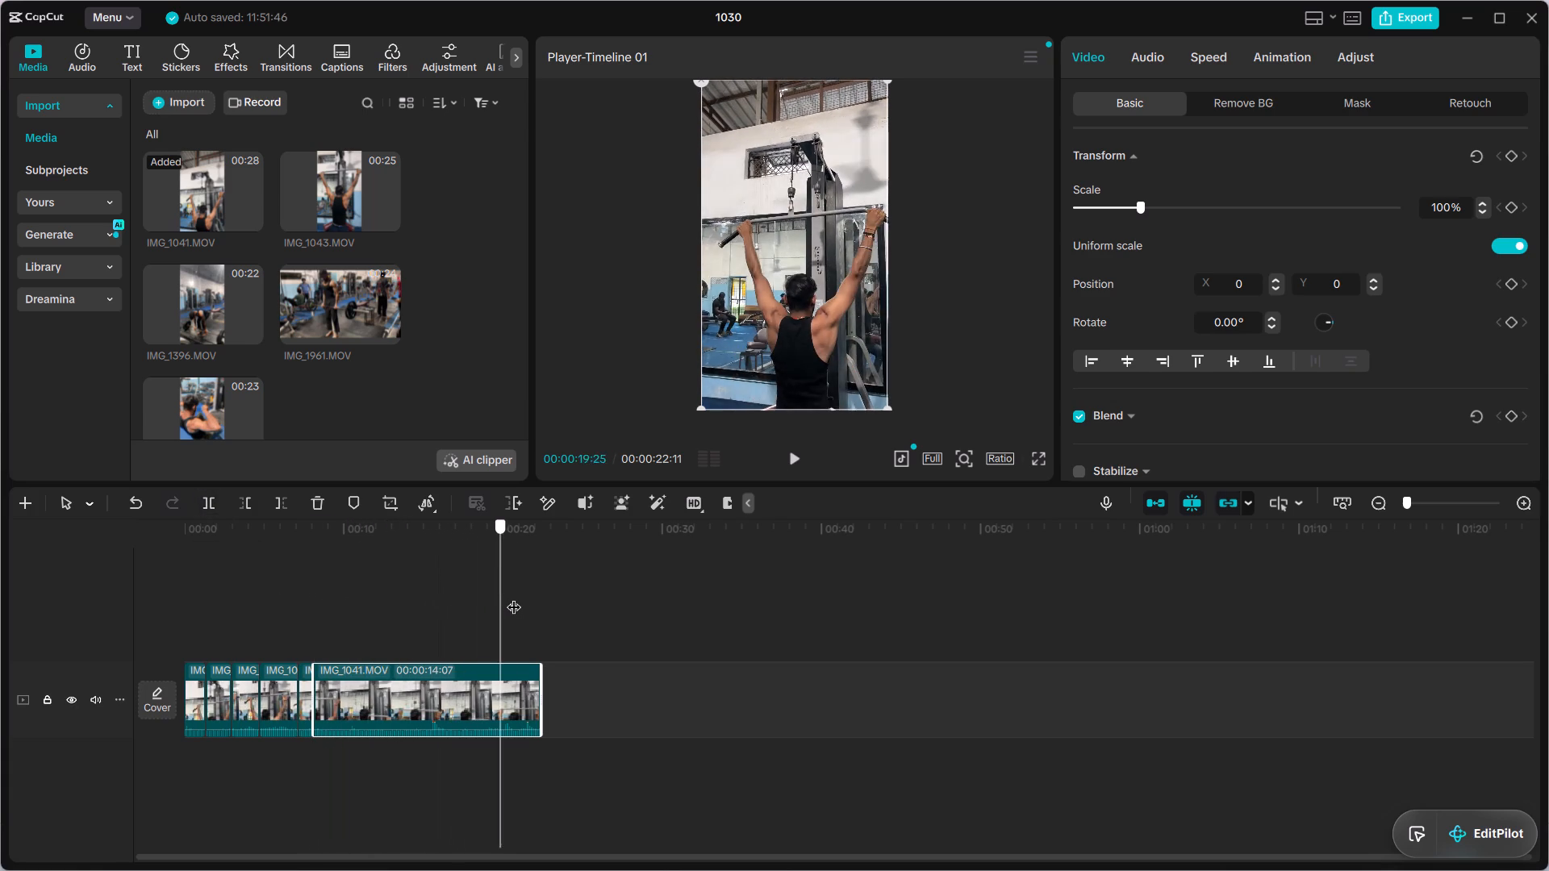
left_click_drag(514, 597, 574, 597)
left_click(490, 686)
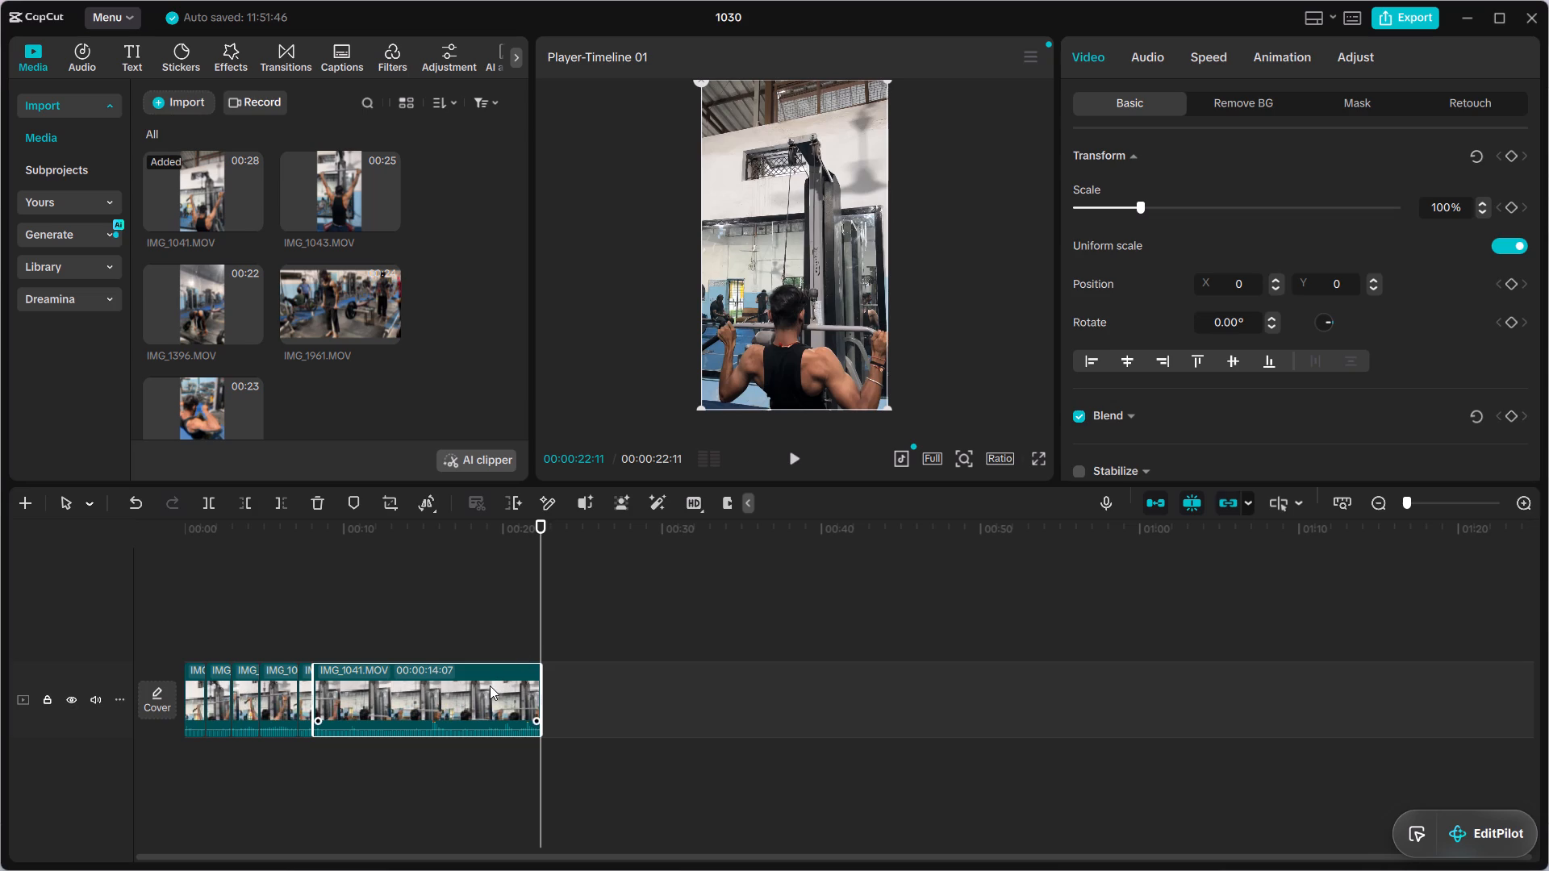
key("Delete")
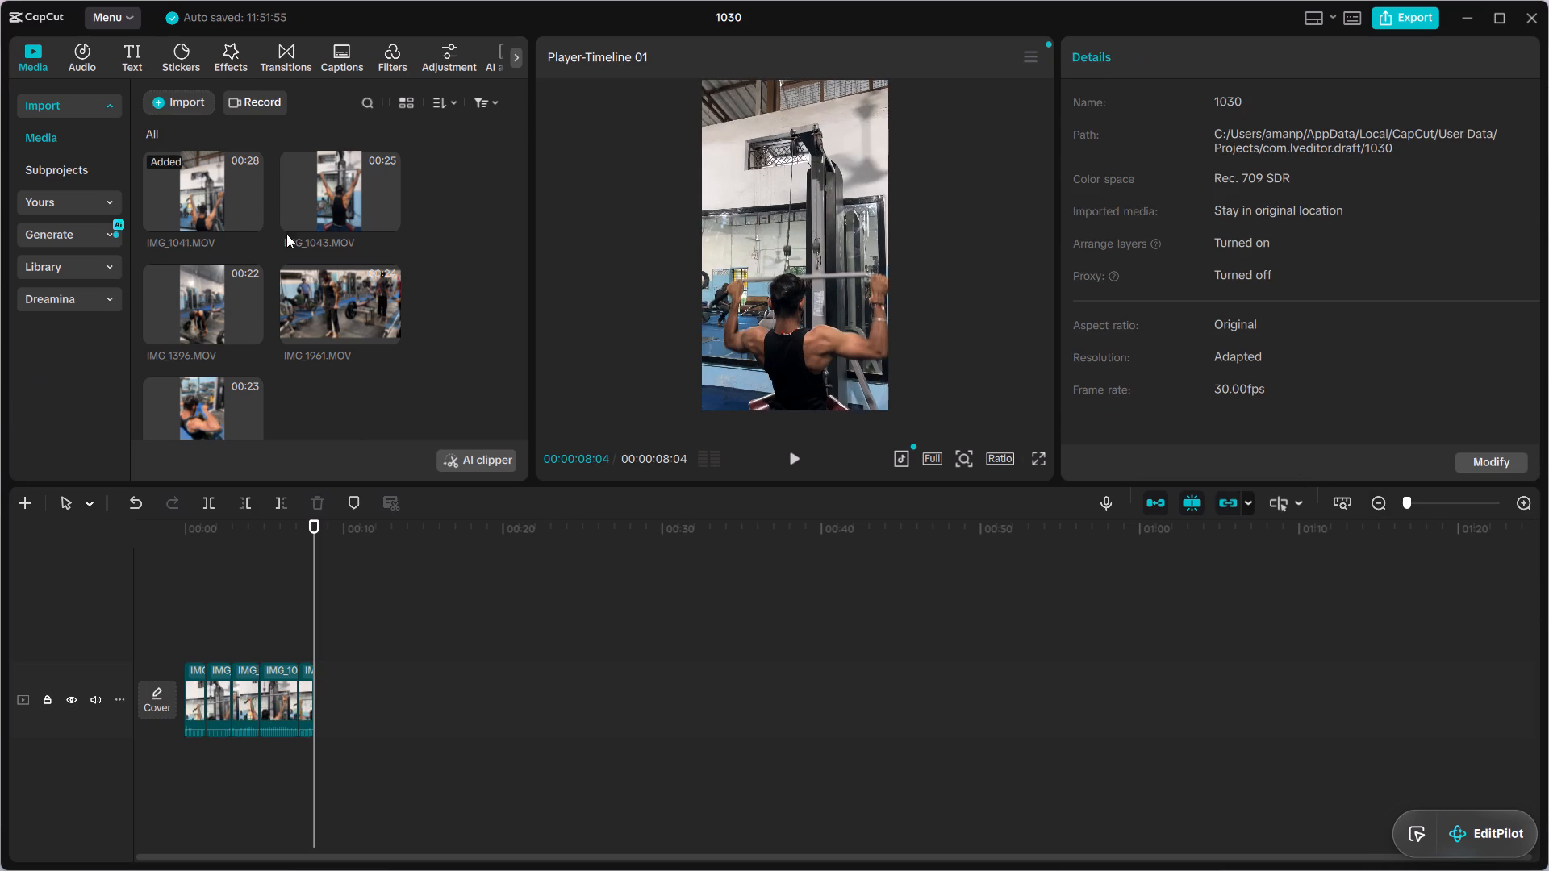
Add IMG_1043.MOV after the last segment and move it onto a new track above the main one.
left_click_drag(353, 197, 390, 726)
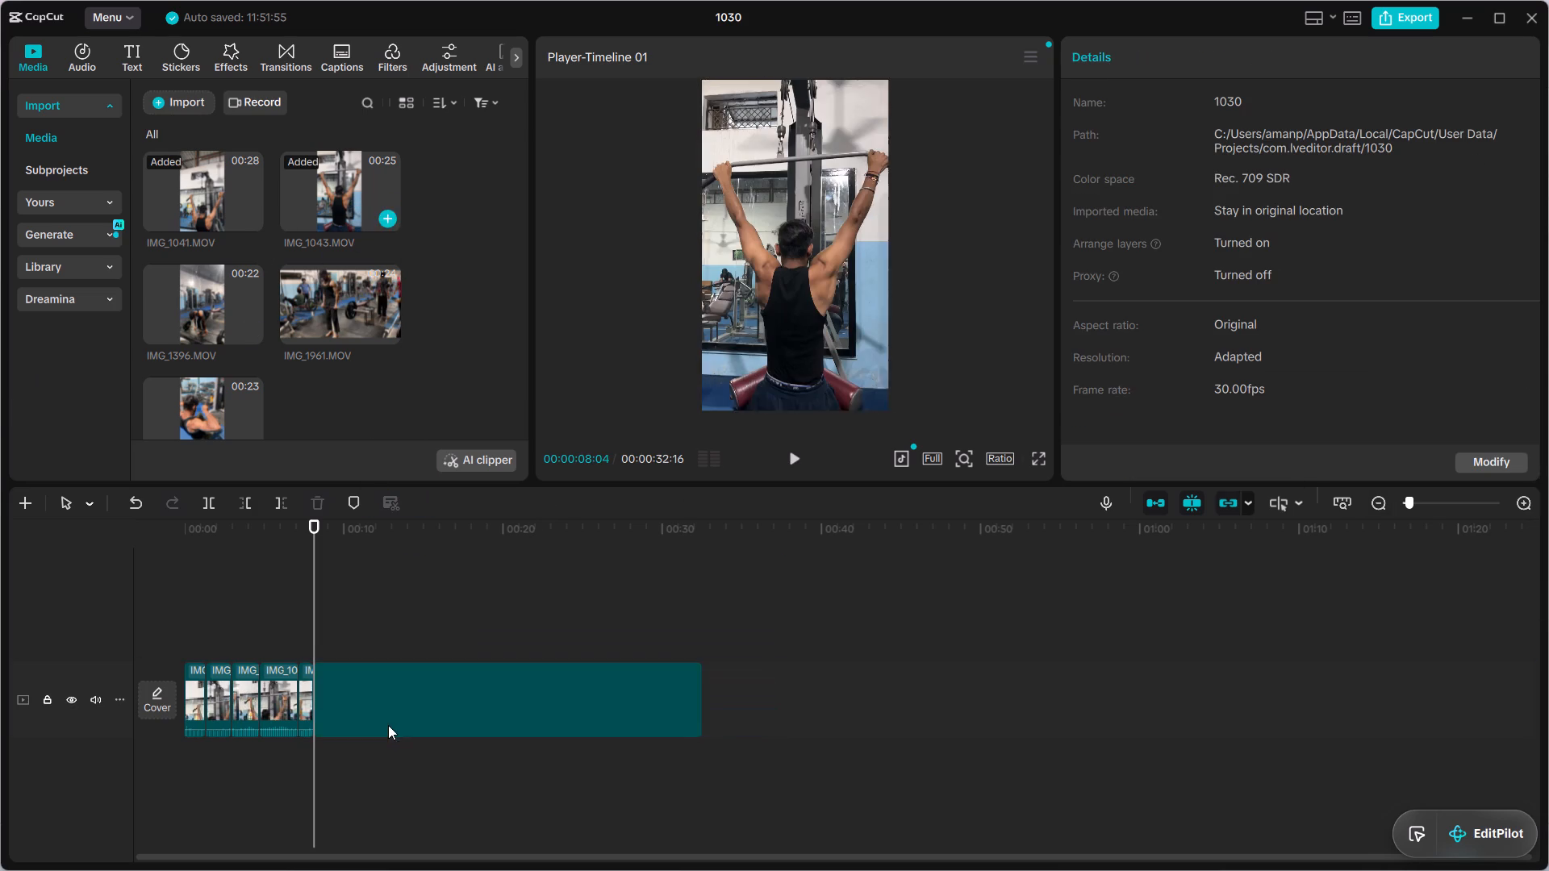
left_click_drag(363, 705, 372, 626)
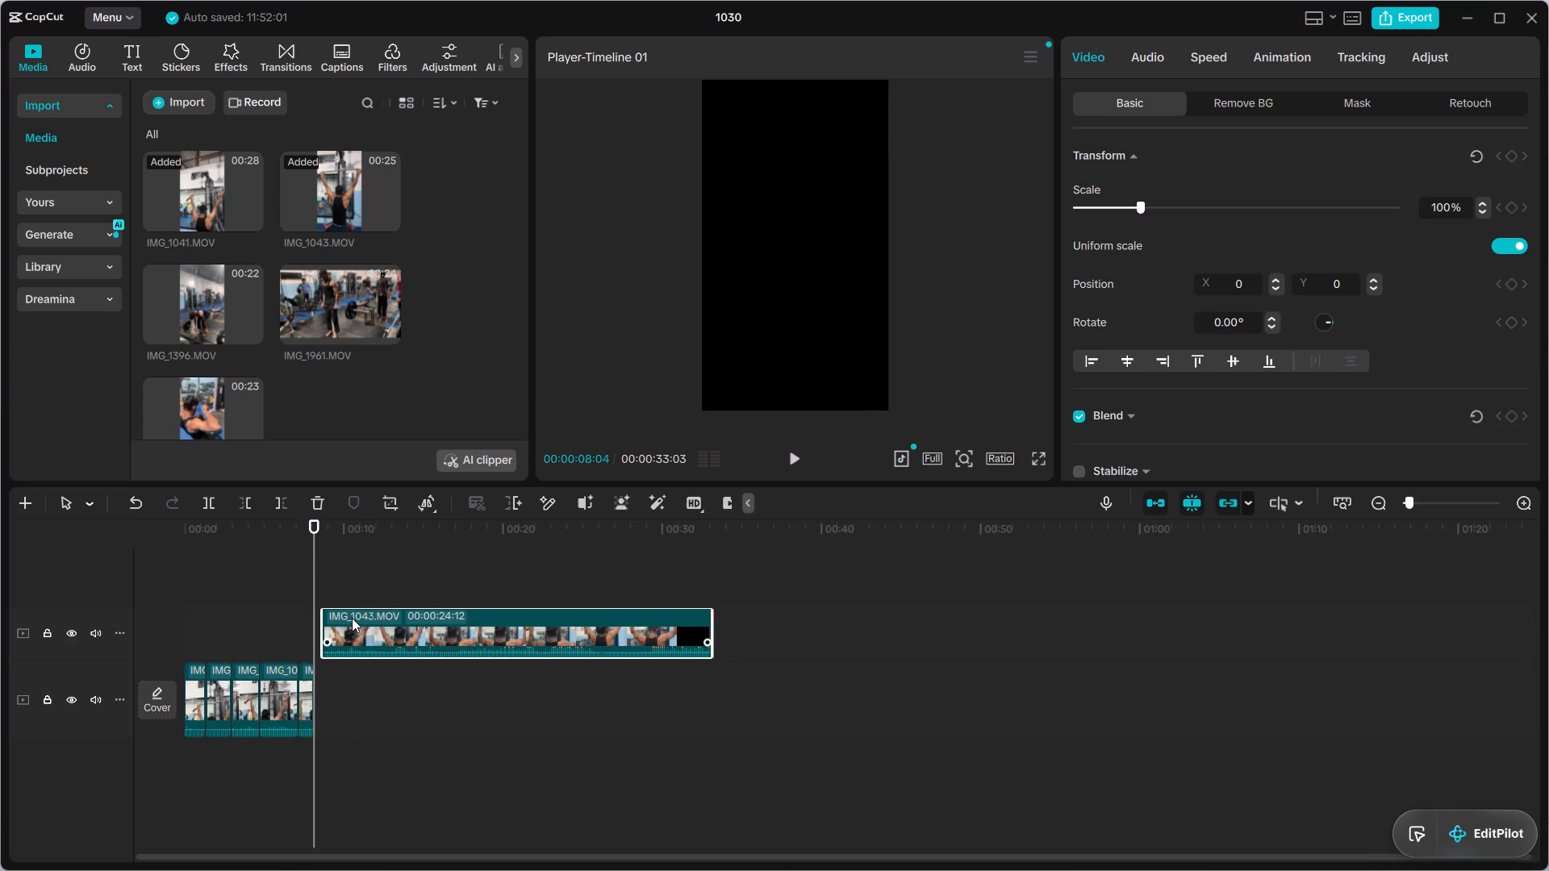
Preview the timeline from the start through IMG_1043.MOV and split that clip at 00:00:09:06.
left_click_drag(313, 576, 74, 612)
left_click(795, 458)
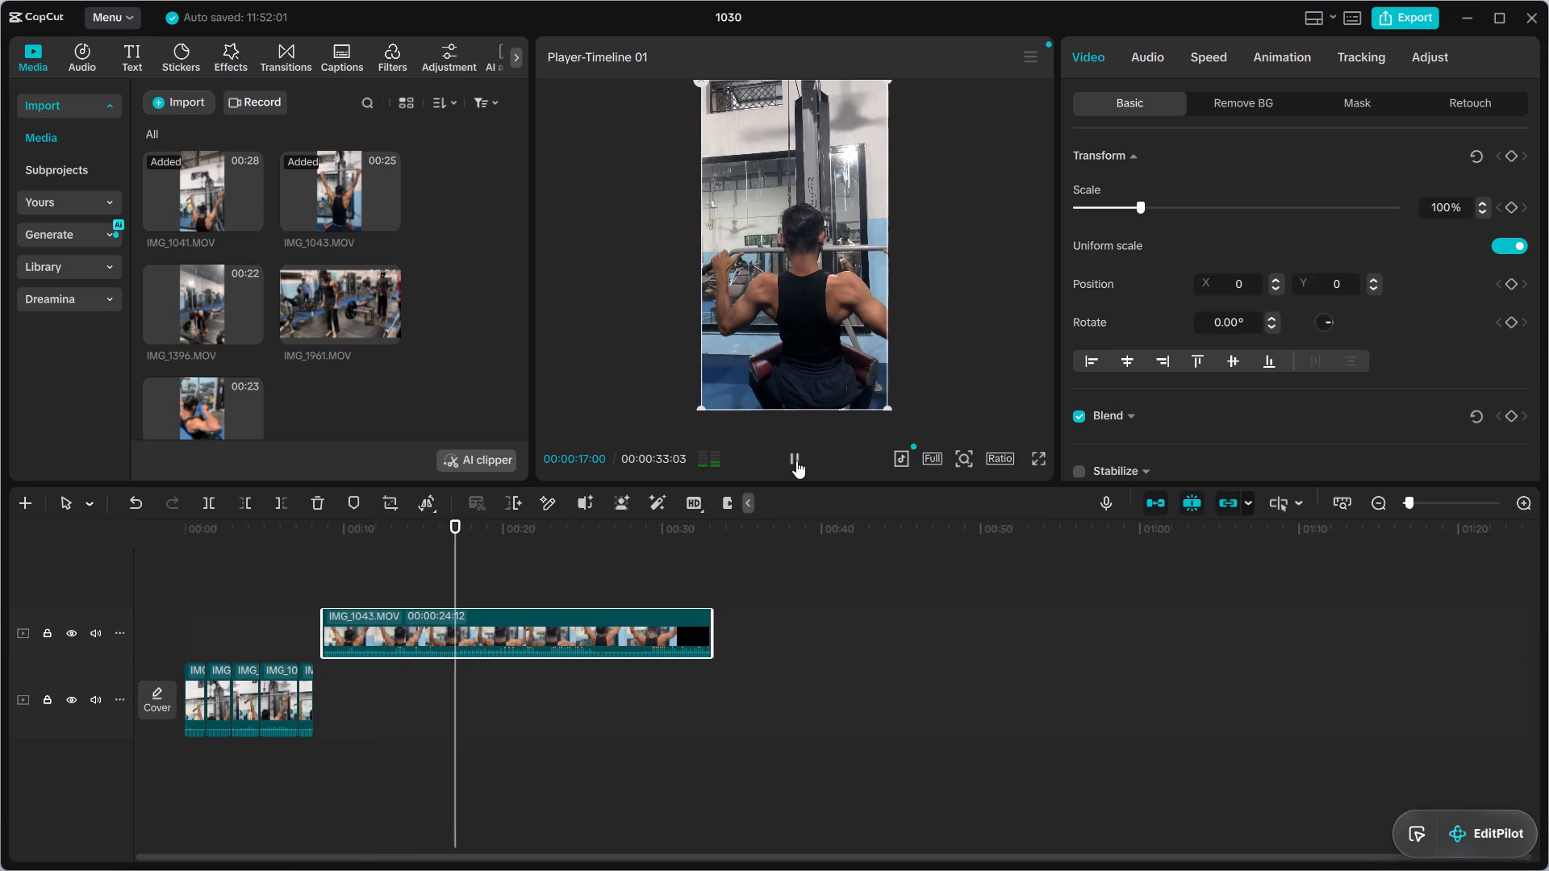
left_click(796, 461)
left_click_drag(461, 540, 282, 590)
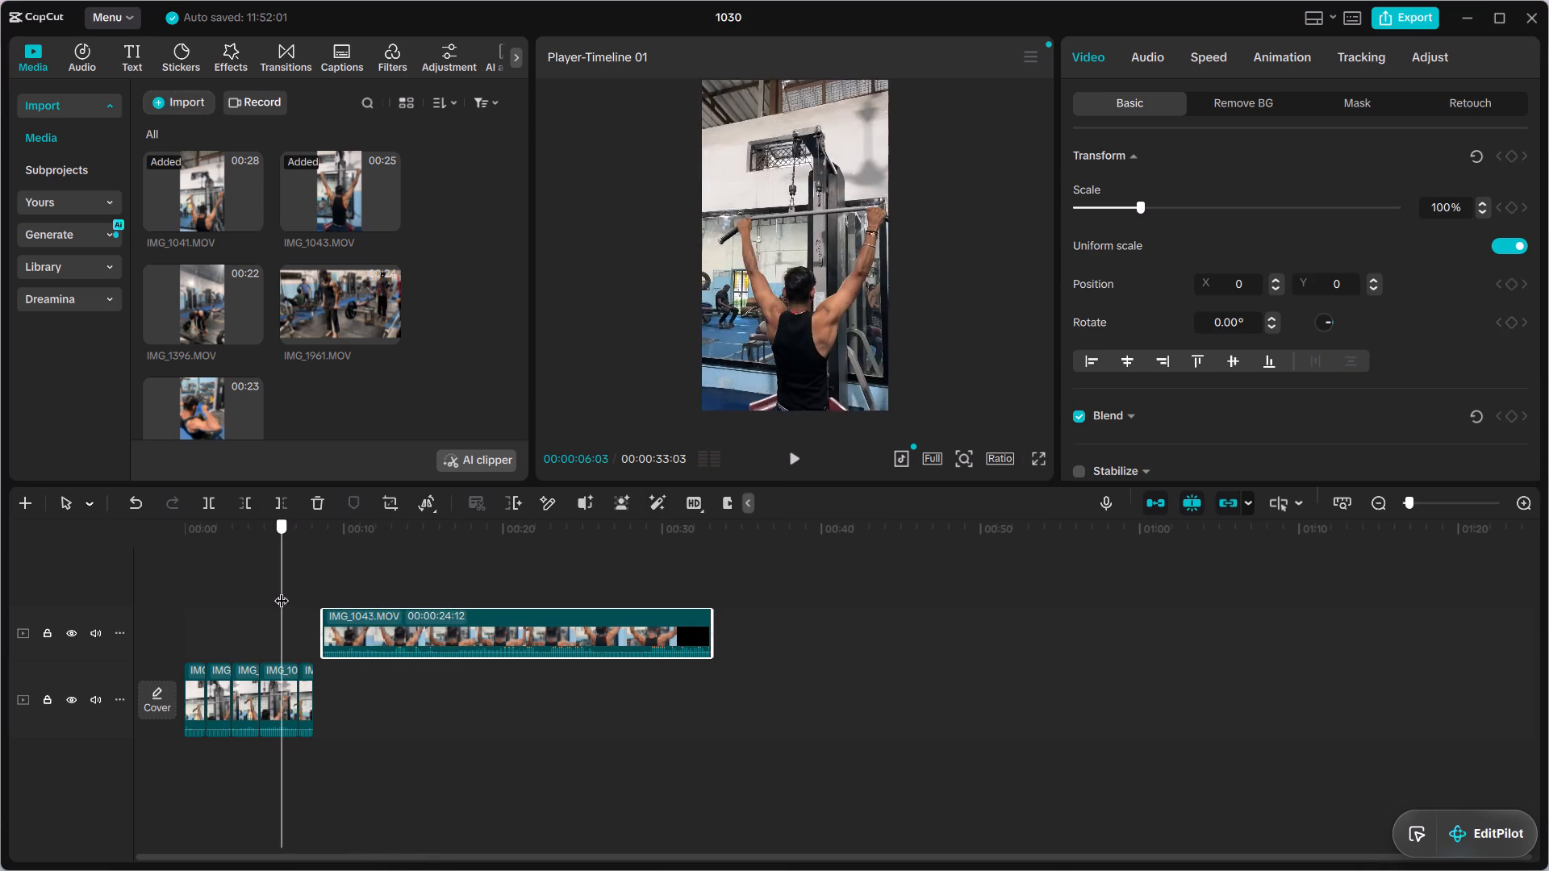
left_click_drag(282, 590, 325, 587)
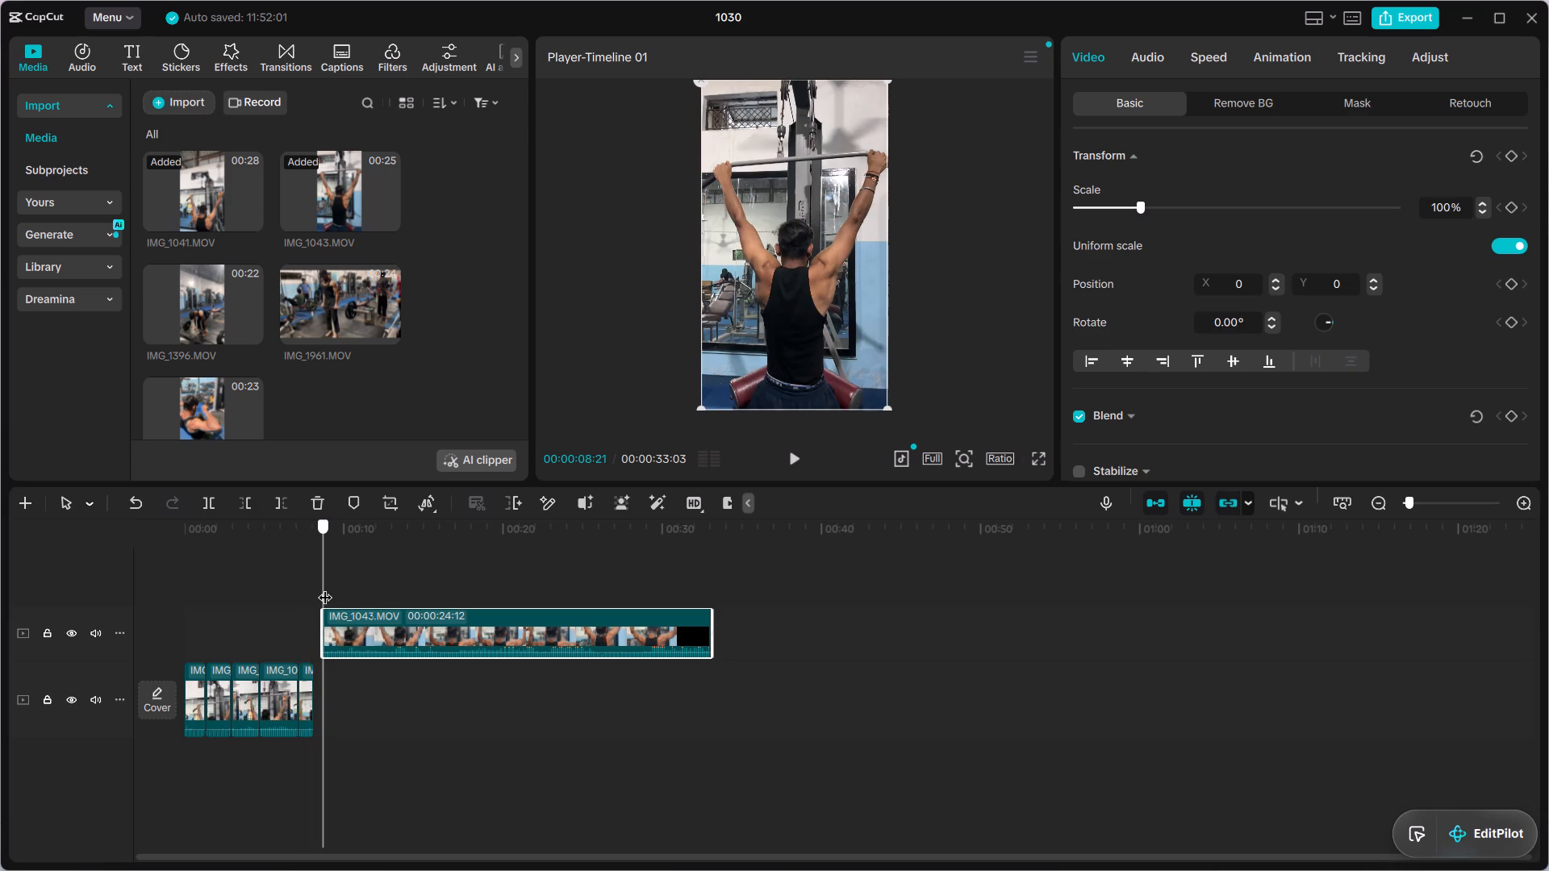
left_click_drag(325, 587, 328, 586)
left_click_drag(328, 586, 331, 586)
left_click(203, 502)
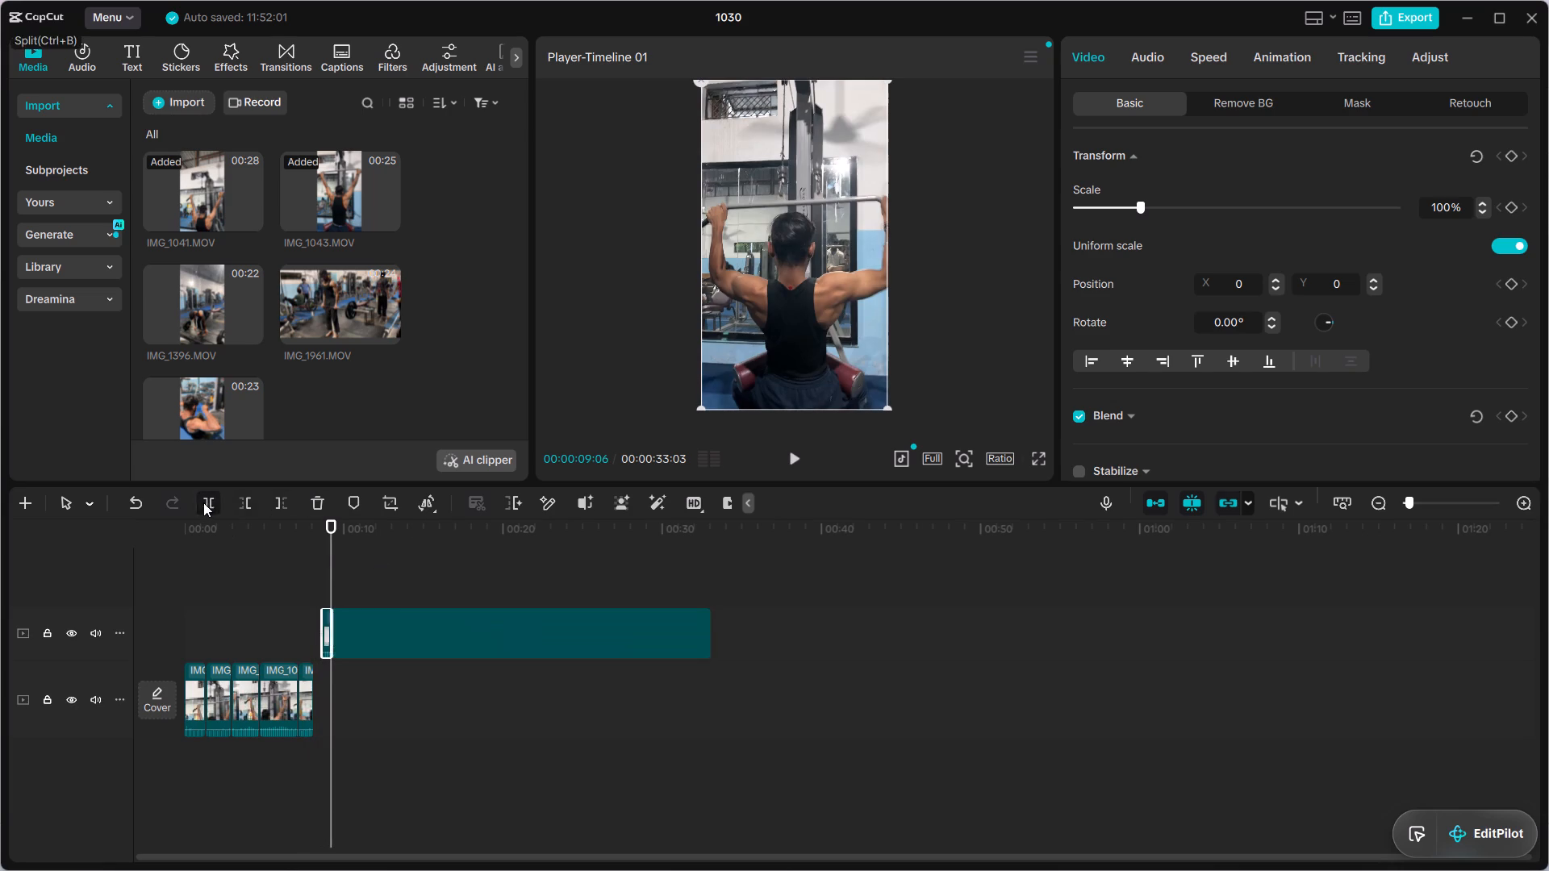
Split the long IMG_1043.MOV segment again at 00:00:10:27.
left_click_drag(333, 540, 344, 541)
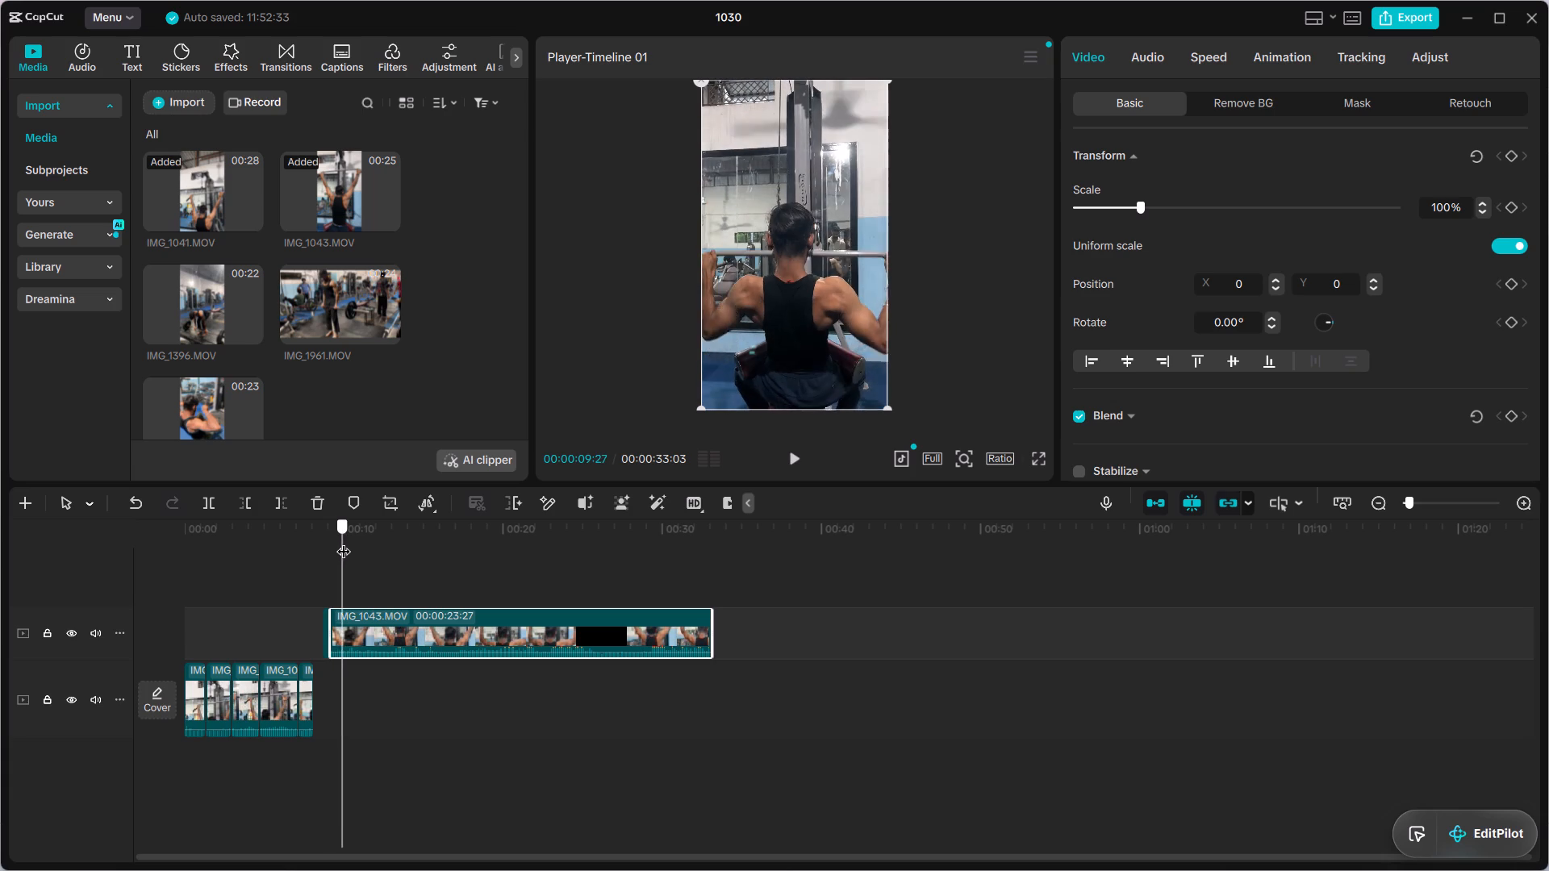
left_click_drag(344, 541, 349, 541)
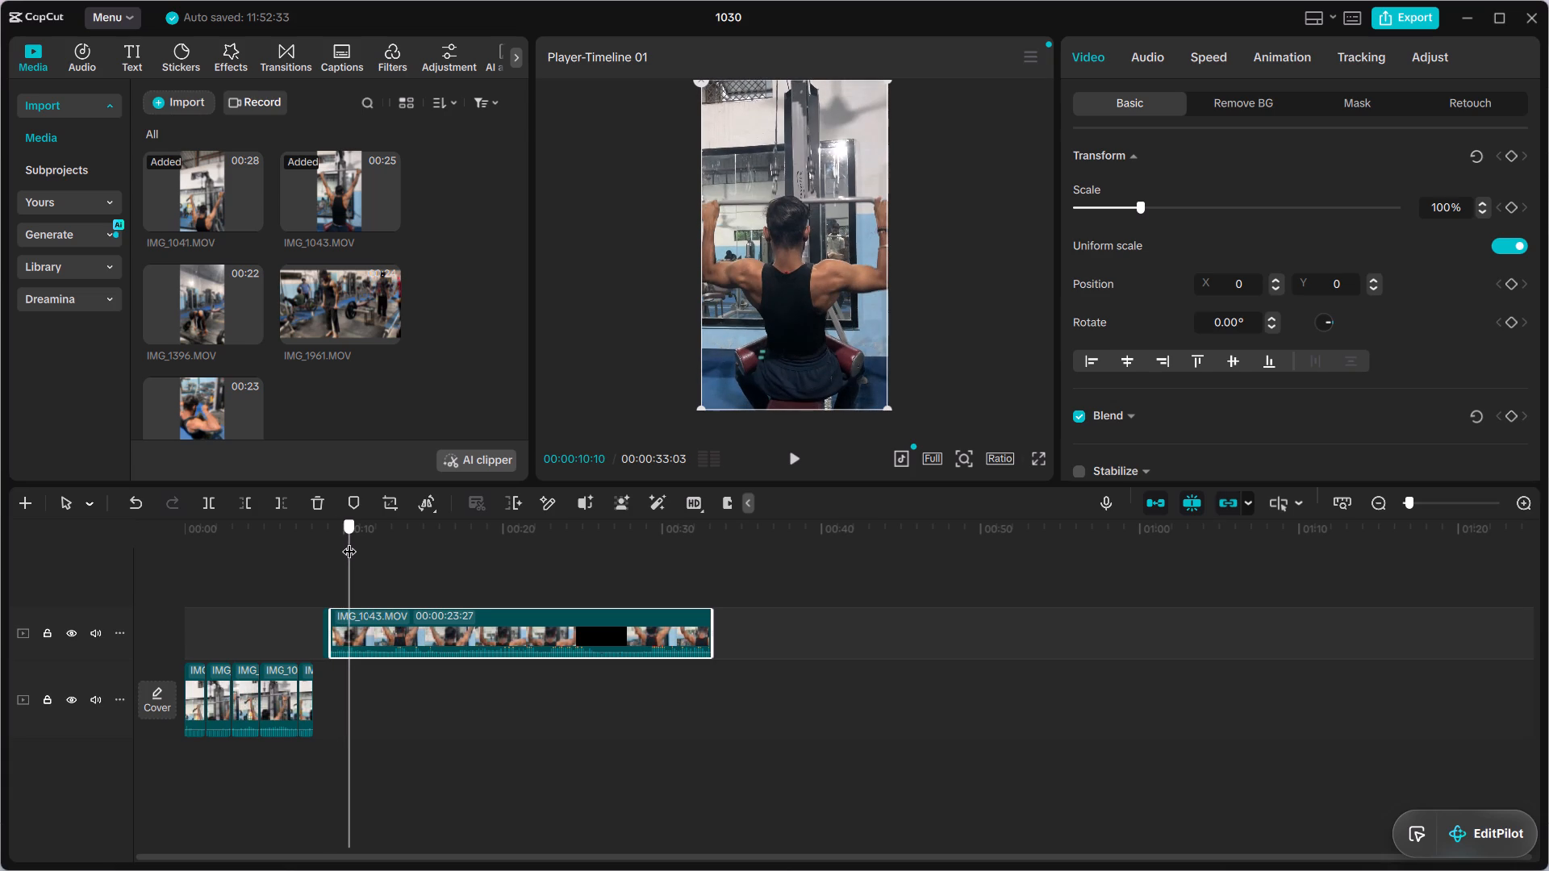
left_click_drag(349, 541, 357, 541)
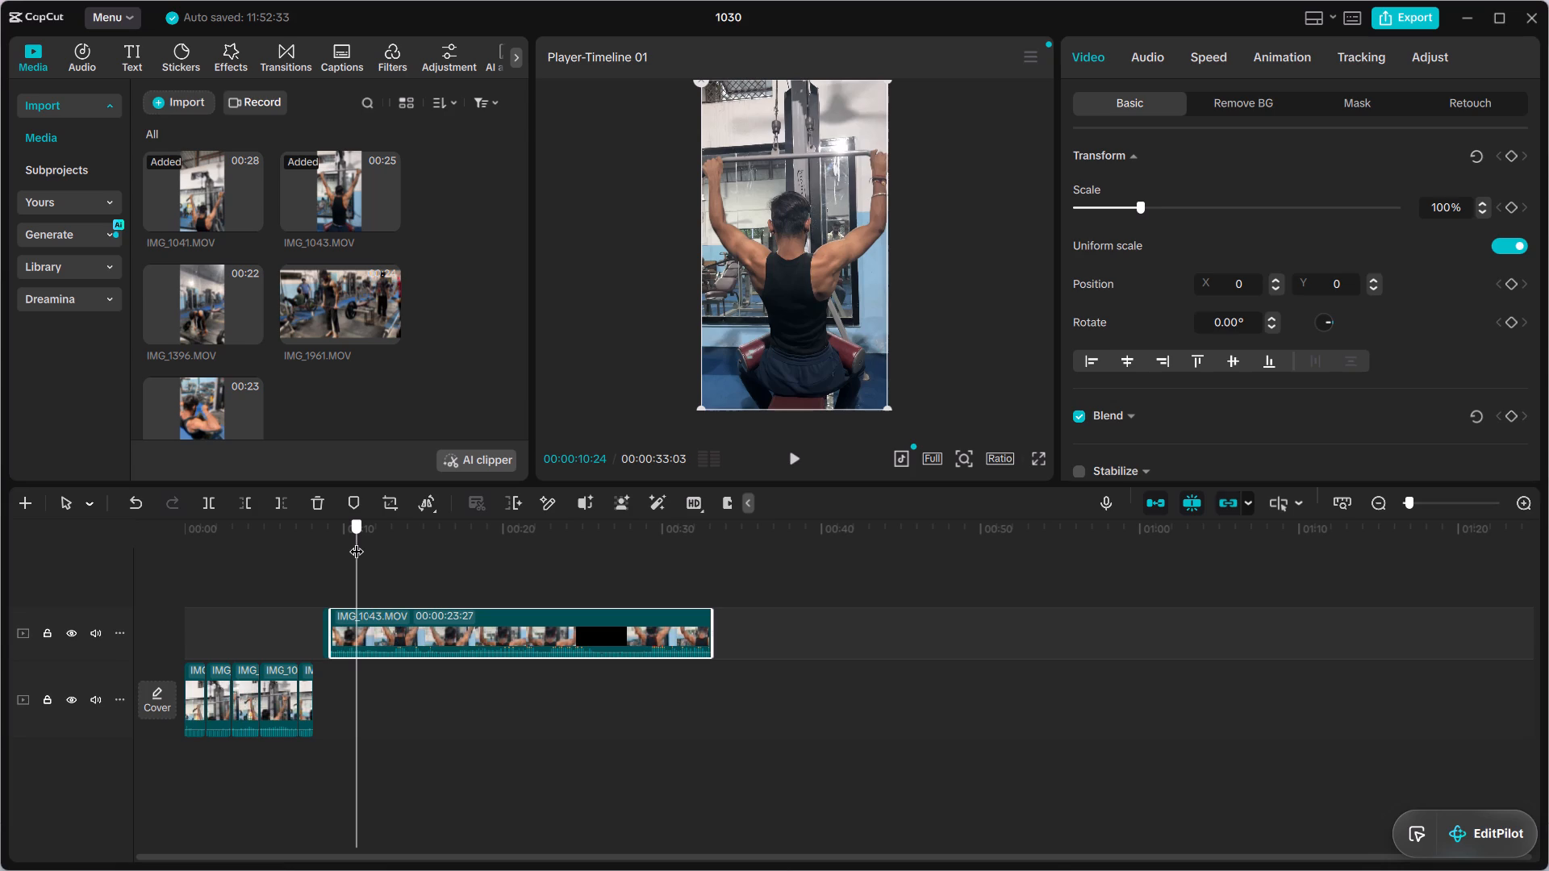
left_click_drag(357, 541, 358, 541)
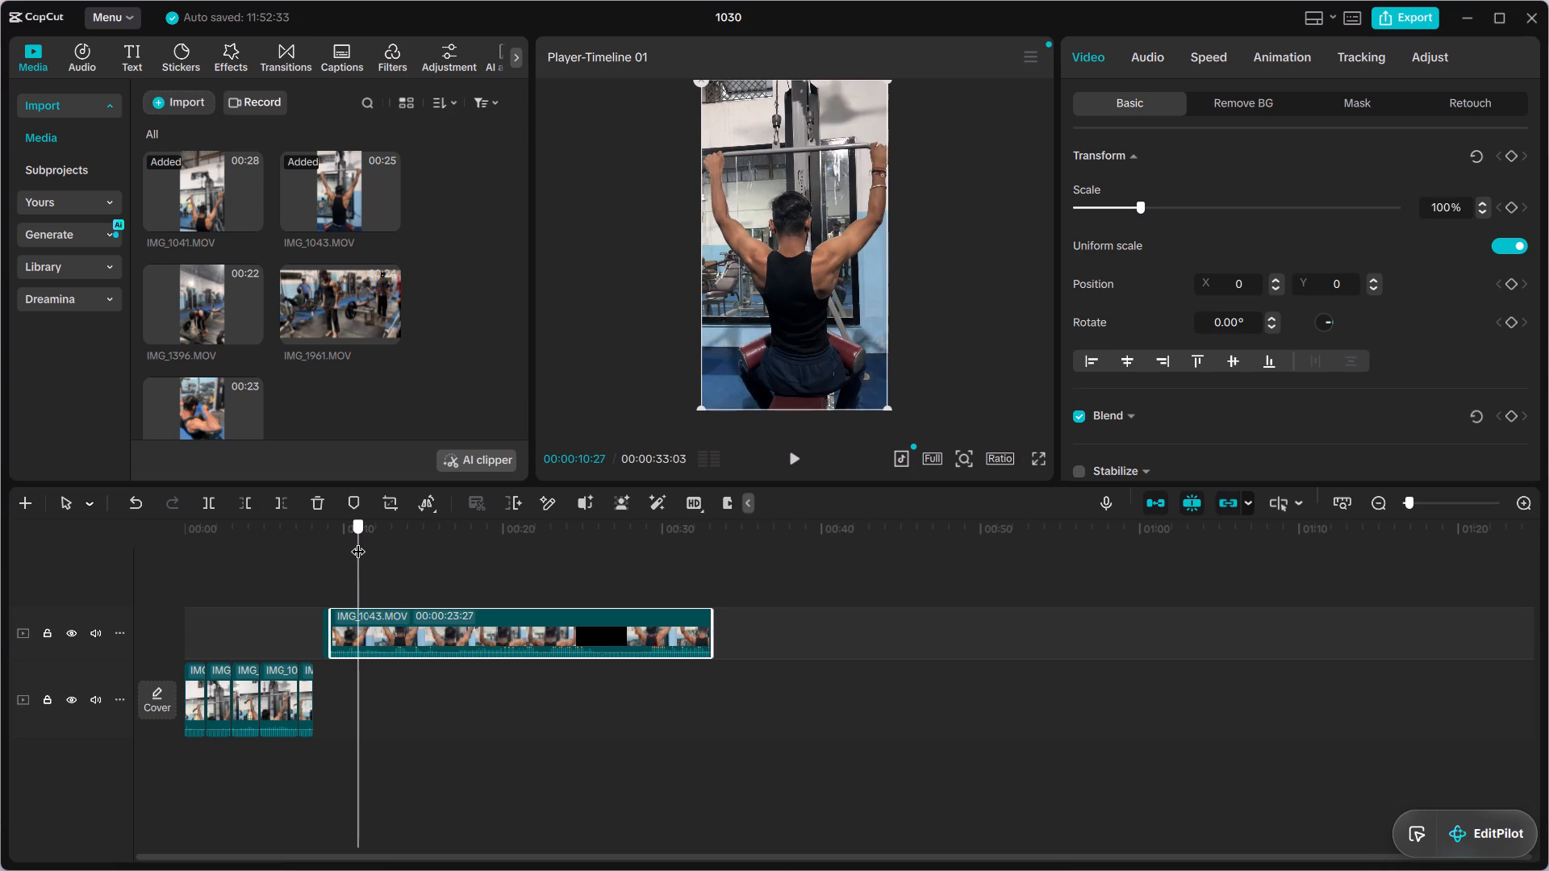
left_click_drag(358, 541, 361, 541)
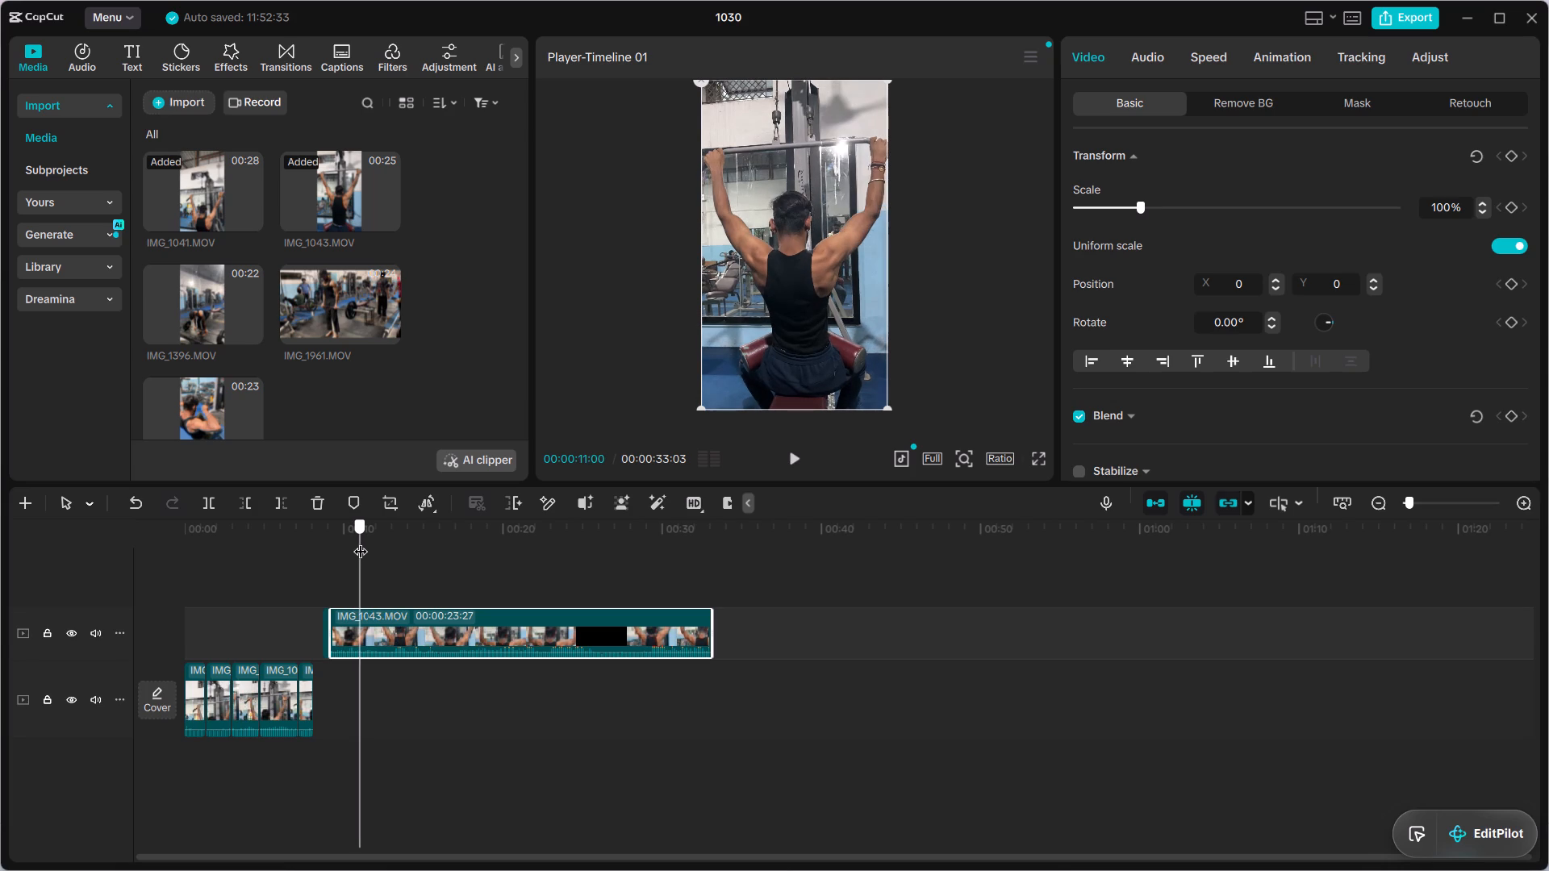
left_click_drag(361, 541, 358, 541)
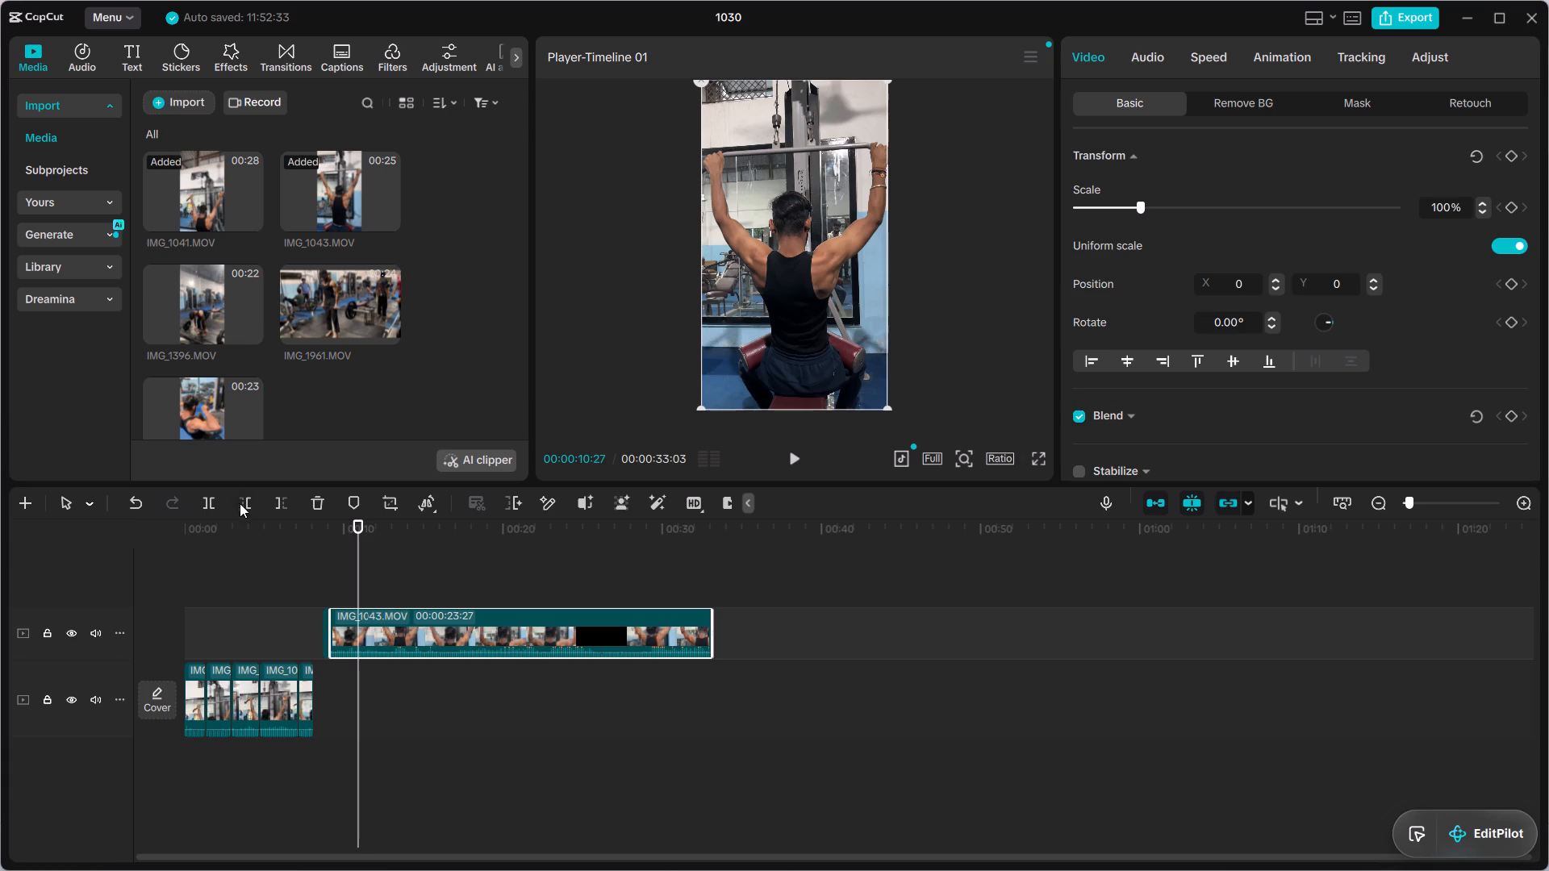
left_click(202, 503)
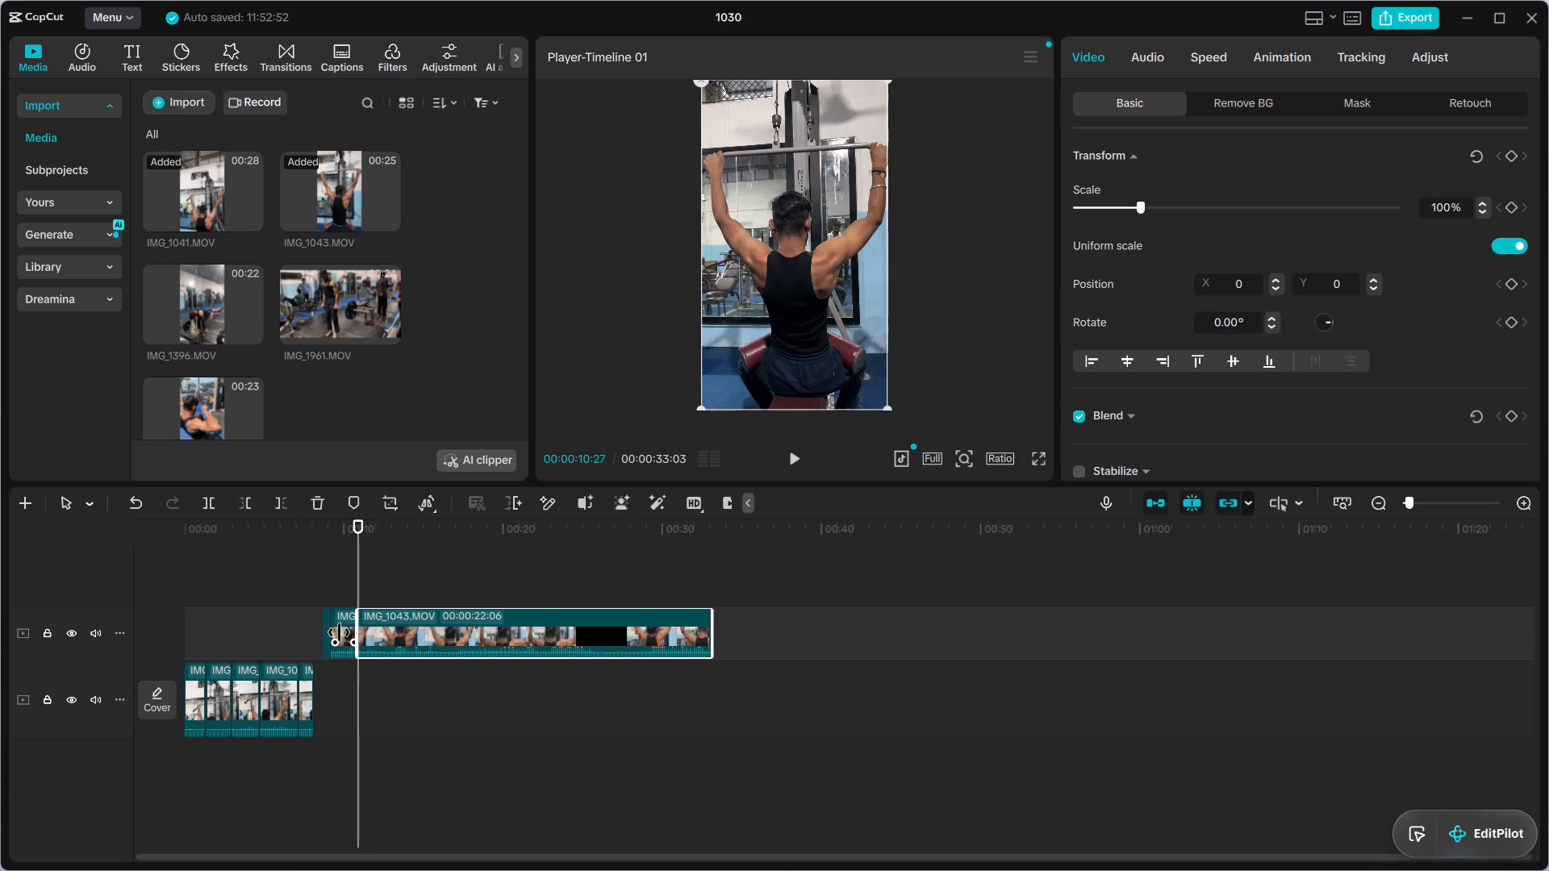
Delete the short first IMG_1043.MOV segment before 00:00:09:06 on the upper track.
scroll(339, 632, "up", 5)
left_click(323, 630)
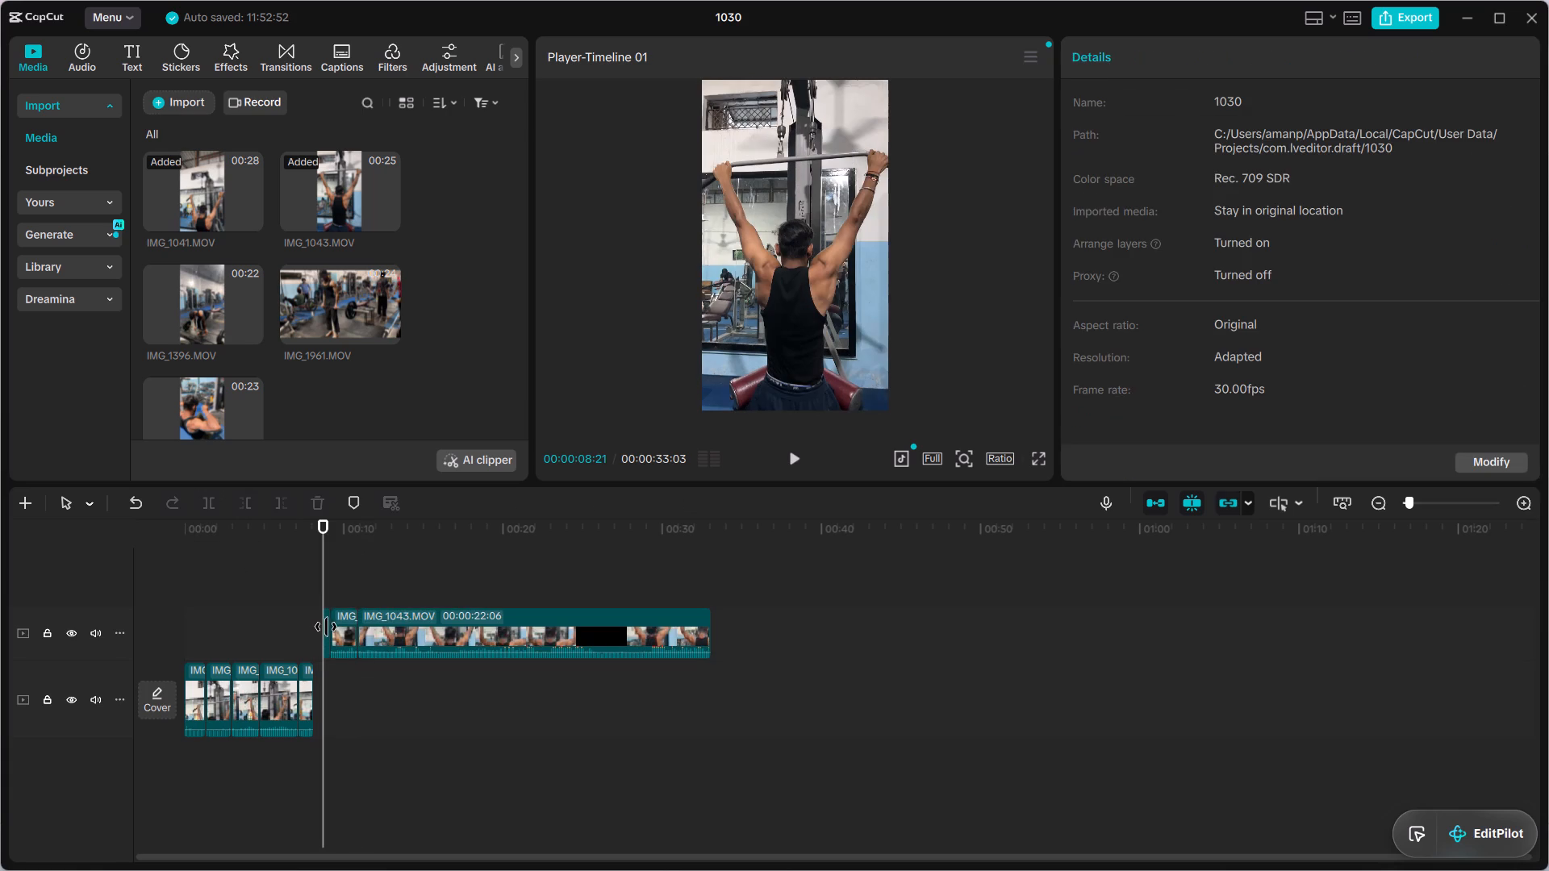
left_click(328, 626)
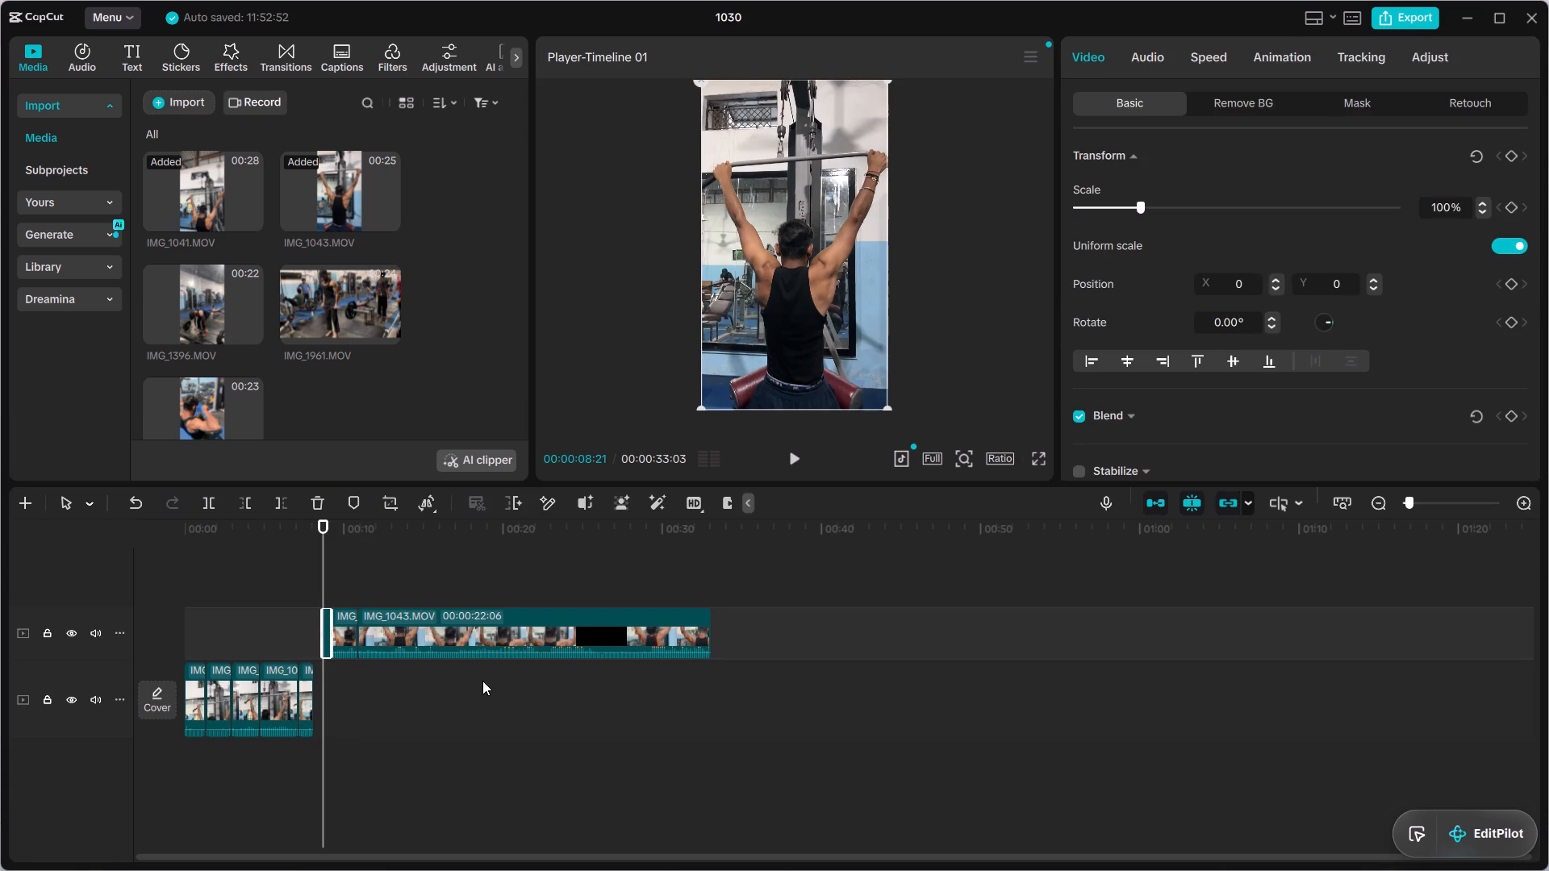
key("Delete")
Check the rest of IMG_1043.MOV through to its end and delete the long segment after 00:00:10:27.
left_click(347, 631)
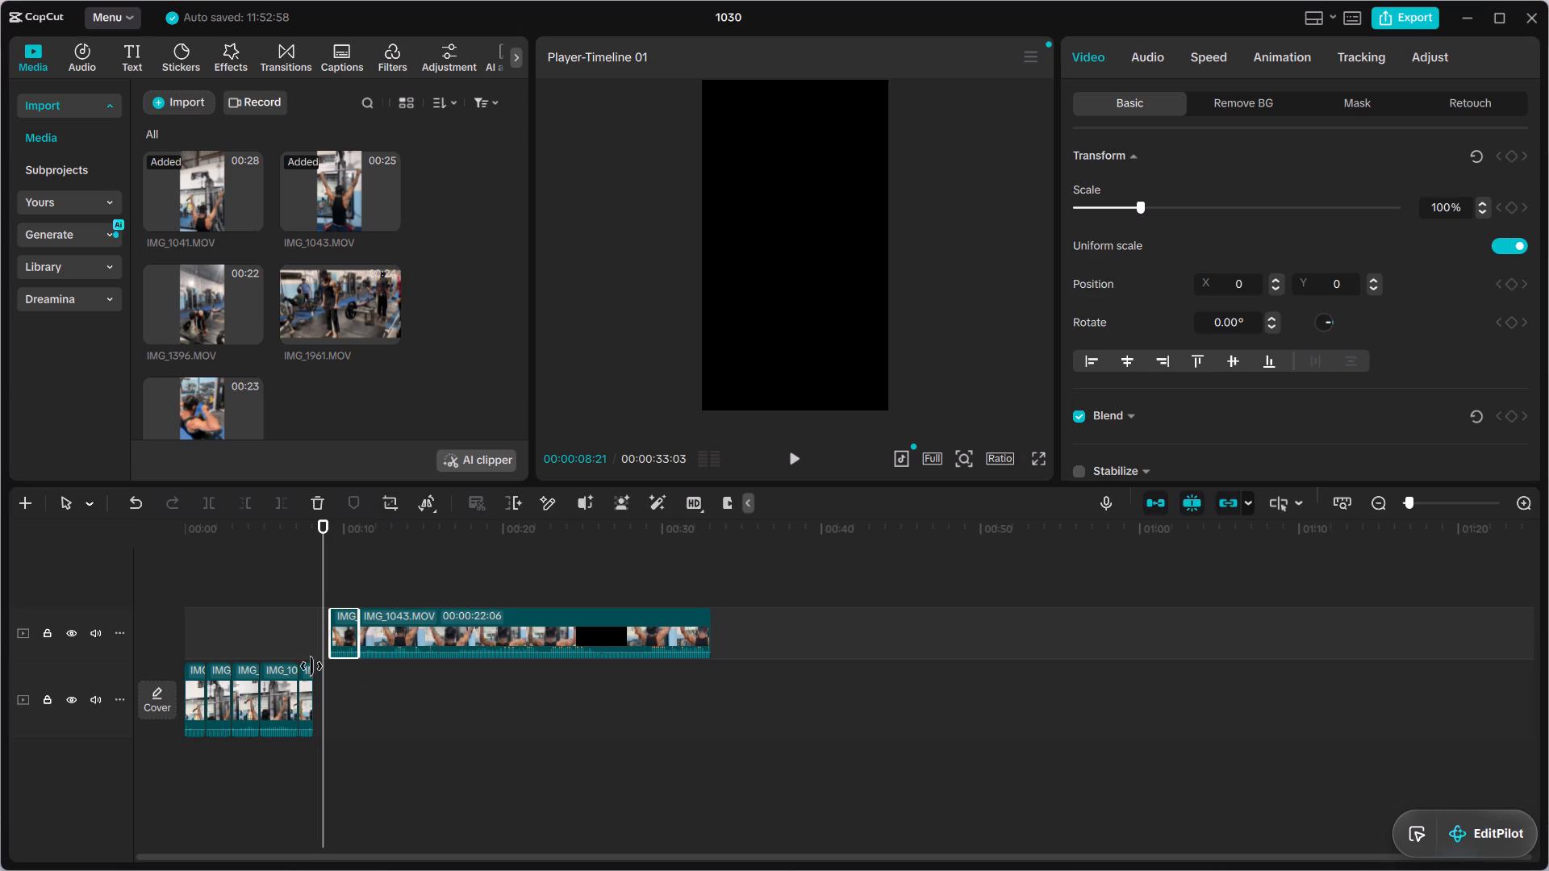
scroll(833, 773, "up", 3)
left_click_drag(324, 568, 357, 565)
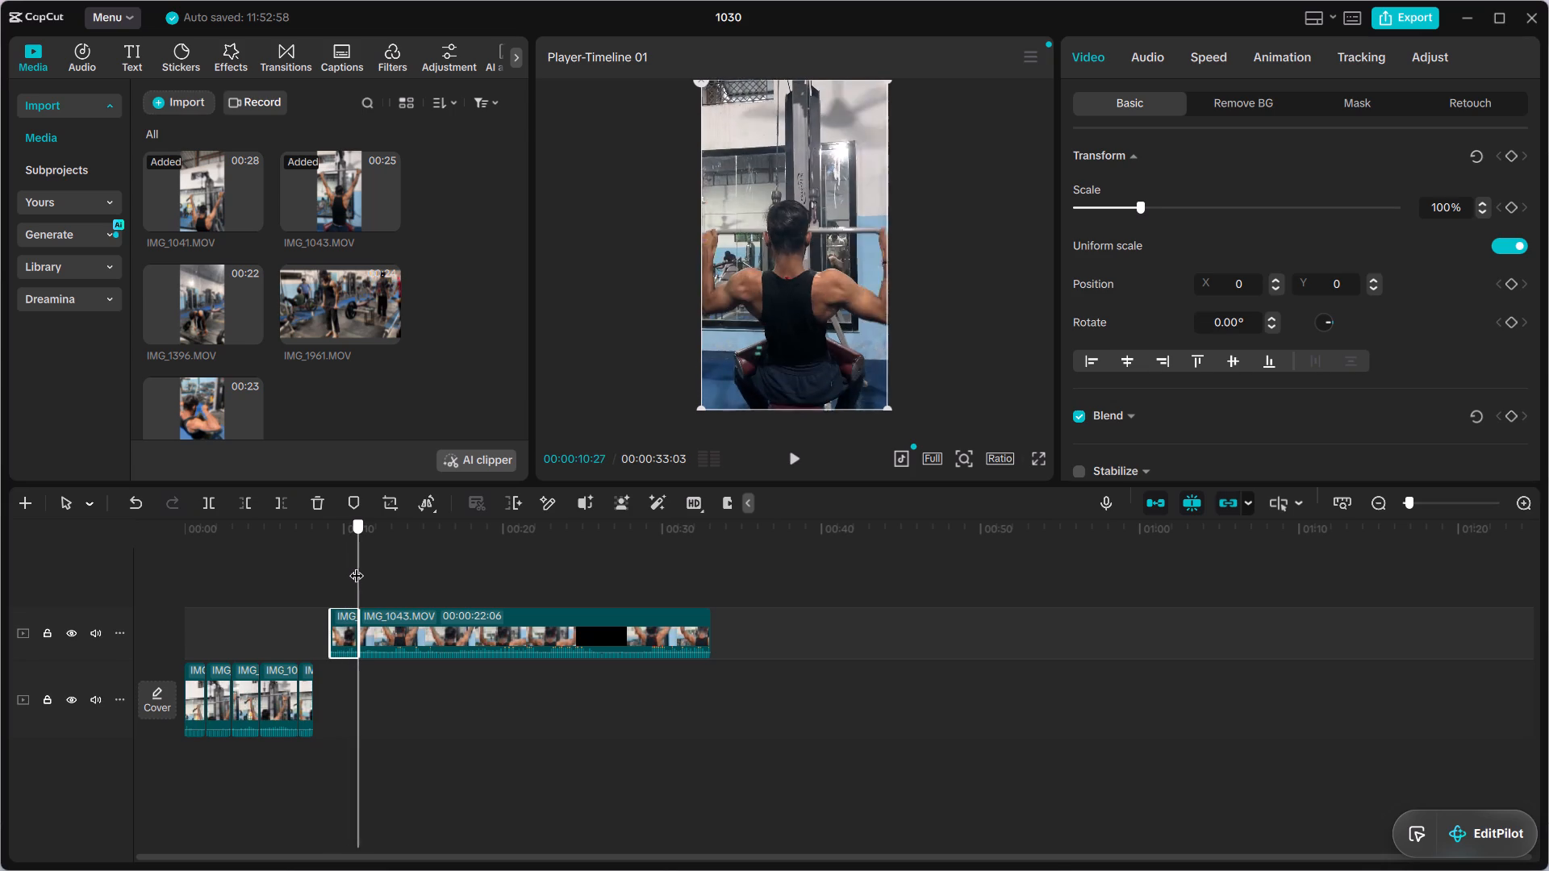
left_click_drag(357, 565, 361, 564)
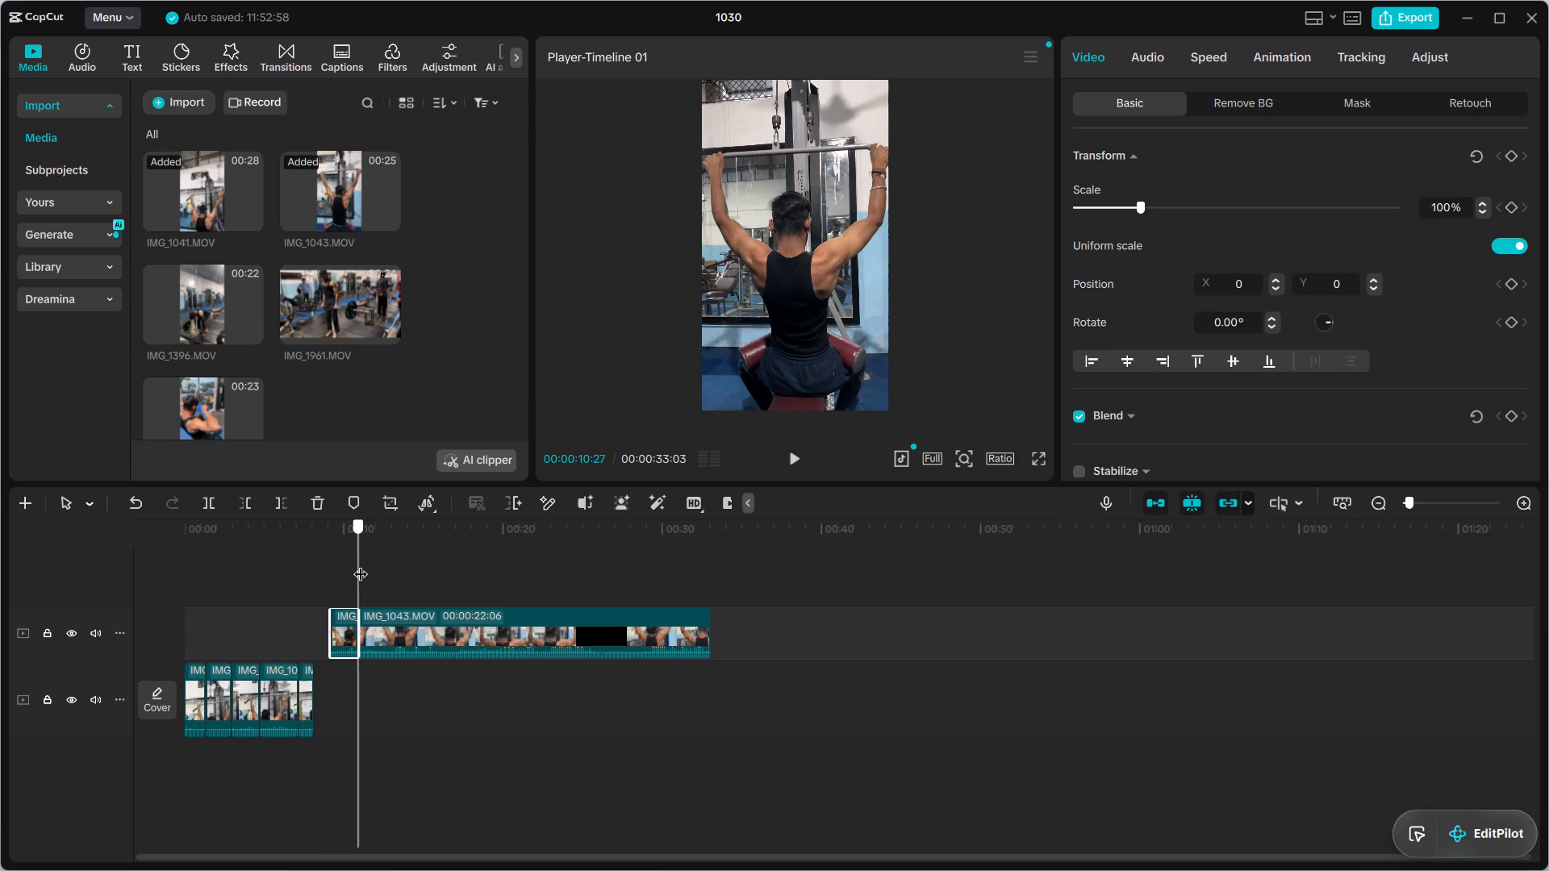
left_click_drag(361, 564, 398, 558)
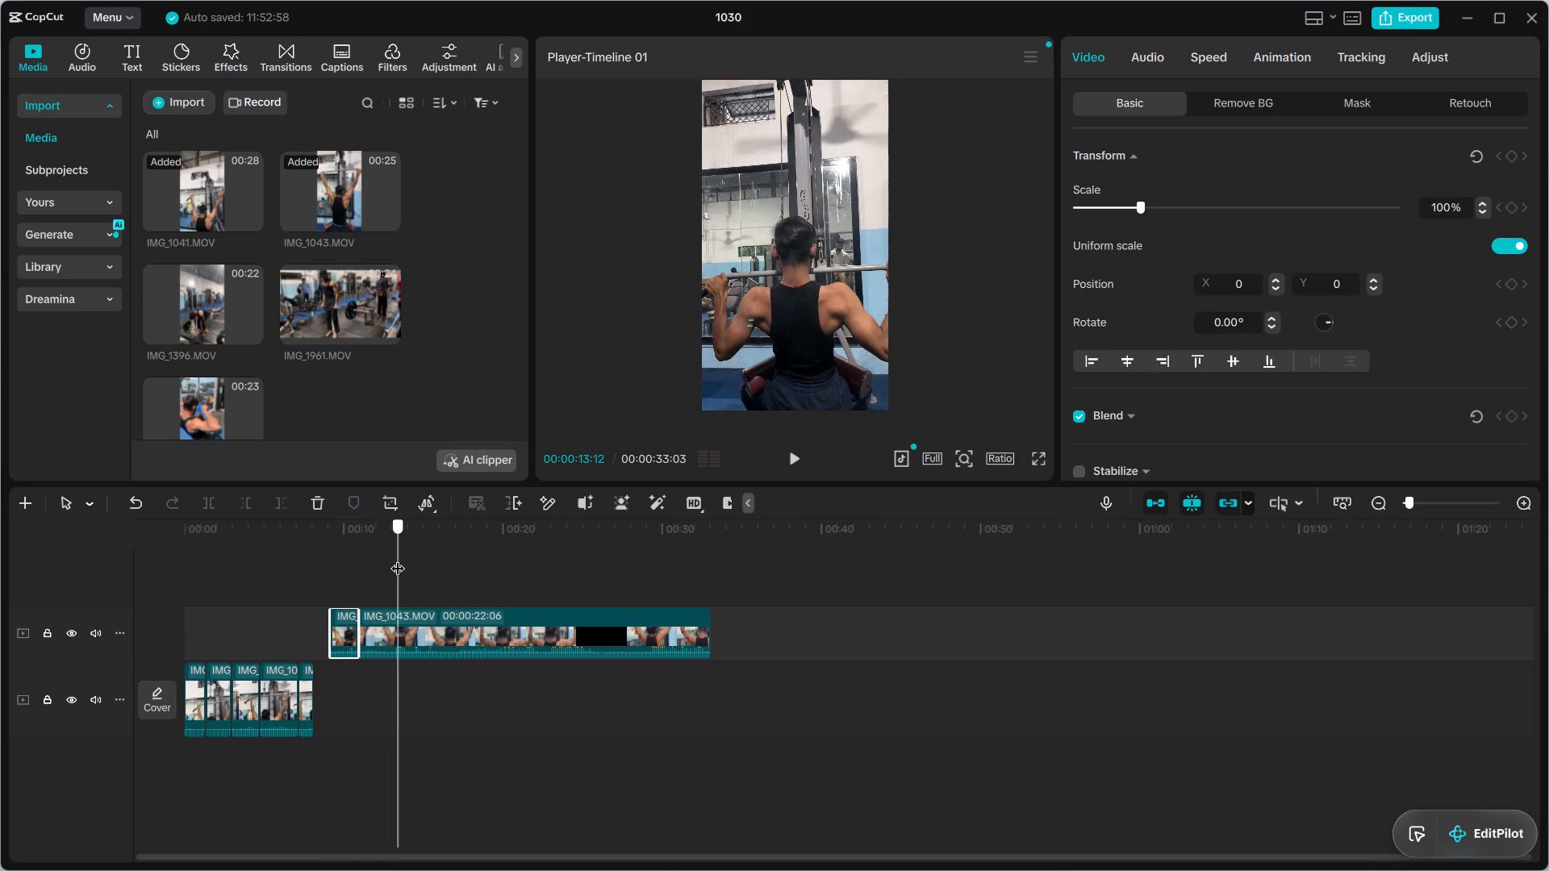
left_click_drag(398, 558, 452, 548)
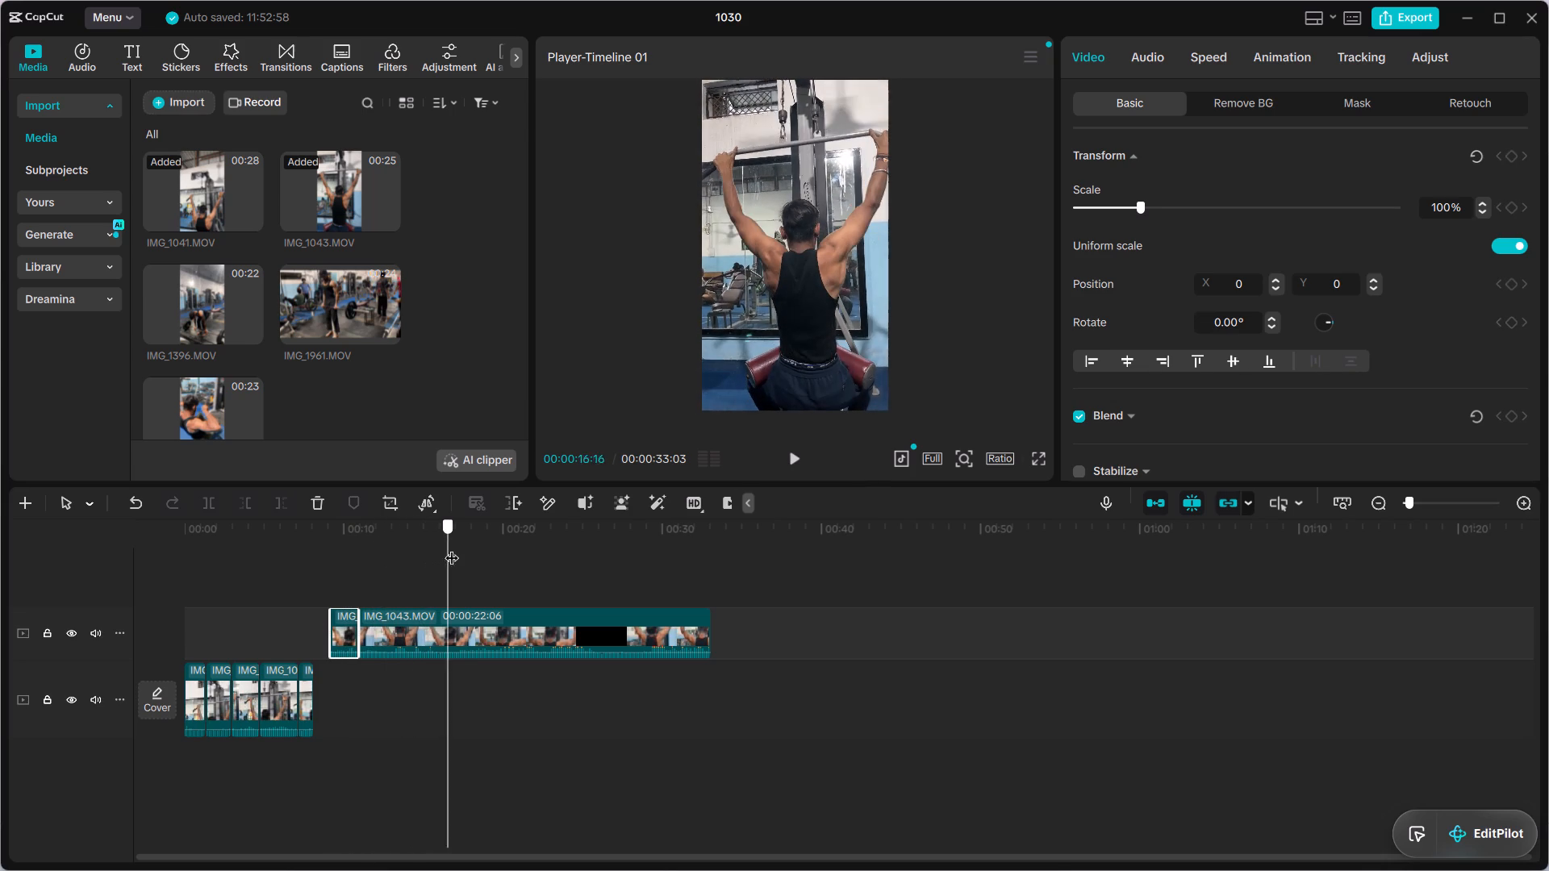
left_click_drag(452, 548, 534, 542)
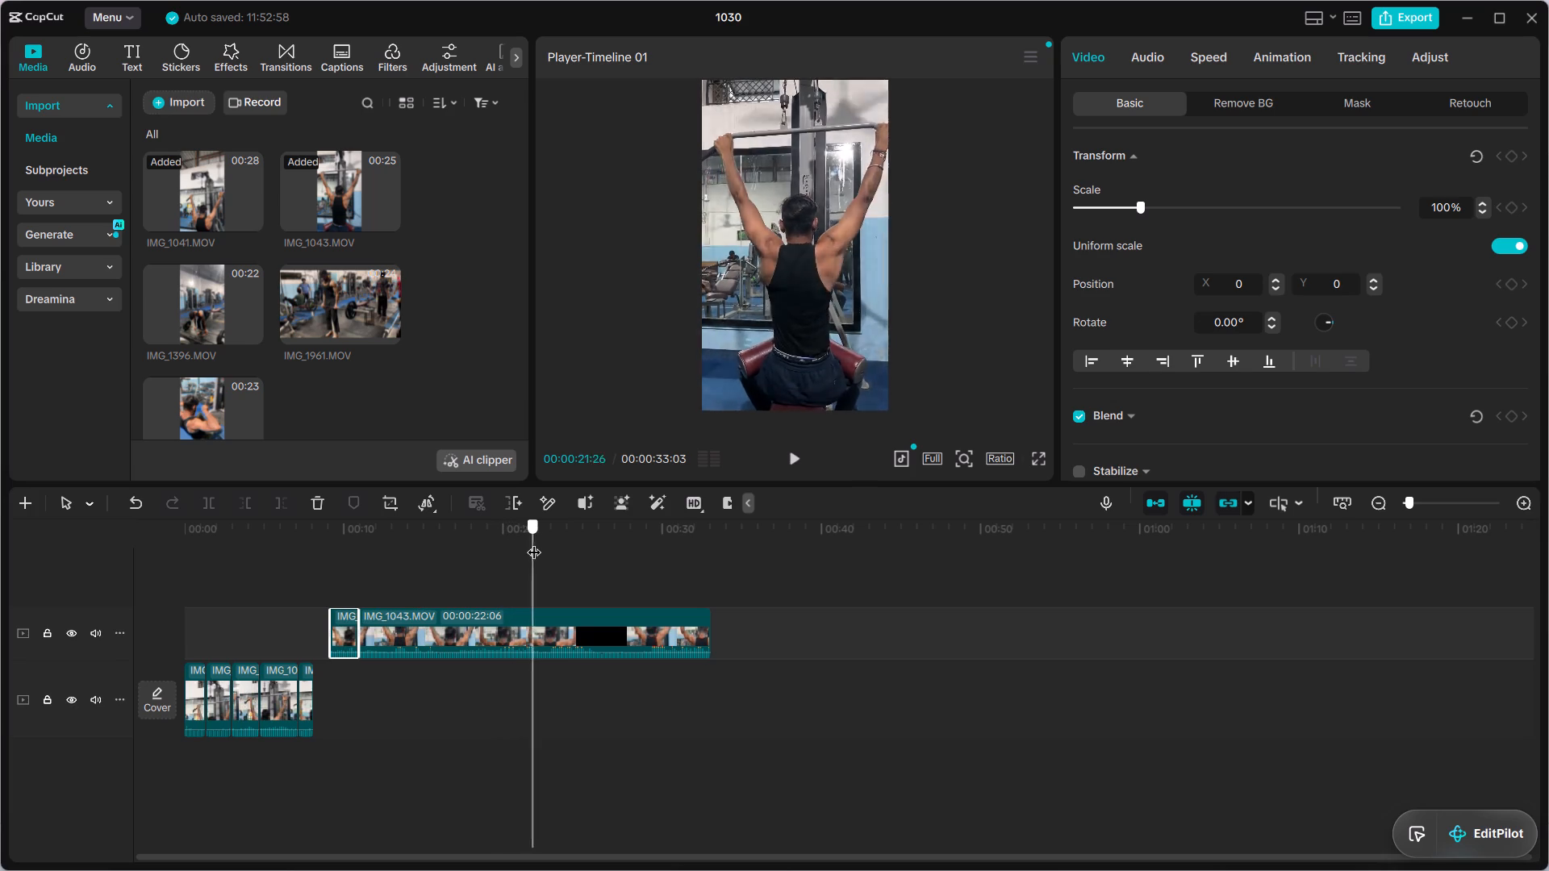
left_click_drag(534, 542, 621, 546)
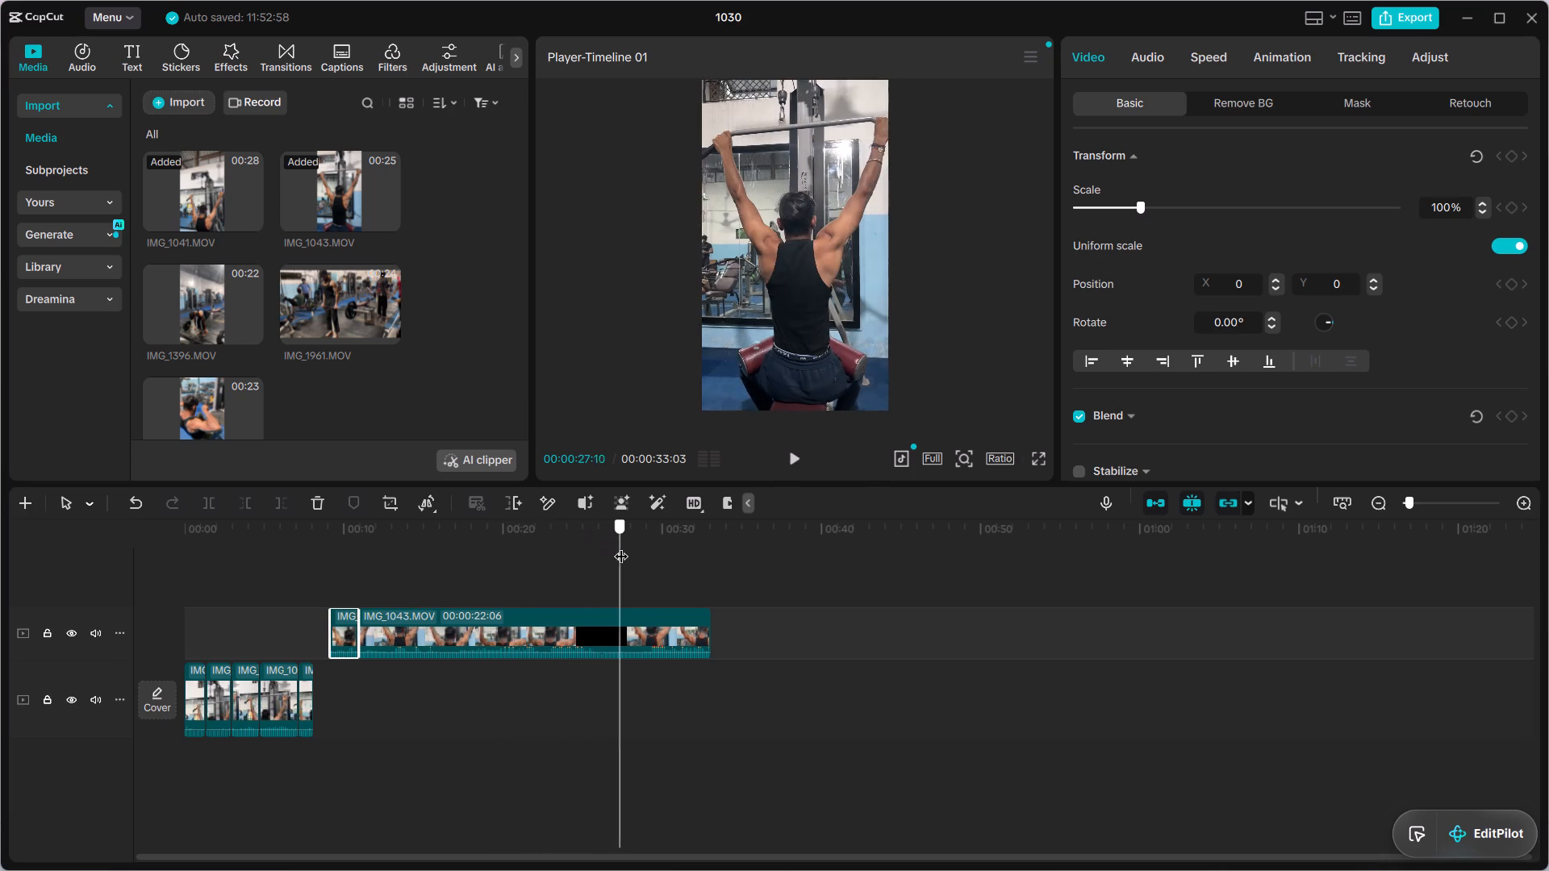
left_click_drag(621, 546, 716, 549)
left_click(530, 634)
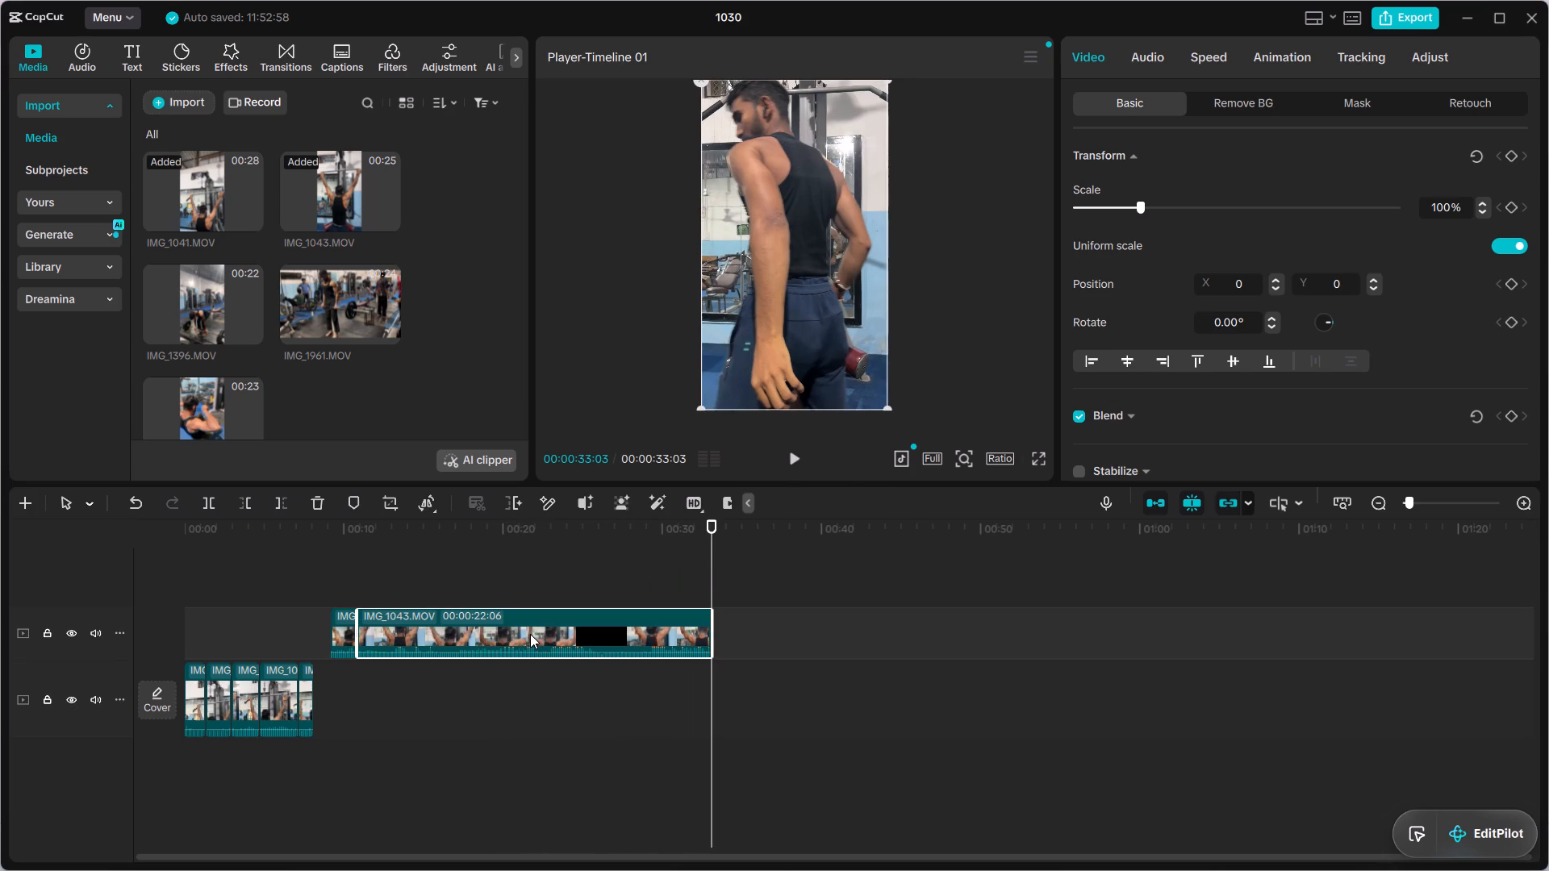
key("Delete")
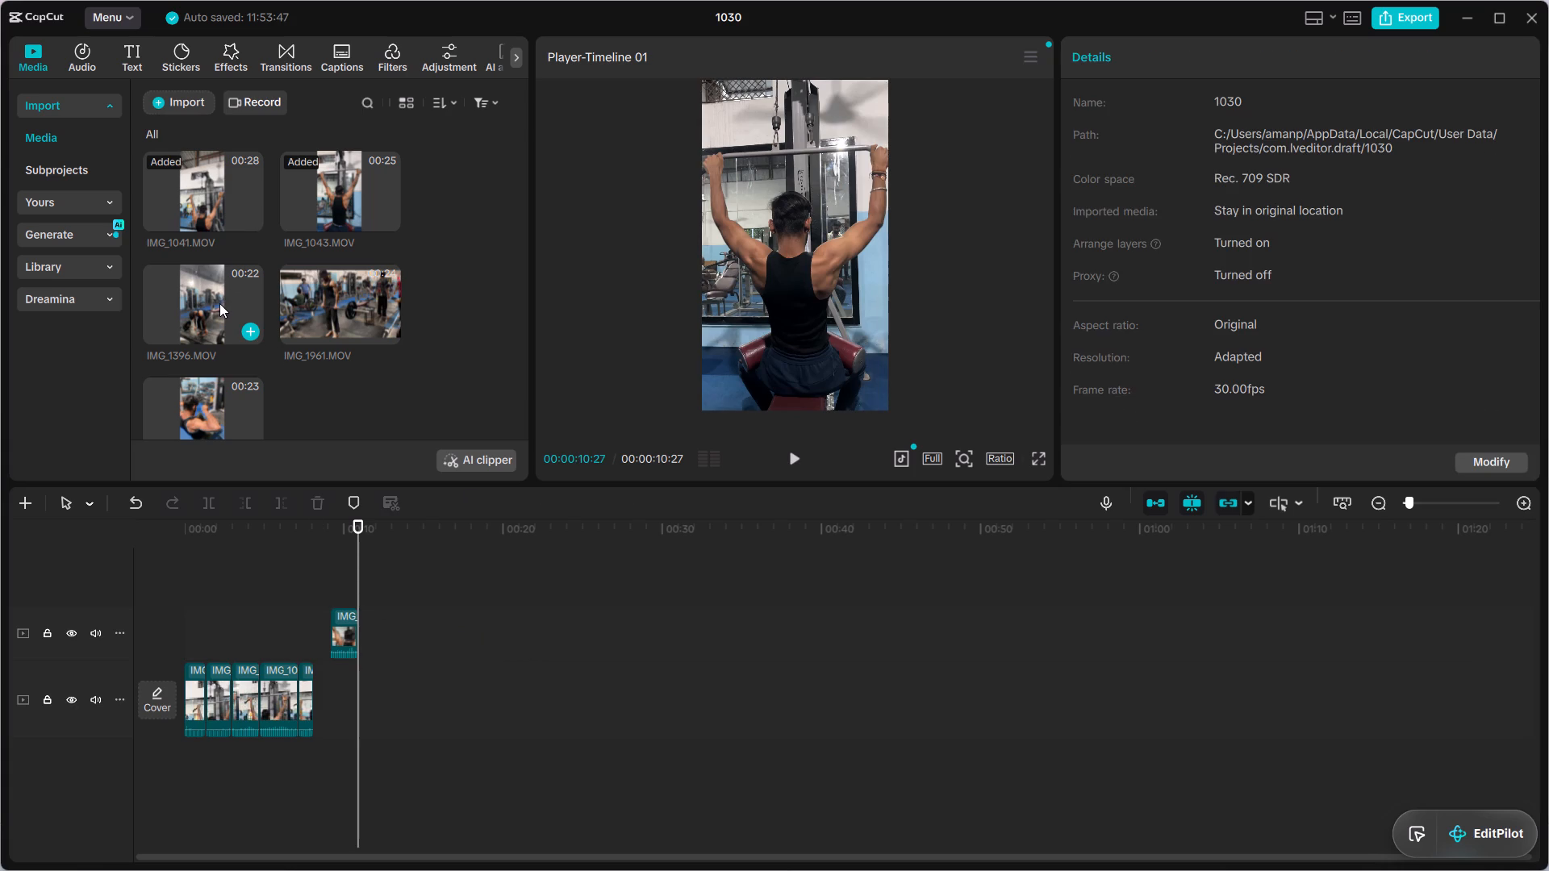
Add IMG_1396.MOV to the timeline and place it on the upper track, after the IMG_1043.MOV segment.
left_click_drag(217, 306, 461, 643)
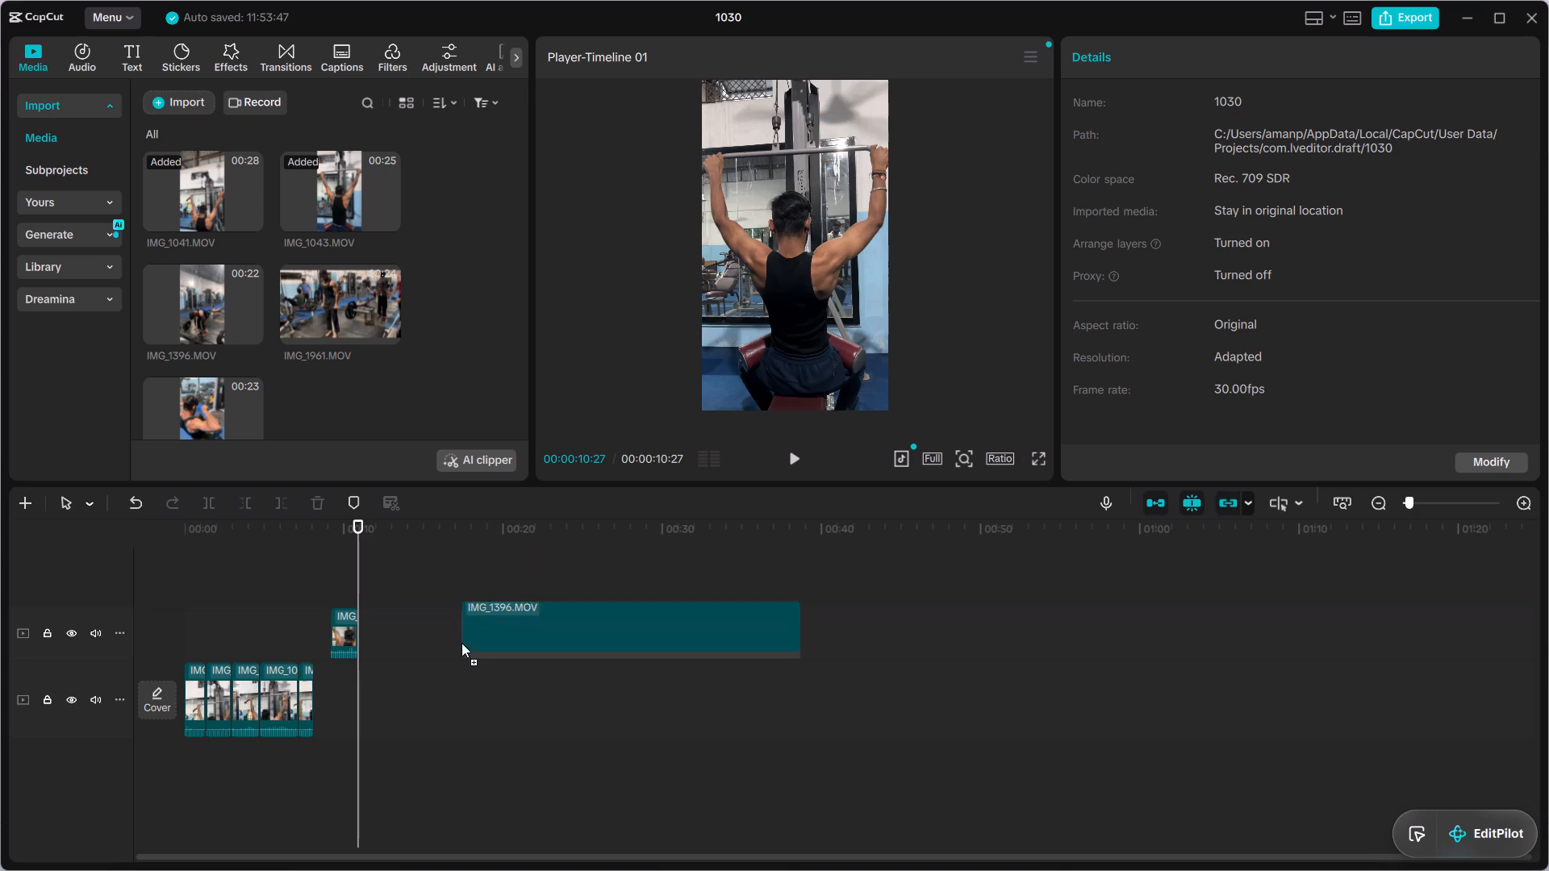
left_click_drag(461, 643, 432, 700)
left_click_drag(384, 699, 436, 672)
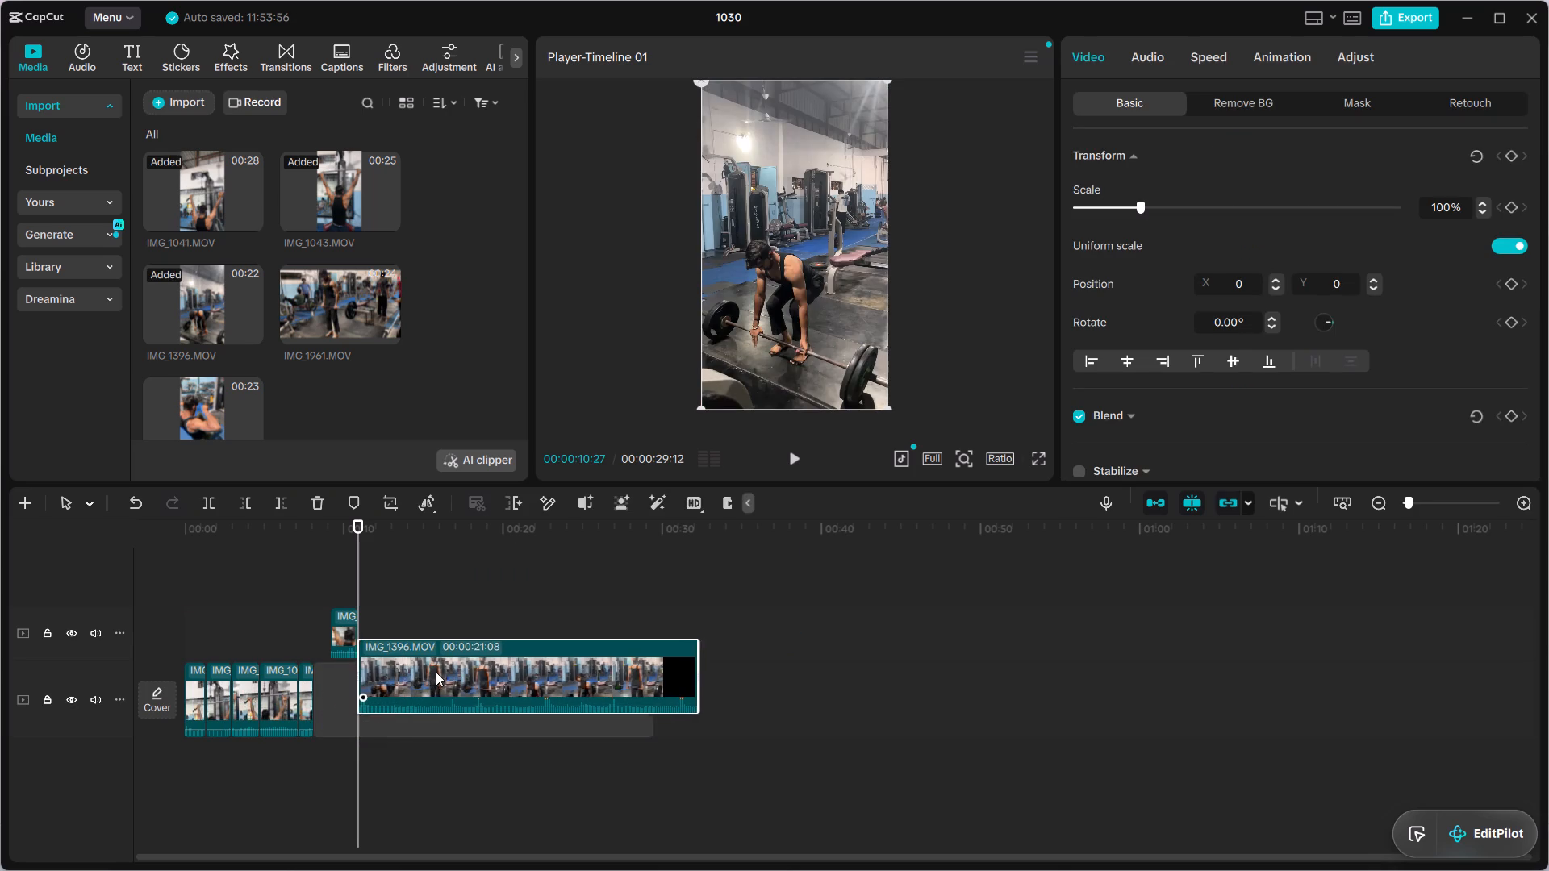
left_click_drag(436, 672, 471, 640)
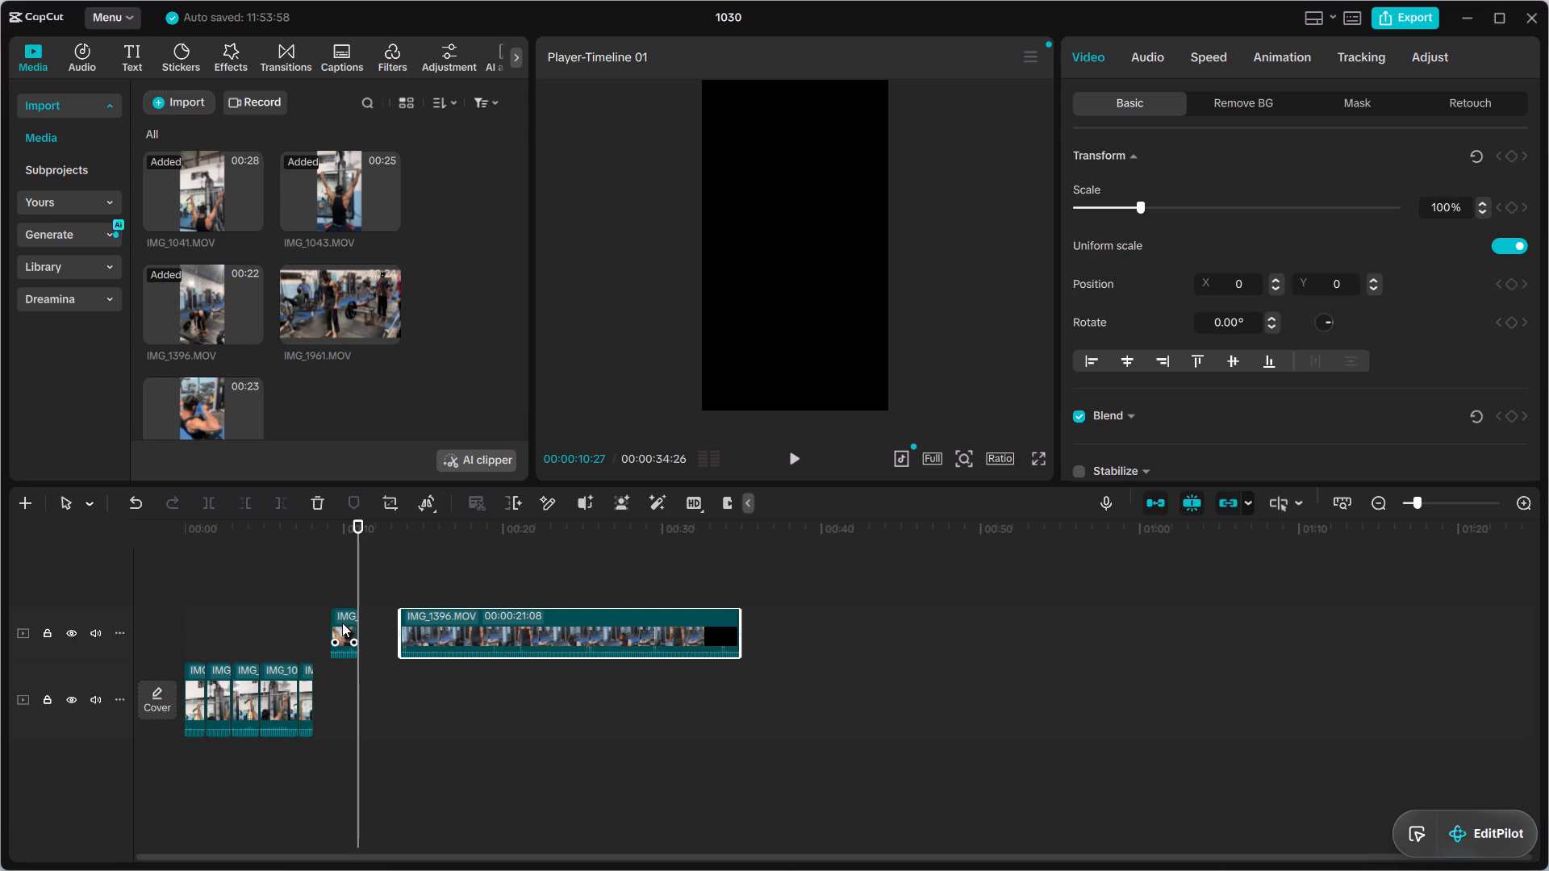
Move the trimmed IMG_1043.MOV segment to the main track, directly after the last IMG_1041.MOV segment.
left_click_drag(342, 619, 322, 690)
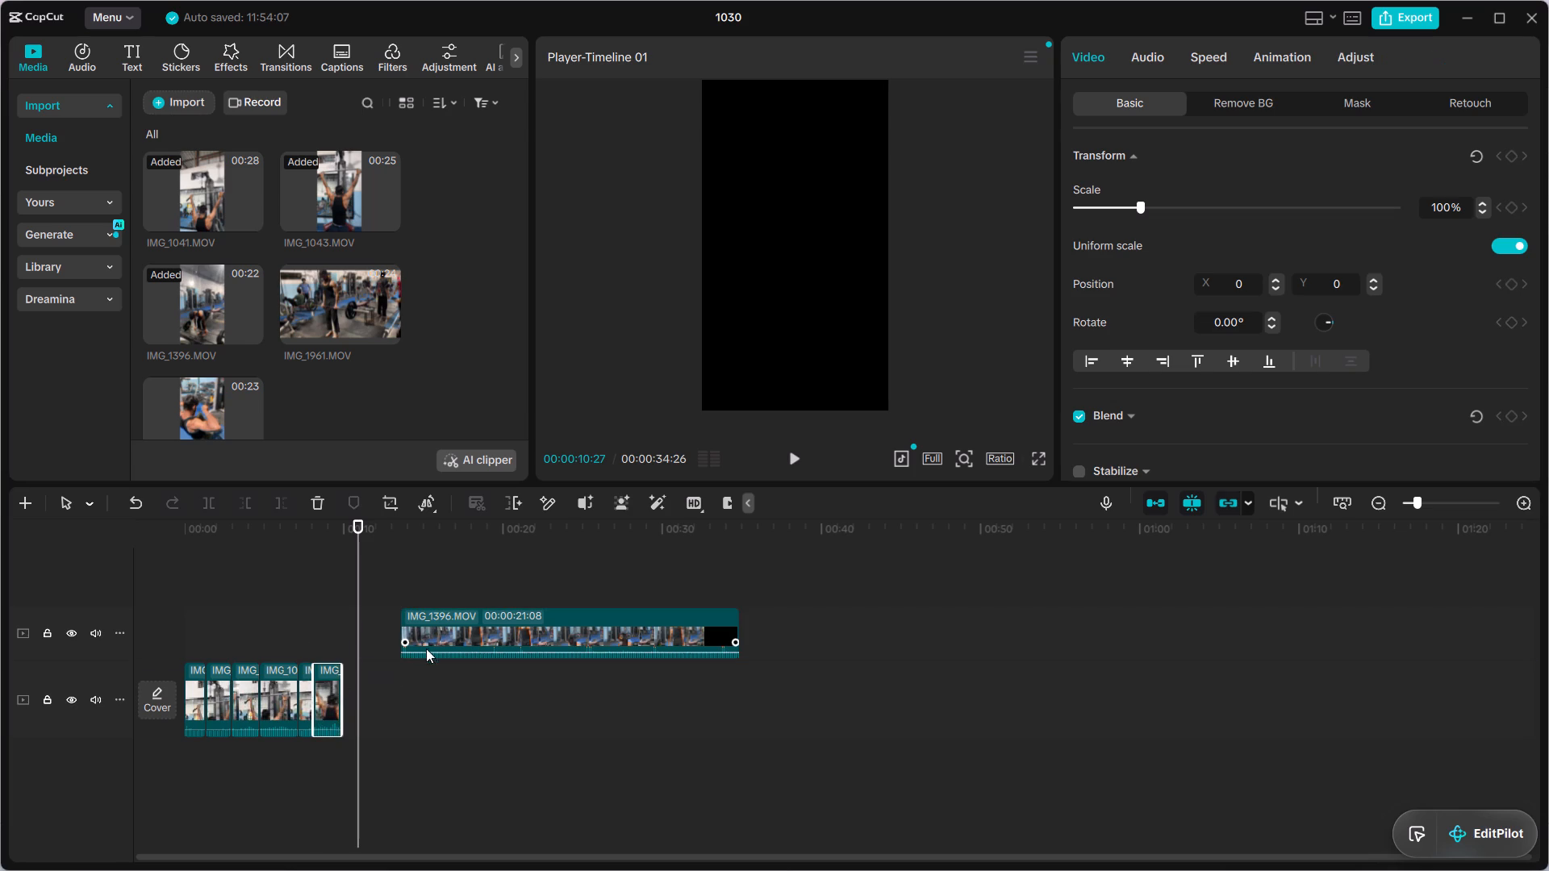
Move IMG_1396.MOV earlier on the upper track so that it starts at 00:00:10:27.
left_click_drag(428, 627, 382, 631)
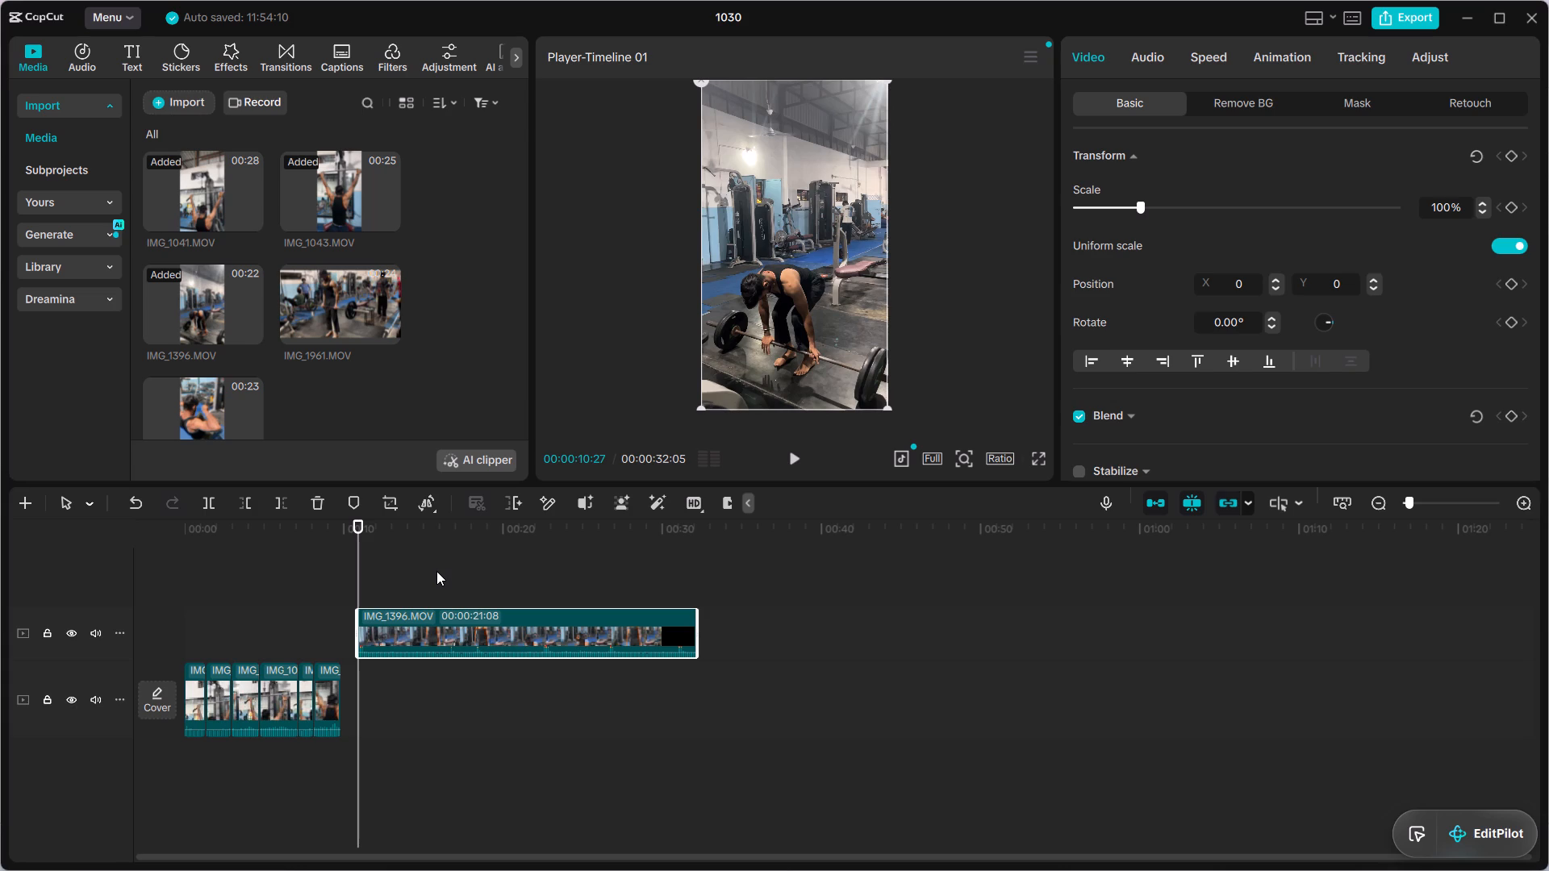
Find the first cut point in IMG_1396.MOV and split the clip at 00:00:13:01.
scroll(402, 638, "up", 2)
left_click_drag(359, 577, 366, 573)
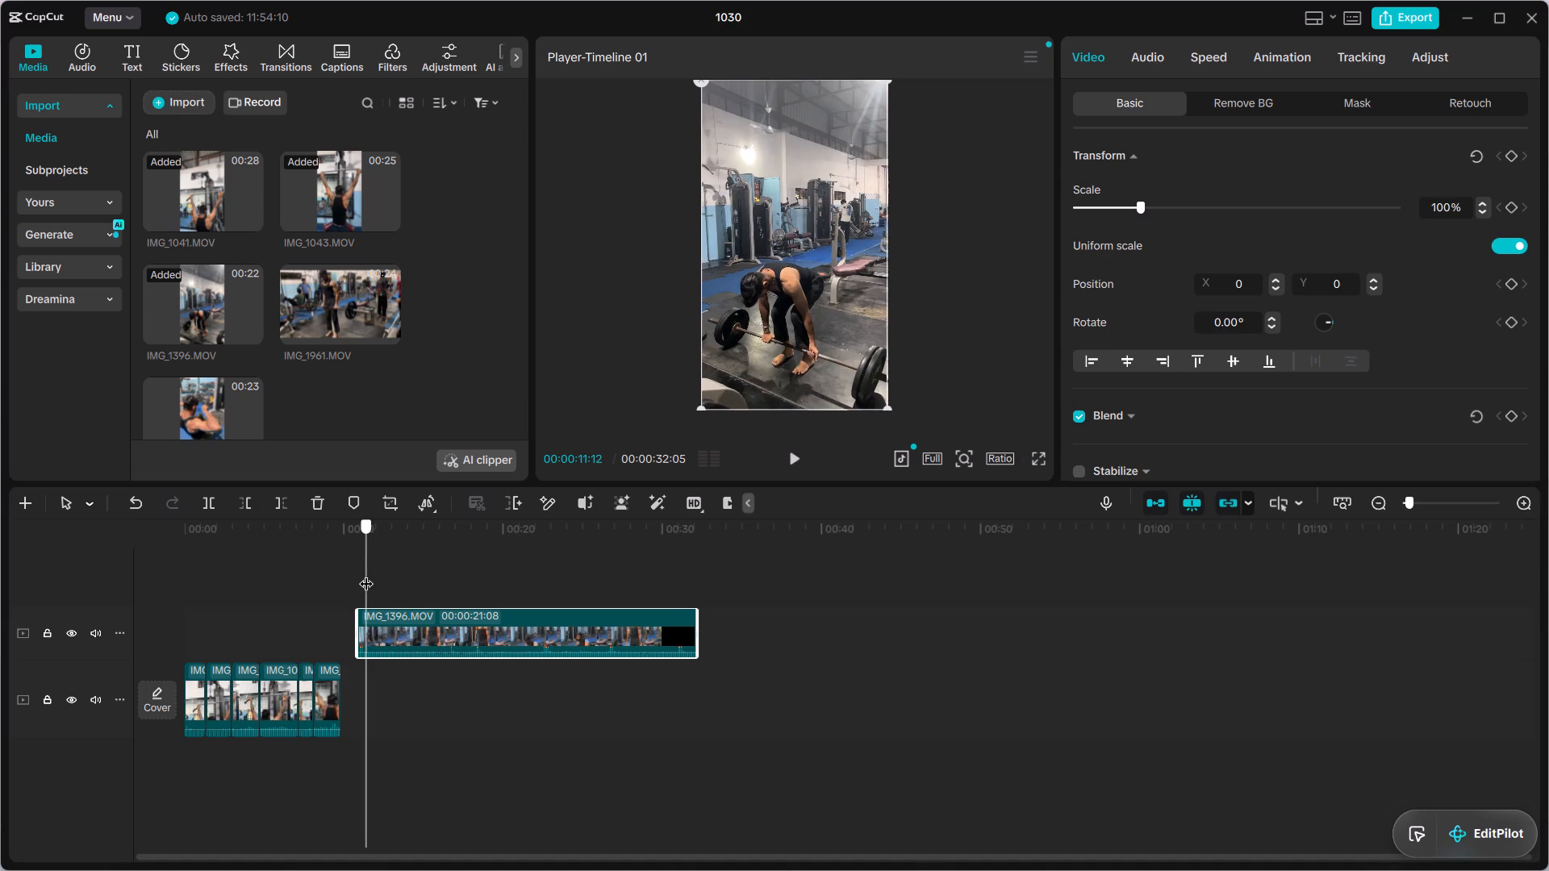
left_click_drag(366, 573, 375, 572)
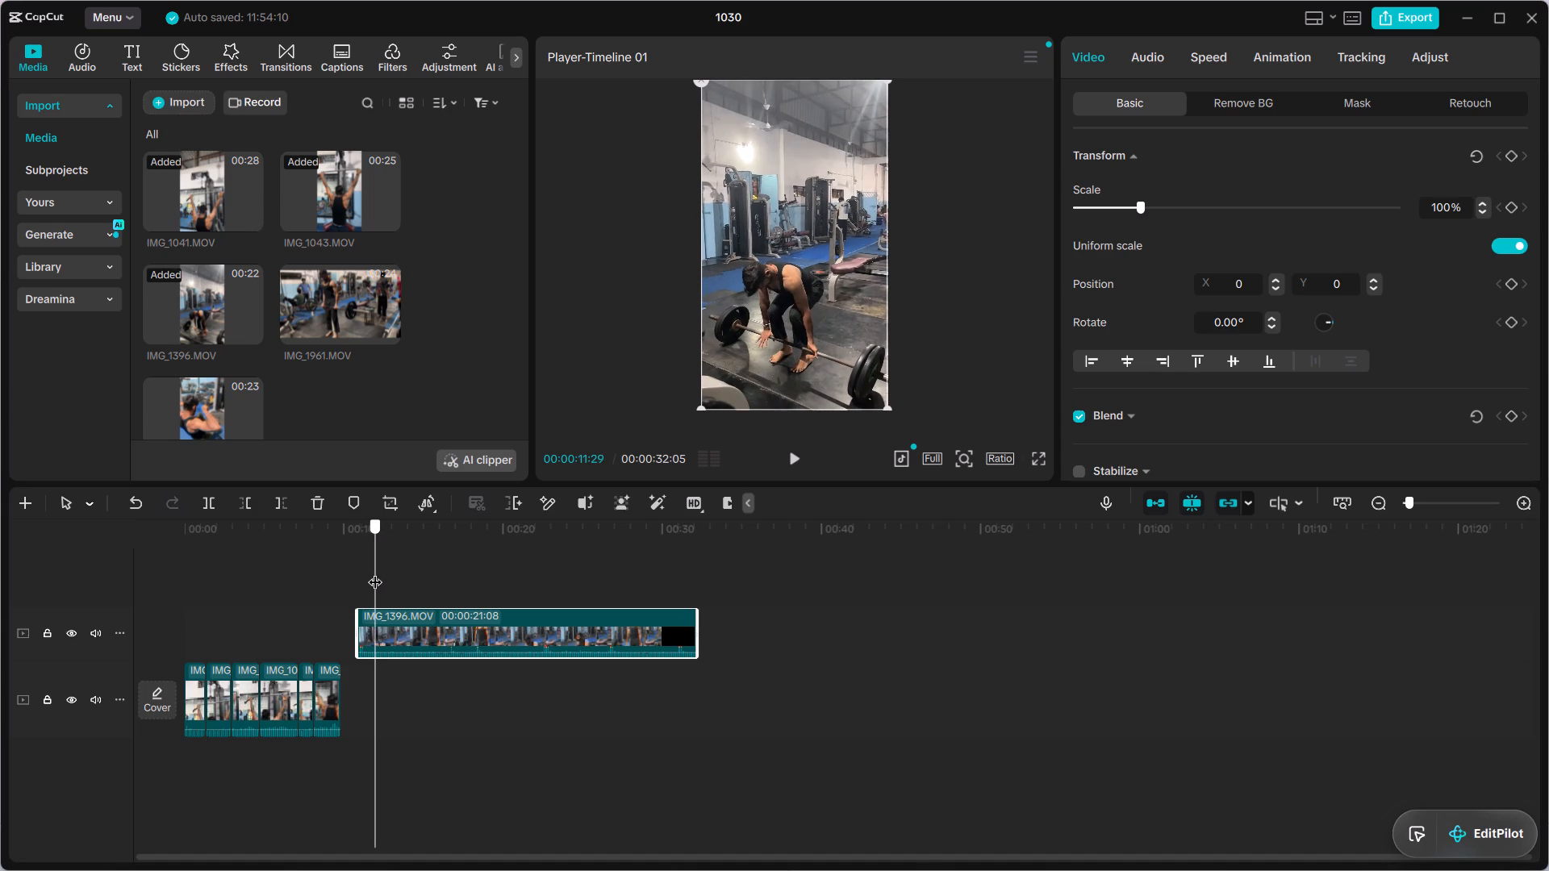
left_click_drag(375, 572, 392, 572)
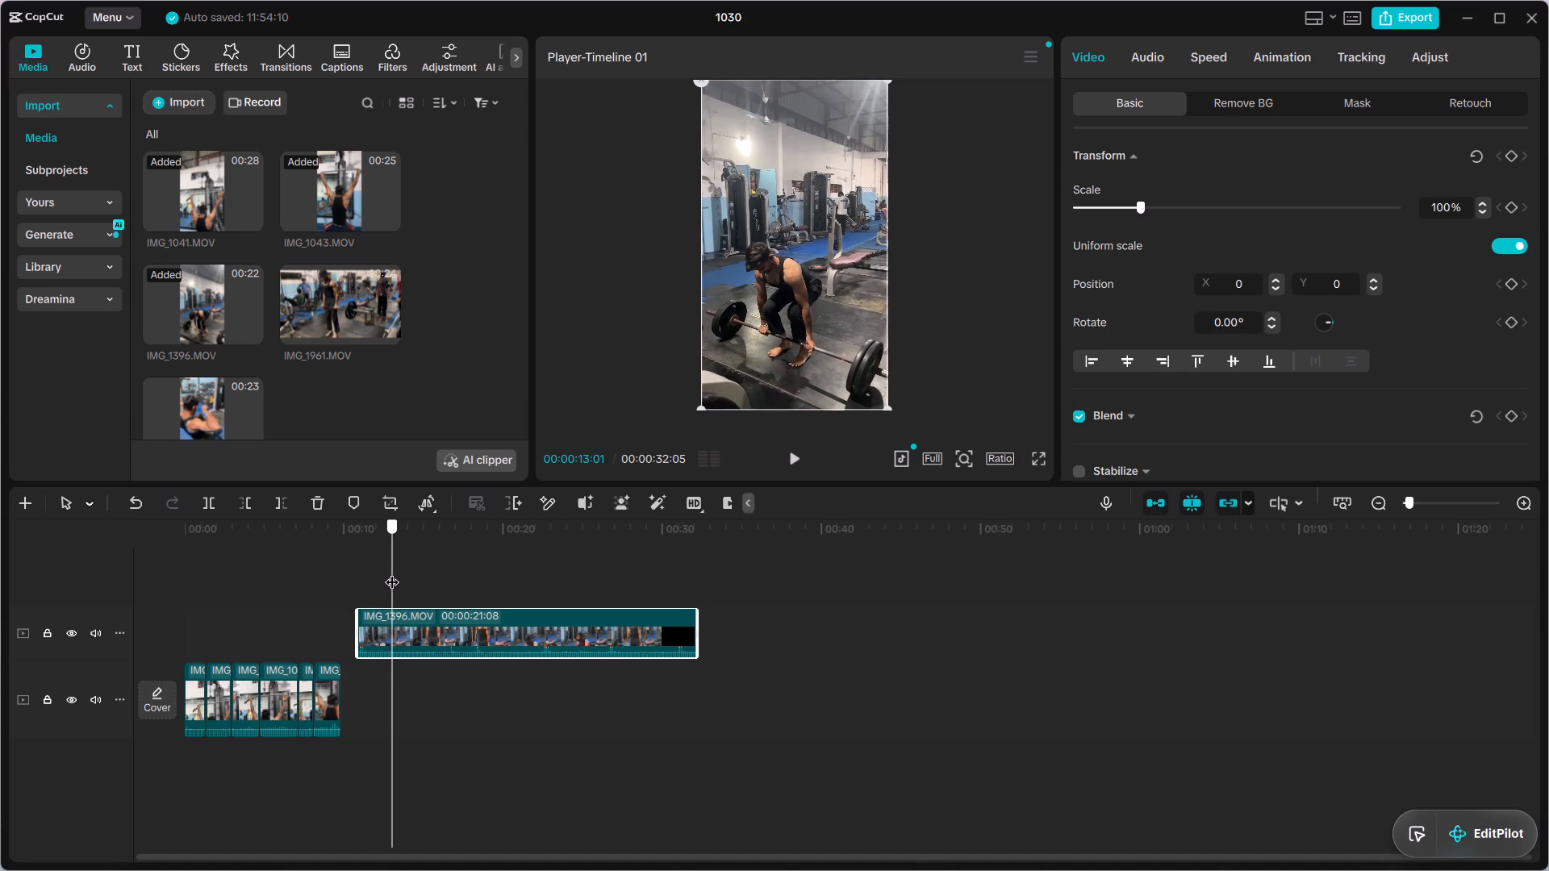
left_click_drag(392, 572, 406, 571)
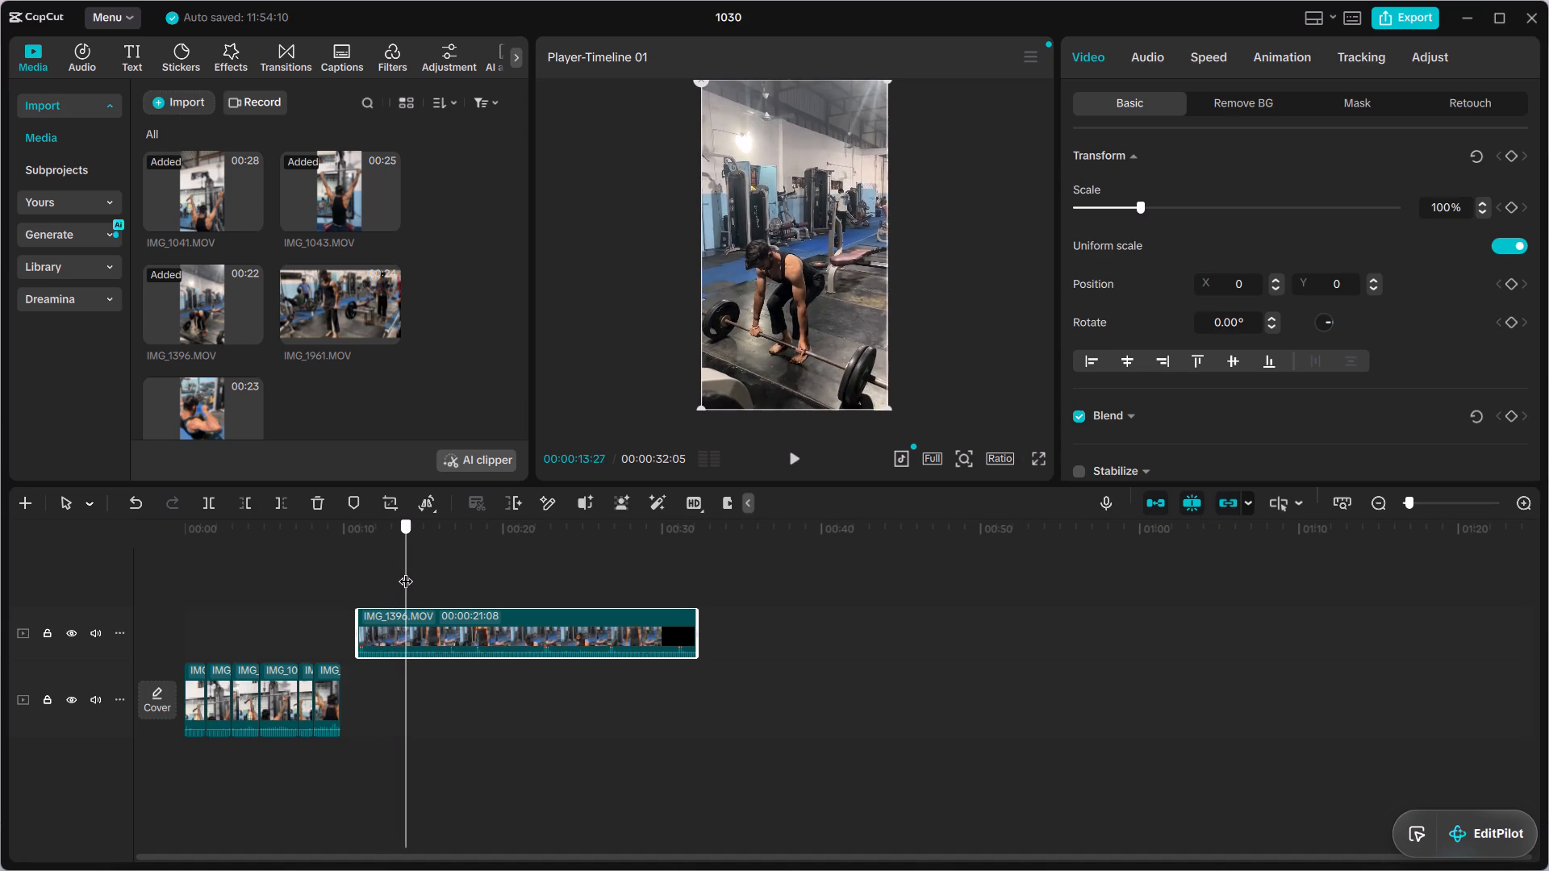
left_click_drag(406, 571, 395, 570)
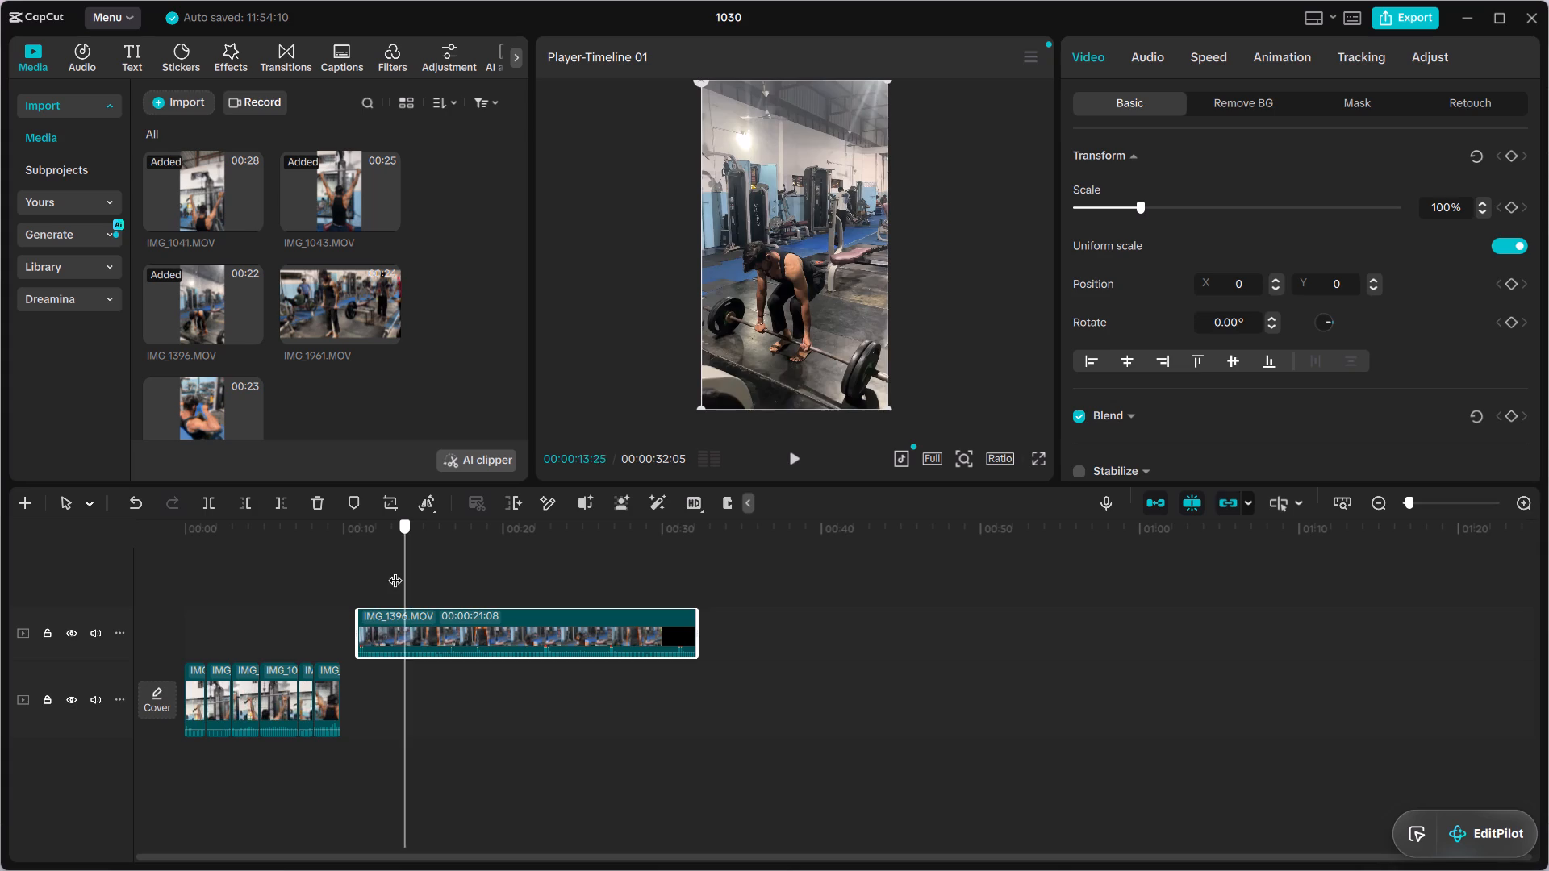
left_click_drag(395, 570, 385, 576)
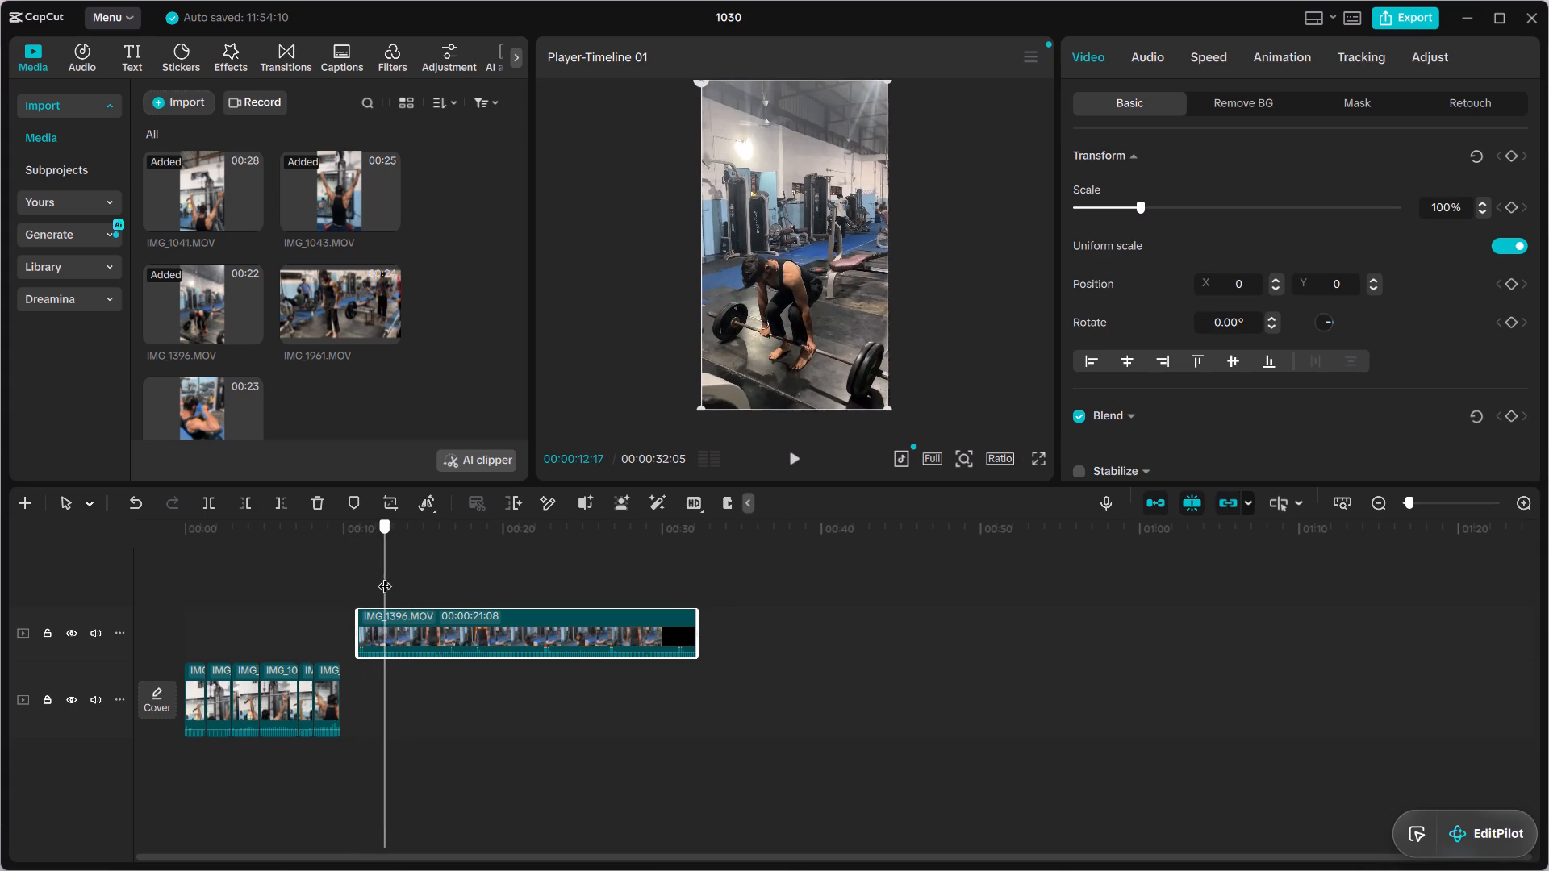
left_click_drag(385, 576, 395, 575)
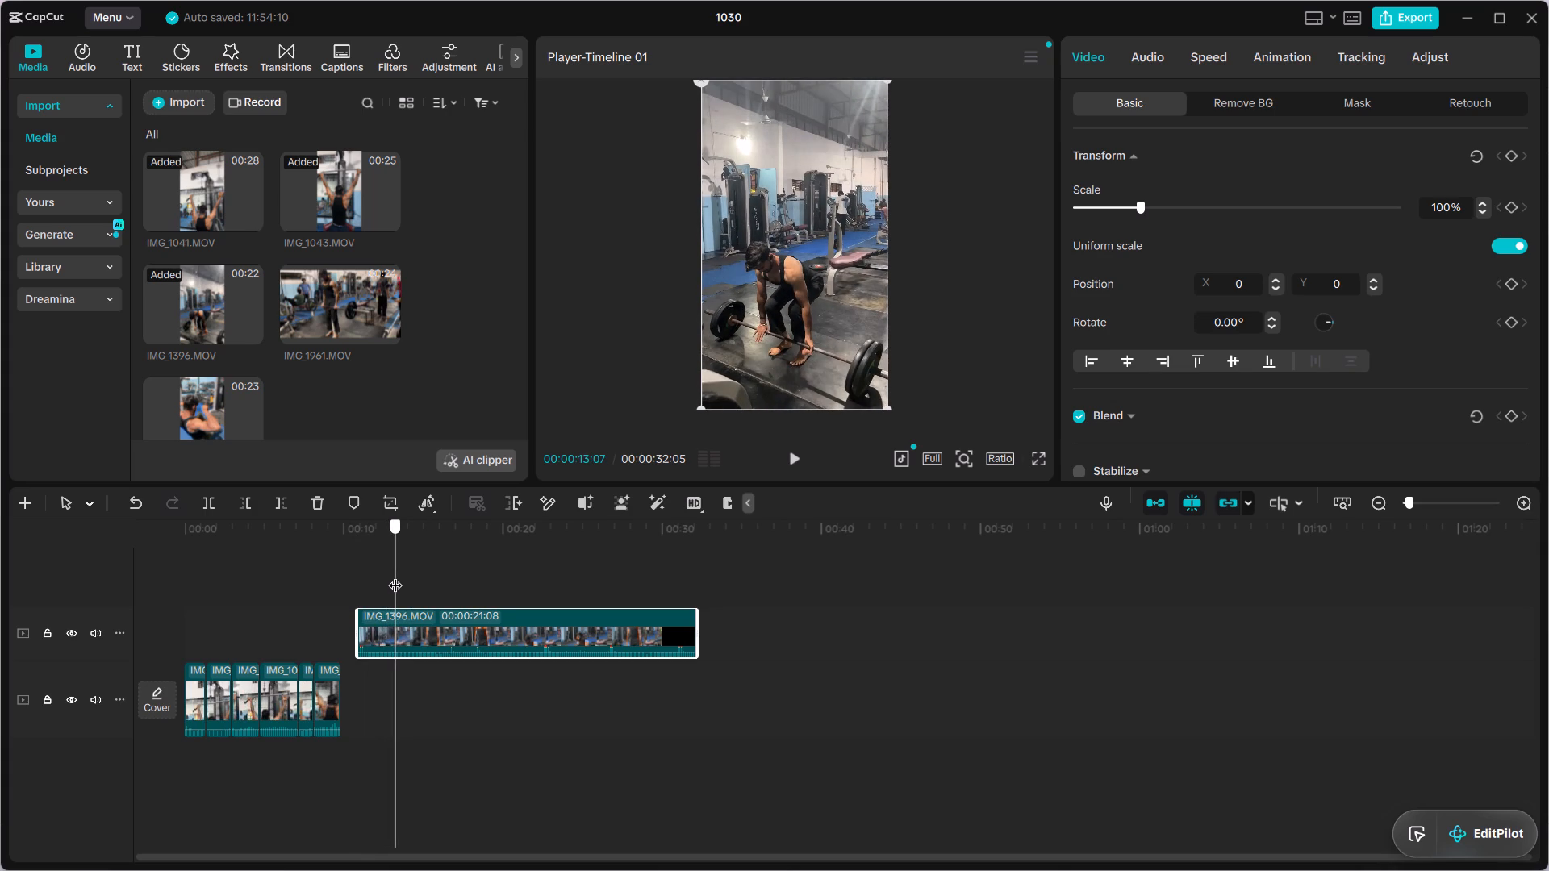
left_click_drag(395, 575, 392, 574)
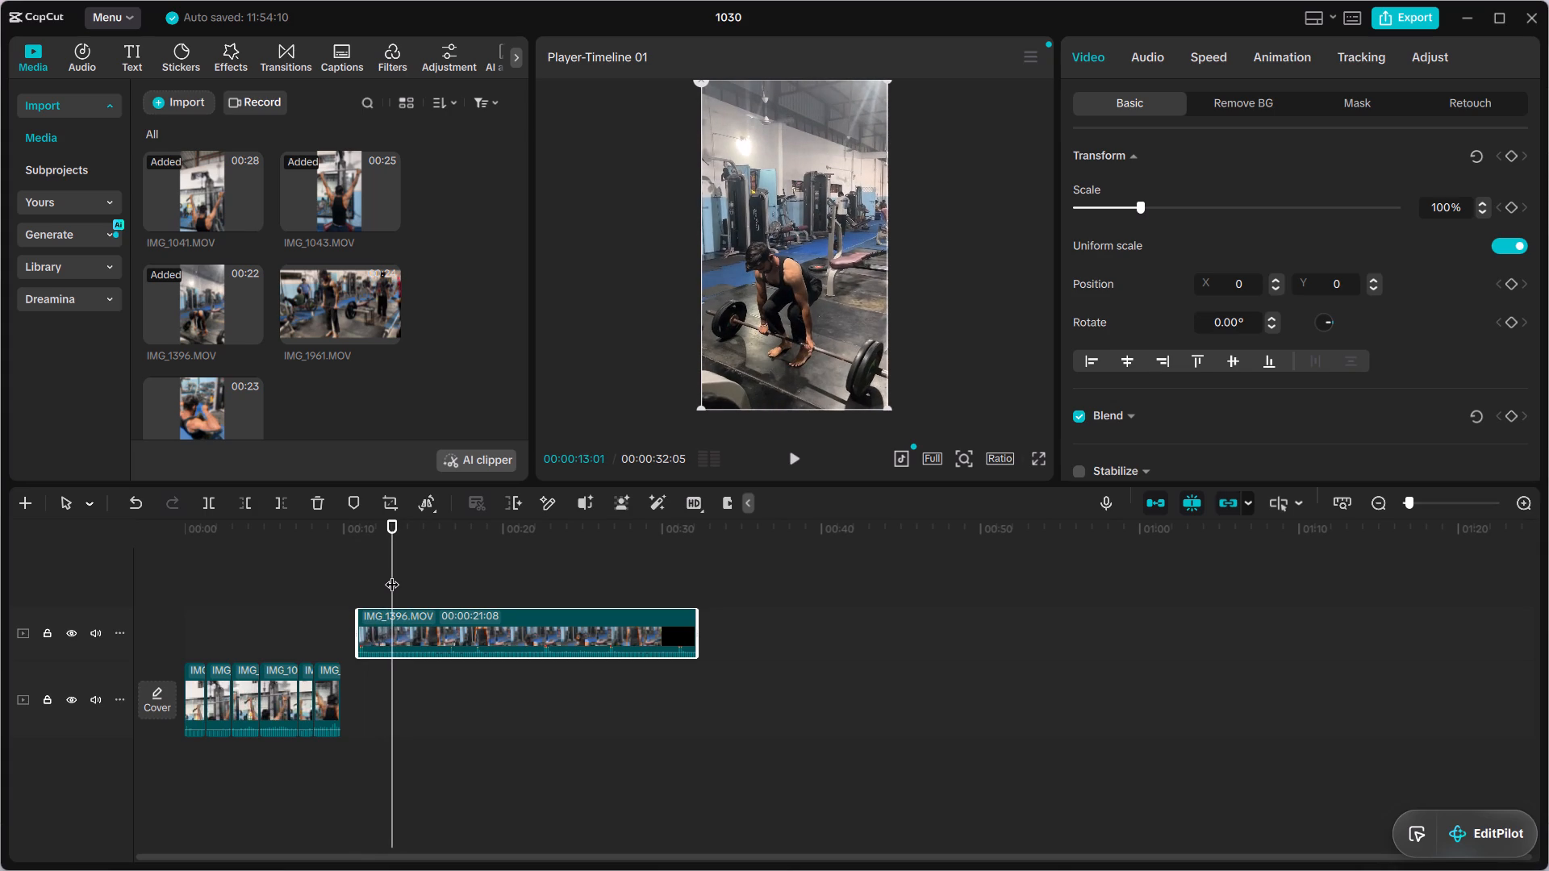
left_click(201, 509)
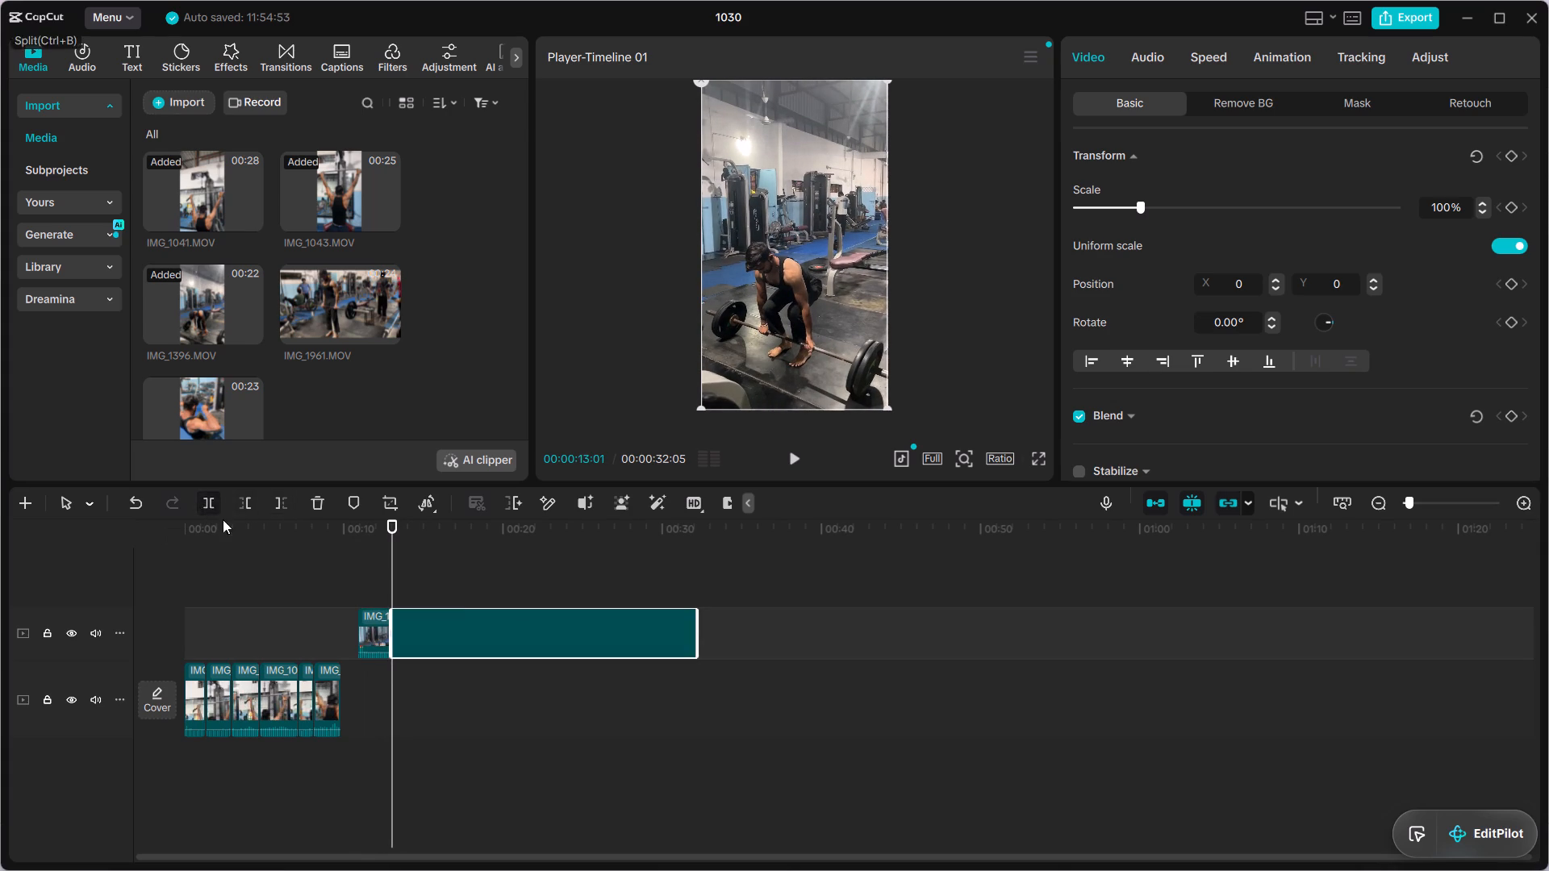
Find the next cut point in IMG_1396.MOV and split the clip at 00:00:14:12.
left_click_drag(390, 570, 397, 571)
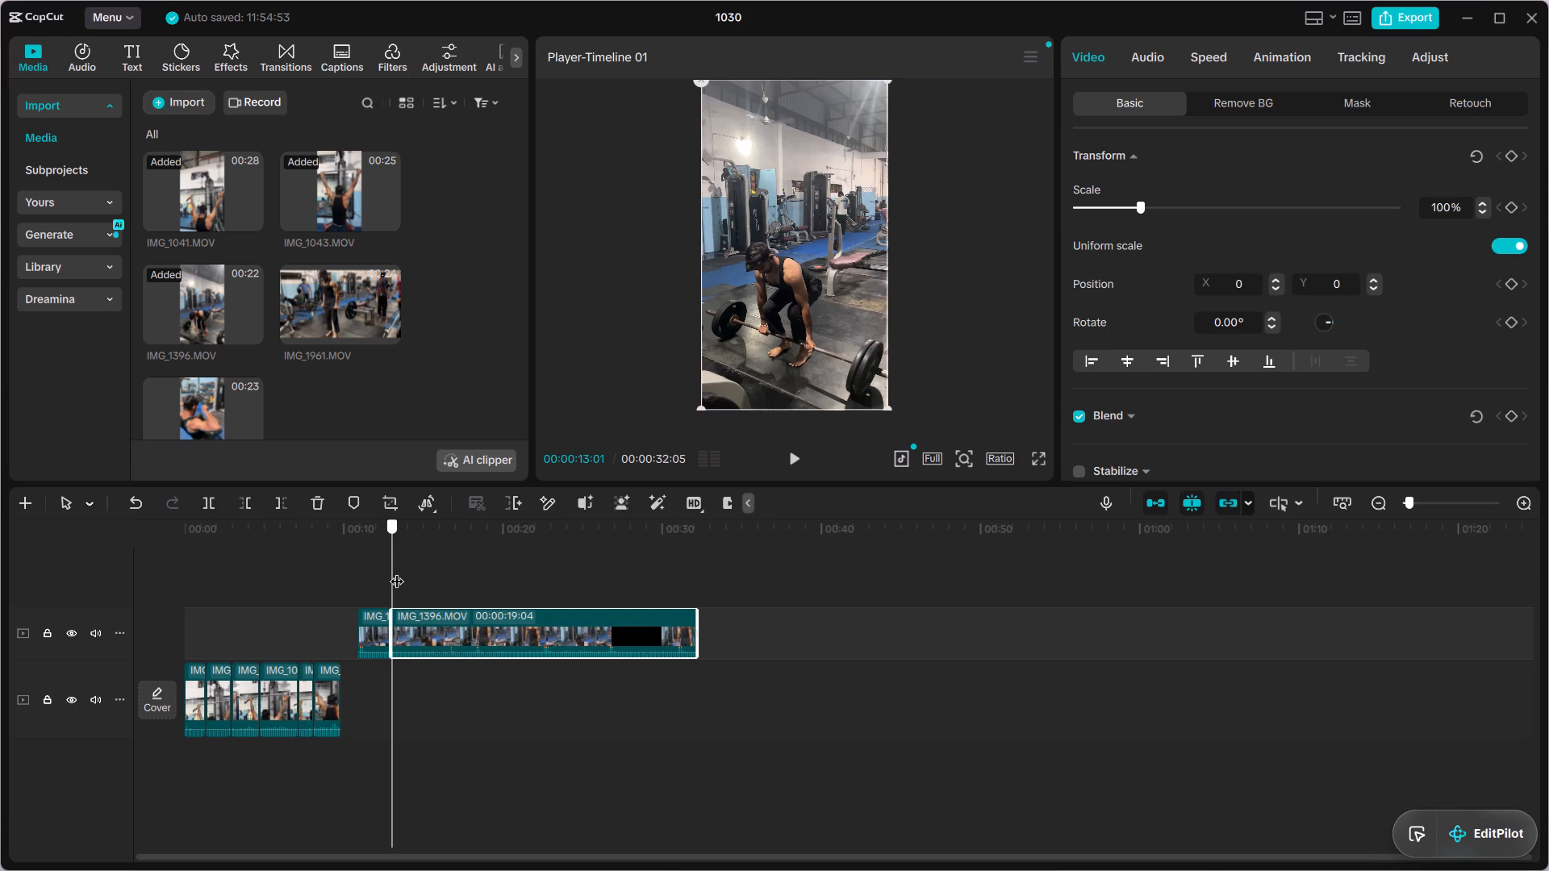
left_click_drag(397, 571, 412, 573)
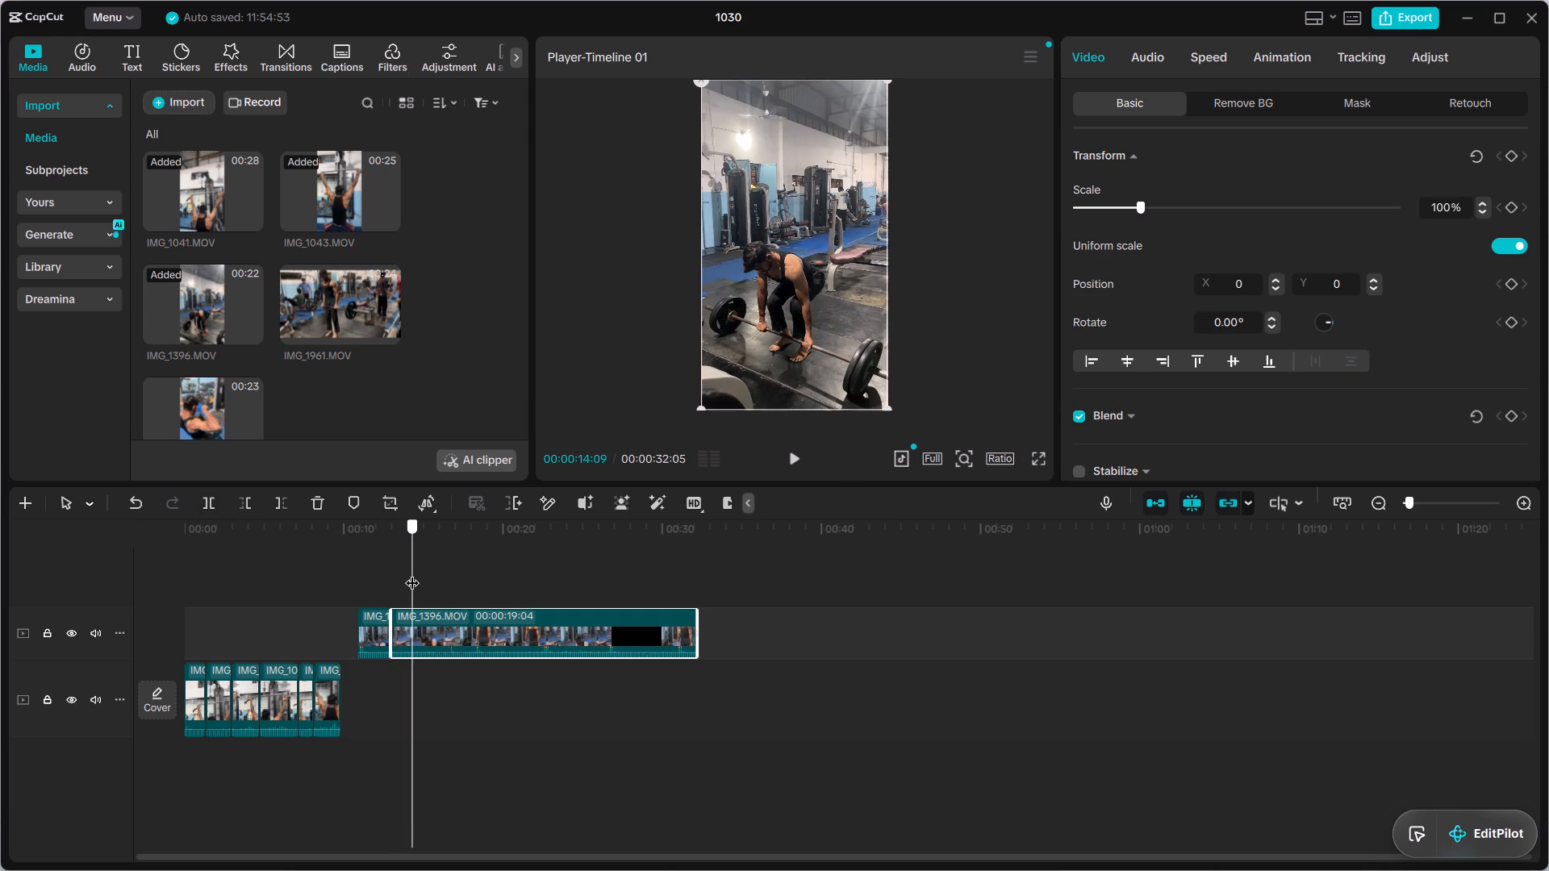
left_click_drag(412, 573, 414, 573)
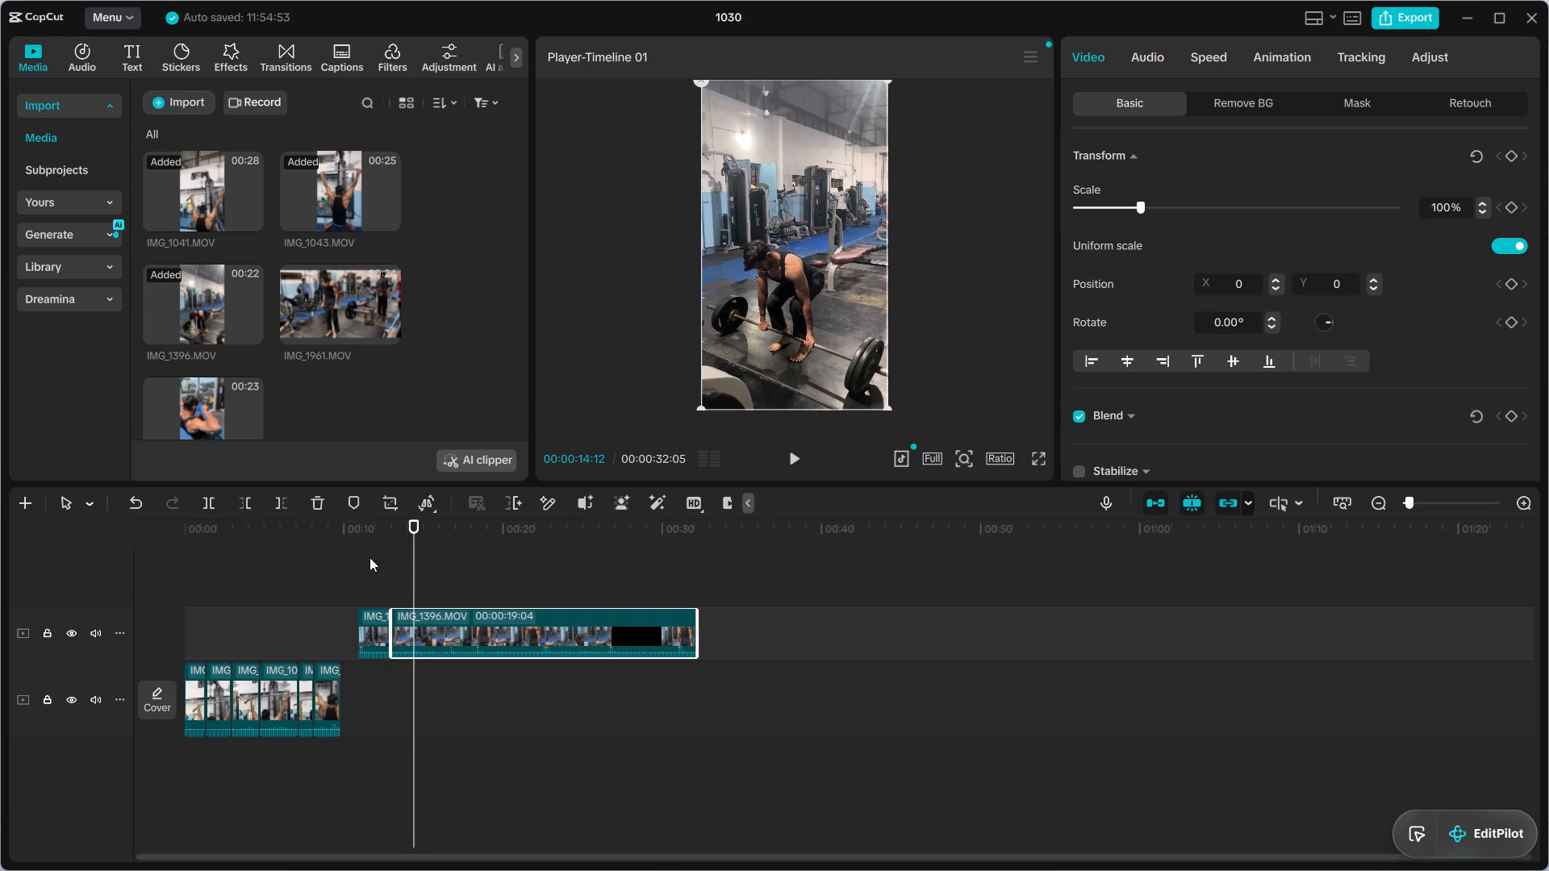
left_click(210, 500)
Delete the first IMG_1396.MOV segment, which ends at 00:00:13:01, from the upper track.
left_click(380, 631)
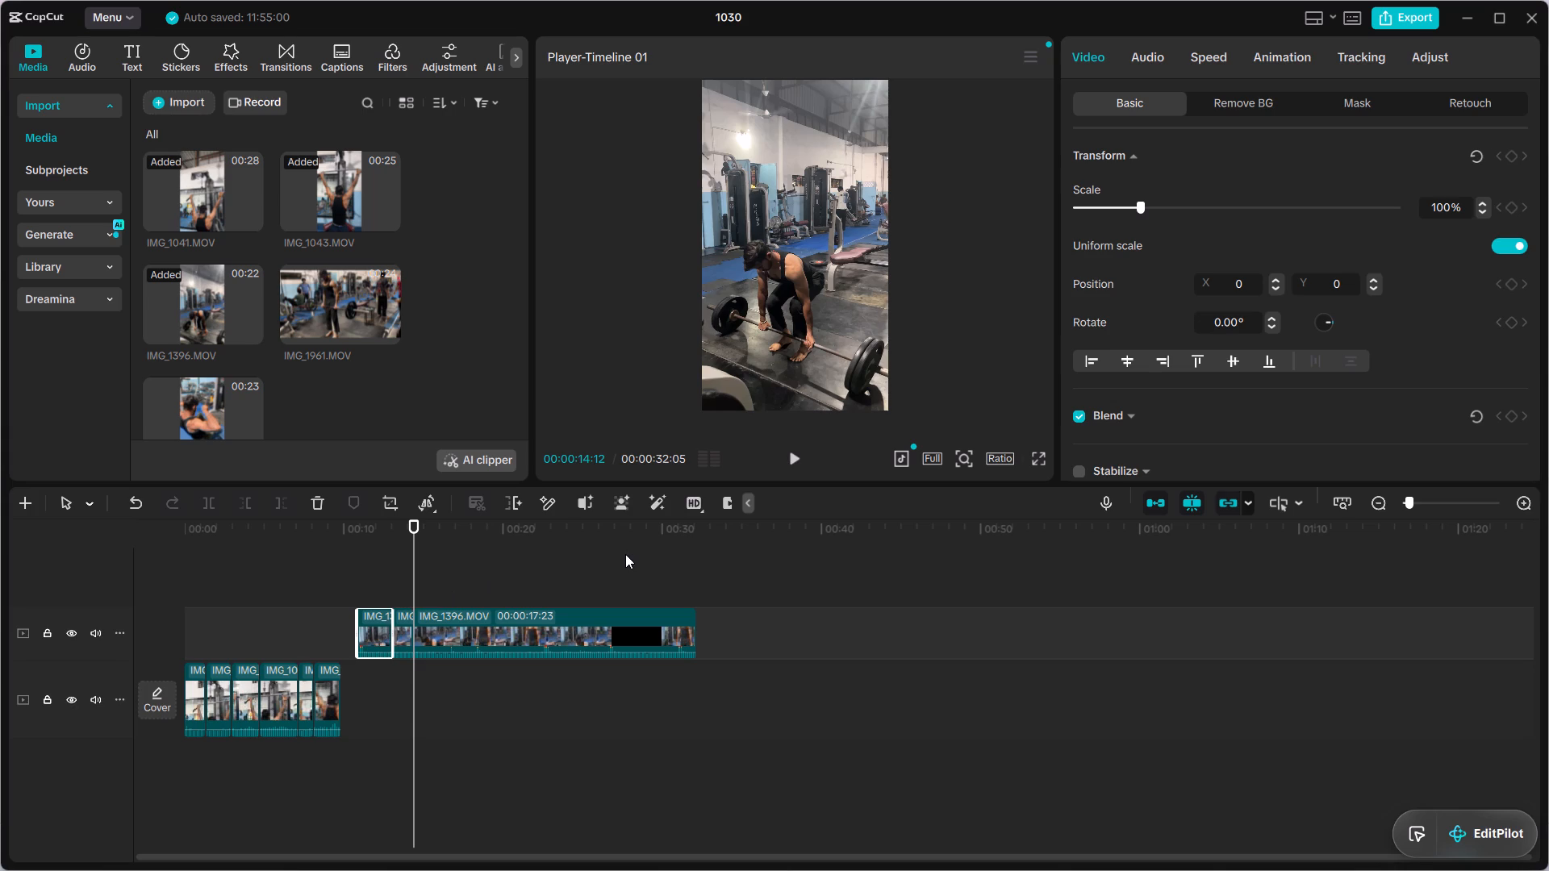
key("Delete")
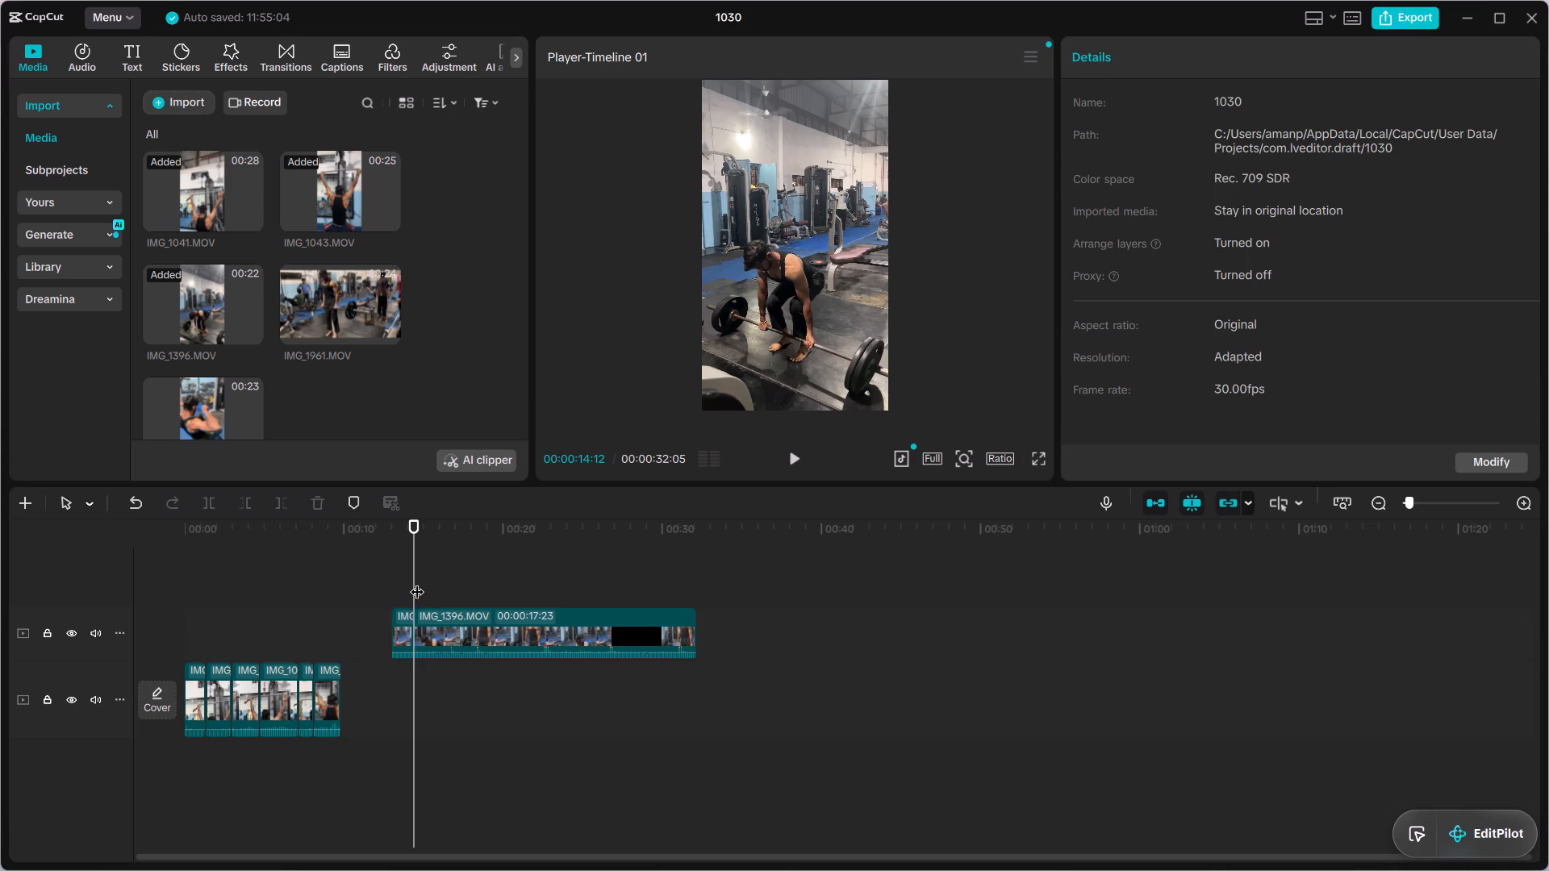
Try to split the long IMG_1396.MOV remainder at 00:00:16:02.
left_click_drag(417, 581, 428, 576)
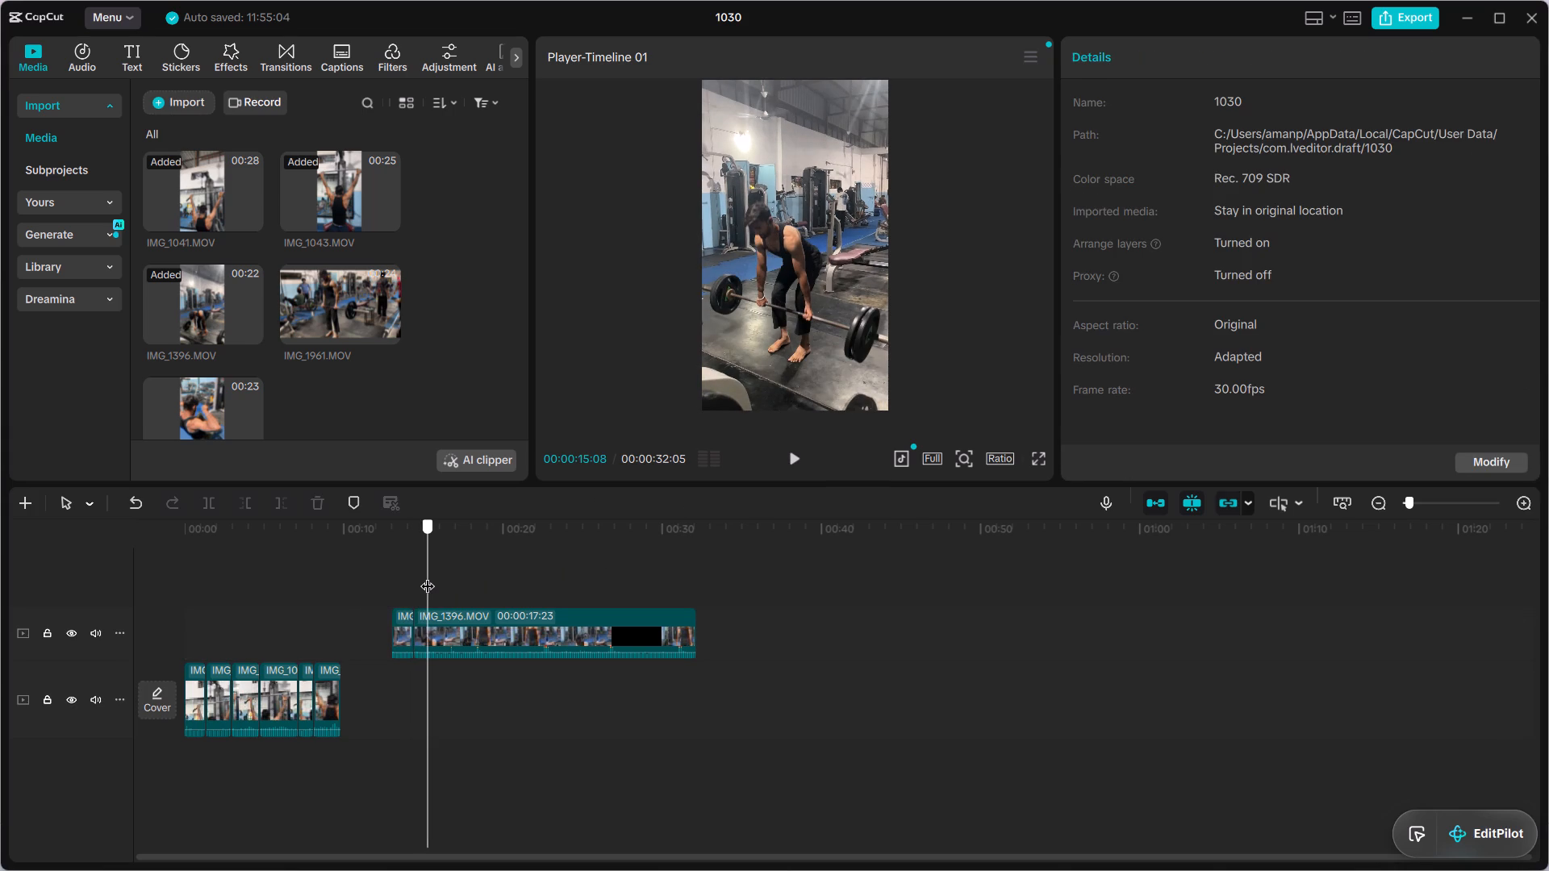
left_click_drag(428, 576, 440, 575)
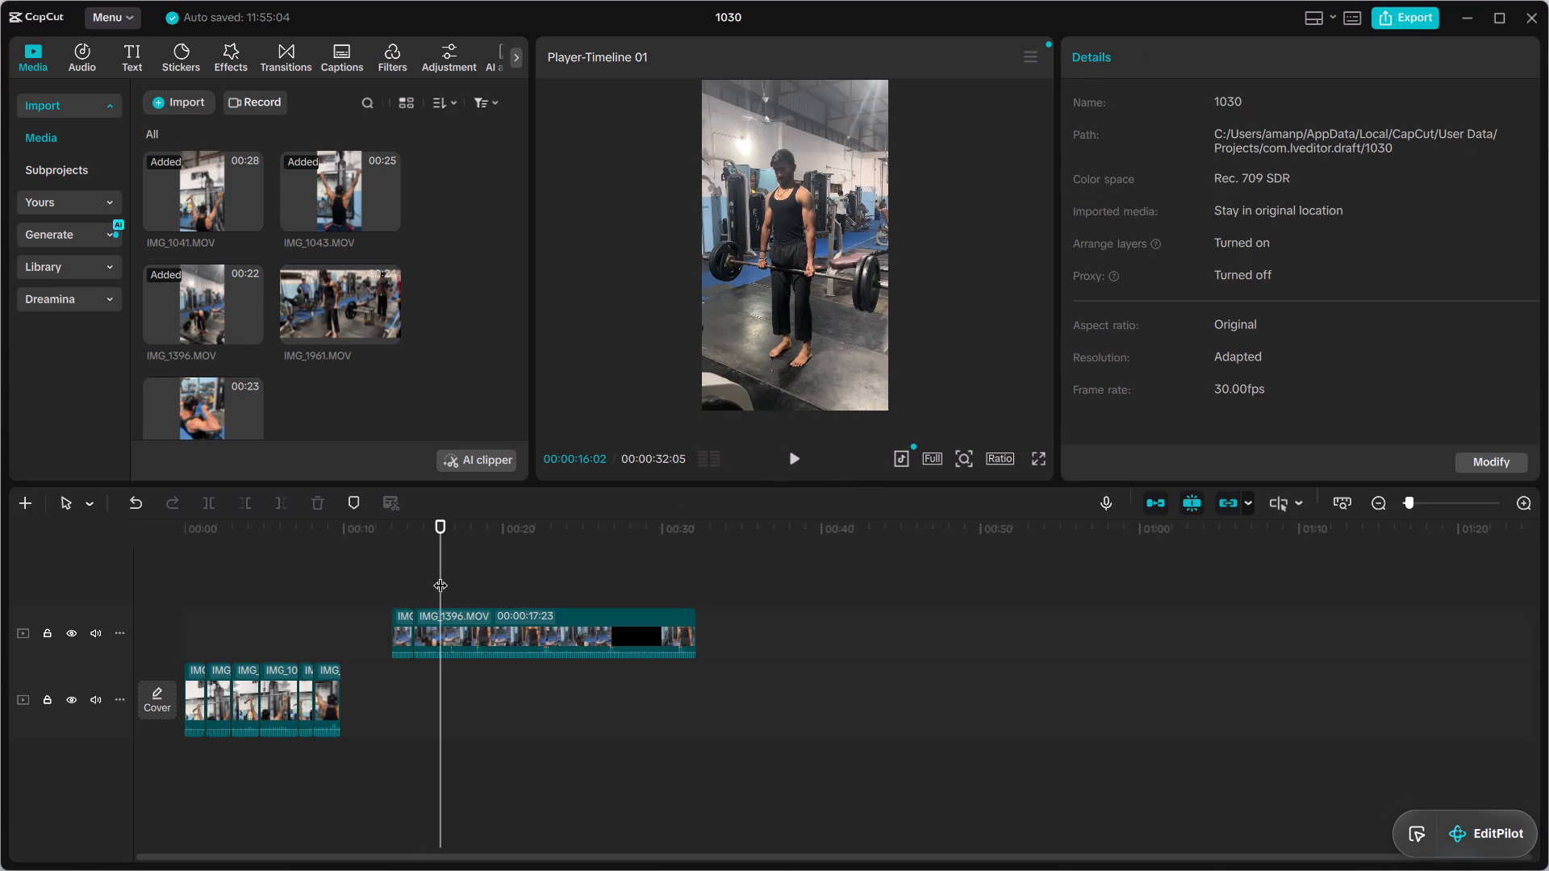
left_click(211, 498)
Move both IMG_1396.MOV pieces to the main track directly after the IMG_1043.MOV segment, with the short piece before the long one.
left_click_drag(474, 620, 461, 714)
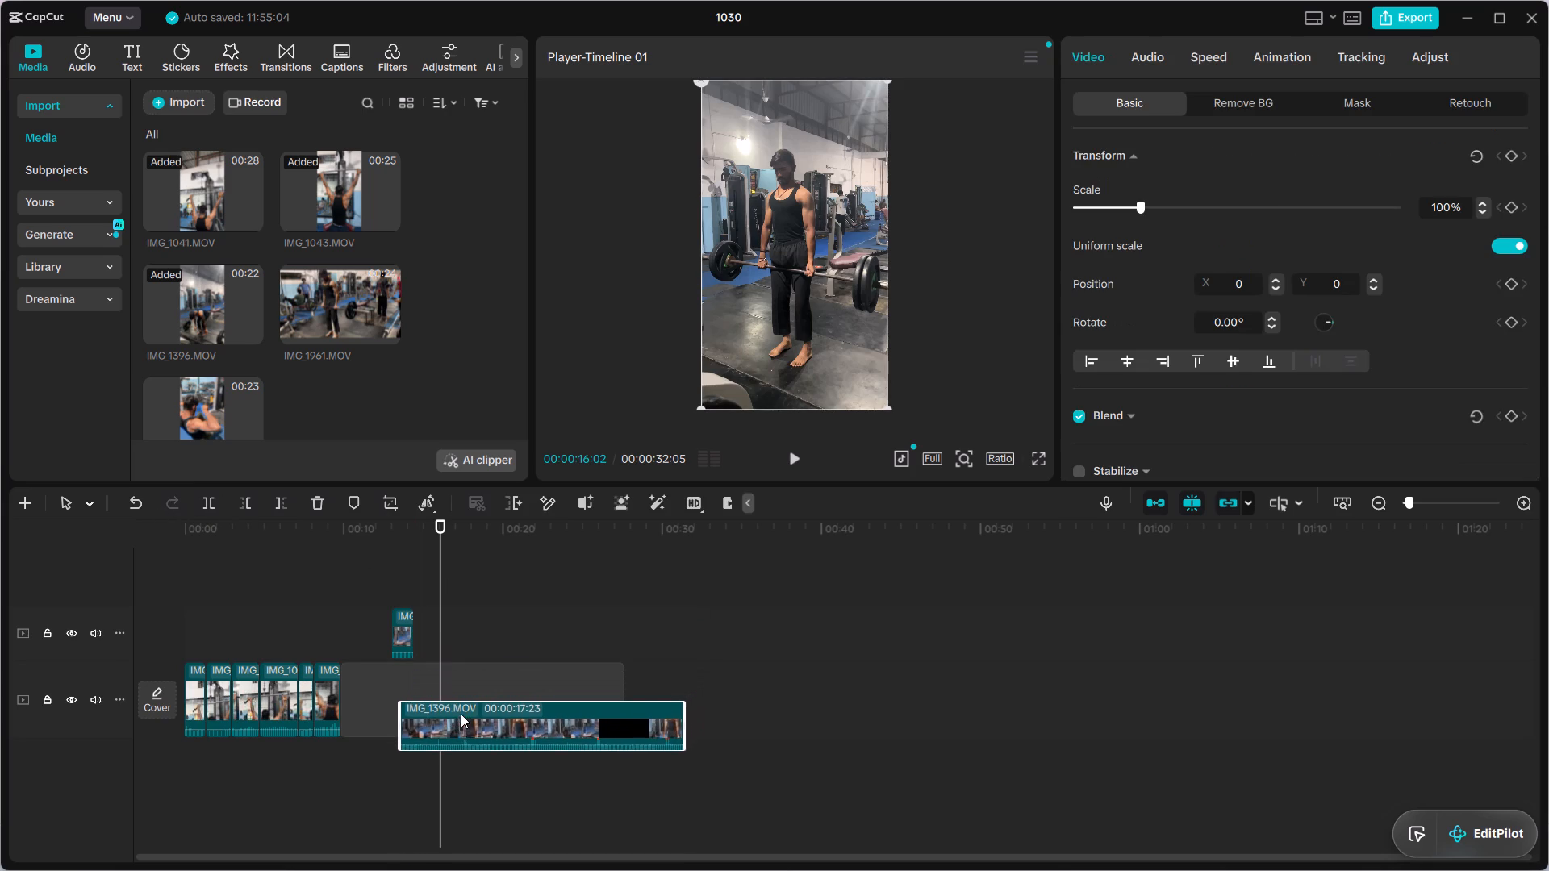
left_click_drag(461, 714, 483, 683)
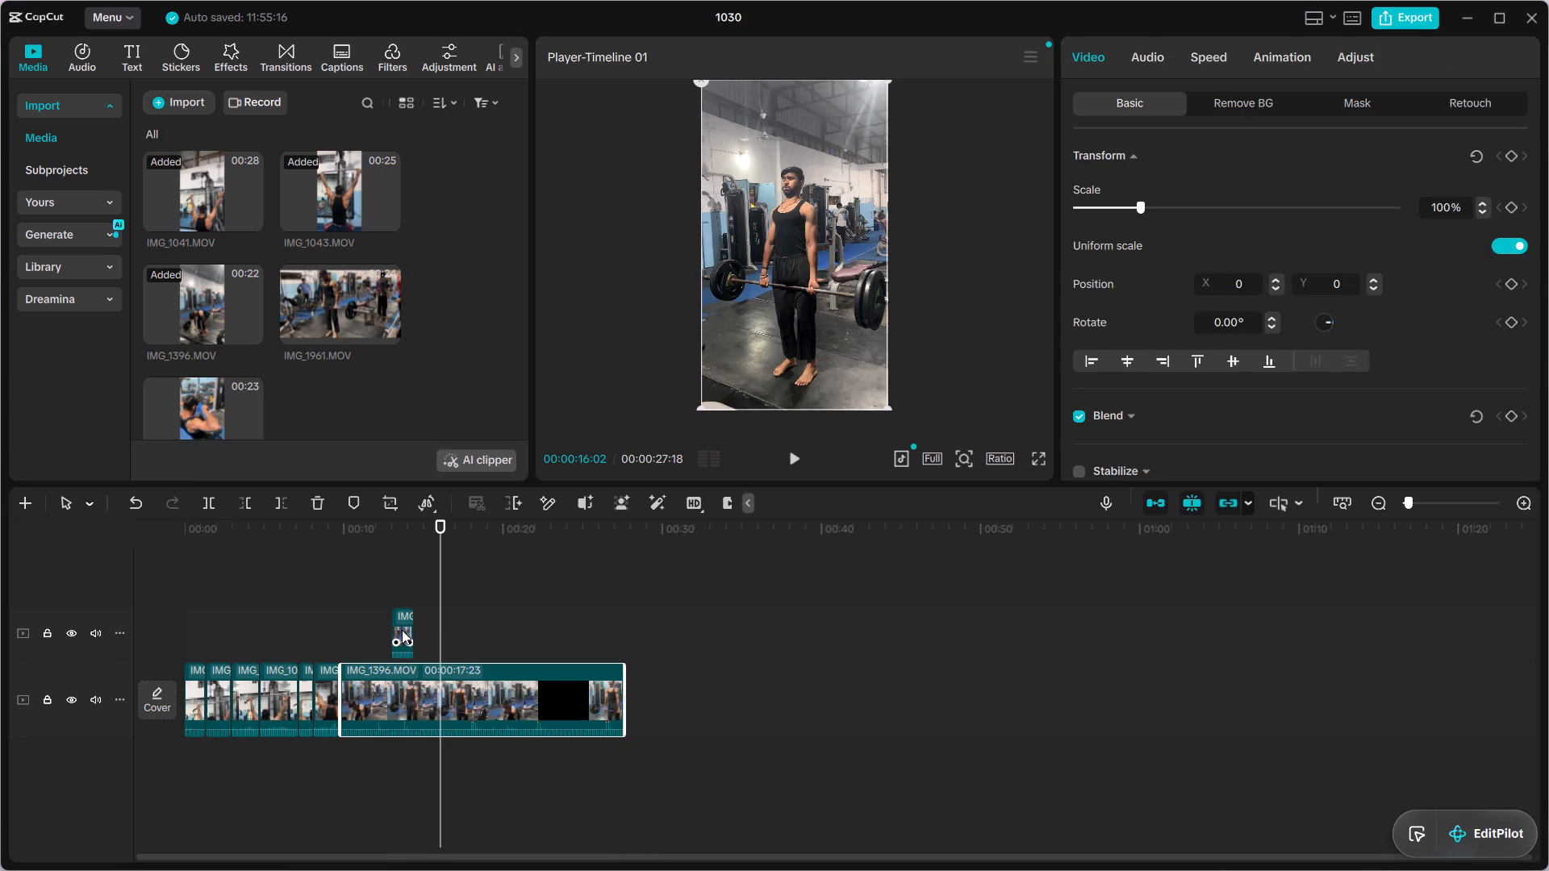
left_click_drag(400, 621, 355, 702)
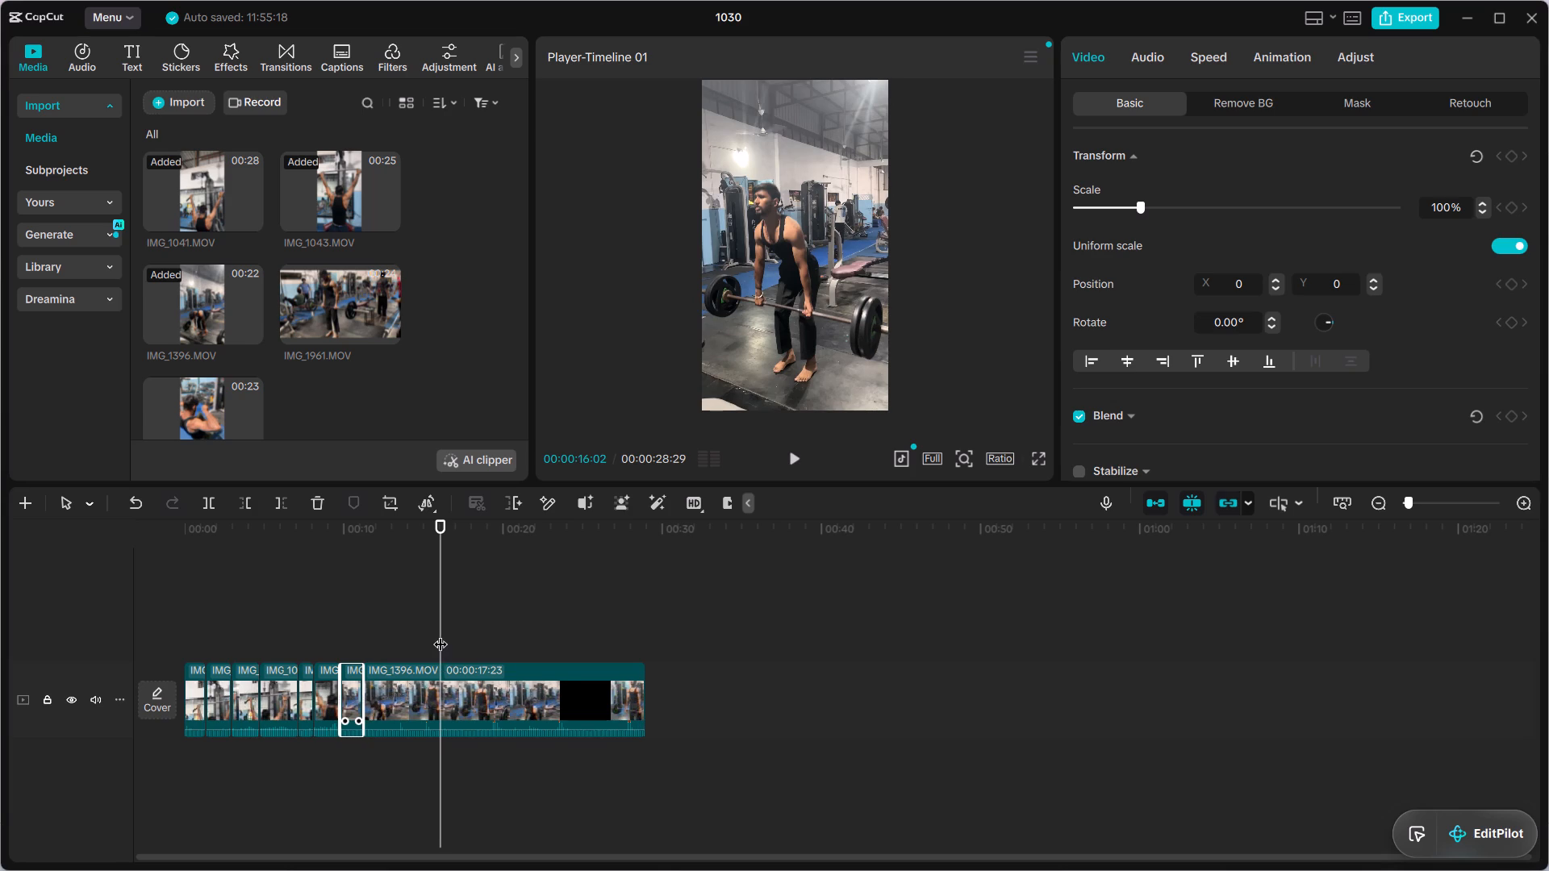
Find the next two cut points in the long IMG_1396.MOV piece and split it at 00:00:12:22 and 00:00:13:09.
left_click_drag(440, 633, 358, 647)
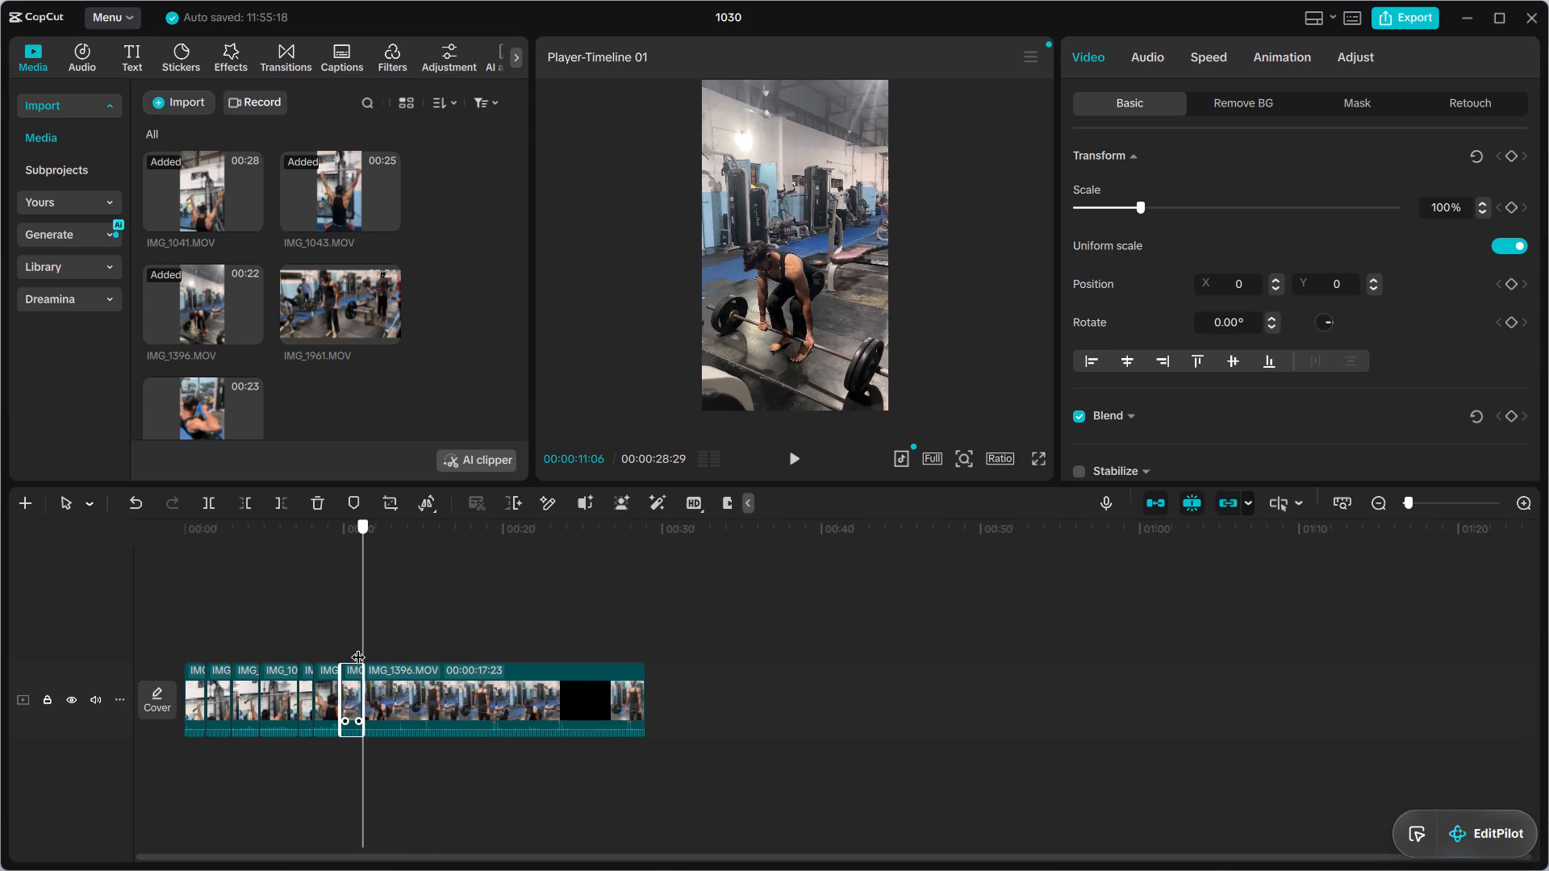
left_click_drag(358, 647, 370, 647)
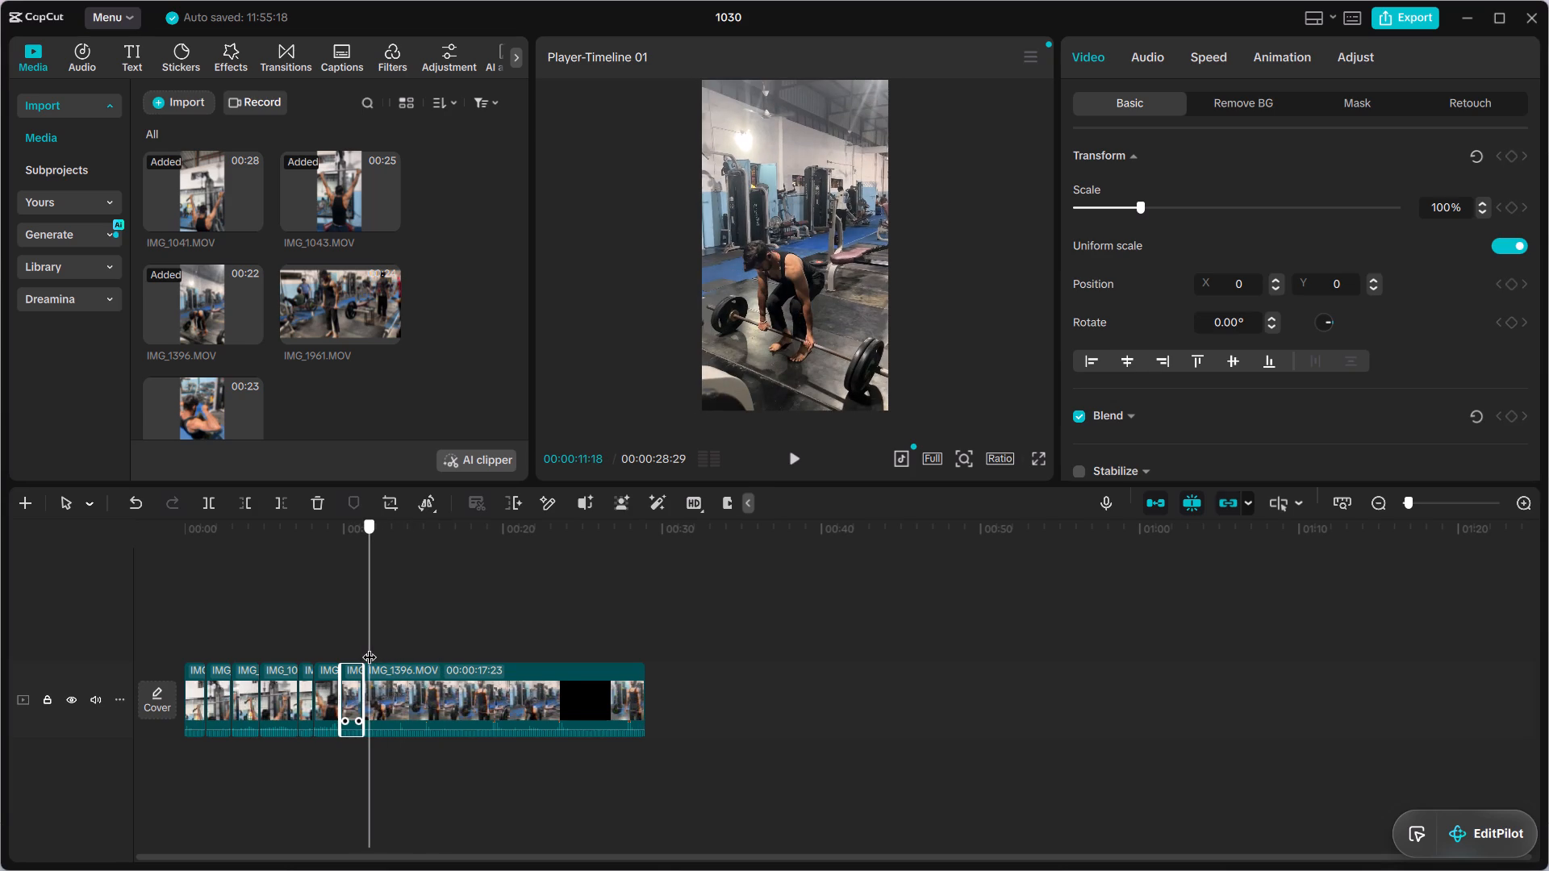
left_click_drag(370, 647, 383, 644)
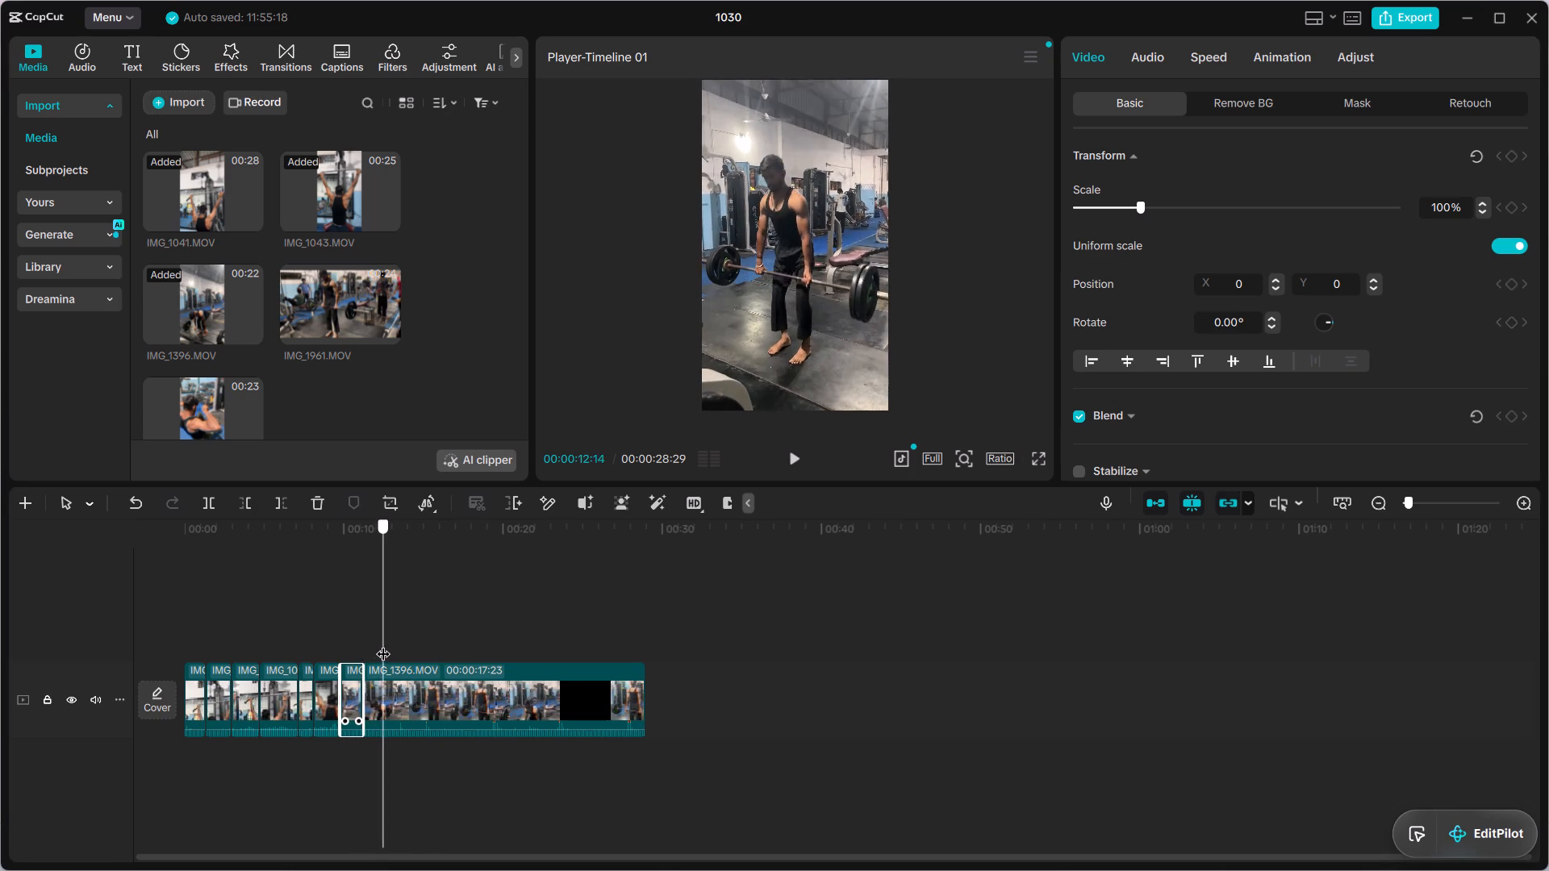
left_click_drag(383, 644, 387, 644)
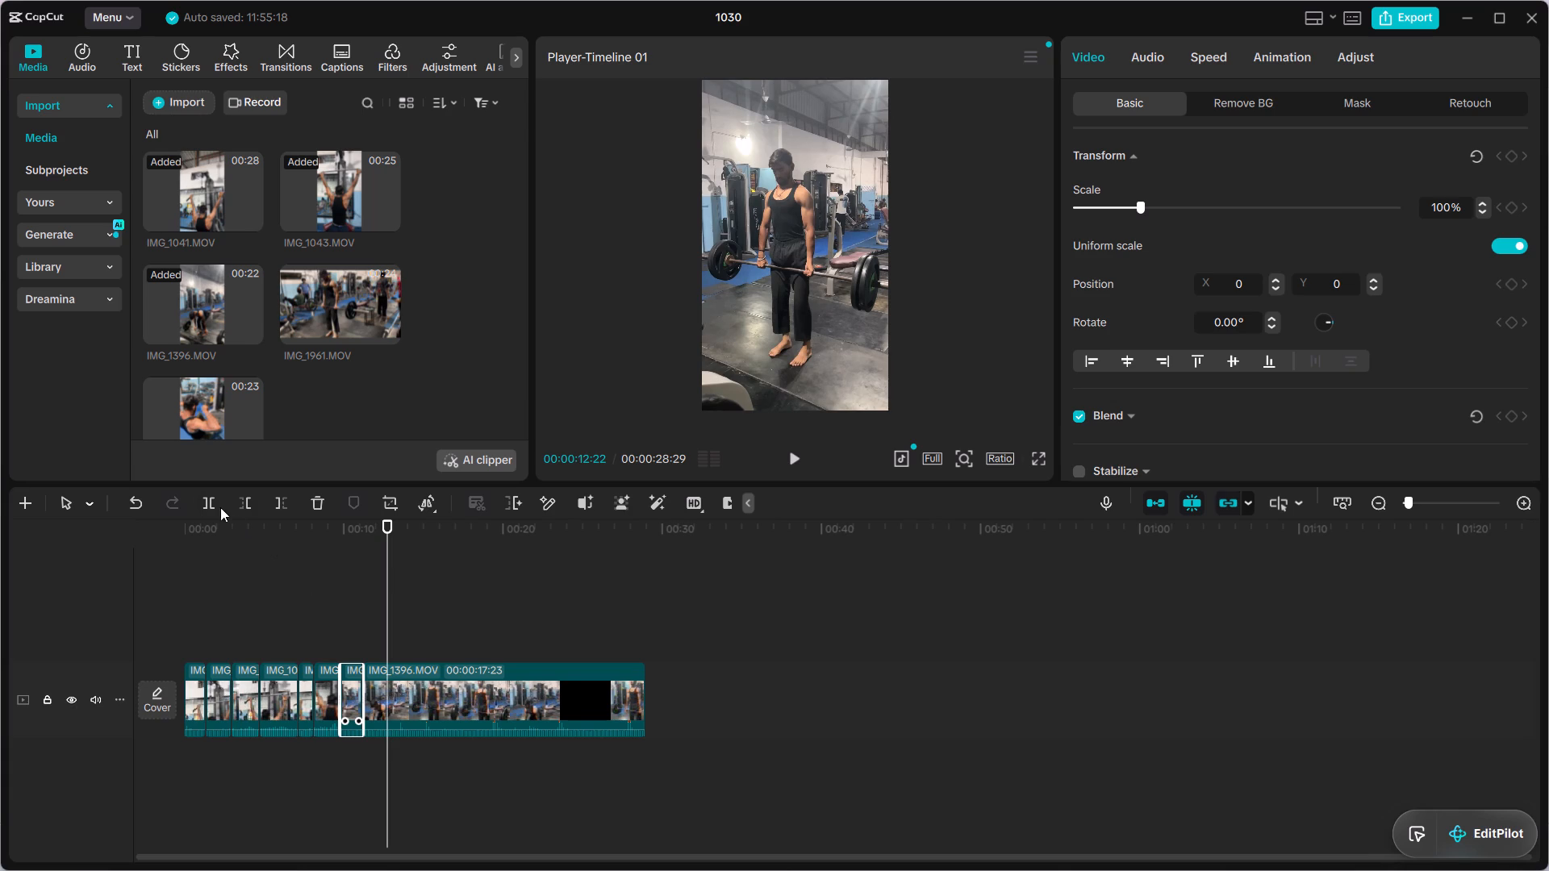
left_click(211, 501)
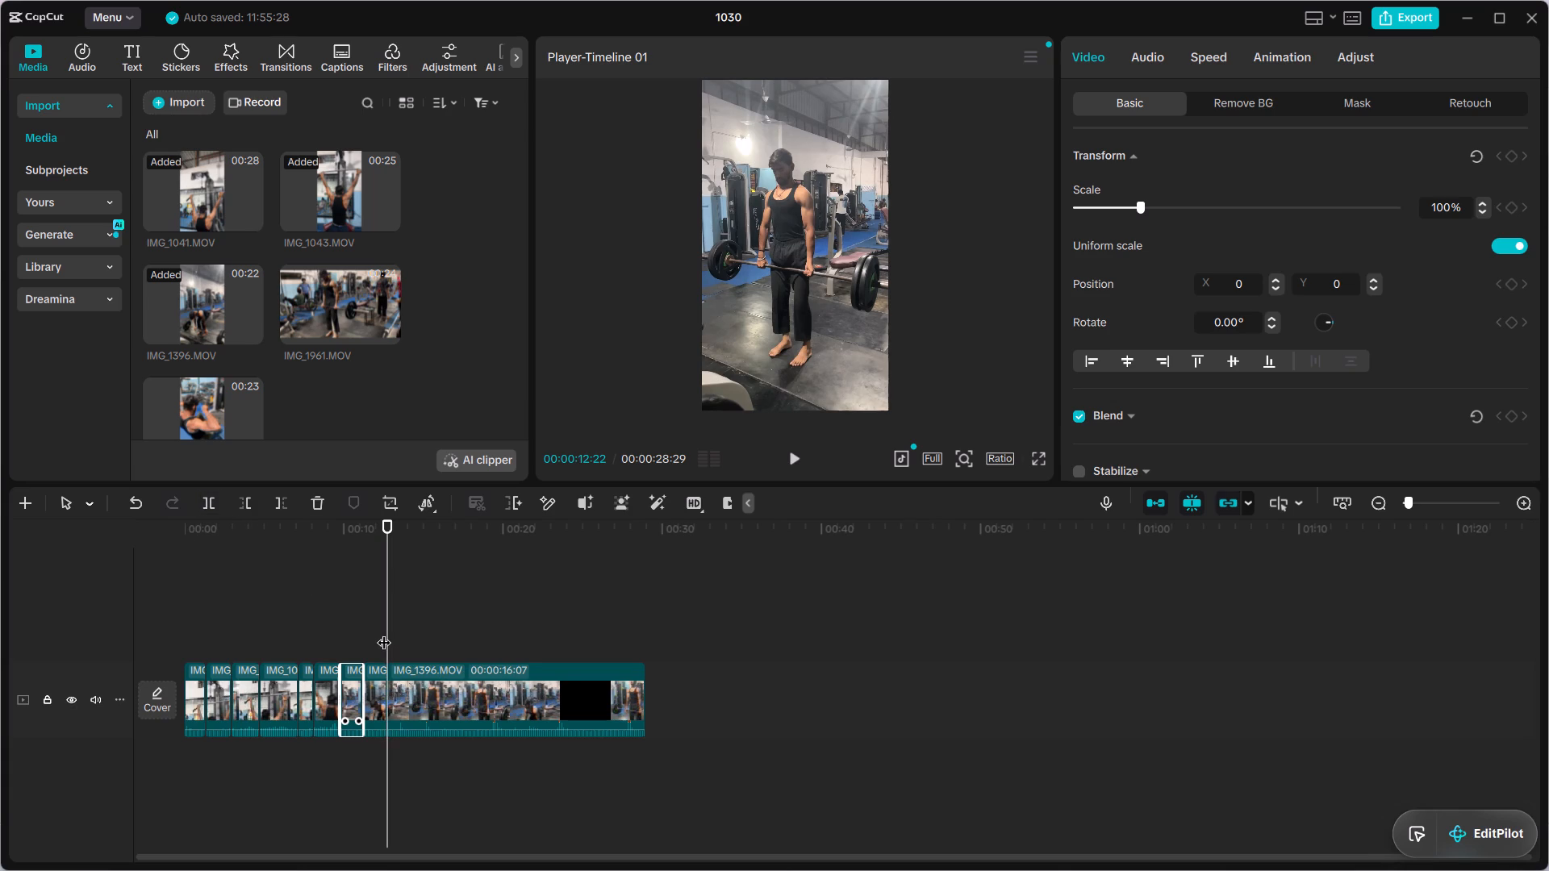
left_click_drag(386, 632, 396, 631)
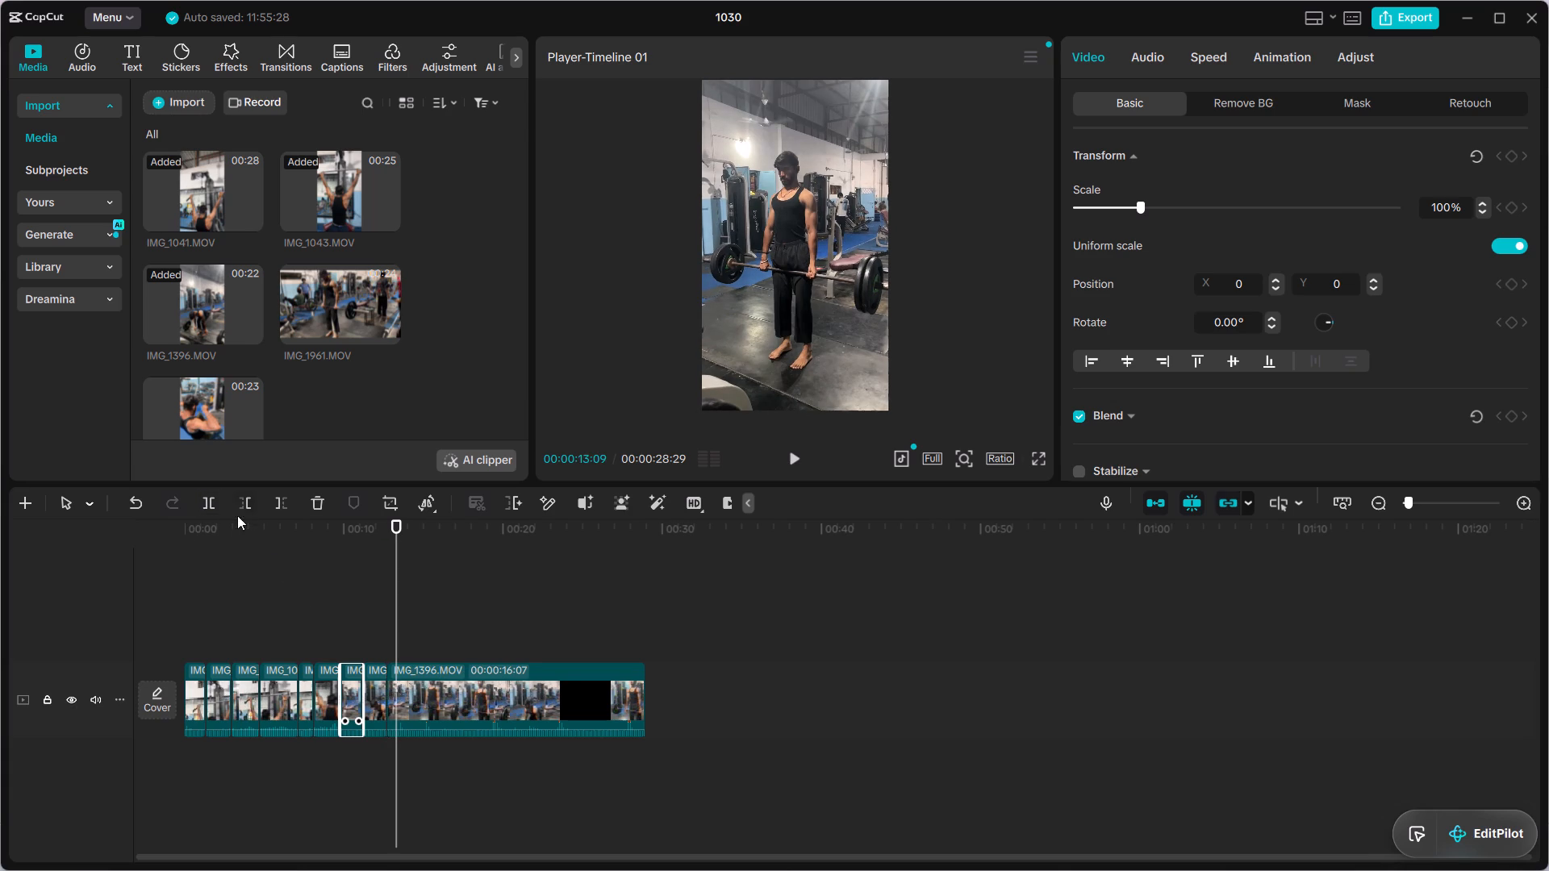
left_click(207, 498)
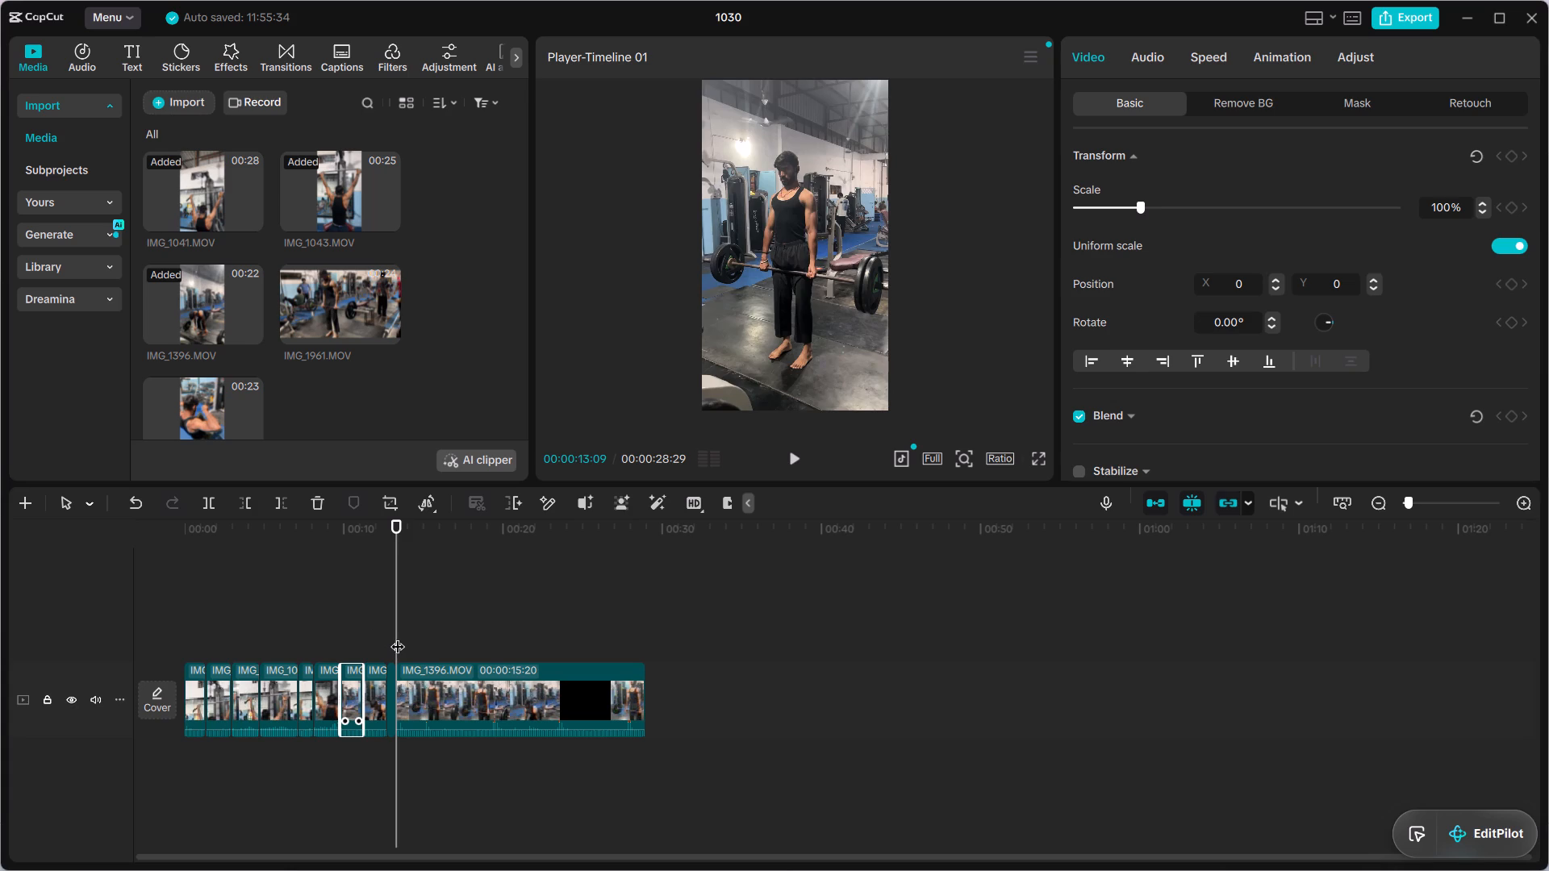
Find two further cut points in the rest of IMG_1396.MOV and split it at 00:00:15:14 and 00:00:16:27.
left_click_drag(398, 636, 410, 637)
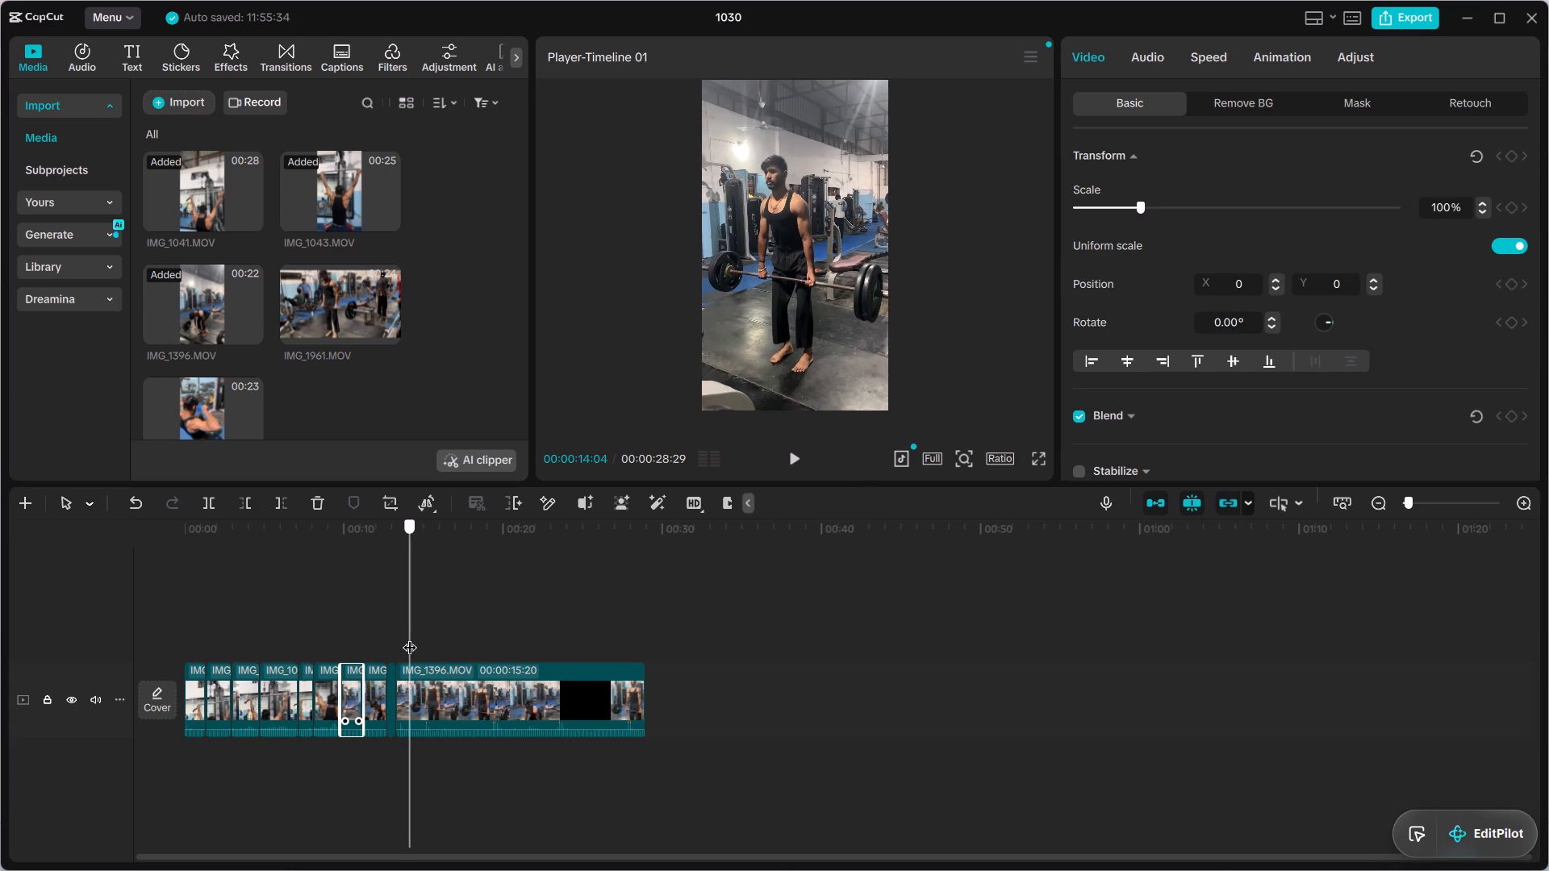
left_click_drag(410, 637, 423, 640)
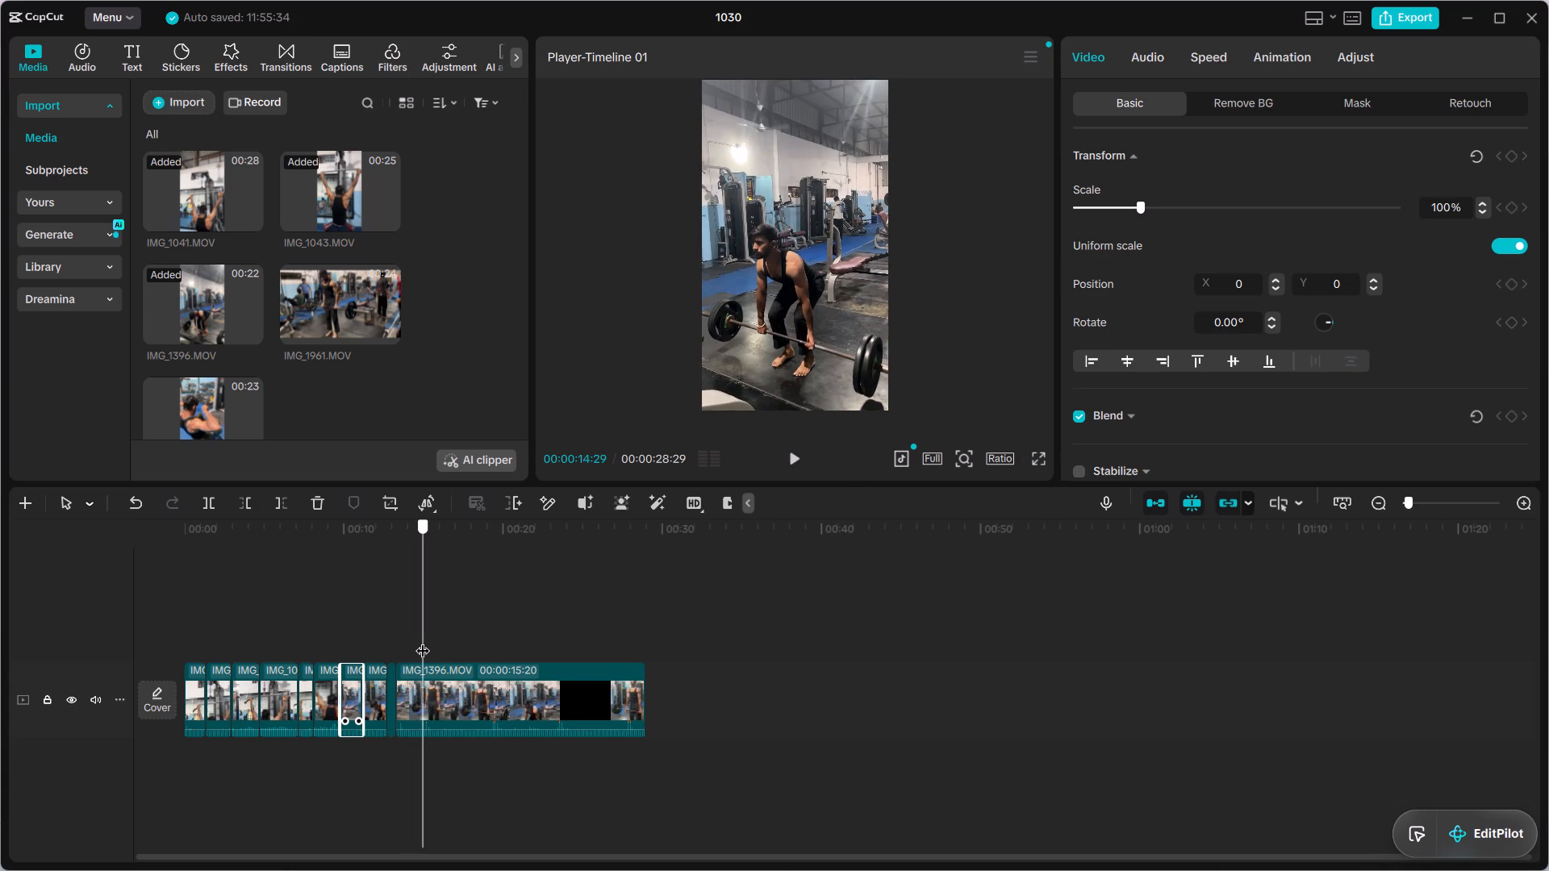
left_click_drag(423, 640, 426, 640)
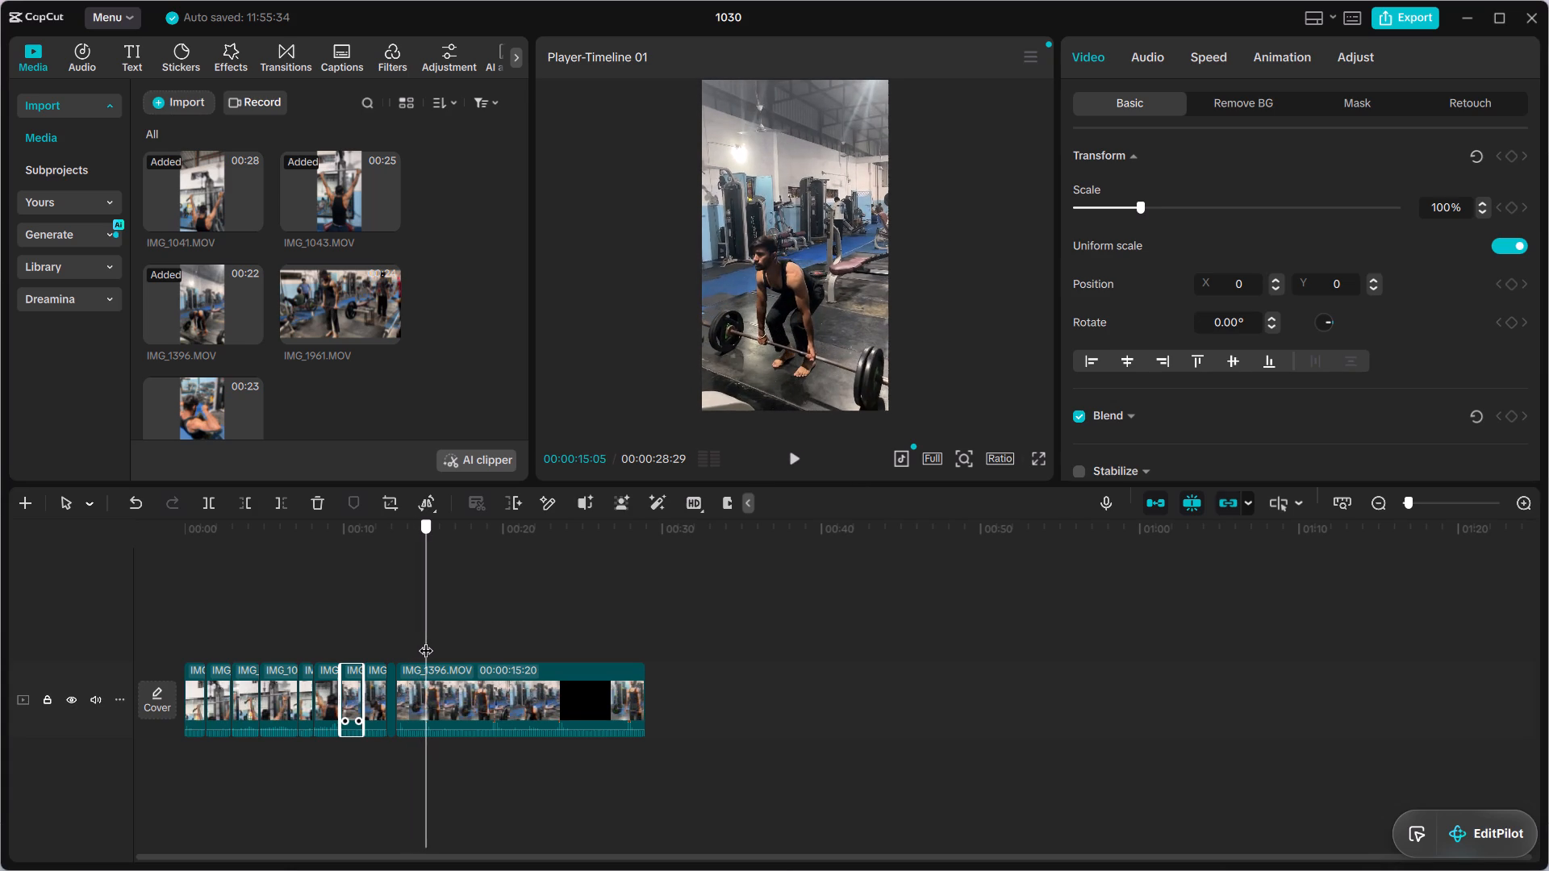
left_click_drag(426, 640, 431, 643)
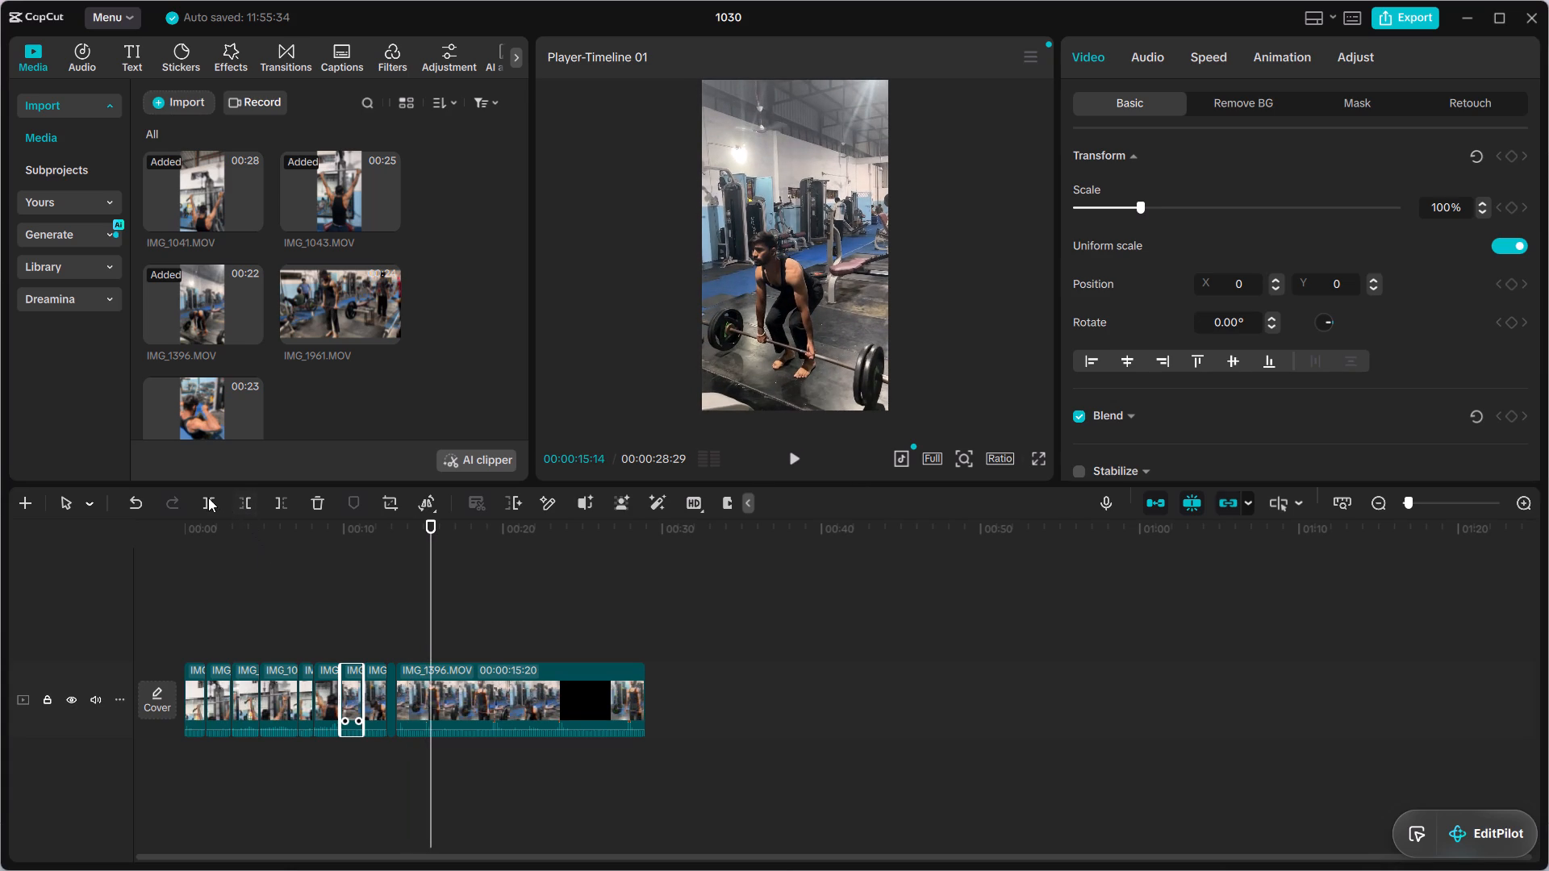
left_click(208, 498)
left_click_drag(431, 630, 446, 630)
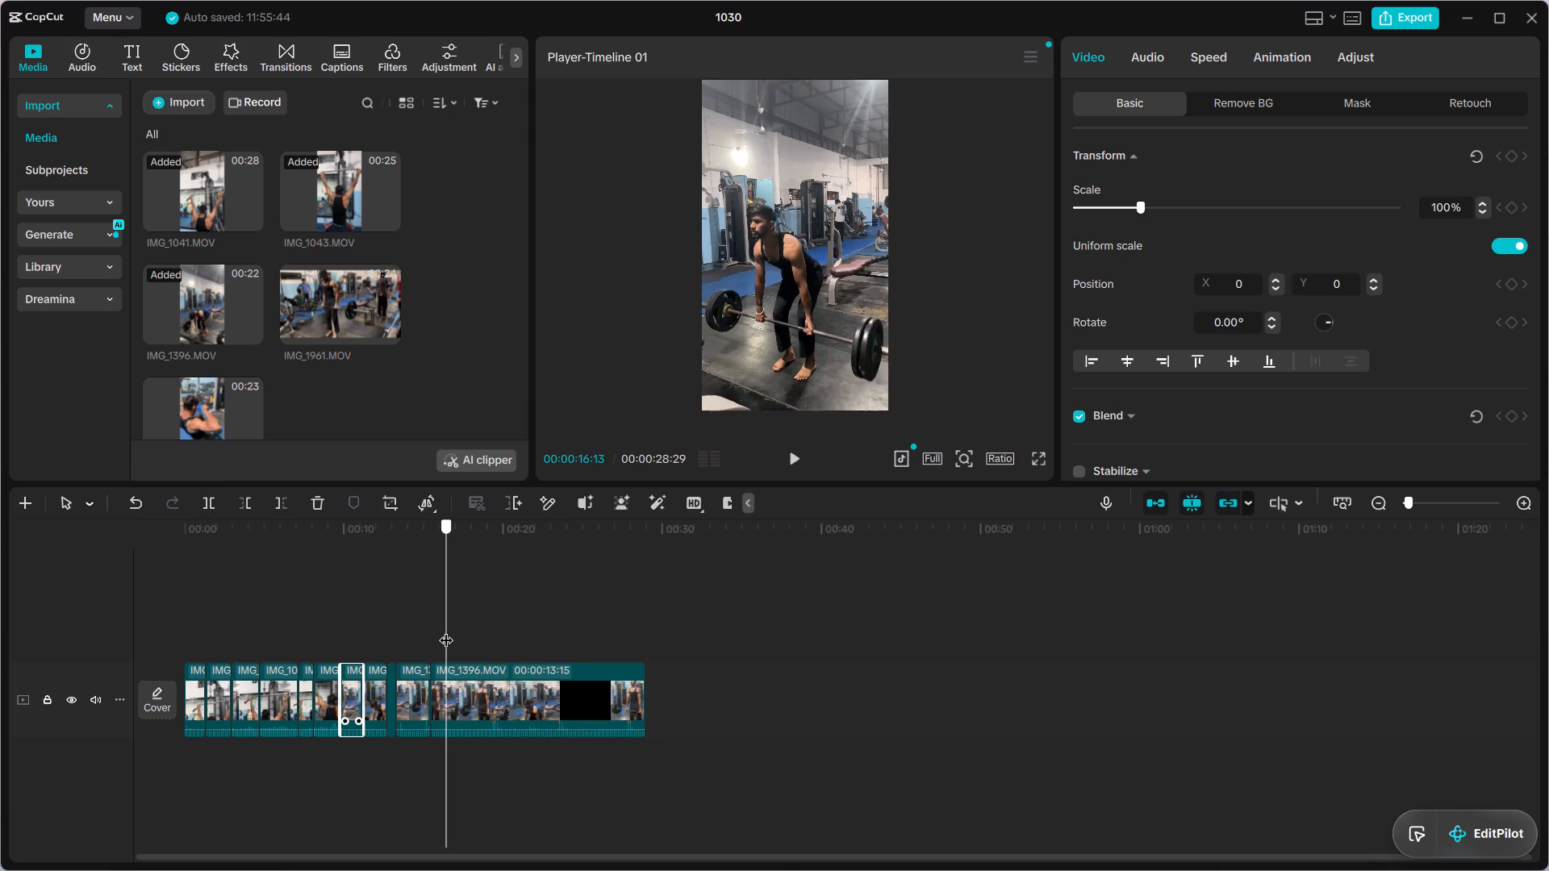
left_click_drag(446, 630, 453, 632)
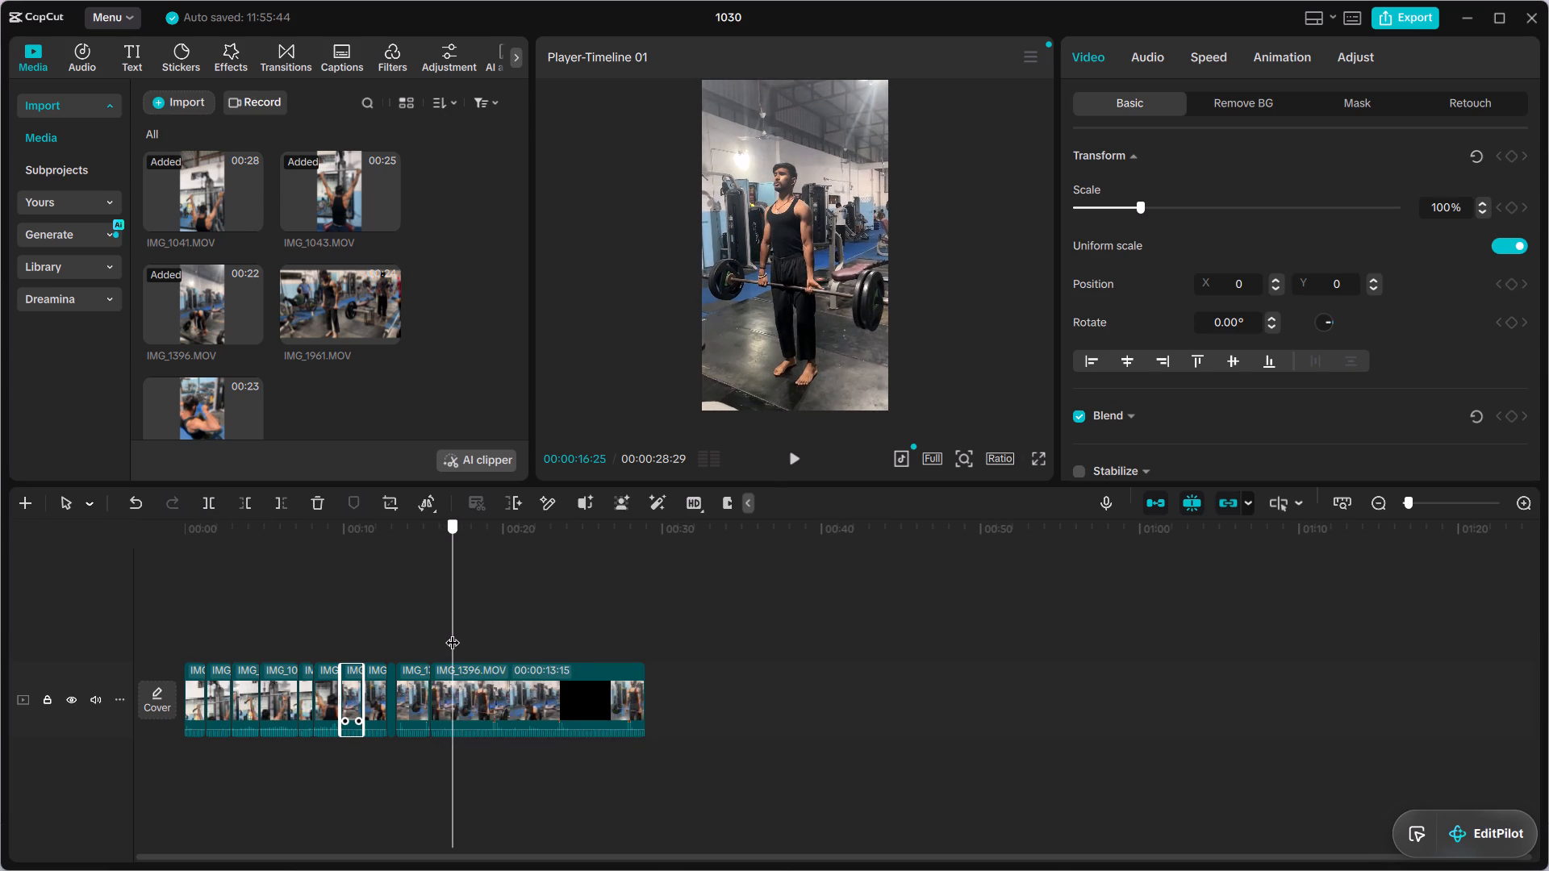
left_click_drag(453, 632, 453, 632)
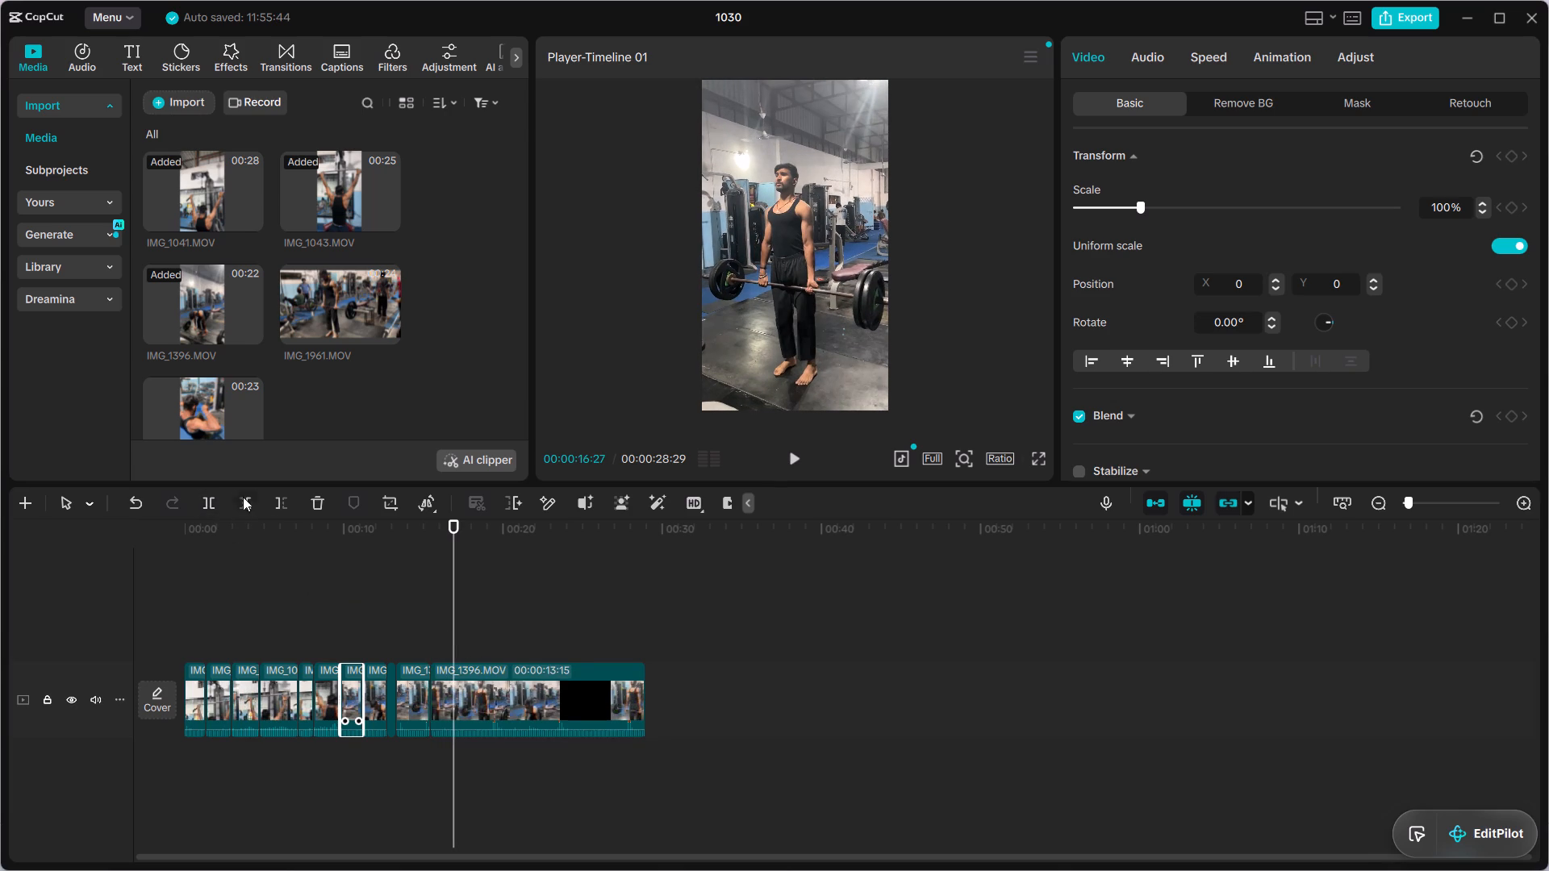
left_click(215, 504)
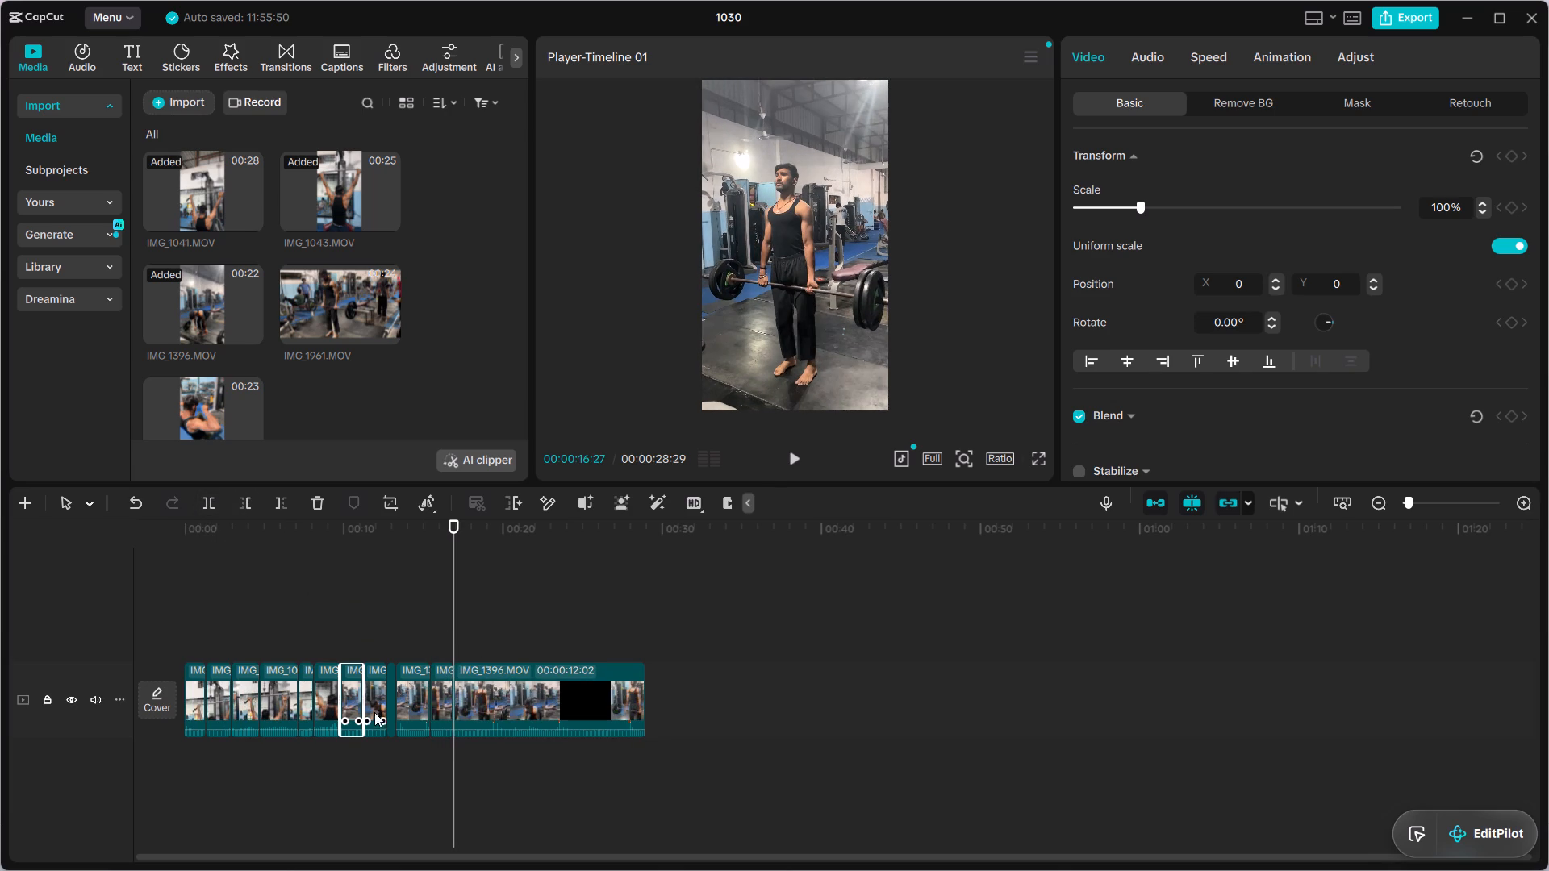
Preview the IMG_1396.MOV cuts and delete the segment between 00:00:11:06 and 00:00:12:22.
left_click(375, 689)
left_click_drag(453, 624, 452, 623)
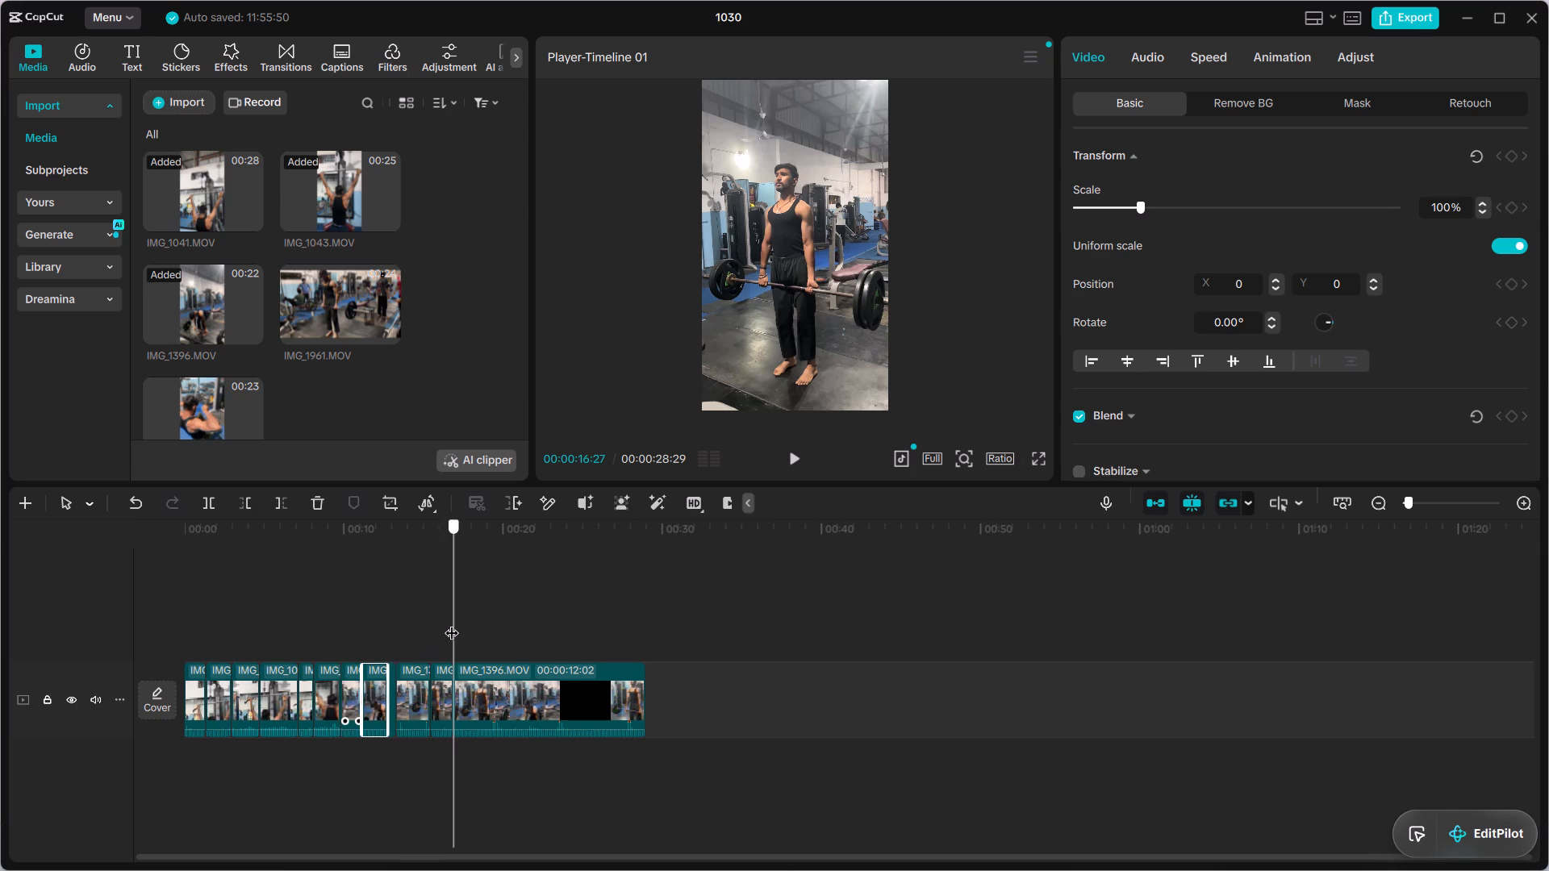
left_click_drag(452, 623, 361, 627)
left_click(795, 450)
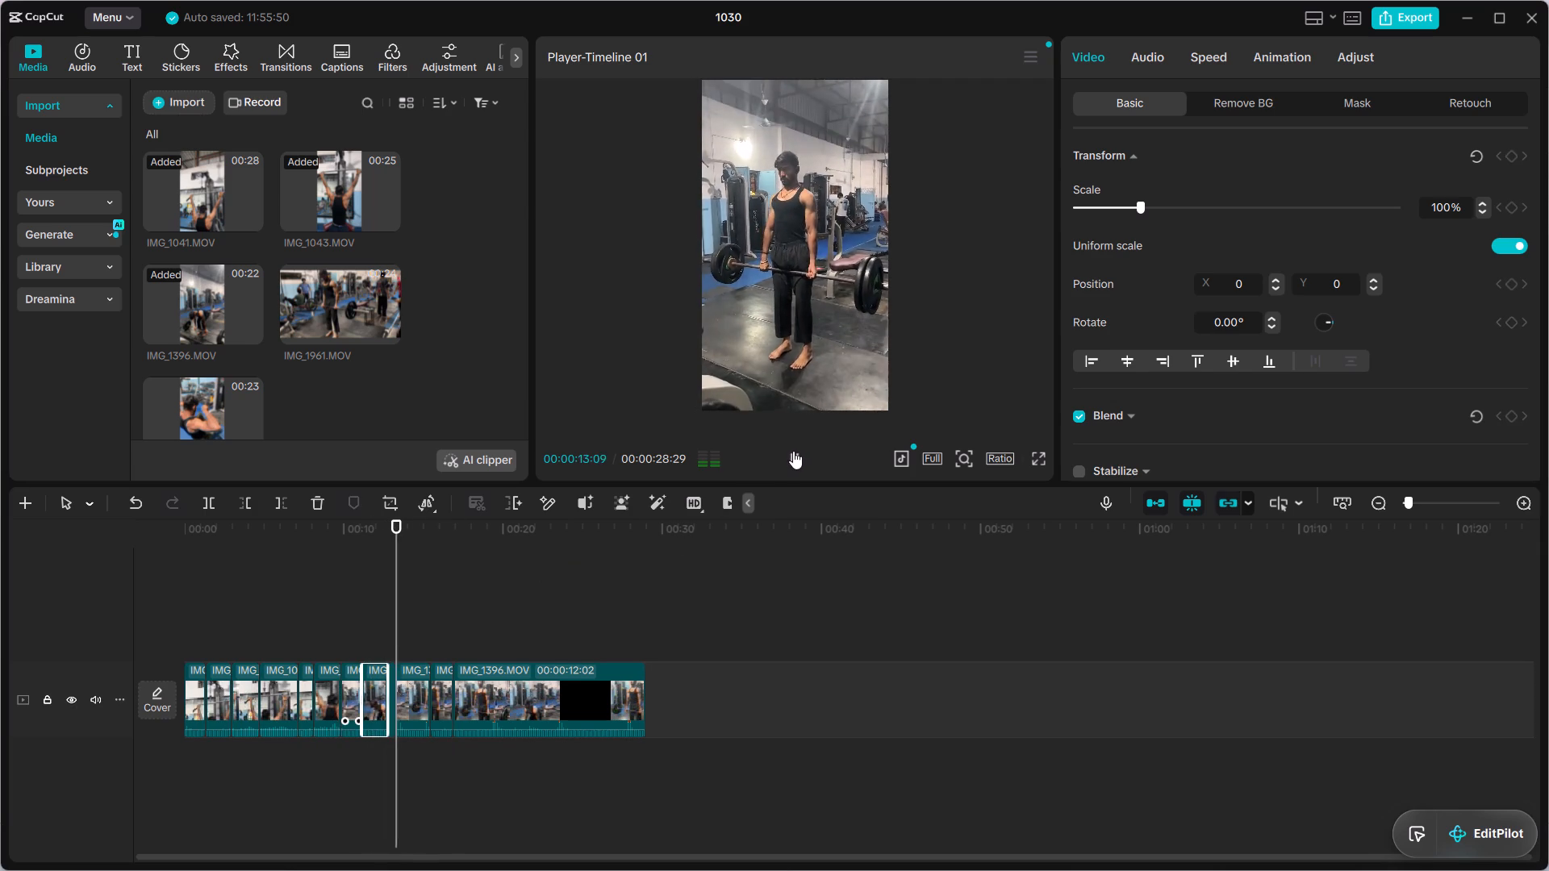
left_click(793, 451)
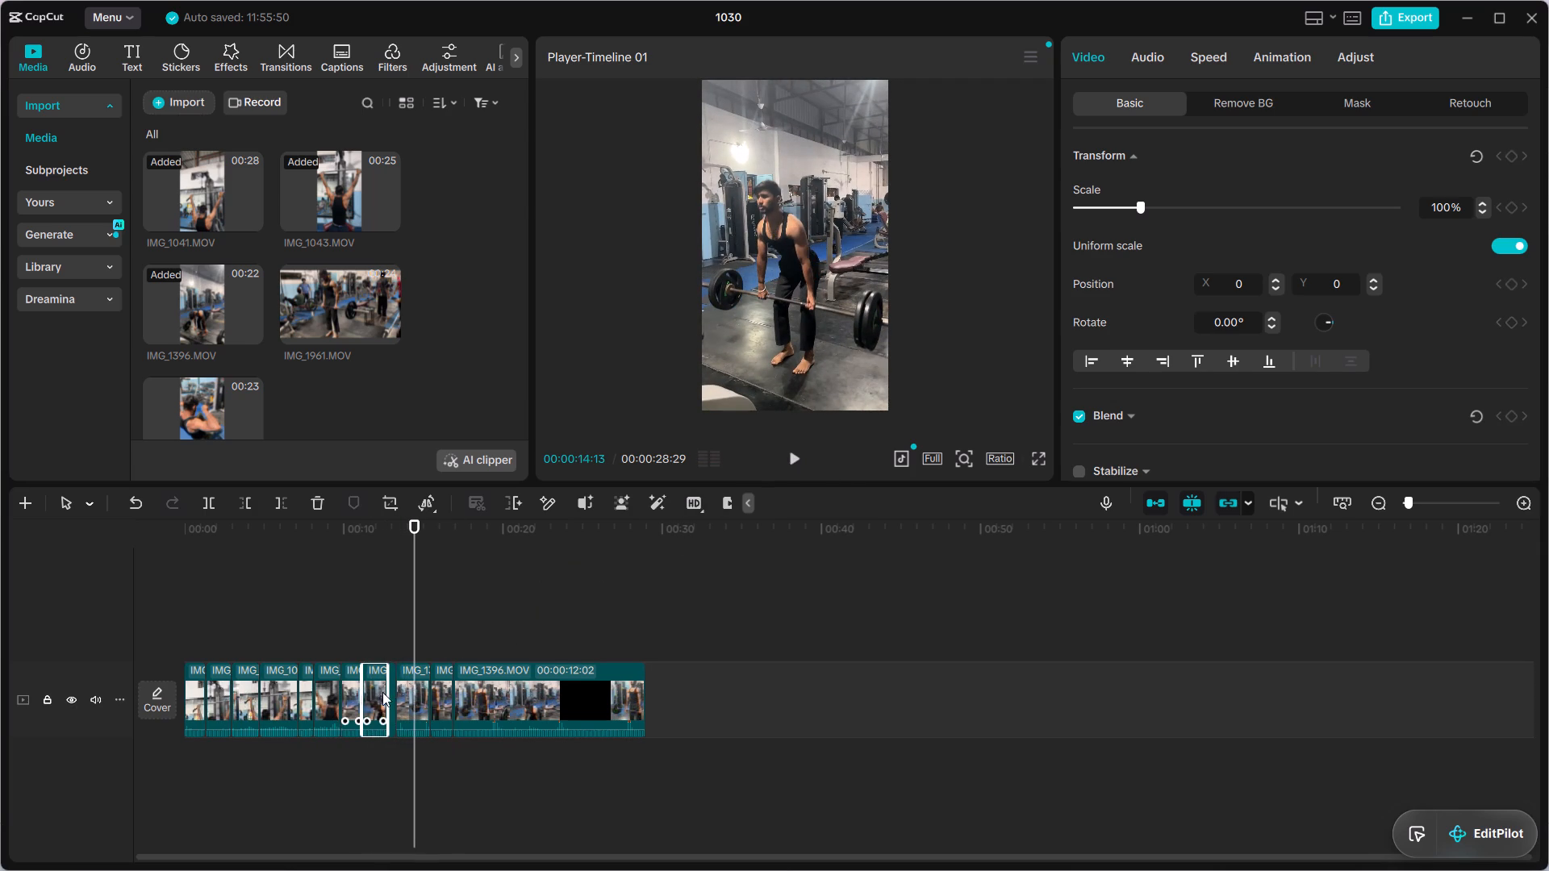
left_click(379, 690)
key("Delete")
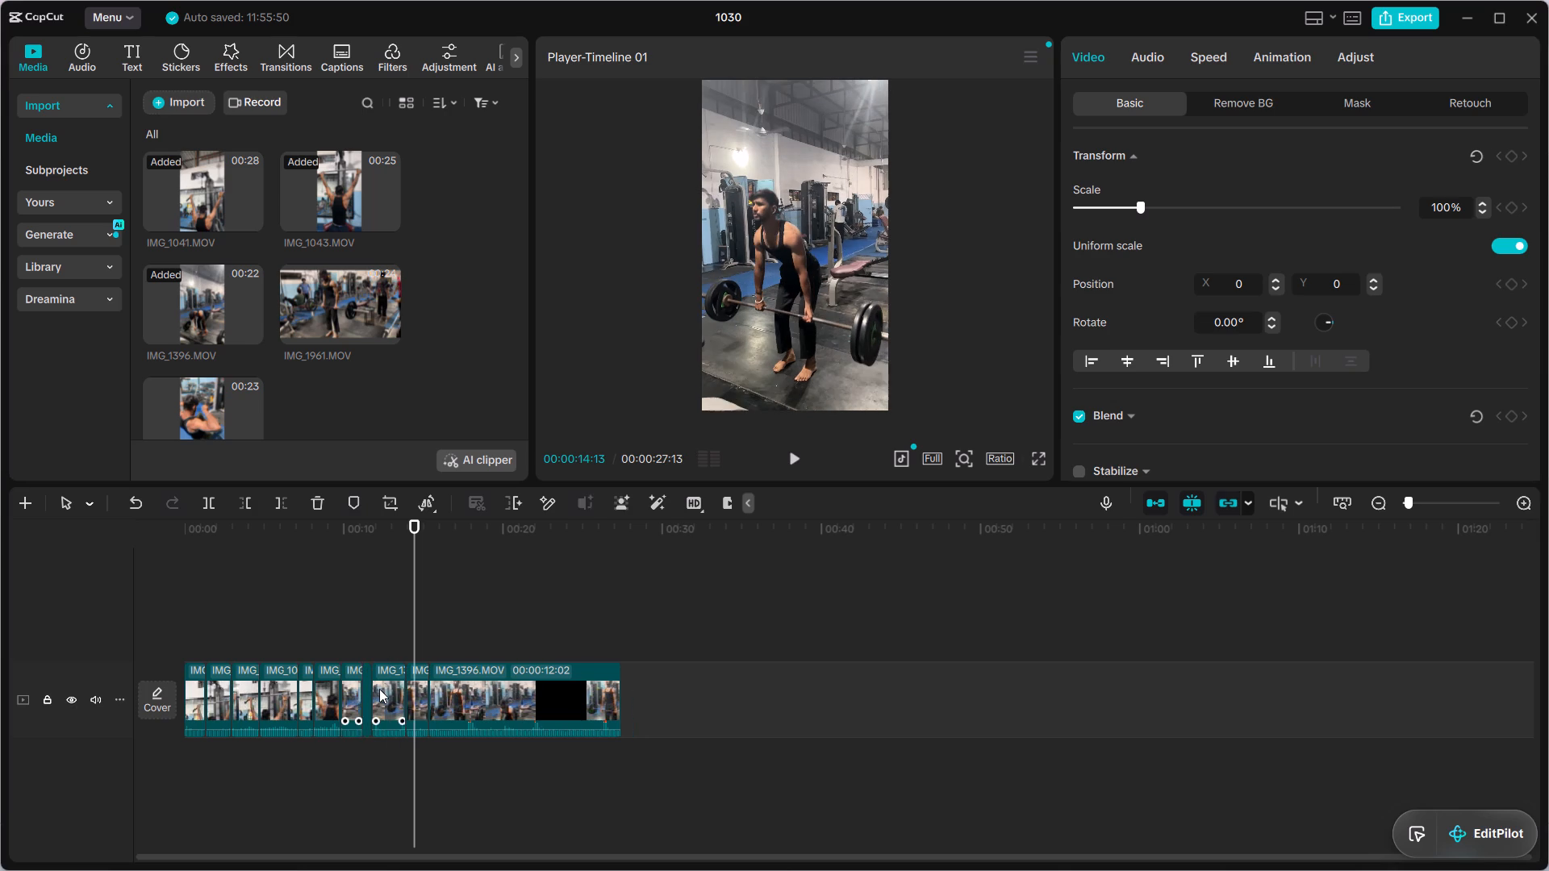
Examine the cut IMG_1396.MOV segments around 00:00:08 to 00:00:16 to check how the lifts follow each other.
left_click_drag(415, 643, 387, 631)
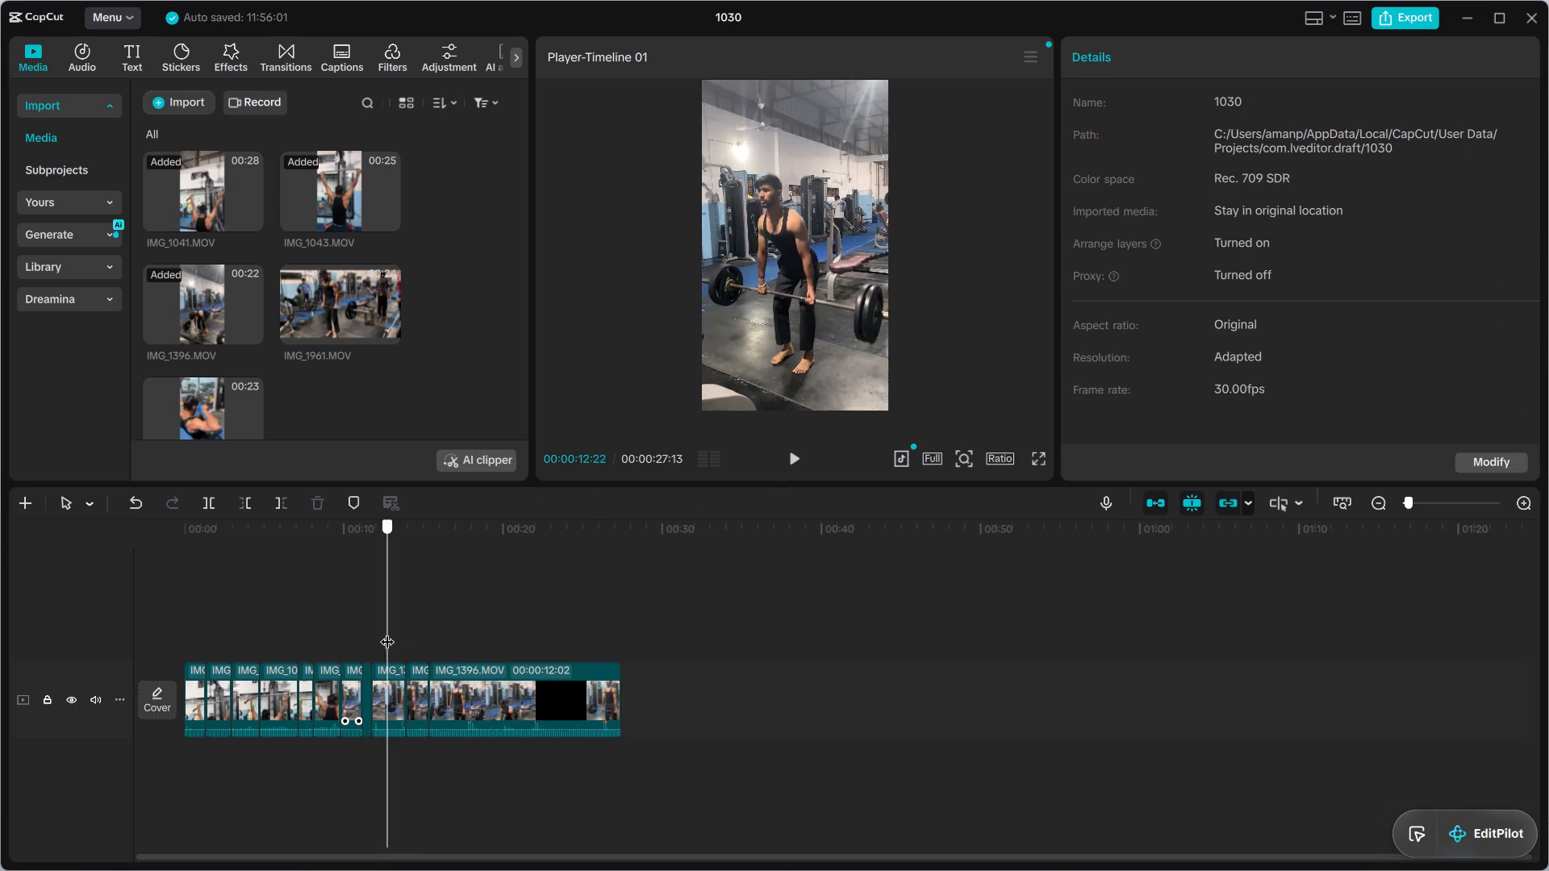
left_click_drag(387, 631, 358, 641)
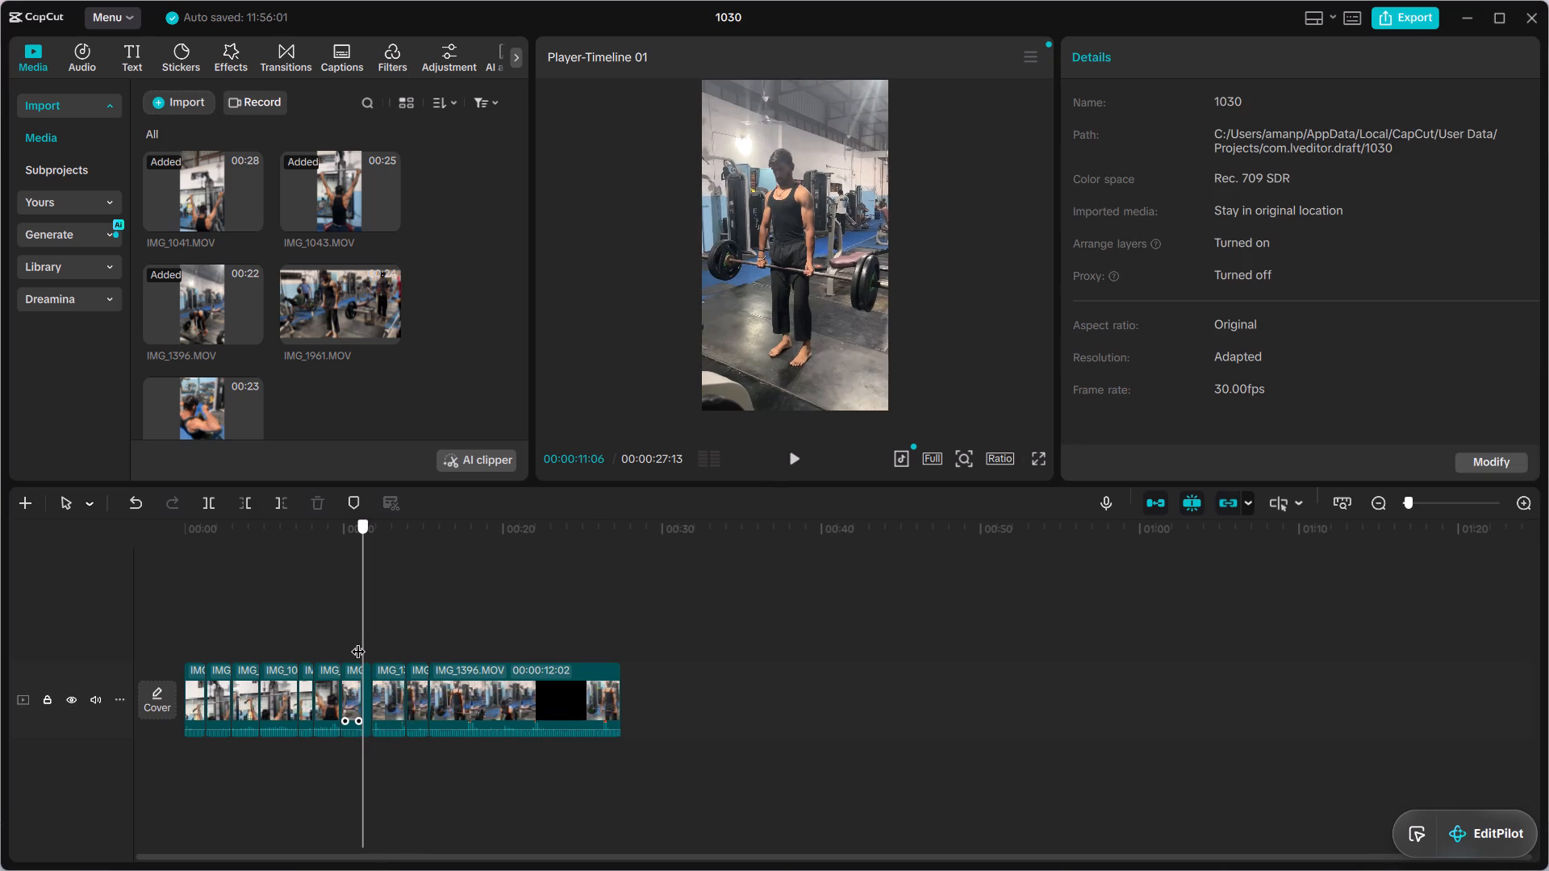
left_click_drag(358, 641, 354, 642)
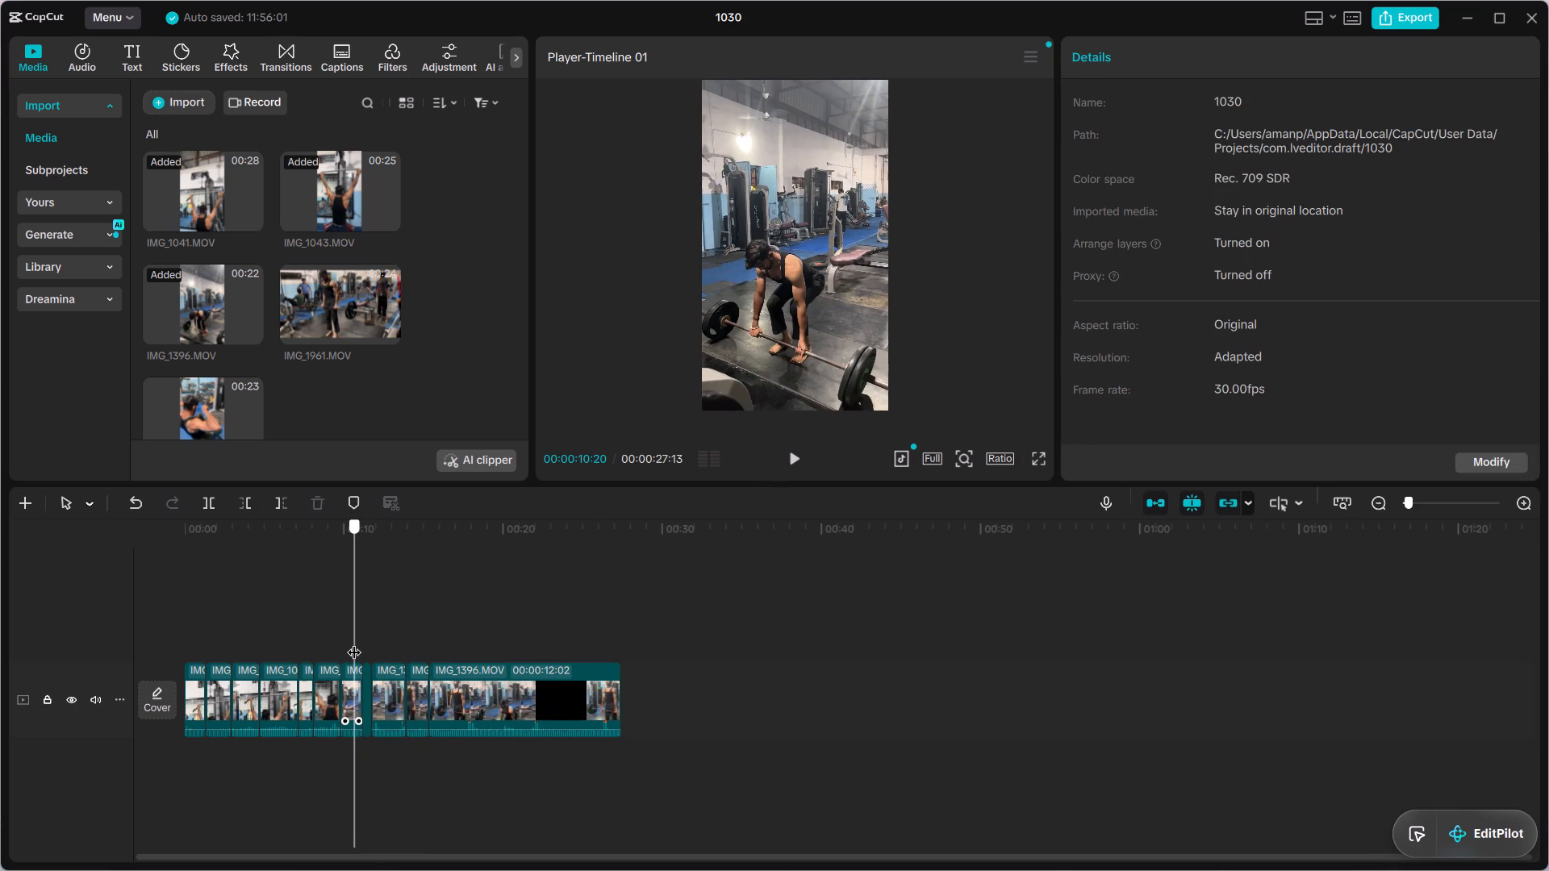
left_click_drag(354, 642, 320, 648)
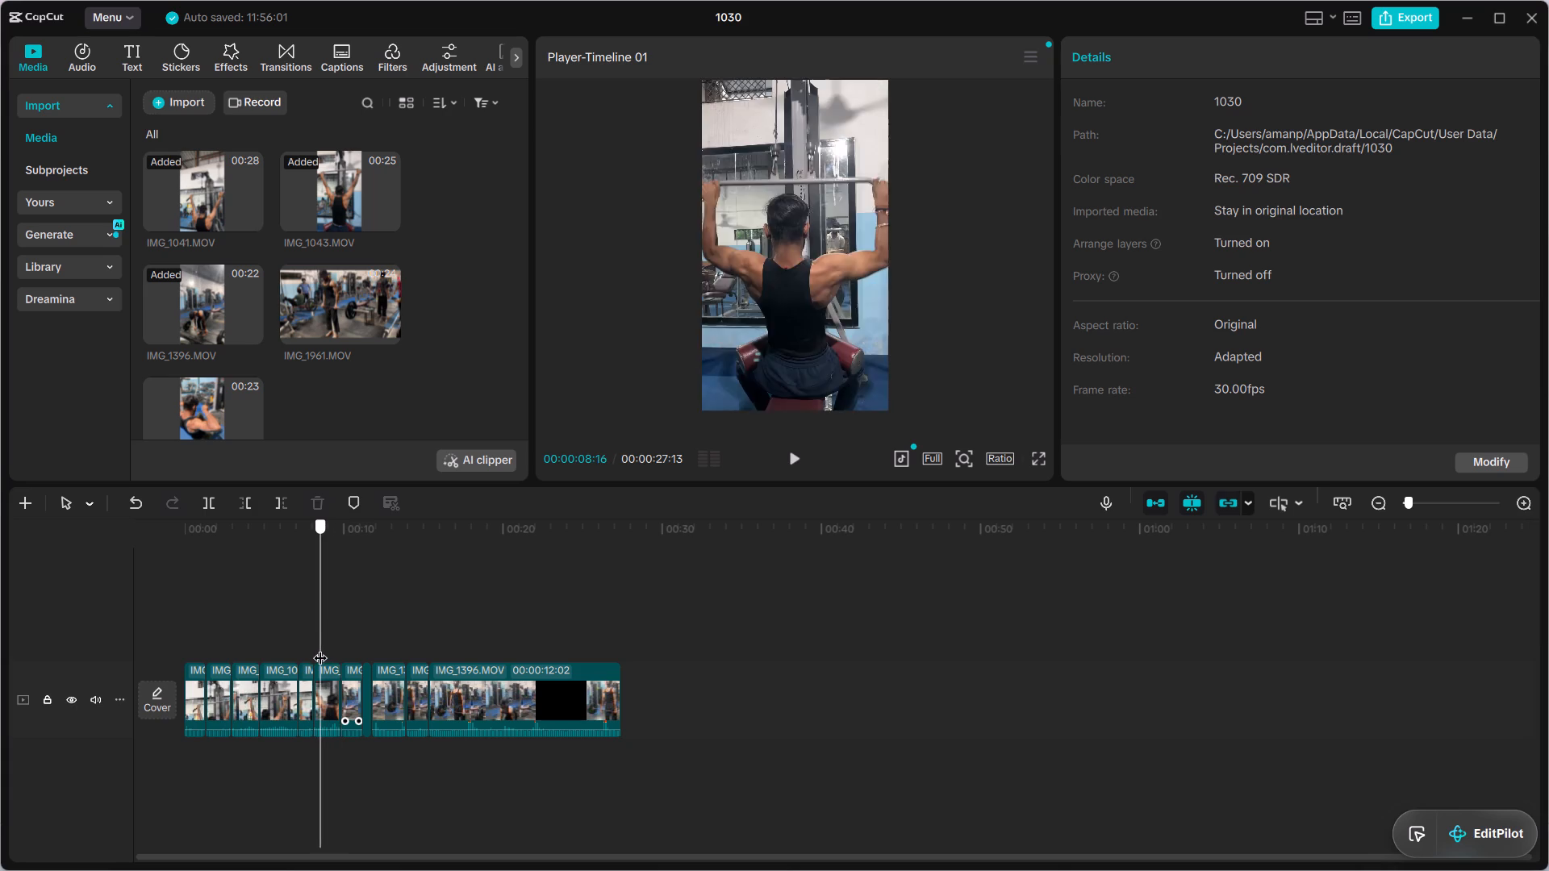
left_click_drag(320, 648, 356, 648)
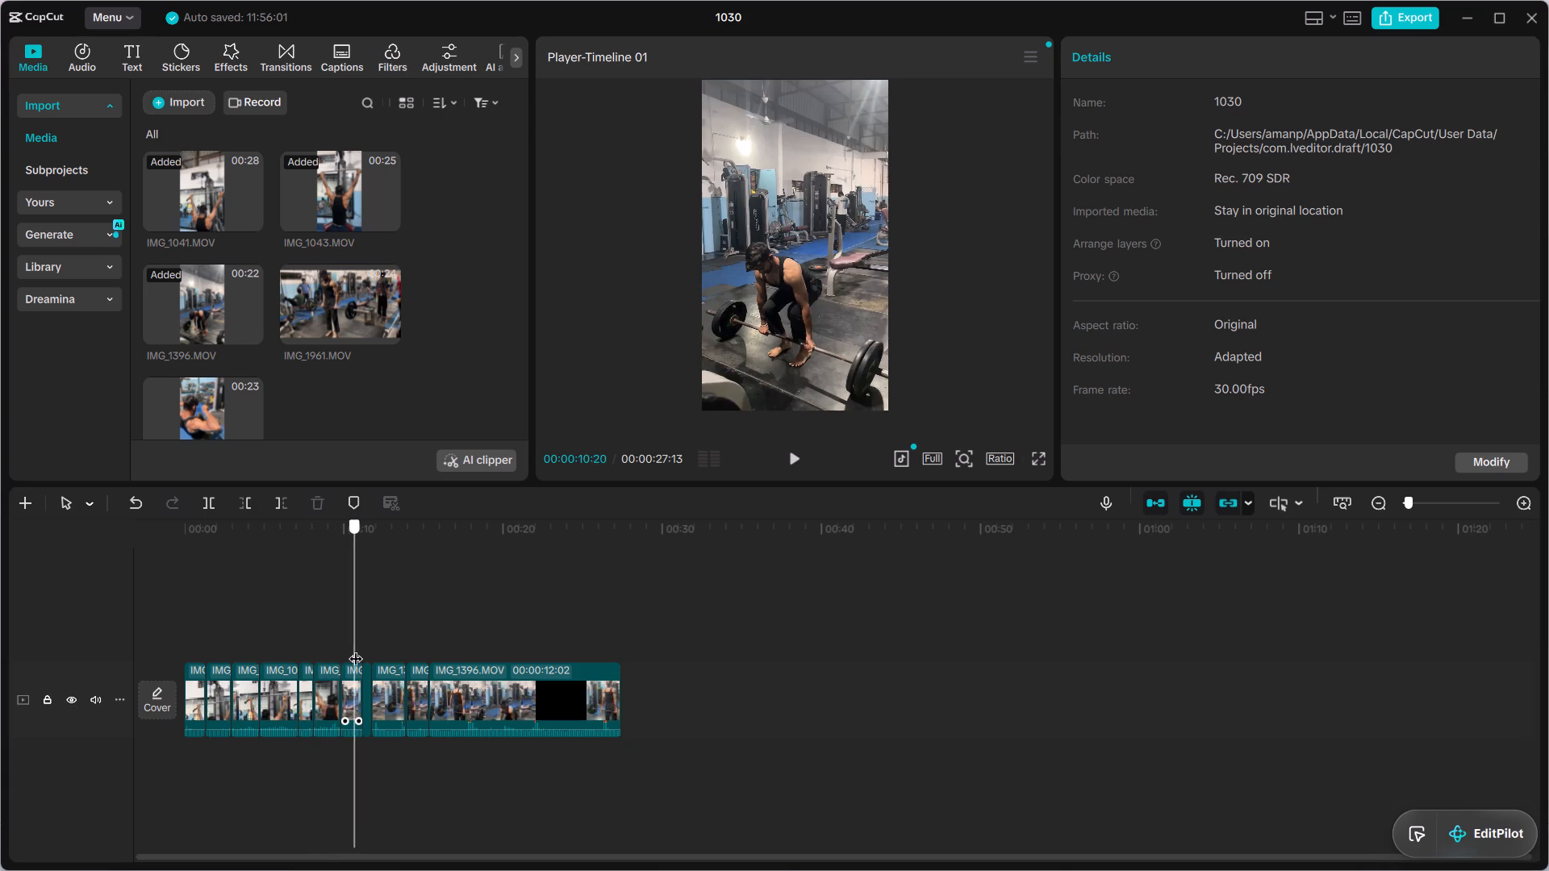
left_click_drag(356, 648, 375, 648)
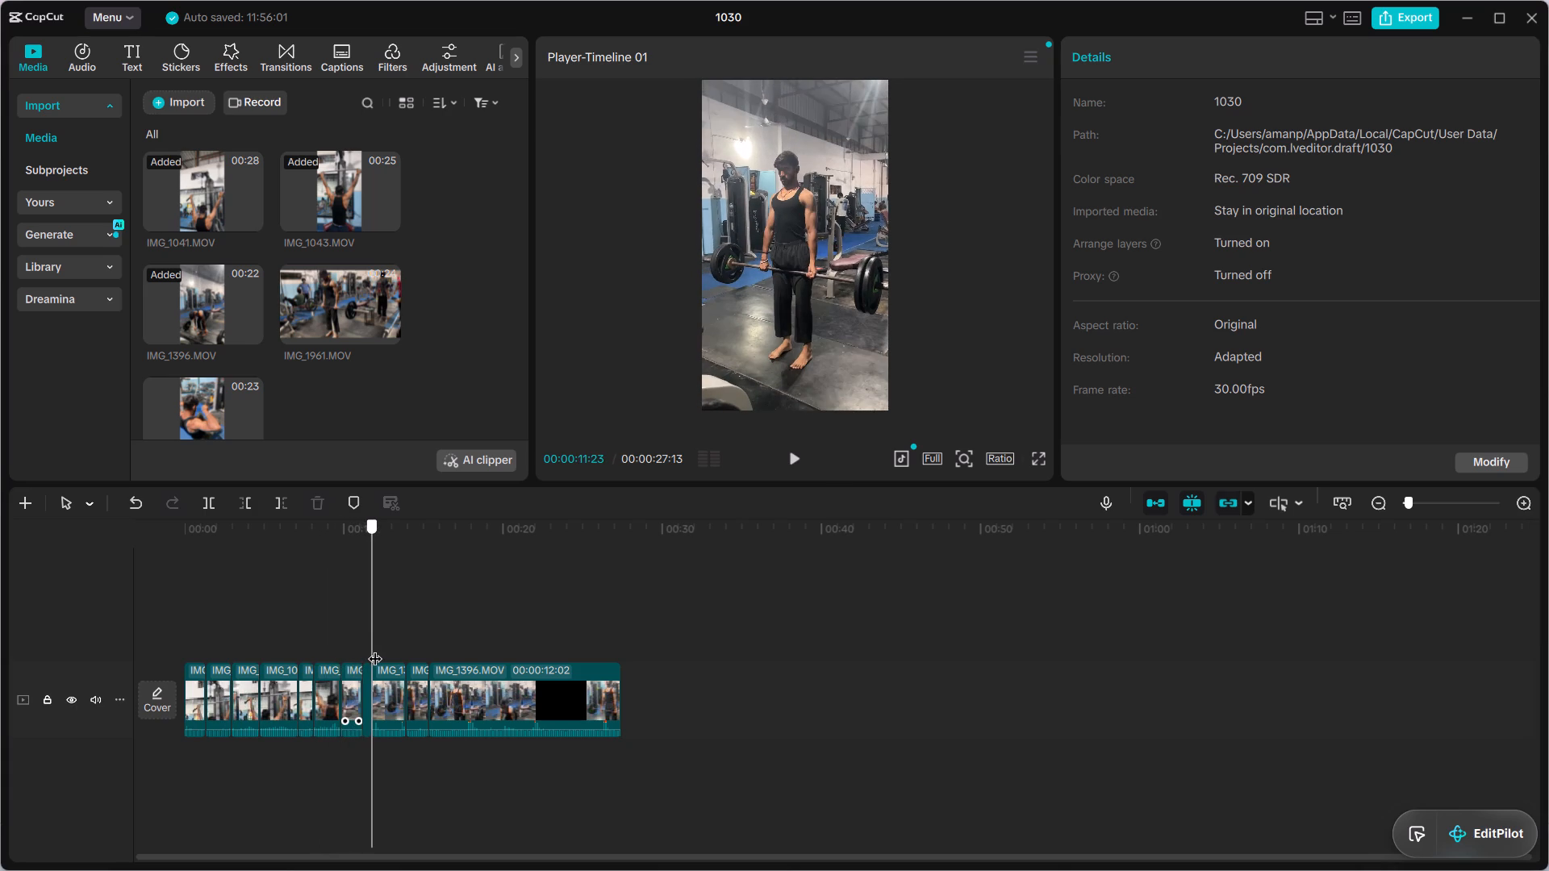
left_click_drag(375, 648, 395, 644)
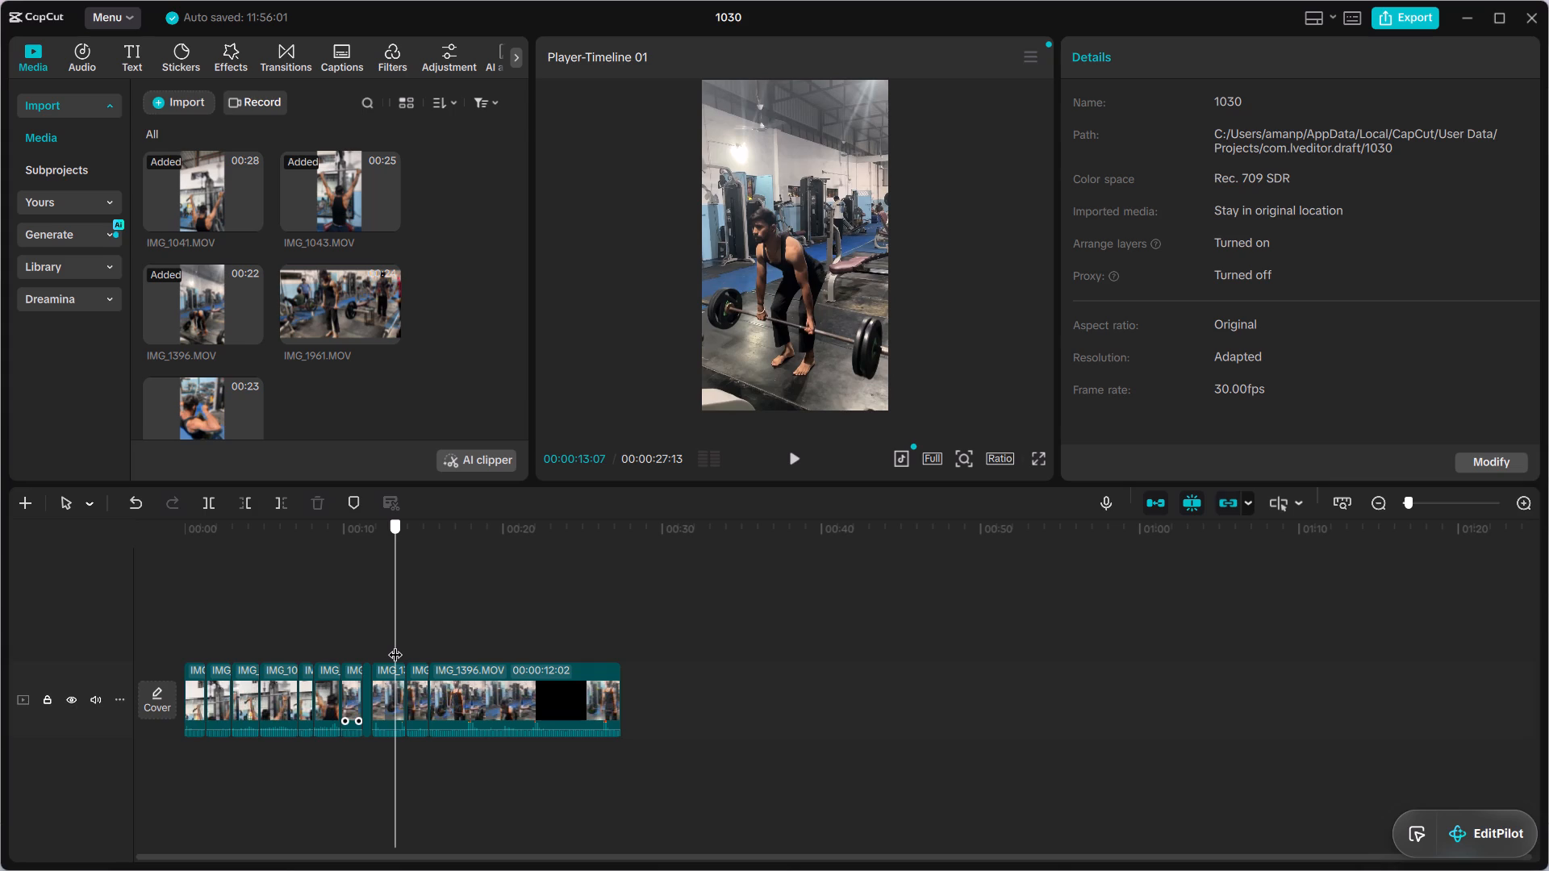
left_click_drag(395, 644, 405, 644)
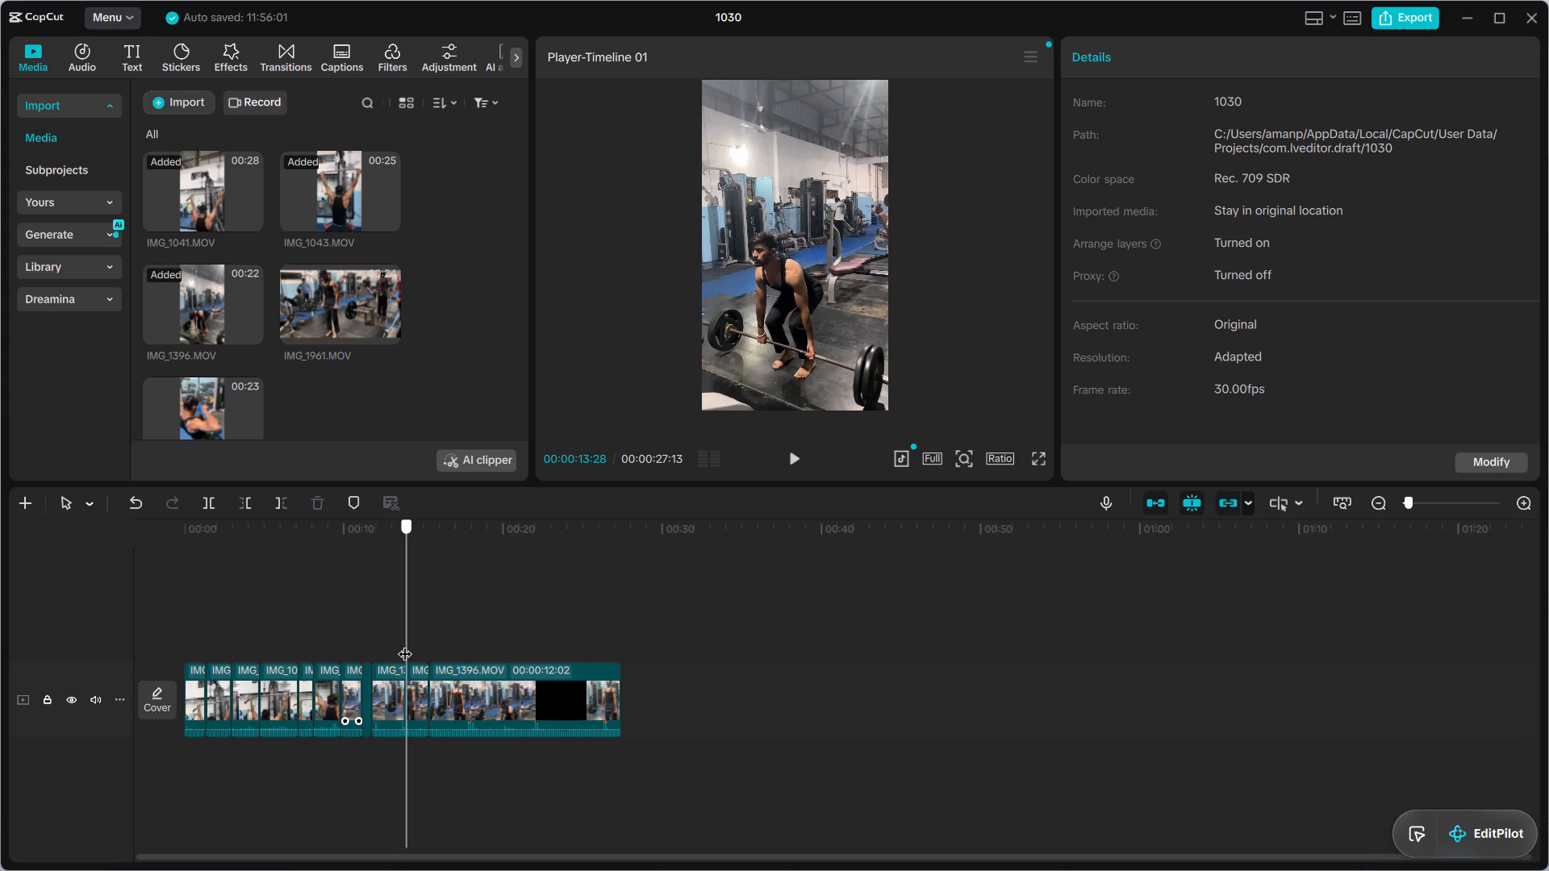
left_click_drag(405, 644, 436, 640)
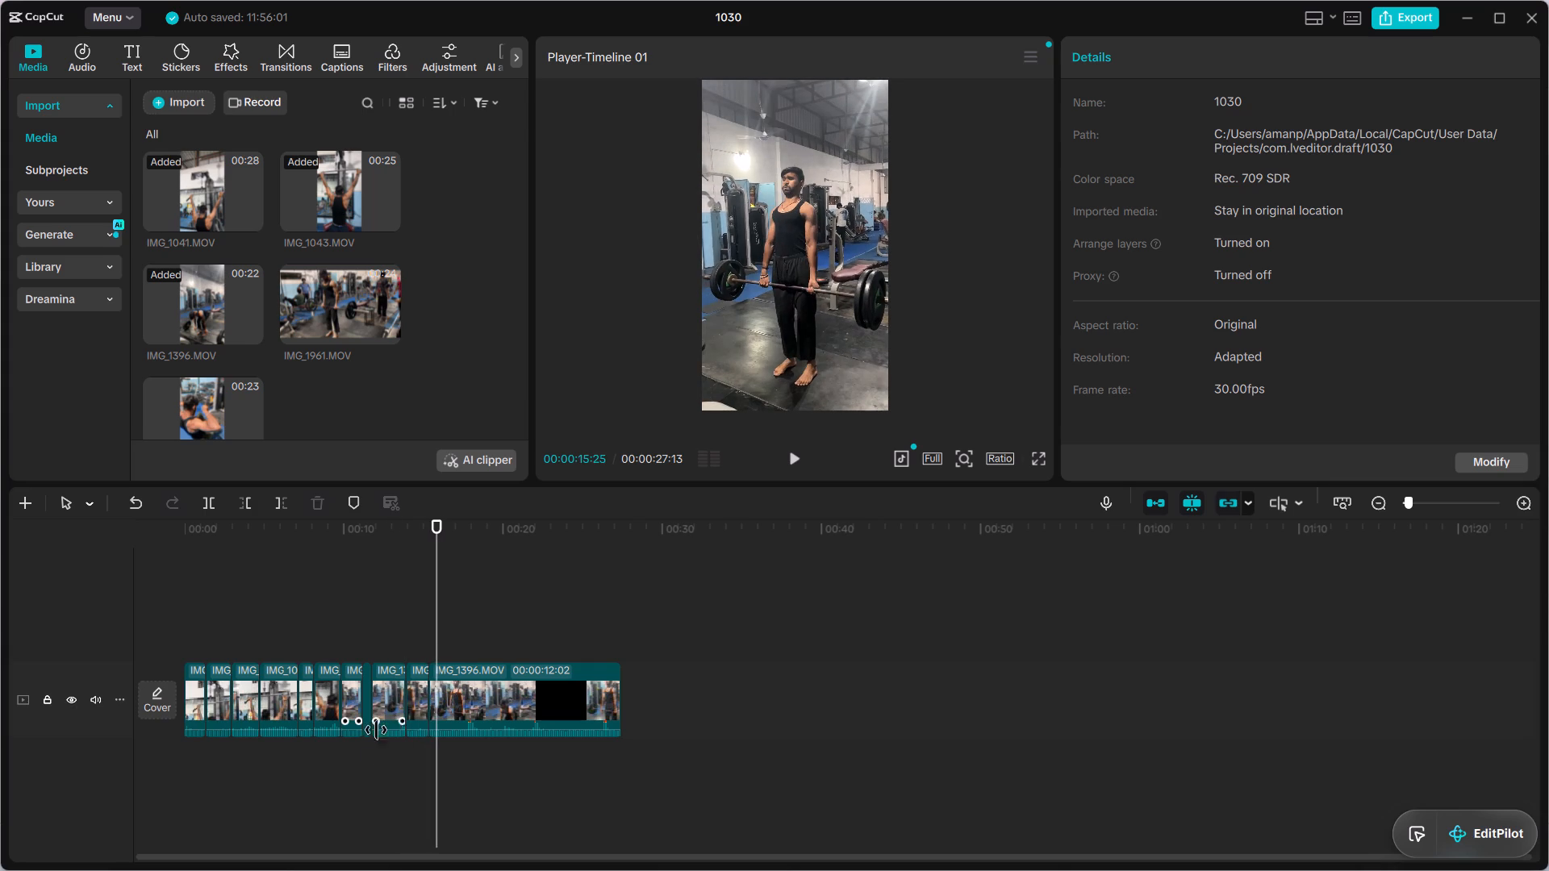
scroll(362, 750, "up", 2)
left_click_drag(439, 615, 380, 627)
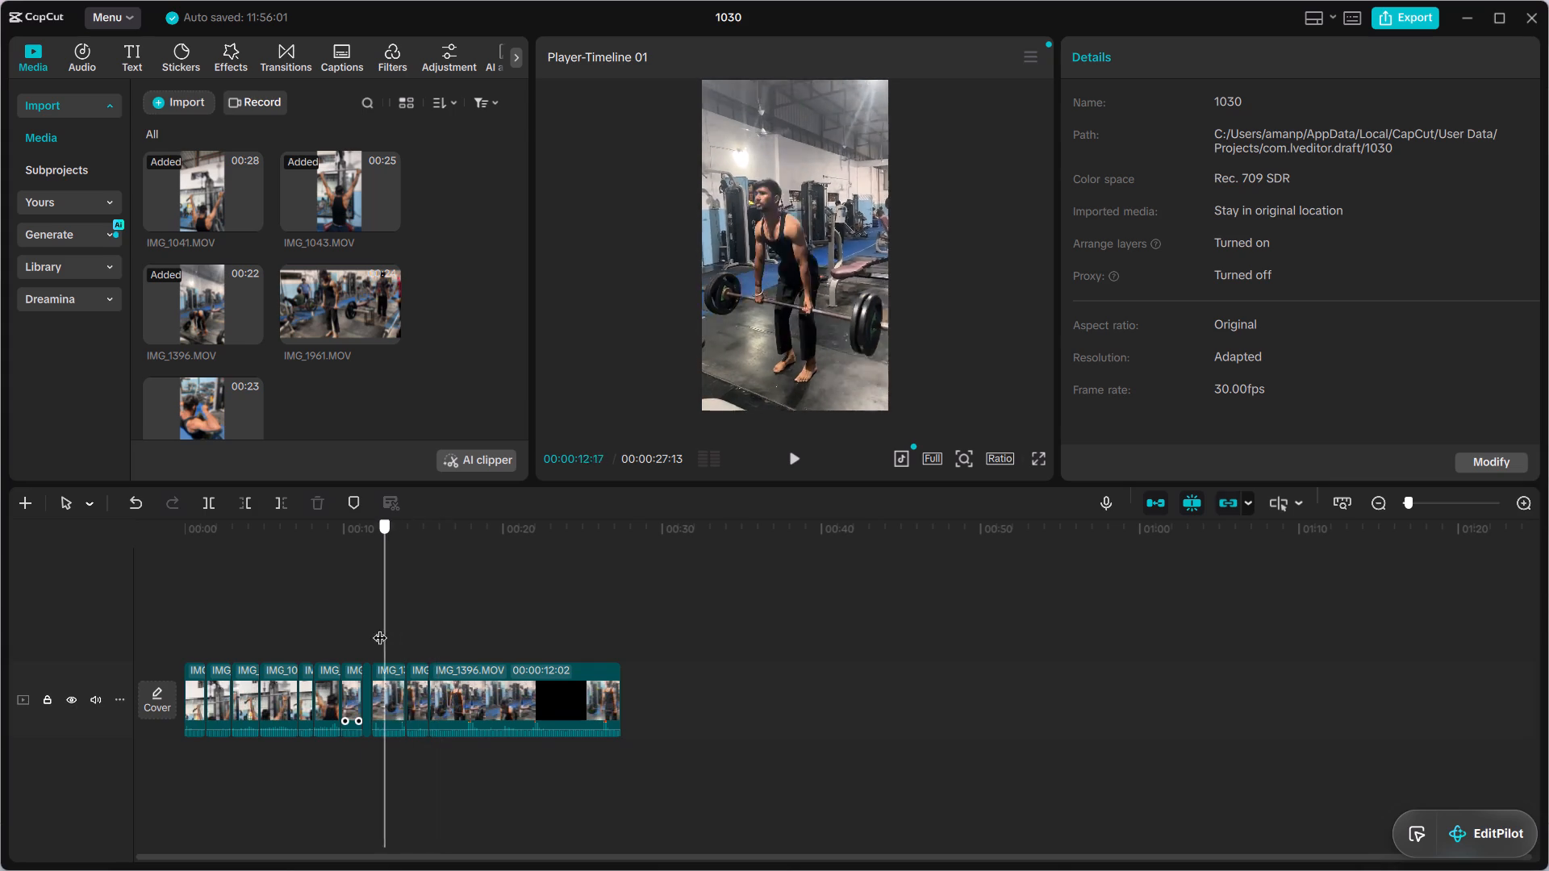
left_click_drag(380, 627, 344, 635)
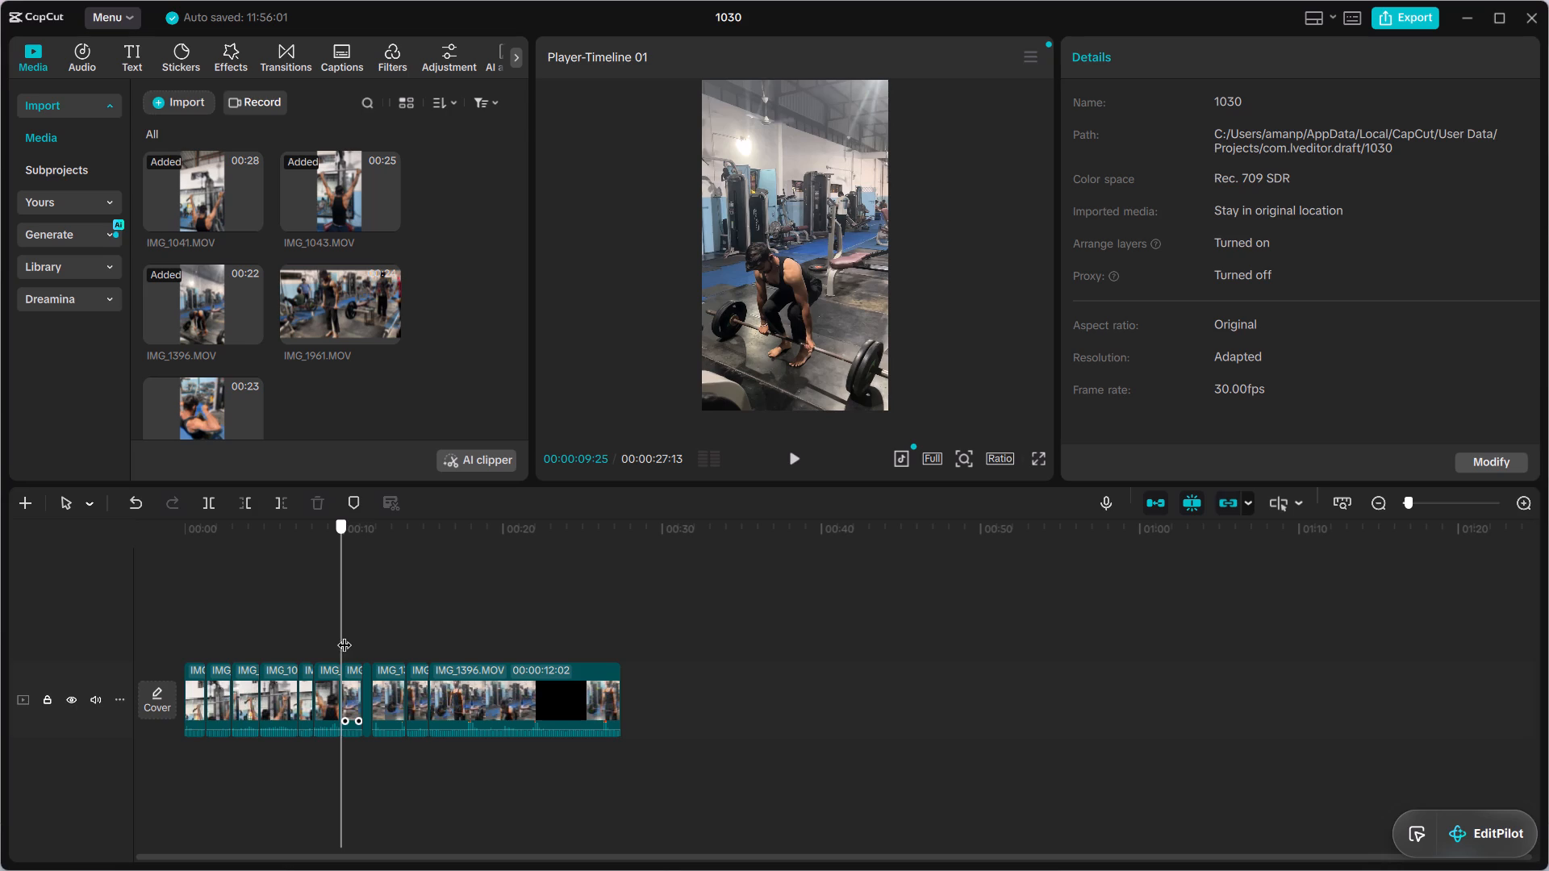
left_click_drag(344, 635, 357, 635)
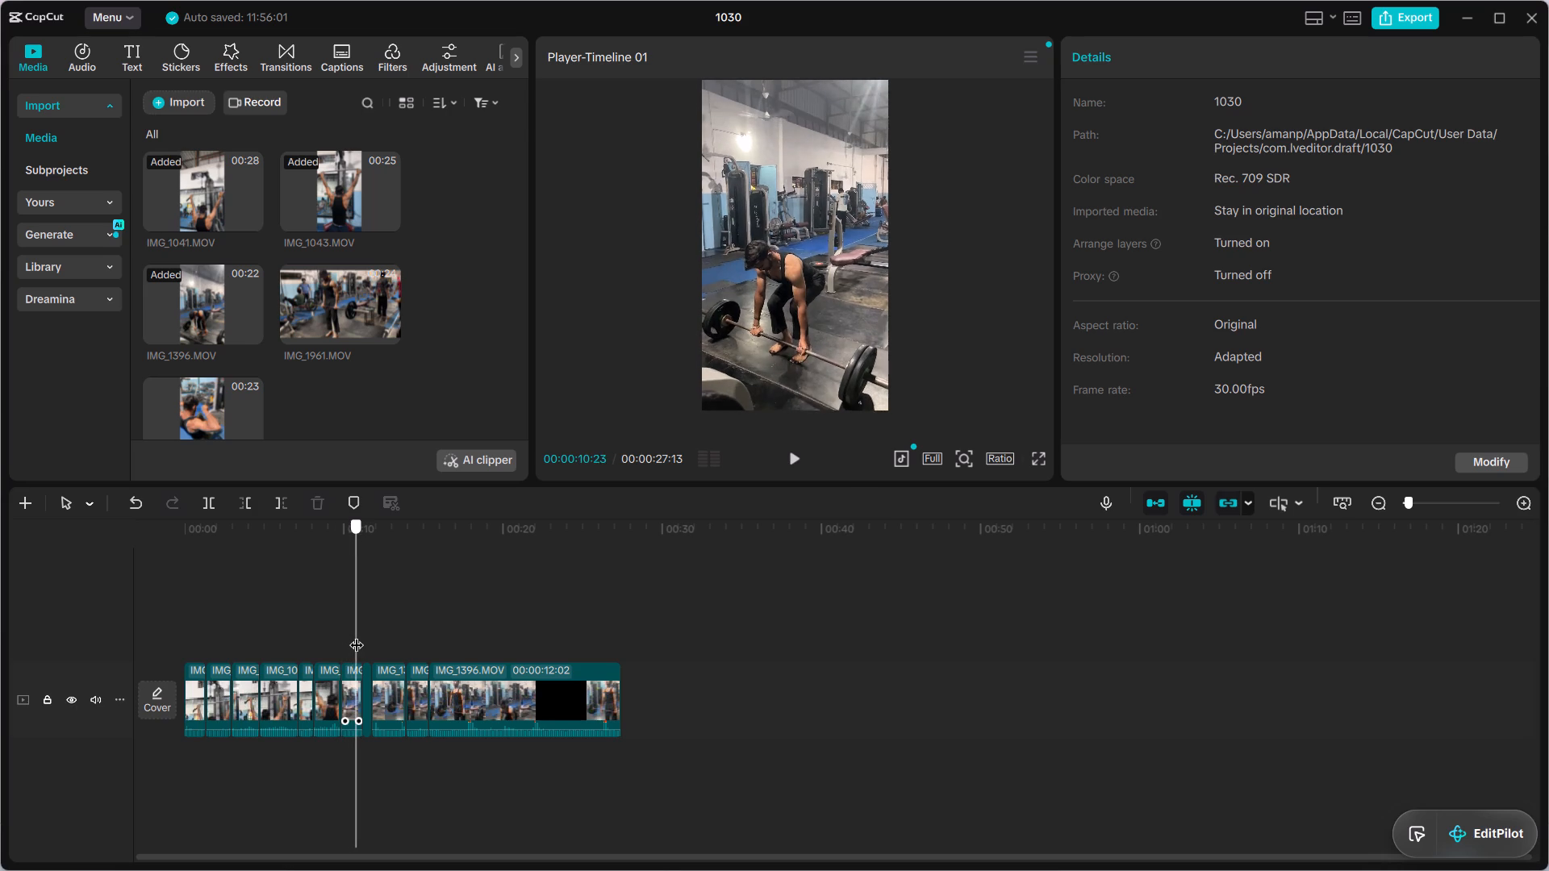
left_click_drag(357, 635, 358, 635)
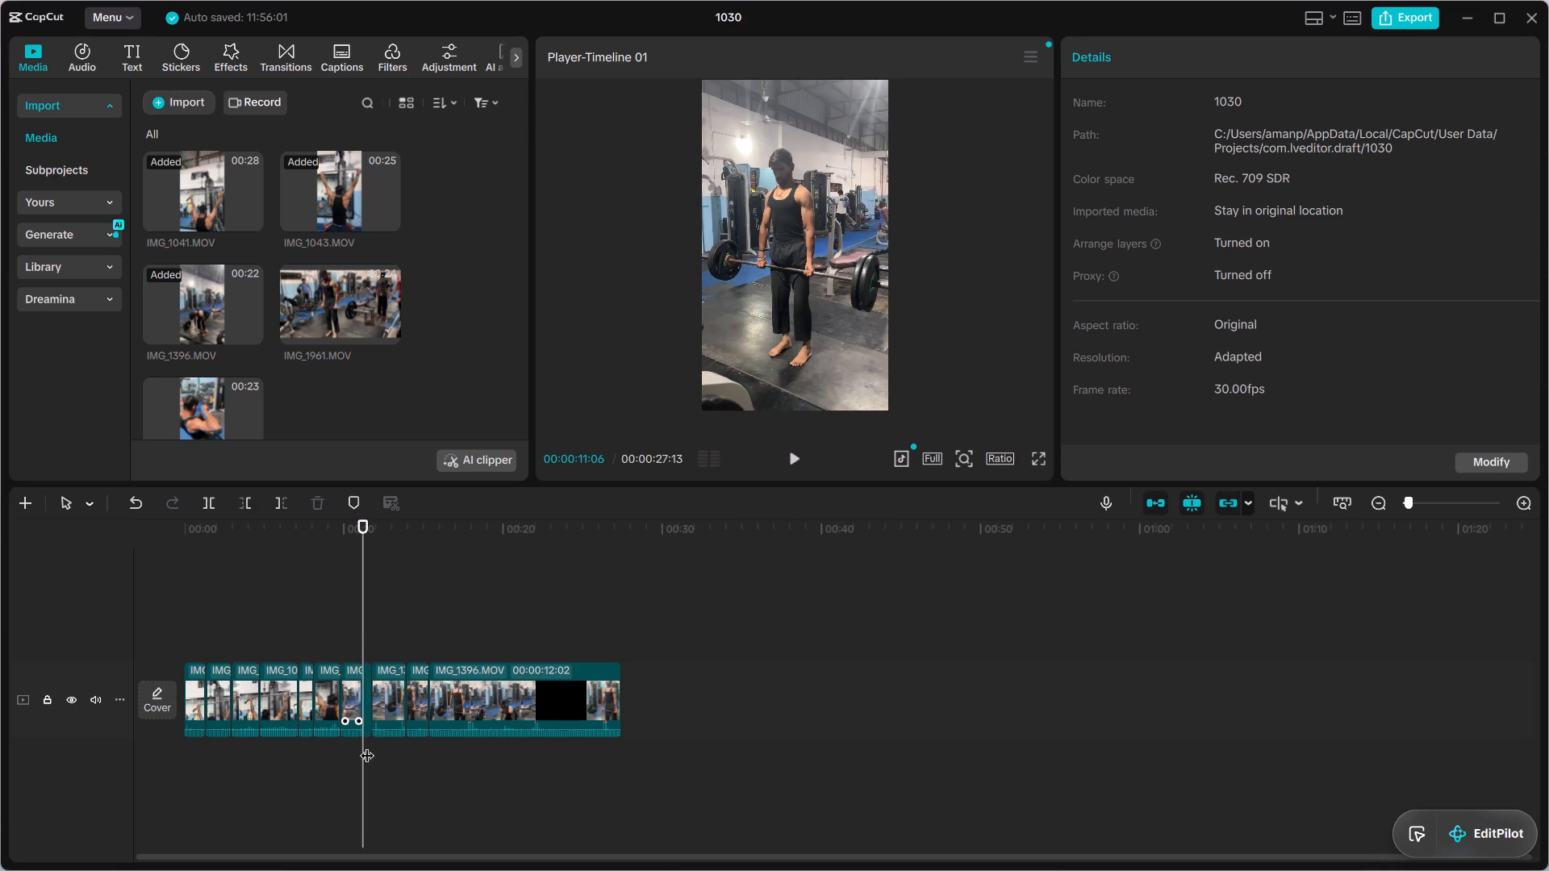
Move the short IMG_1396.MOV segment starting at 00:00:11:06 ahead of the segment preceding it and play back the new order.
scroll(361, 742, "up", 3)
left_click_drag(367, 687, 367, 682)
left_click_drag(367, 682, 338, 689)
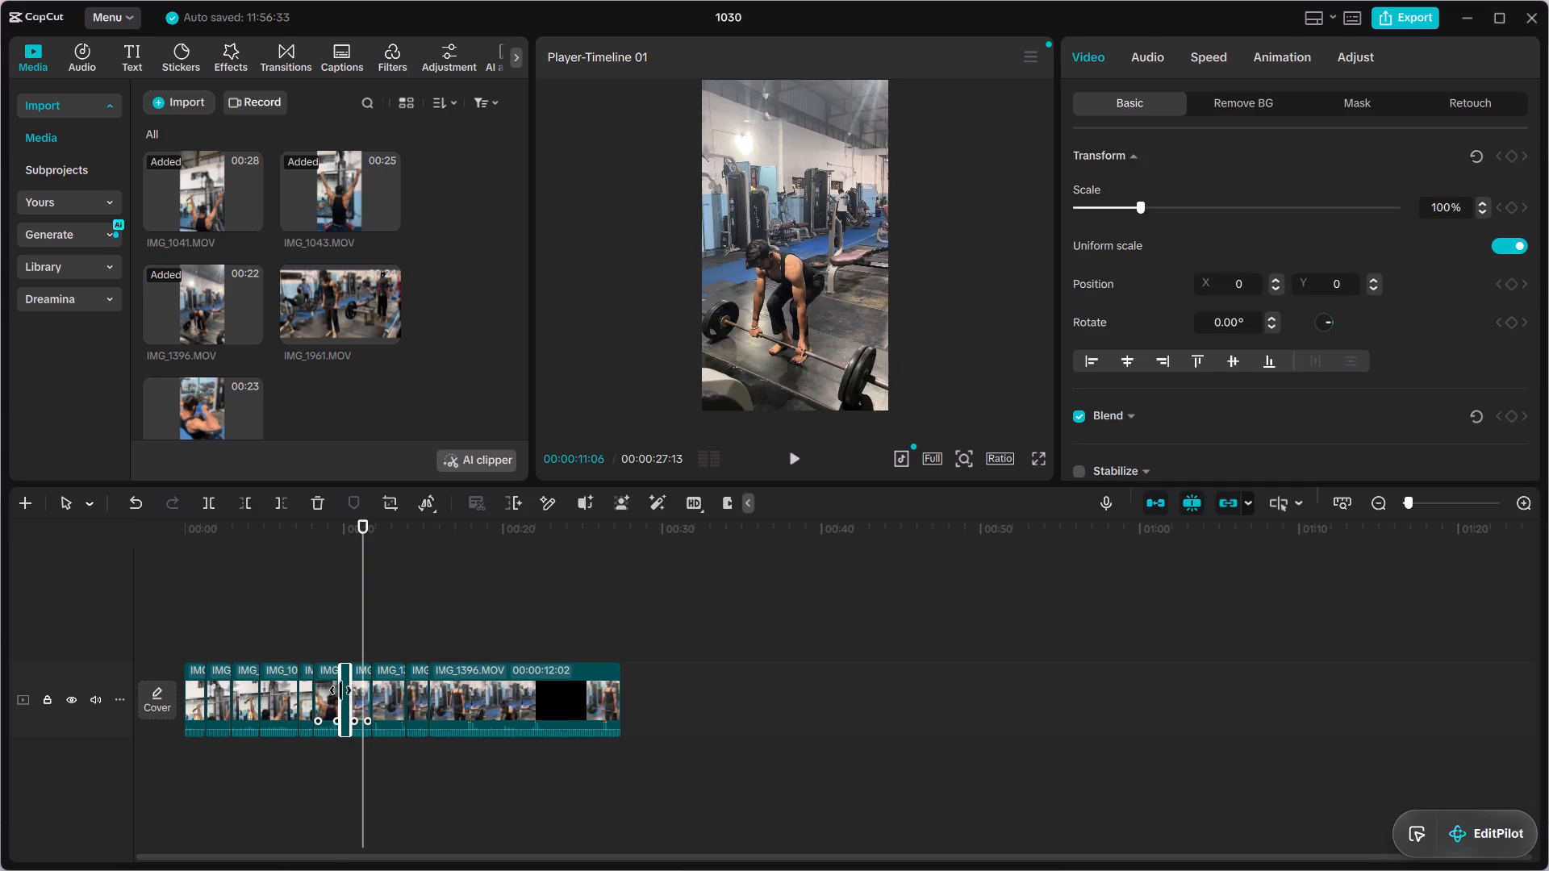
left_click_drag(363, 639, 311, 648)
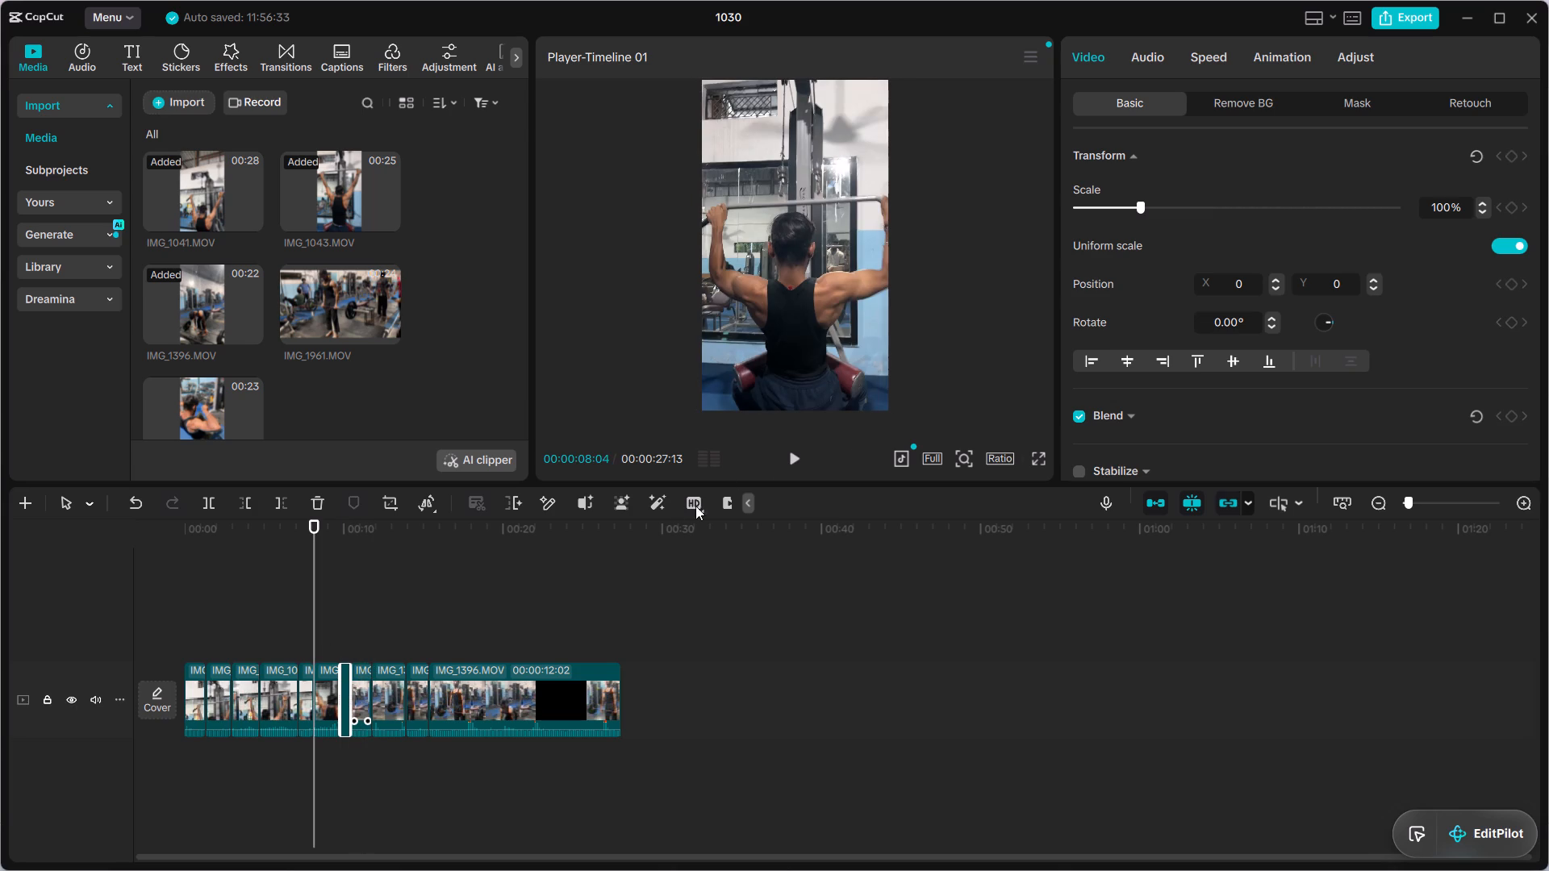
left_click(787, 456)
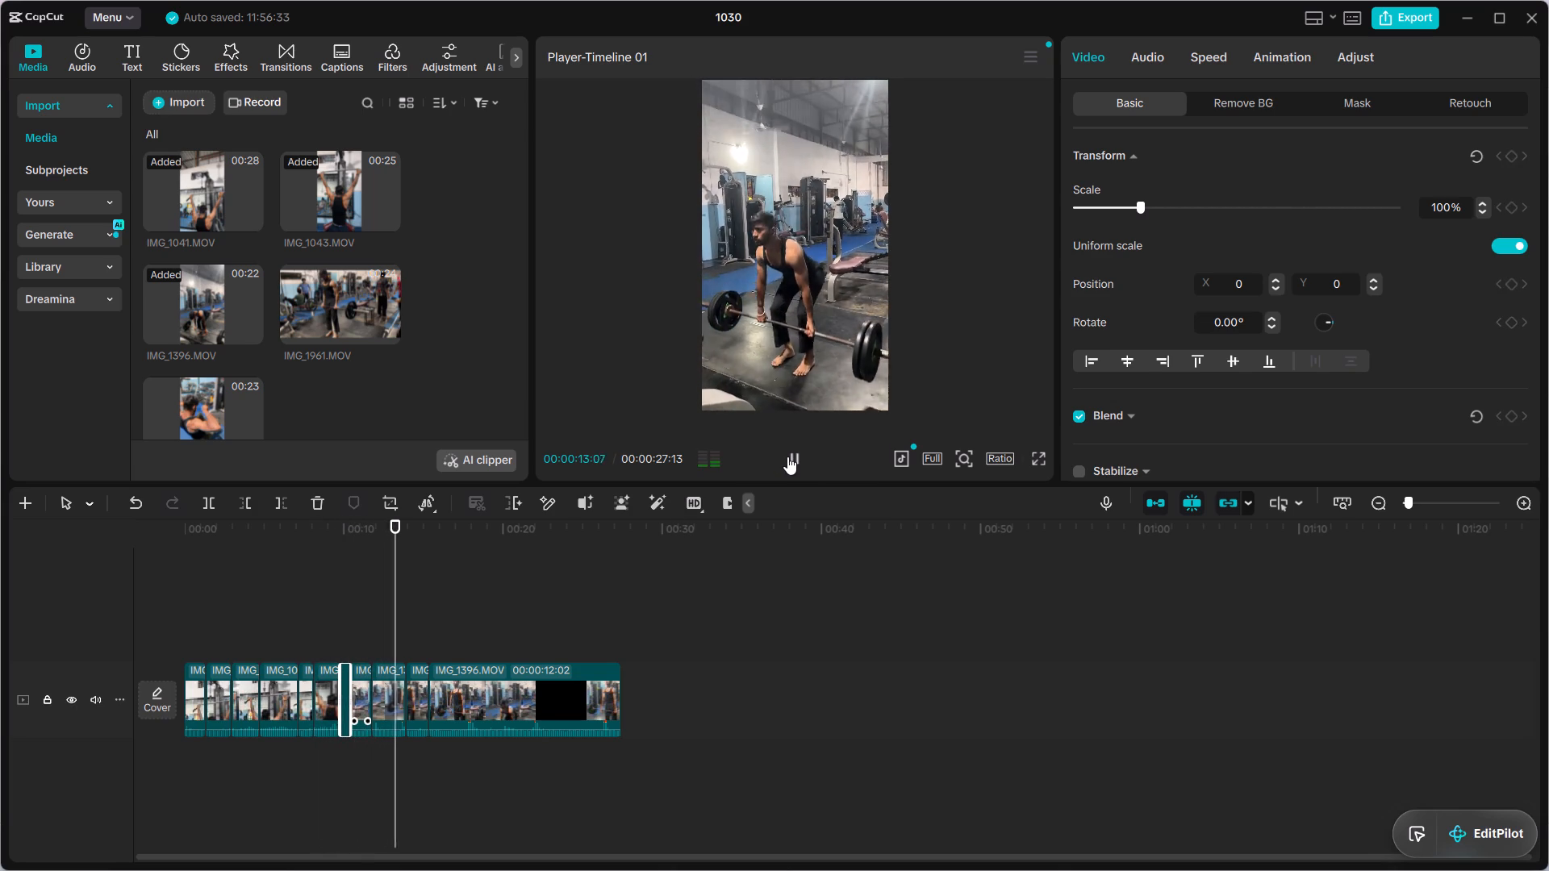
left_click(787, 456)
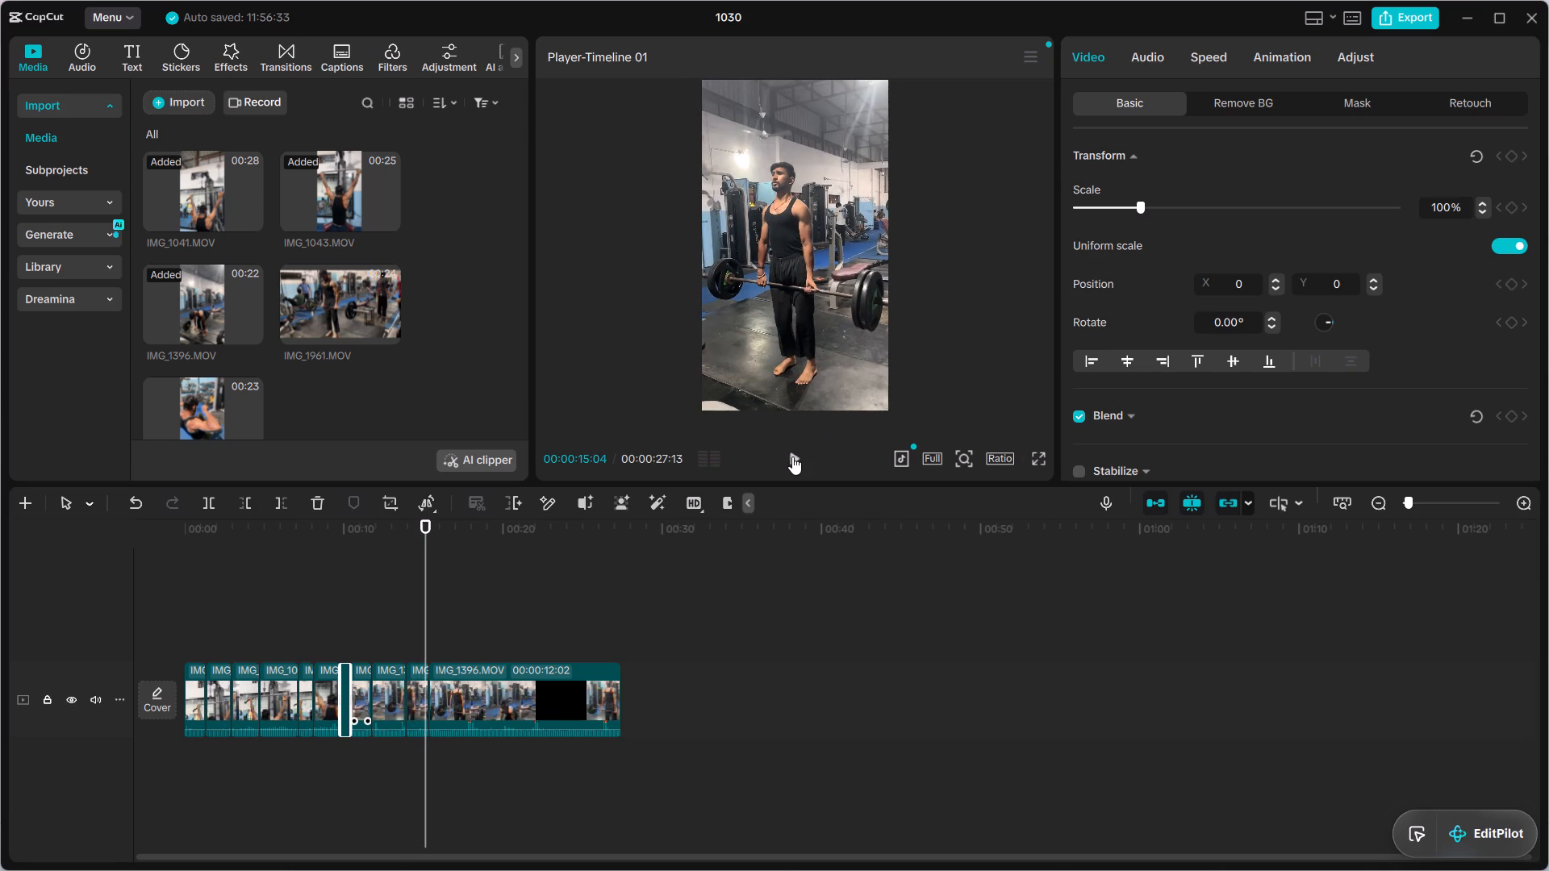
left_click(792, 456)
left_click(792, 456)
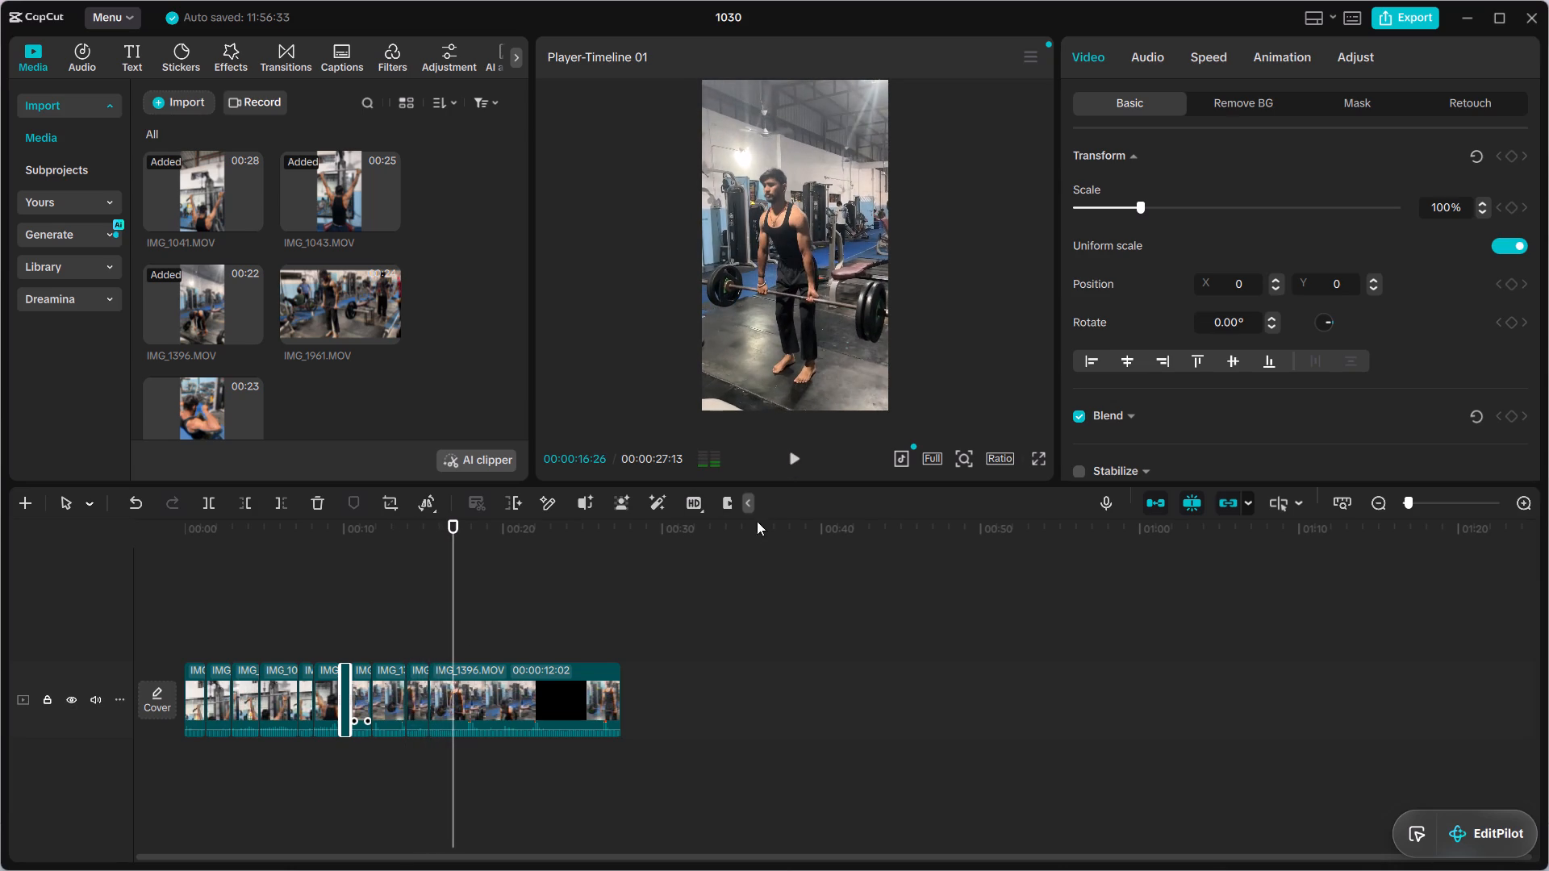
Find two cut points in the long last IMG_1396.MOV piece and split it at 00:00:20:13 and 00:00:21:27.
left_click(478, 700)
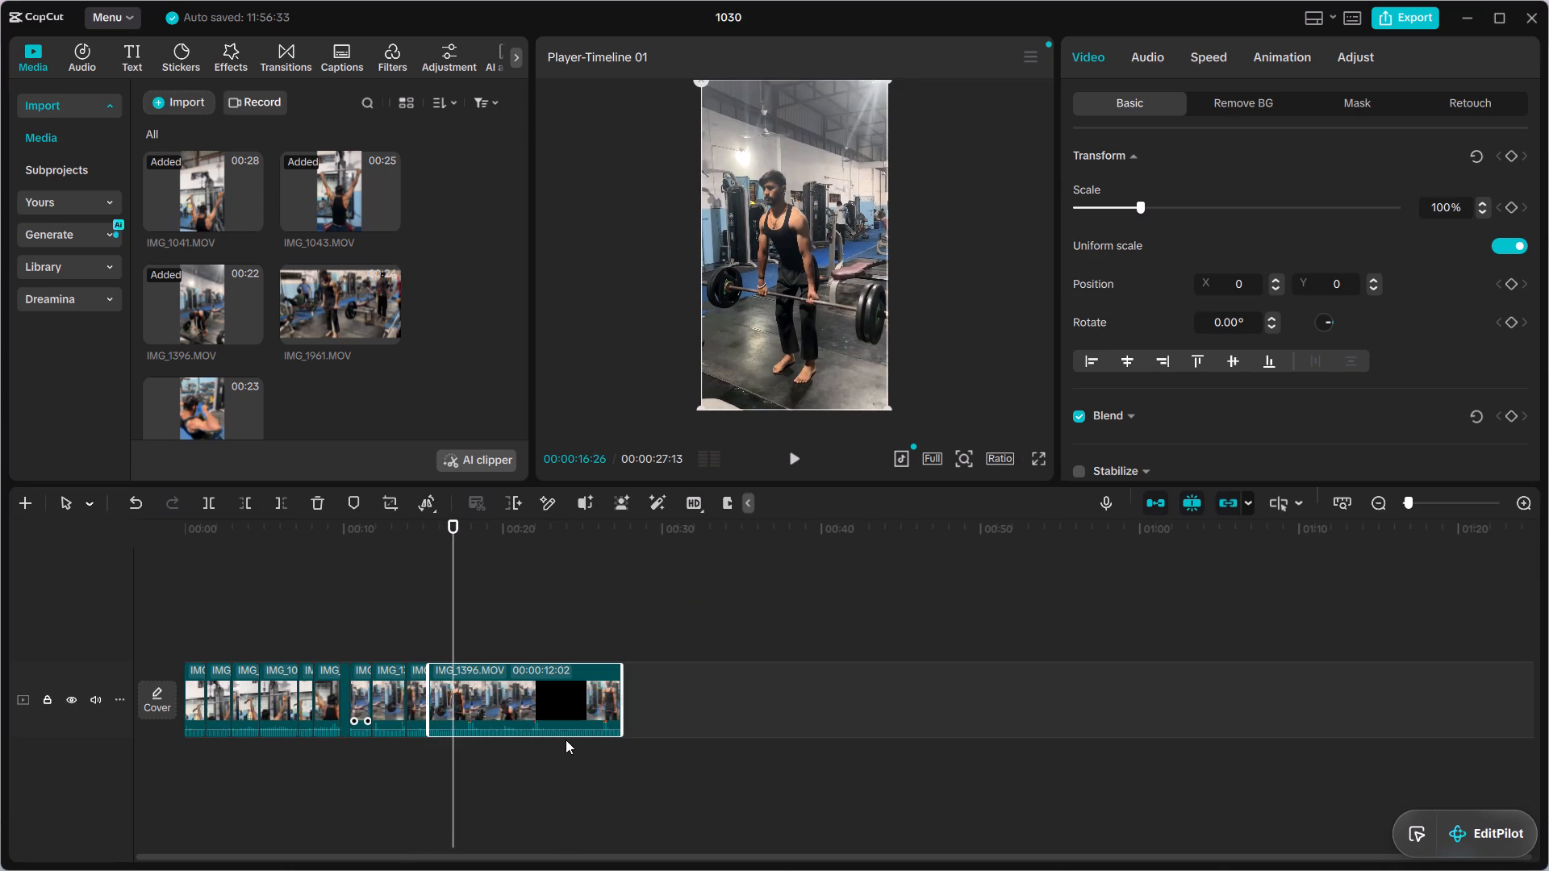
left_click_drag(455, 766, 432, 768)
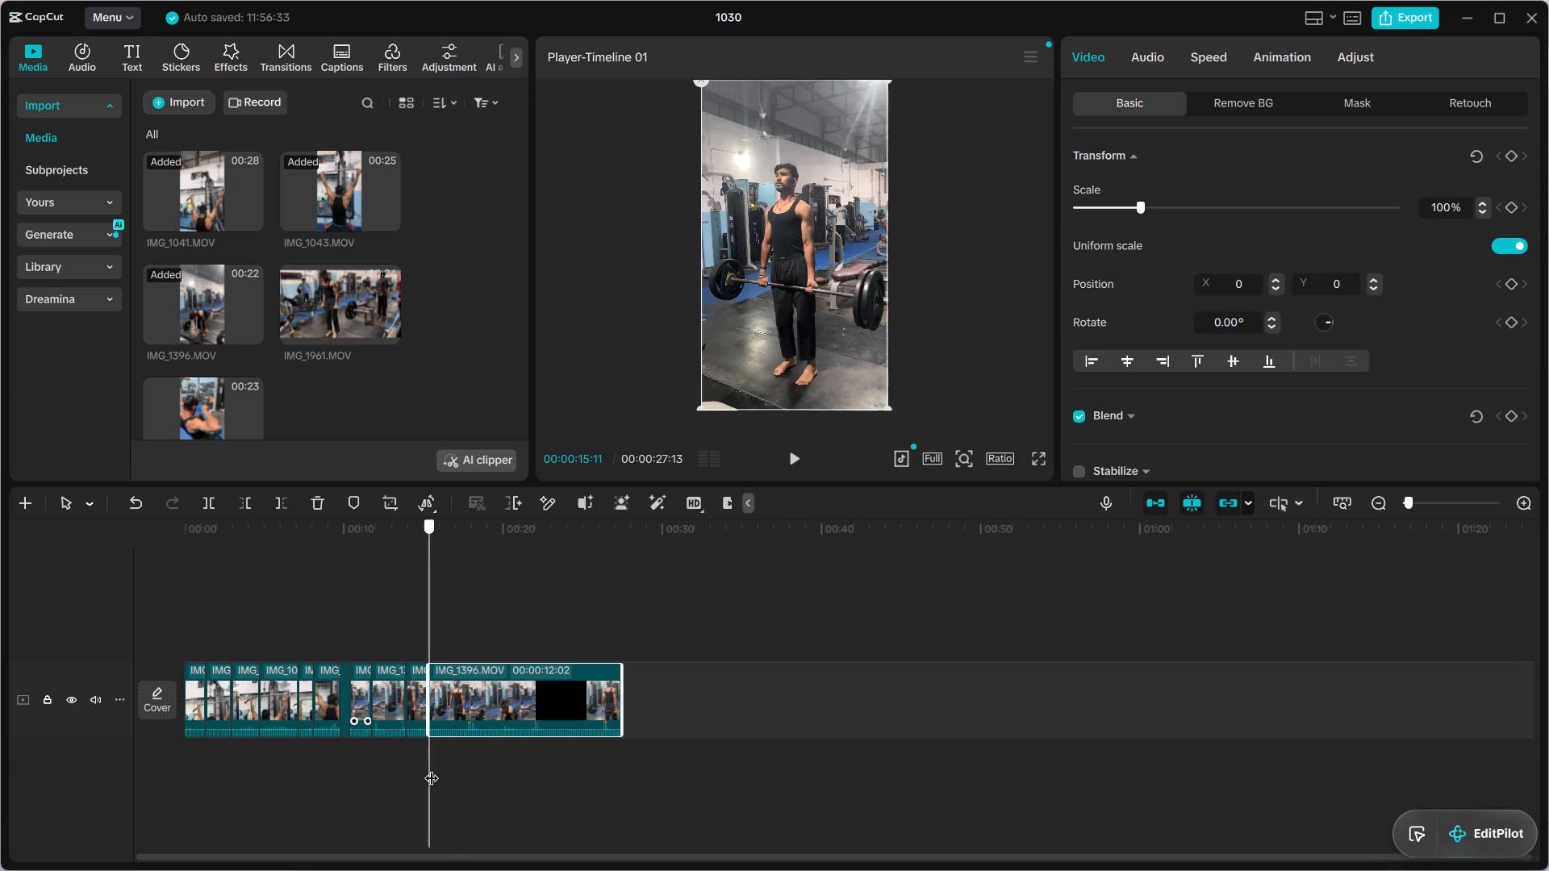
left_click_drag(432, 768, 465, 759)
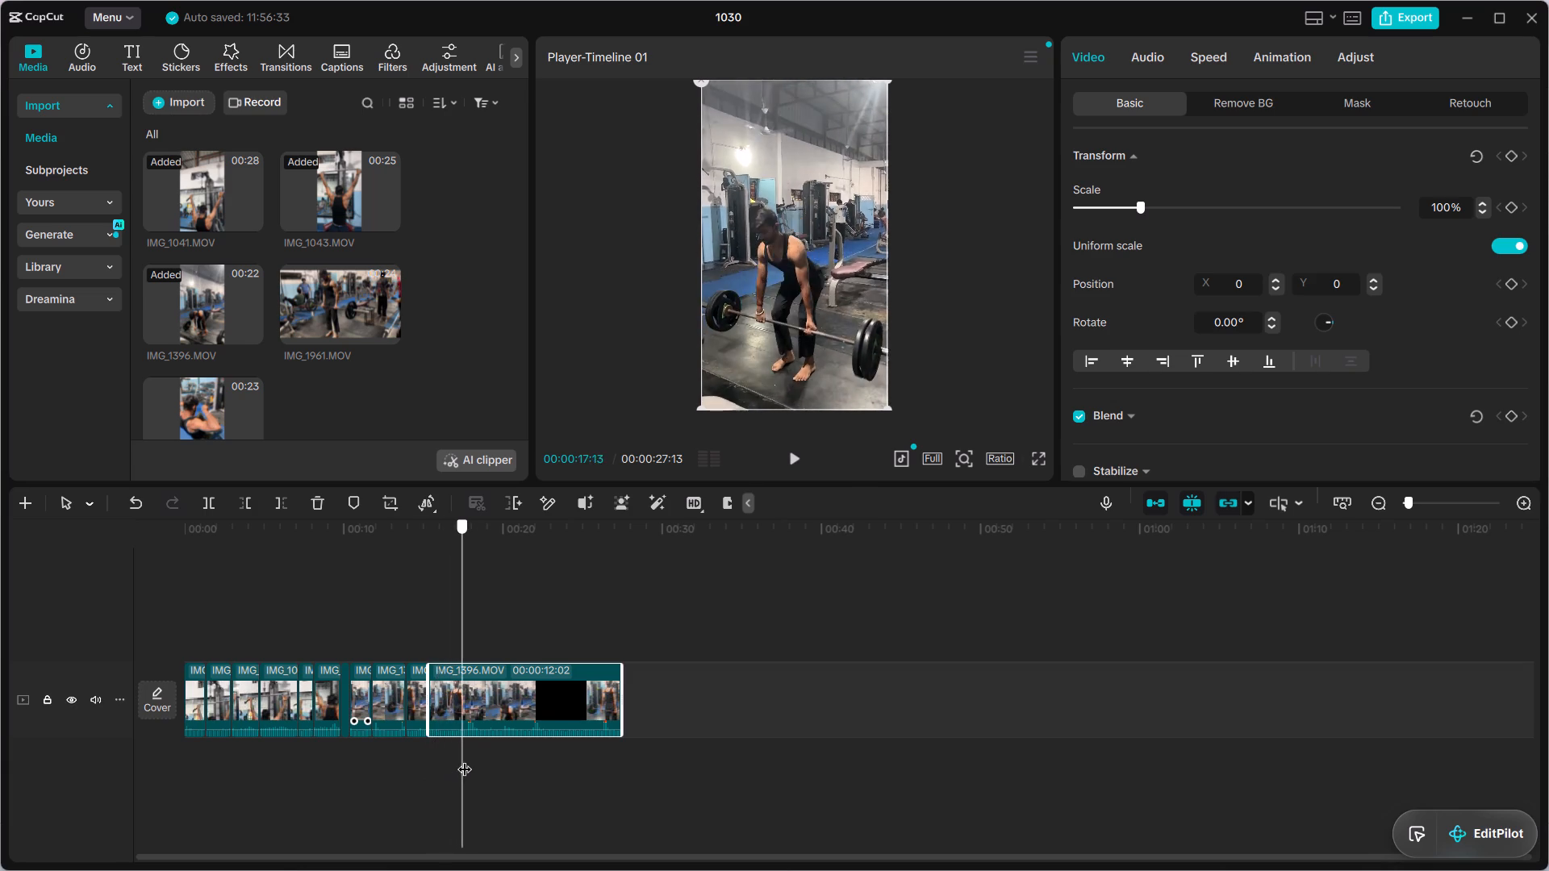
left_click_drag(465, 759, 546, 746)
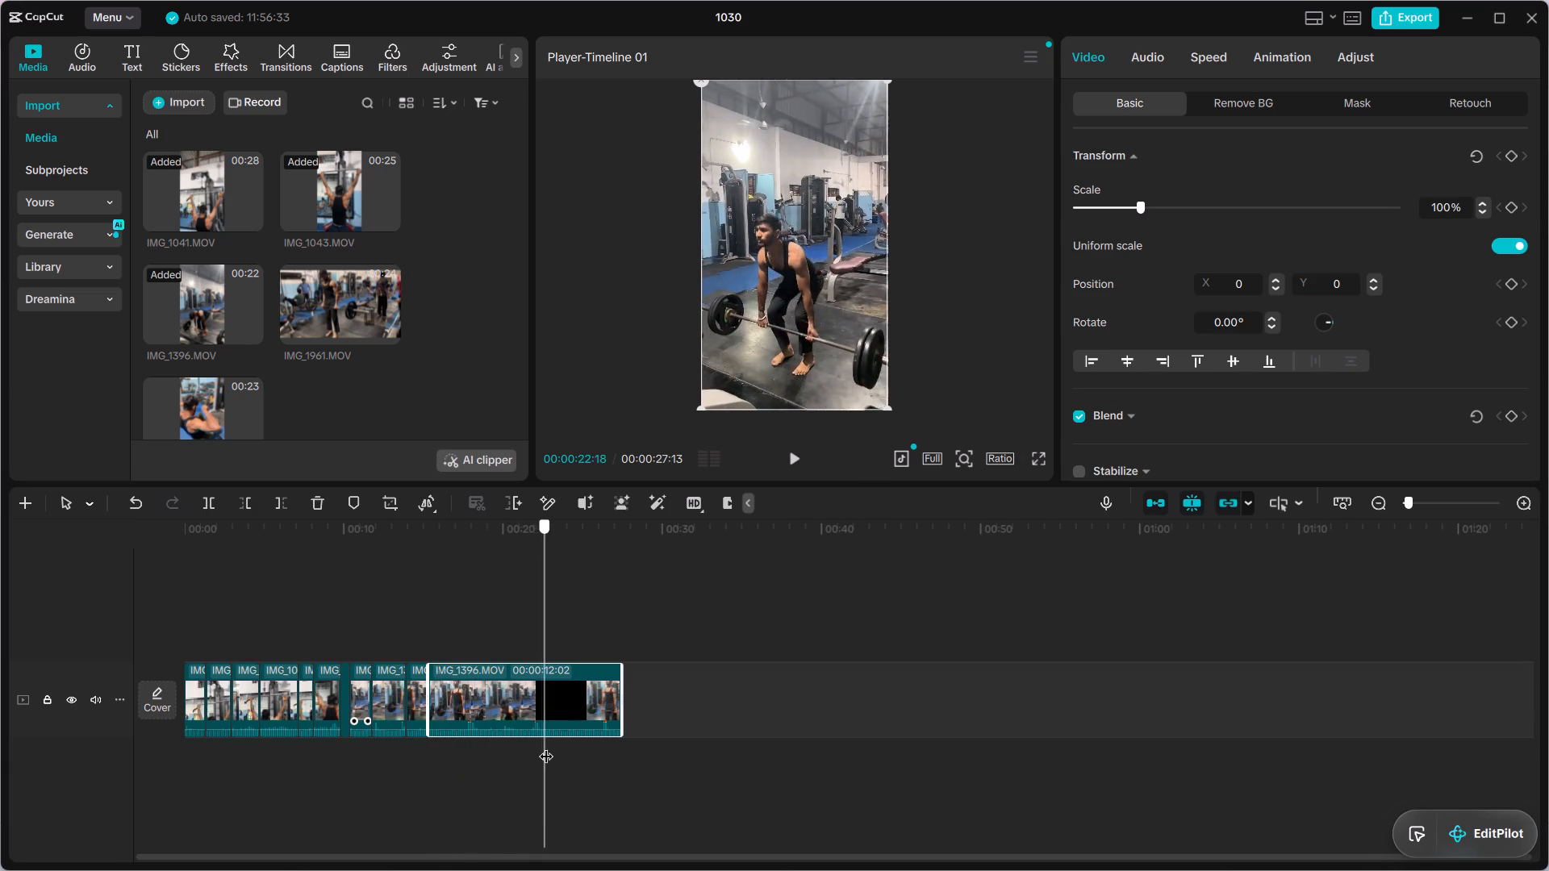
left_click_drag(546, 746, 585, 742)
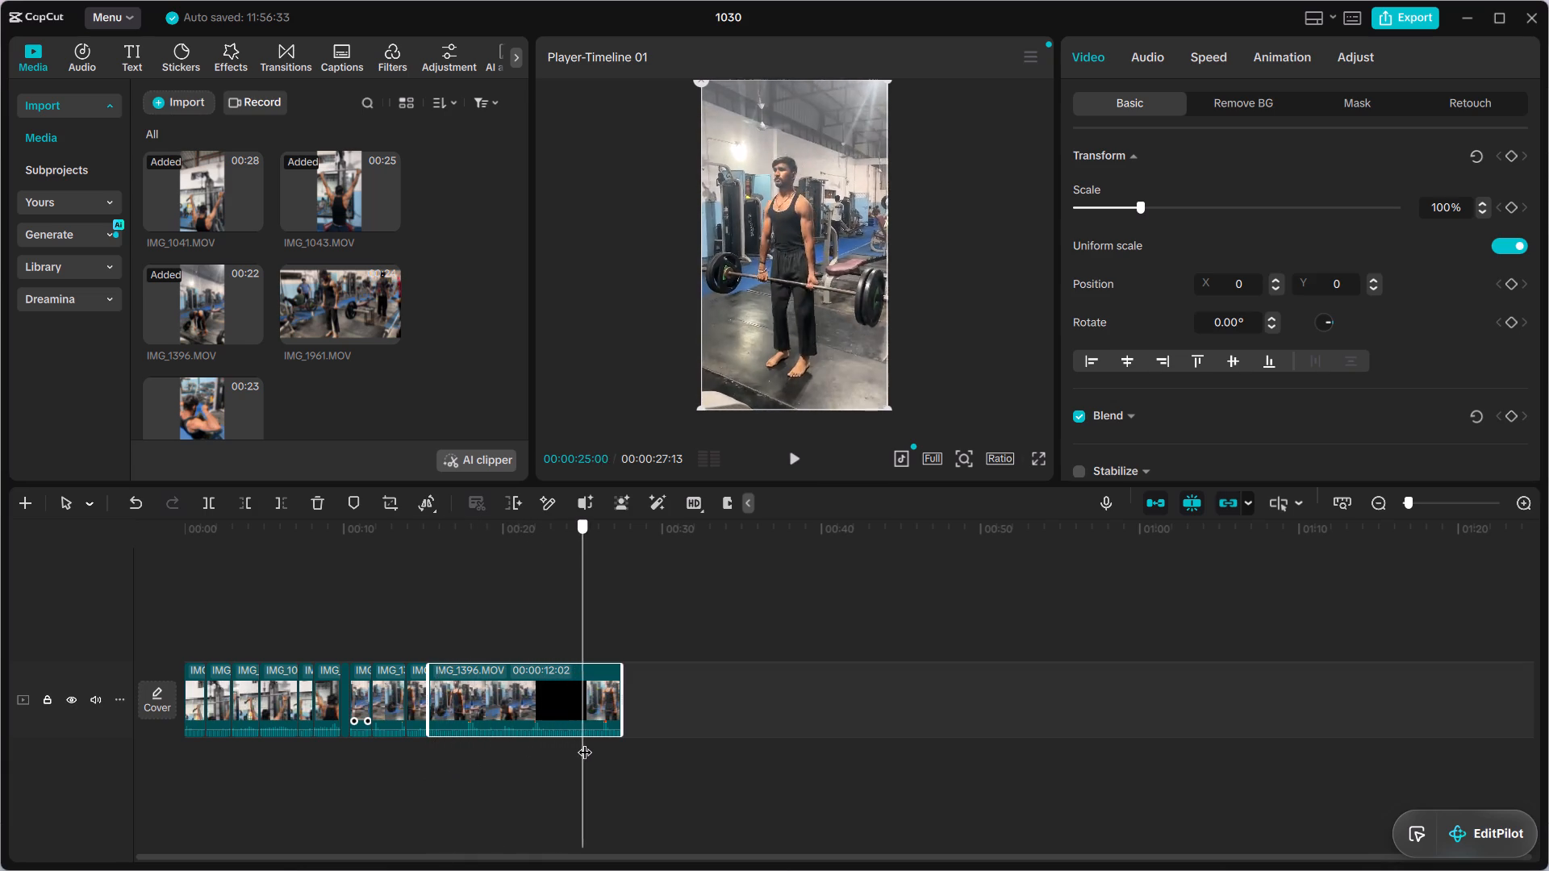
left_click_drag(585, 742, 543, 746)
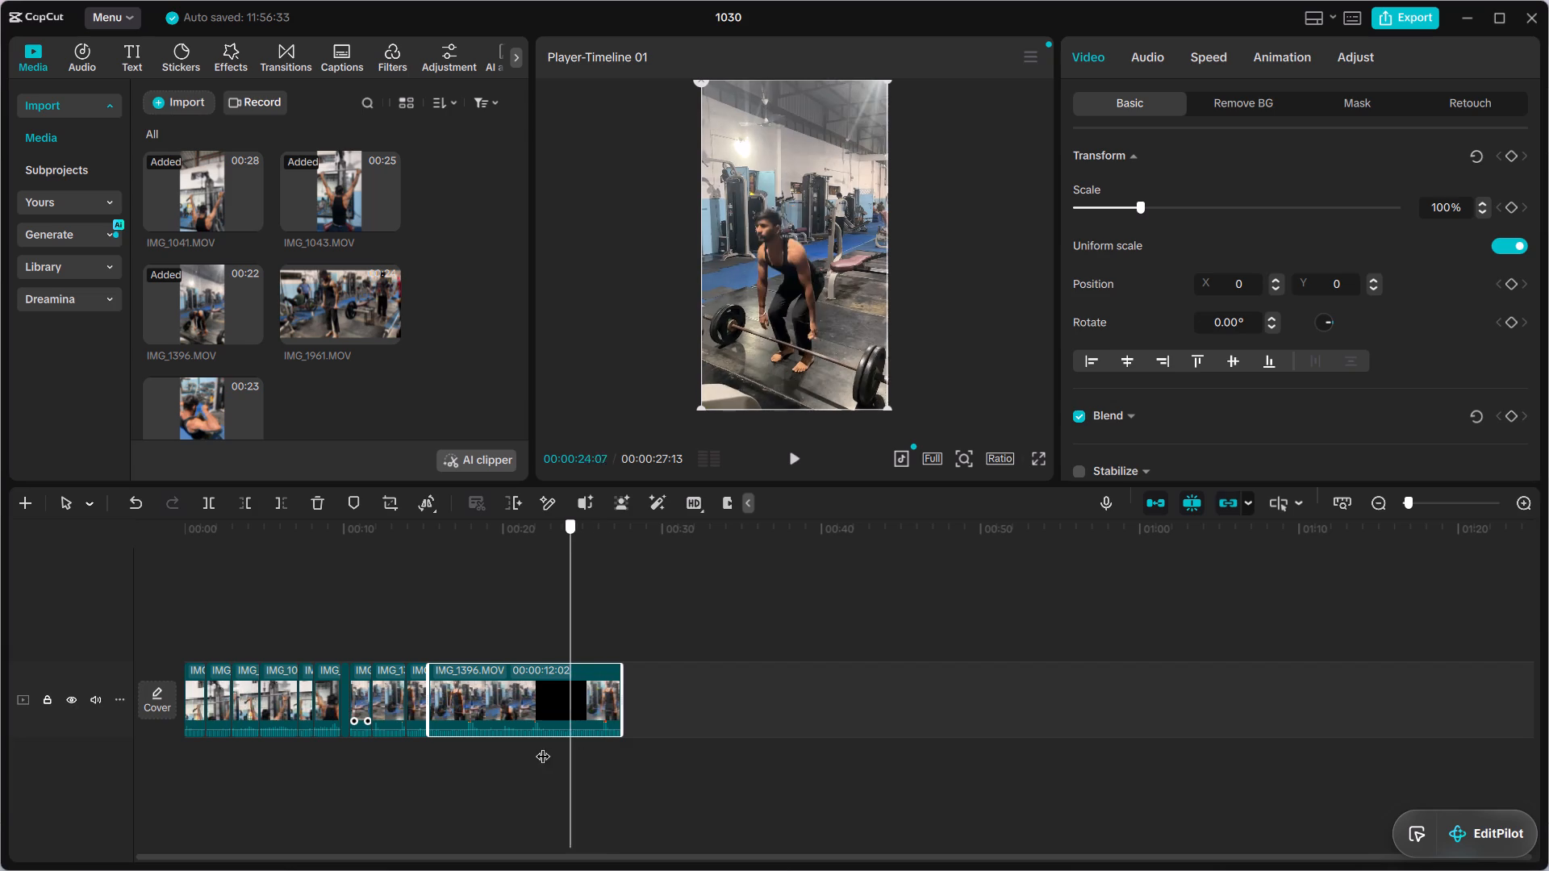
left_click_drag(543, 746, 528, 746)
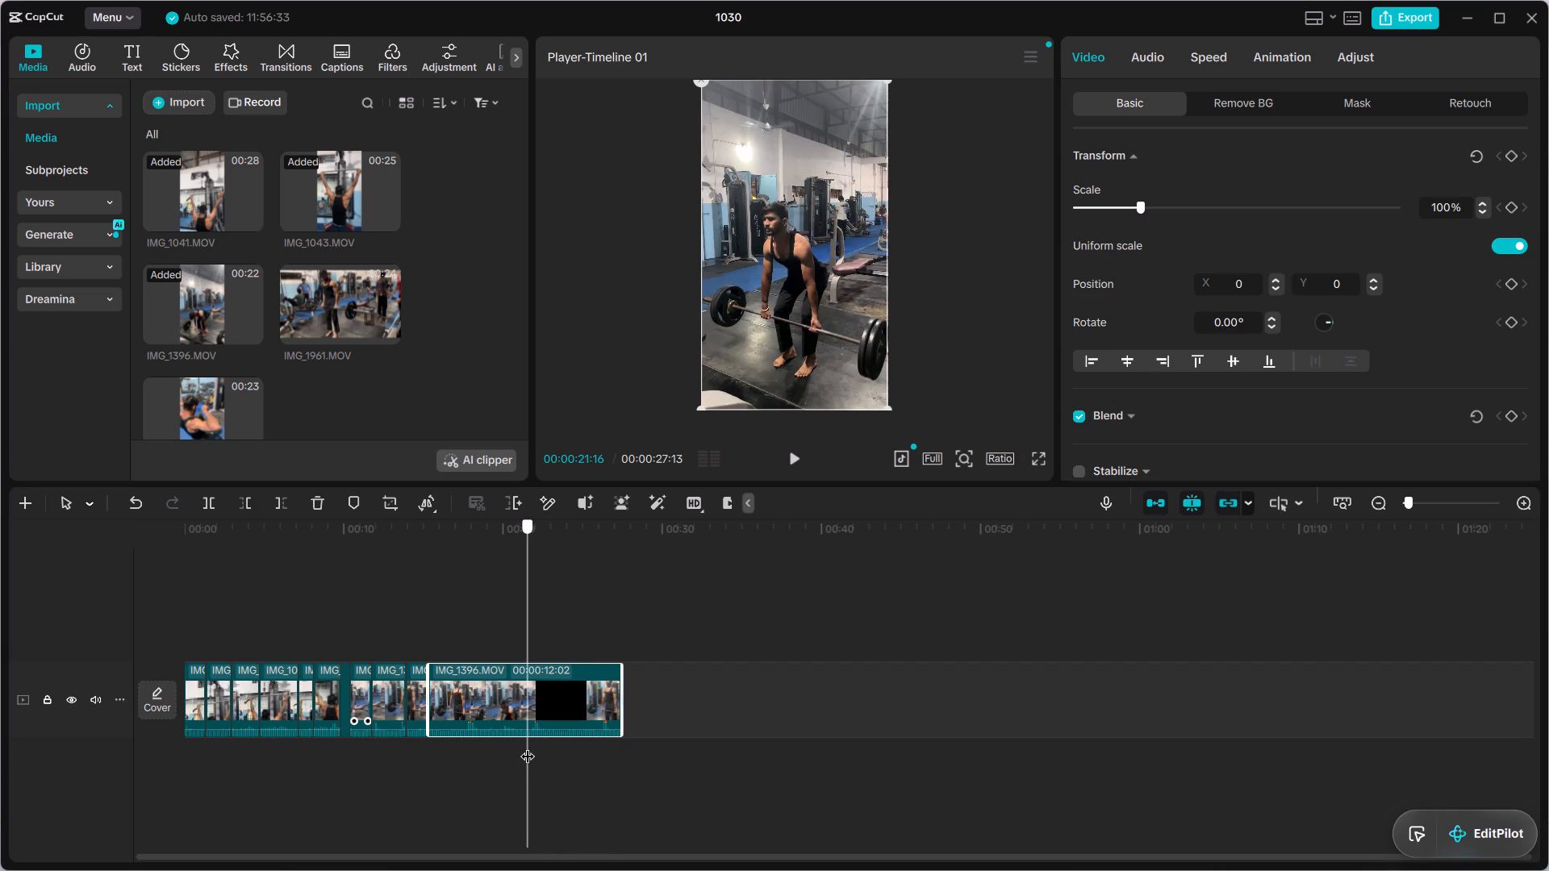
left_click_drag(528, 746, 523, 748)
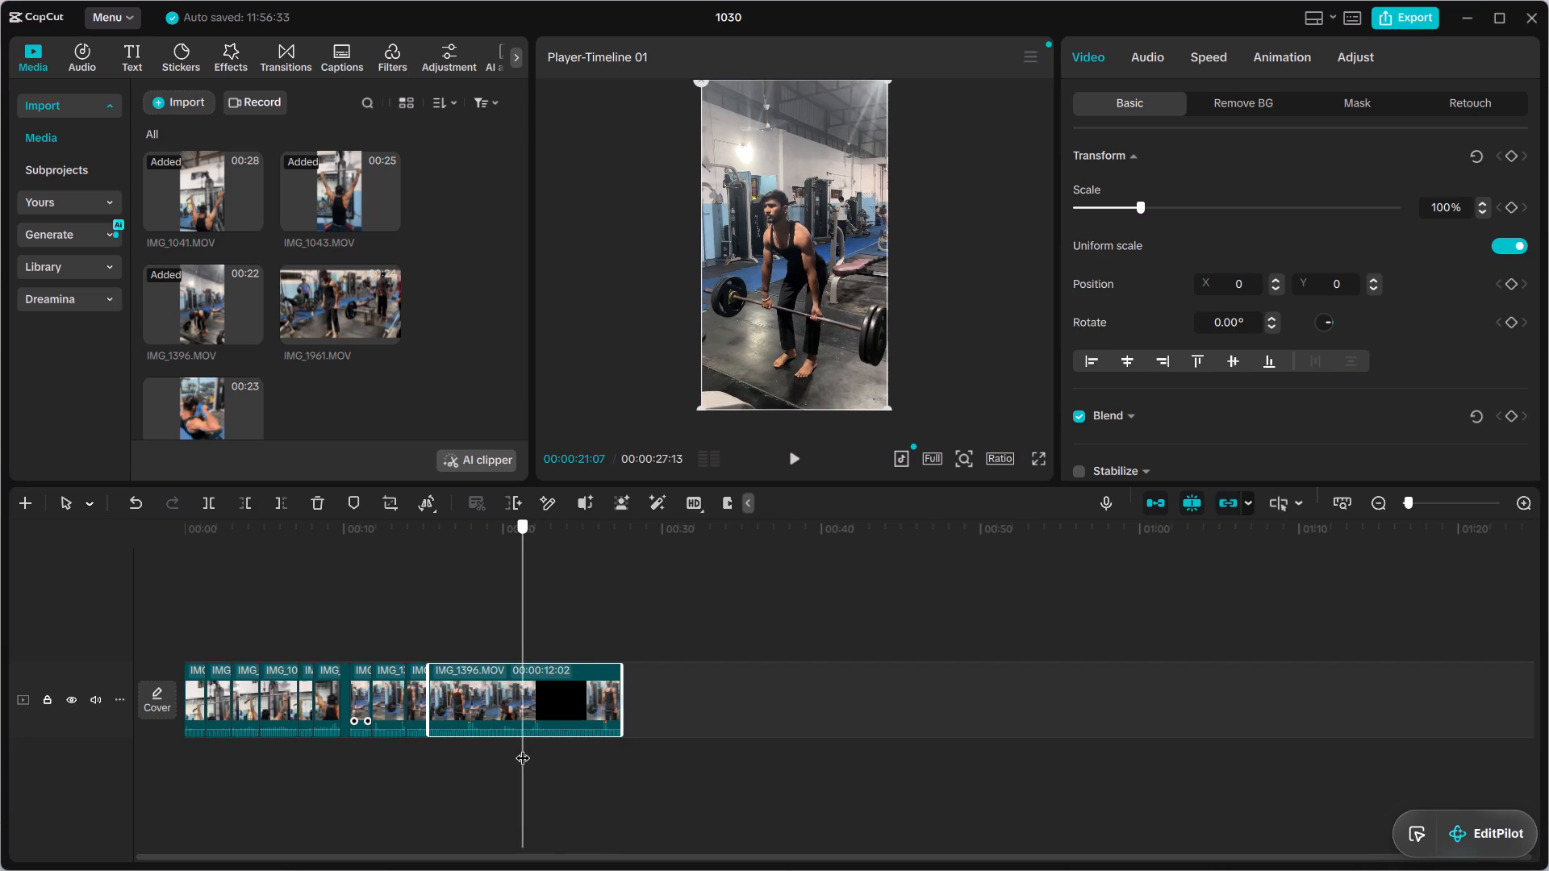
left_click_drag(523, 748, 513, 751)
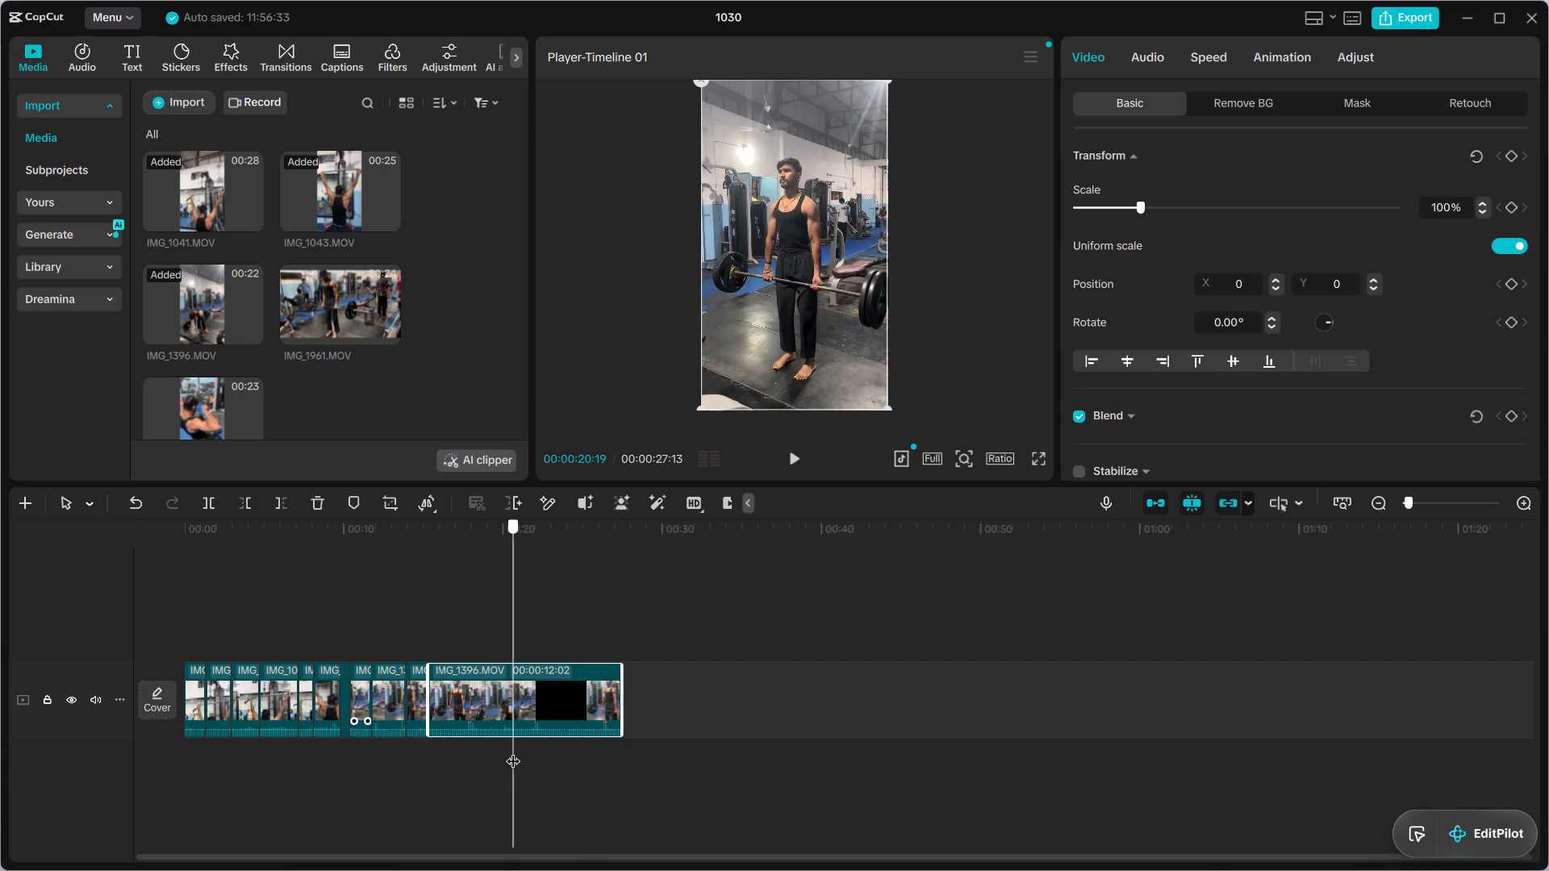
left_click_drag(513, 751, 510, 751)
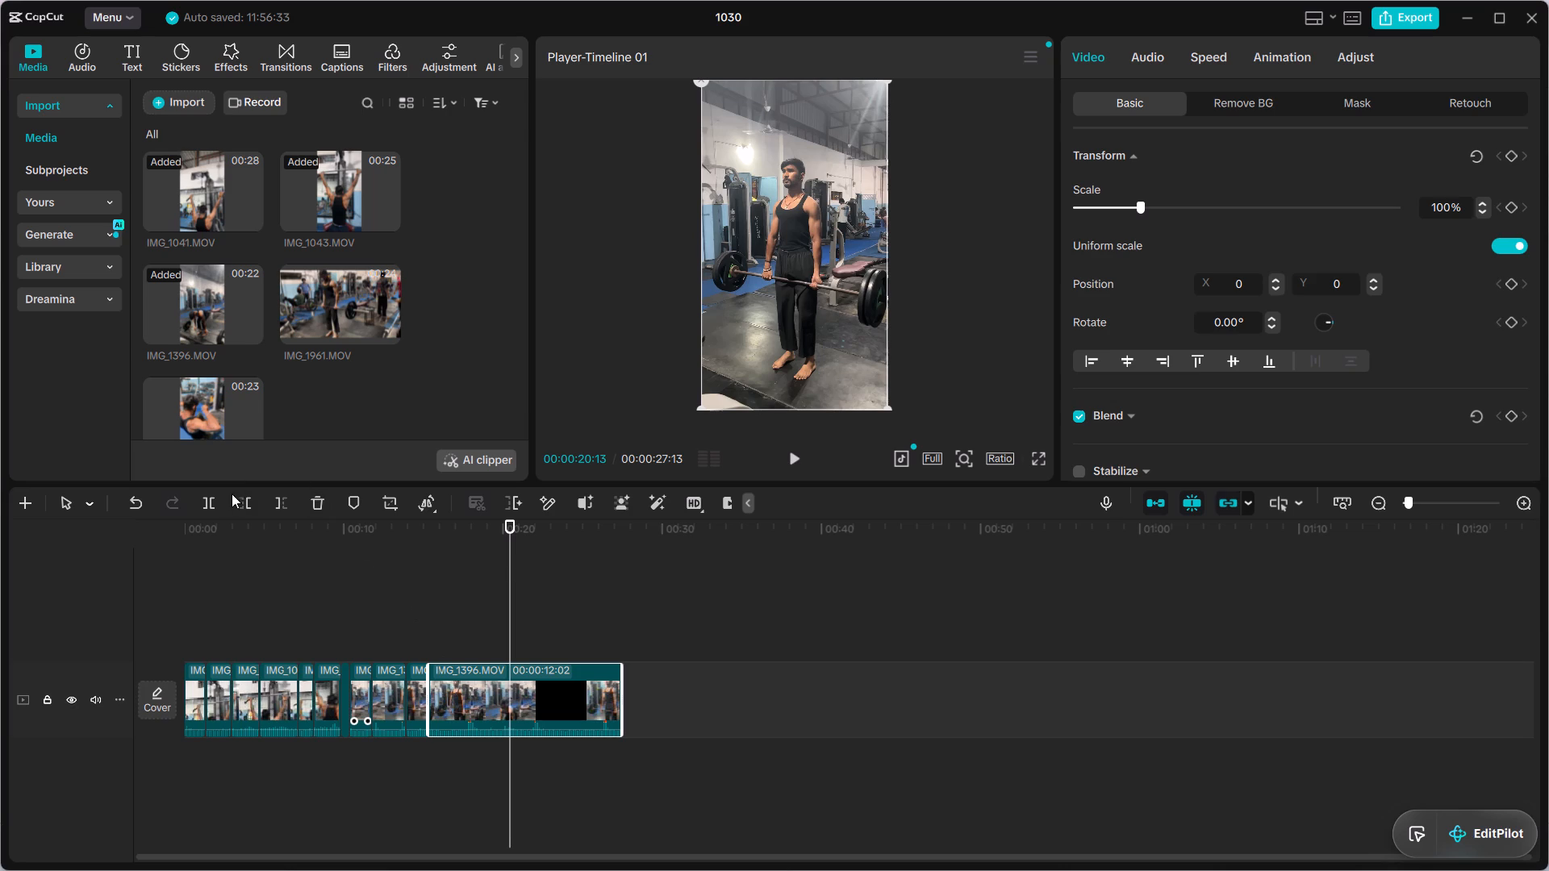
left_click(207, 506)
left_click_drag(511, 615, 531, 616)
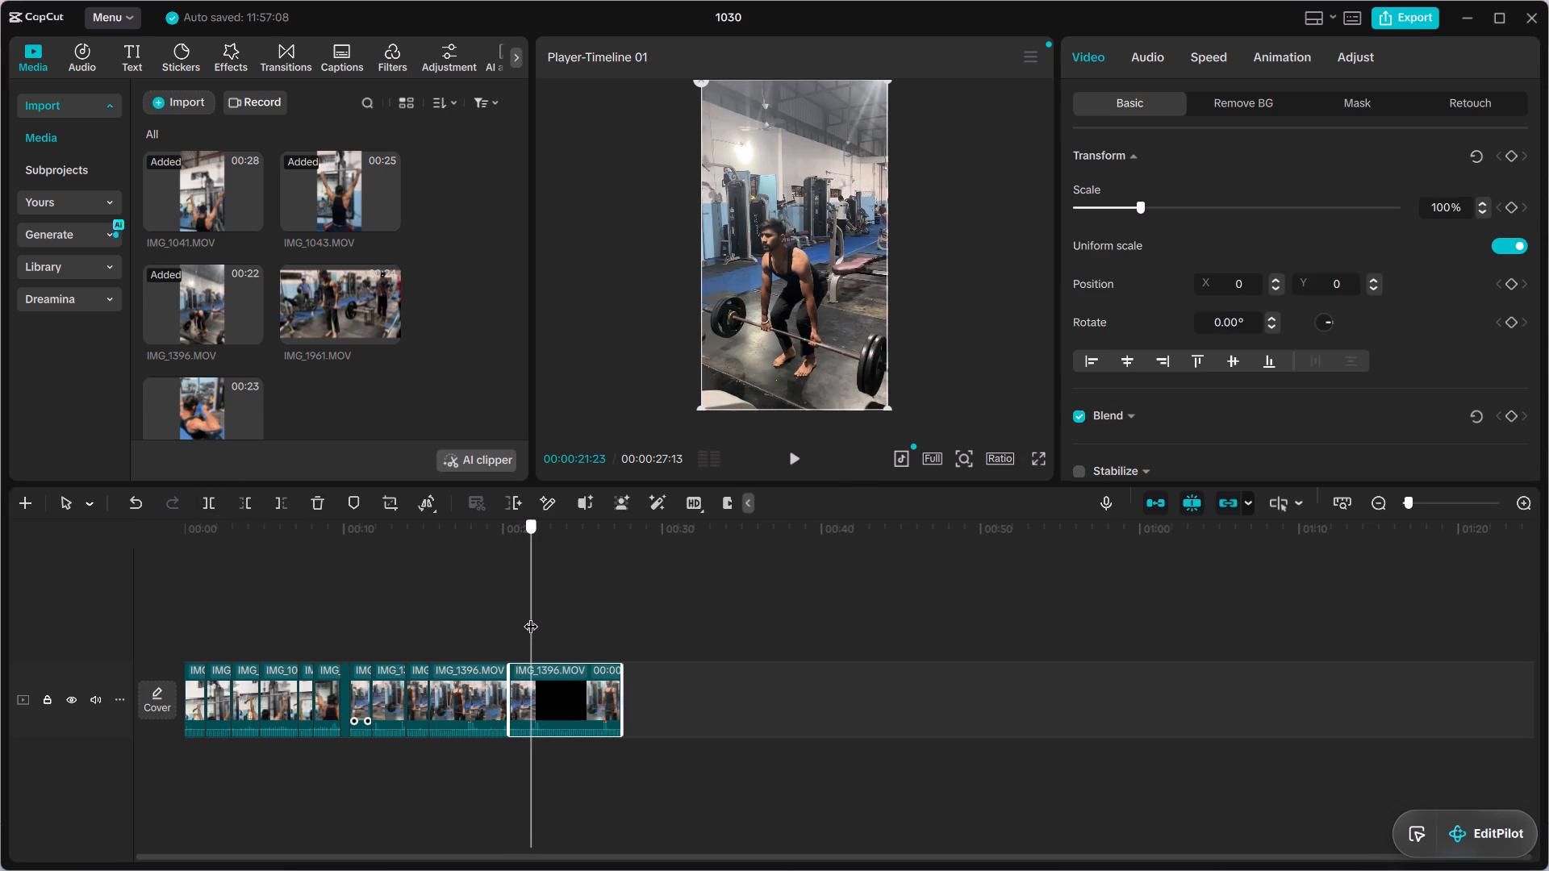
left_click_drag(531, 616, 533, 616)
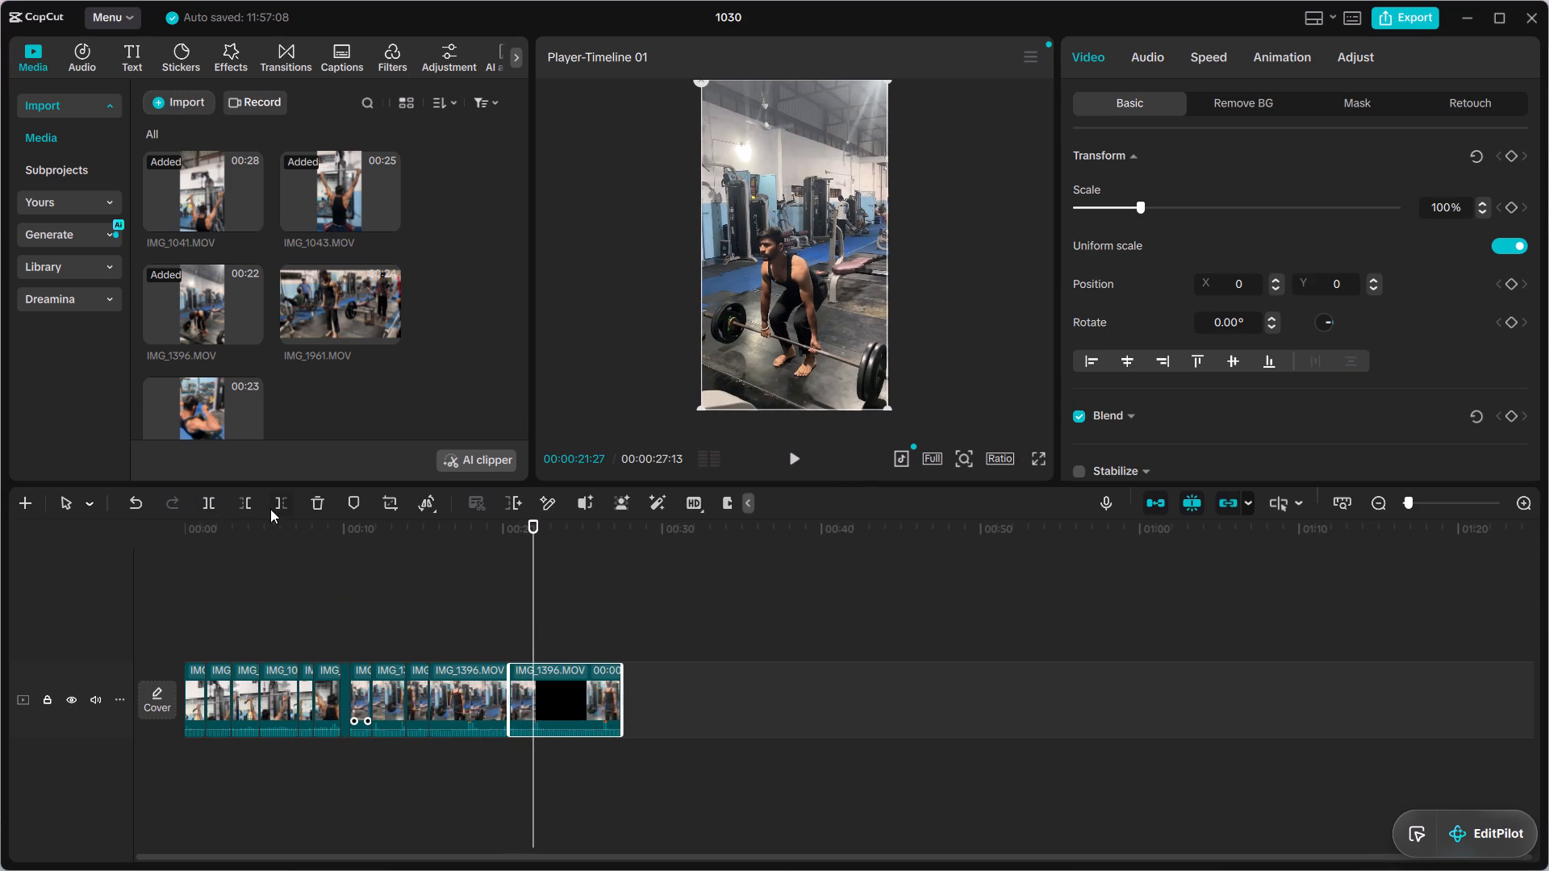
left_click(207, 498)
Delete the rest of IMG_1396.MOV after 00:00:21:27.
left_click(586, 699)
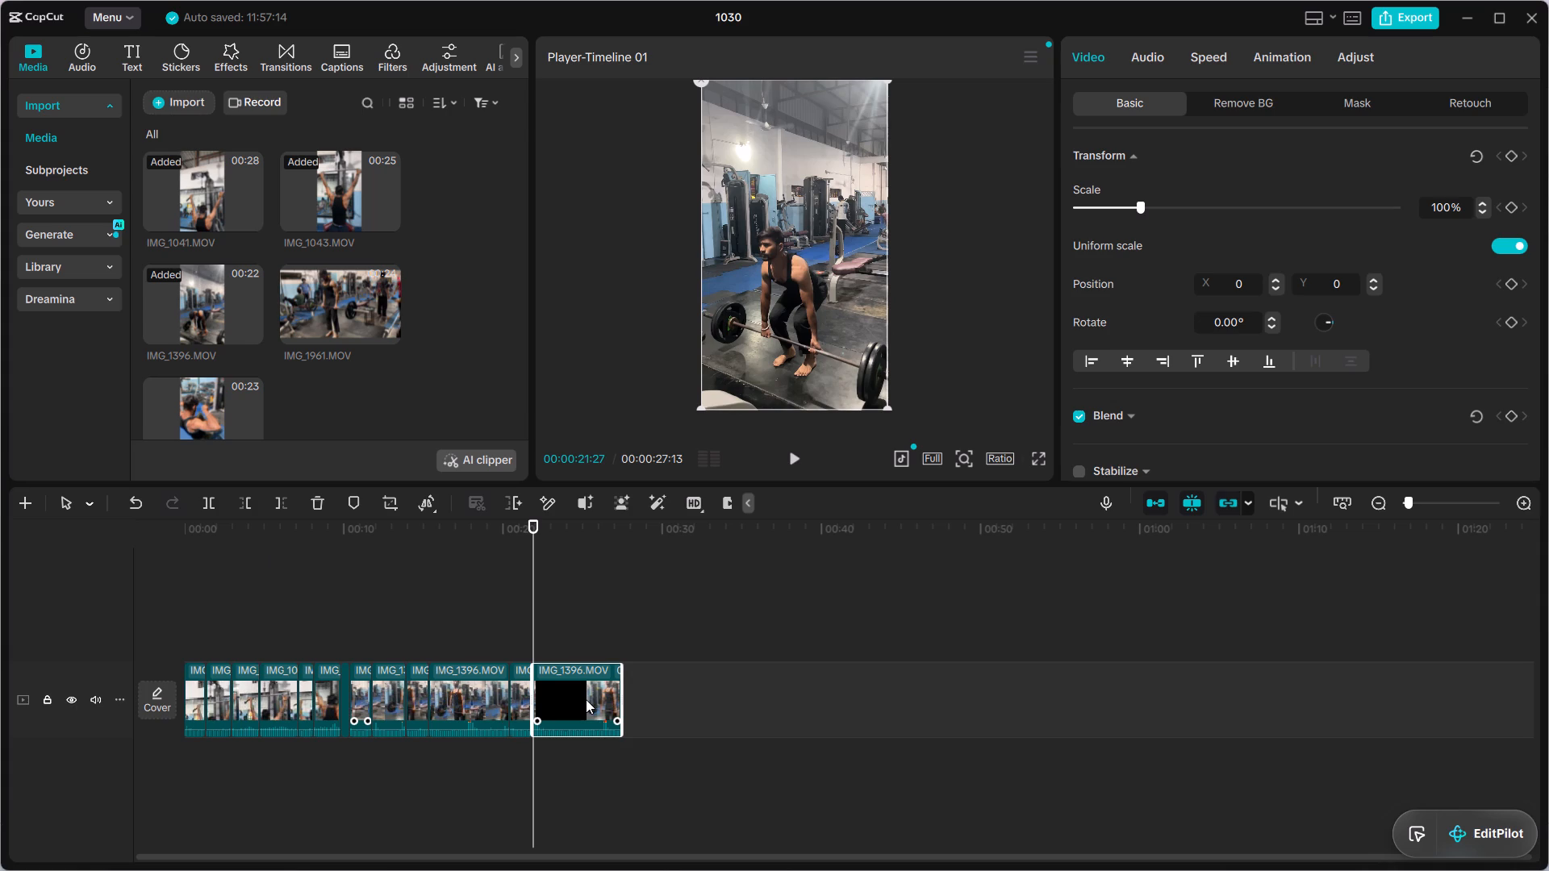
key("Delete")
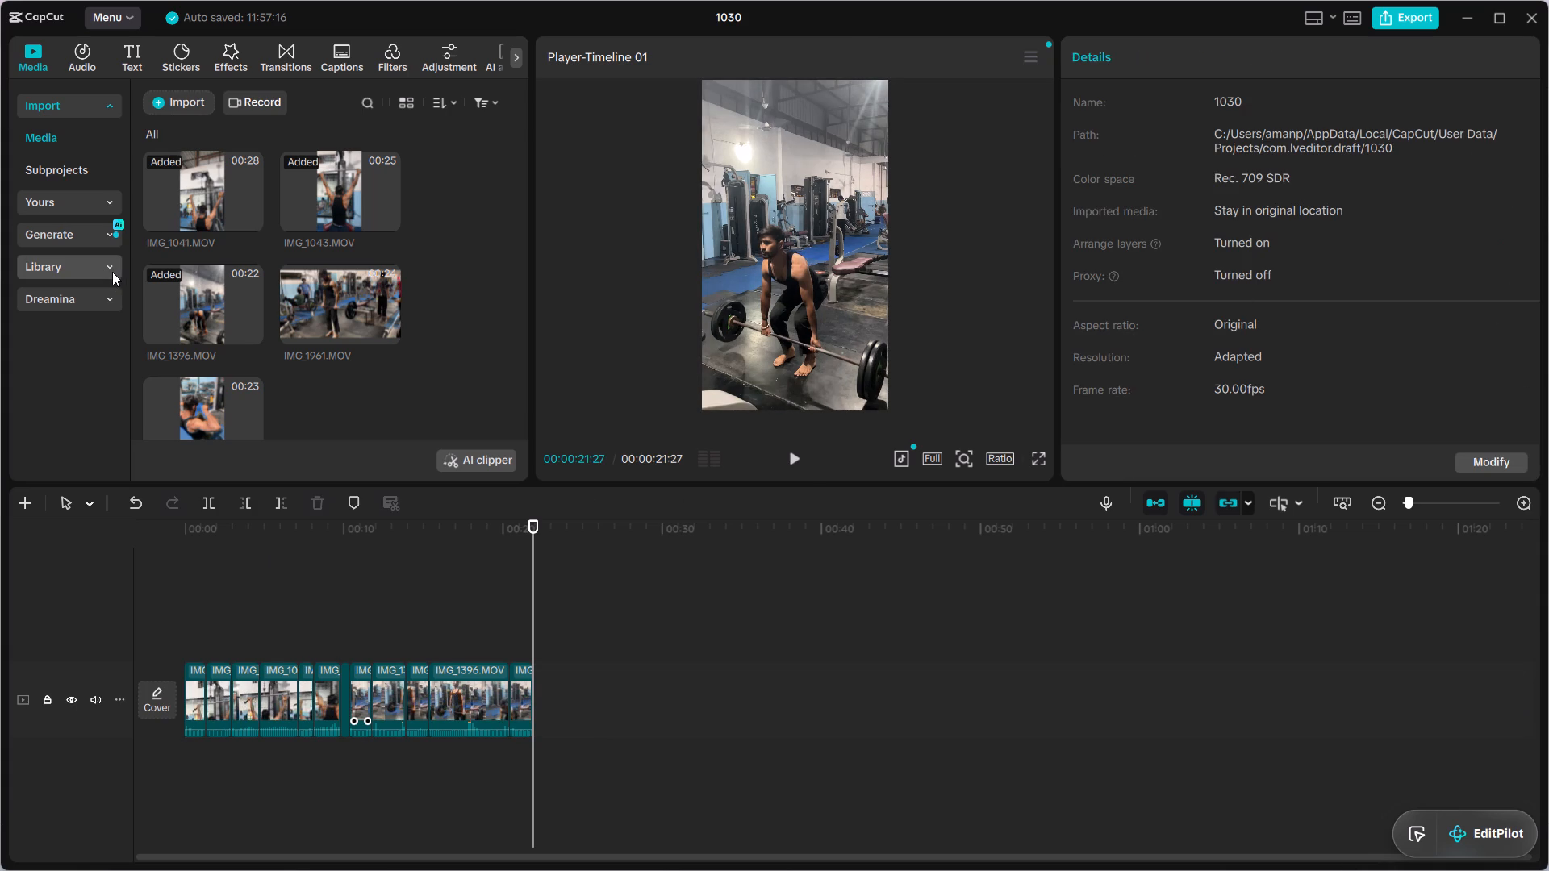
Add IMG_5492.MOV from the imported media on a new track above the main one, just past the last segment's end.
scroll(258, 324, "down", 1)
left_click_drag(199, 372, 336, 373)
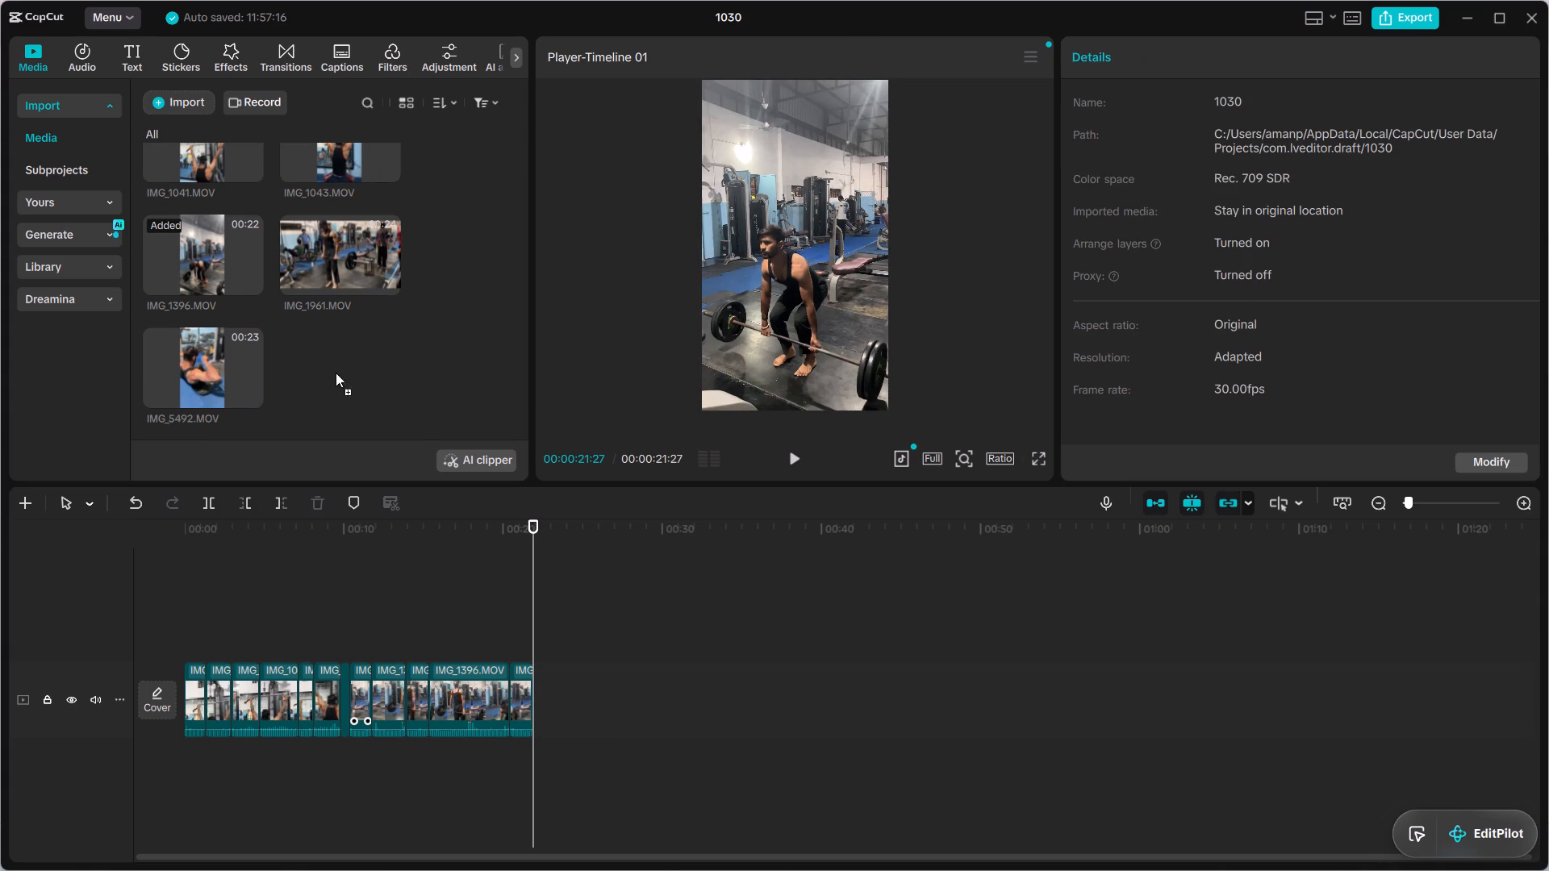
left_click_drag(336, 373, 562, 623)
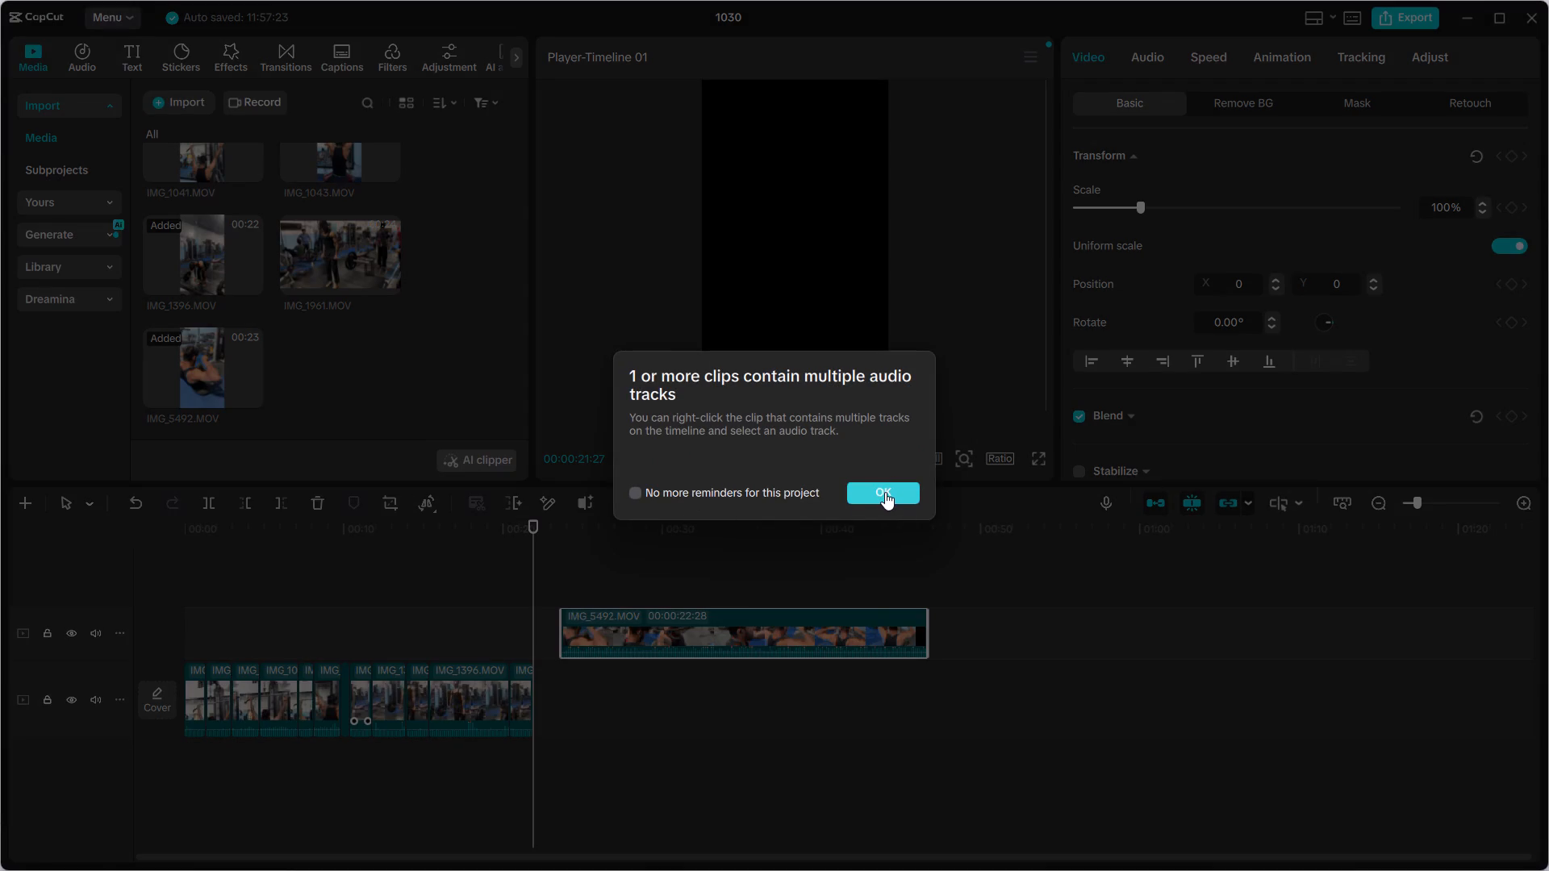
Mute both the IMG_5492.MOV track and the main track.
left_click(884, 492)
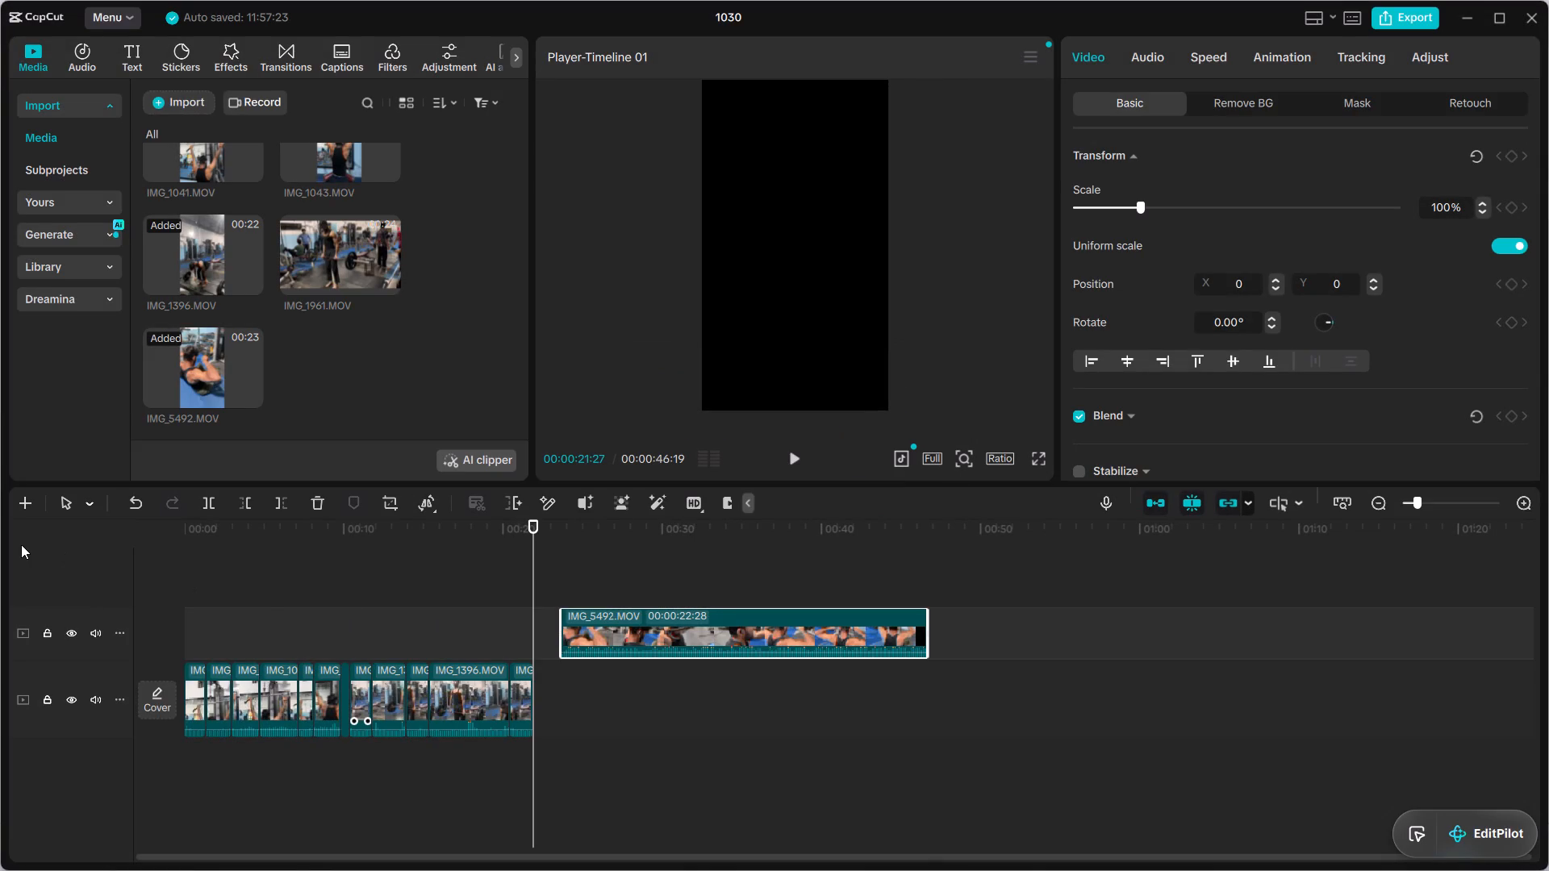
left_click(94, 636)
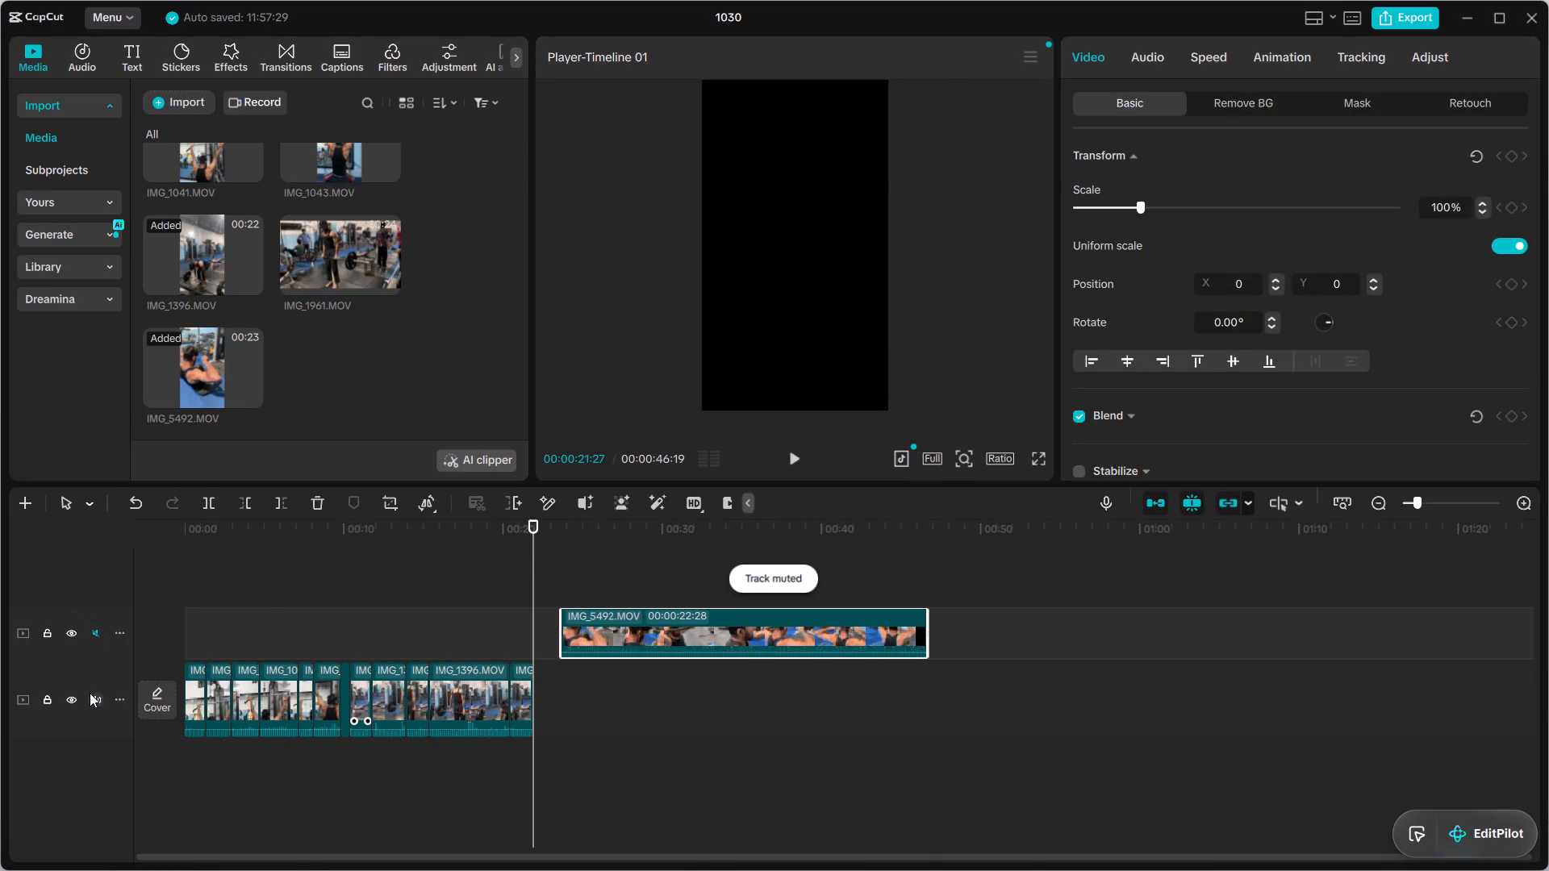
left_click(91, 697)
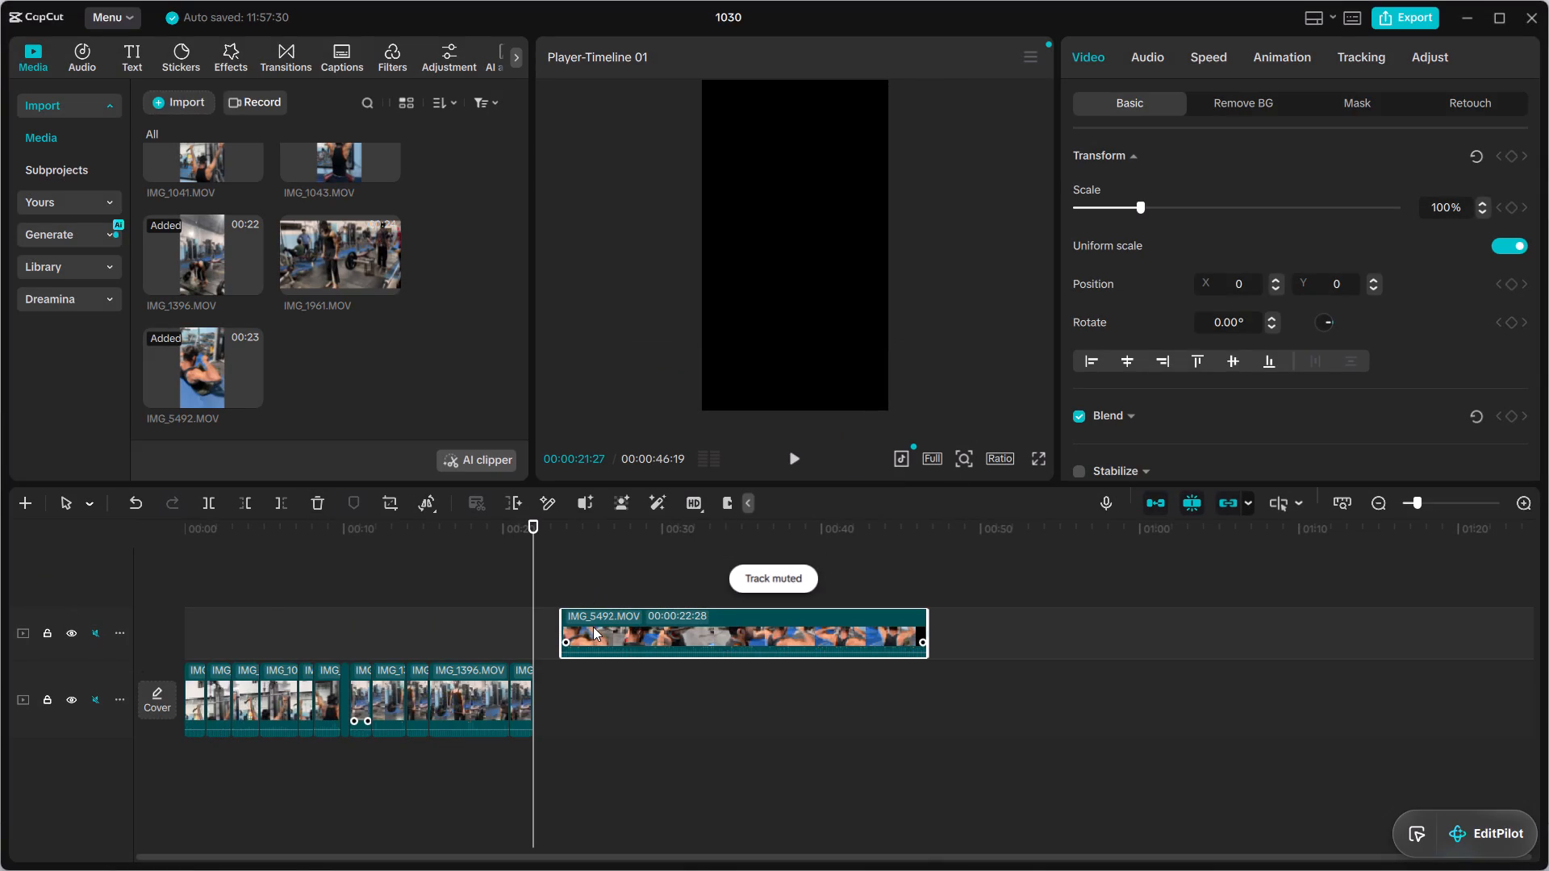
Move IMG_5492.MOV on the upper track so it starts at 00:00:21:27, where the main track's last segment ends.
left_click_drag(595, 627, 565, 633)
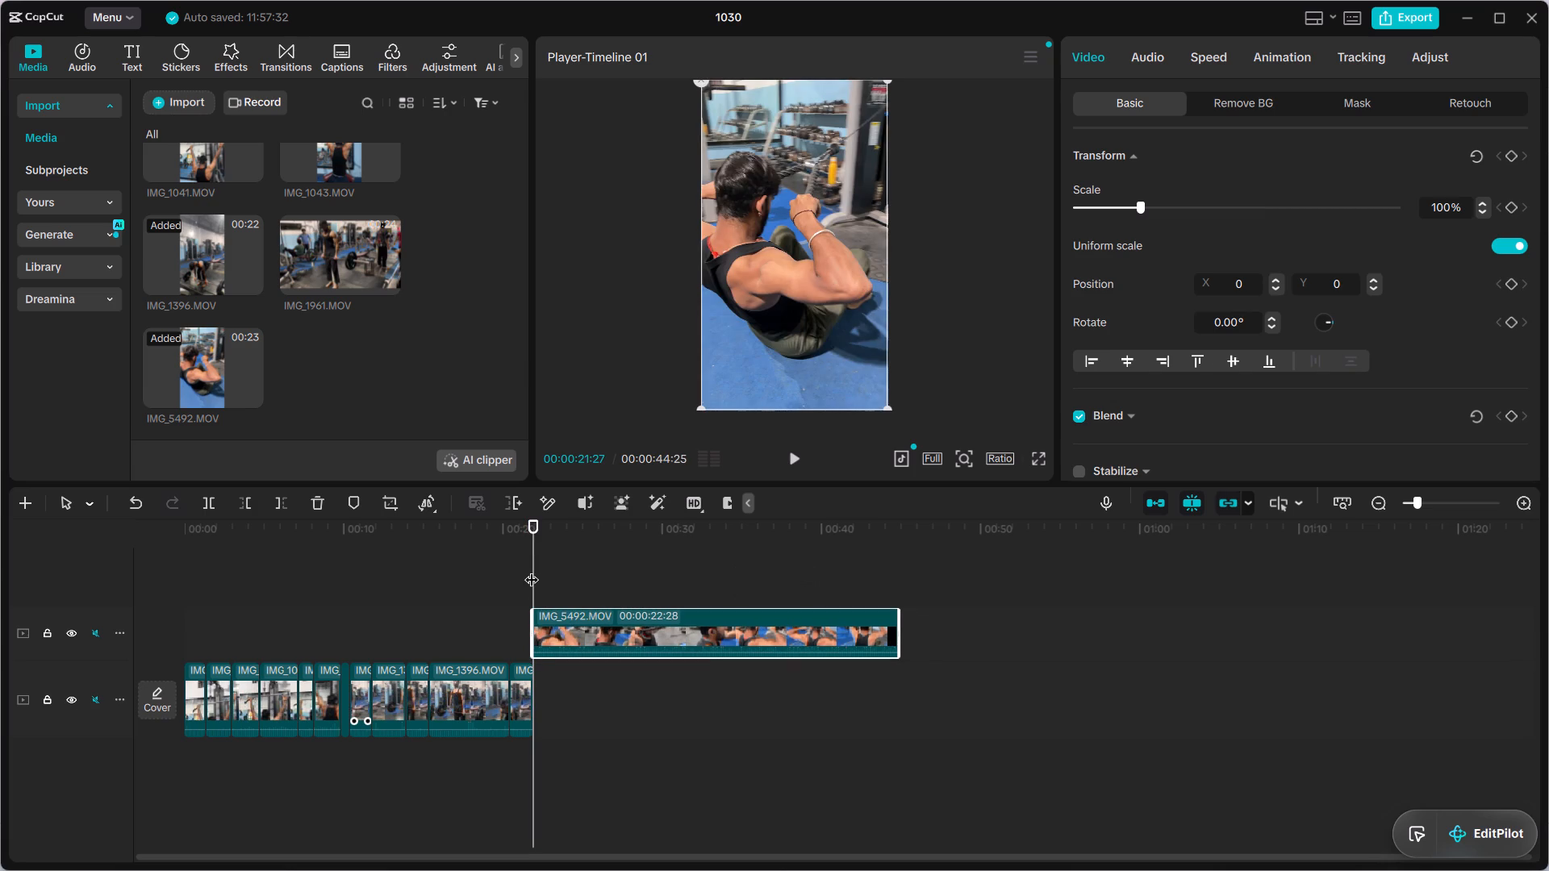
Look through the start of IMG_5492.MOV for a cut point and split it at 00:00:23:22.
left_click(532, 569)
left_click_drag(536, 576, 543, 576)
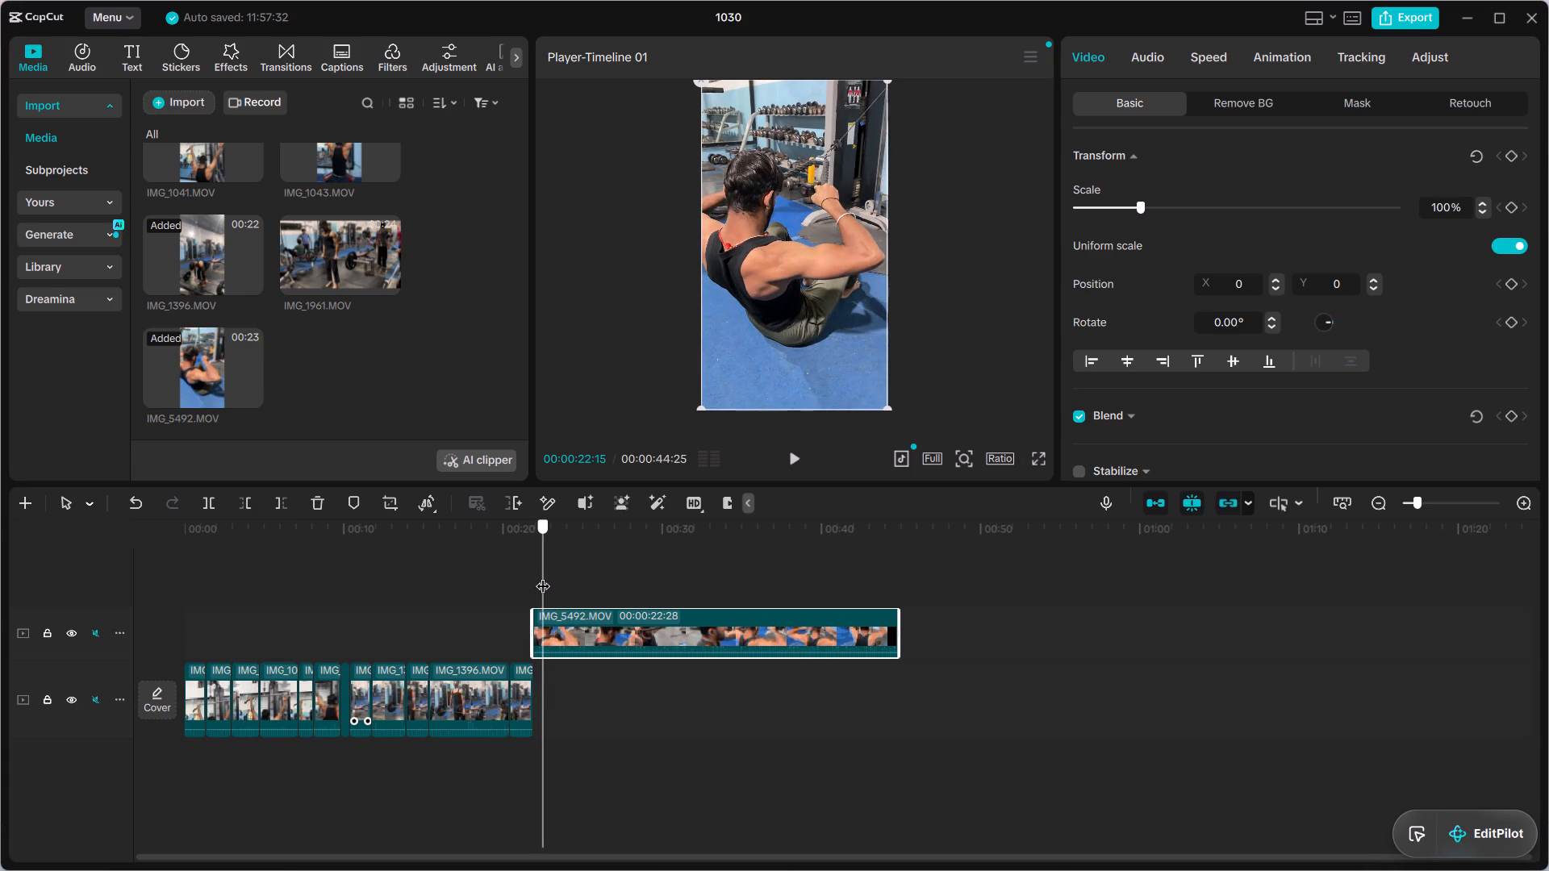
left_click_drag(543, 576, 556, 575)
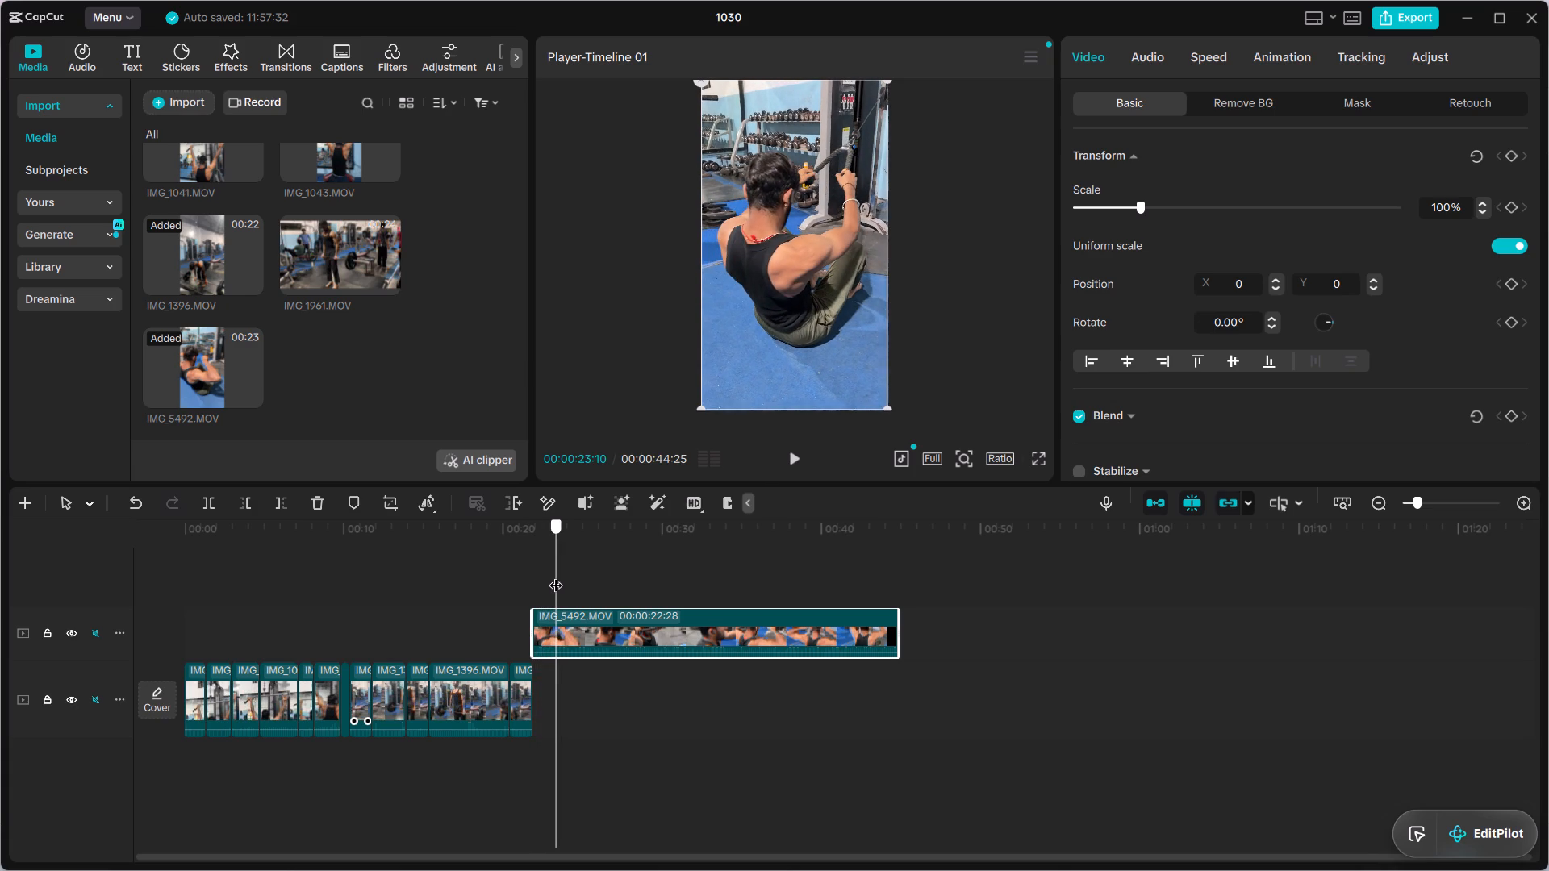
left_click_drag(556, 575, 570, 570)
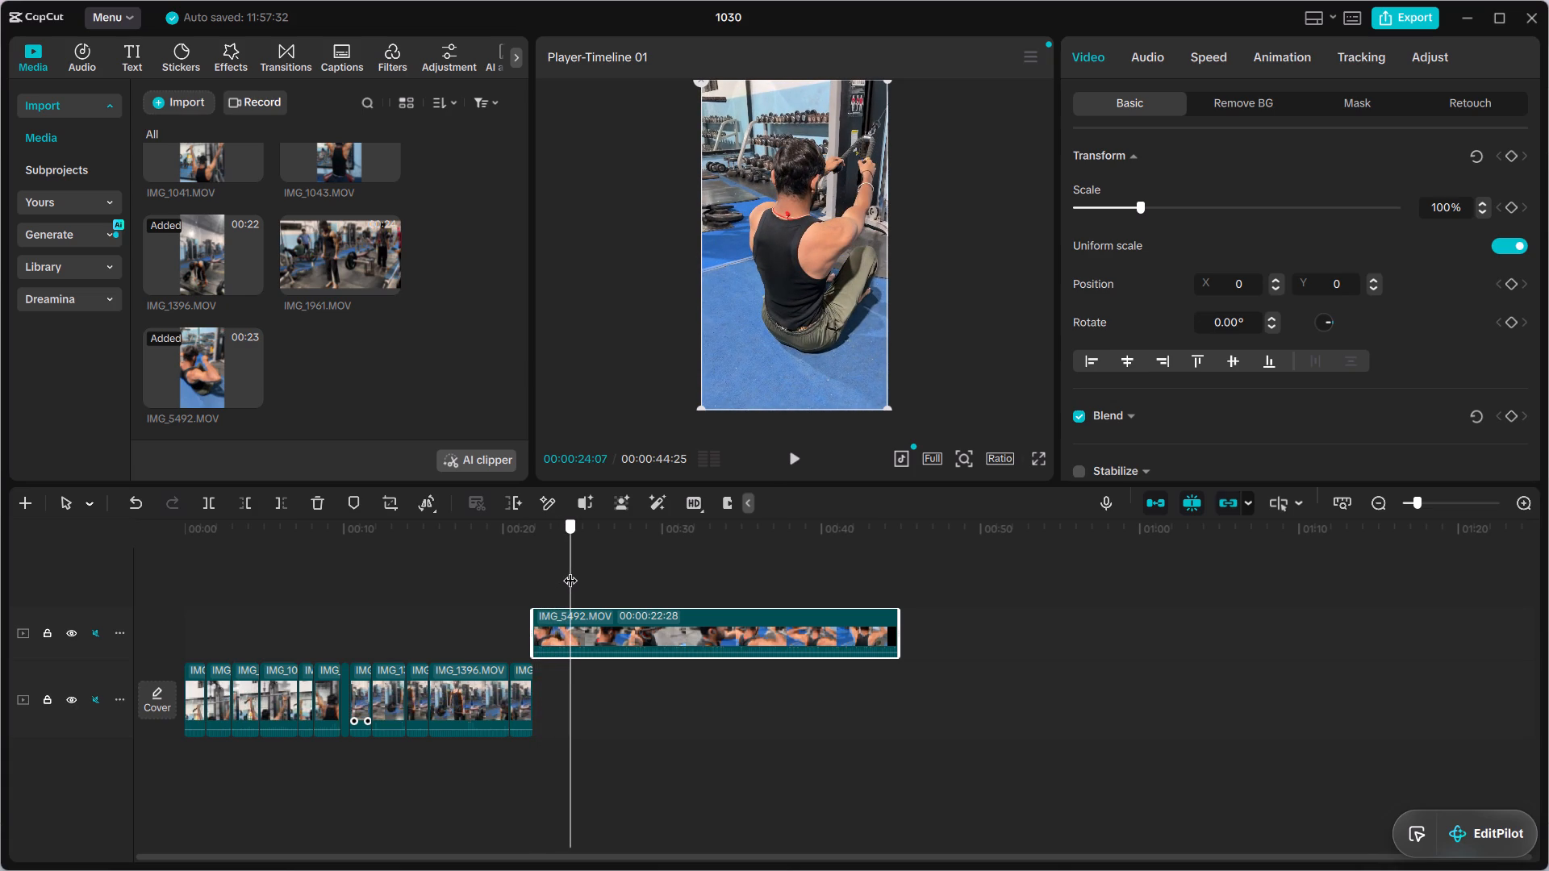
left_click_drag(570, 570, 562, 570)
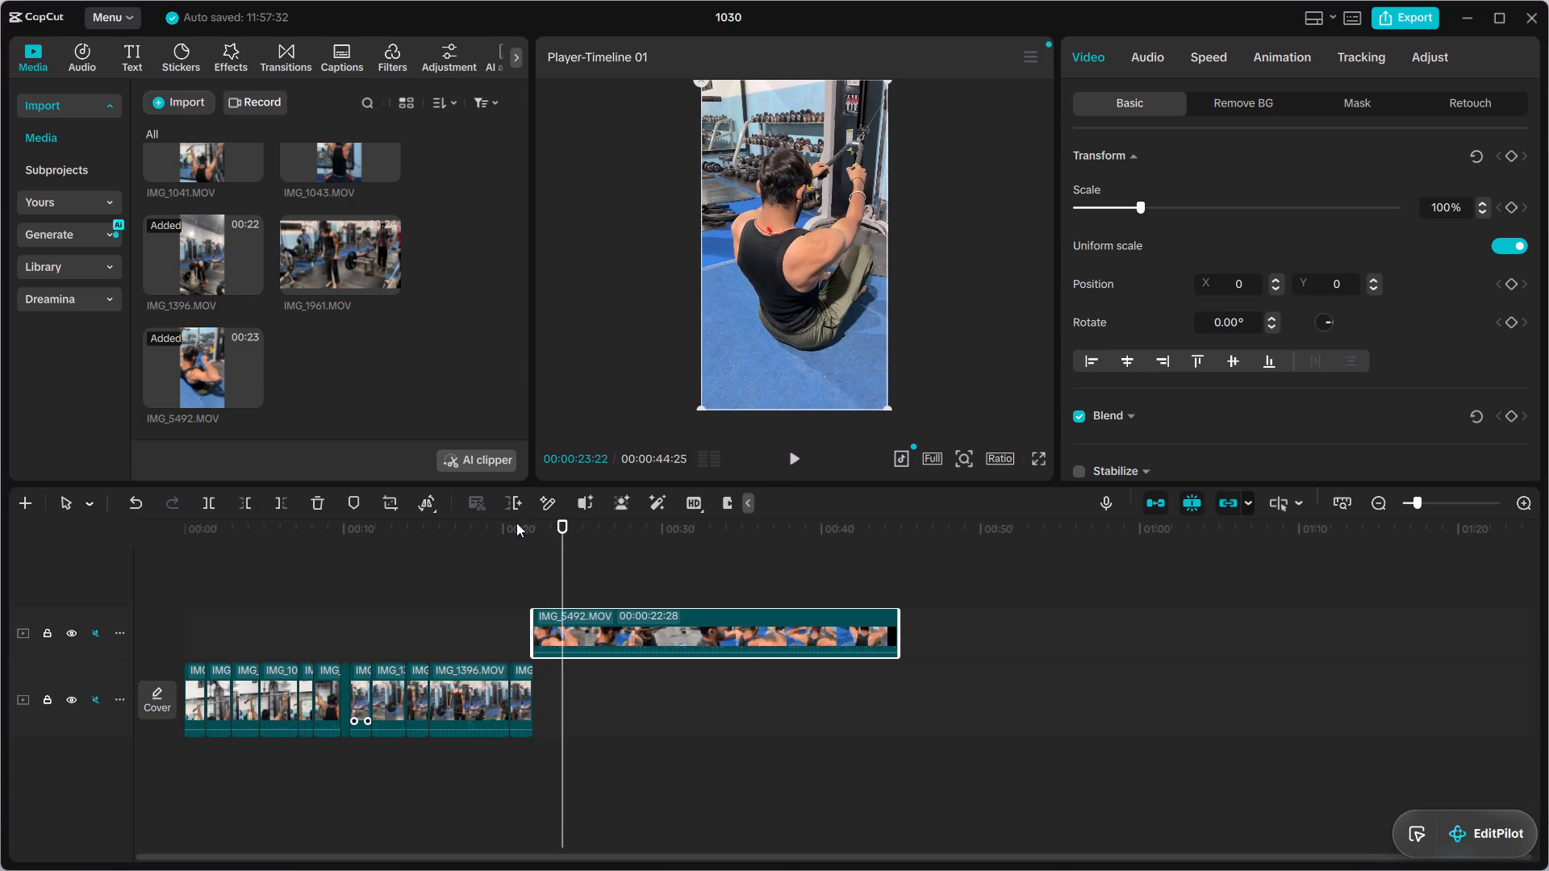
left_click(206, 495)
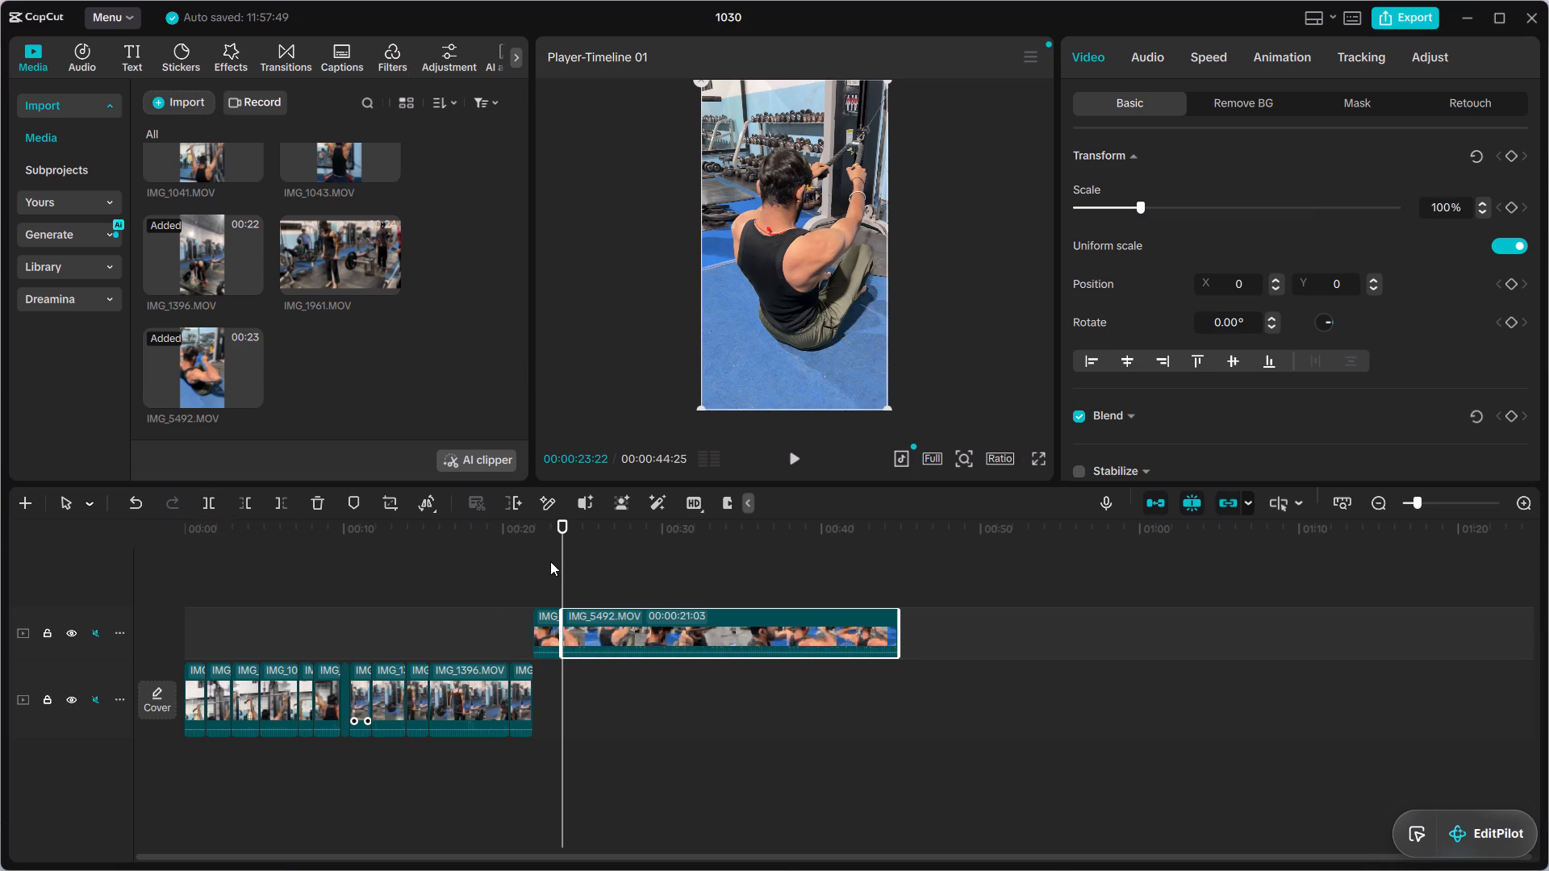
Look through the remaining IMG_5492.MOV footage for the start of another usable moment and split it at 00:00:39:08.
left_click_drag(562, 561, 580, 559)
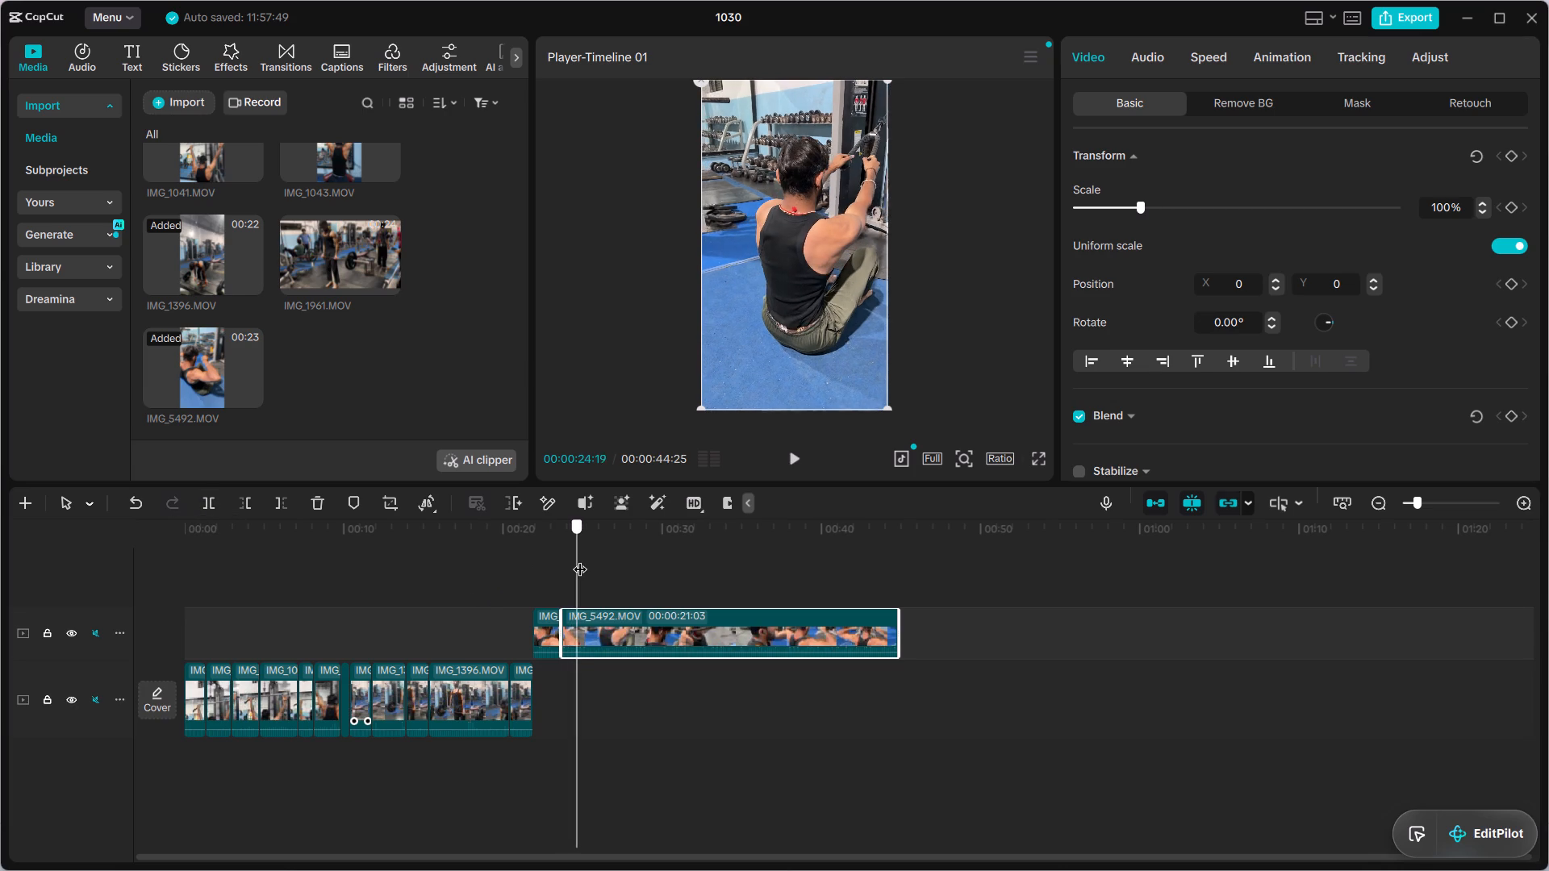
left_click_drag(580, 559, 599, 559)
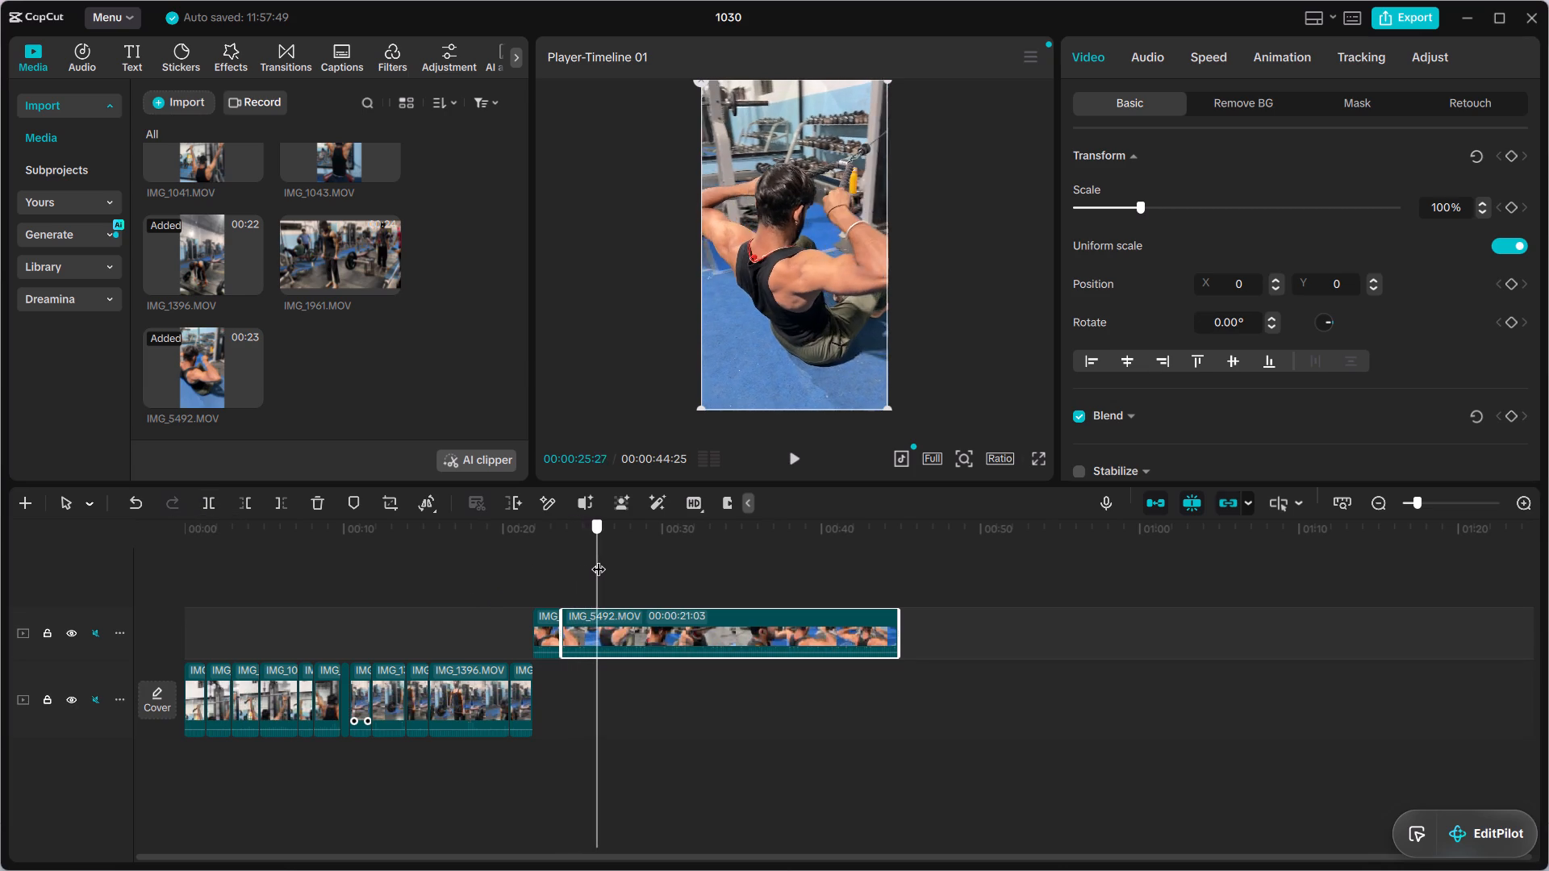
left_click_drag(599, 559, 621, 556)
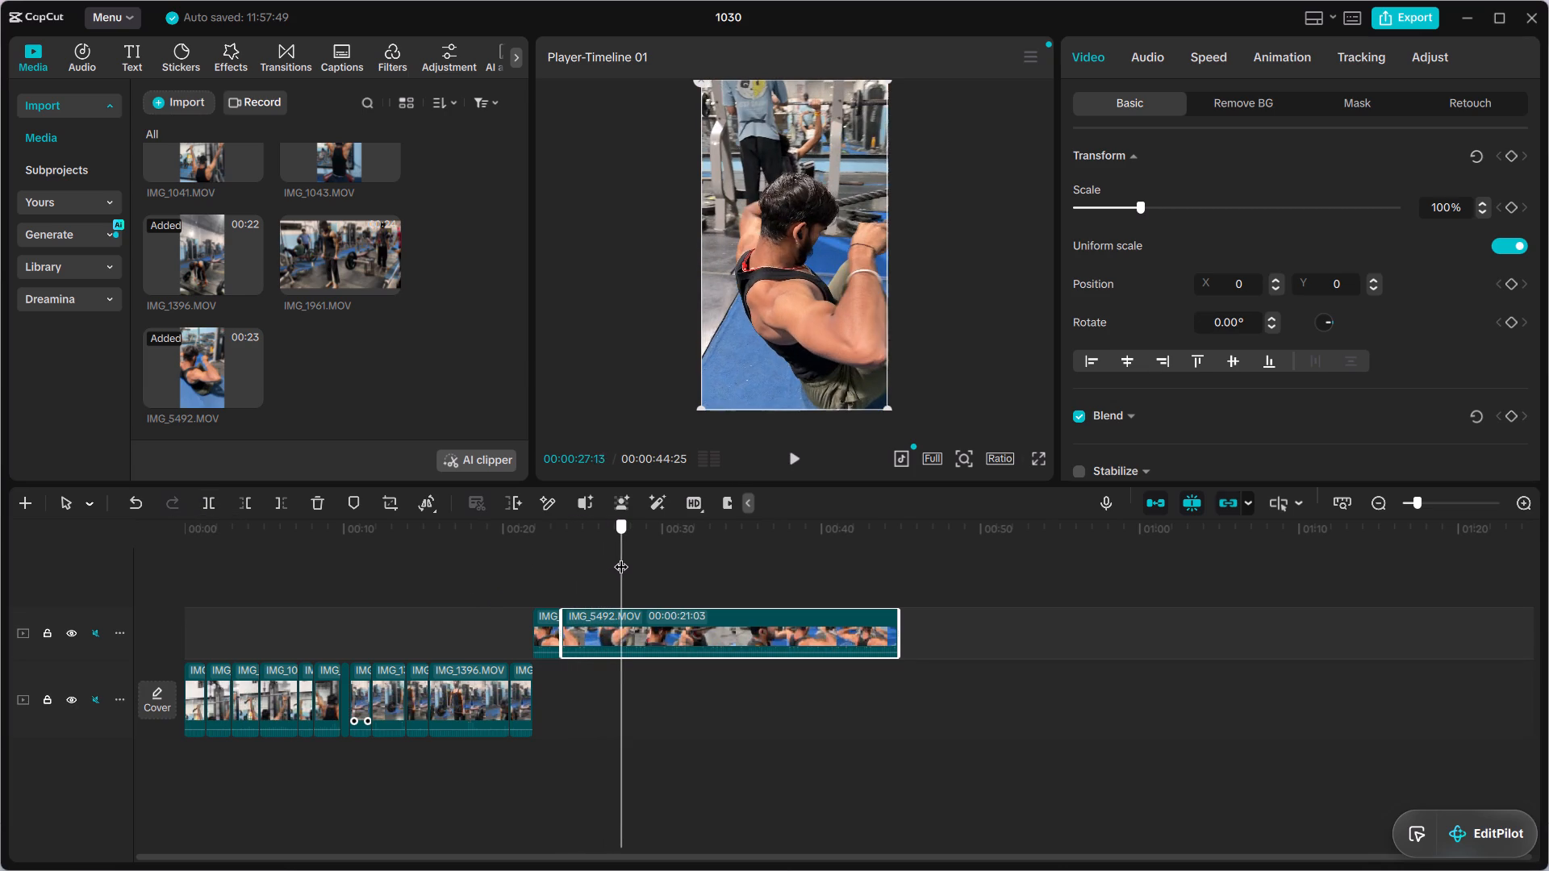
left_click_drag(621, 556, 645, 554)
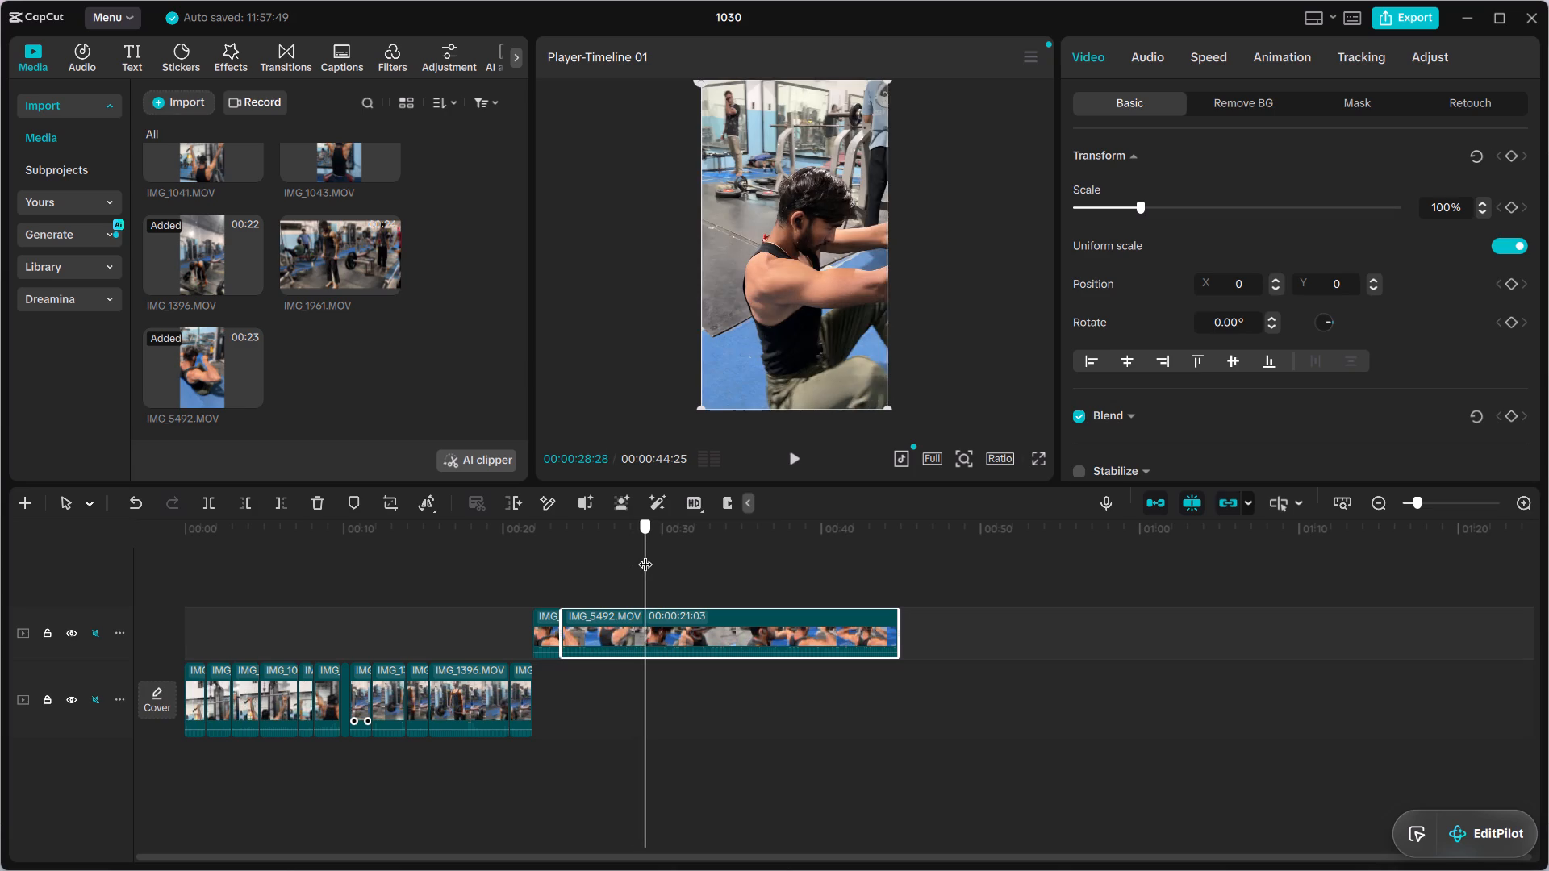
left_click_drag(645, 554, 676, 553)
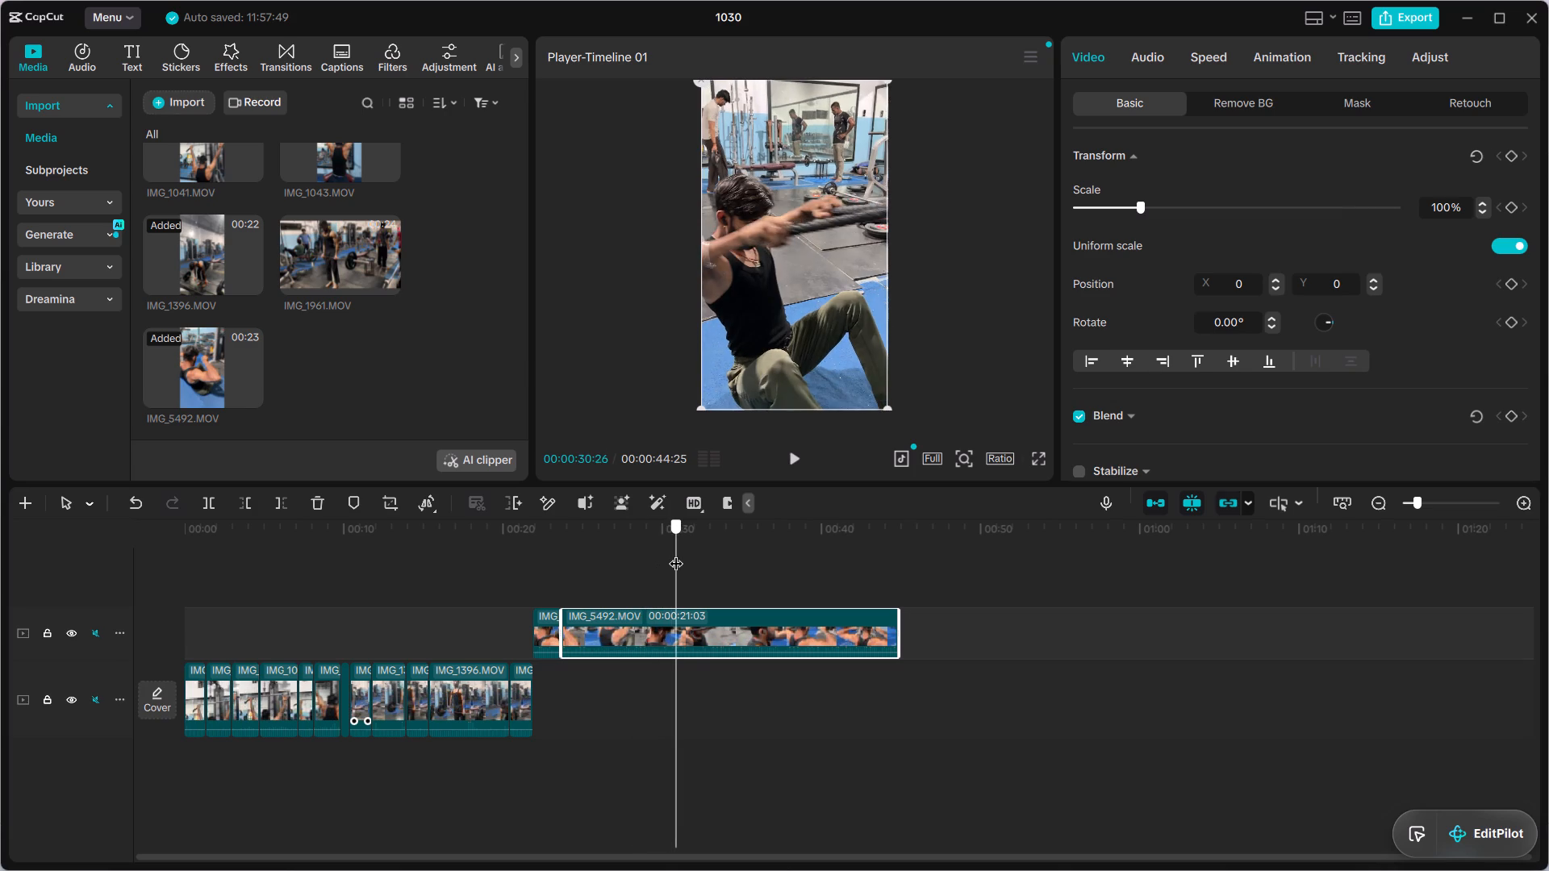
left_click_drag(676, 553, 720, 553)
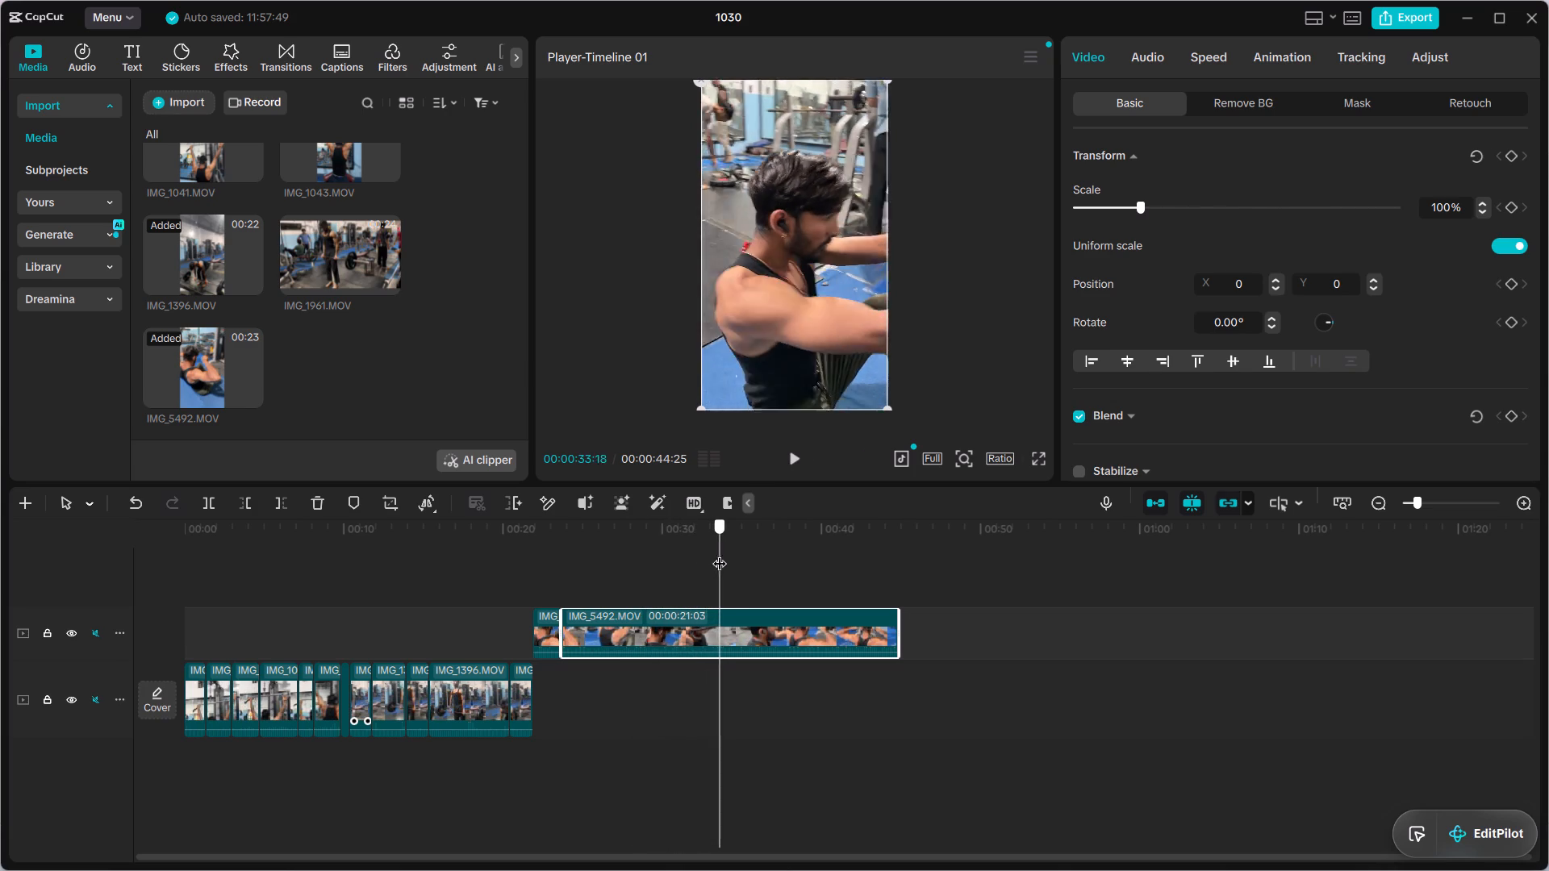
left_click_drag(720, 553, 752, 557)
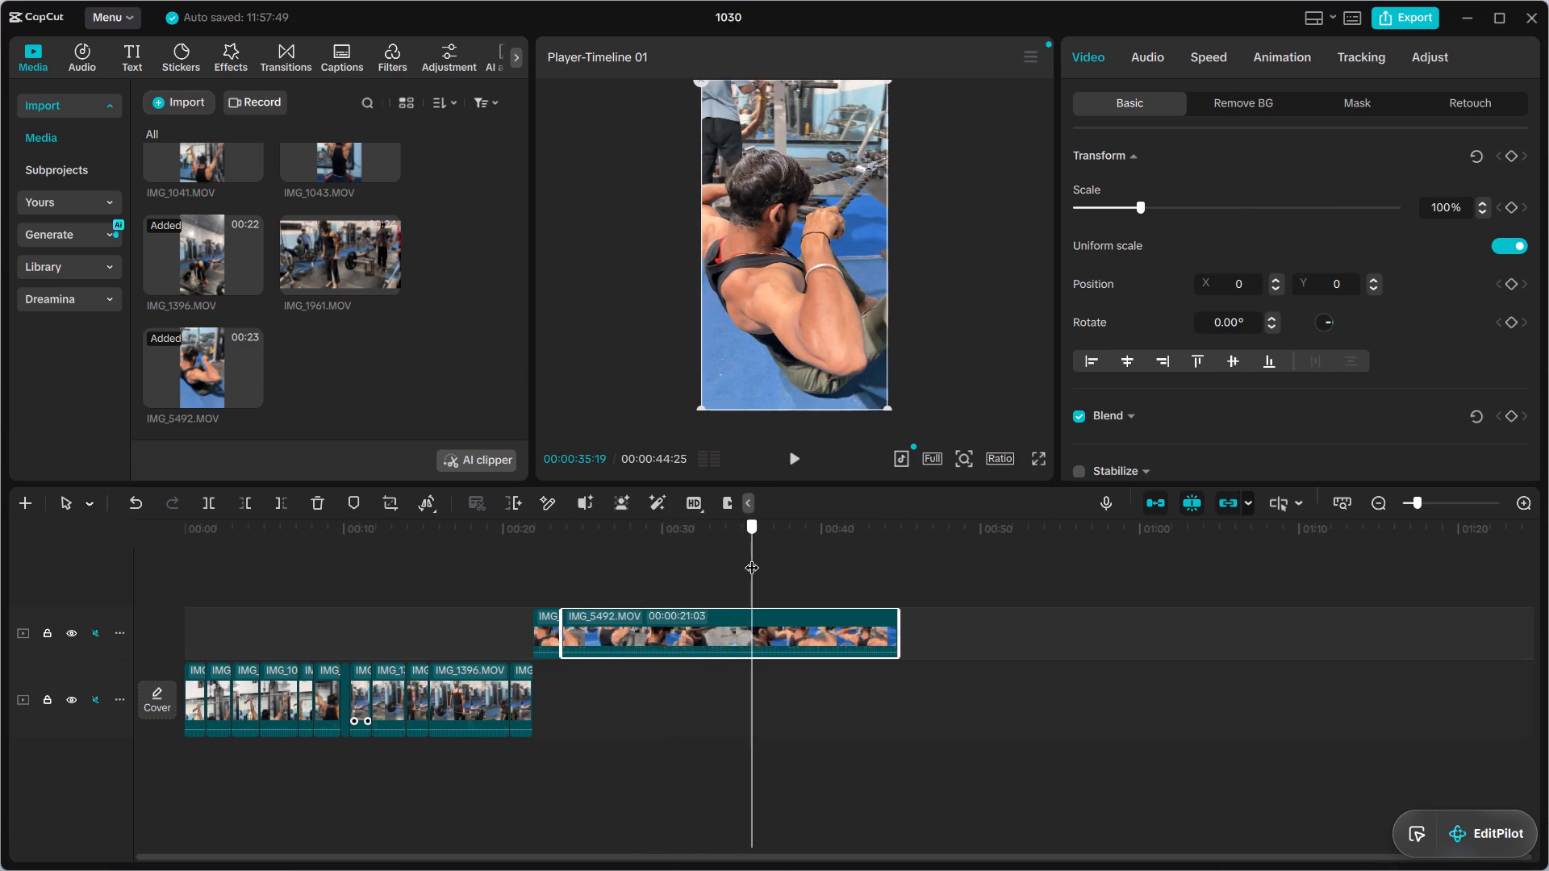
left_click_drag(752, 557, 778, 559)
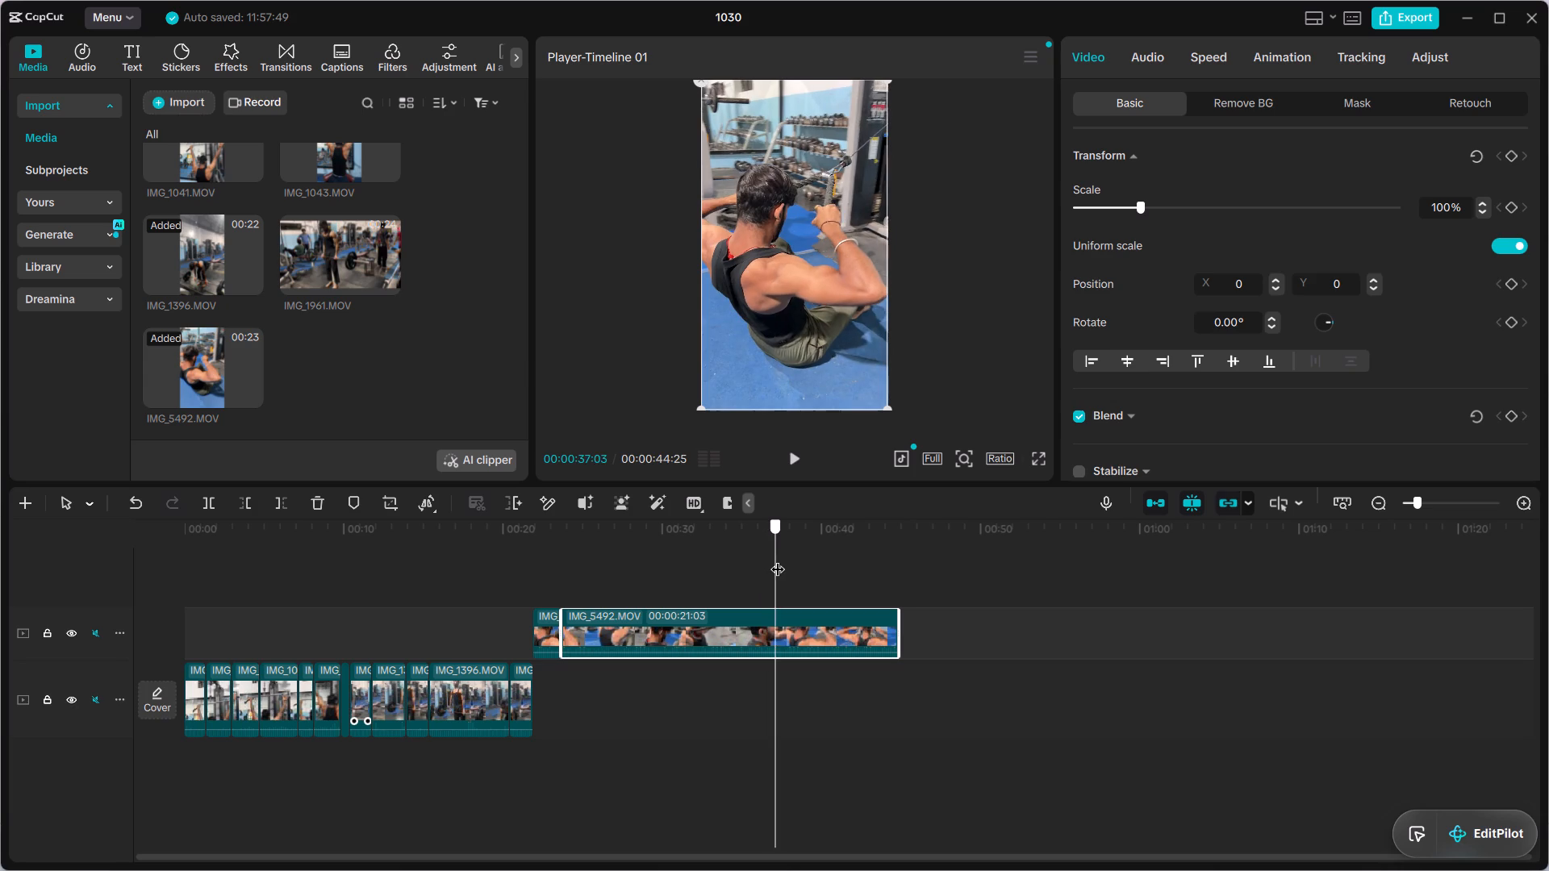
left_click_drag(778, 559, 791, 559)
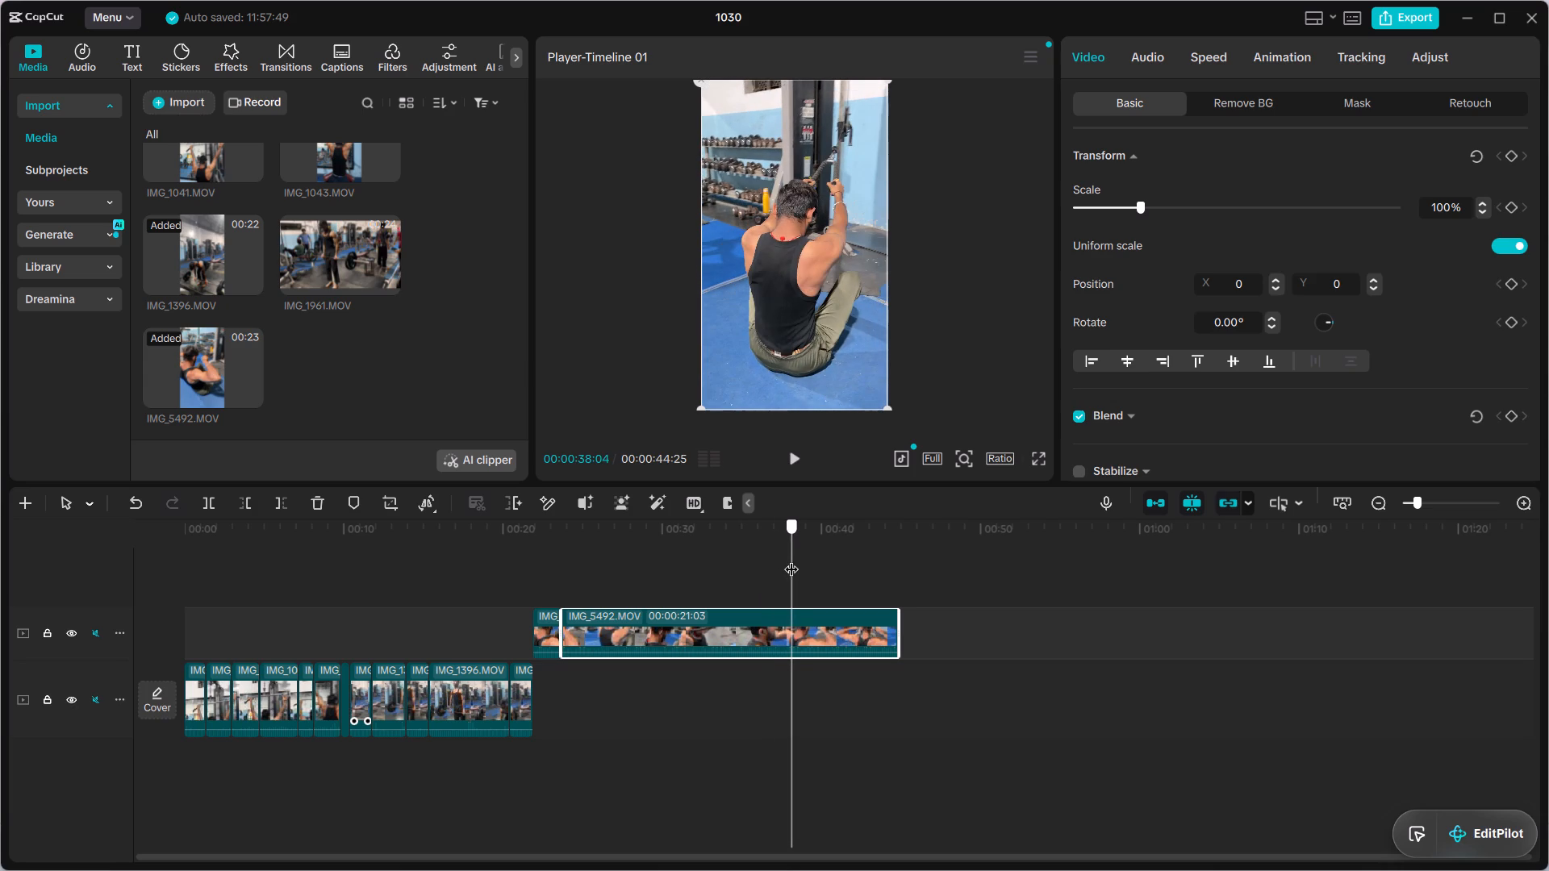
left_click_drag(791, 559, 809, 560)
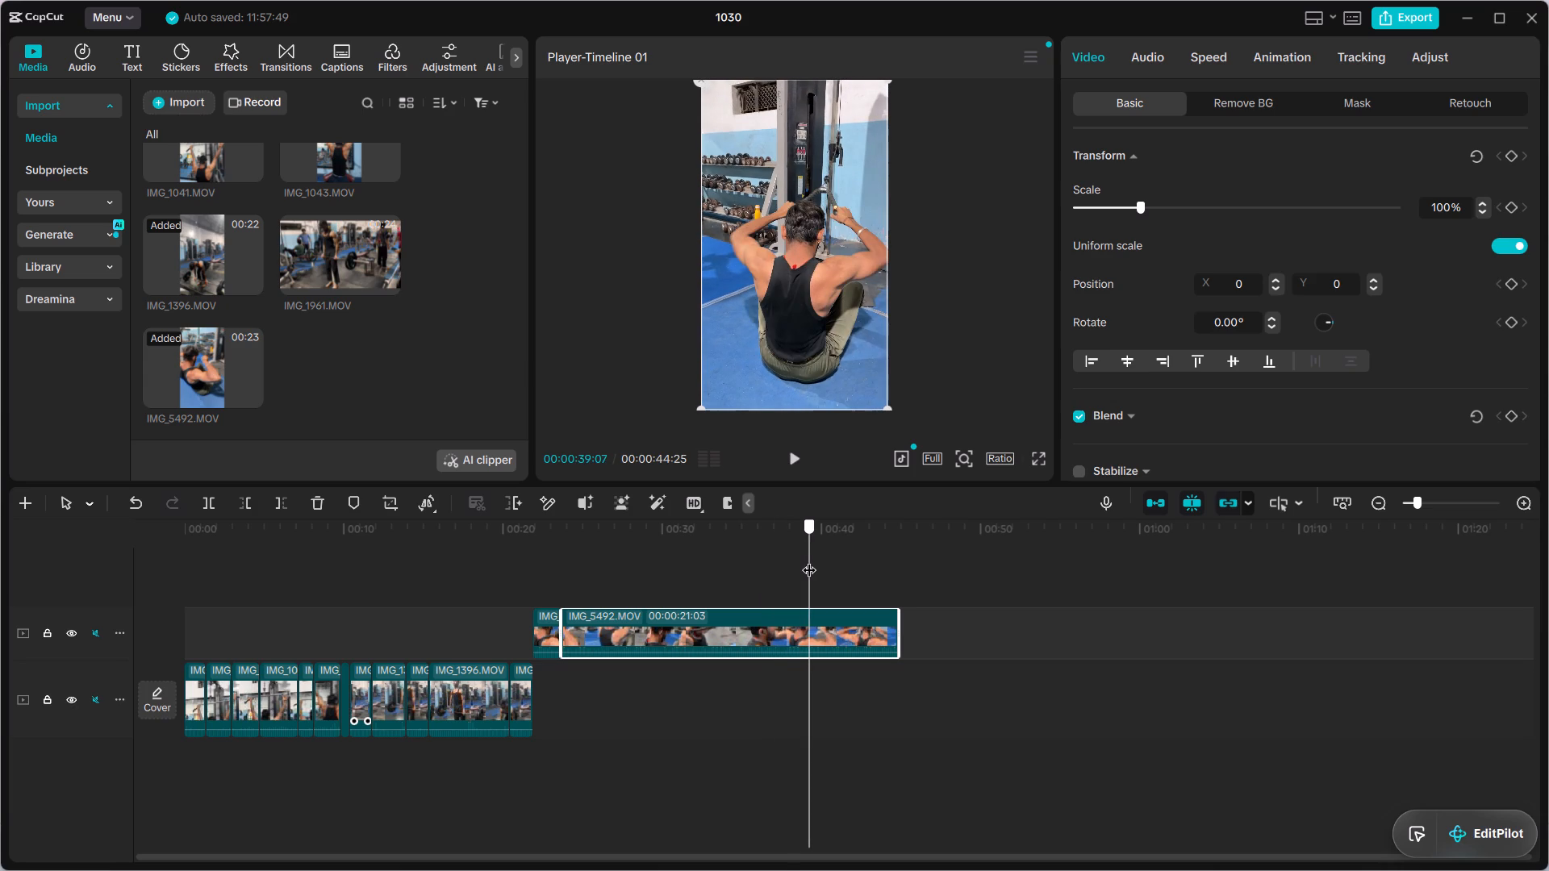
left_click_drag(809, 560, 825, 560)
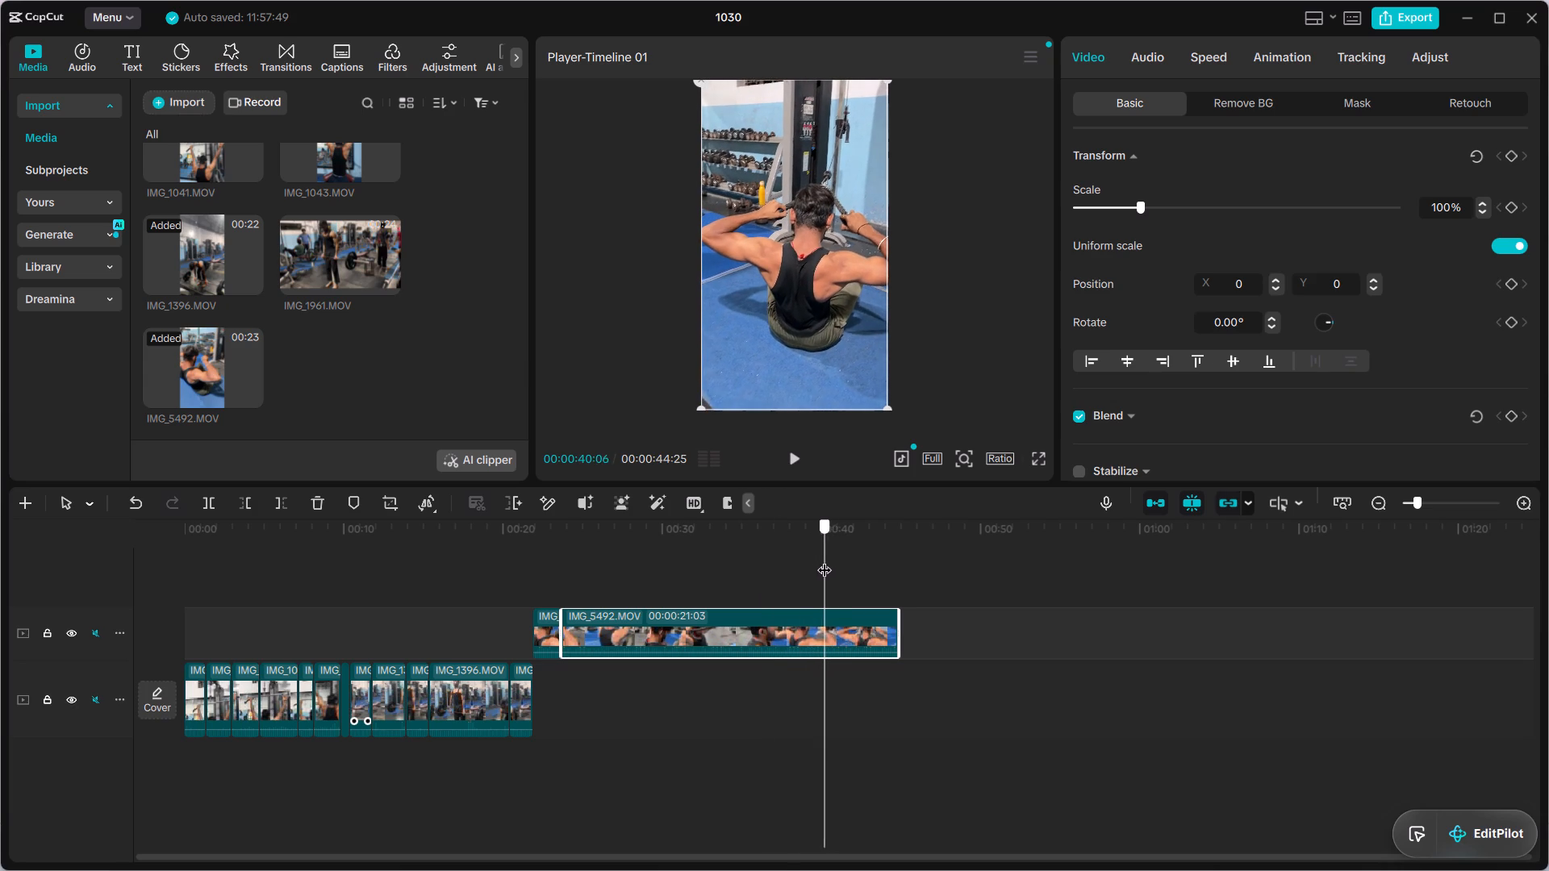
left_click_drag(825, 560, 803, 563)
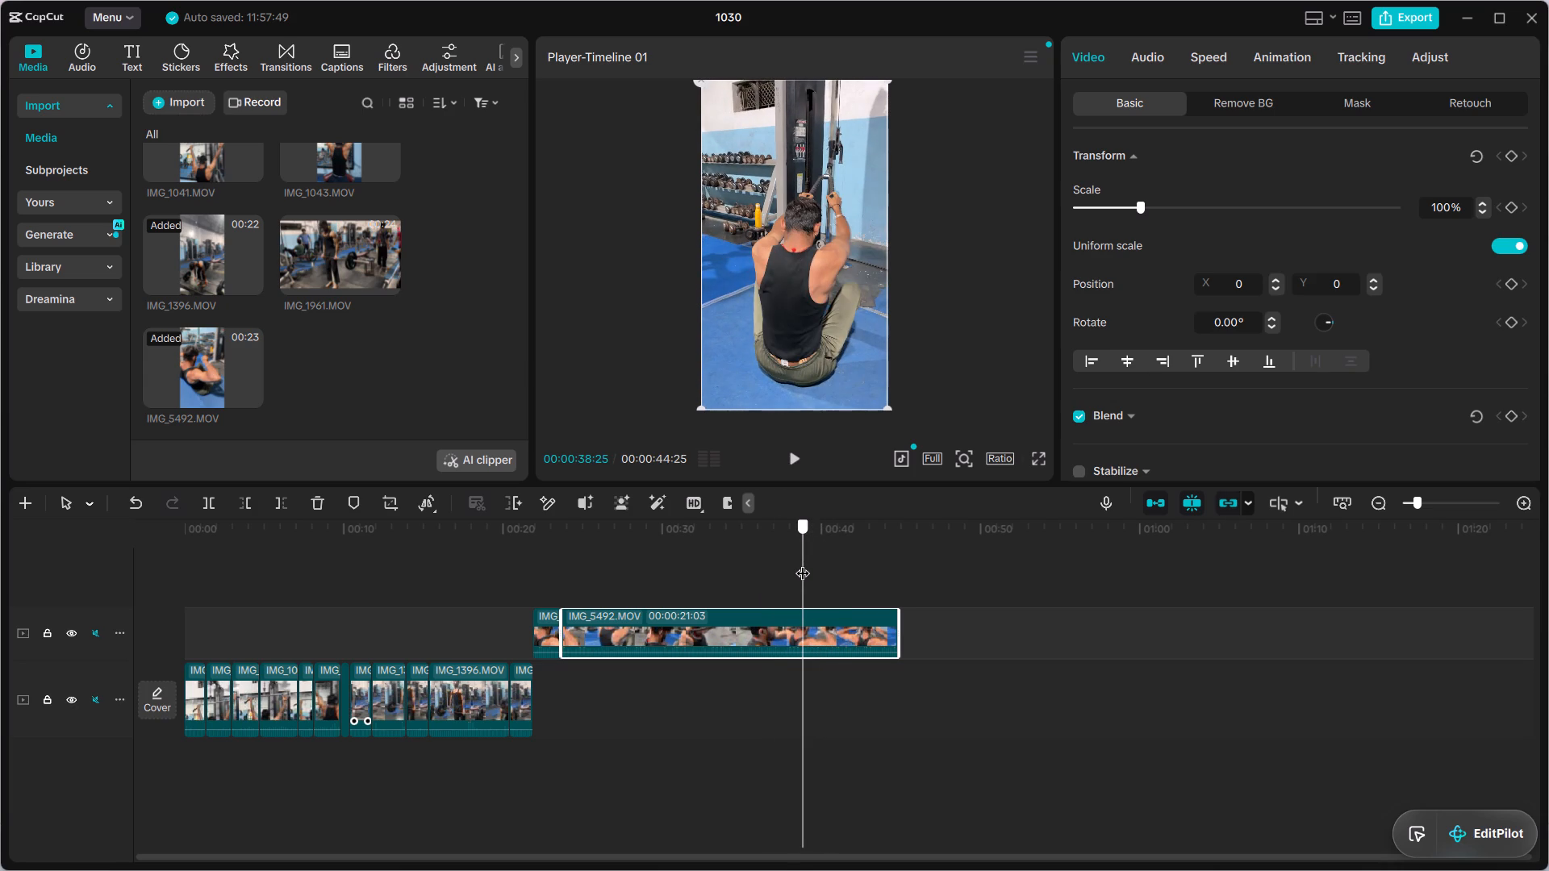
left_click_drag(803, 563, 810, 563)
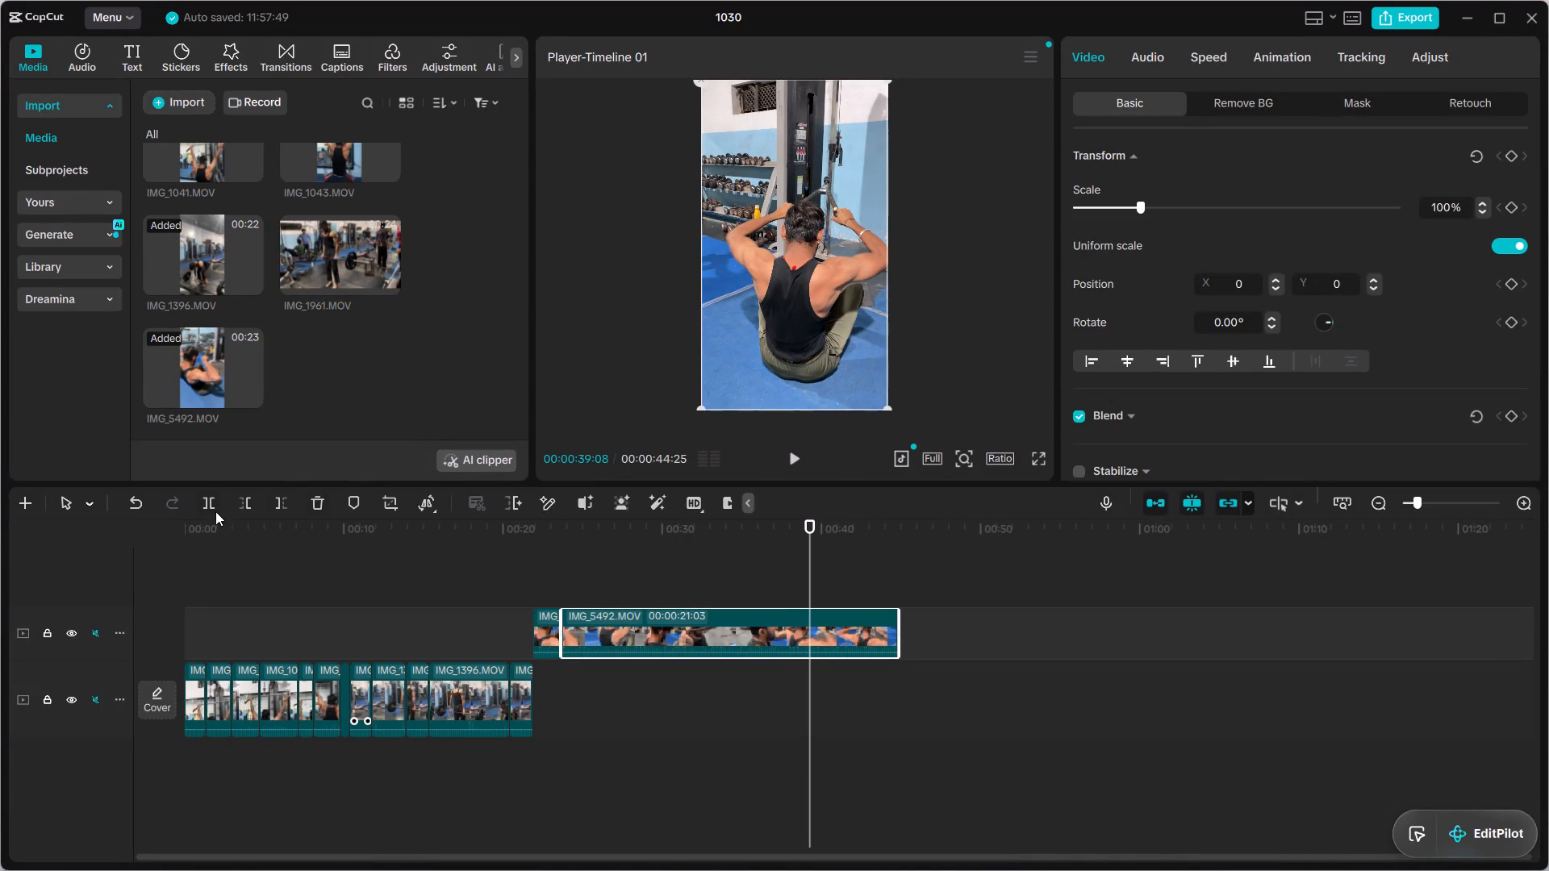
left_click(207, 508)
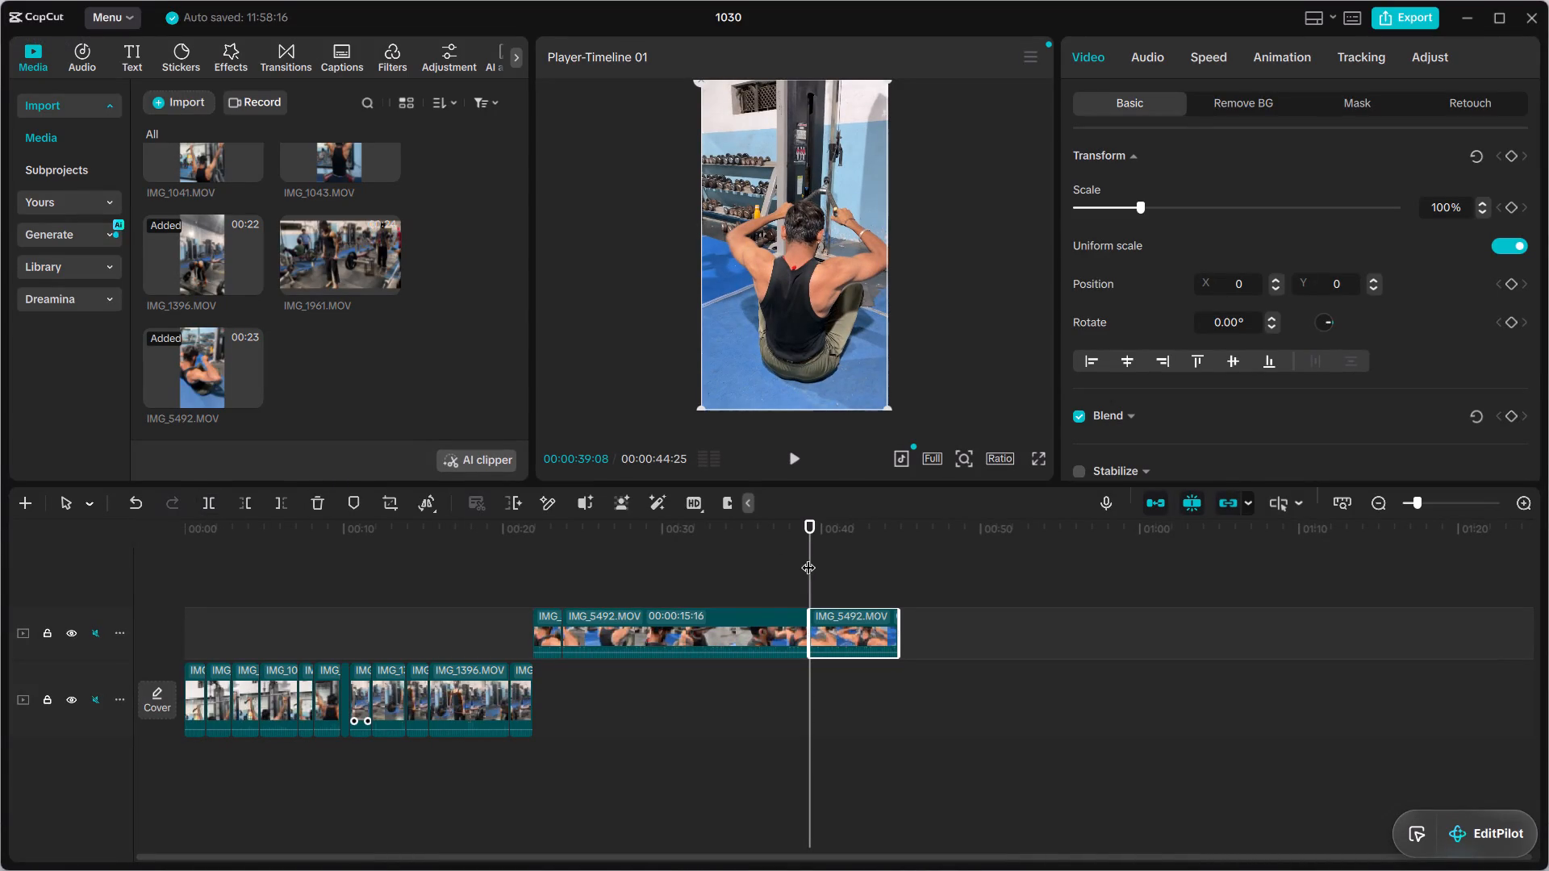
Split the last IMG_5492.MOV piece again at 00:00:40:23 to end the second short segment.
left_click_drag(808, 557, 829, 556)
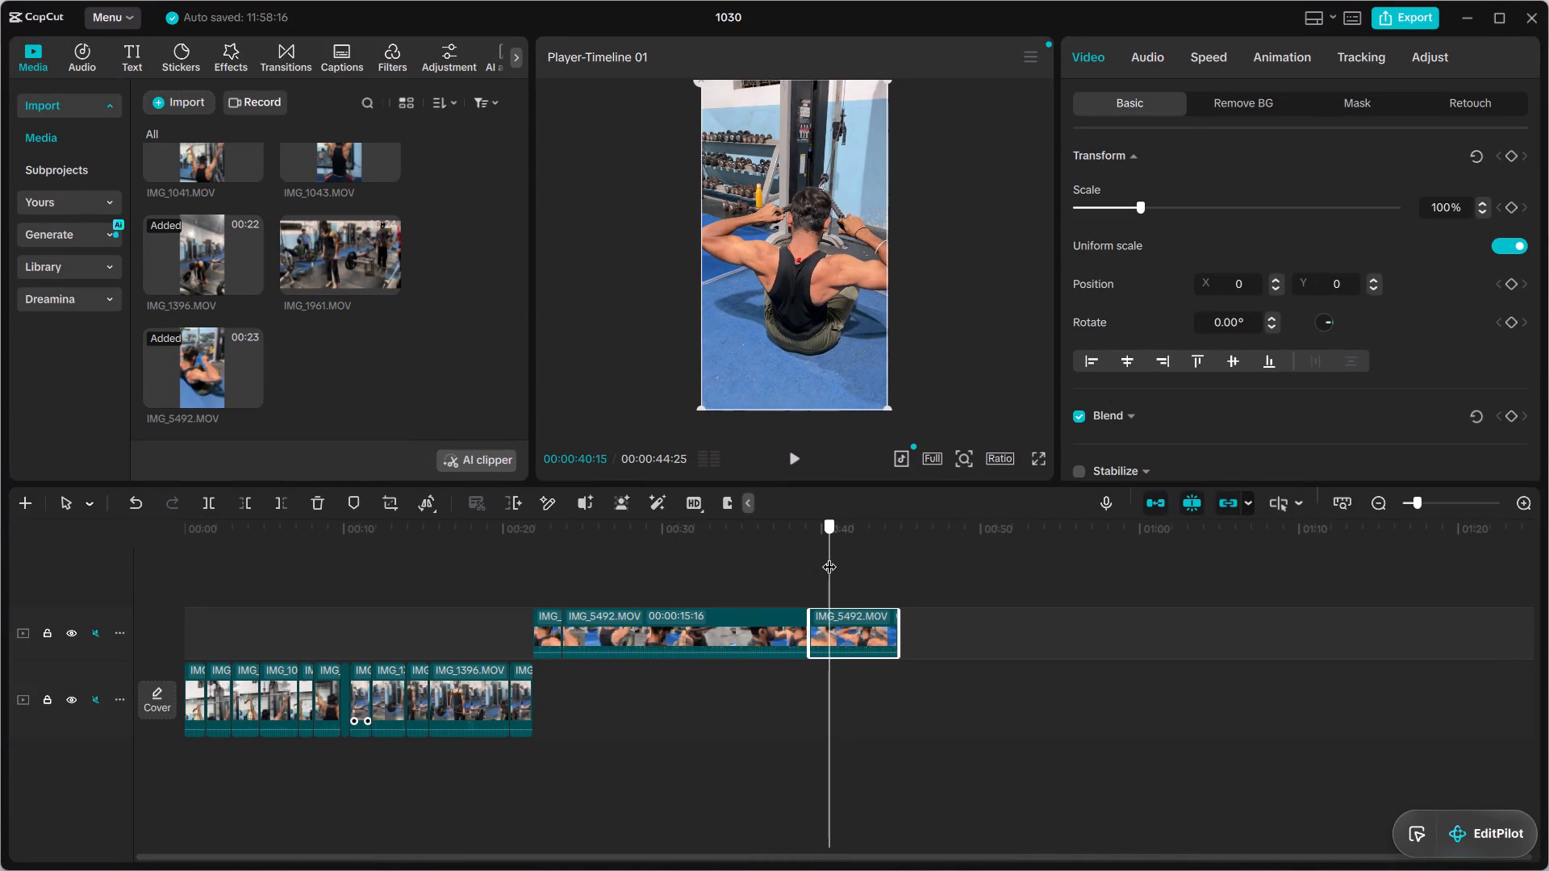
left_click_drag(829, 556, 833, 556)
left_click(211, 507)
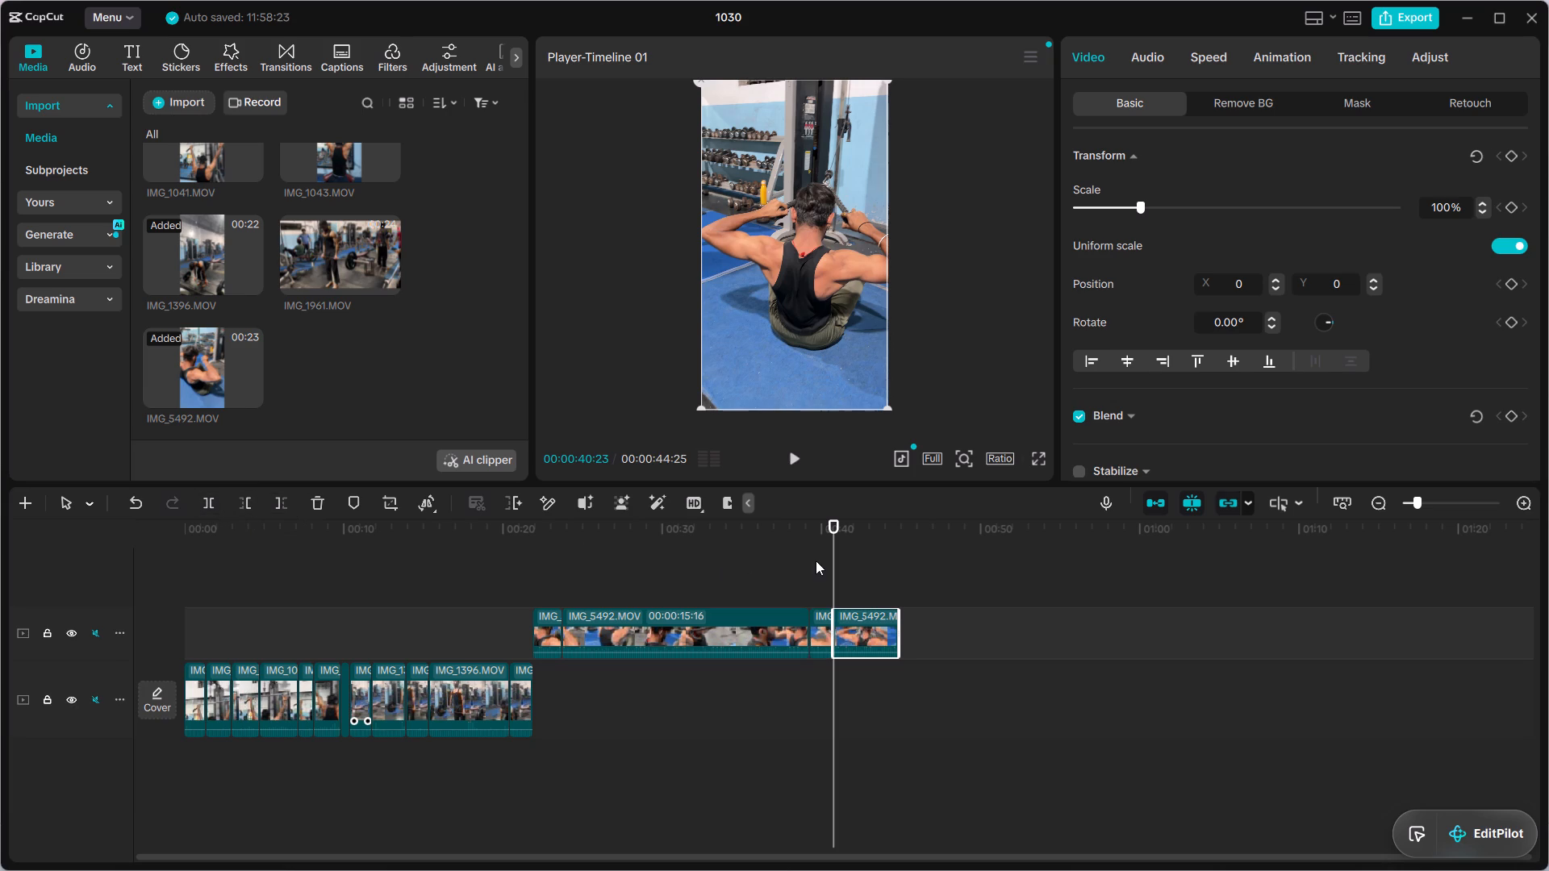
Check the rest of IMG_5492.MOV, then delete the piece after 00:00:40:23 and the long piece between the two short segments.
left_click_drag(832, 561, 850, 561)
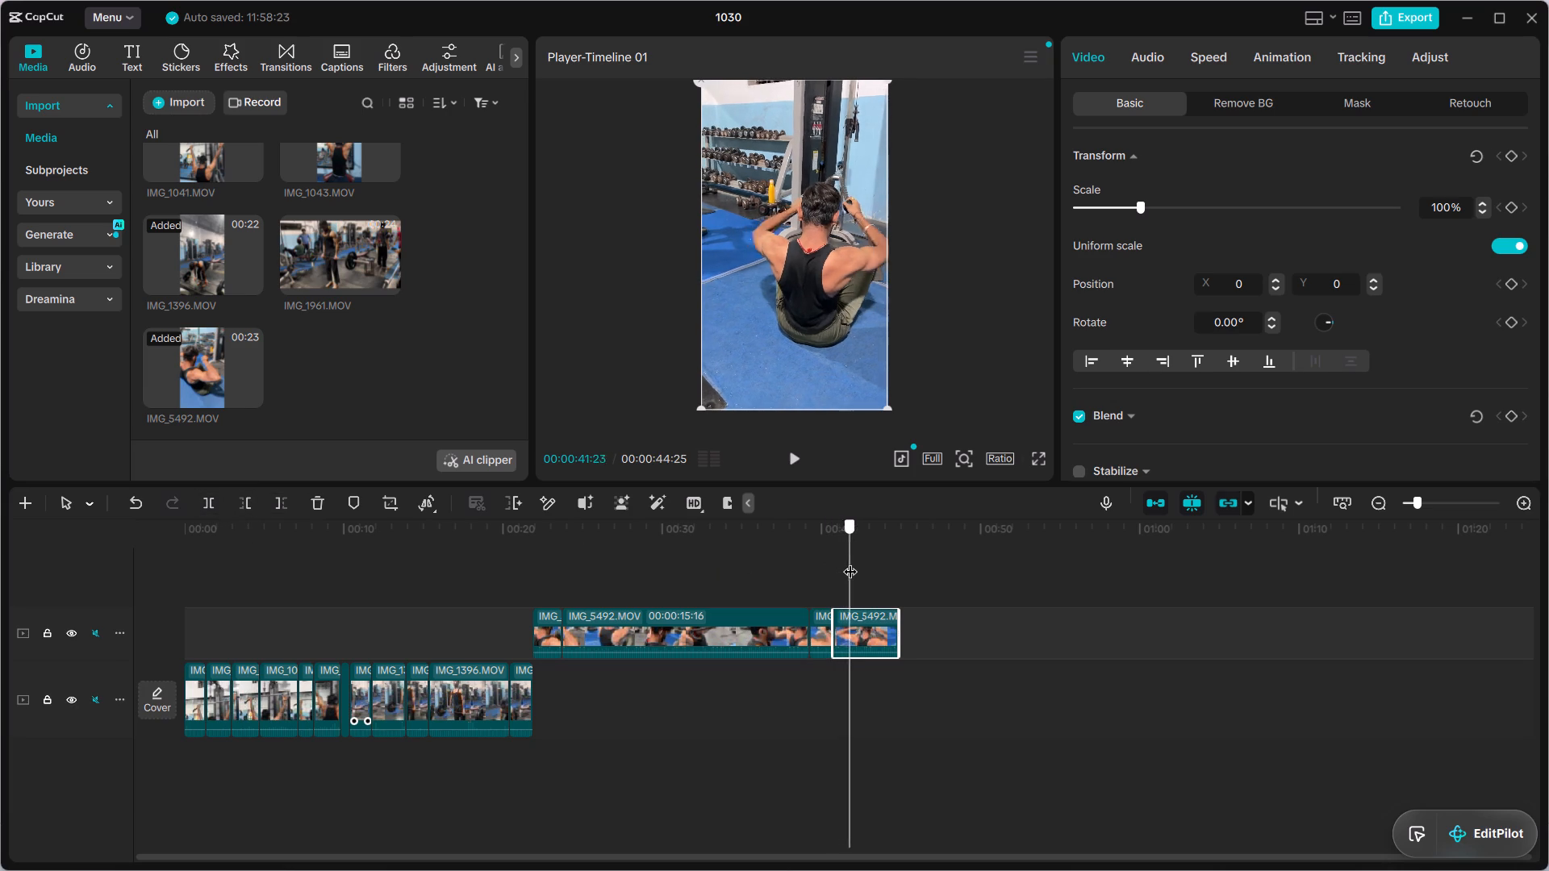
left_click_drag(850, 561, 868, 561)
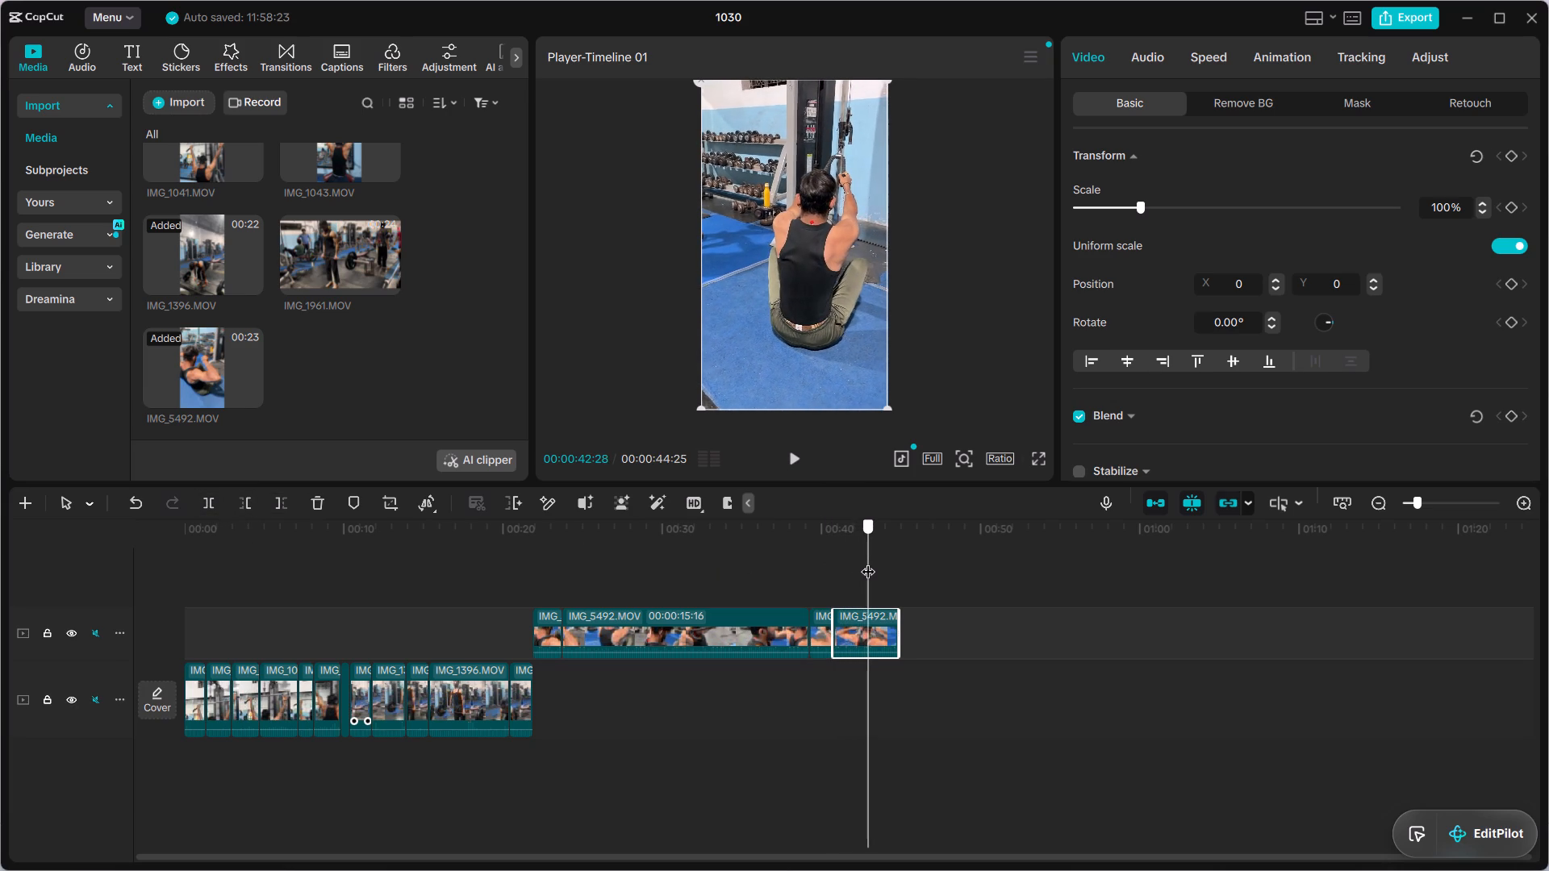
left_click_drag(868, 561, 897, 560)
left_click(858, 621)
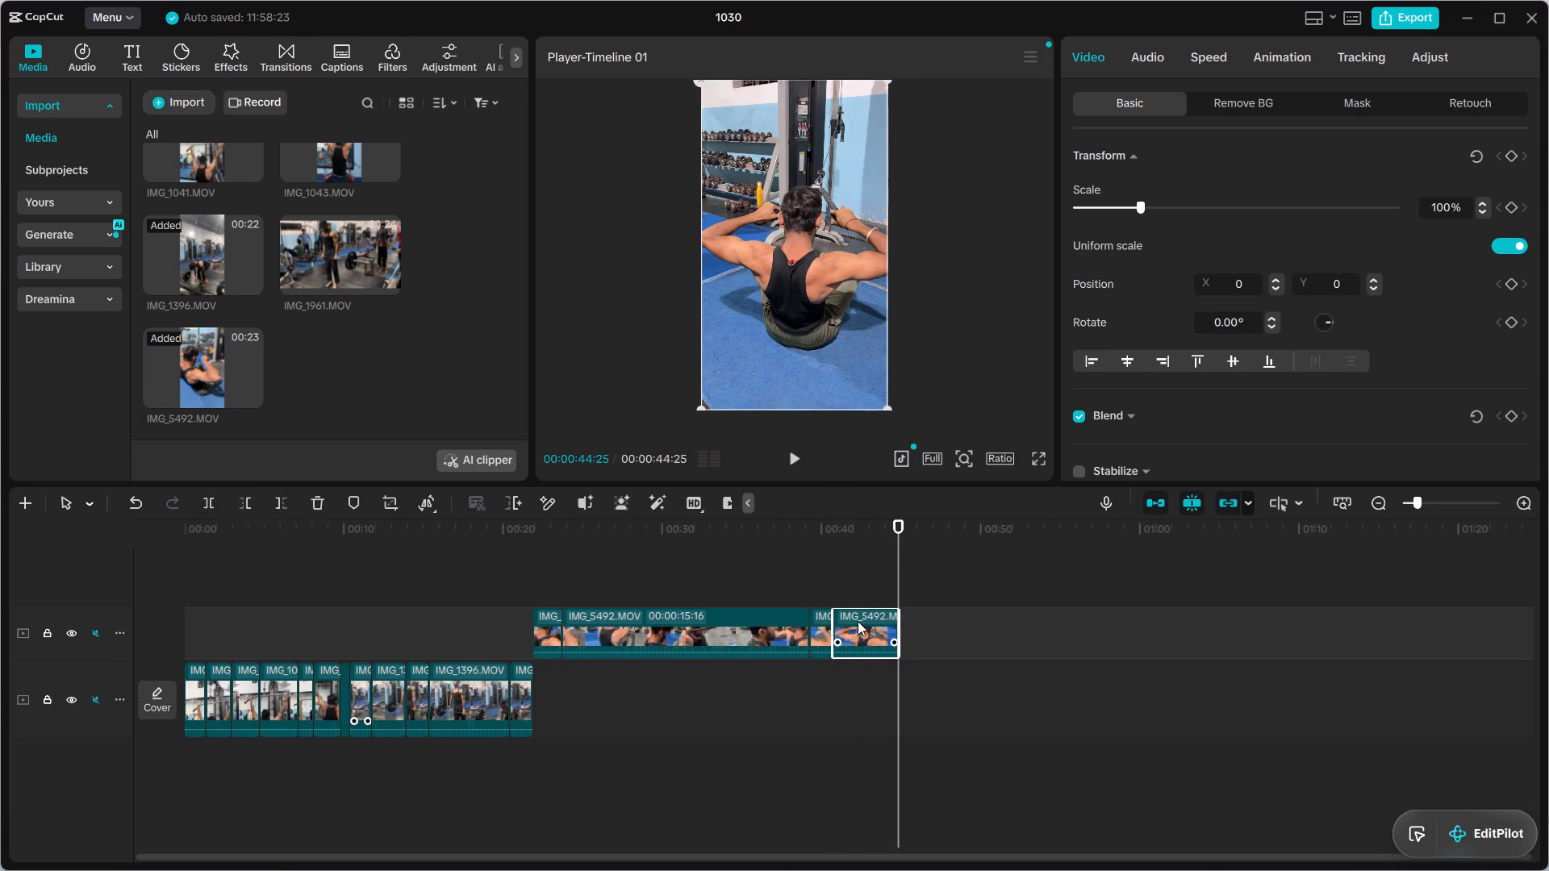
key("Delete")
left_click(670, 636)
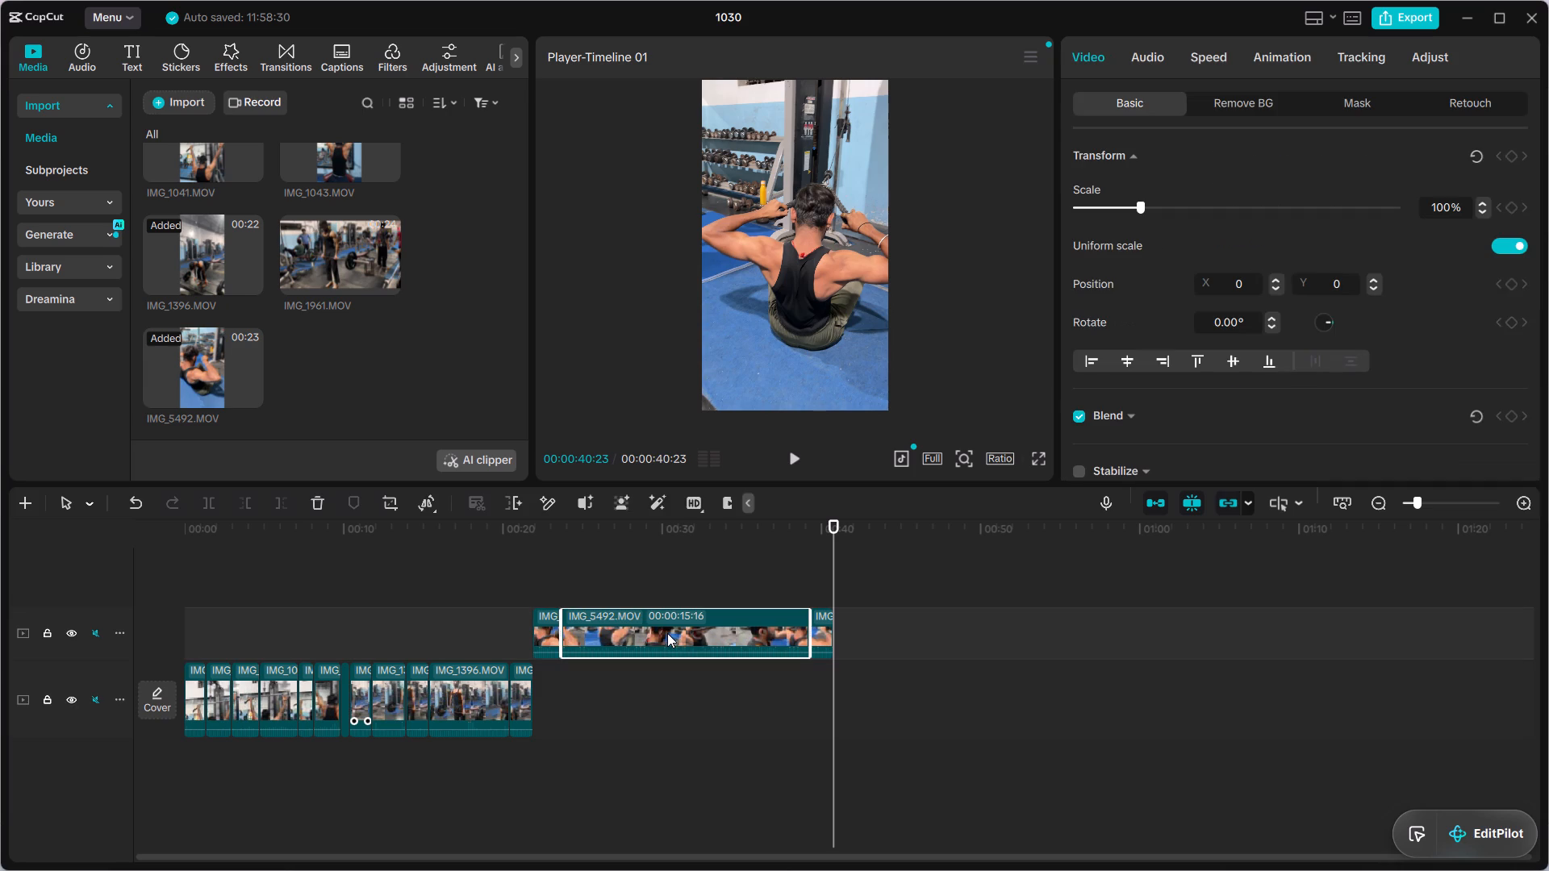
key("Delete")
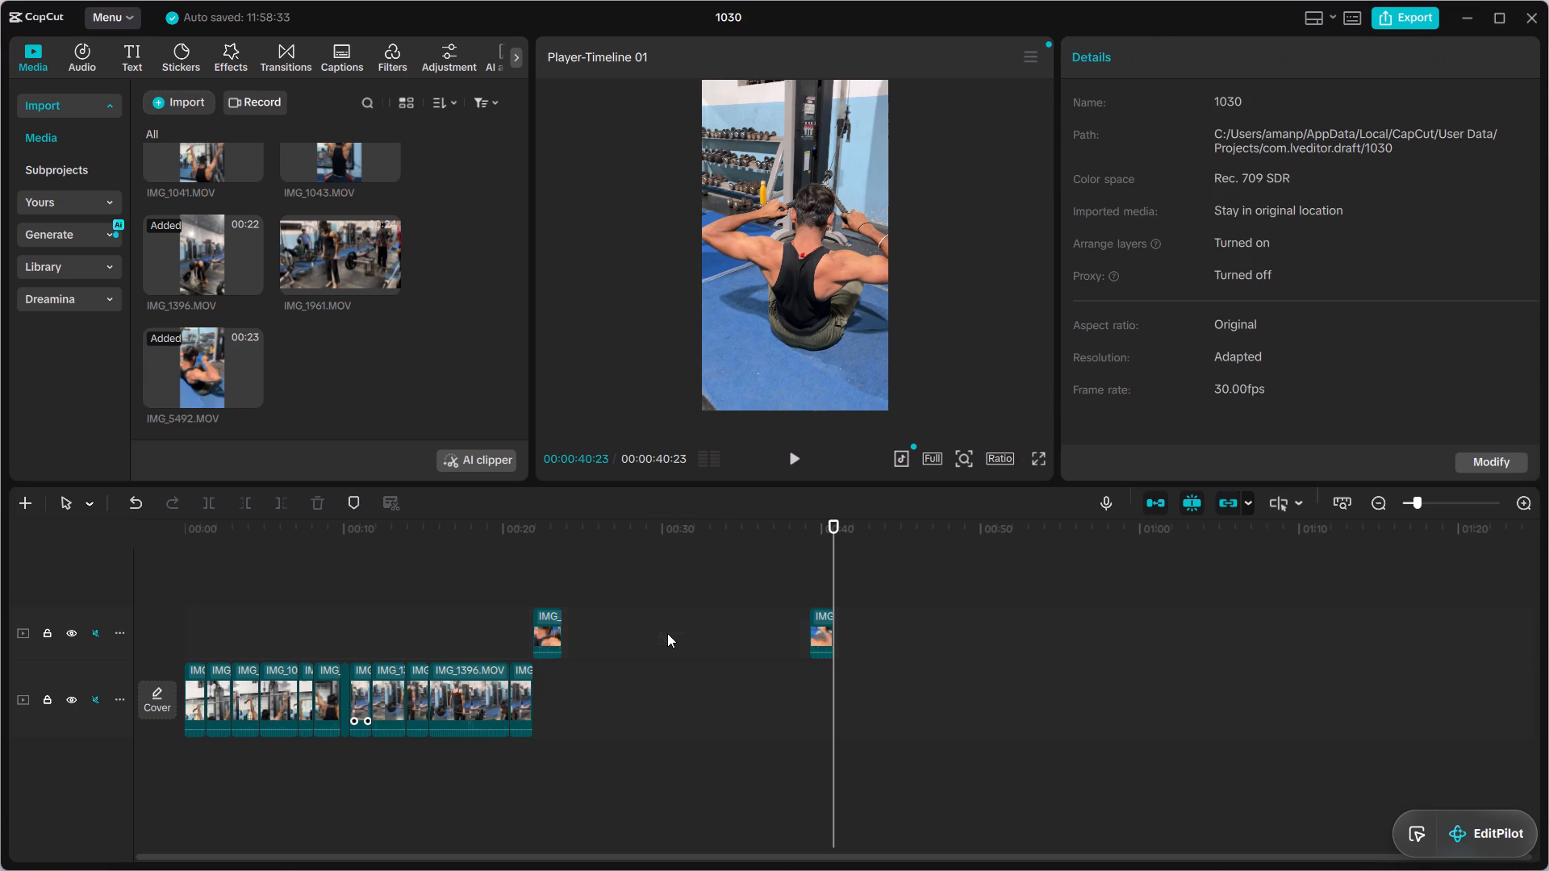
Move the second short IMG_5492.MOV segment directly against the end of the first one on the upper track.
left_click_drag(819, 634, 581, 628)
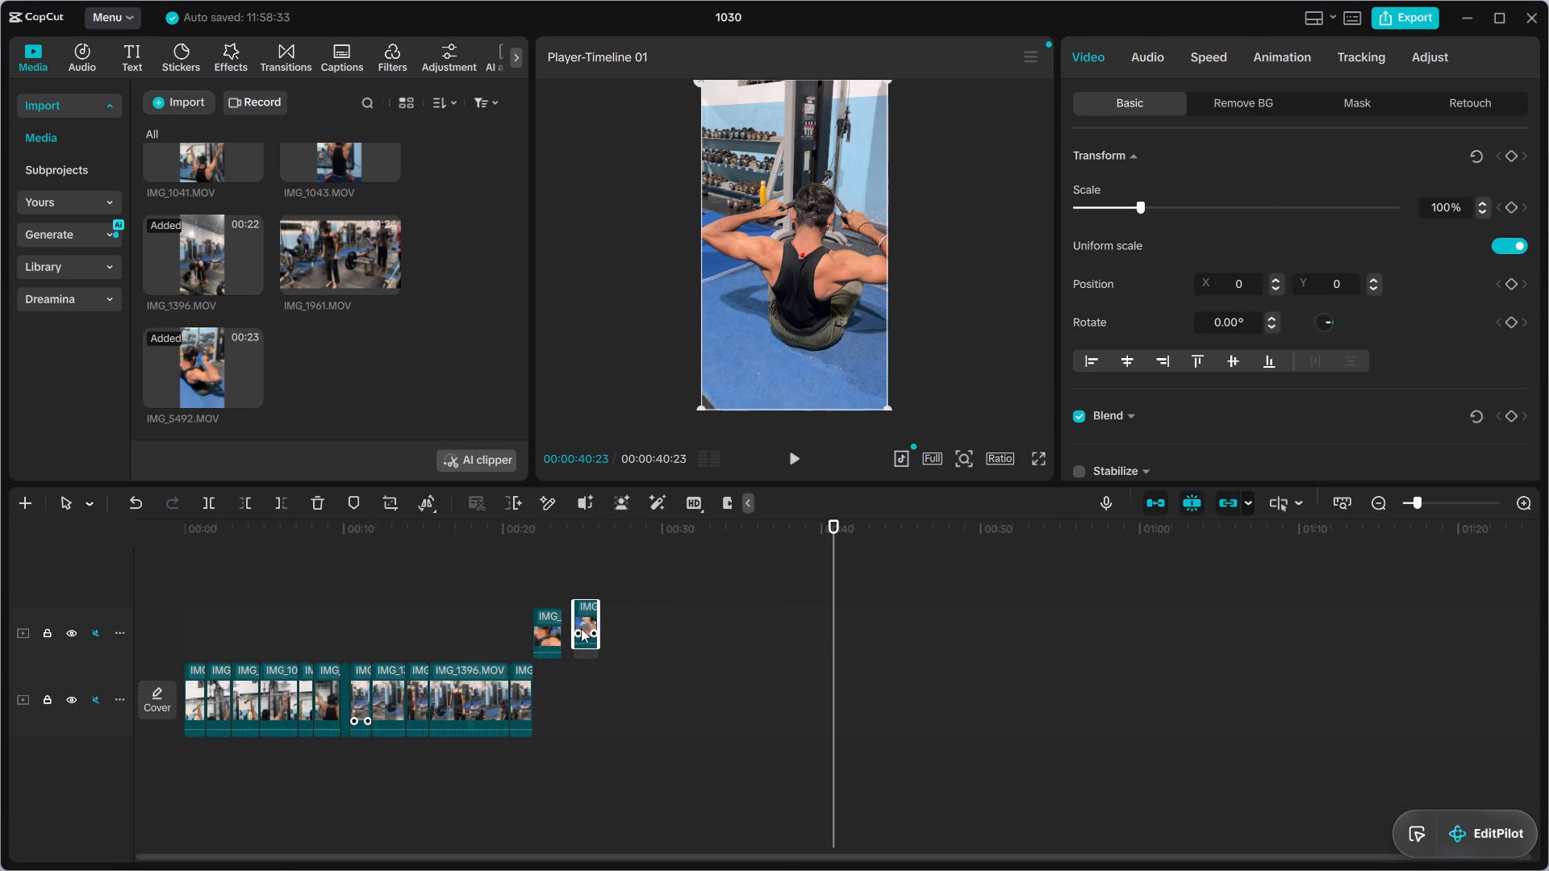
left_click_drag(581, 628, 577, 631)
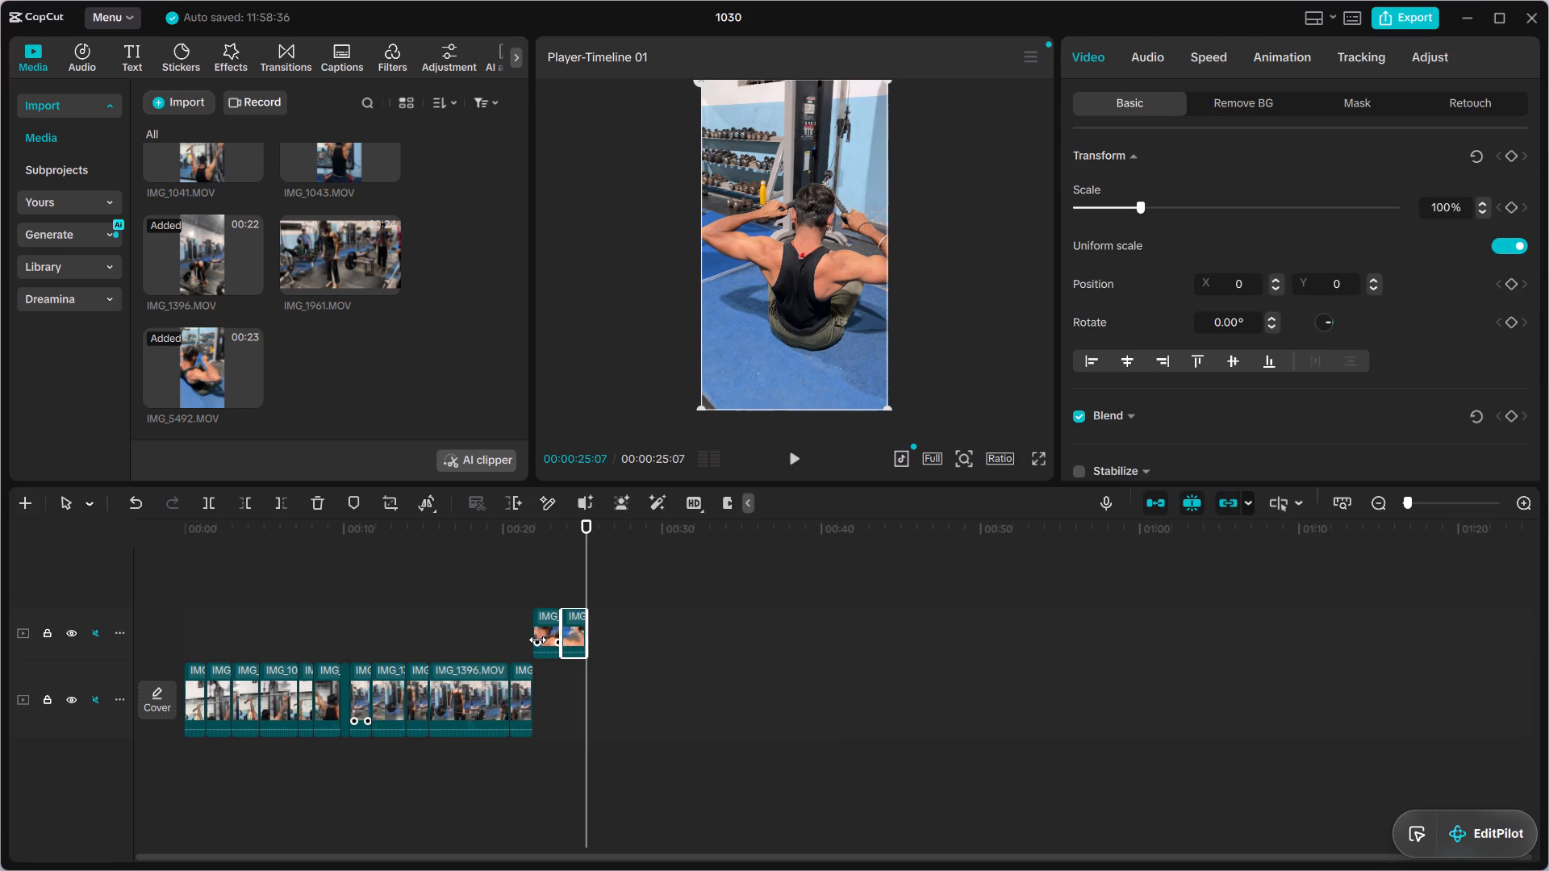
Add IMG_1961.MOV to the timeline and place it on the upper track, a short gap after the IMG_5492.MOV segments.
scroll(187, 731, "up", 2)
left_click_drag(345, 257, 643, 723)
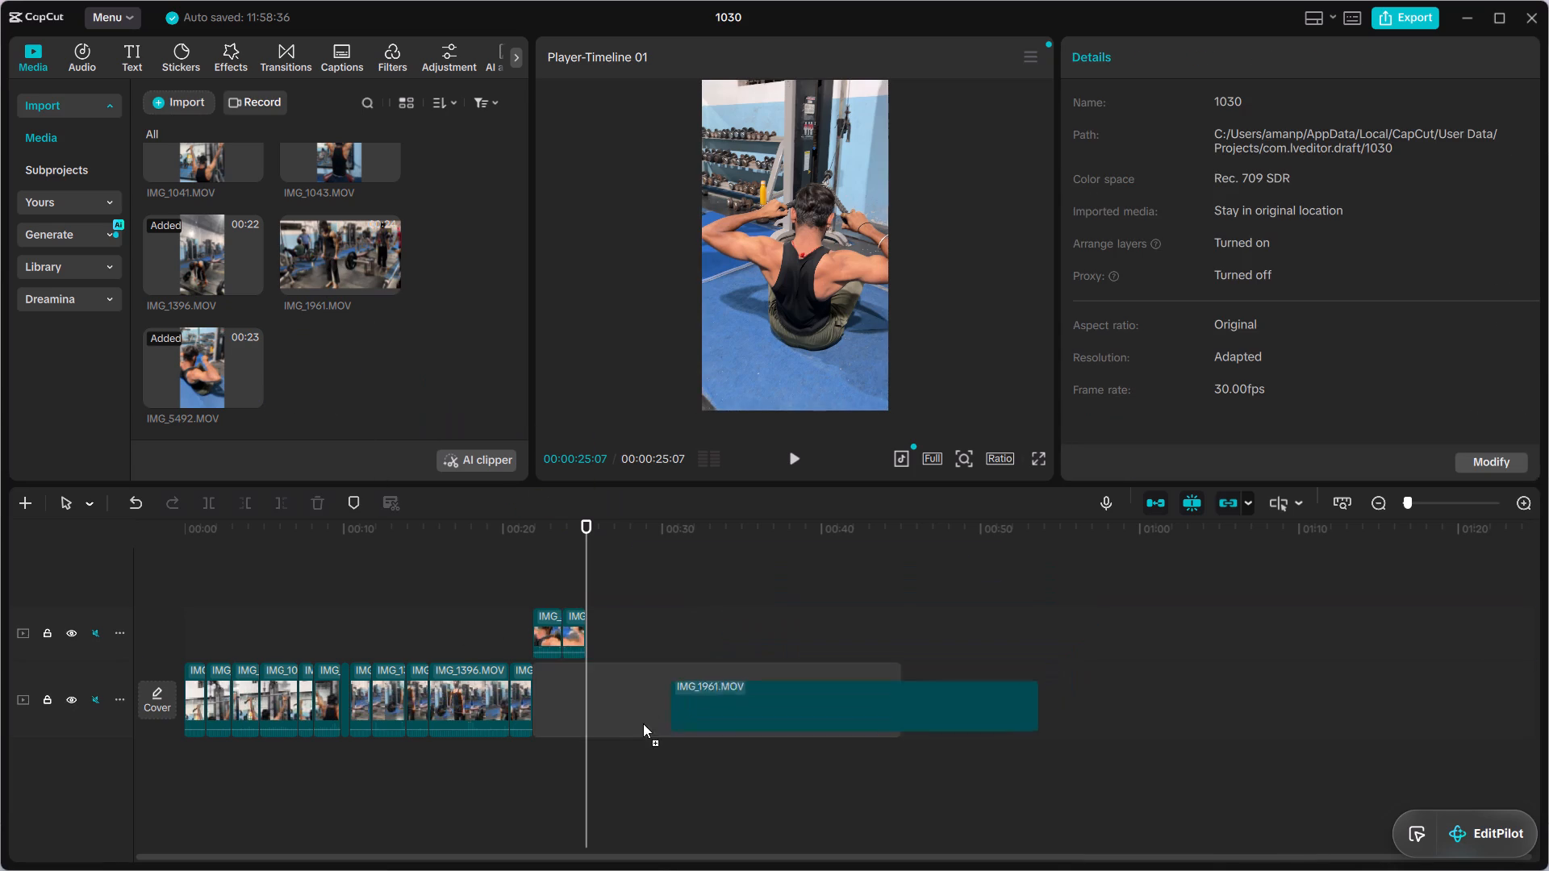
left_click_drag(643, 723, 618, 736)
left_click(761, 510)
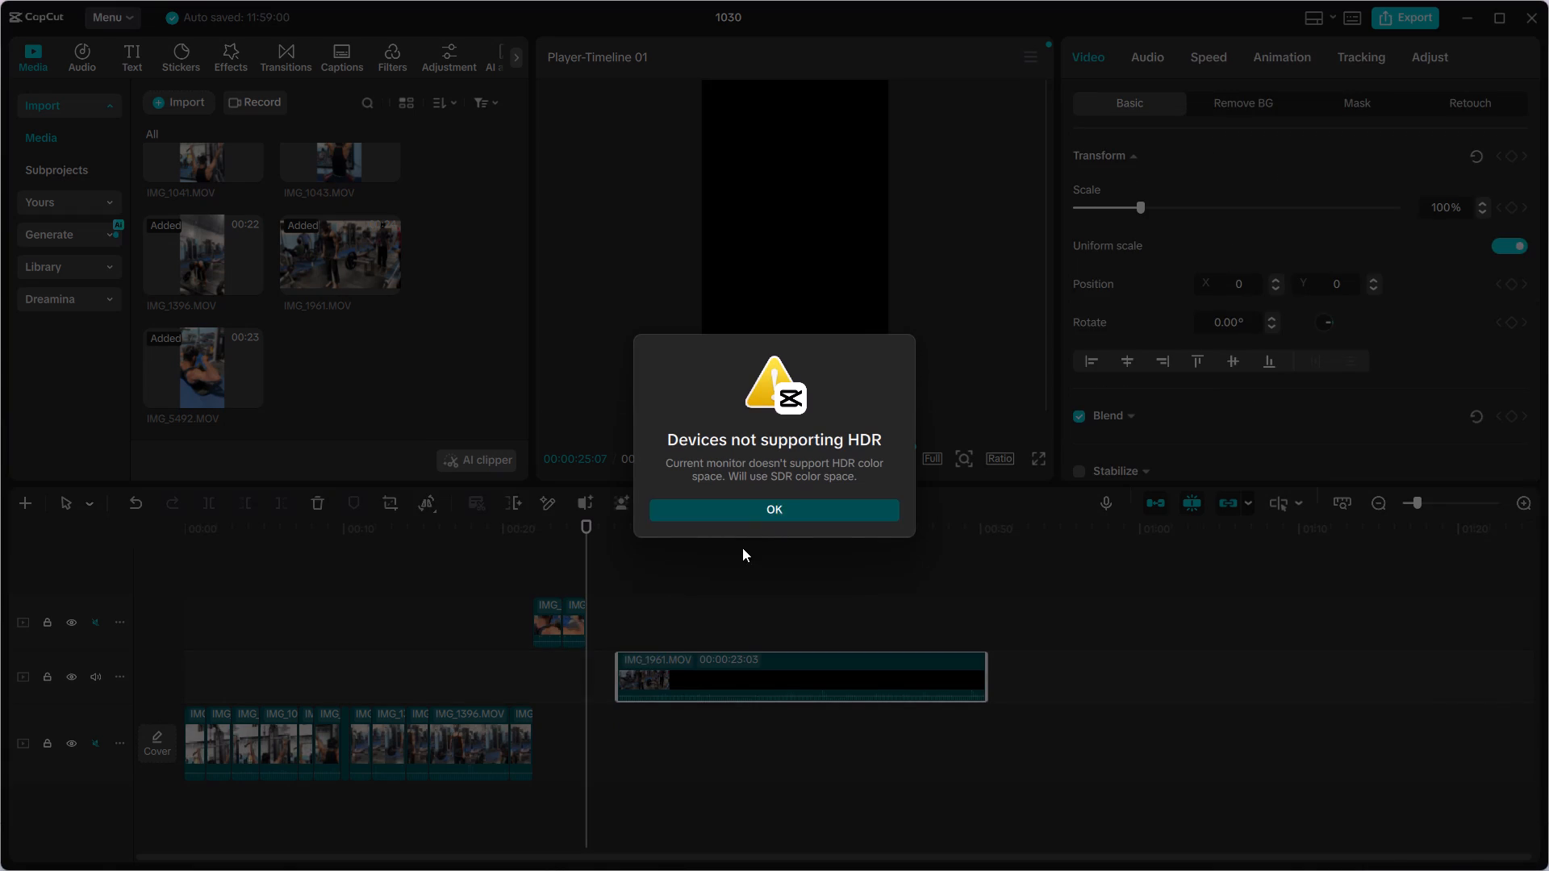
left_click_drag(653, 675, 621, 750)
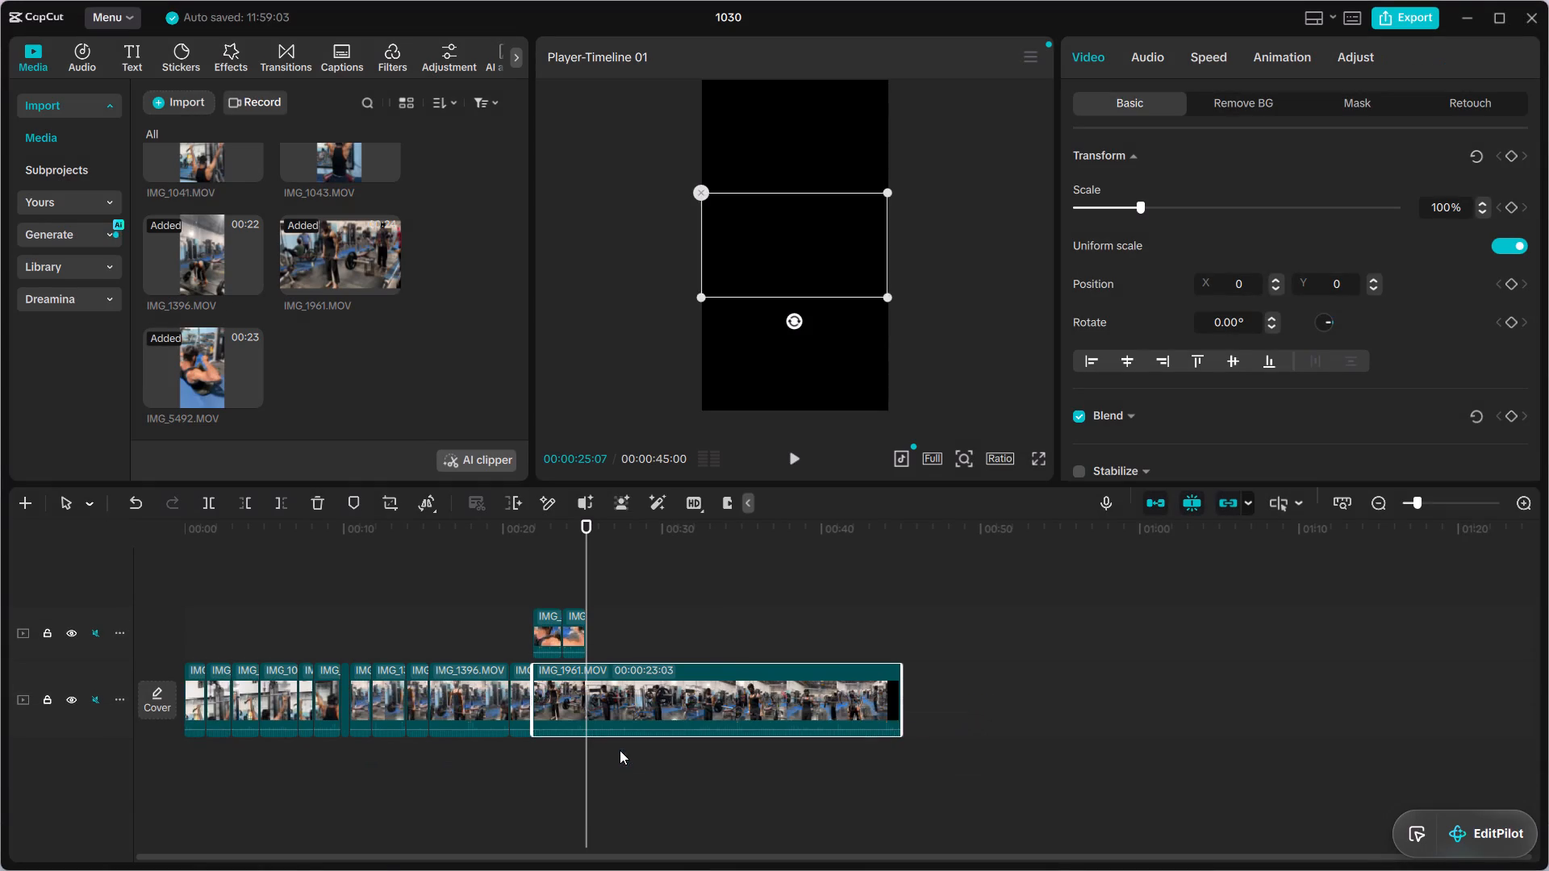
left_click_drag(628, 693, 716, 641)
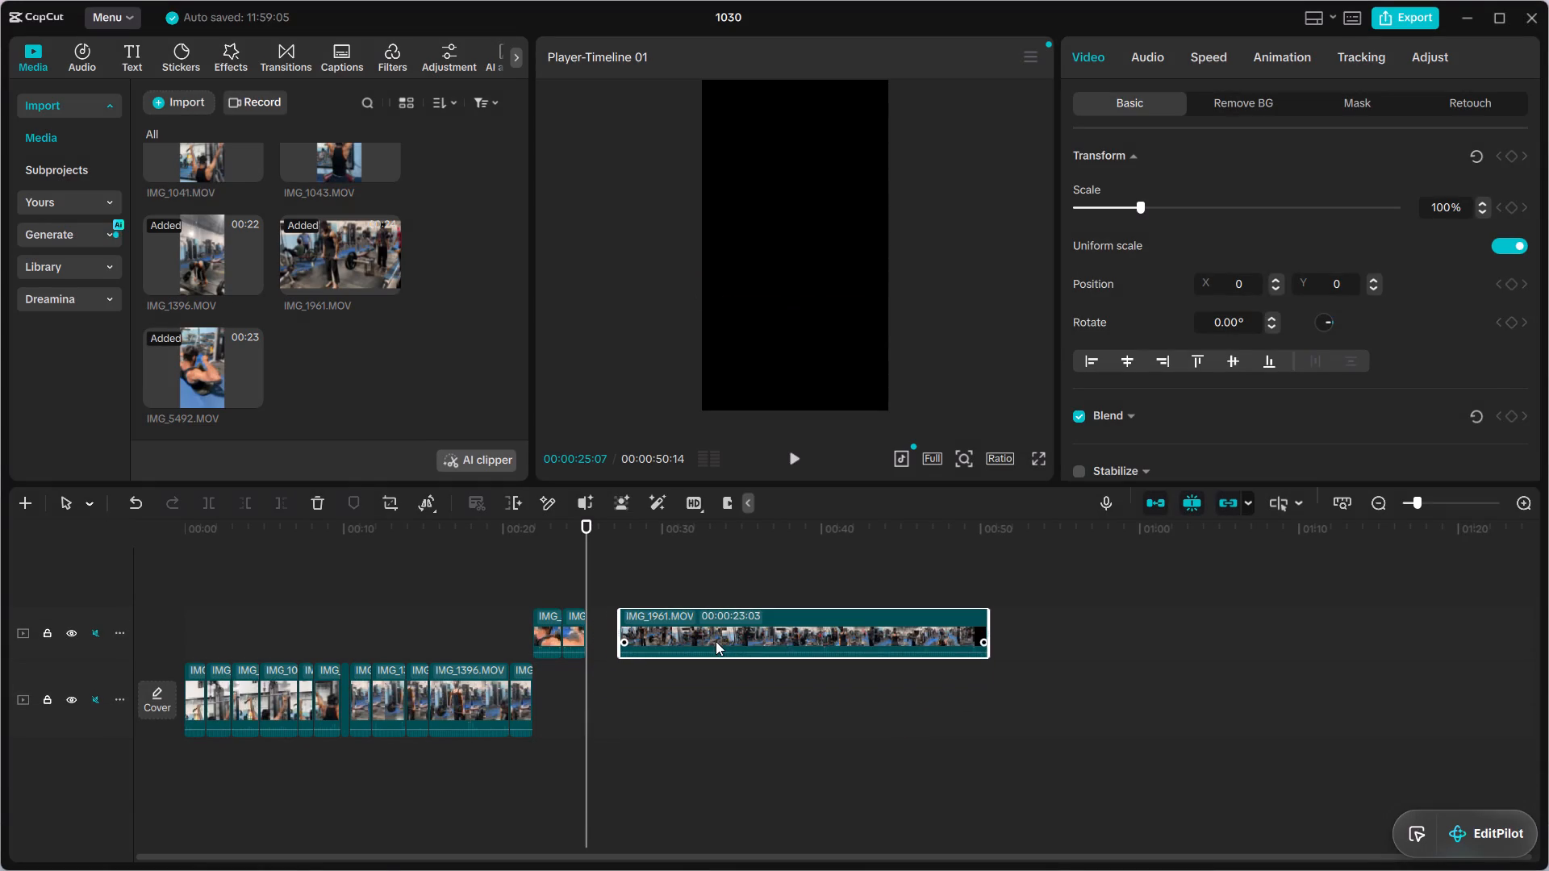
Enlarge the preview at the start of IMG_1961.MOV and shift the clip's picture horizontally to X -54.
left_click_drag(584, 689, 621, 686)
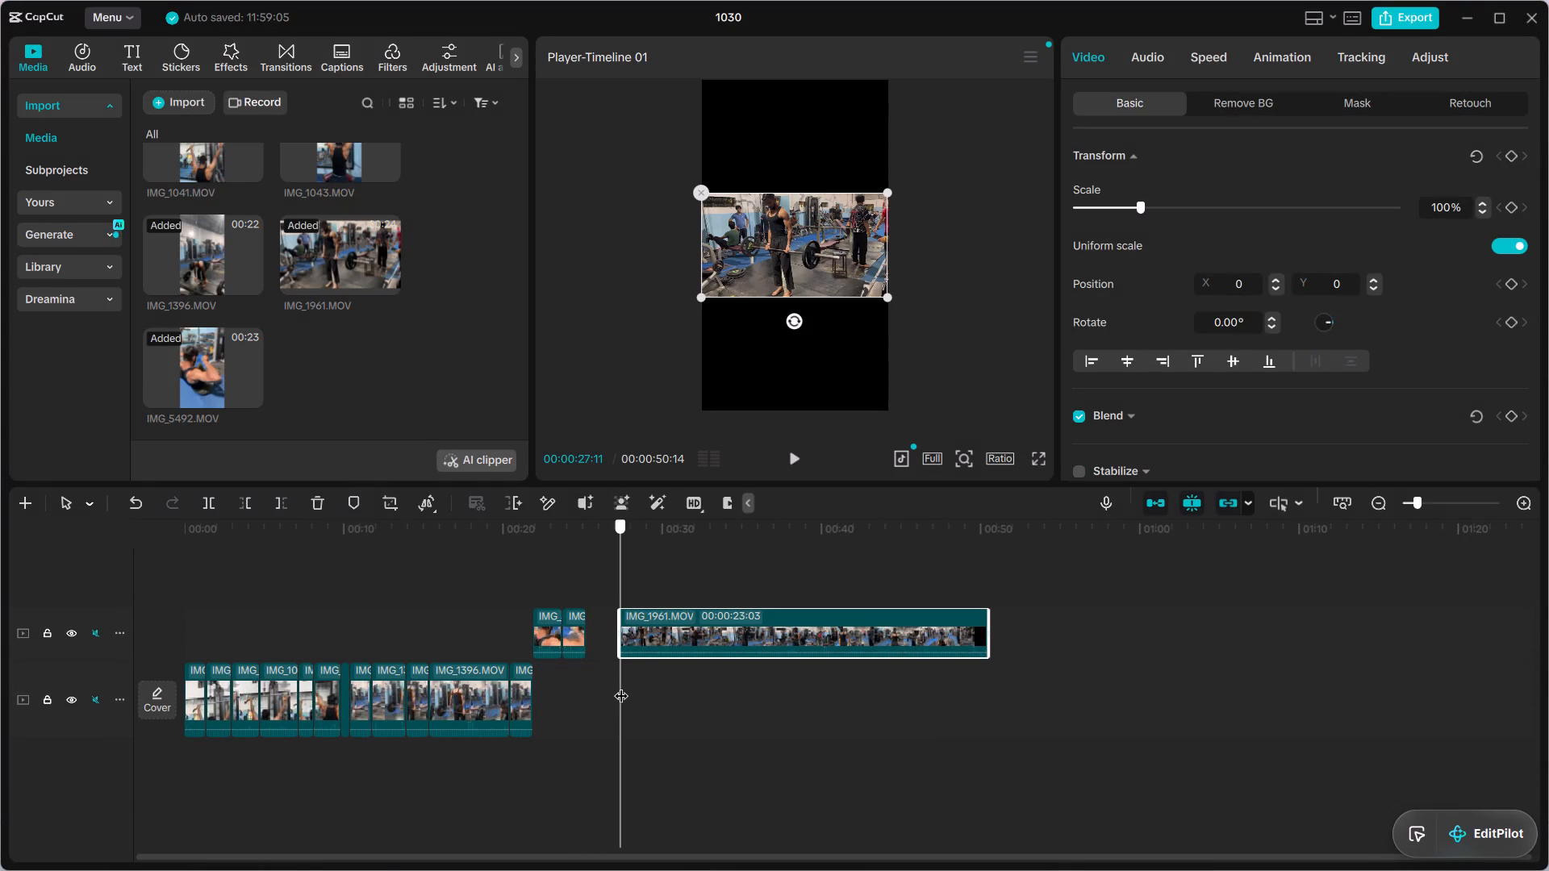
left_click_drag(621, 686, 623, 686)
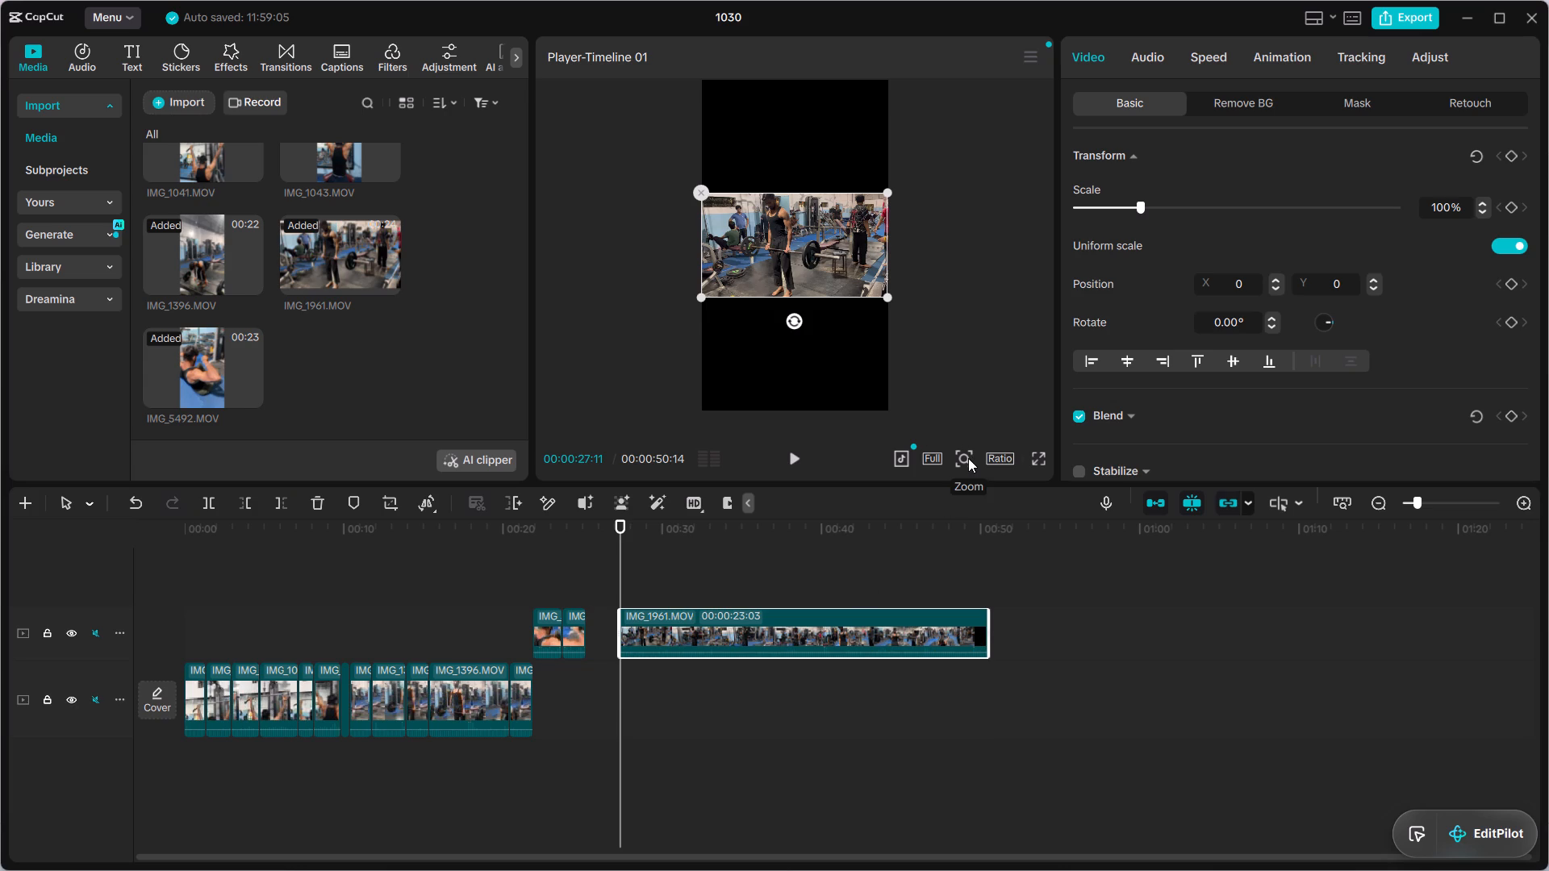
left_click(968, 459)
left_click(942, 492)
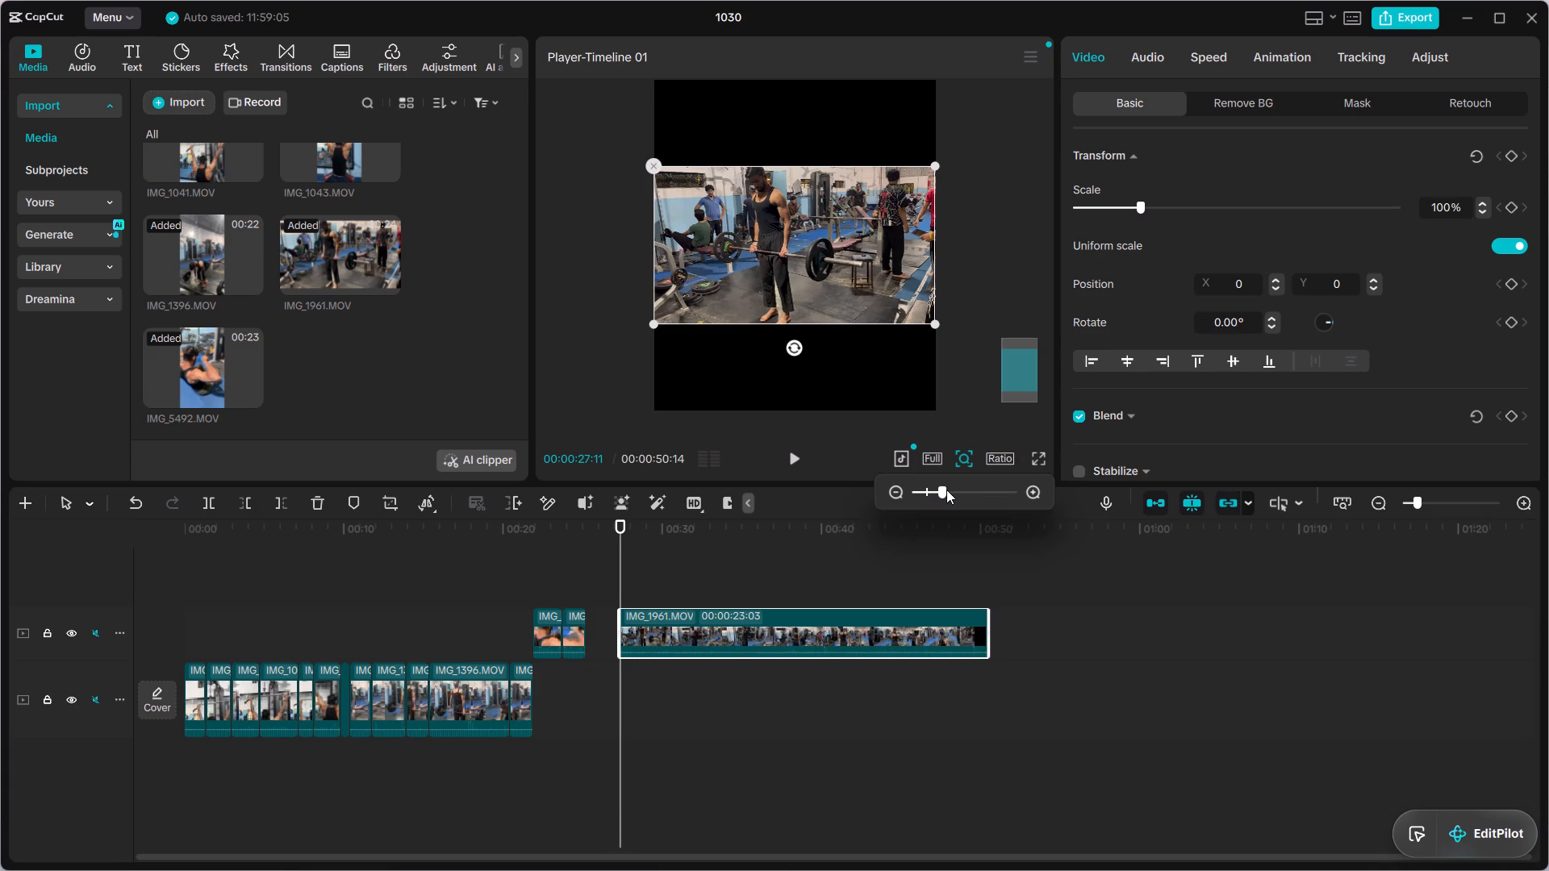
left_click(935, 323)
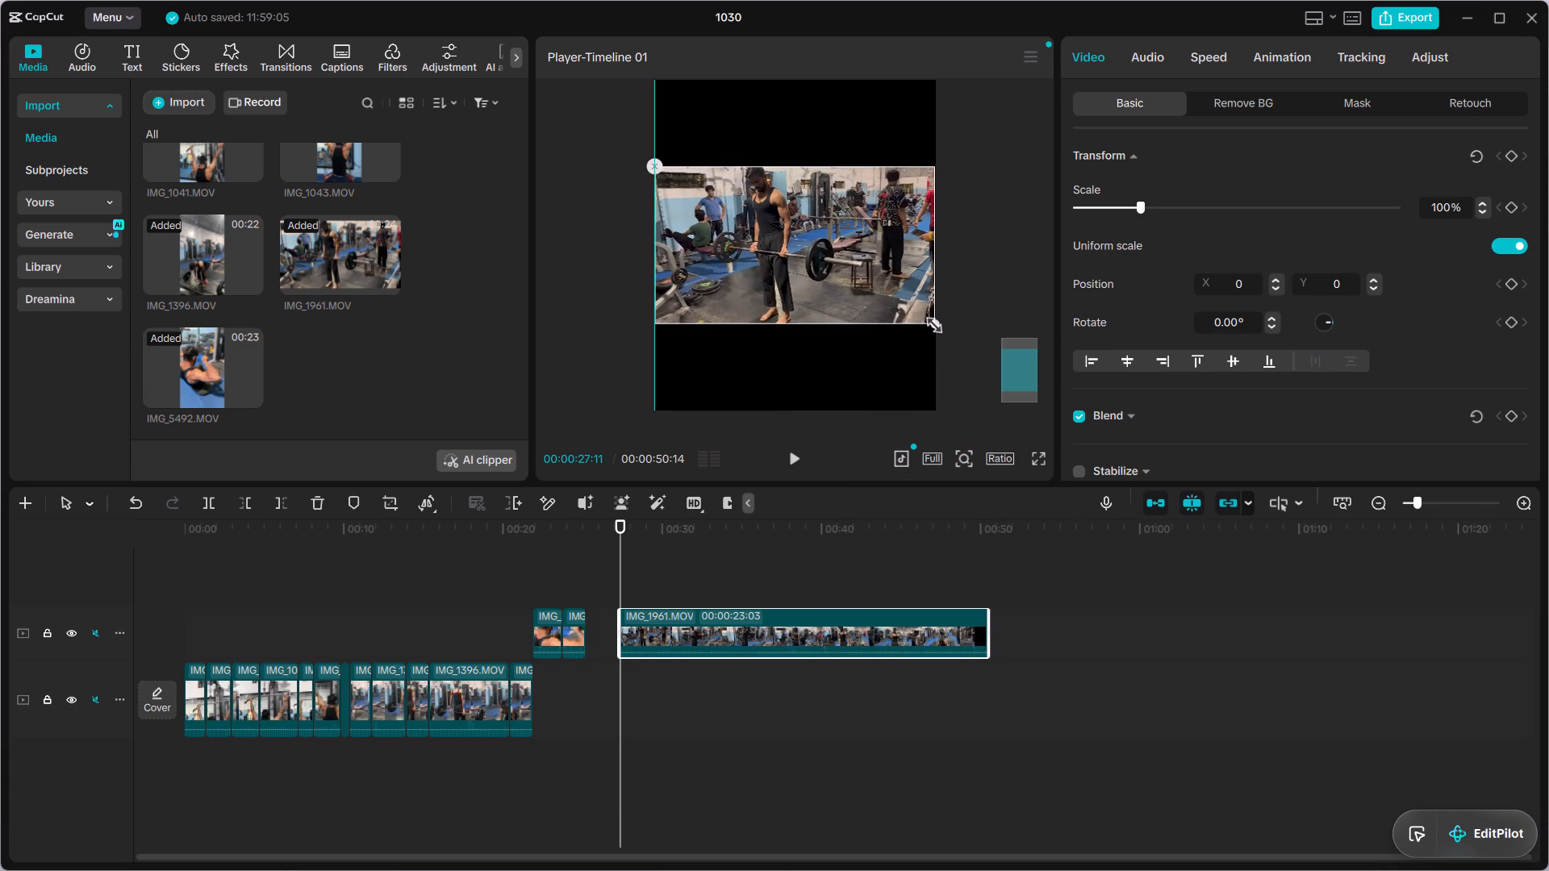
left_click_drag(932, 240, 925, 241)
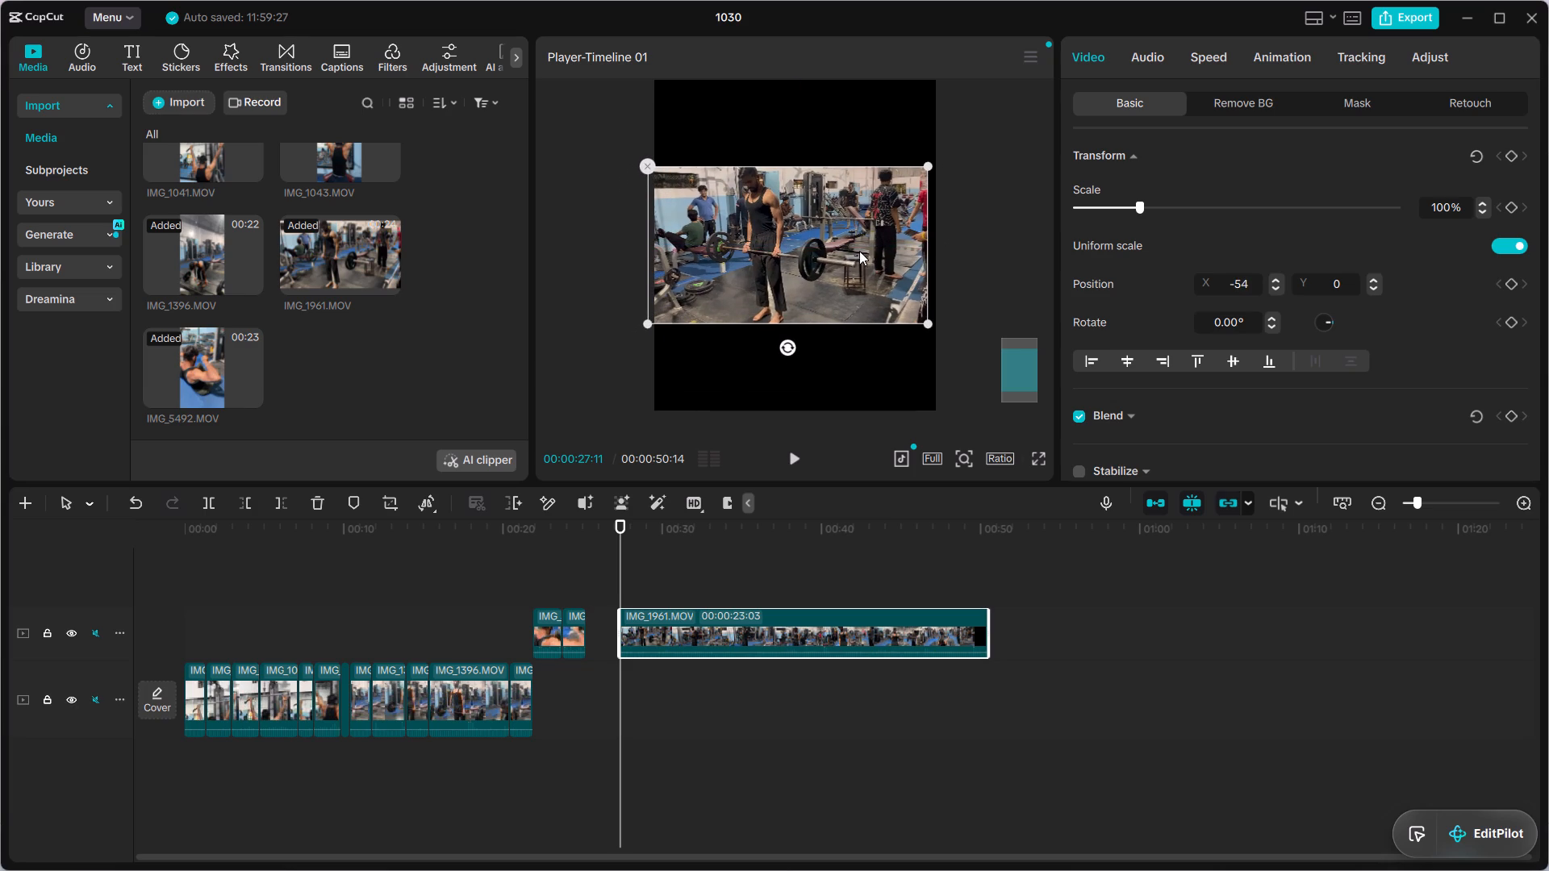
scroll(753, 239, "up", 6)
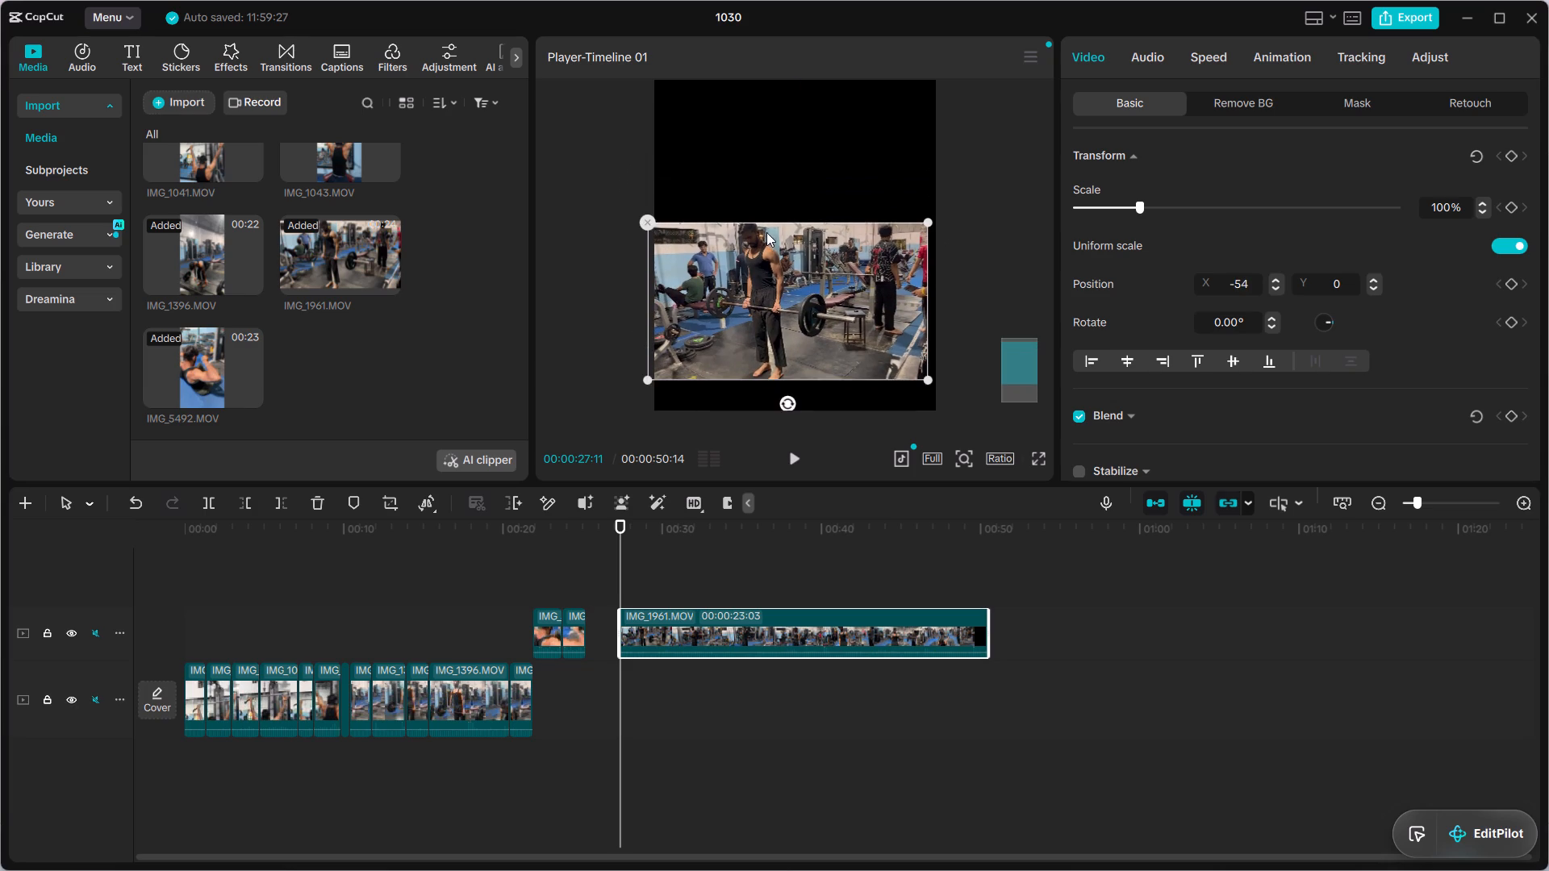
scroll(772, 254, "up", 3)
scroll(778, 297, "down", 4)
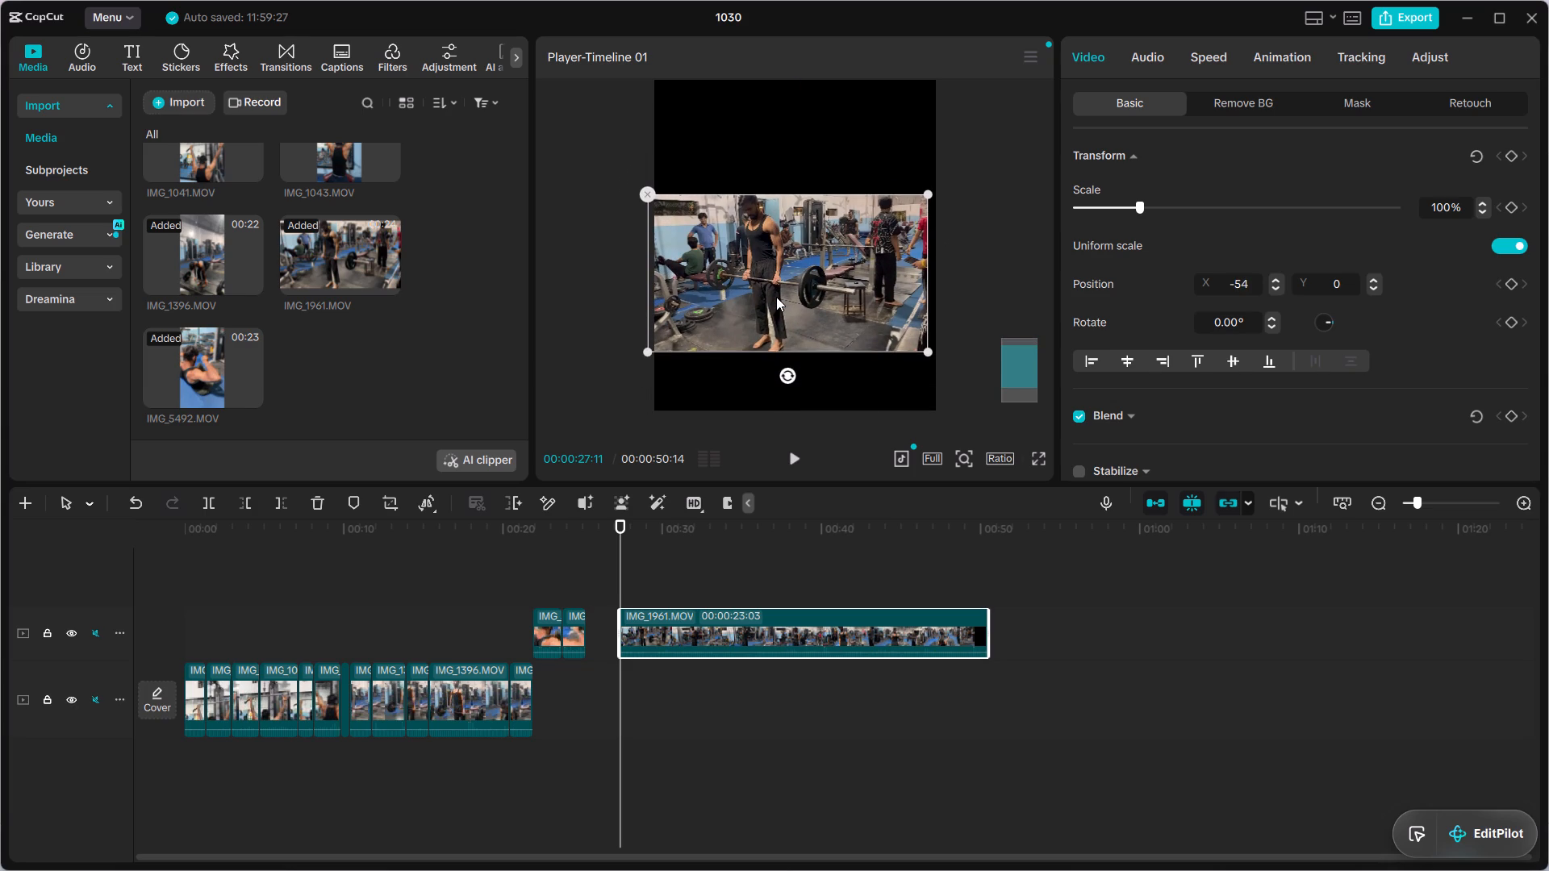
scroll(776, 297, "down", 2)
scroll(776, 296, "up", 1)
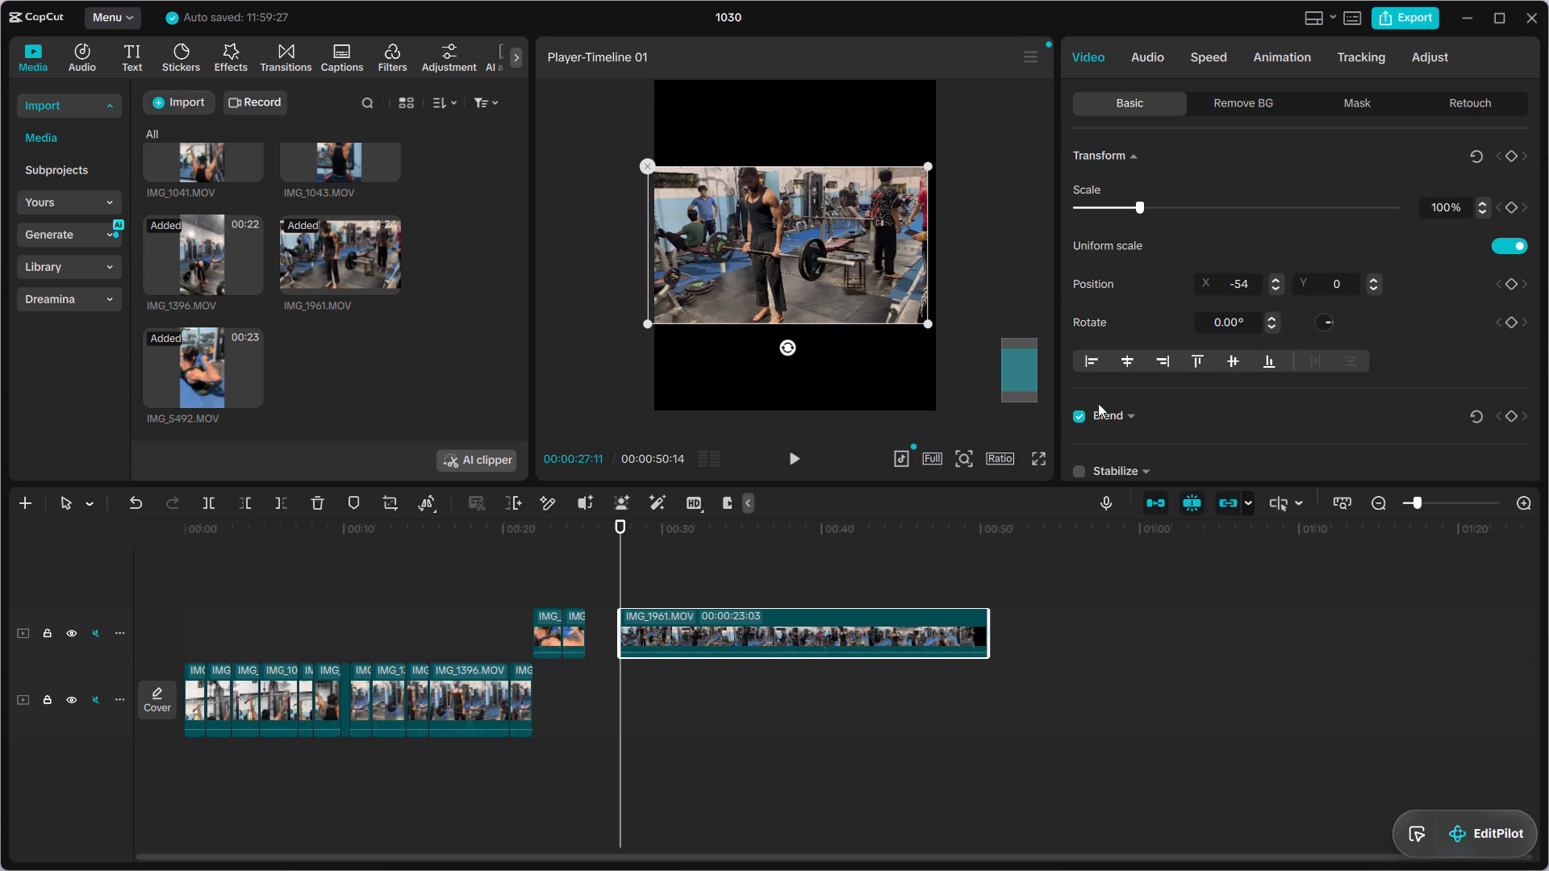
Inspect IMG_1961.MOV and the timeline's opening frame at a closer preview zoom, then shrink the preview to its smallest size.
left_click(959, 460)
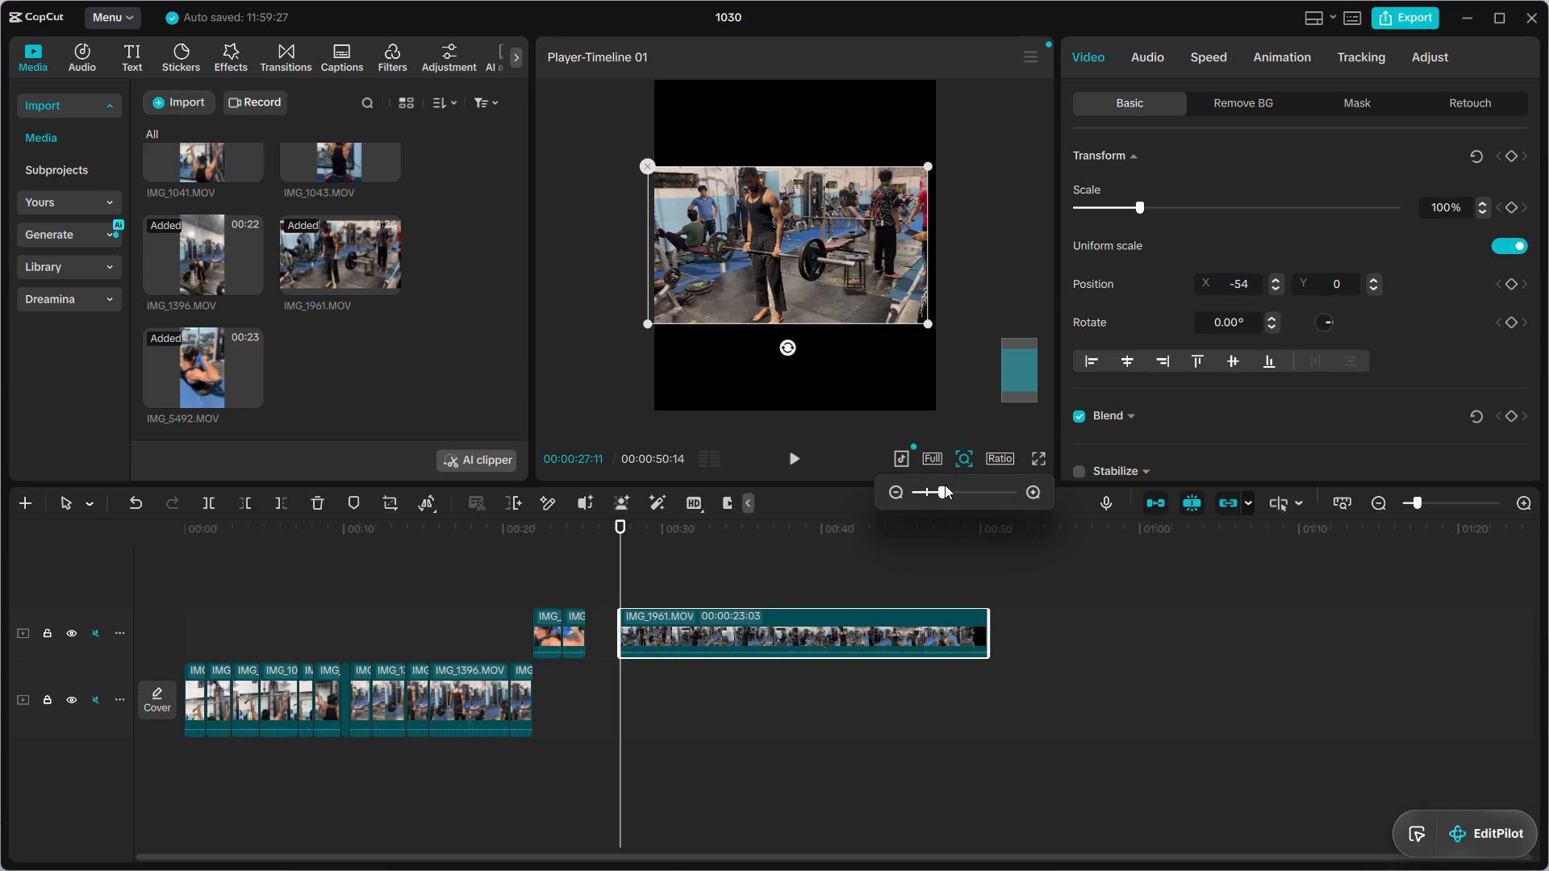
left_click_drag(945, 485, 979, 478)
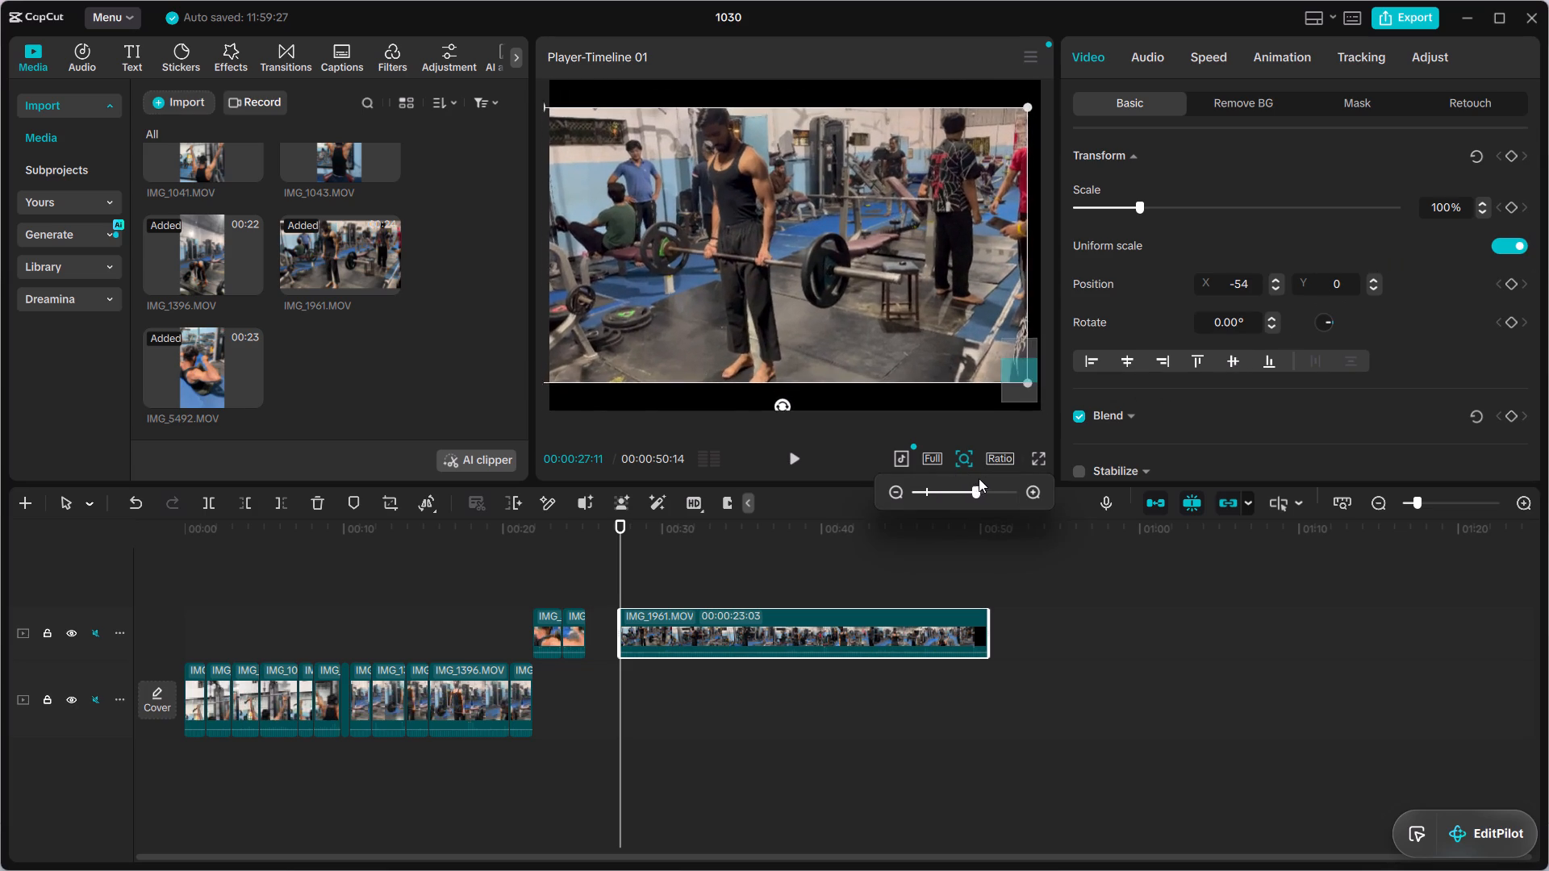
left_click_drag(979, 478, 985, 477)
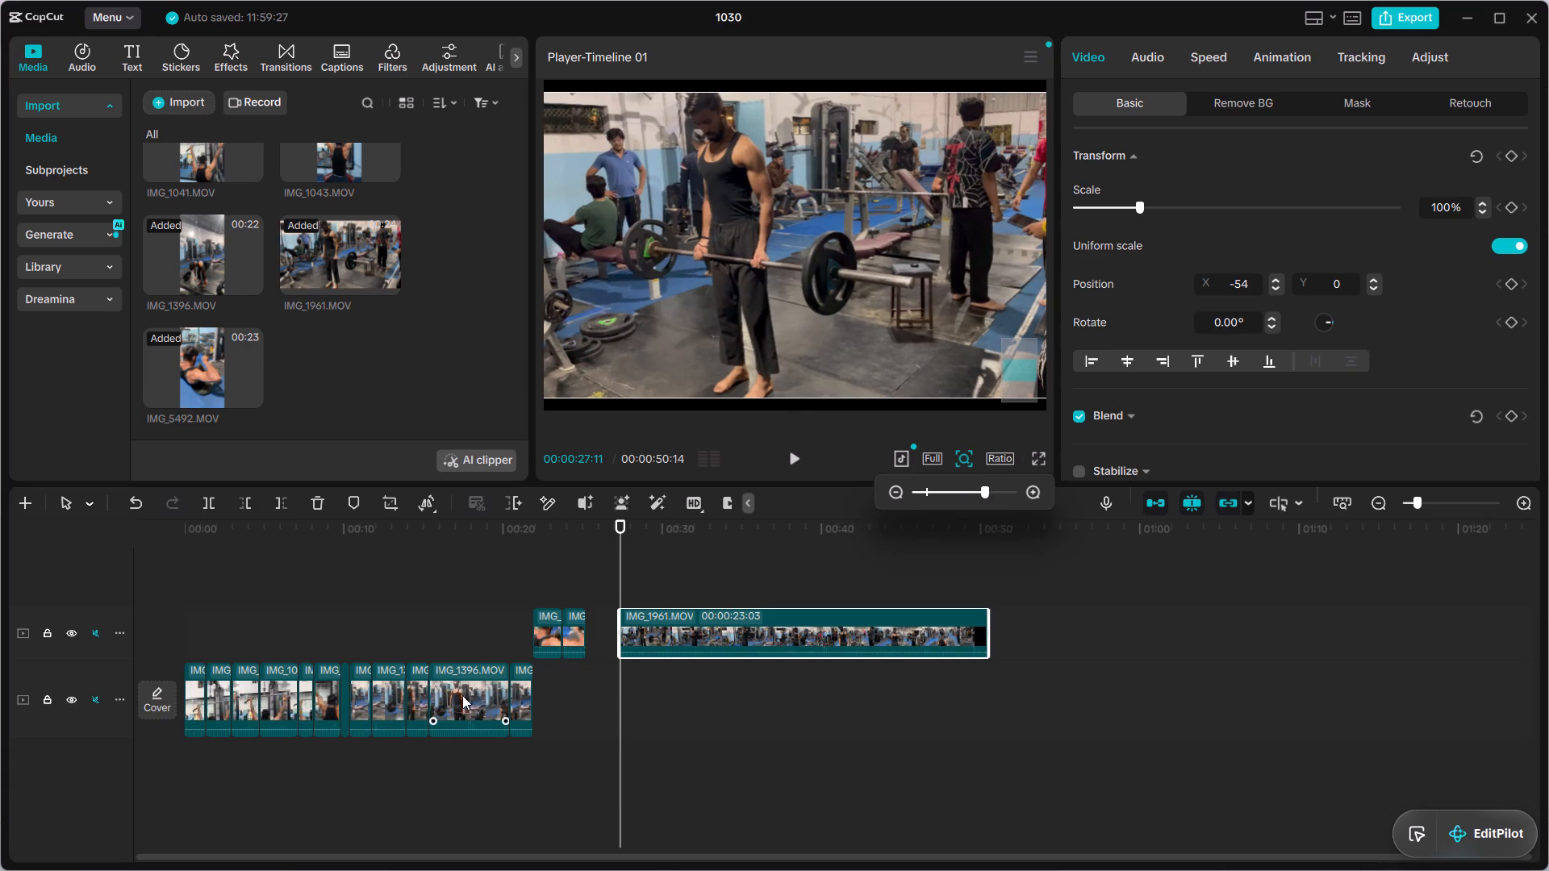
left_click_drag(621, 578, 185, 631)
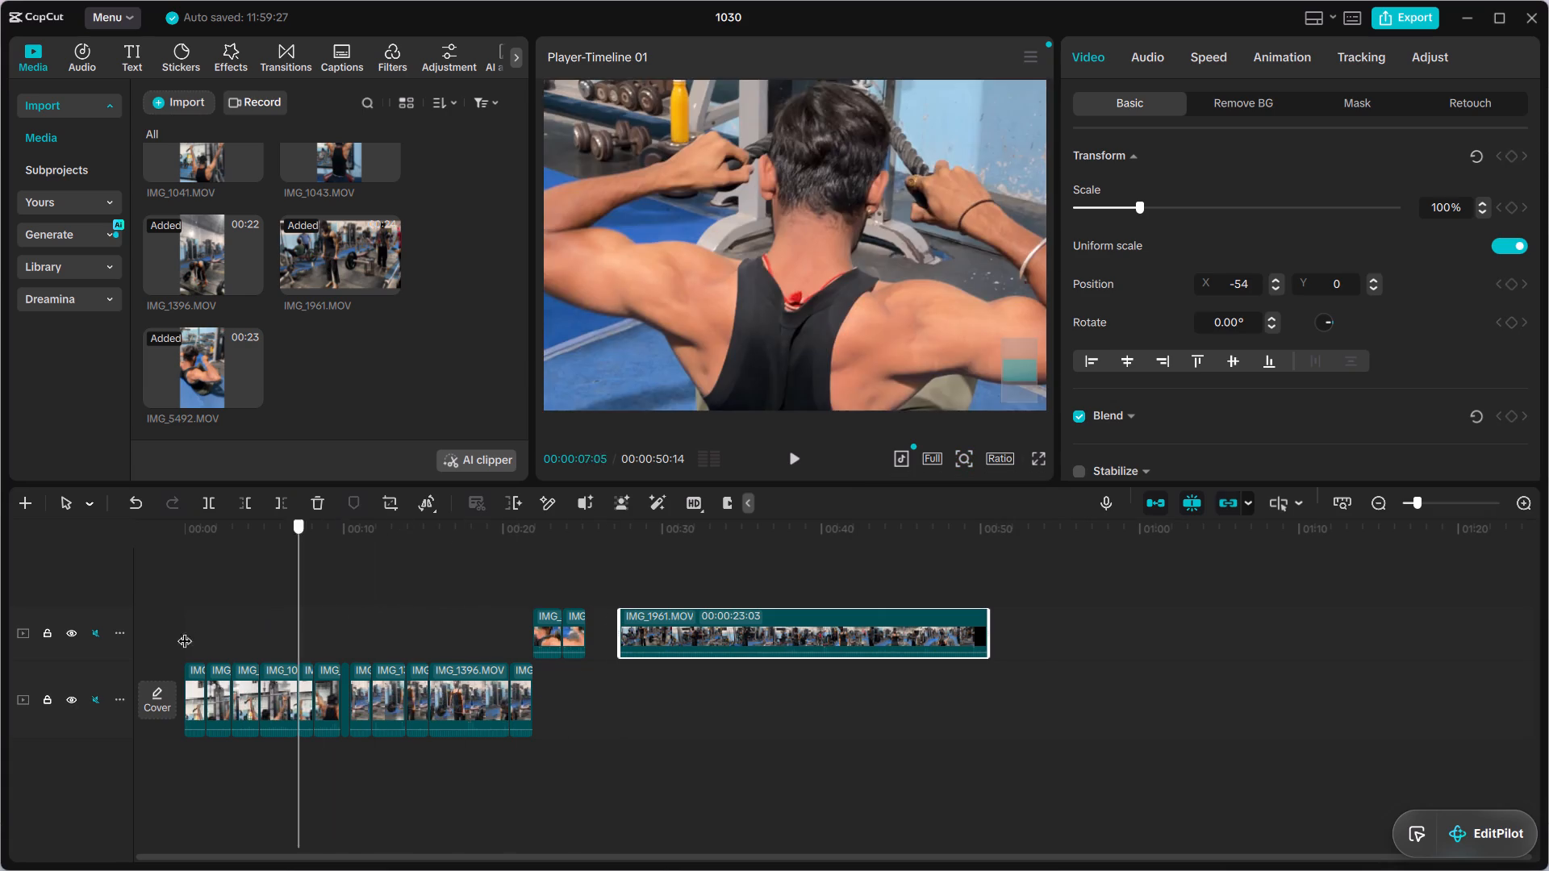
left_click_drag(185, 631, 169, 634)
left_click(967, 459)
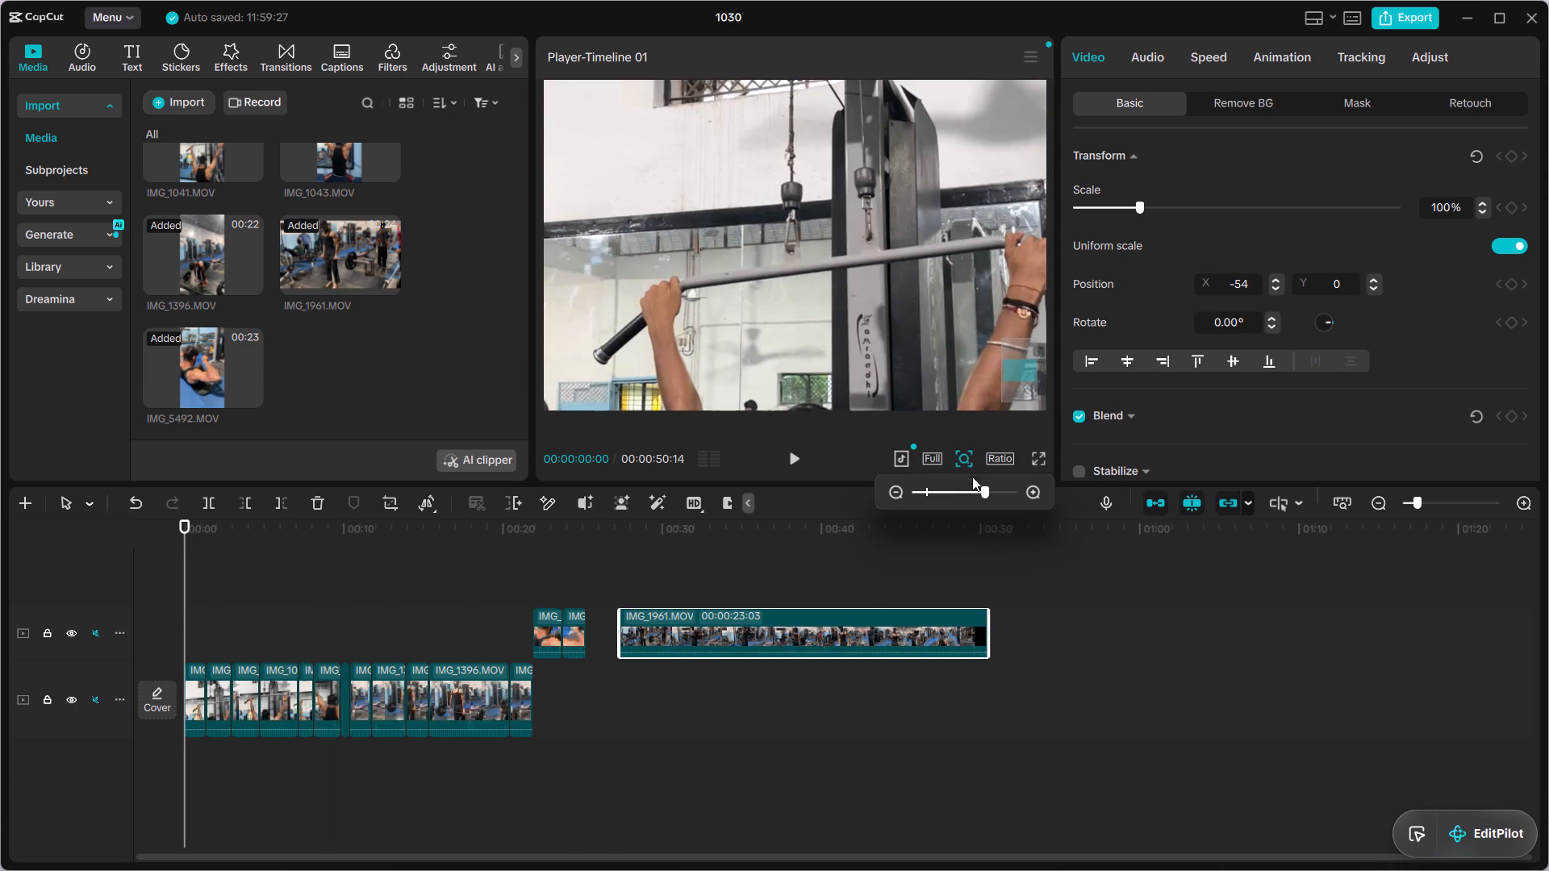
left_click_drag(981, 487, 909, 498)
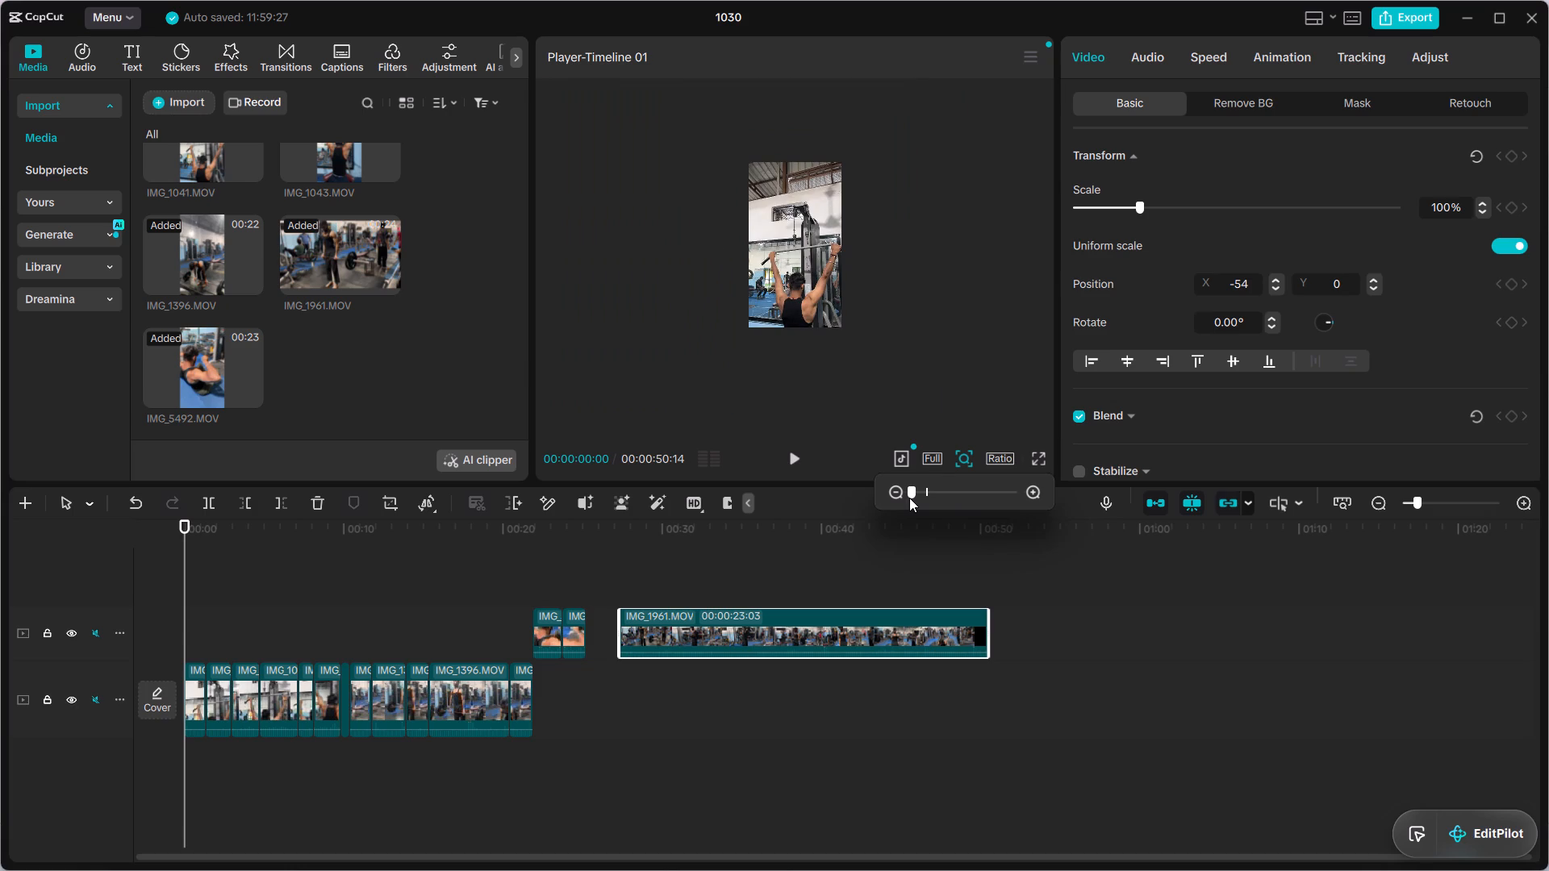
Skim the opening part of IMG_1961.MOV and play it from its start.
left_click(662, 634)
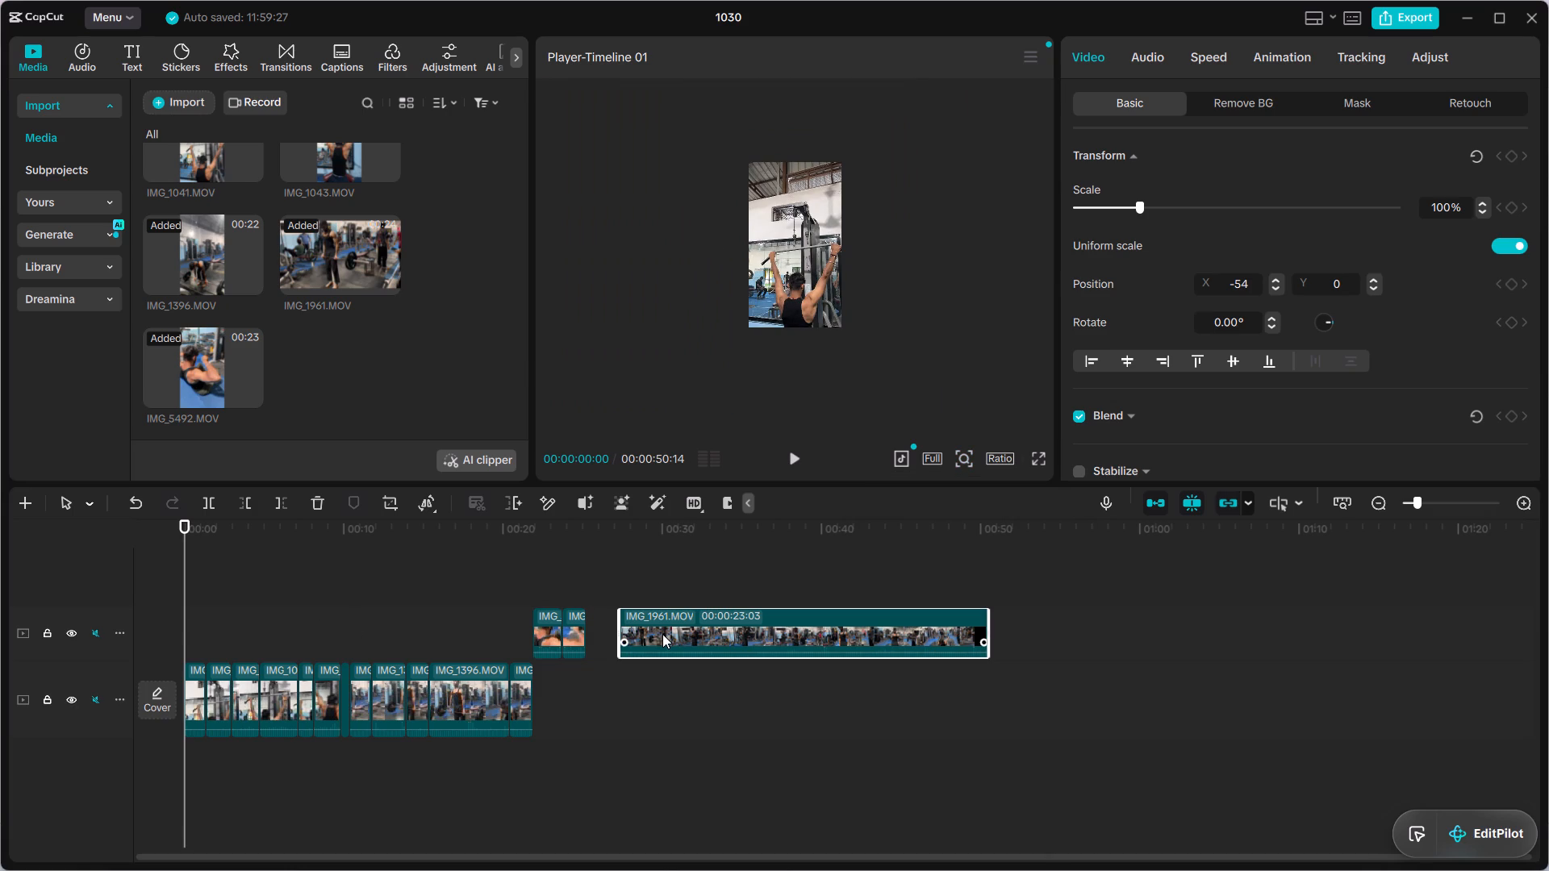
left_click_drag(186, 575, 626, 574)
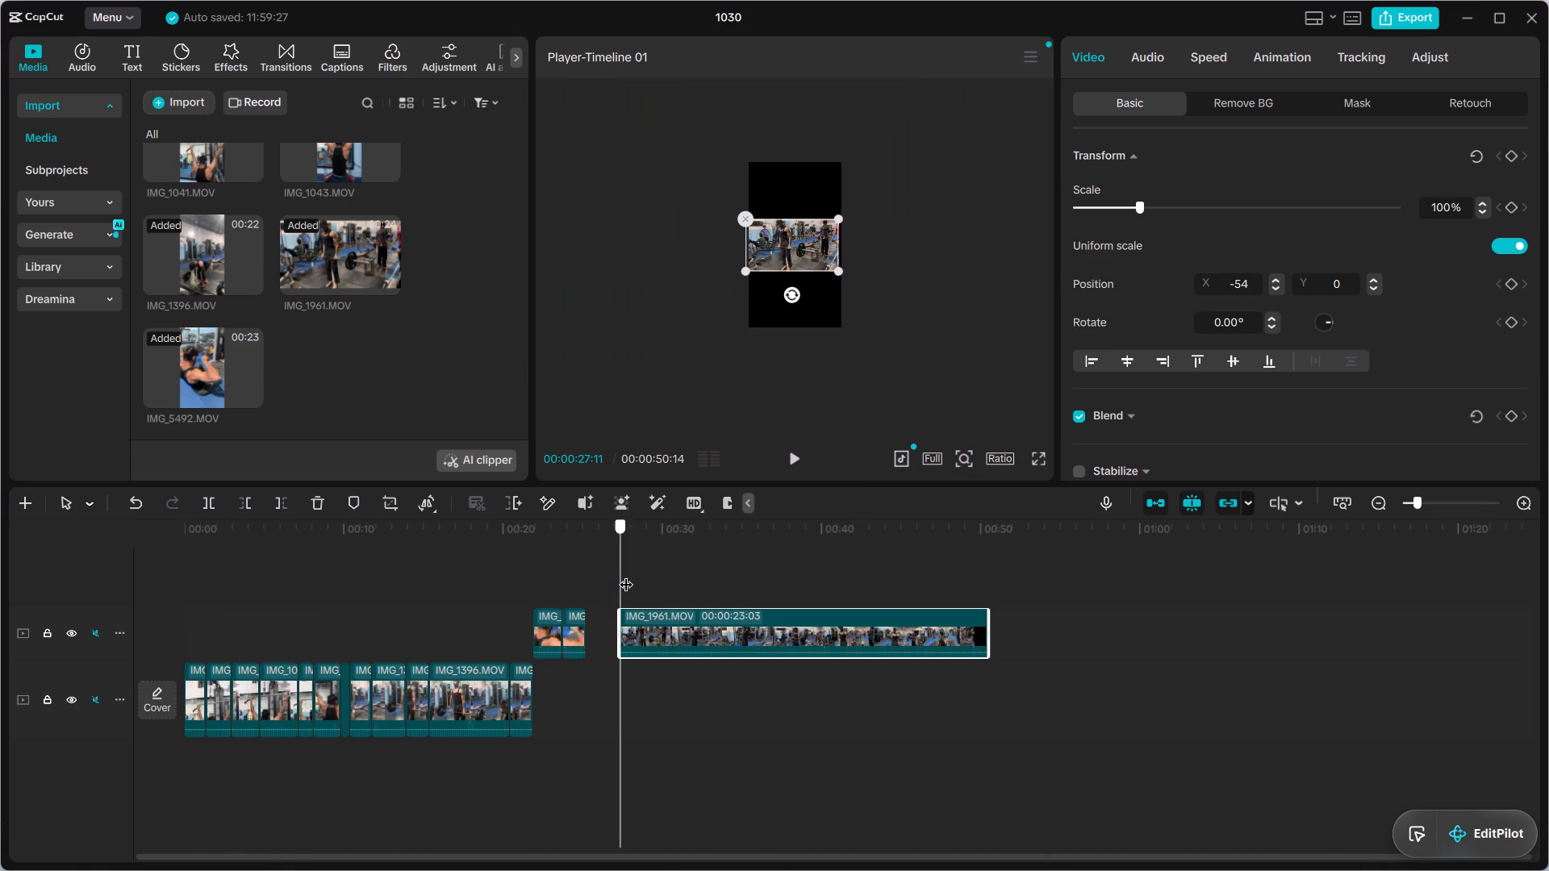
left_click_drag(626, 574, 699, 573)
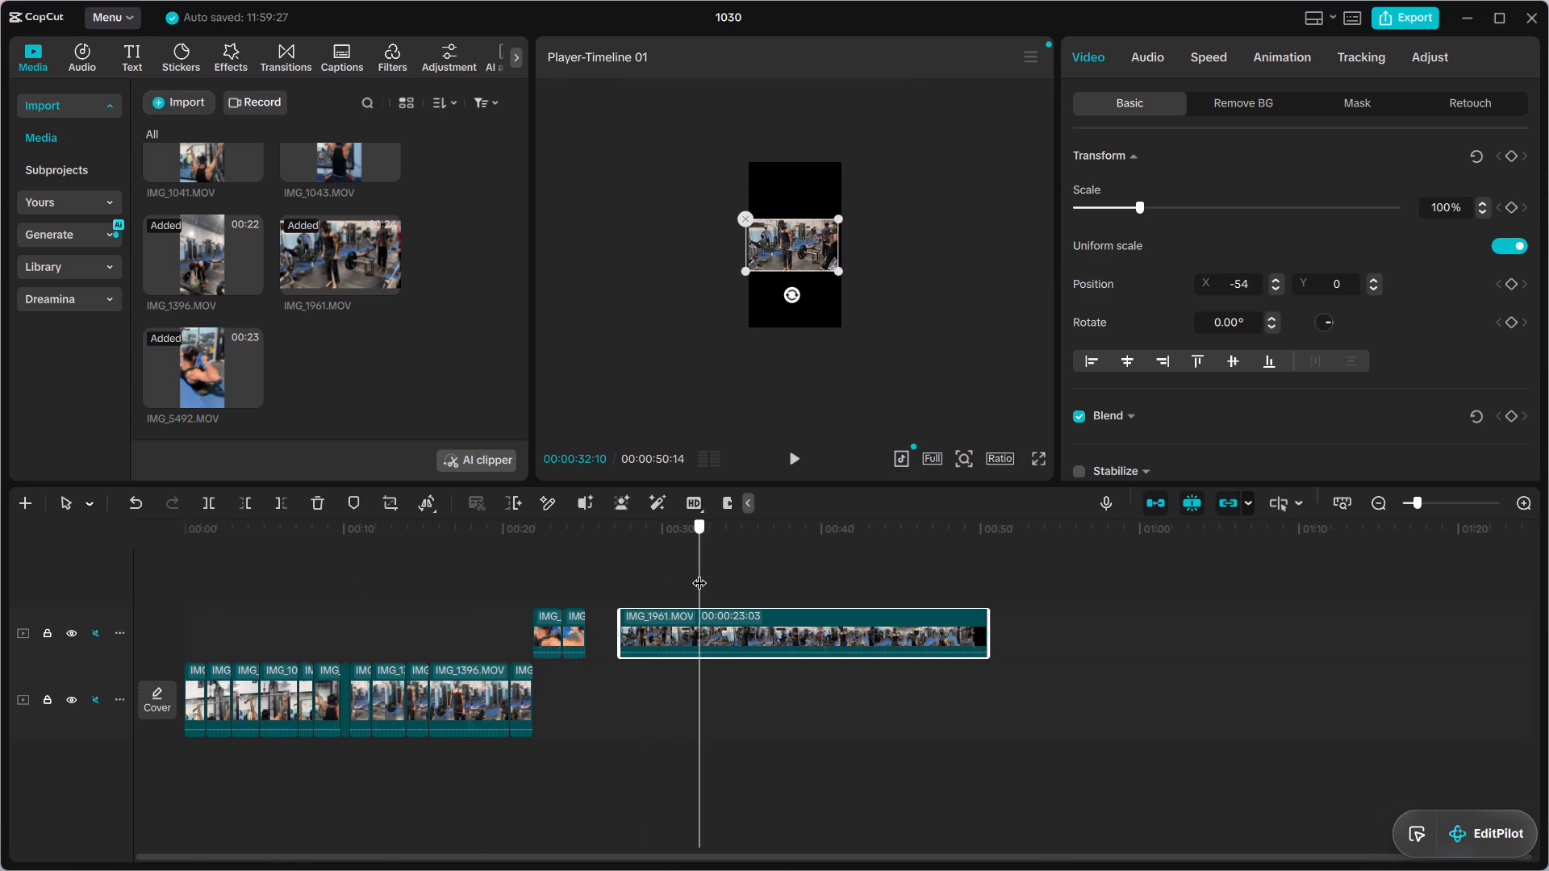
left_click_drag(699, 573, 615, 585)
left_click(796, 461)
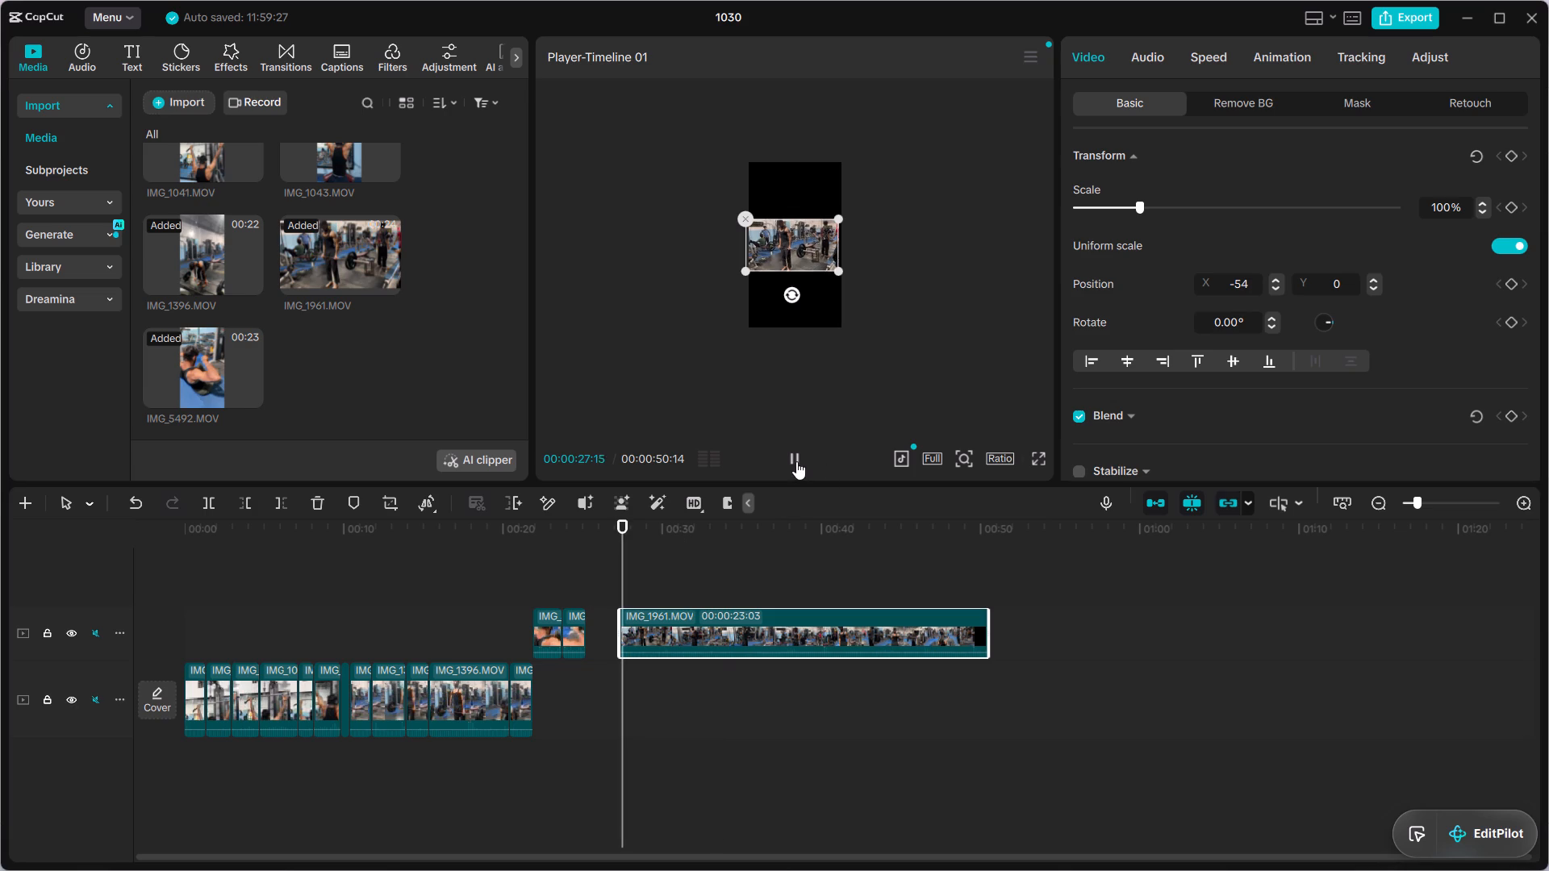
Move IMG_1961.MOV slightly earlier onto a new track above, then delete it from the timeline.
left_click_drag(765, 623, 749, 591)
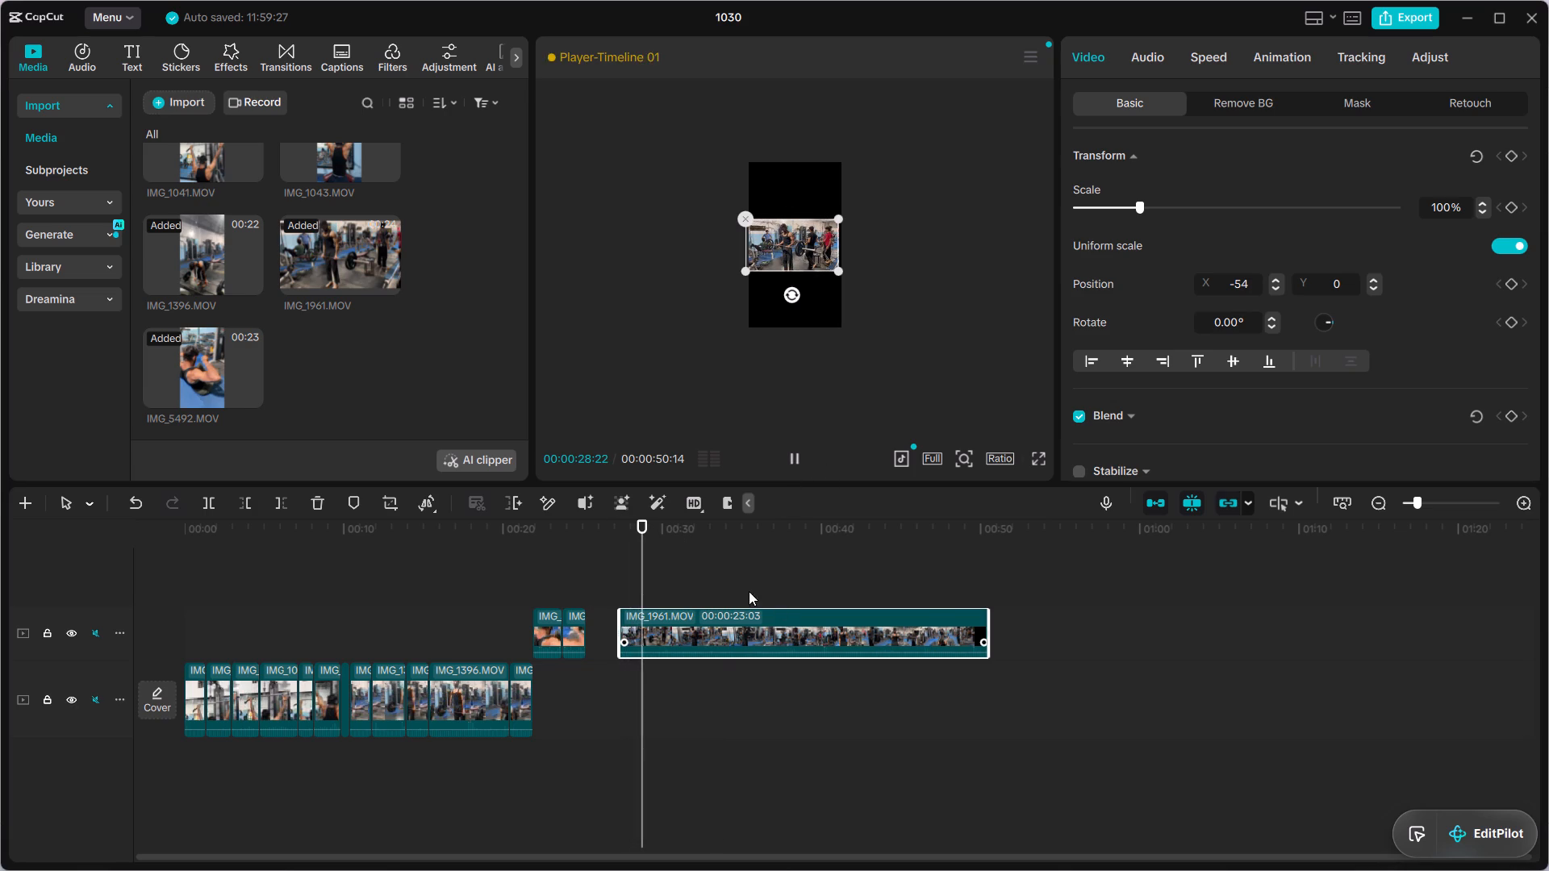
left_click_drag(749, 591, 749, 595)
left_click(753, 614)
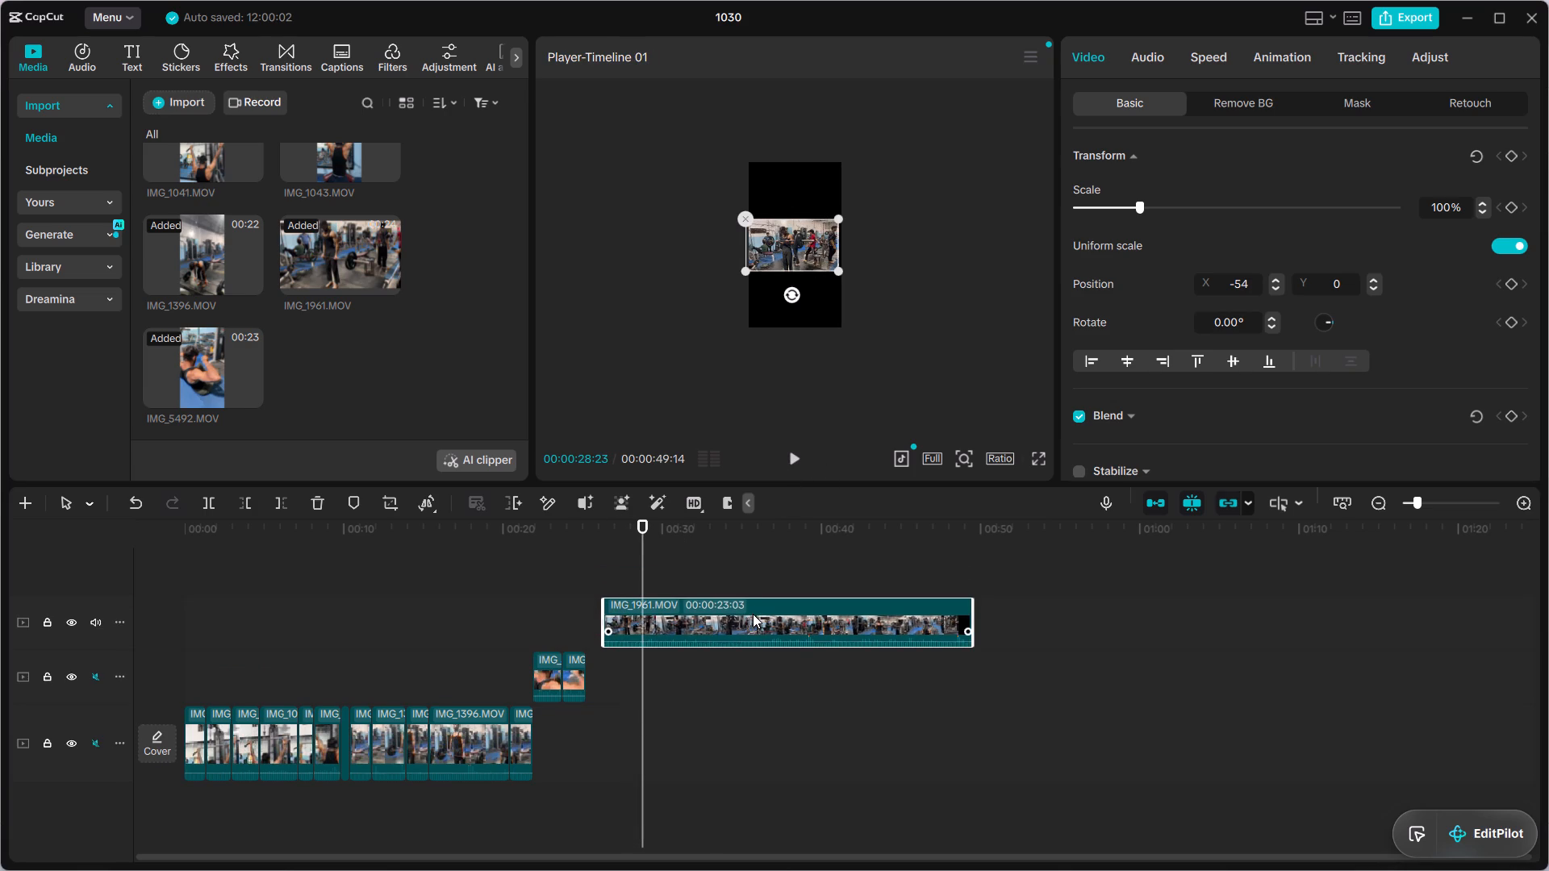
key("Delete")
Add IMG_1961.MOV to the timeline again, on a new track above the IMG_5492.MOV segments.
left_click_drag(361, 249, 706, 551)
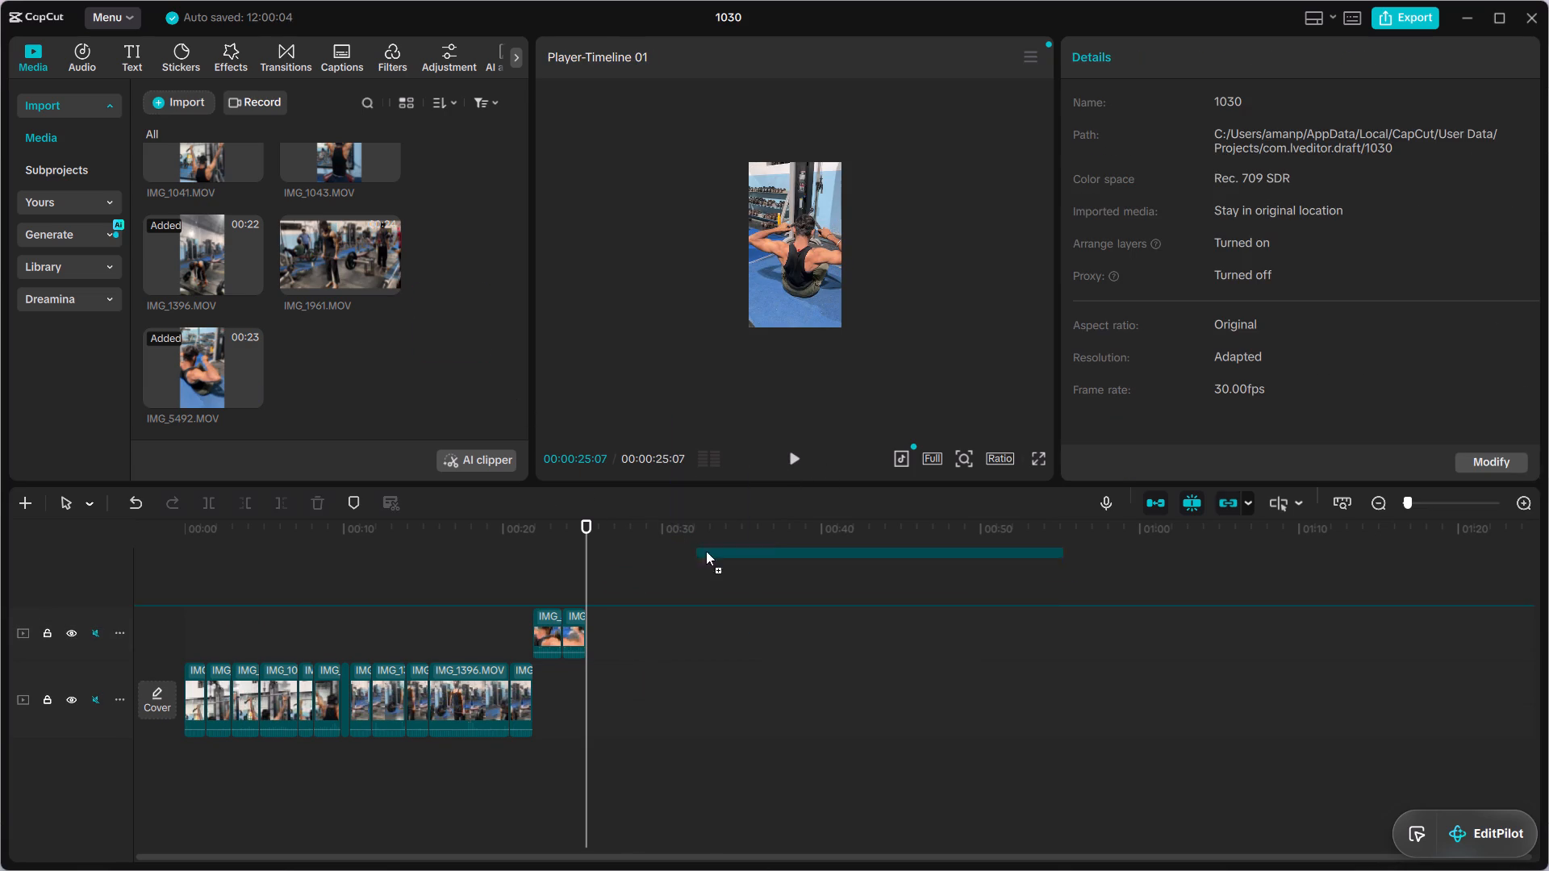
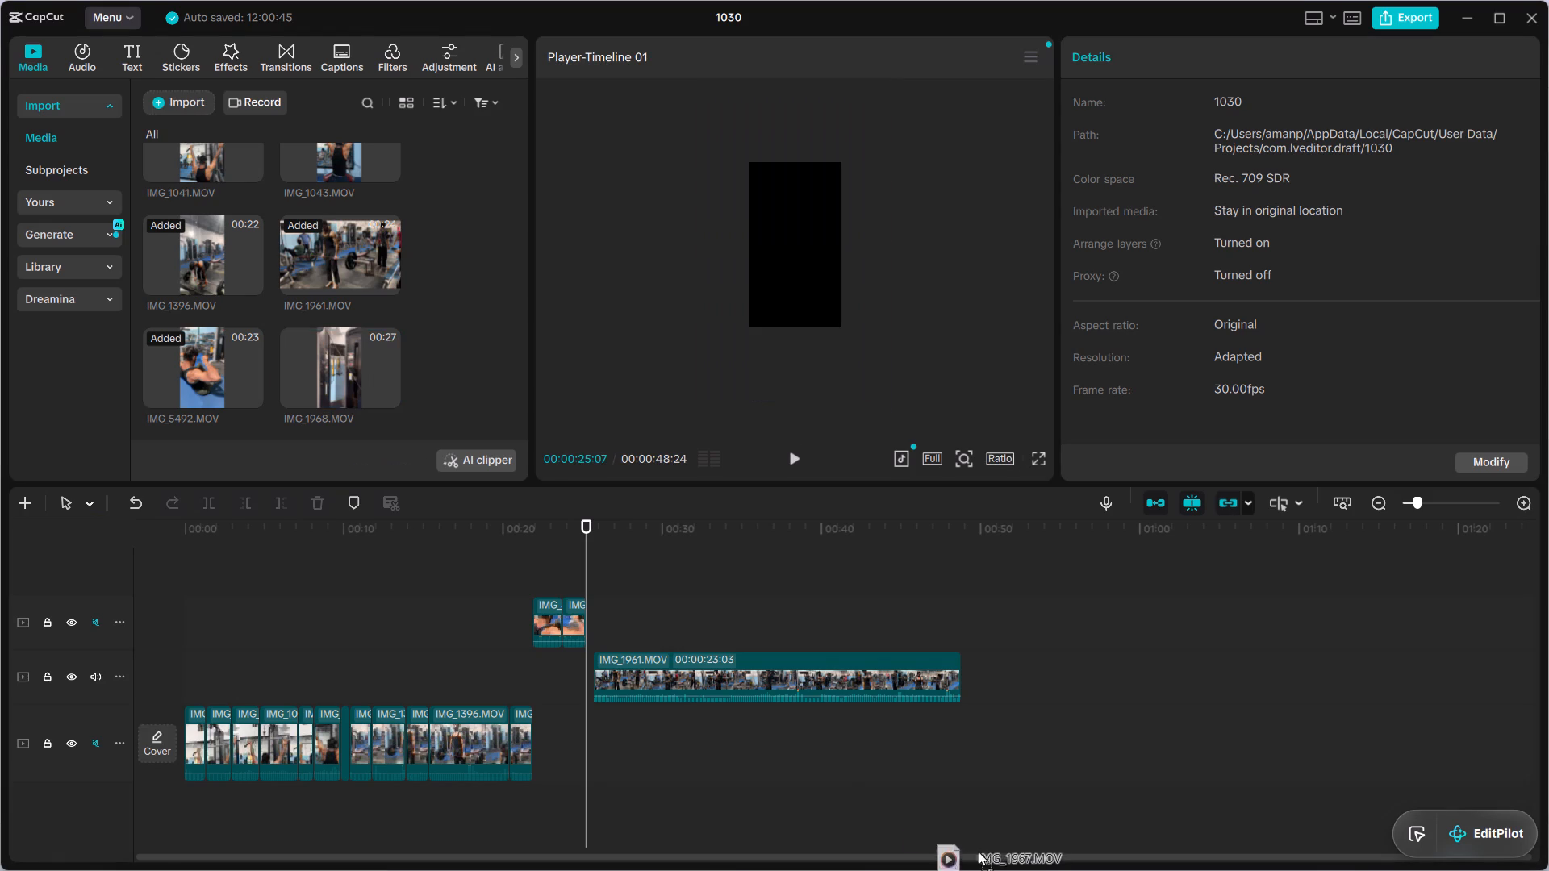
Import IMG_1967.MOV and IMG_1966.MOV from Google Chrome into the CapCut project's media library.
left_click_drag(978, 851, 375, 398)
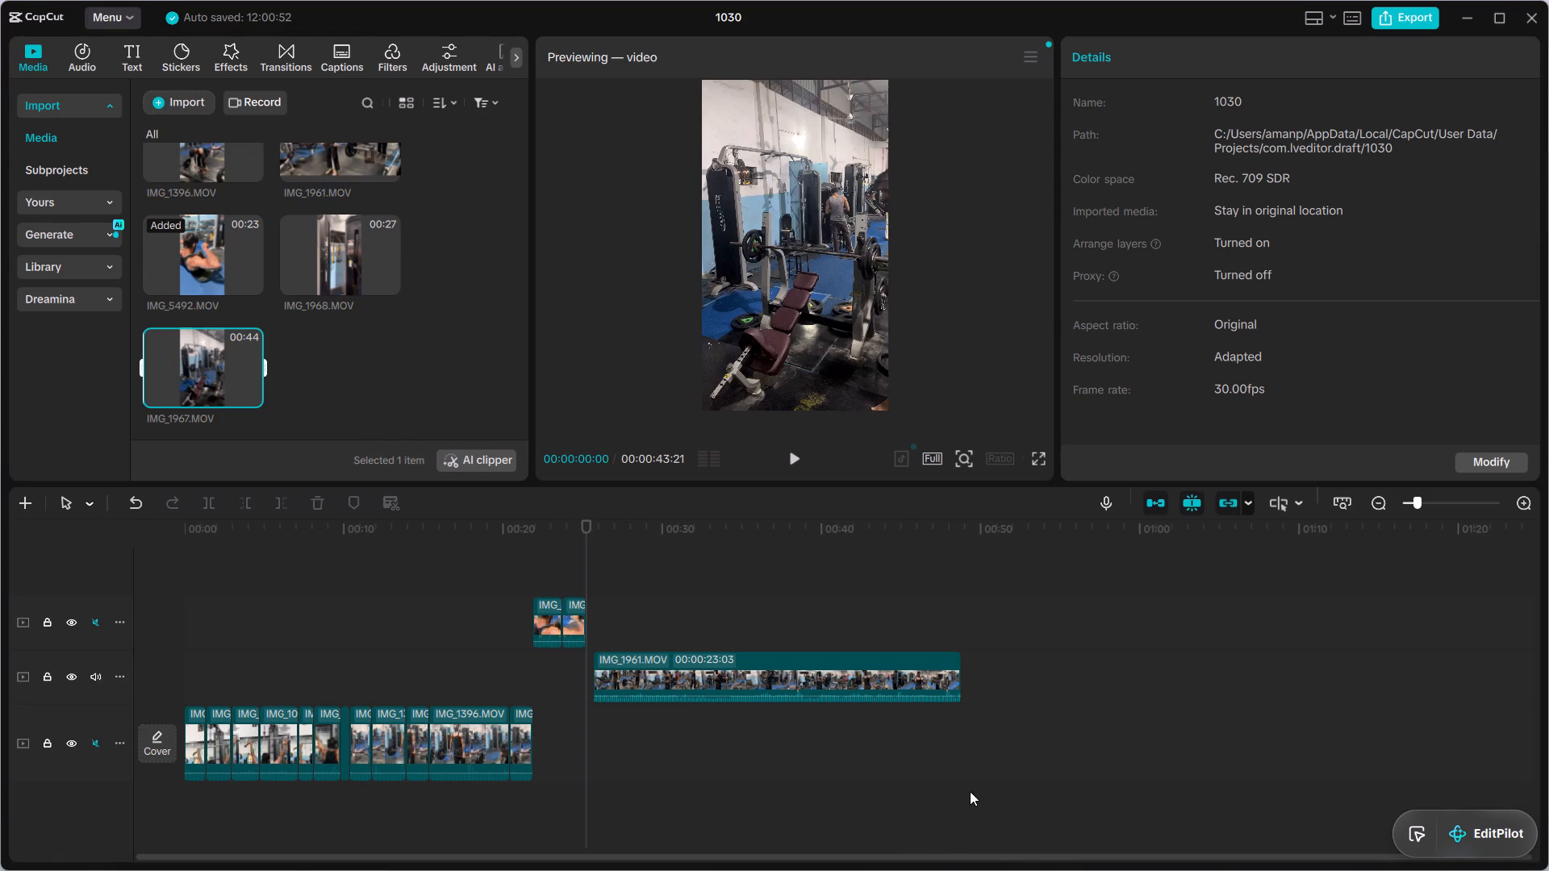
left_click(1037, 855)
left_click_drag(1220, 254, 431, 386)
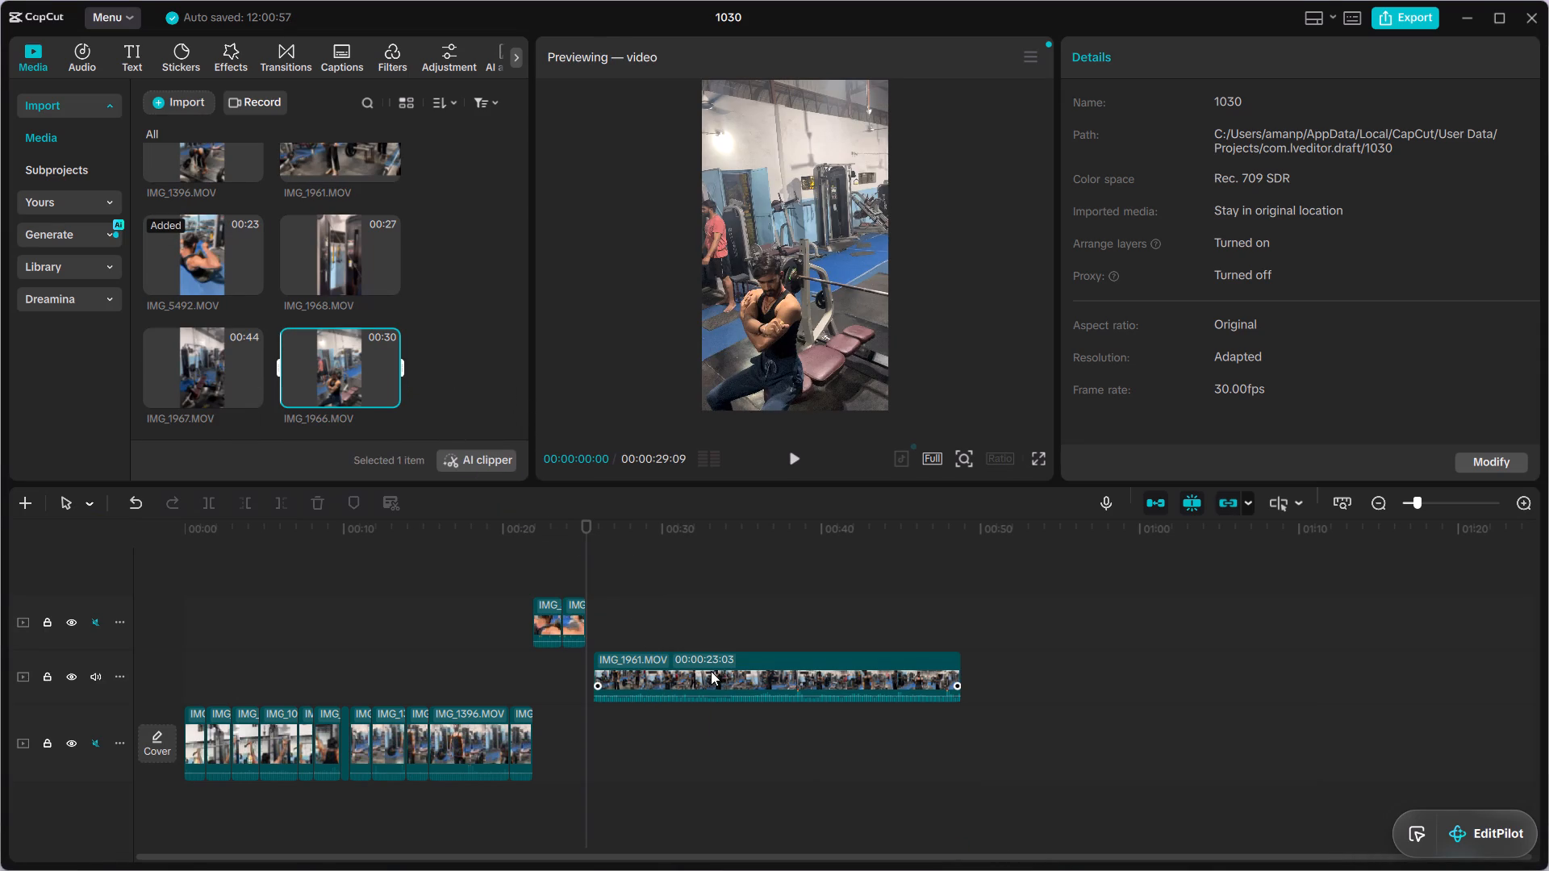
Play the preview of the newly imported IMG_1966.MOV from its start.
left_click(797, 452)
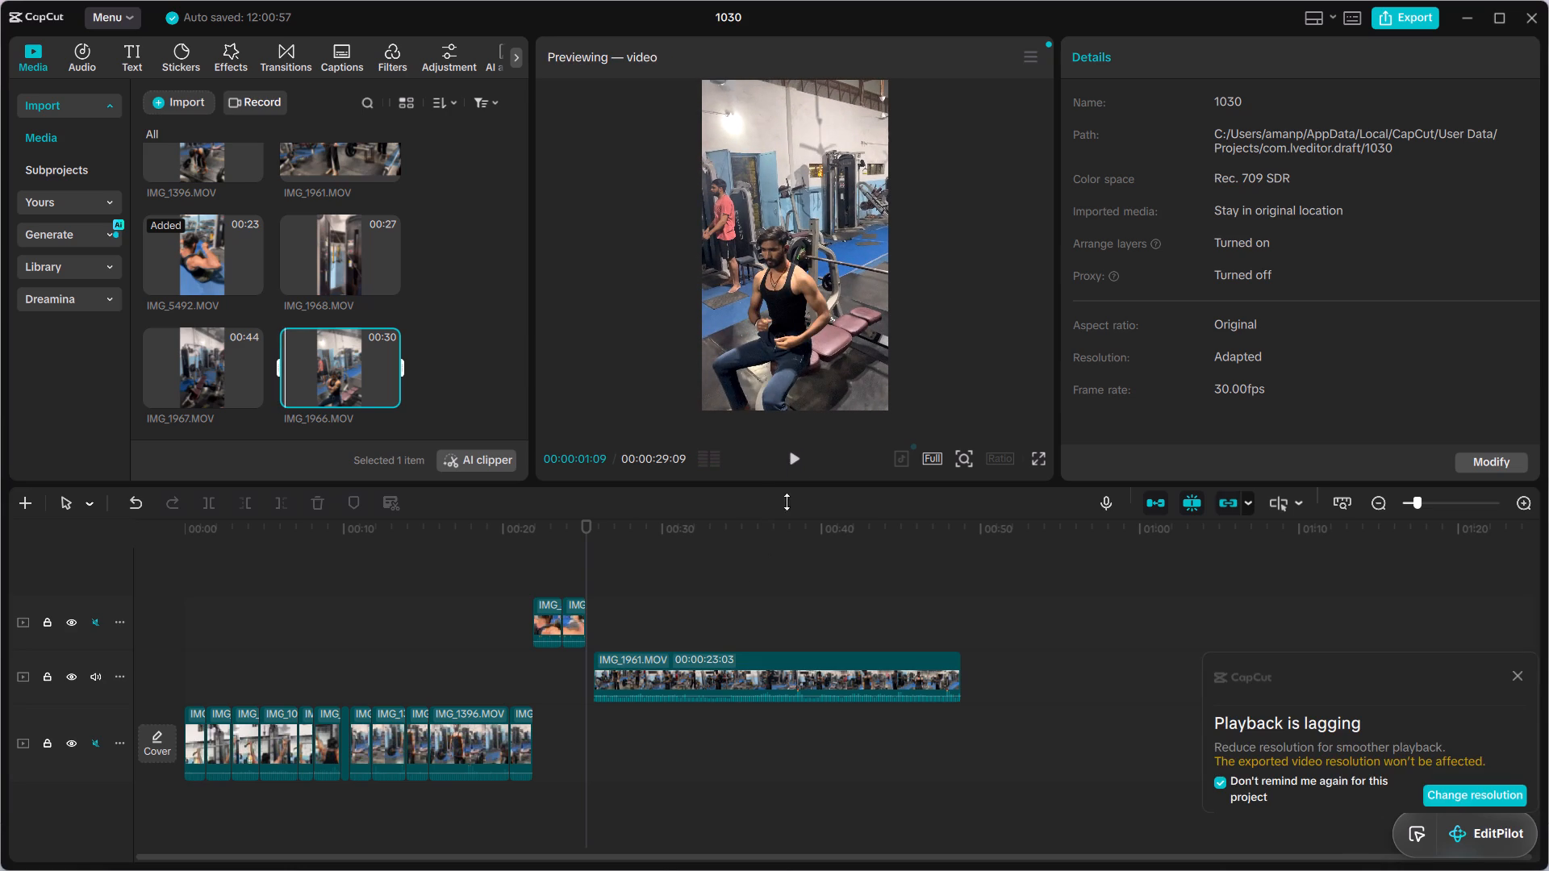
Play a short part of IMG_1966.MOV in the source preview.
left_click(790, 464)
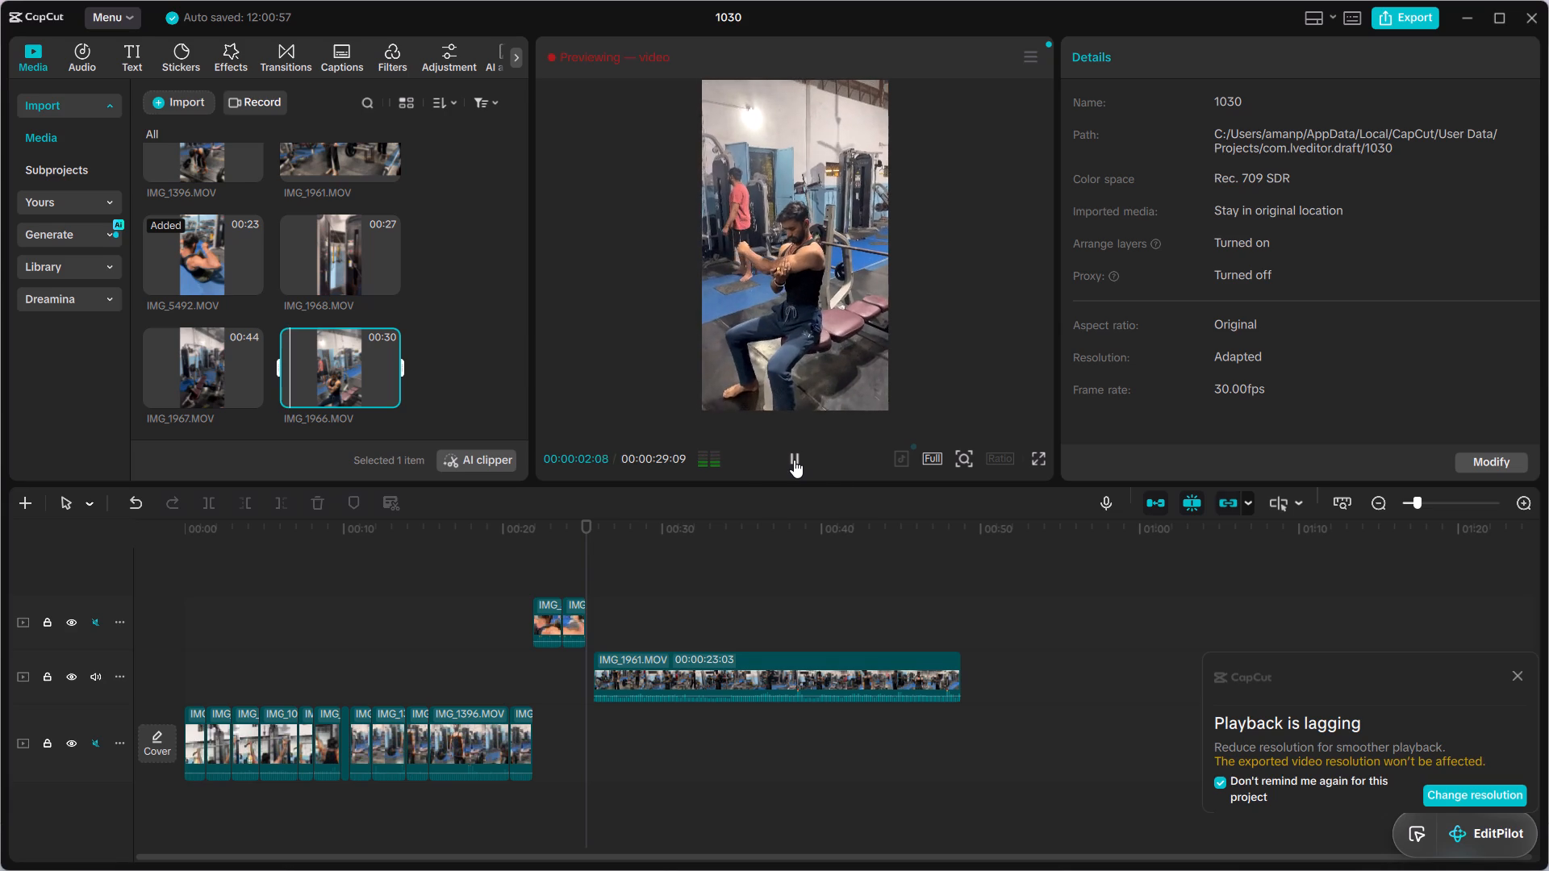
left_click(794, 460)
Delete IMG_1961.MOV from the timeline.
left_click(785, 666)
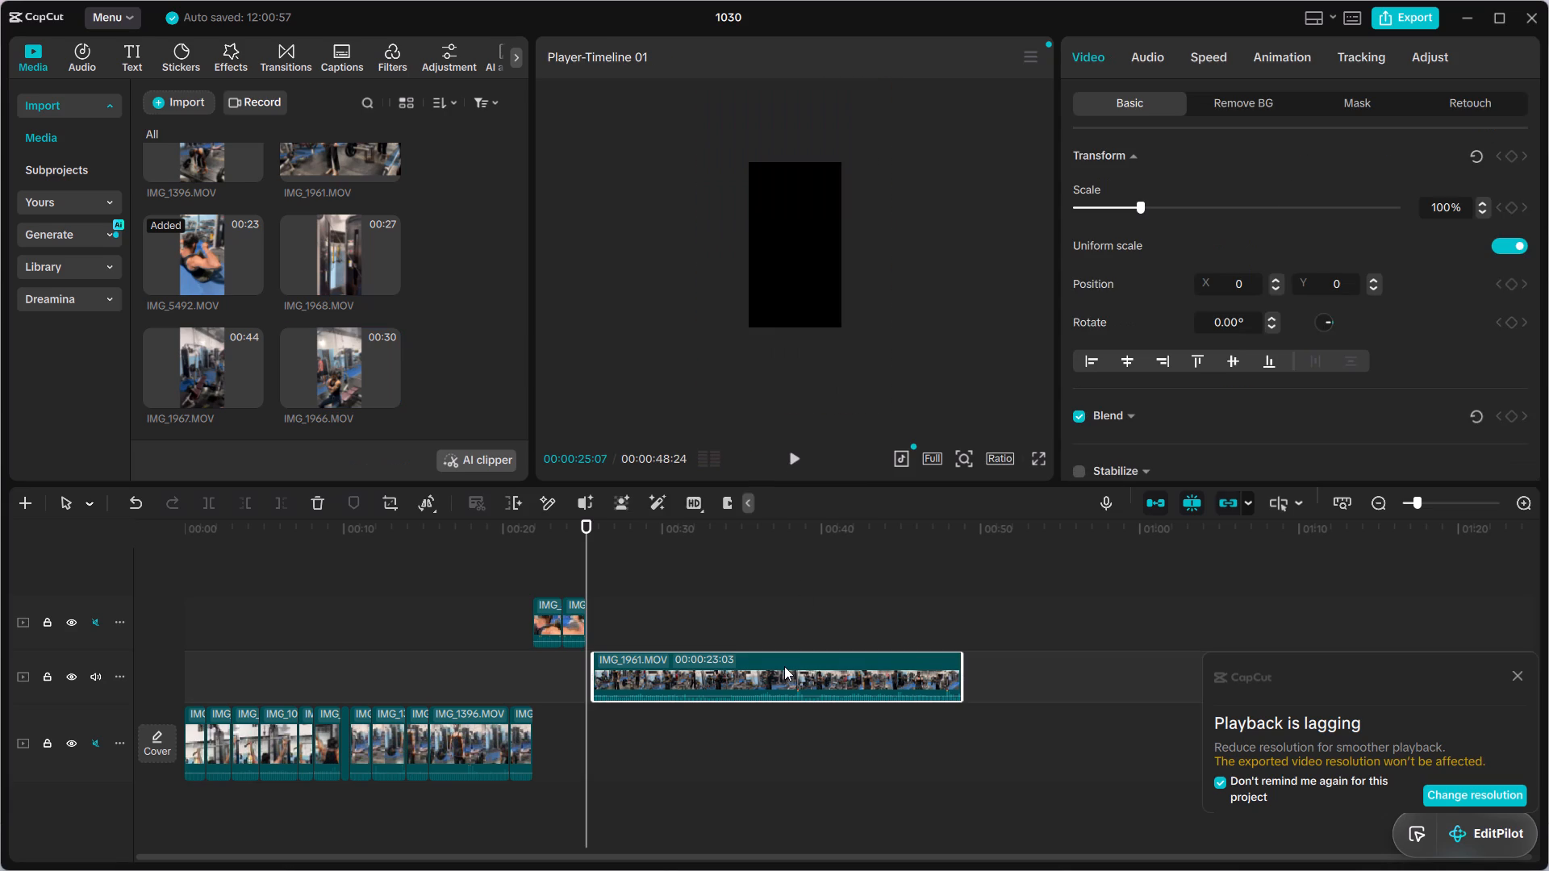
key("Delete")
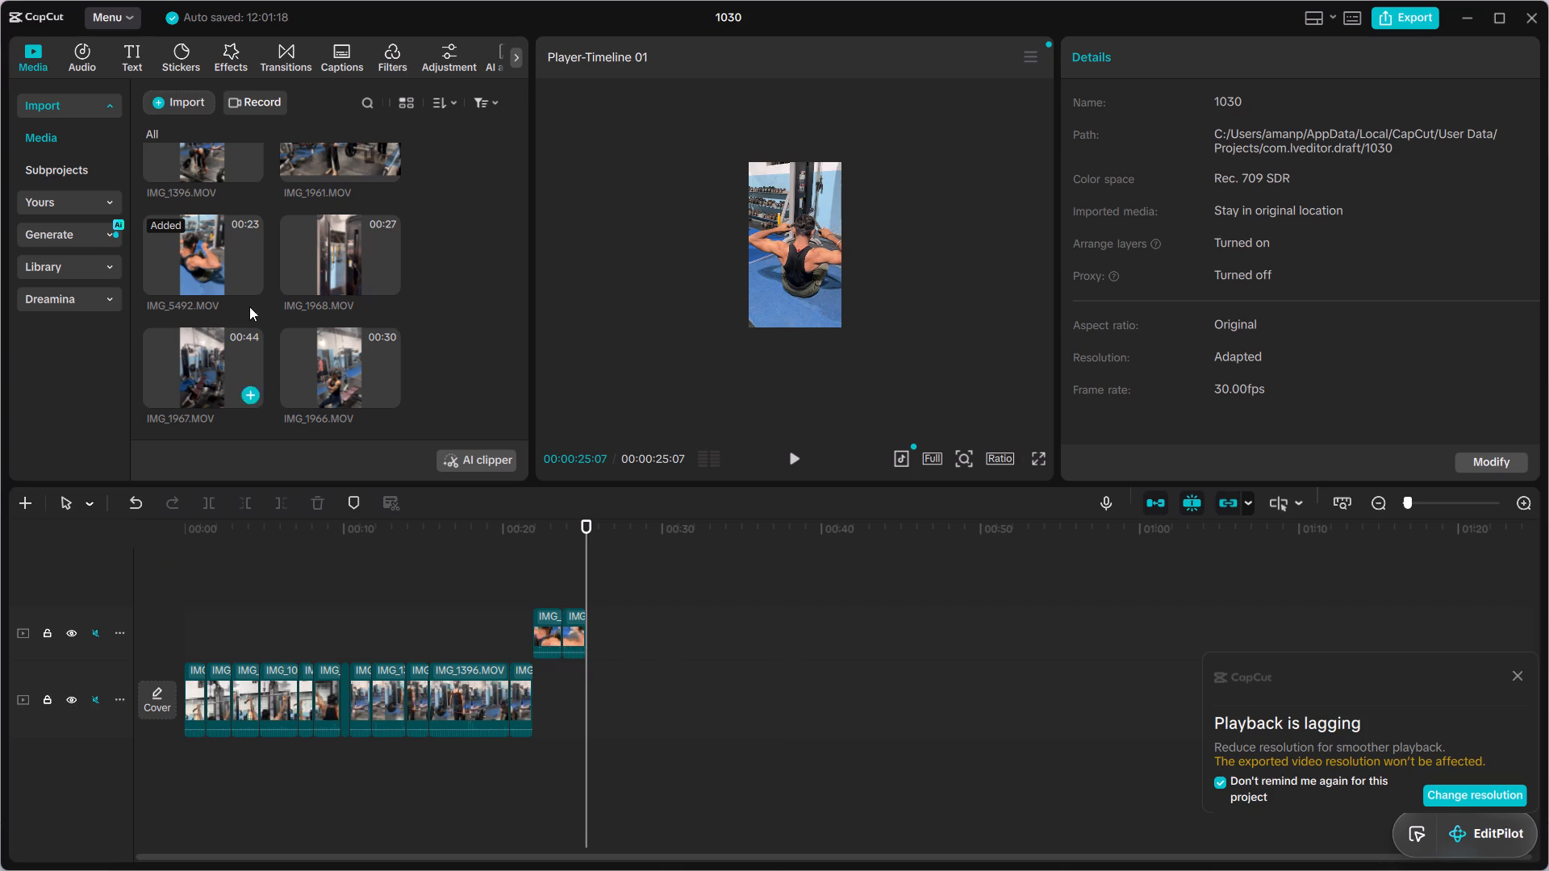
Add IMG_1966.MOV to the timeline and place it on the IMG_5492.MOV segments' track, after those segments.
scroll(290, 327, "down", 3)
left_click_drag(353, 349, 582, 696)
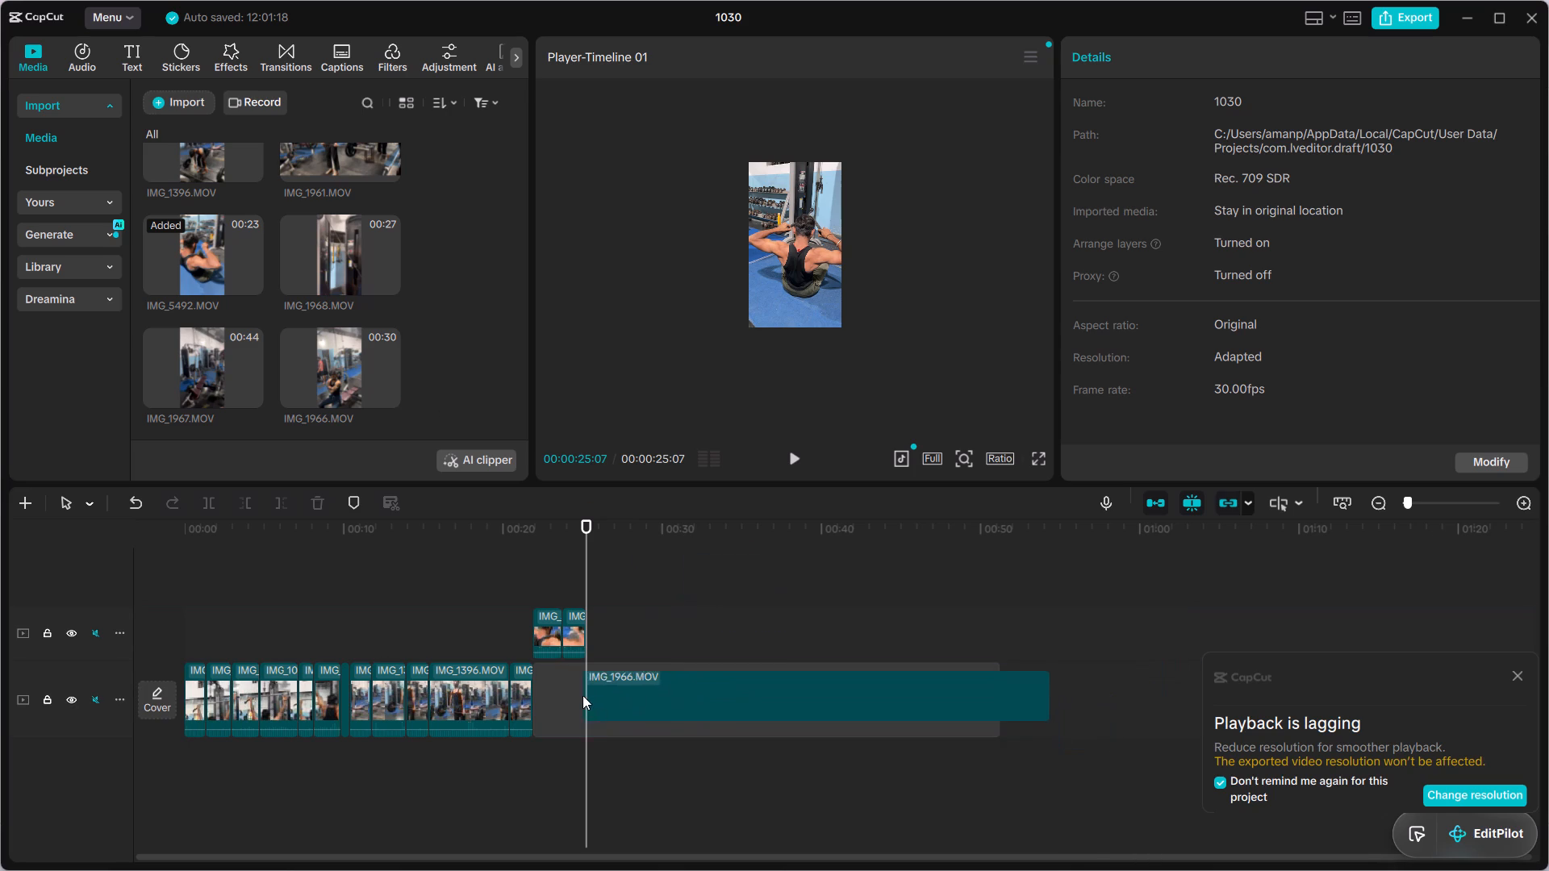
left_click_drag(607, 687, 687, 635)
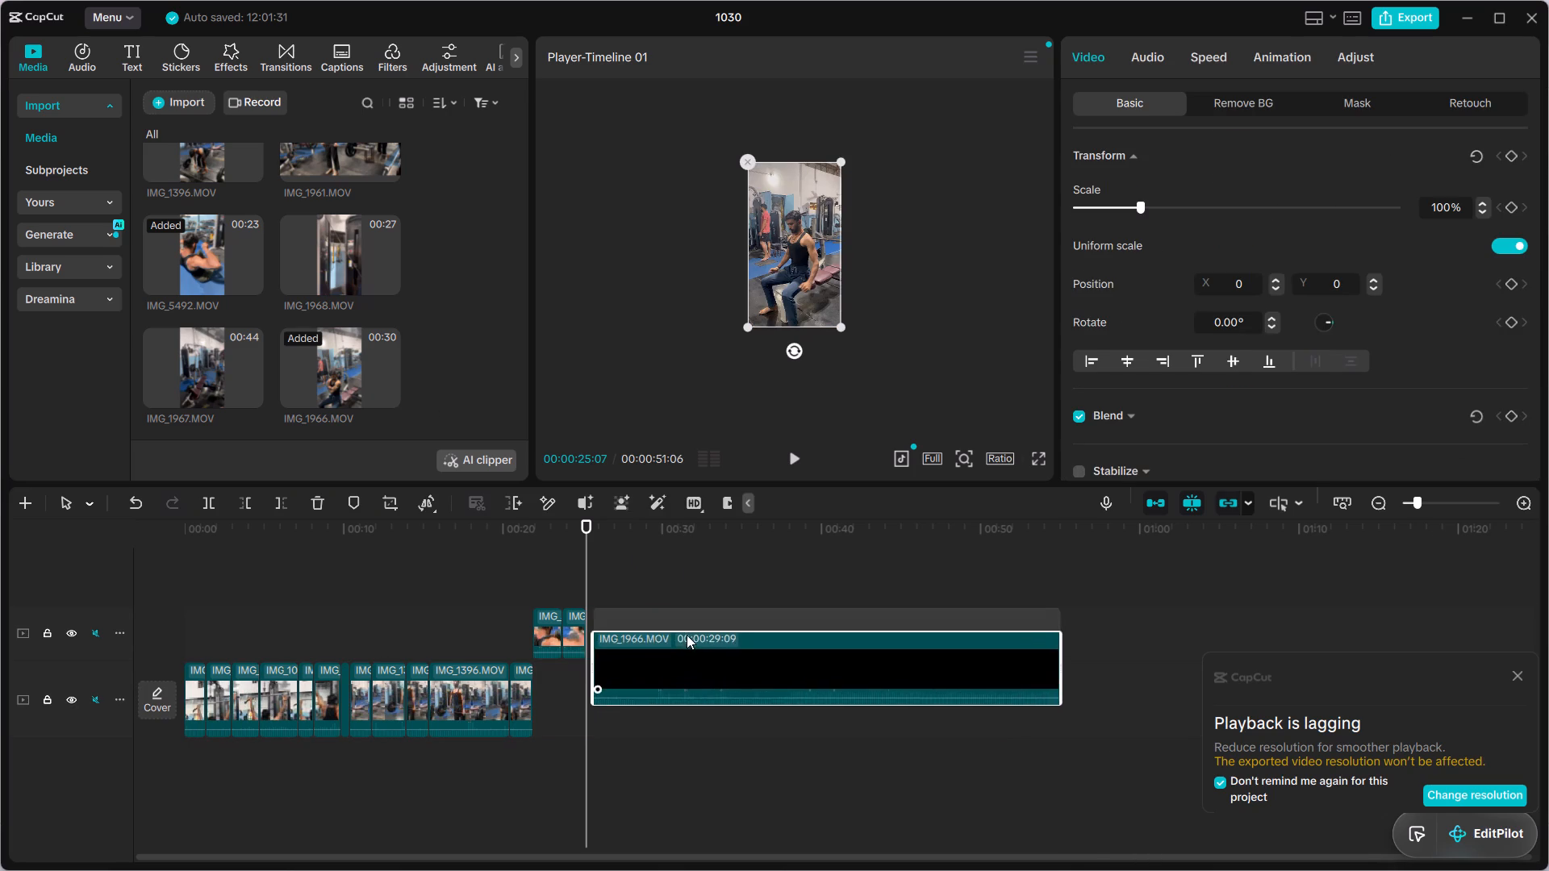
left_click_drag(687, 635, 694, 623)
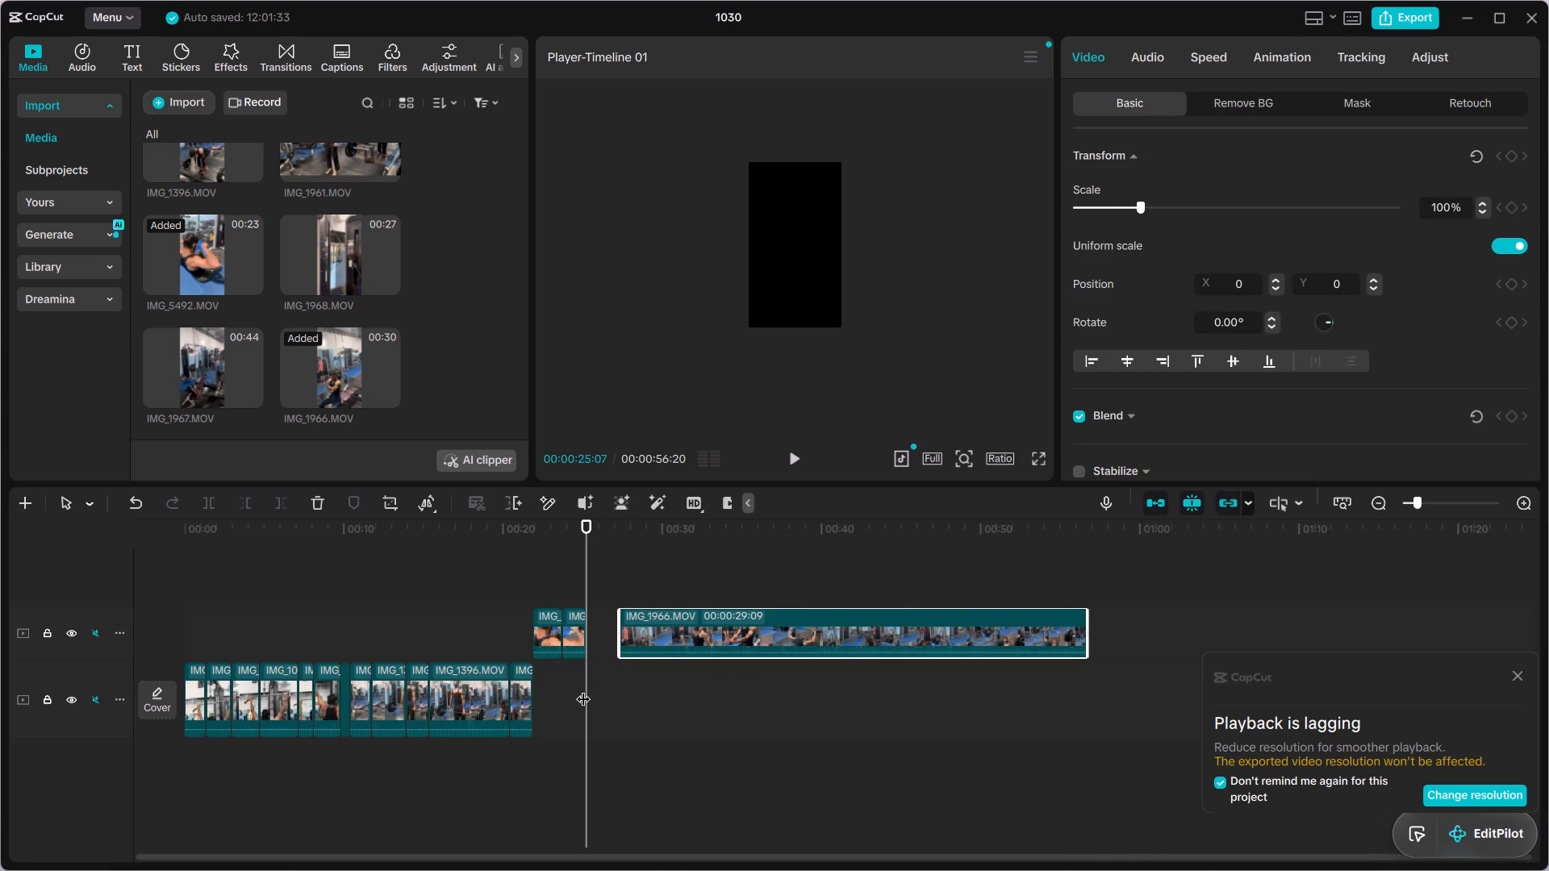
Move both IMG_5492.MOV segments onto a new track above, keeping their timing.
left_click_drag(553, 625, 552, 563)
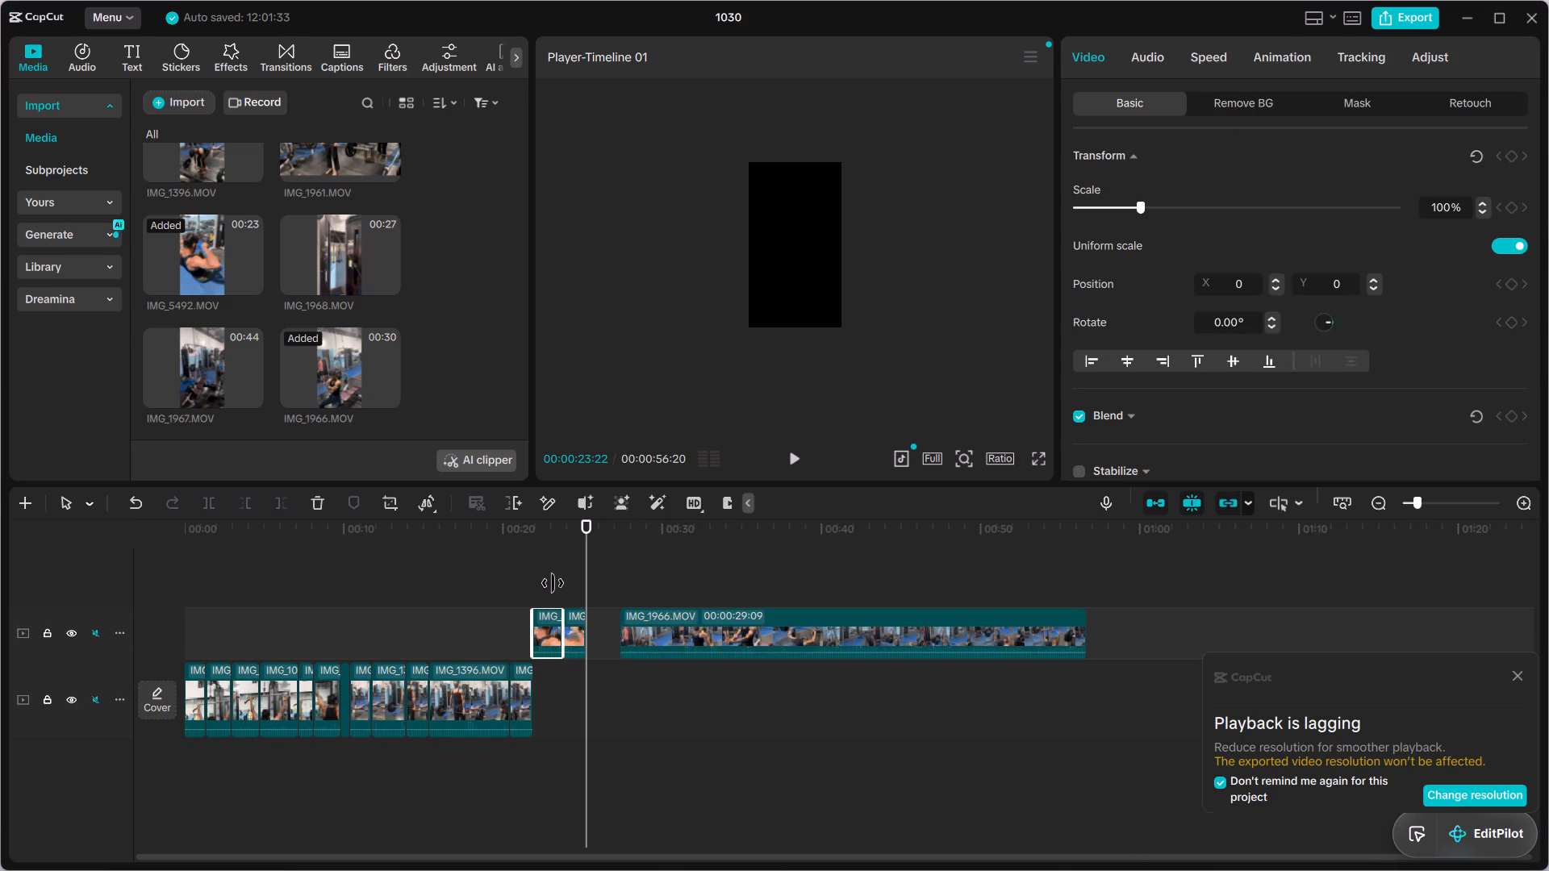
left_click_drag(550, 632, 555, 570)
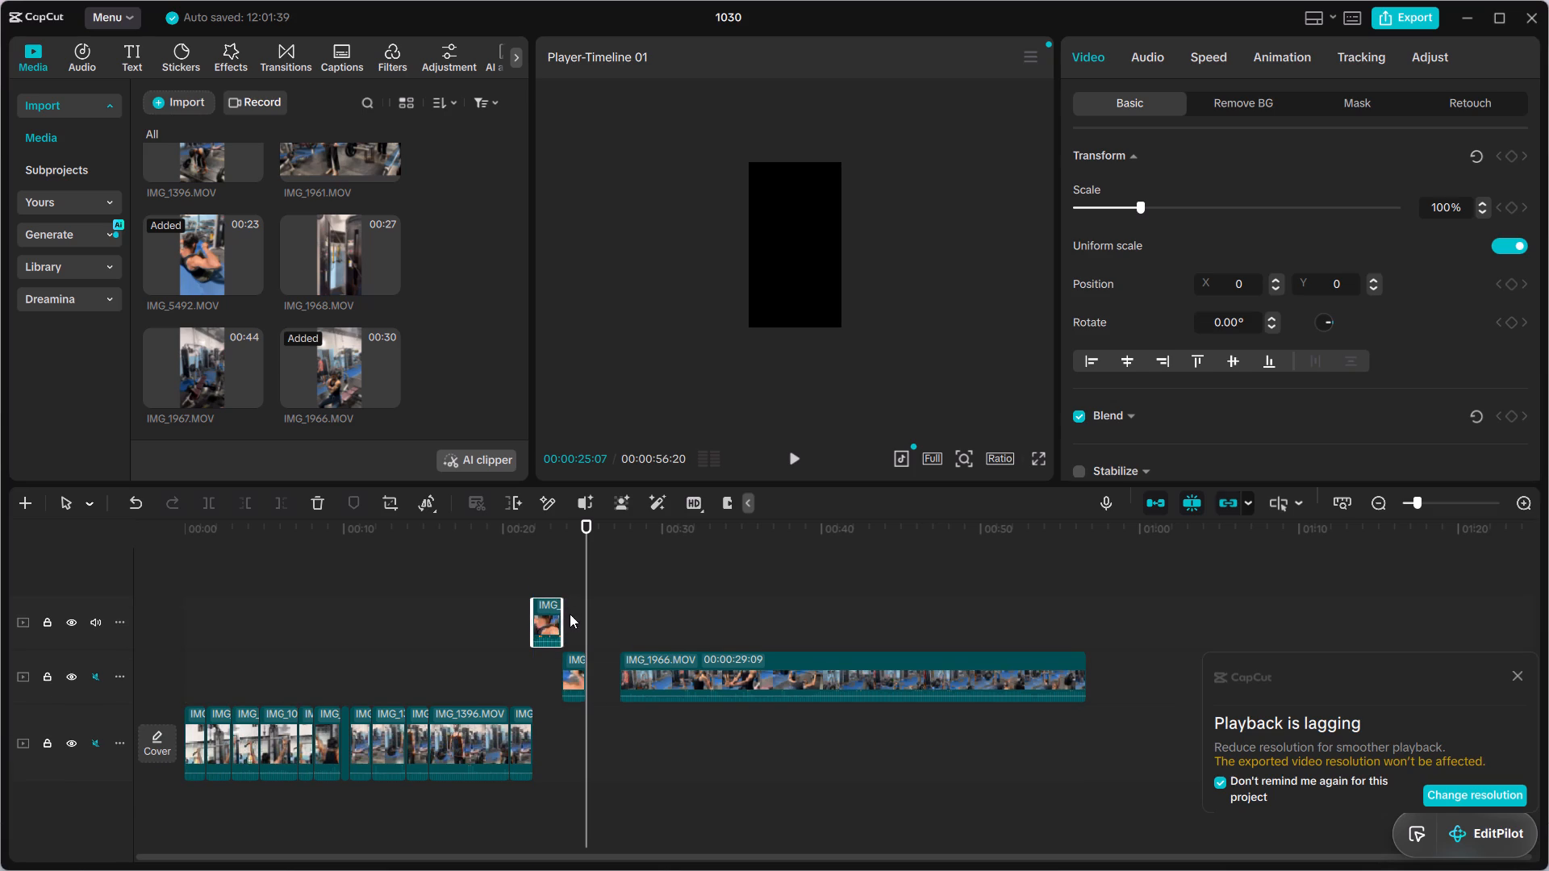
left_click_drag(576, 668, 574, 615)
Move IMG_1966.MOV earlier so it starts where the IMG_5492.MOV segments end, at about 00:00:25:07.
left_click_drag(639, 670, 635, 677)
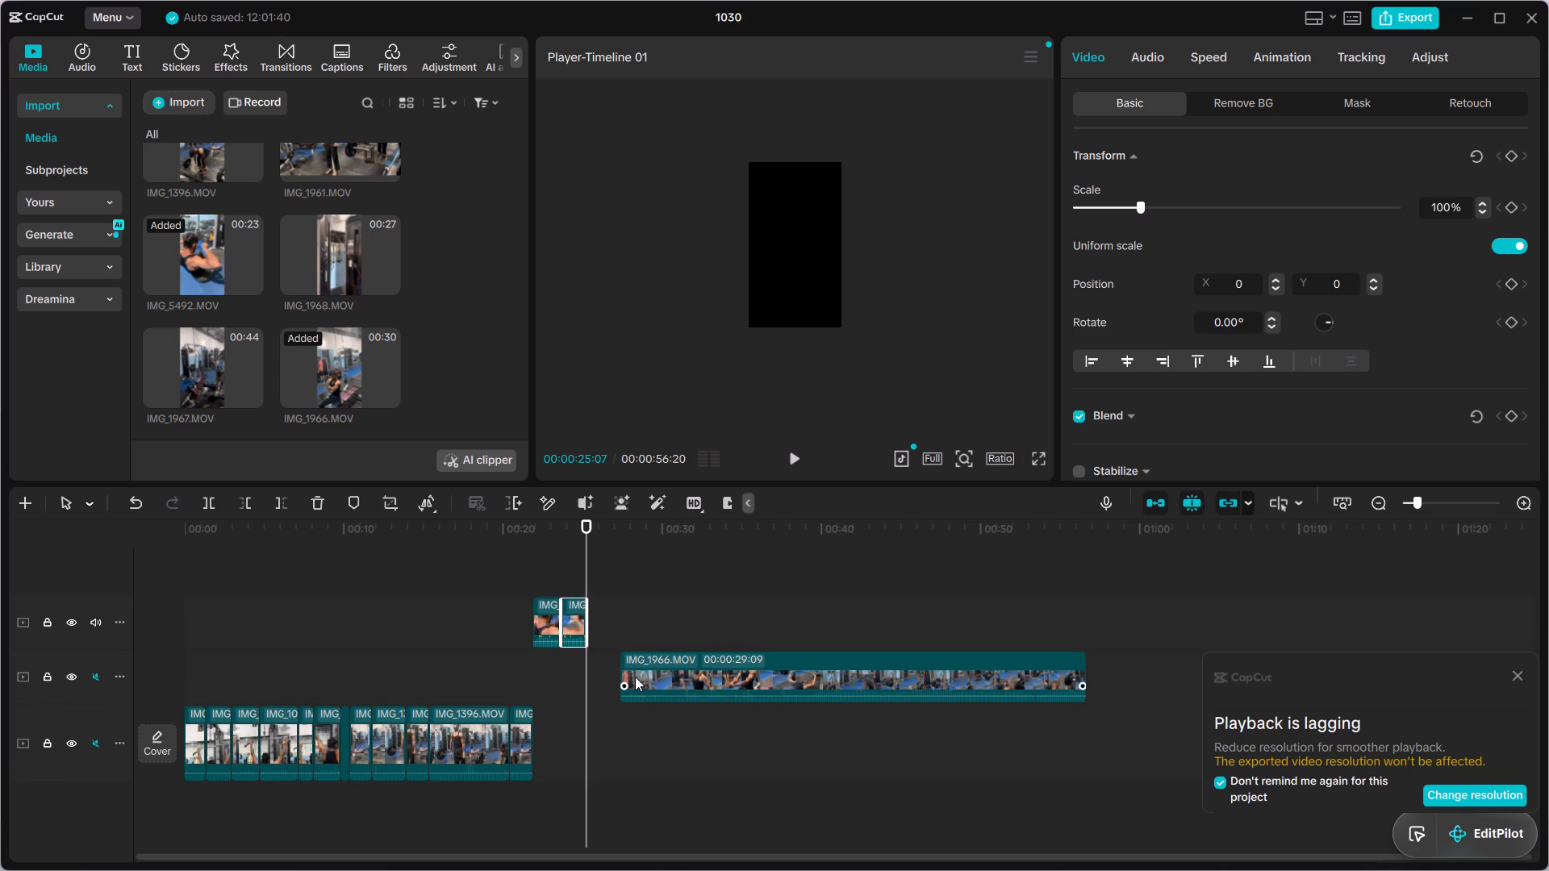
left_click_drag(635, 677, 610, 670)
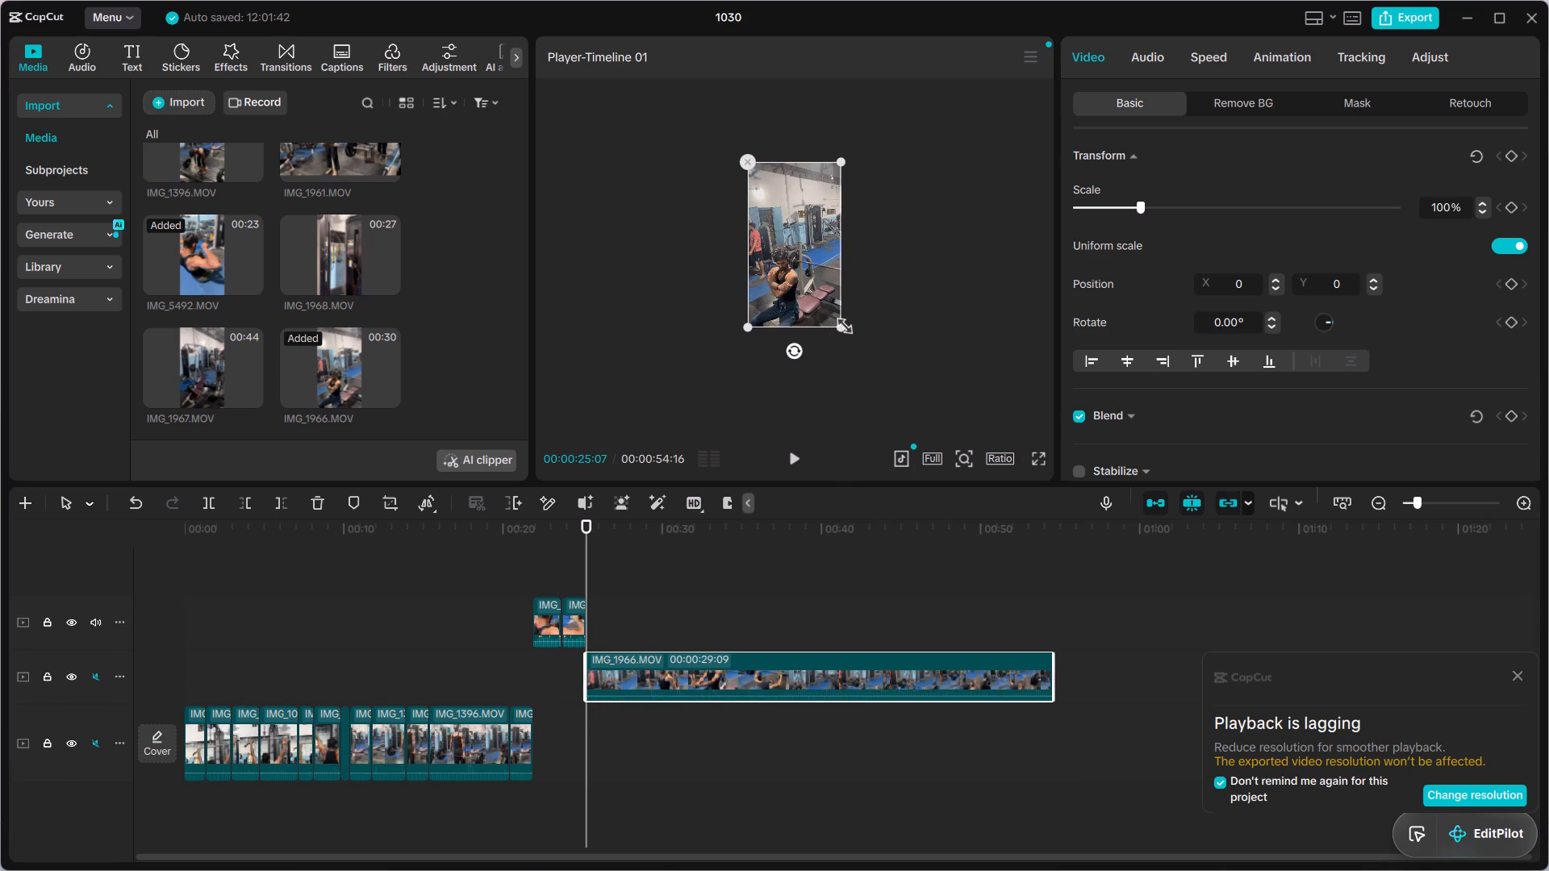
Resize IMG_1966.MOV in the preview to a scale of 99%.
left_click_drag(840, 323, 858, 340)
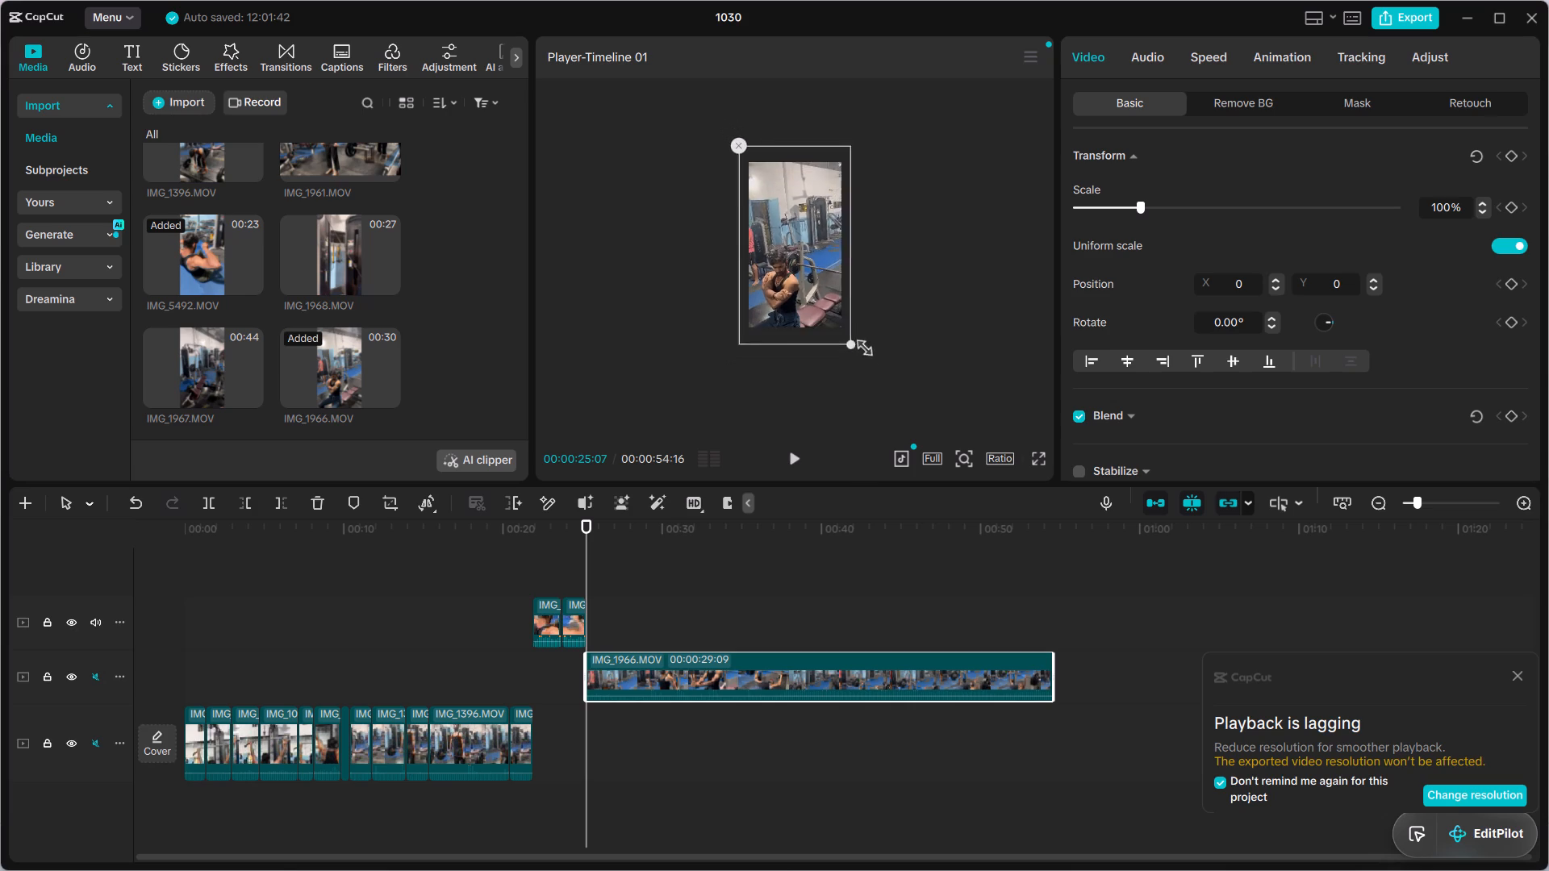
left_click_drag(858, 340, 851, 325)
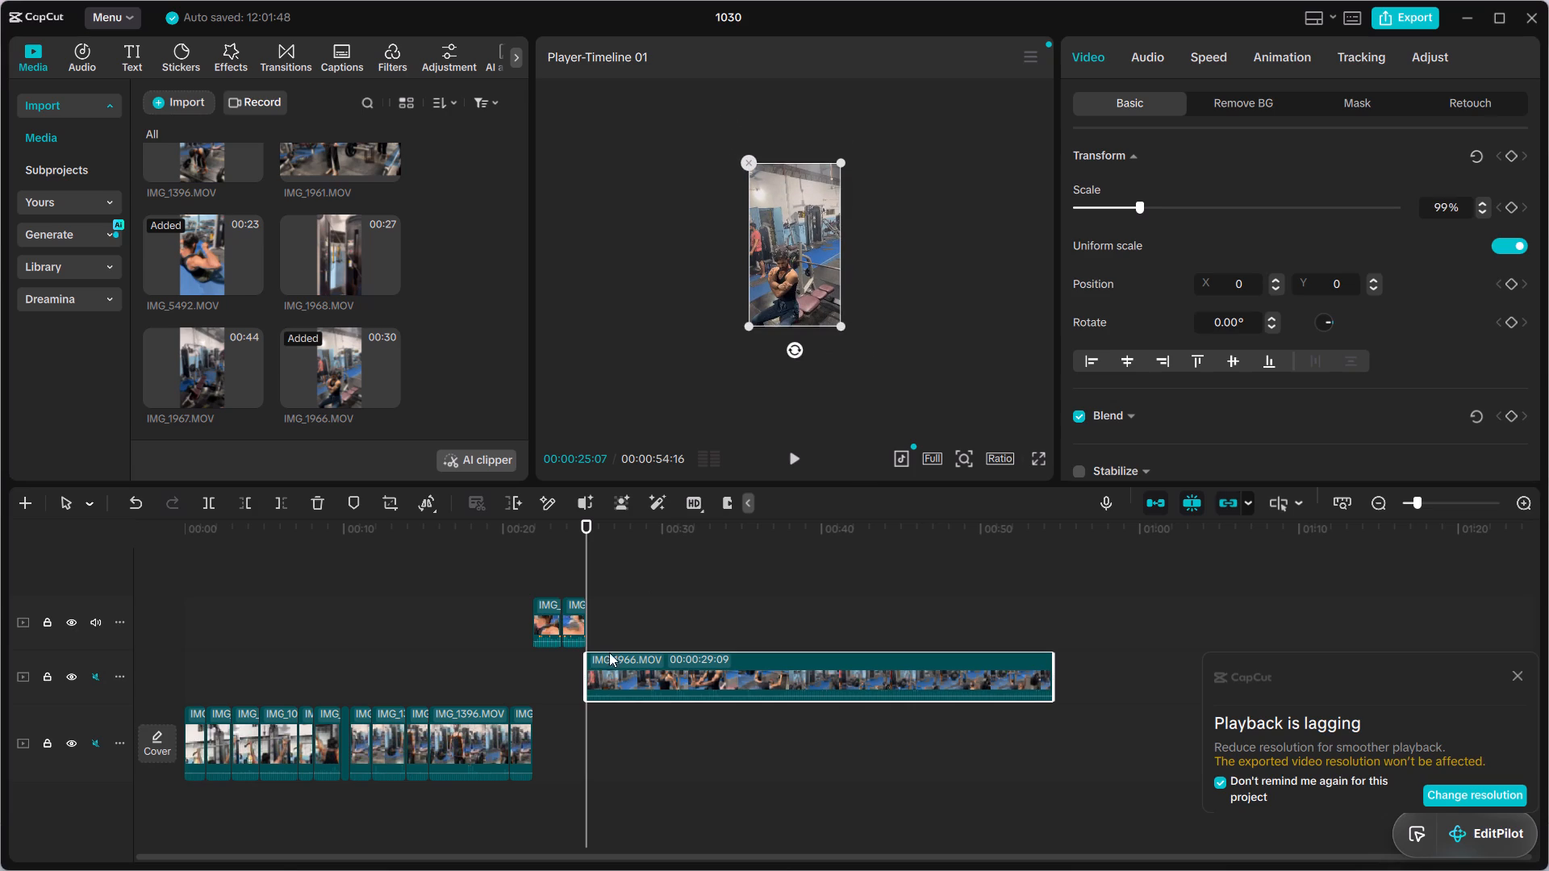
Review the opening of IMG_1966.MOV on the timeline and split it at 00:00:26:06.
left_click(800, 453)
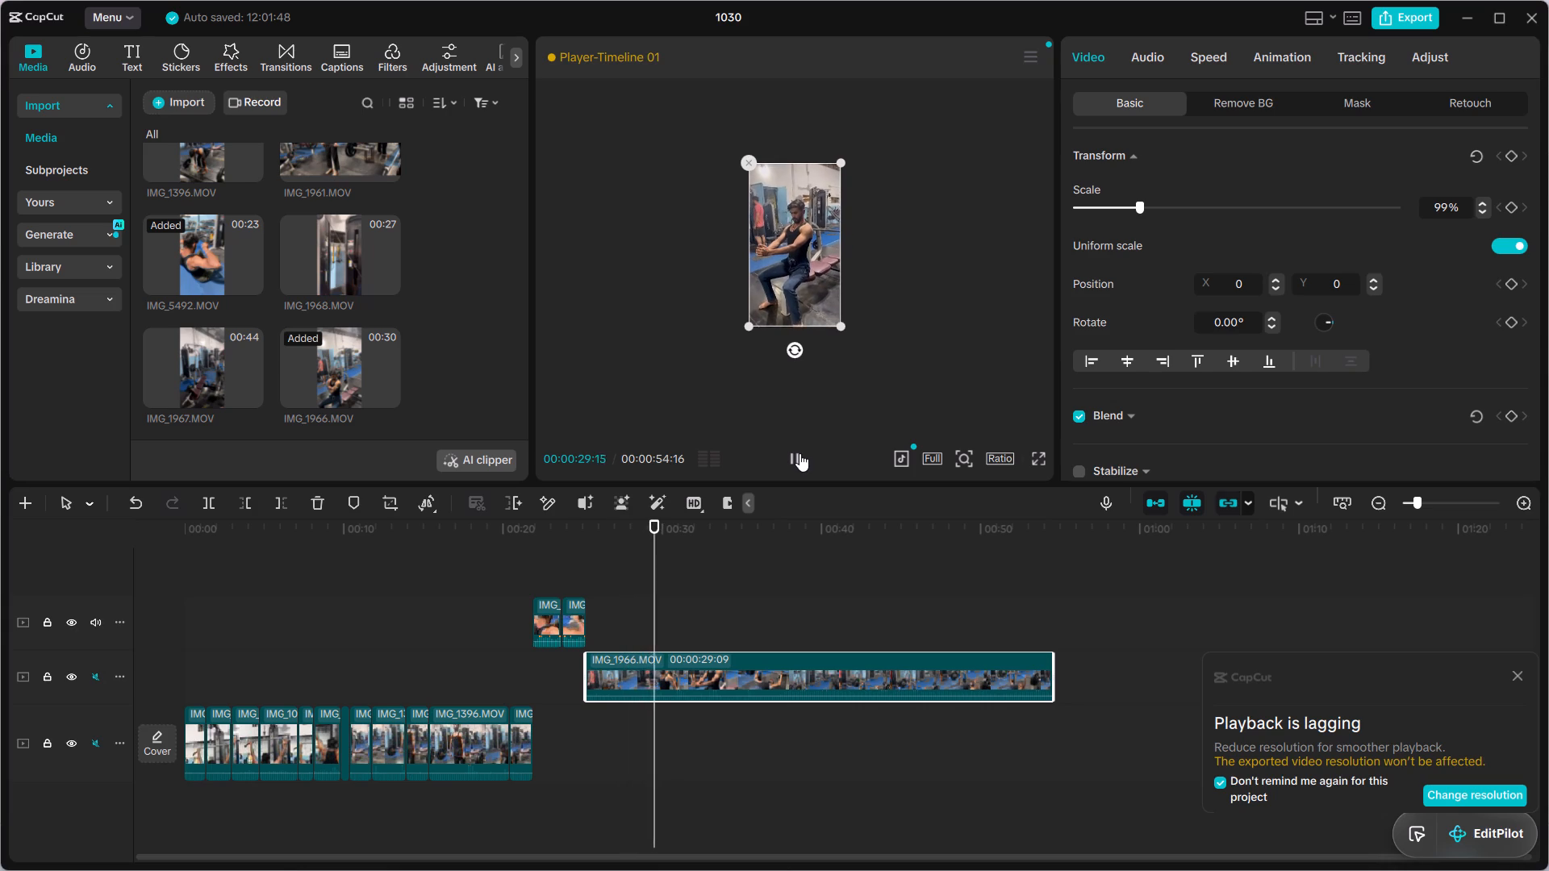
left_click(800, 453)
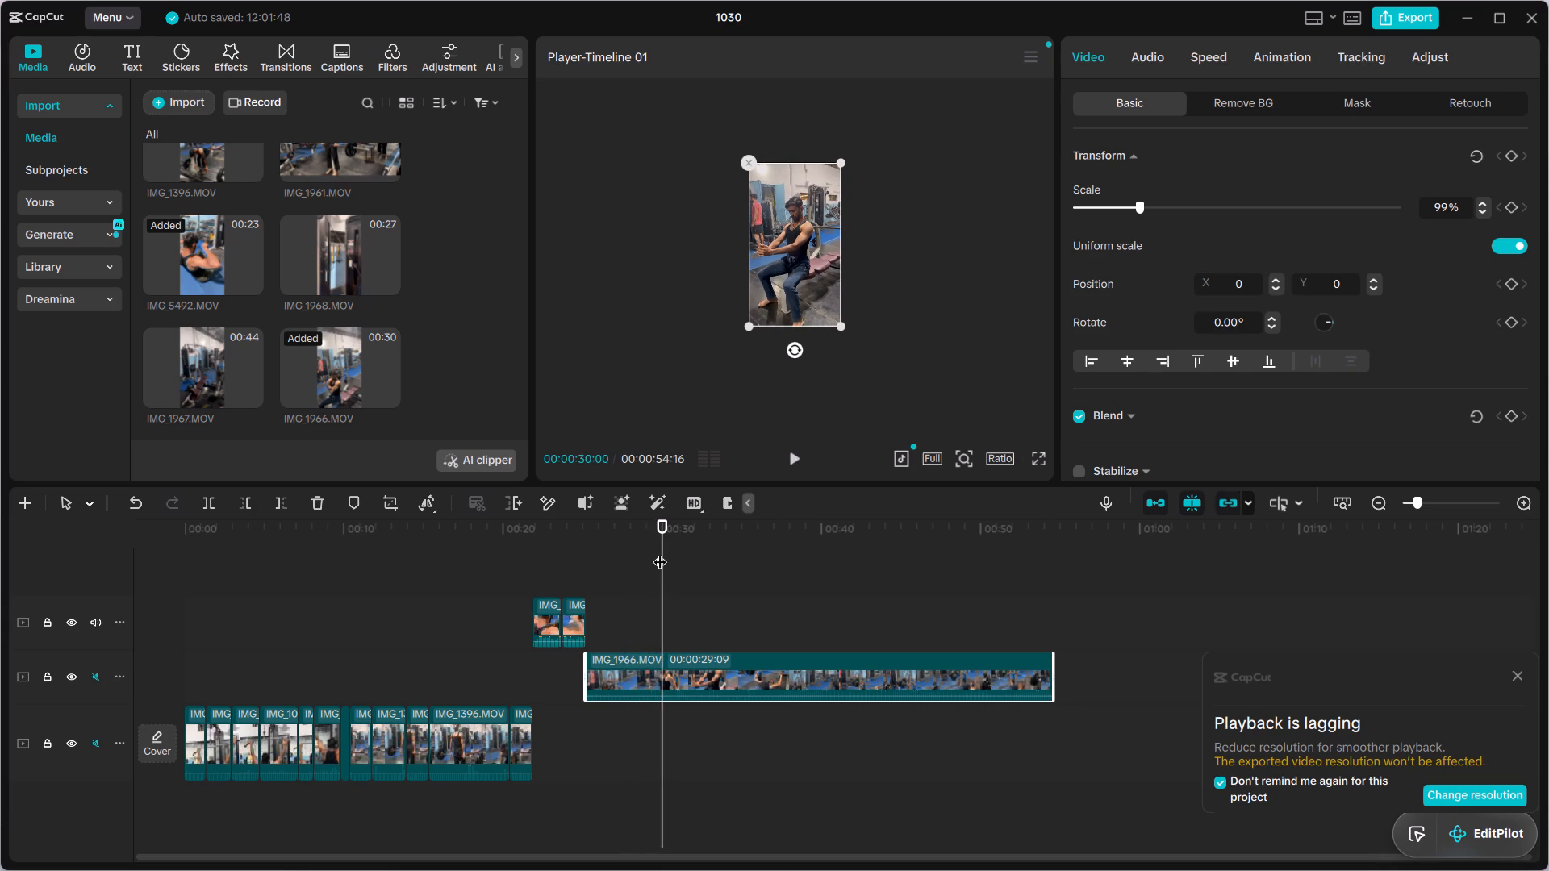
left_click_drag(661, 553, 572, 590)
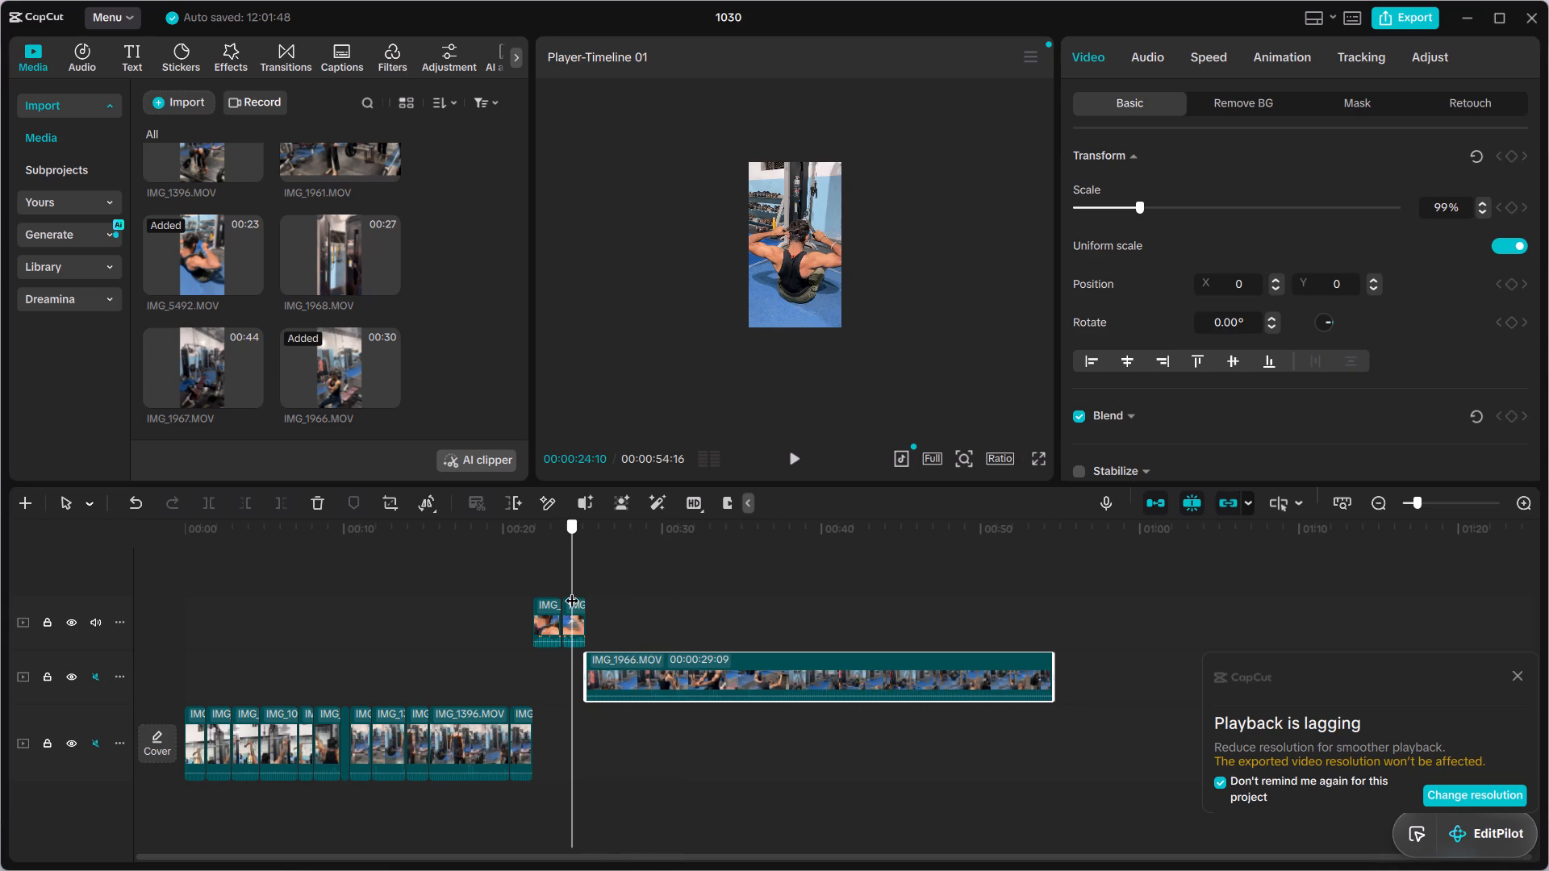
left_click_drag(572, 590, 595, 590)
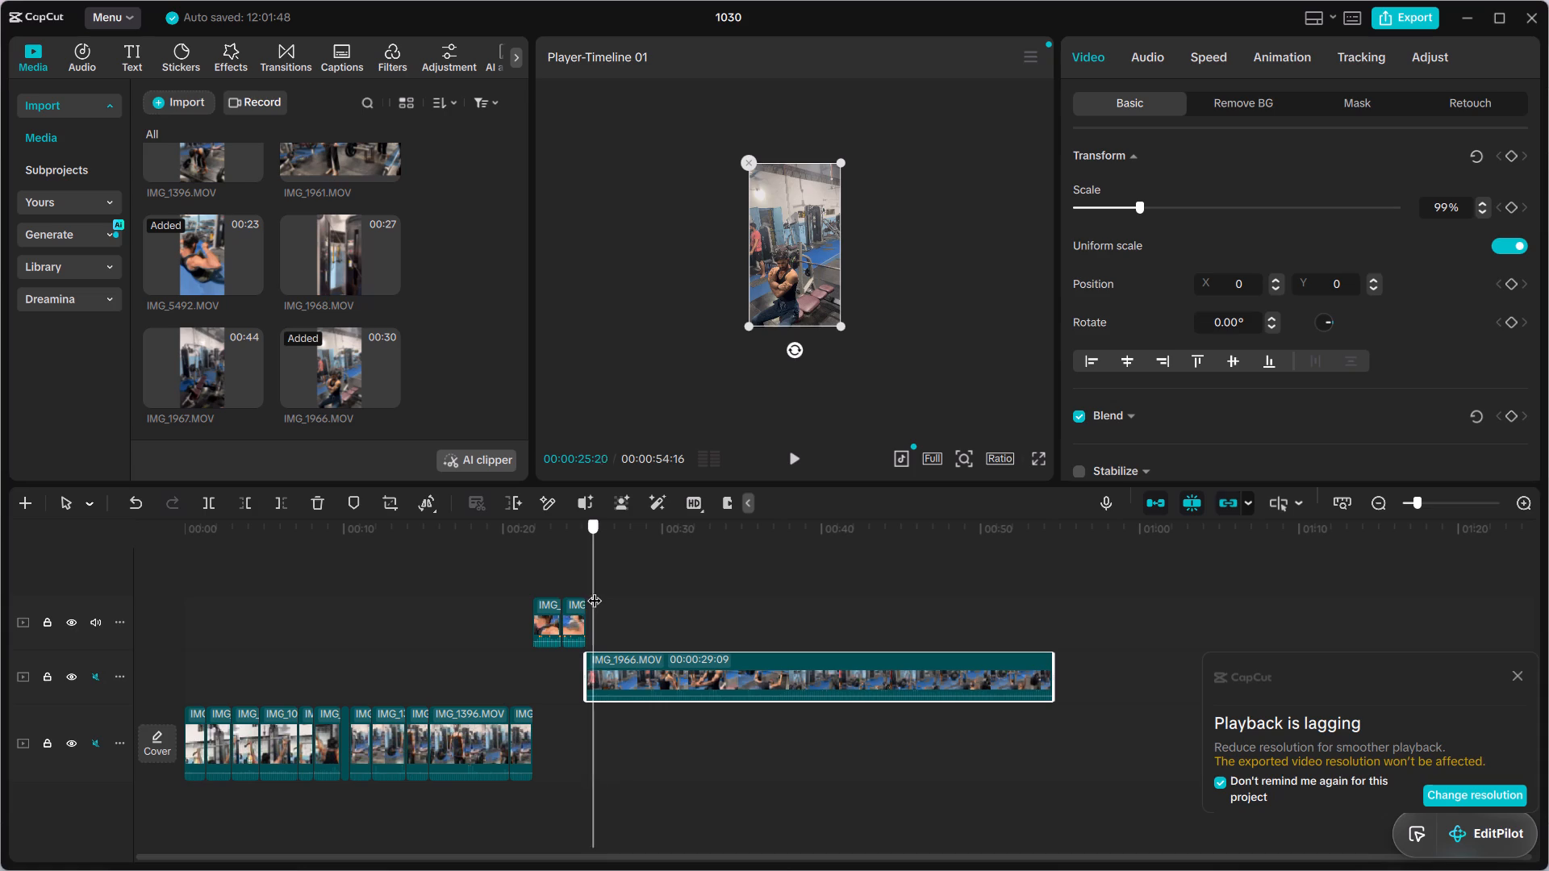
left_click_drag(595, 590, 602, 590)
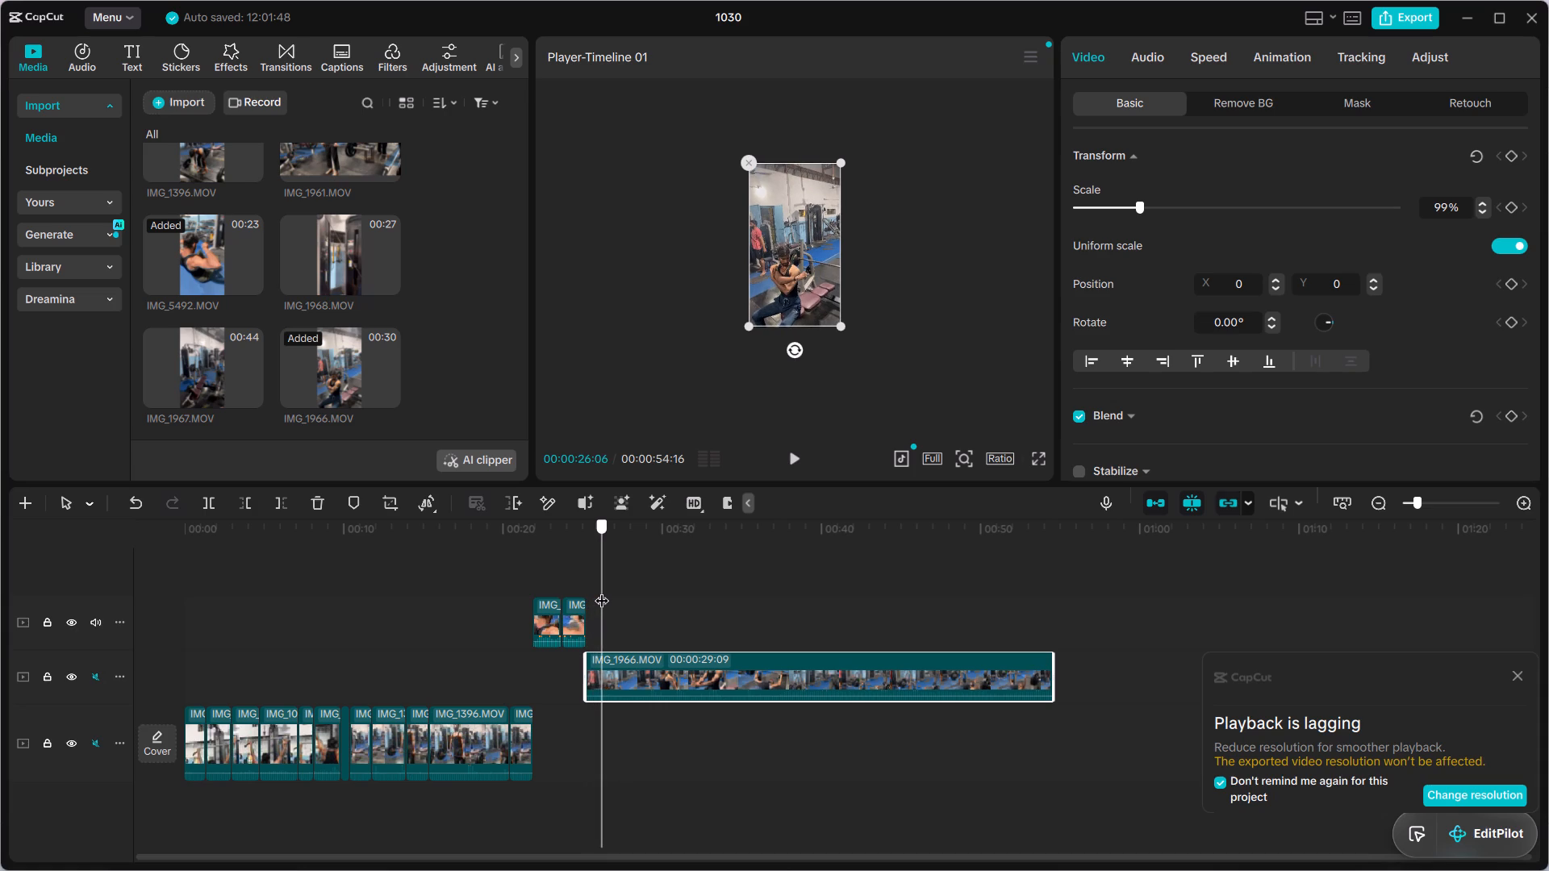
left_click_drag(602, 590, 609, 590)
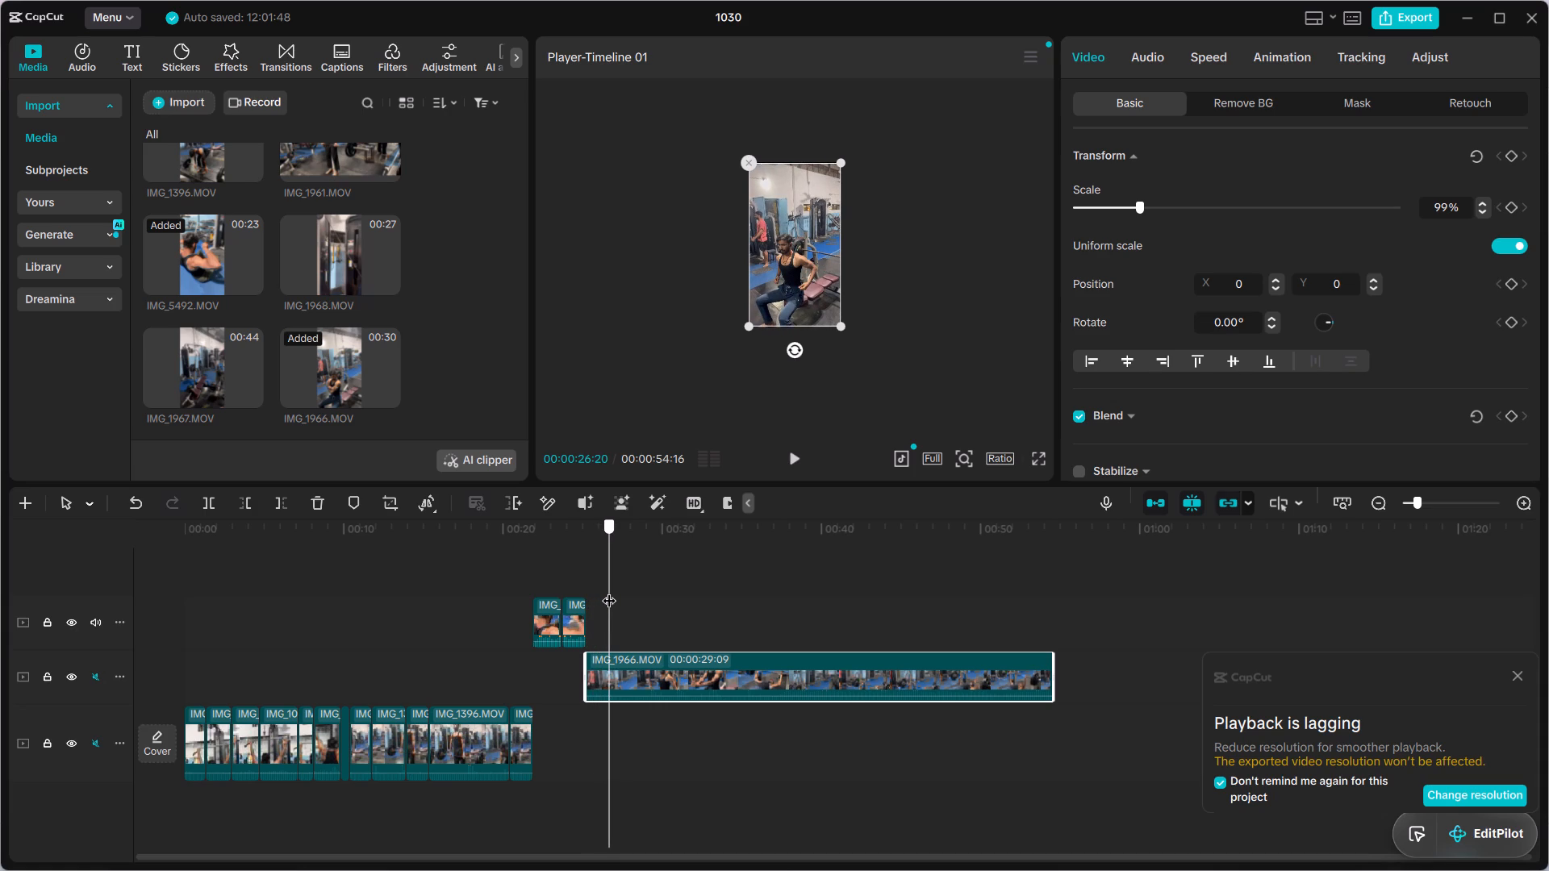
left_click_drag(609, 590, 604, 590)
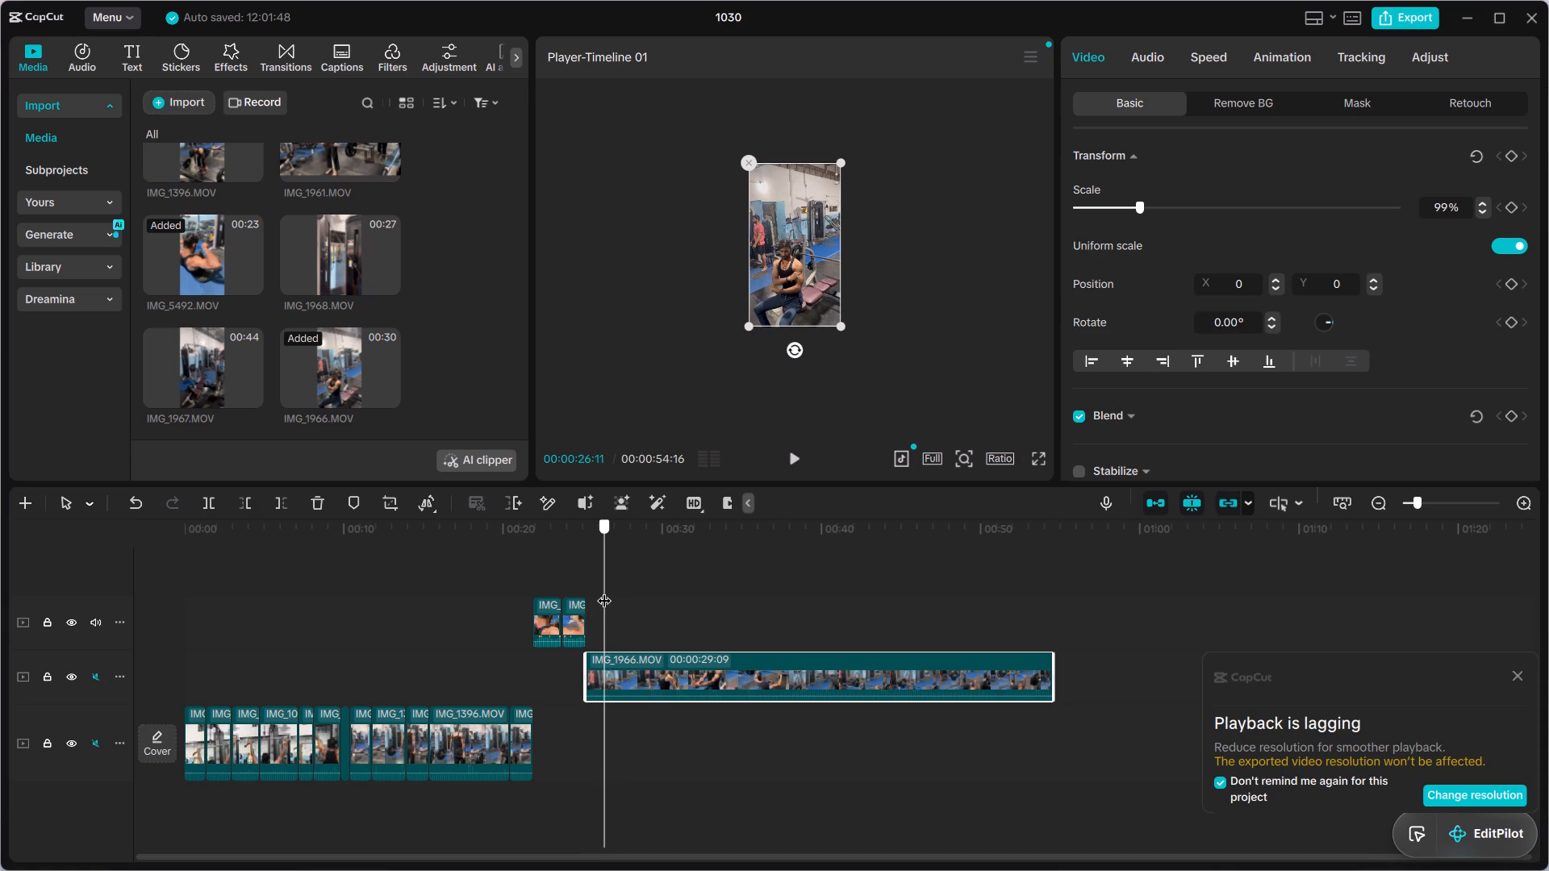
left_click_drag(604, 590, 602, 590)
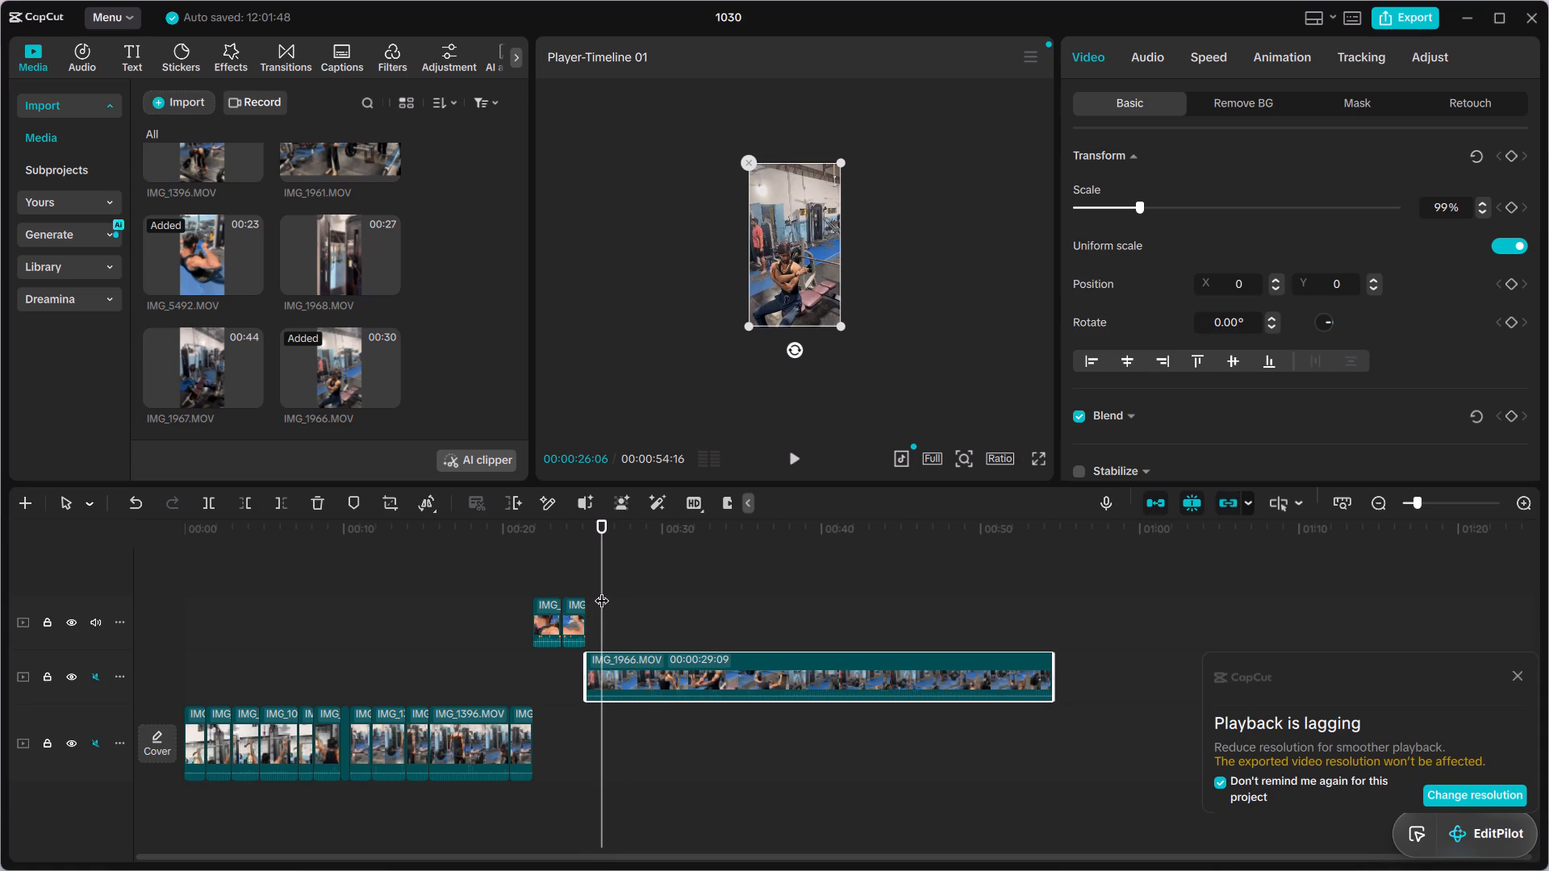
left_click(214, 502)
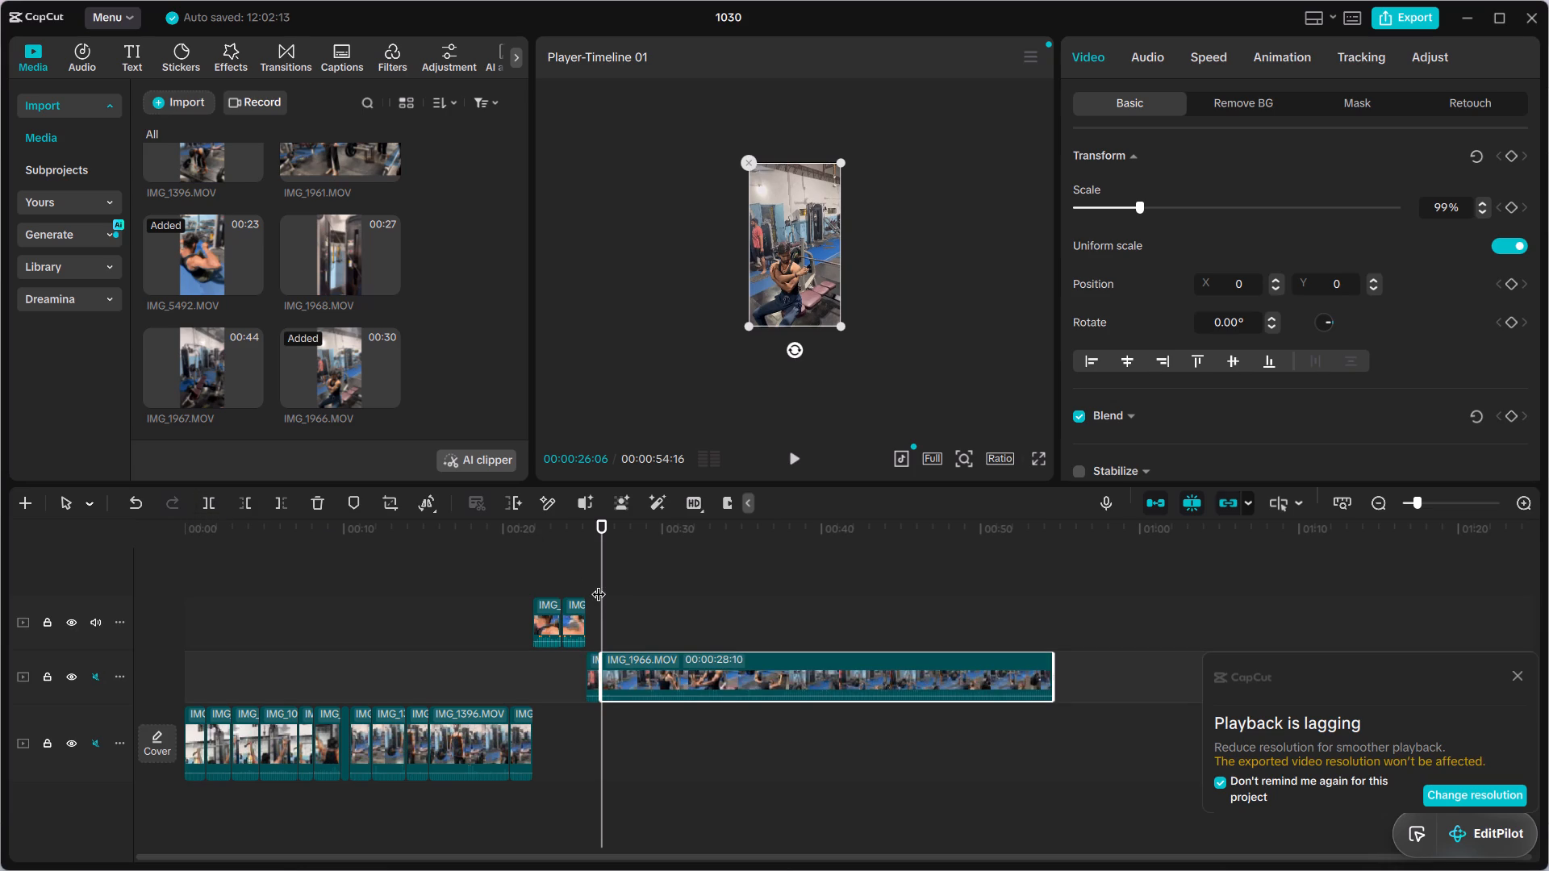
Split the remaining part of IMG_1966.MOV at 00:00:28:10.
left_click_drag(599, 584, 612, 582)
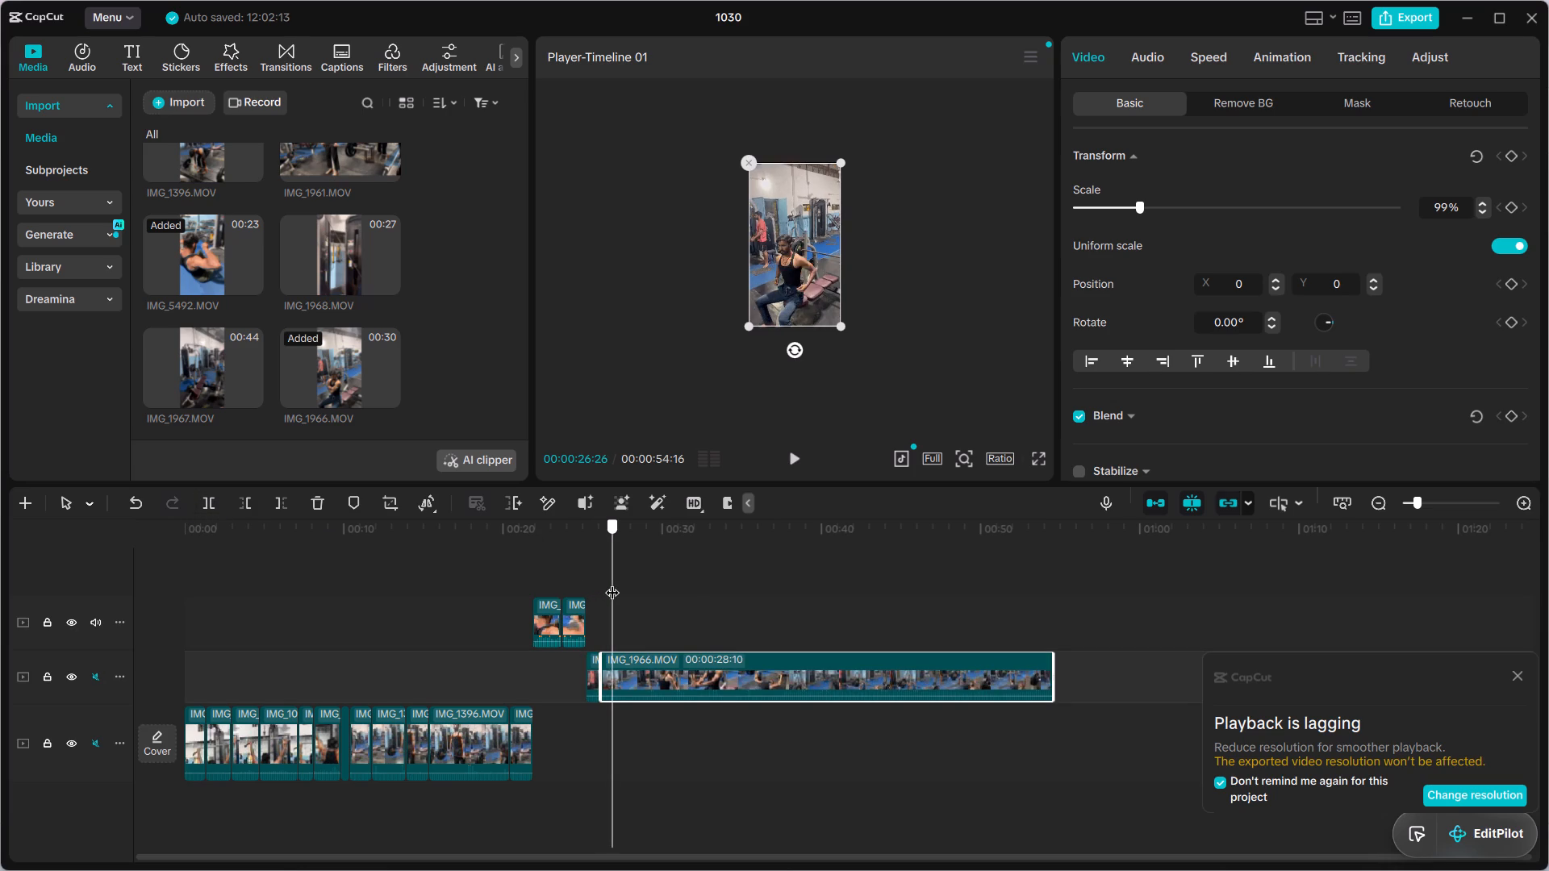
left_click_drag(612, 582, 640, 582)
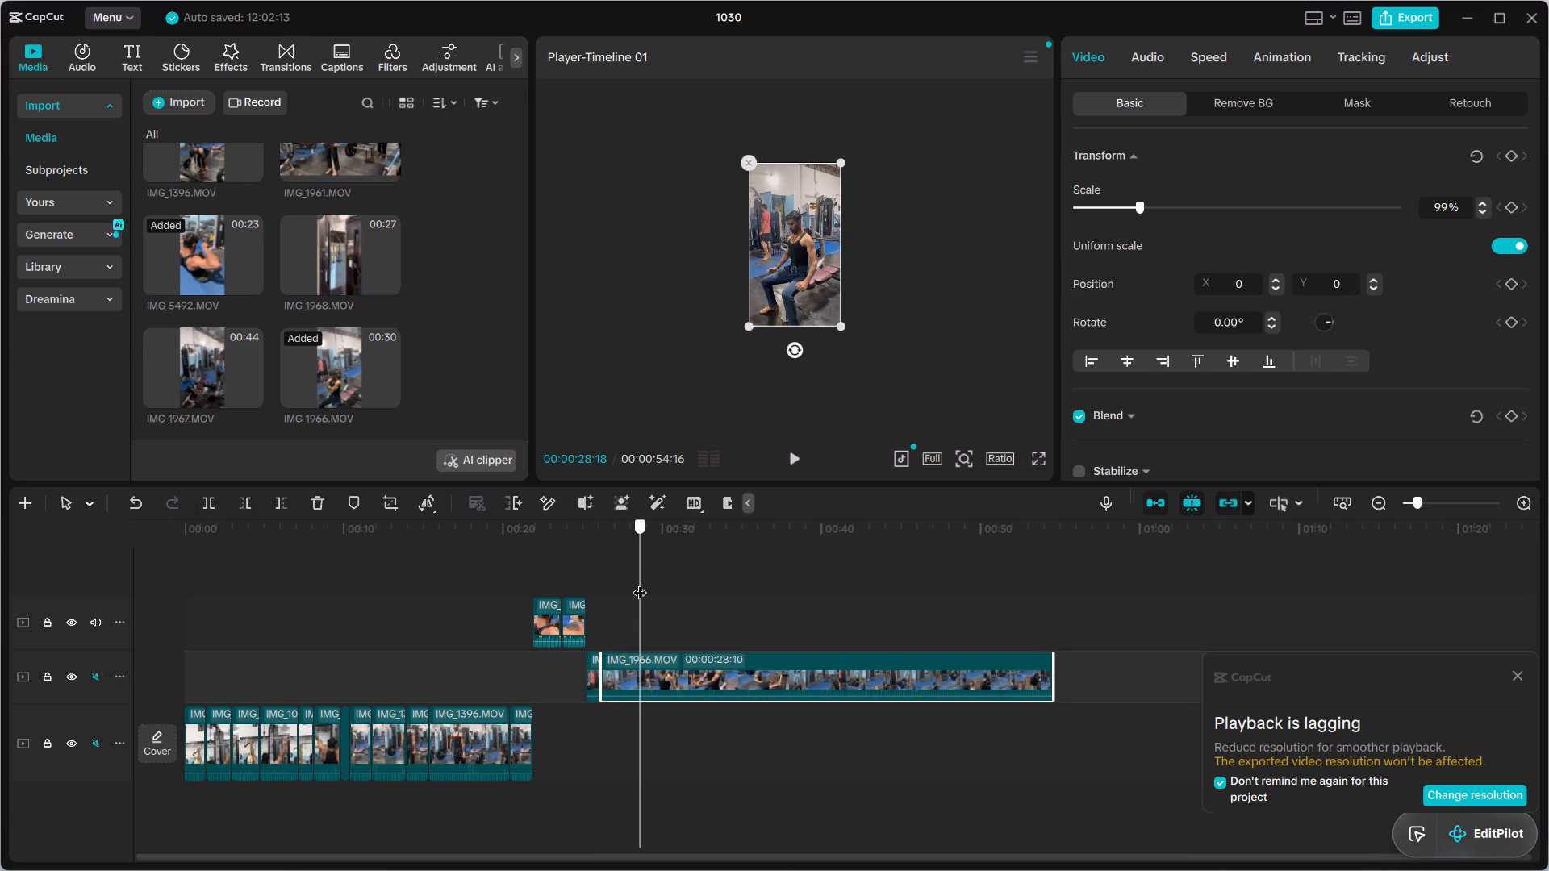
left_click_drag(640, 582, 644, 582)
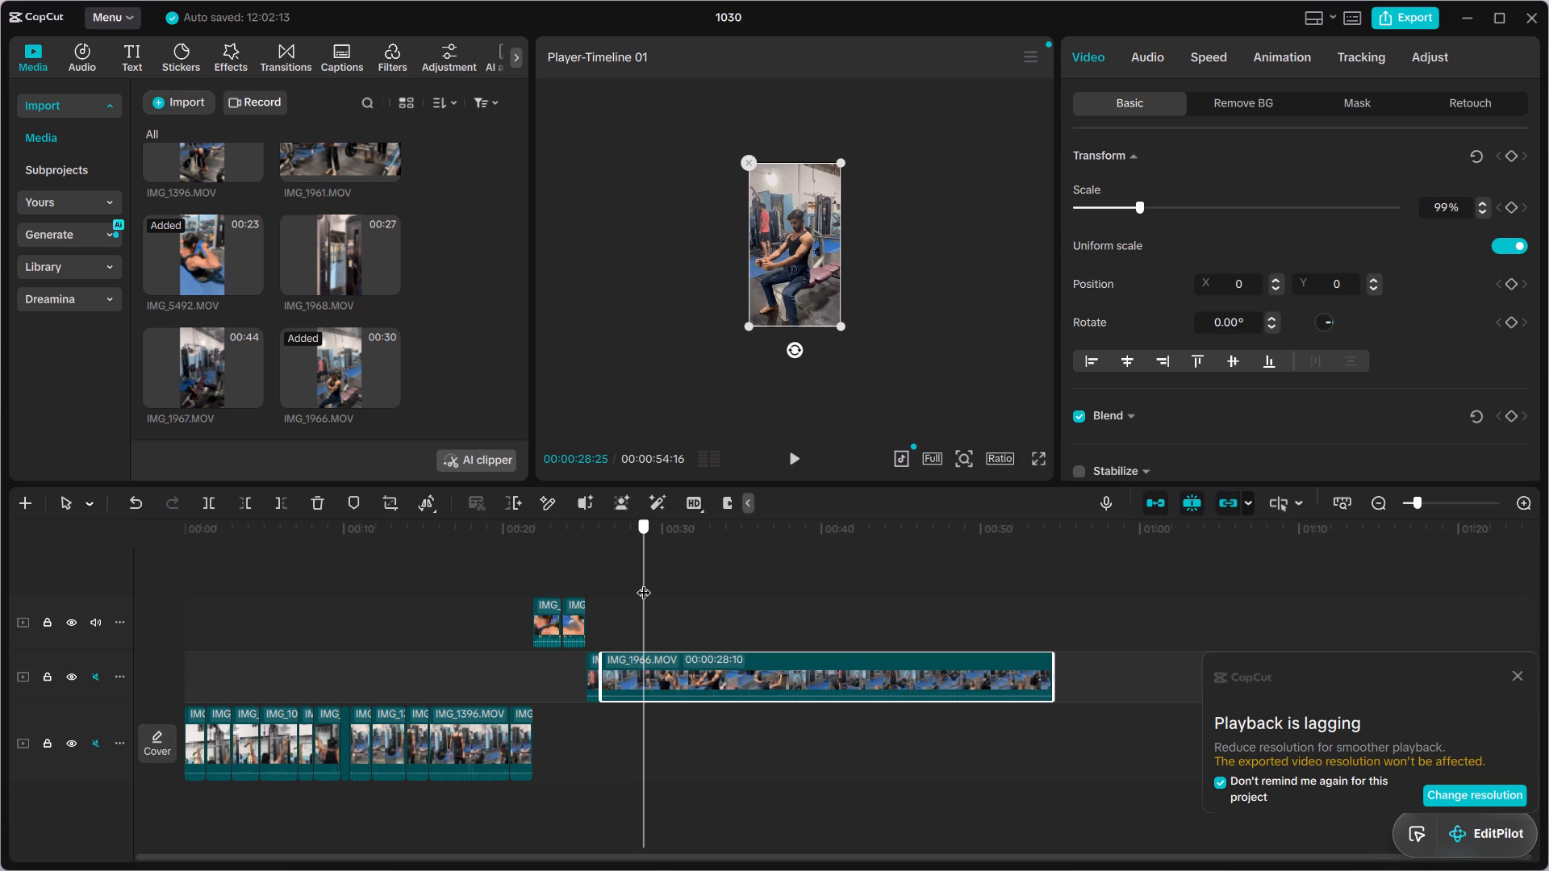
left_click_drag(644, 582, 640, 582)
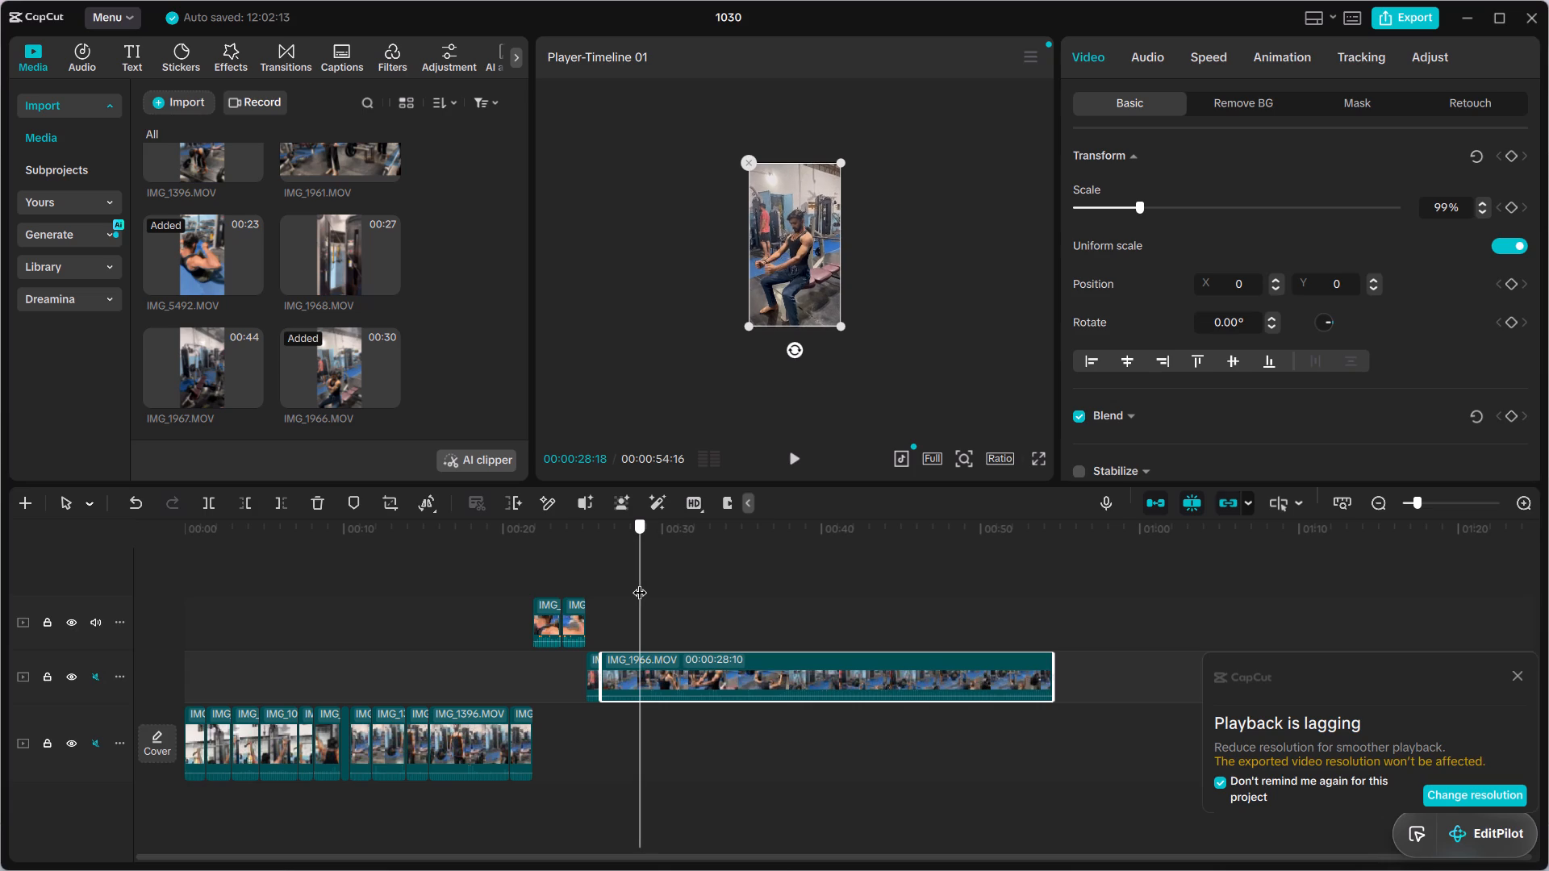
left_click_drag(640, 582, 636, 583)
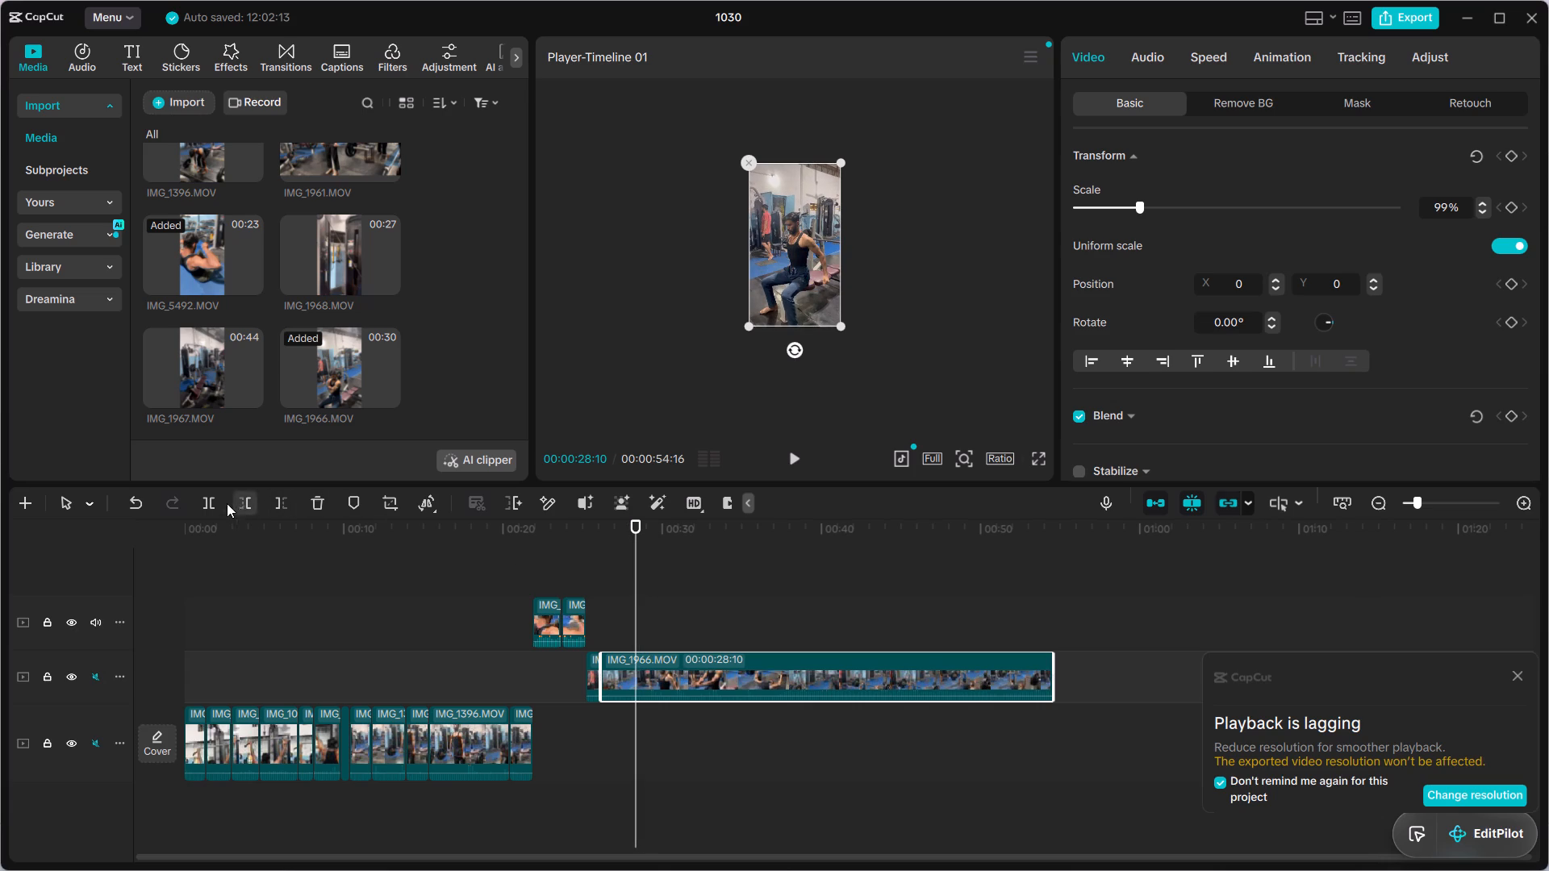
left_click(207, 498)
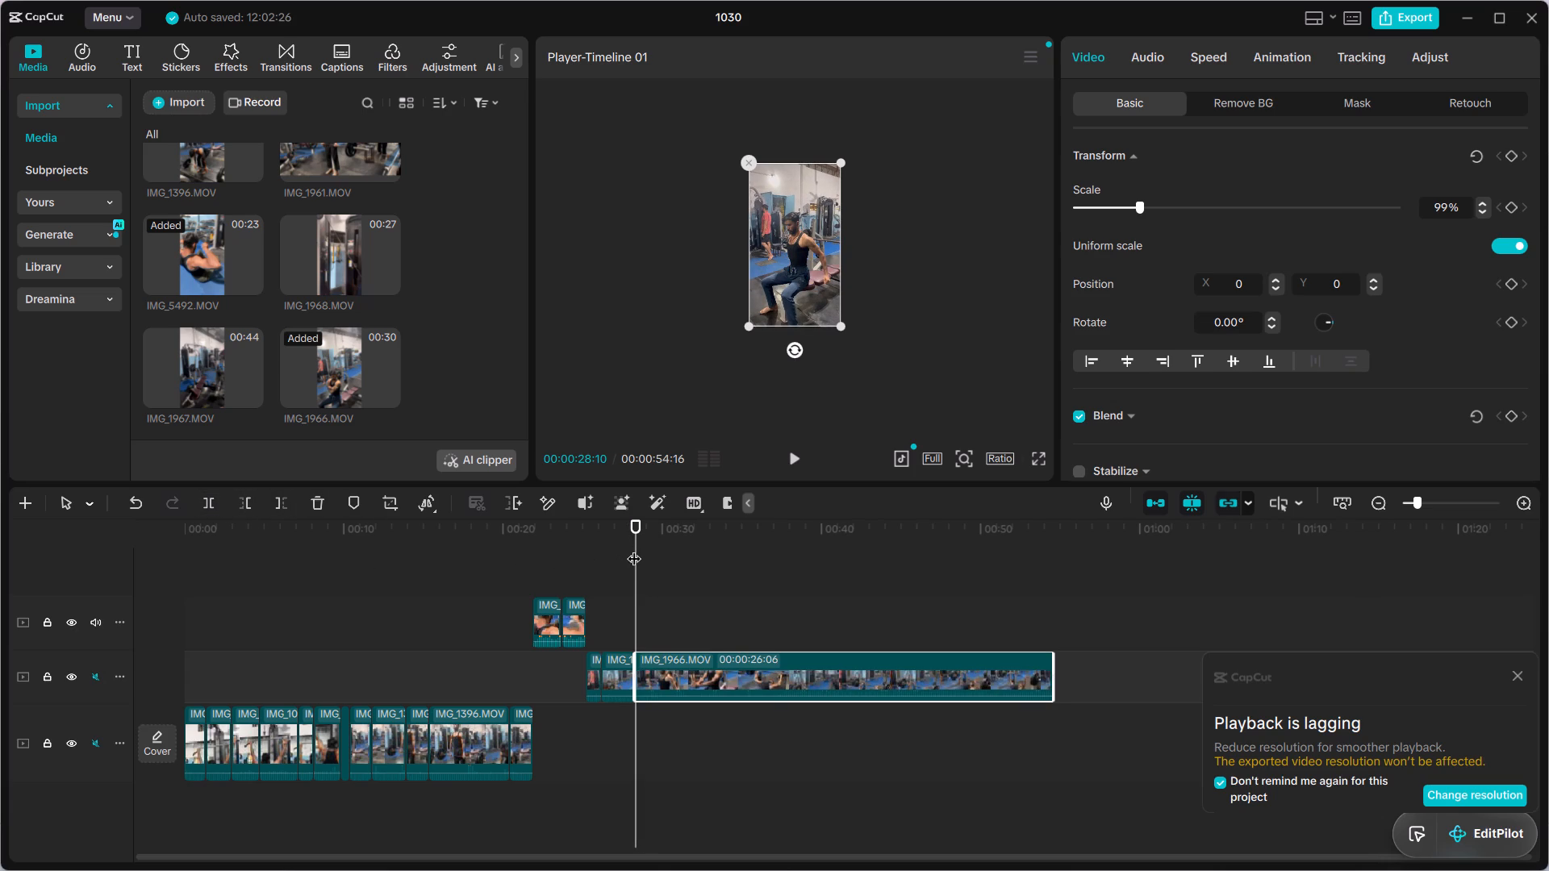
Split the remaining part of IMG_1966.MOV once more at 00:00:29:07.
left_click_drag(635, 548, 648, 550)
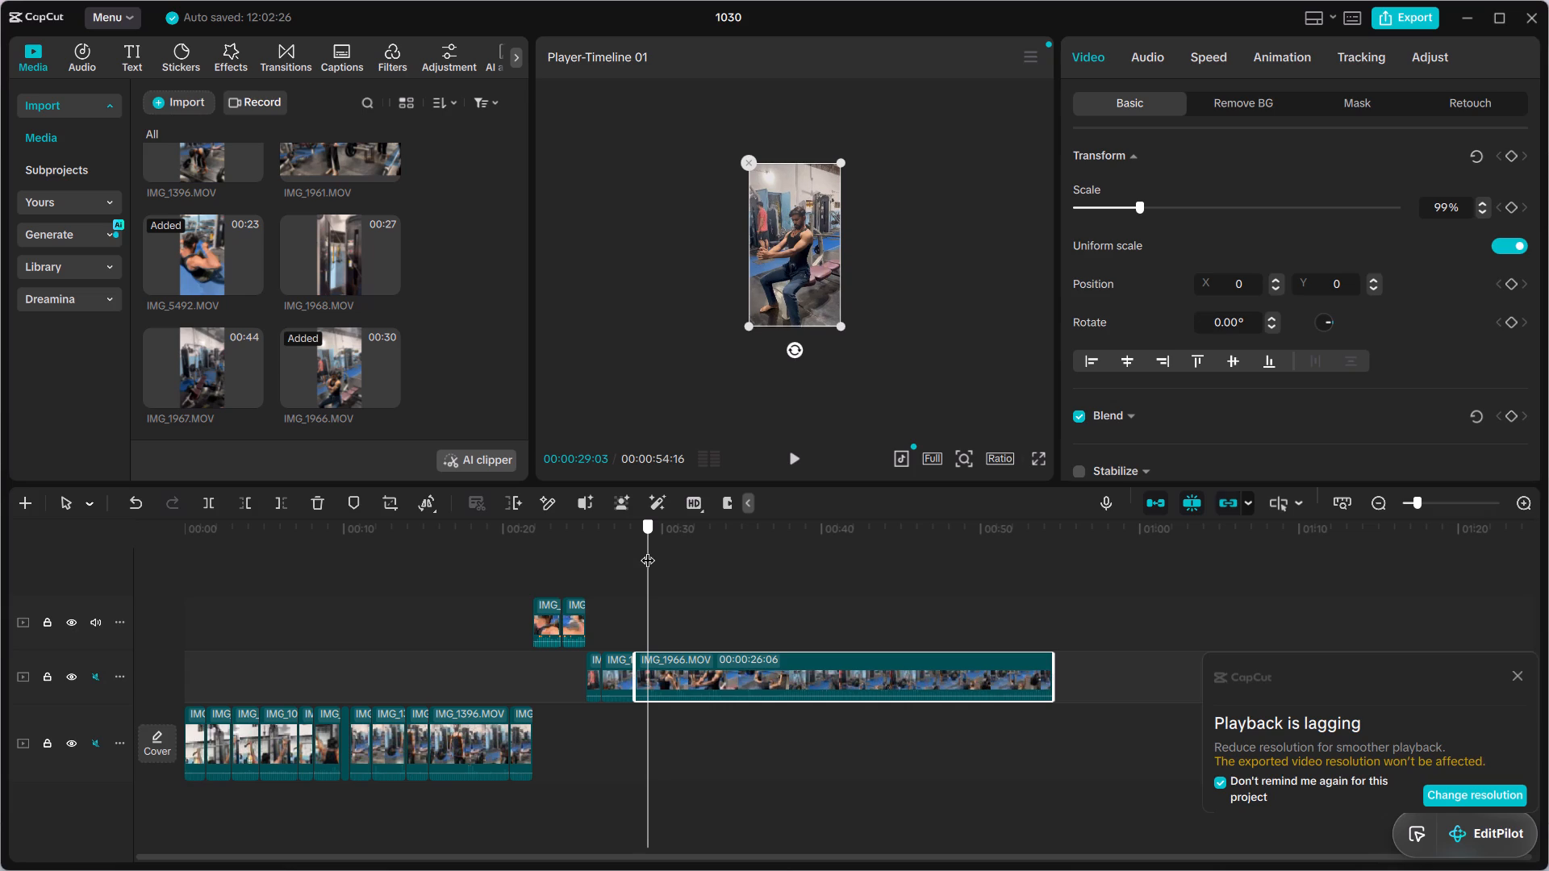
left_click_drag(648, 550, 650, 550)
left_click(205, 499)
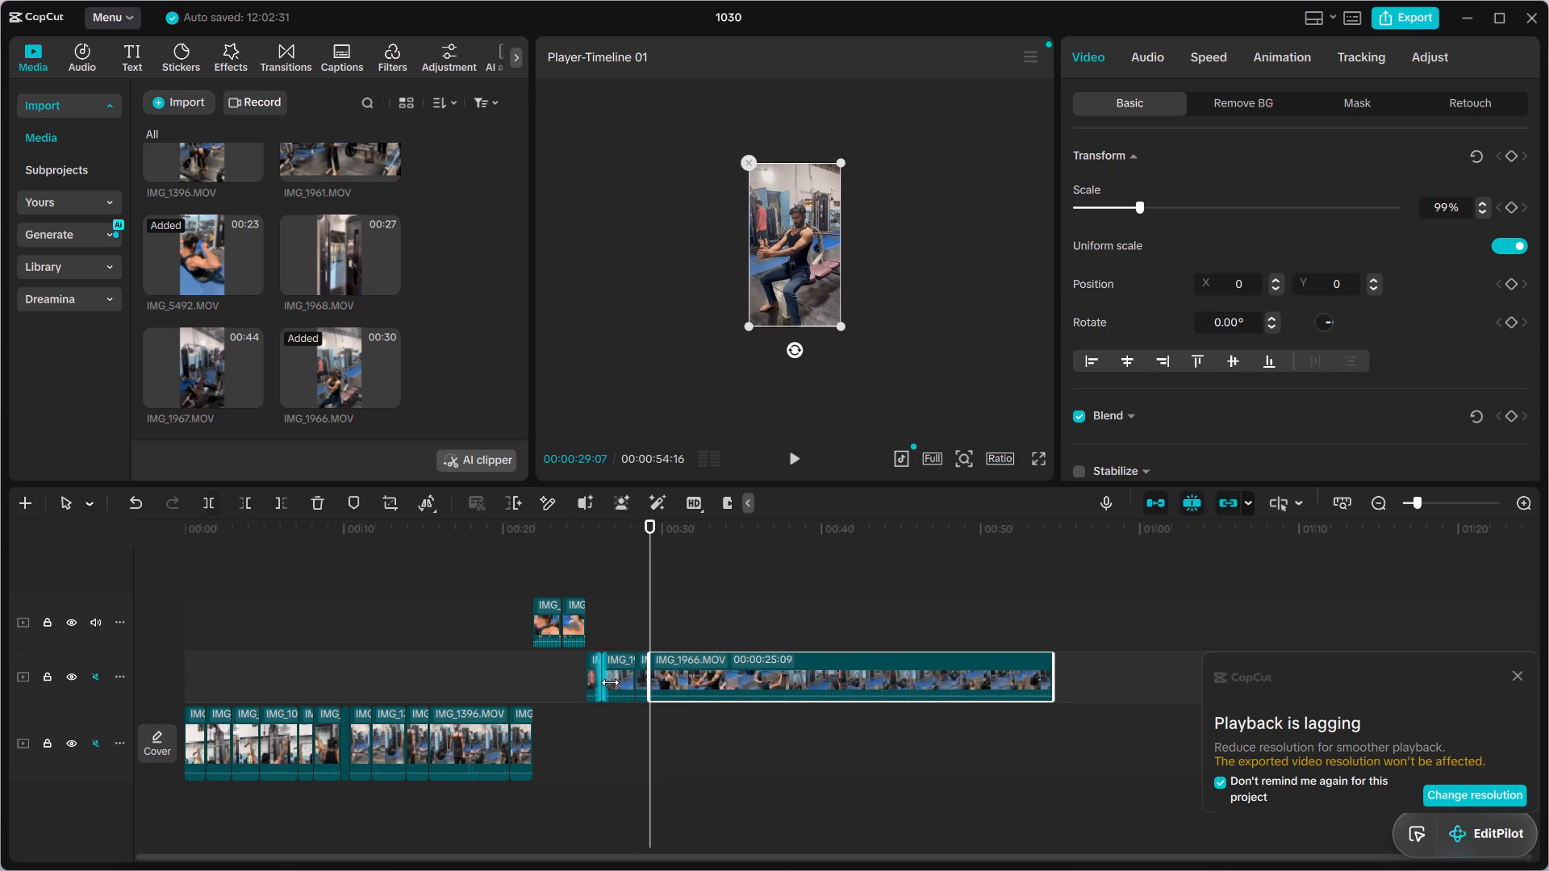
Delete the IMG_1966.MOV segment between 00:00:26:06 and 00:00:28:10.
left_click(616, 673)
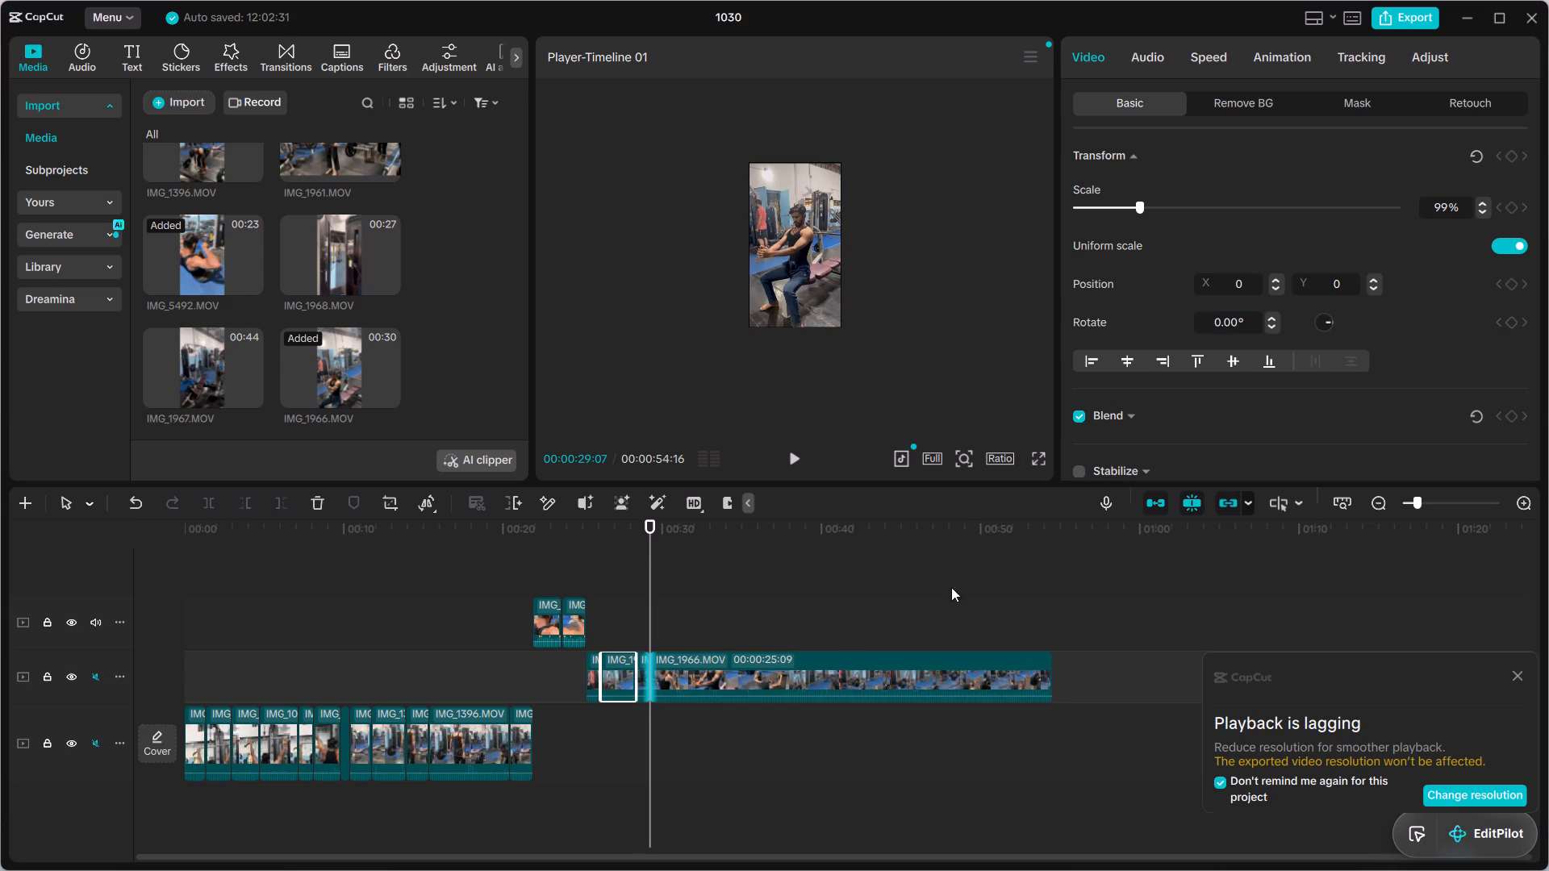
key("Delete")
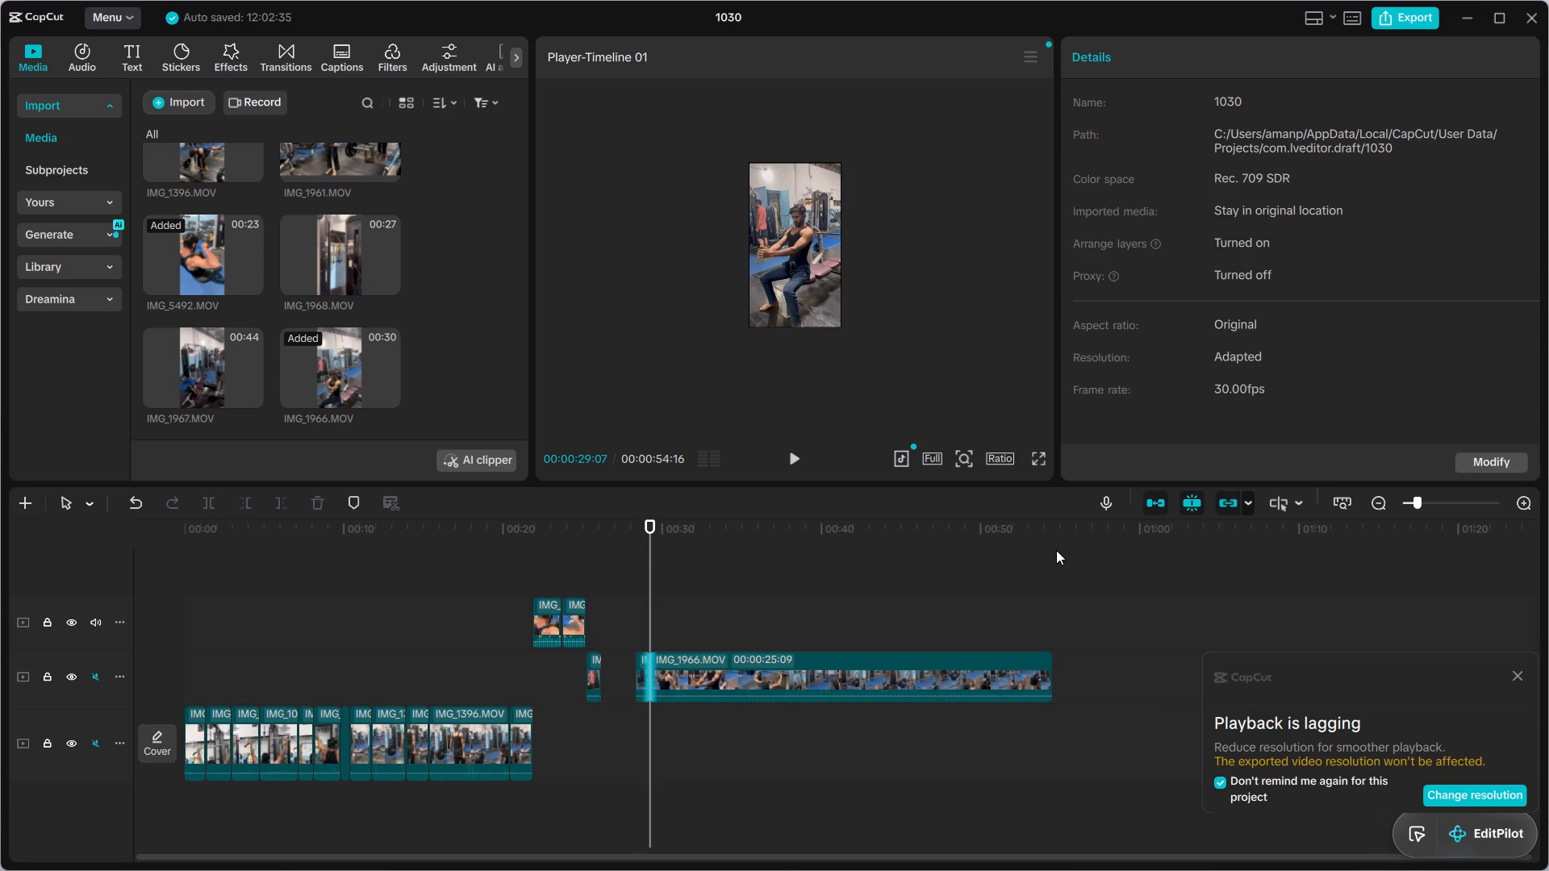
Find the next cut point in the long remaining IMG_1966.MOV segment and split it at 00:00:42:01.
left_click_drag(649, 628, 663, 625)
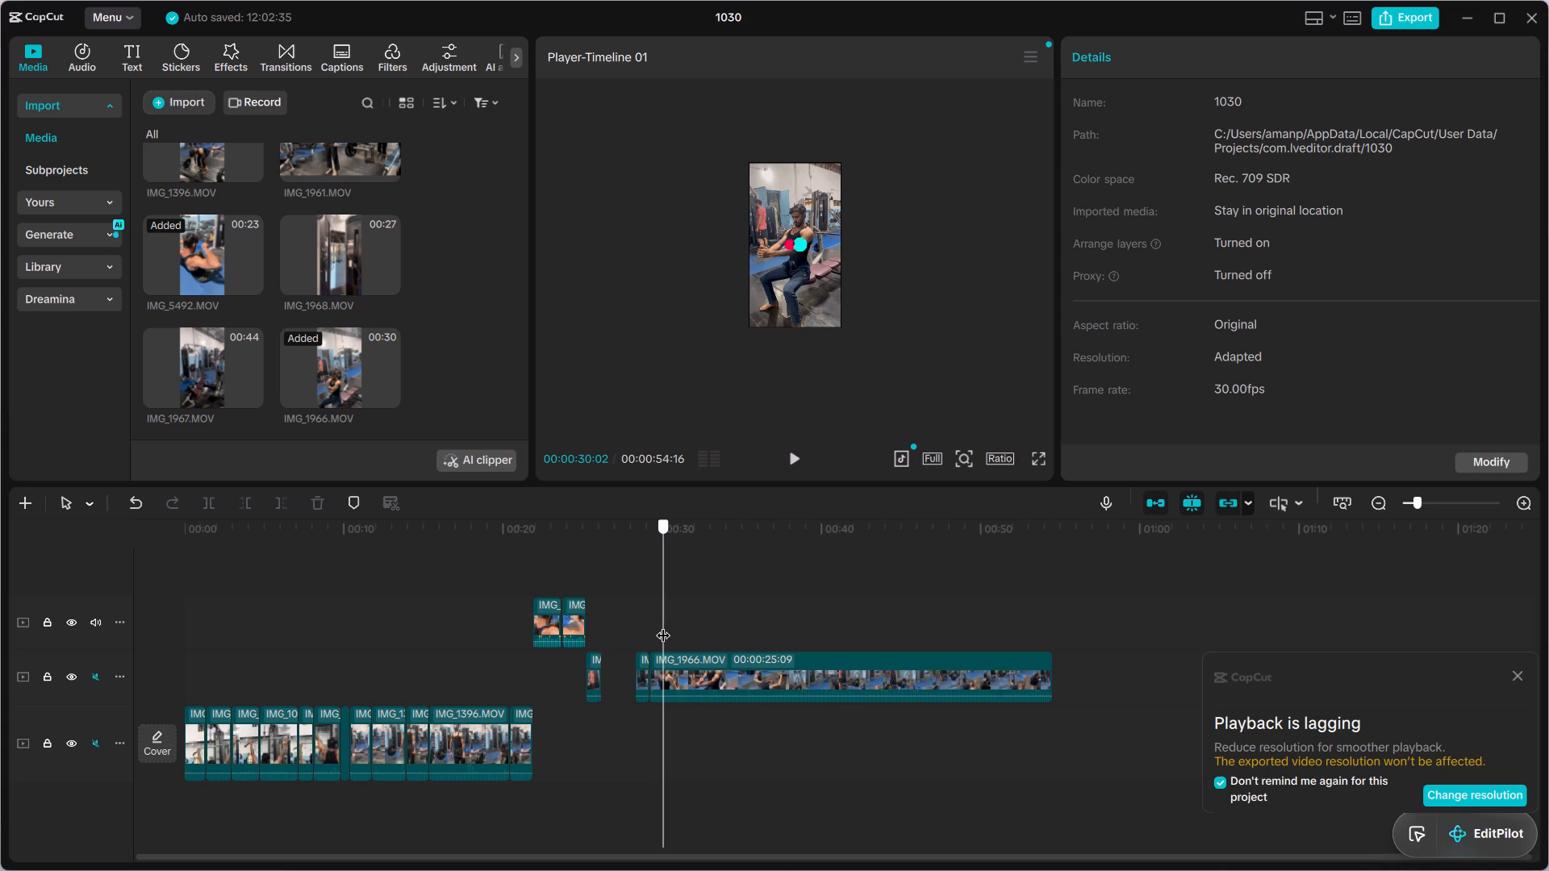
left_click_drag(663, 625, 681, 623)
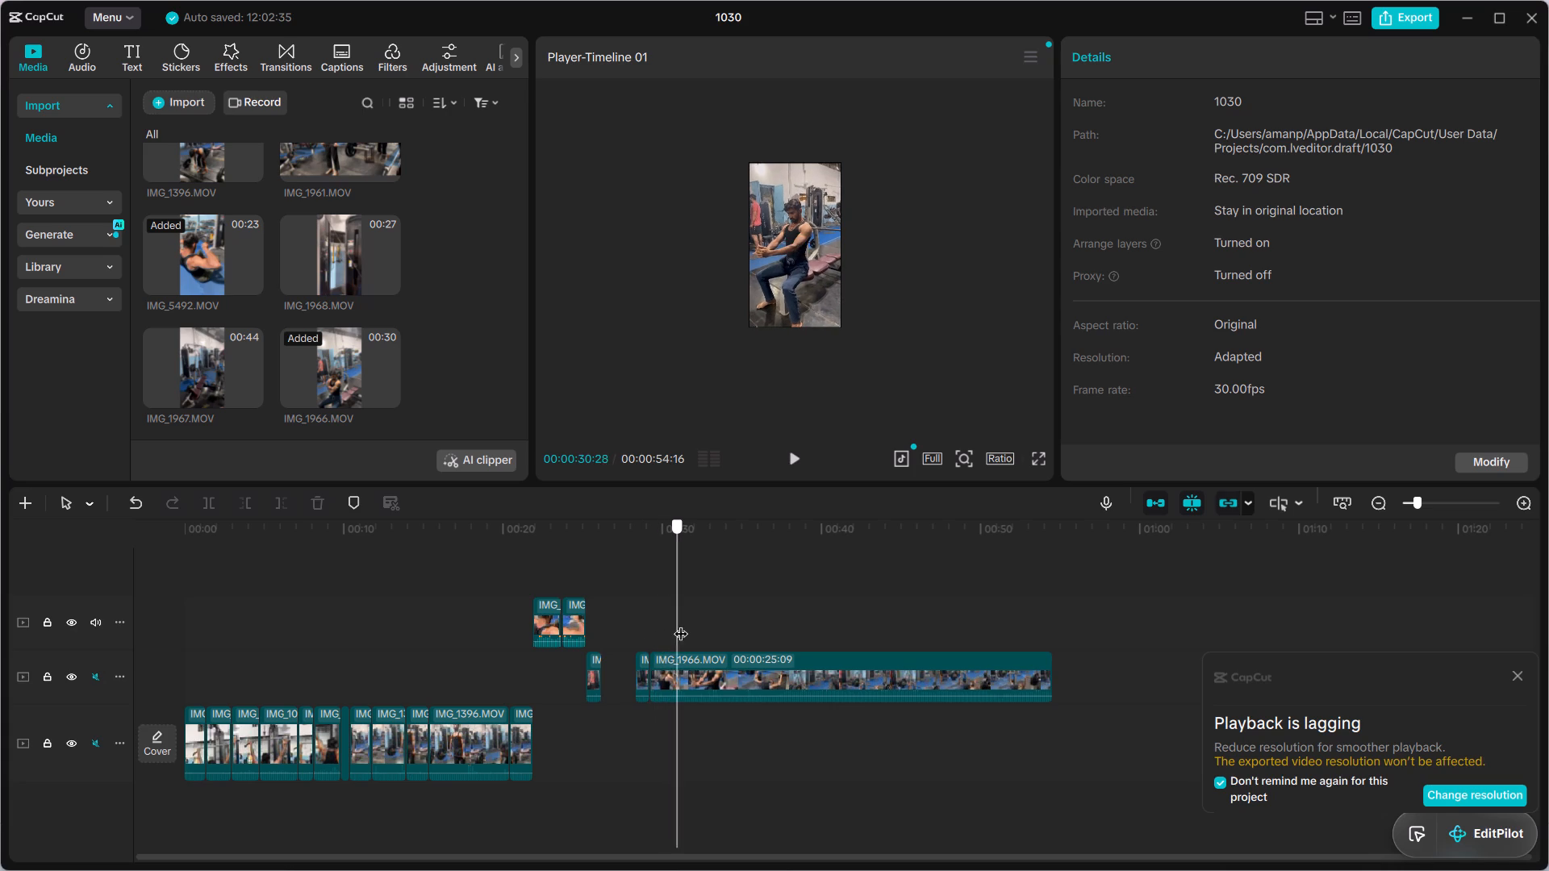
left_click_drag(681, 623, 720, 620)
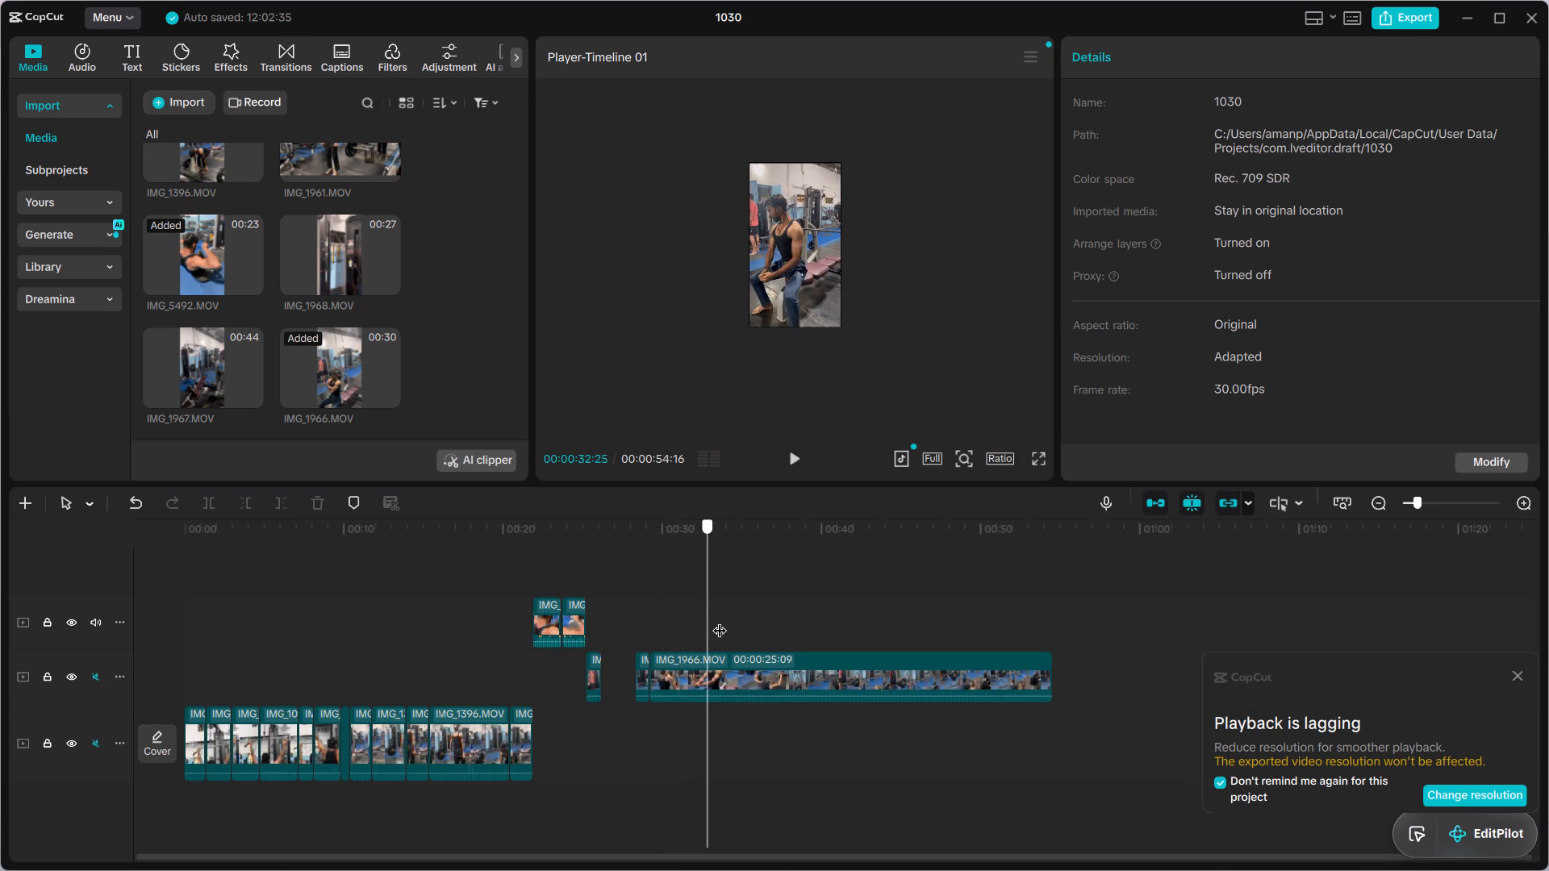
left_click_drag(720, 620, 737, 625)
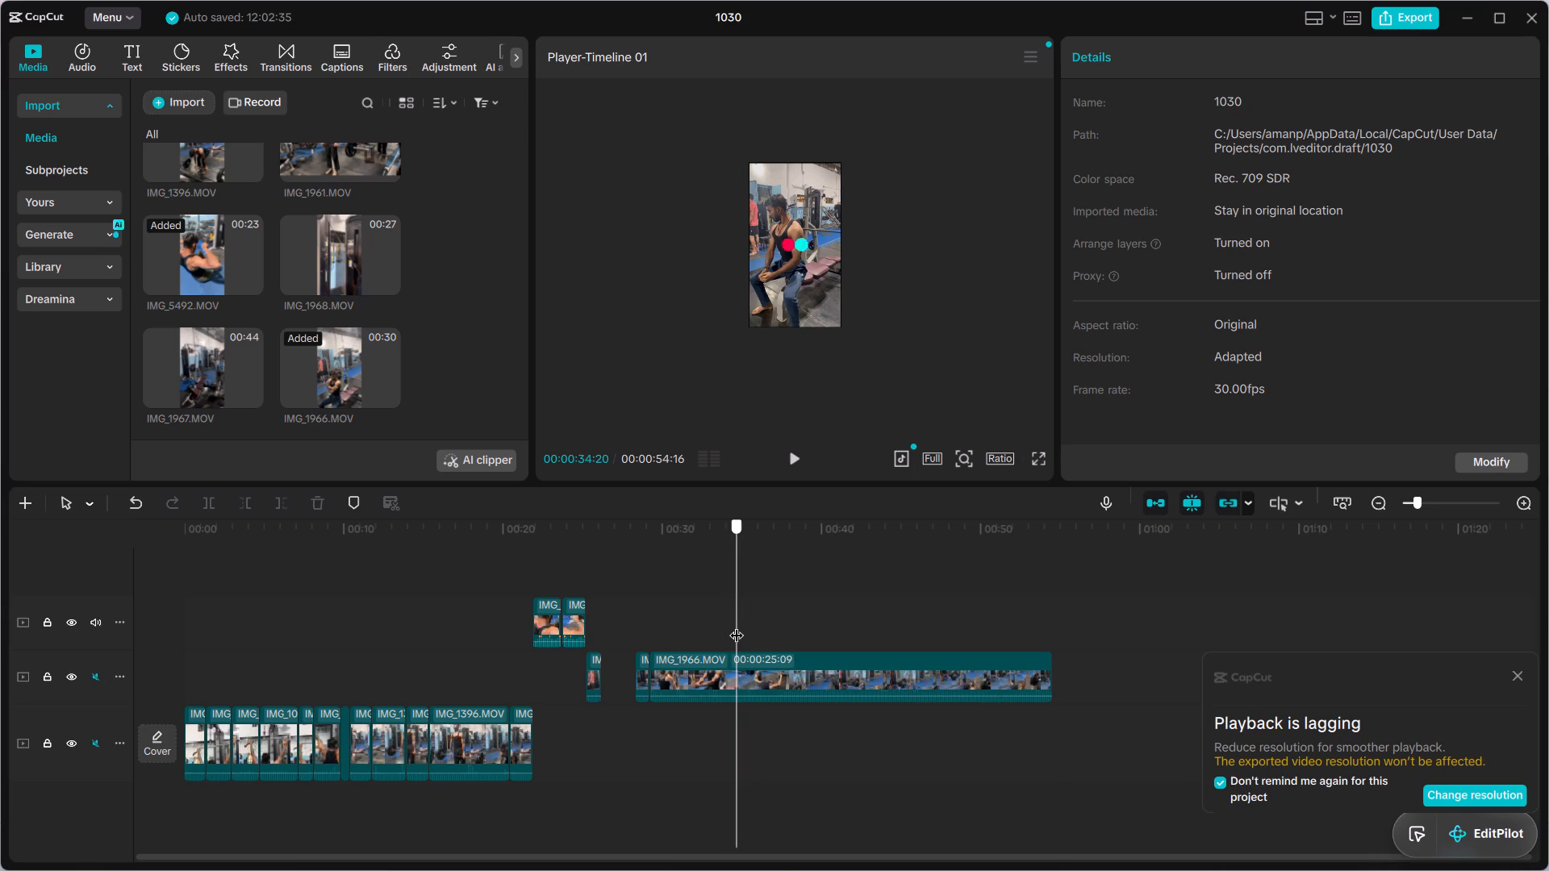
left_click_drag(737, 625, 750, 625)
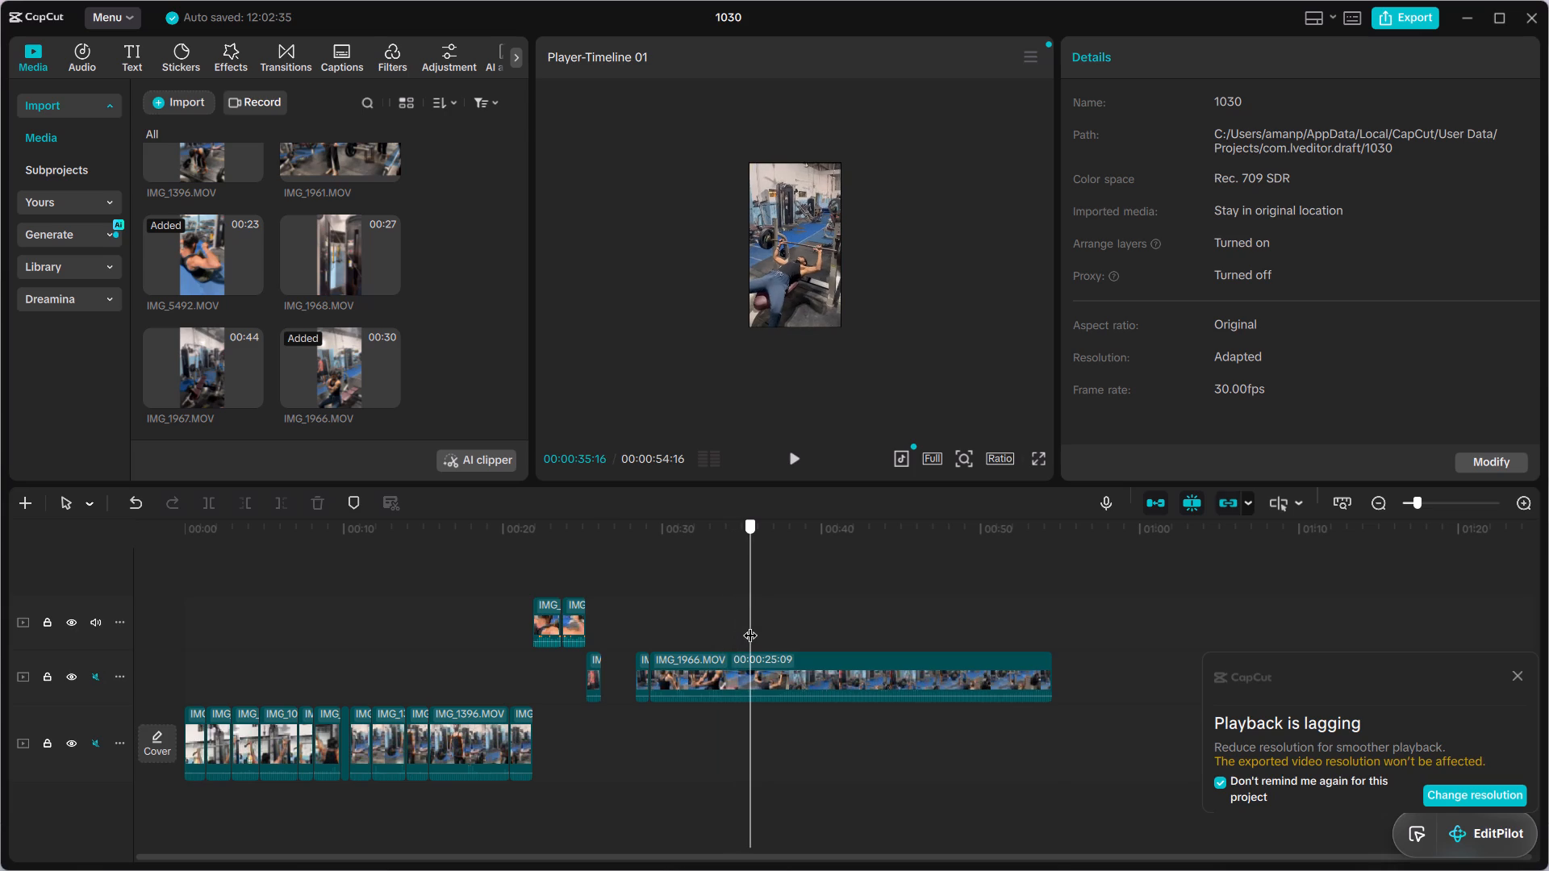
left_click_drag(750, 625, 770, 630)
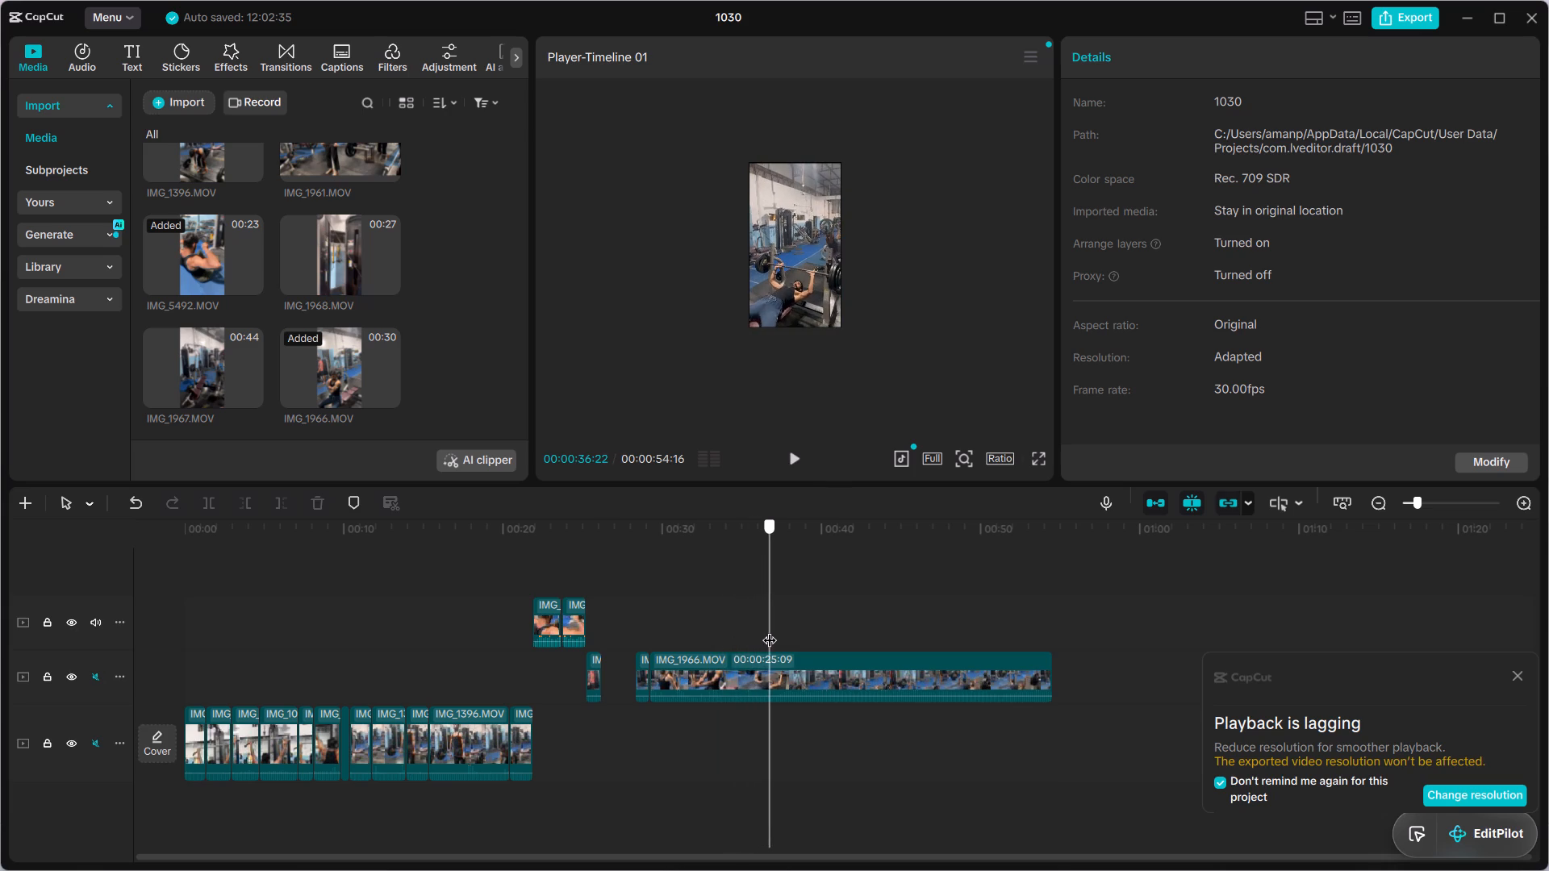
left_click_drag(770, 630, 794, 630)
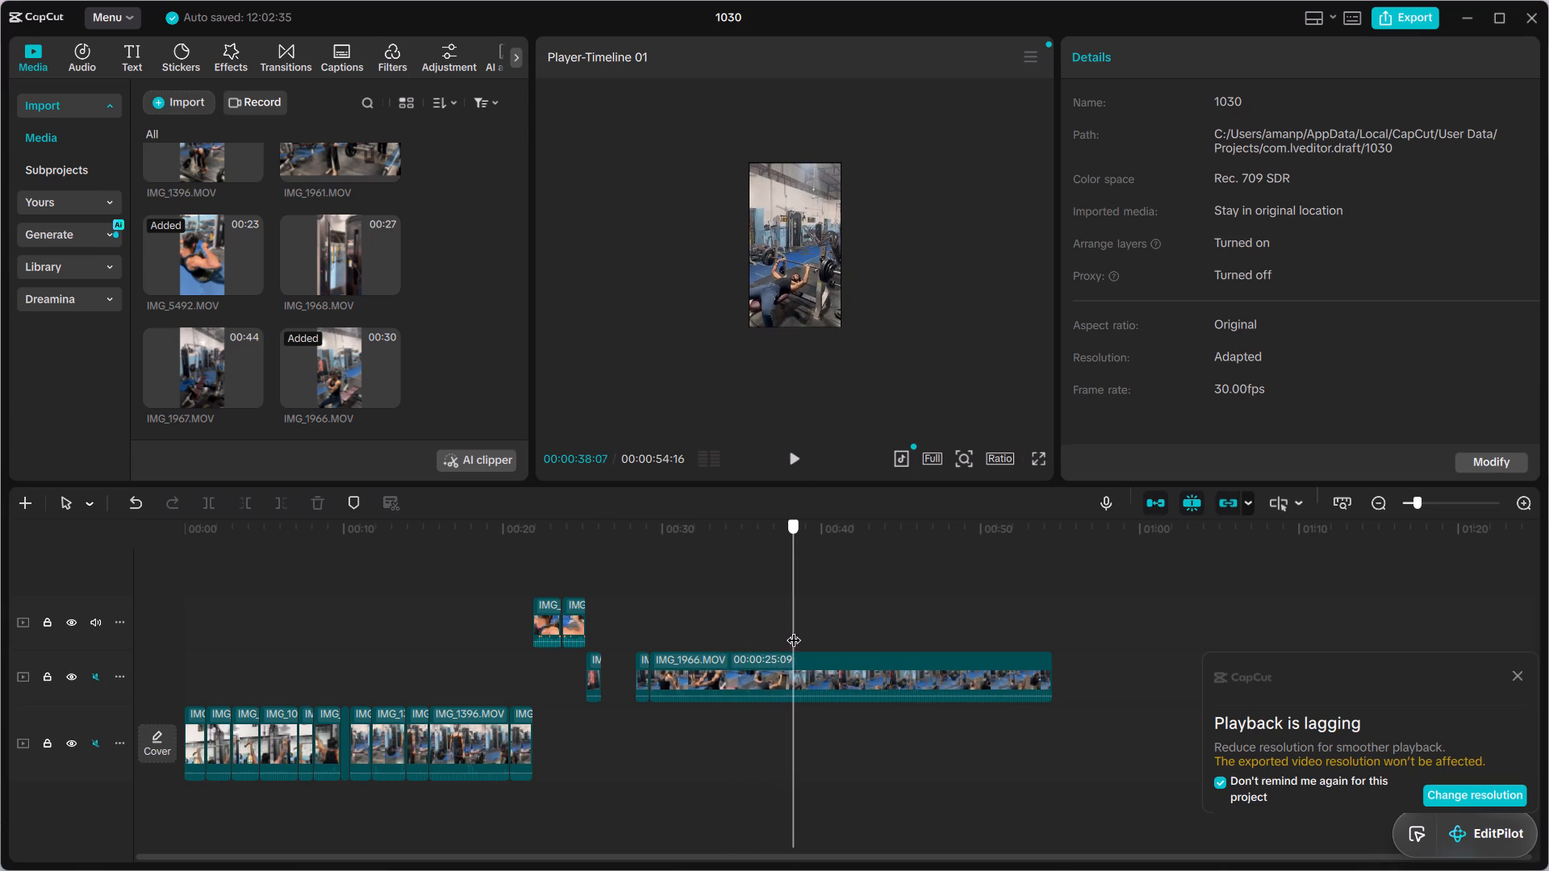
left_click_drag(794, 630, 816, 630)
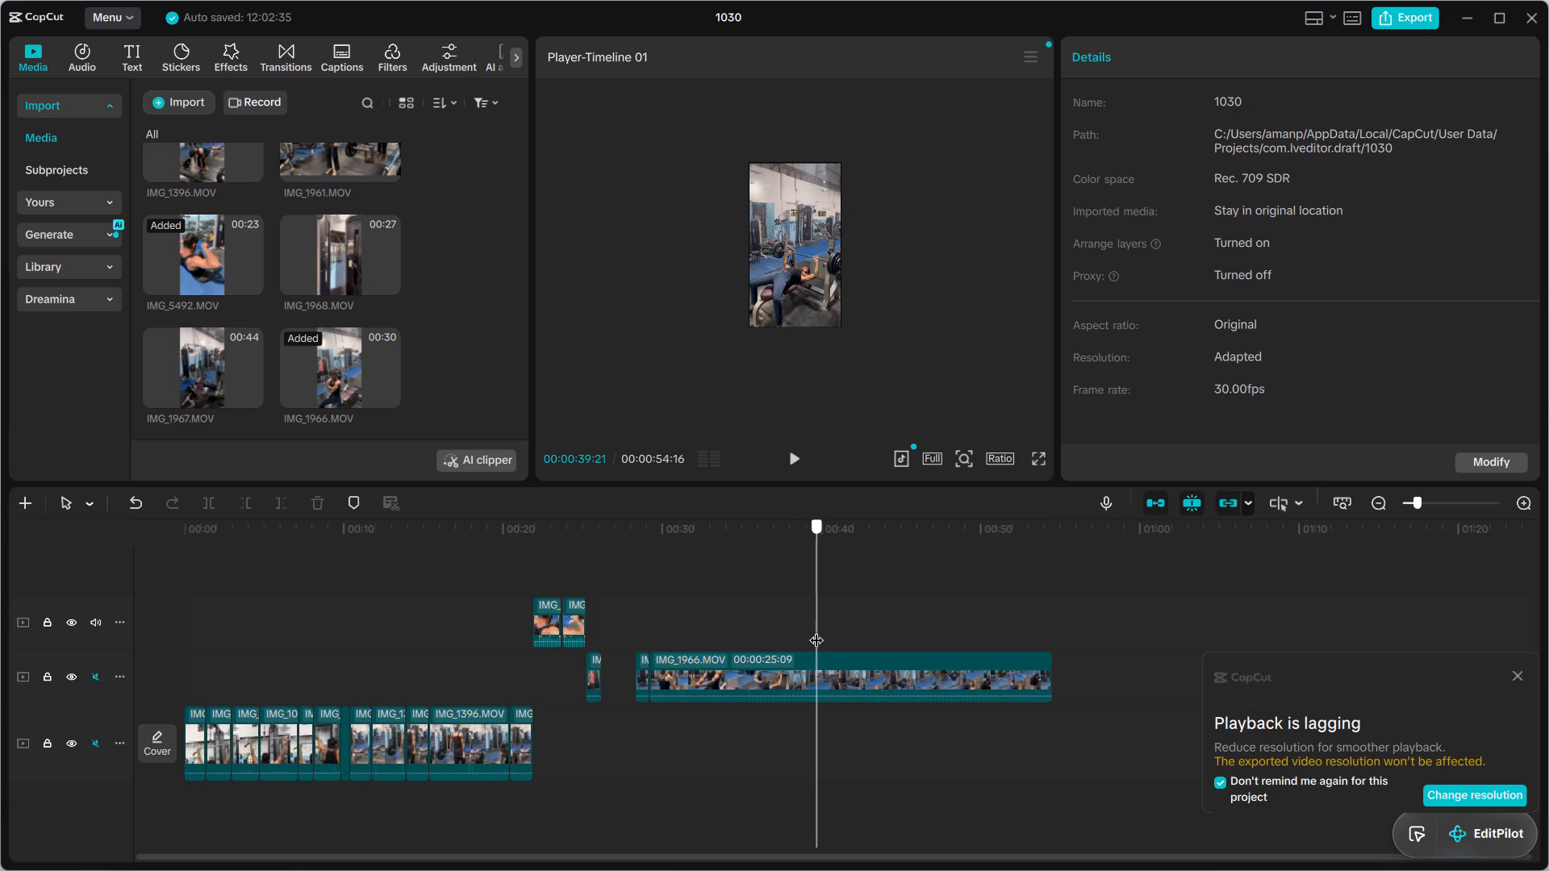
left_click_drag(816, 630, 853, 631)
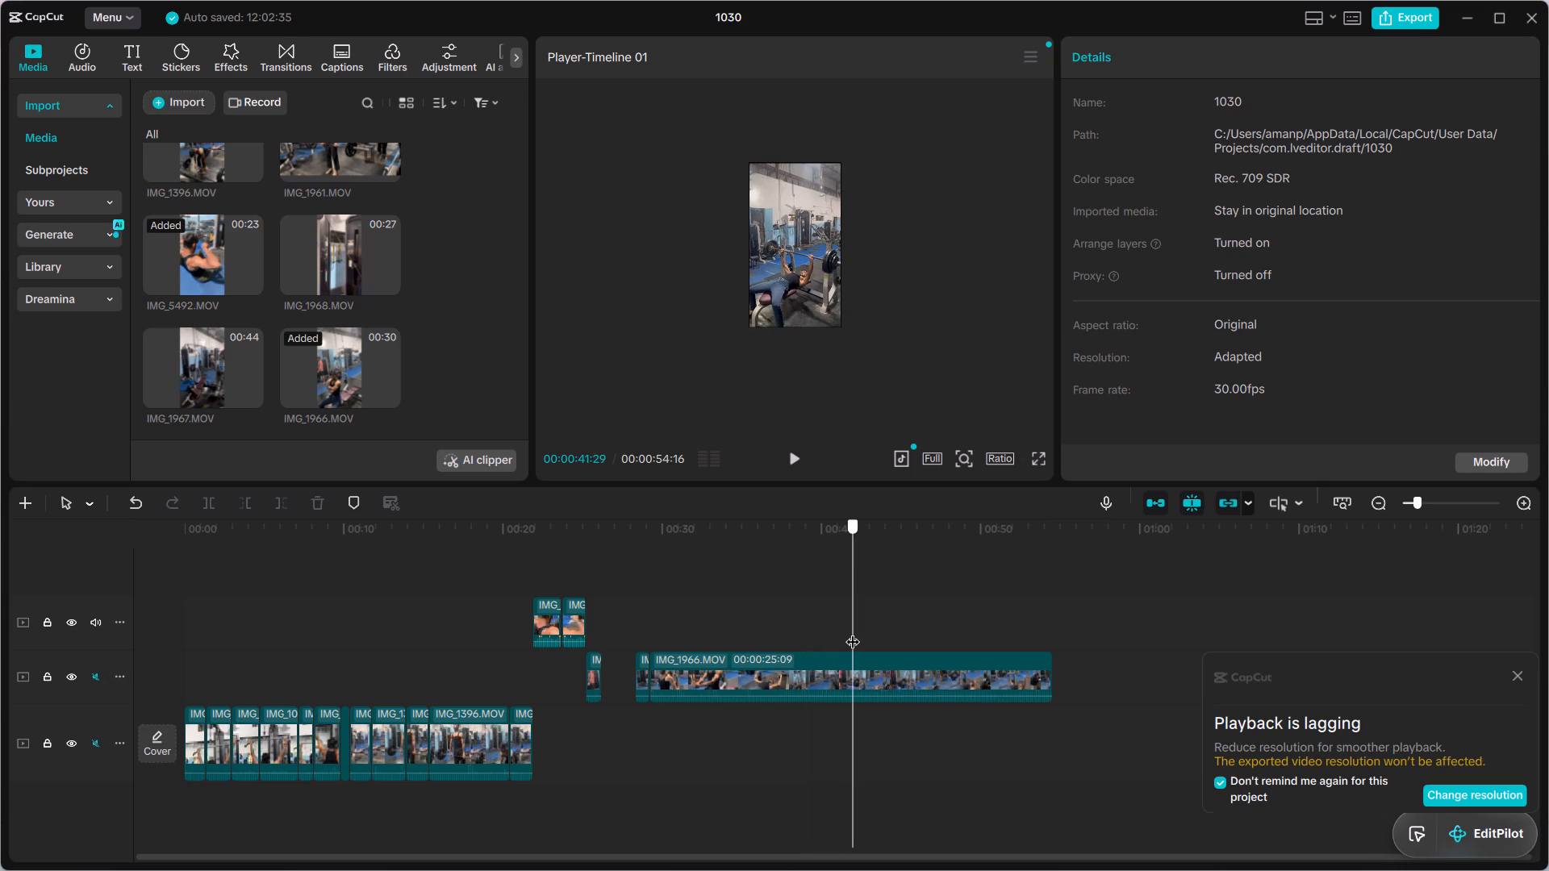
left_click_drag(853, 631, 854, 631)
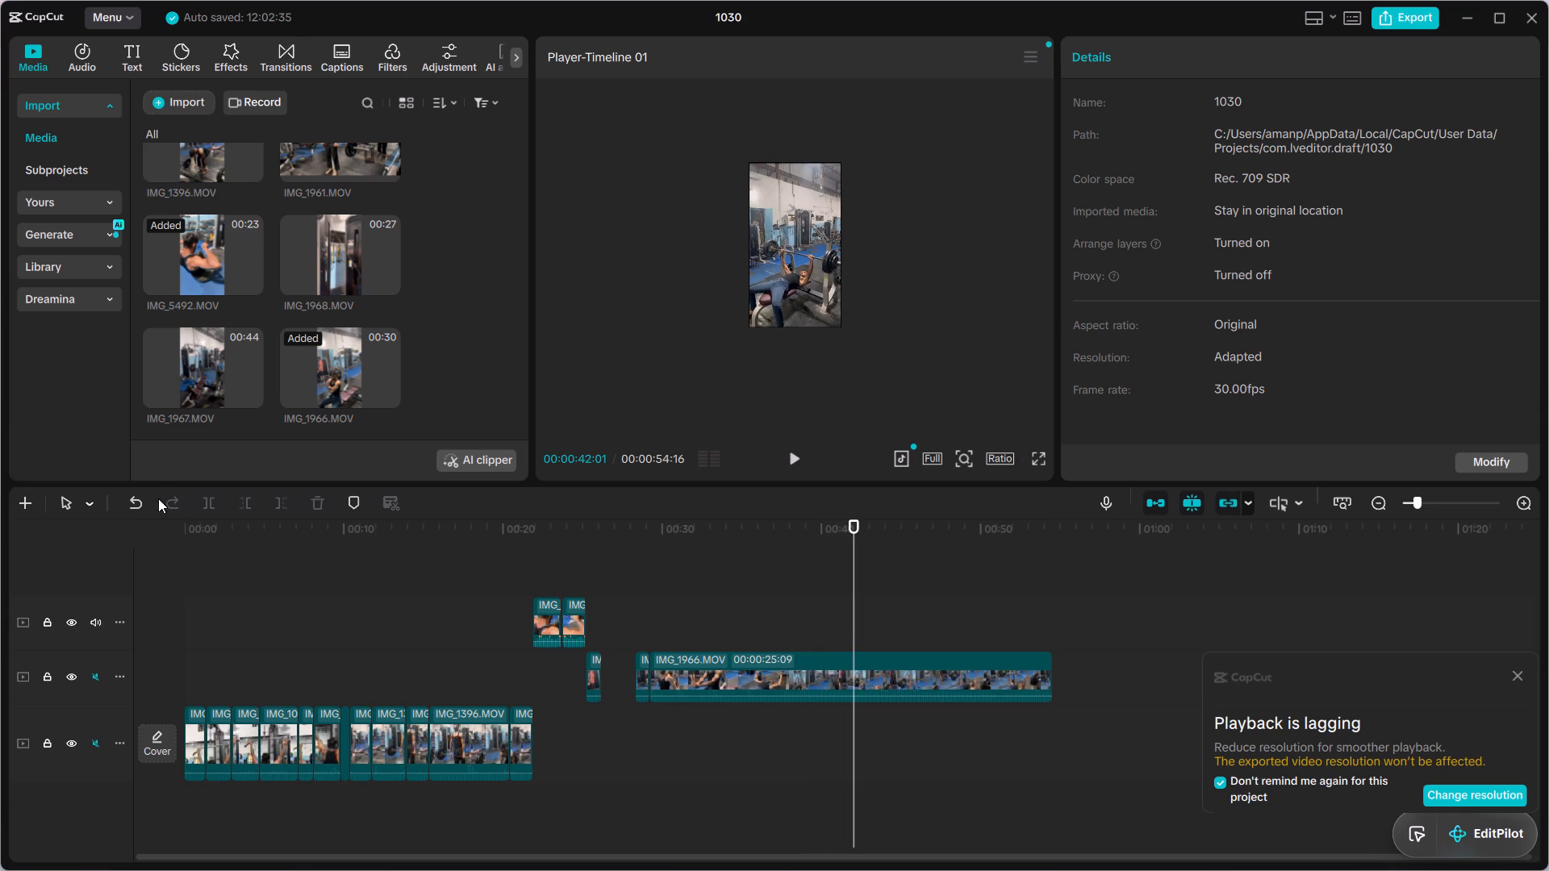
left_click(861, 659)
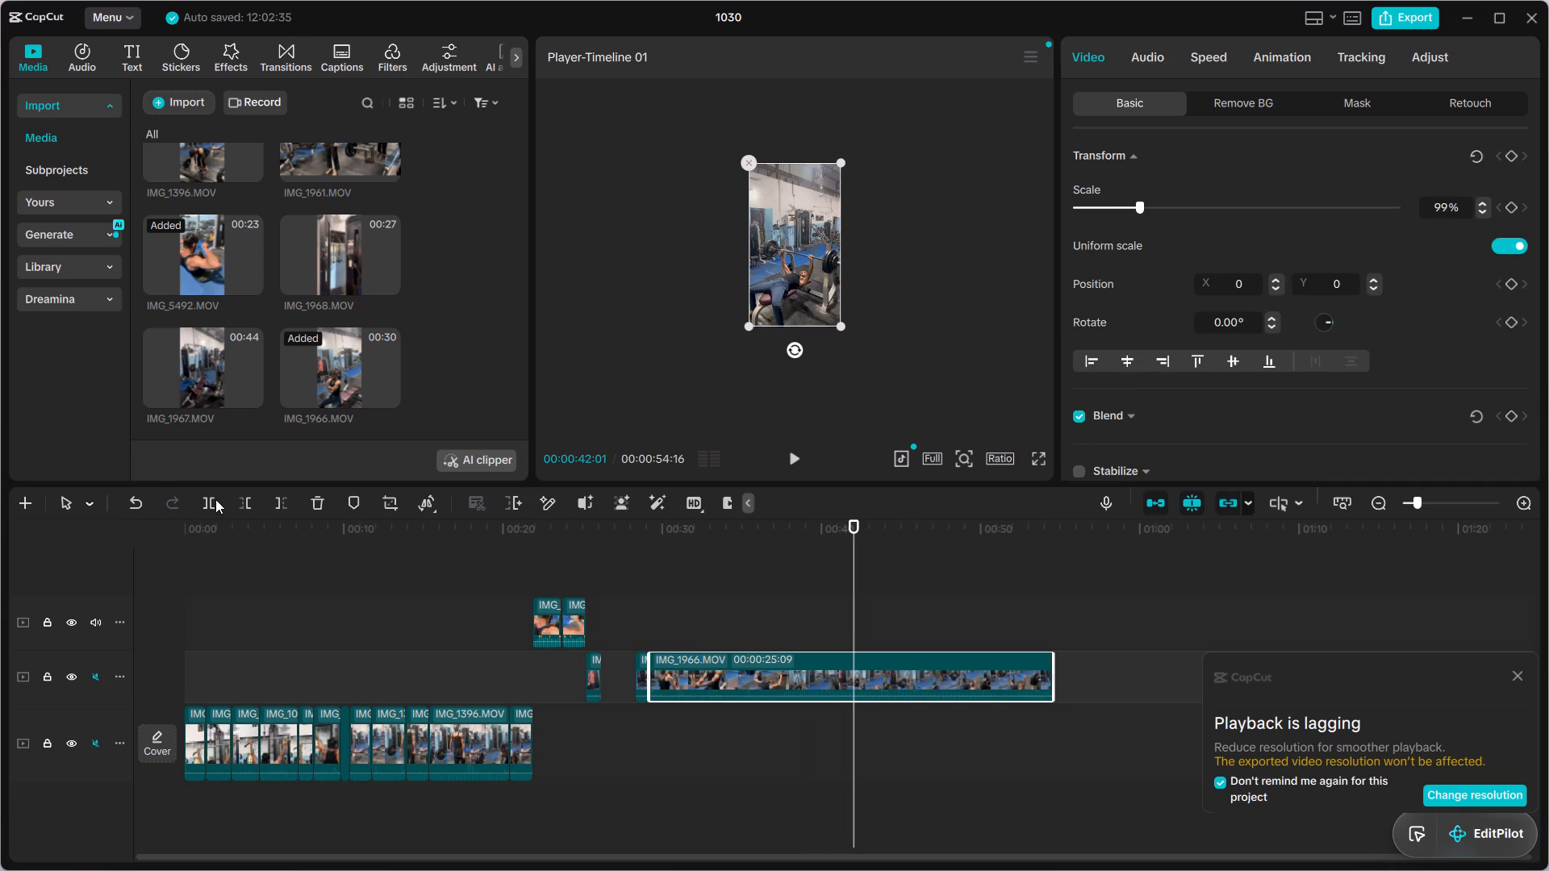
left_click(215, 499)
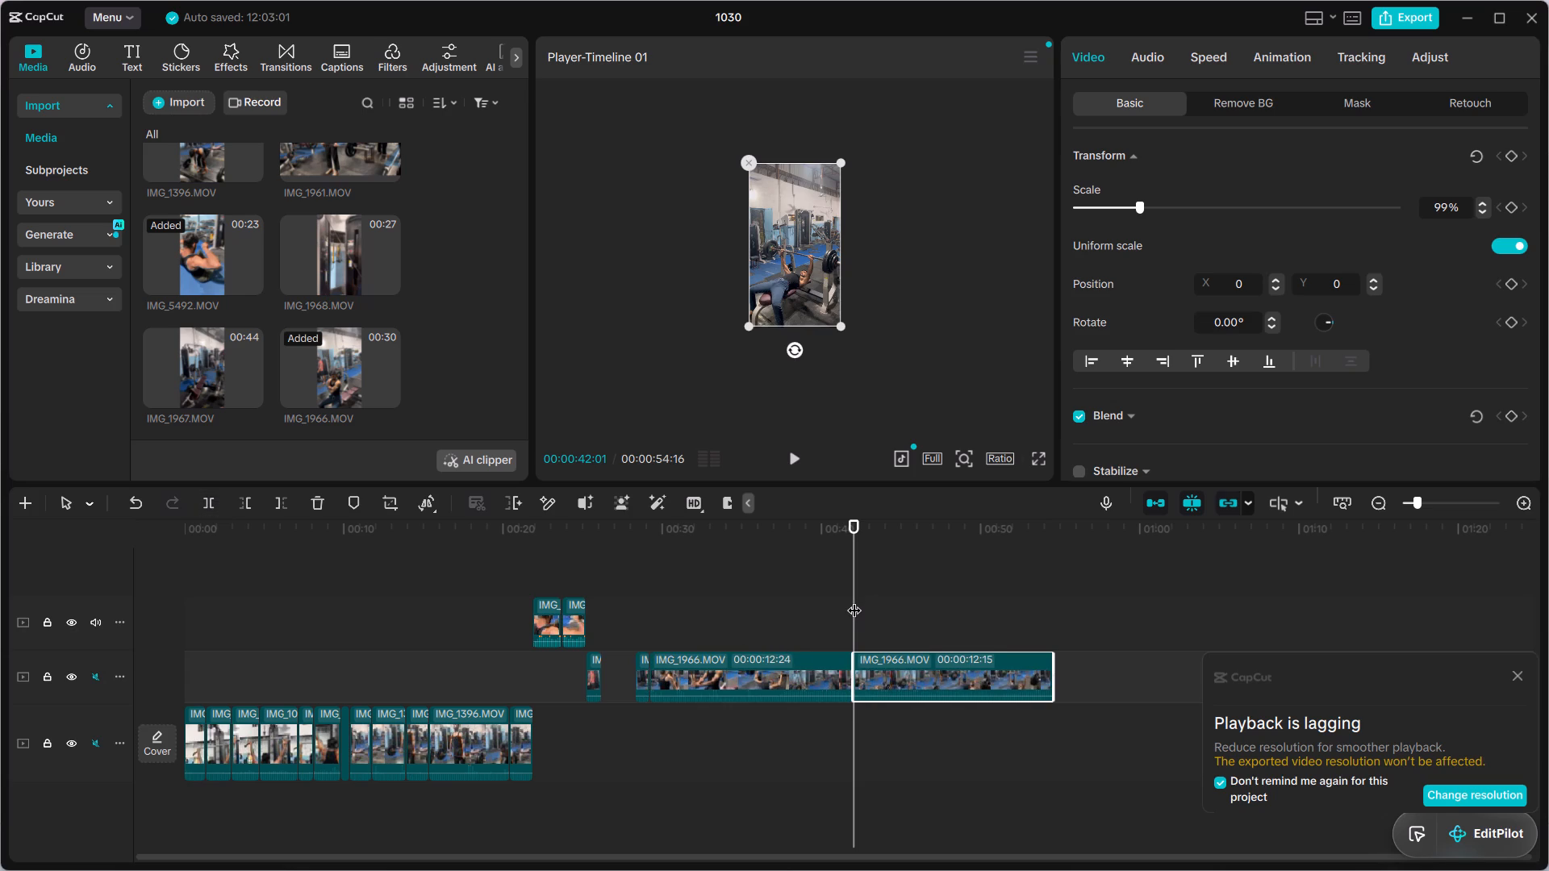
Split the last IMG_1966.MOV segment at 00:00:46:14.
left_click_drag(854, 600, 867, 600)
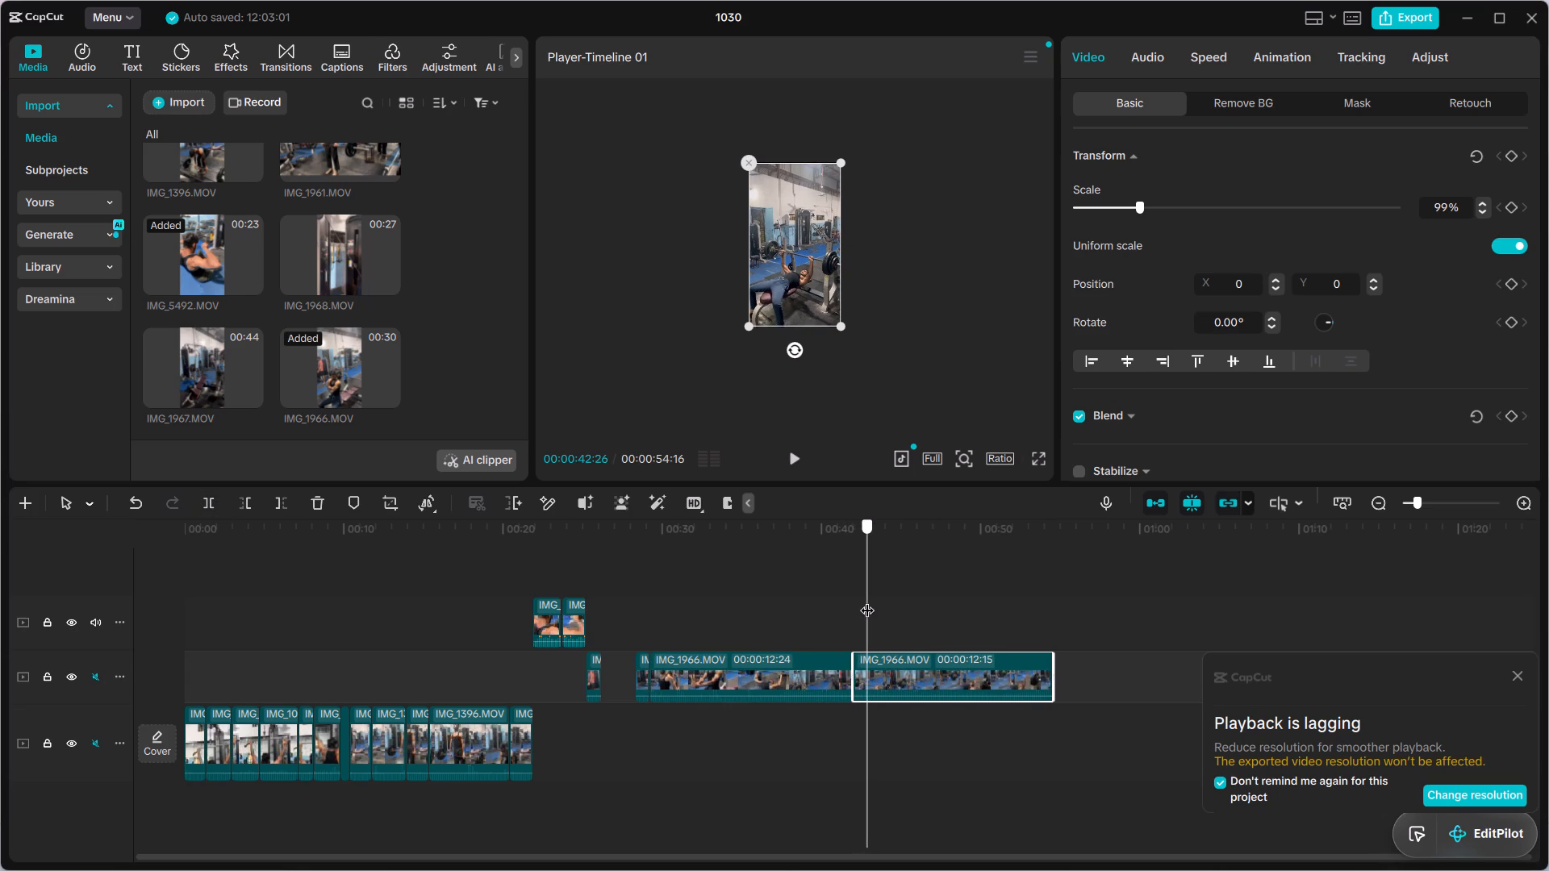
left_click_drag(867, 600, 884, 598)
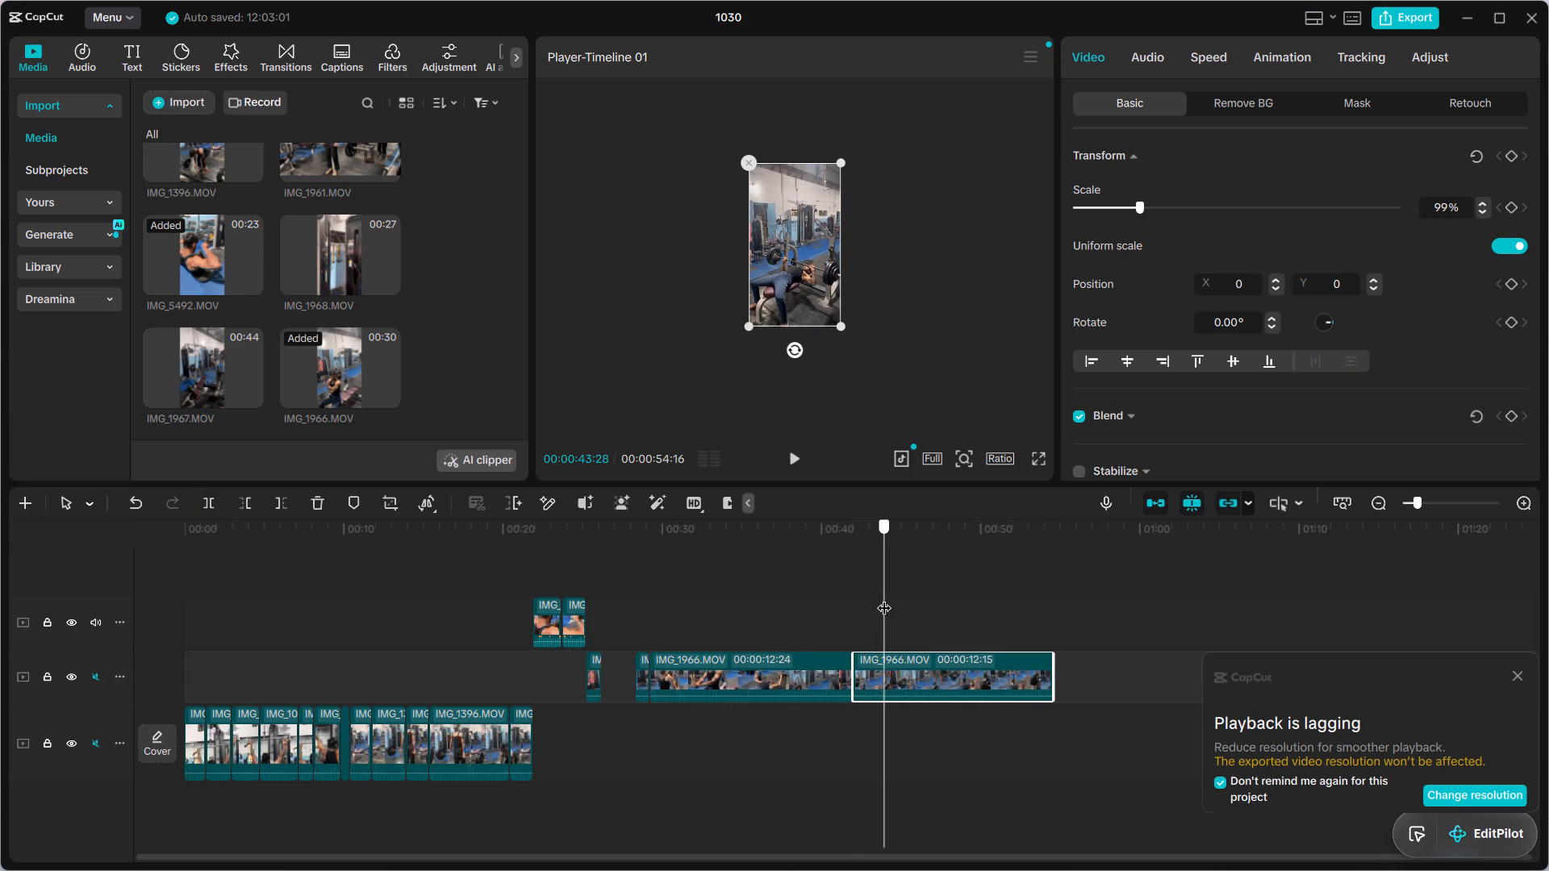
left_click_drag(884, 598, 889, 597)
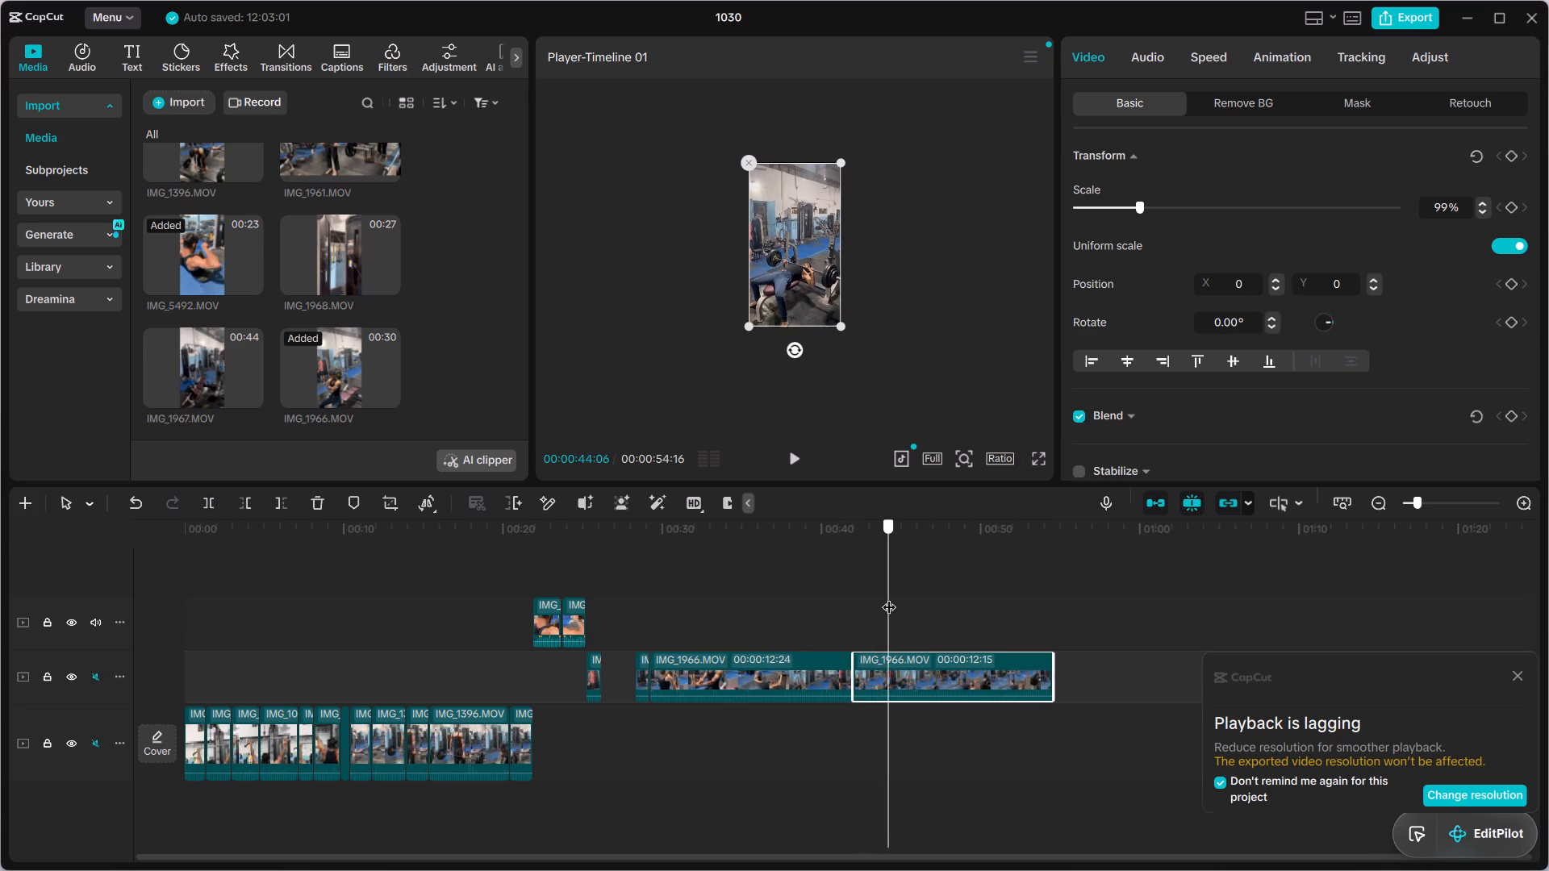
left_click_drag(889, 597, 925, 597)
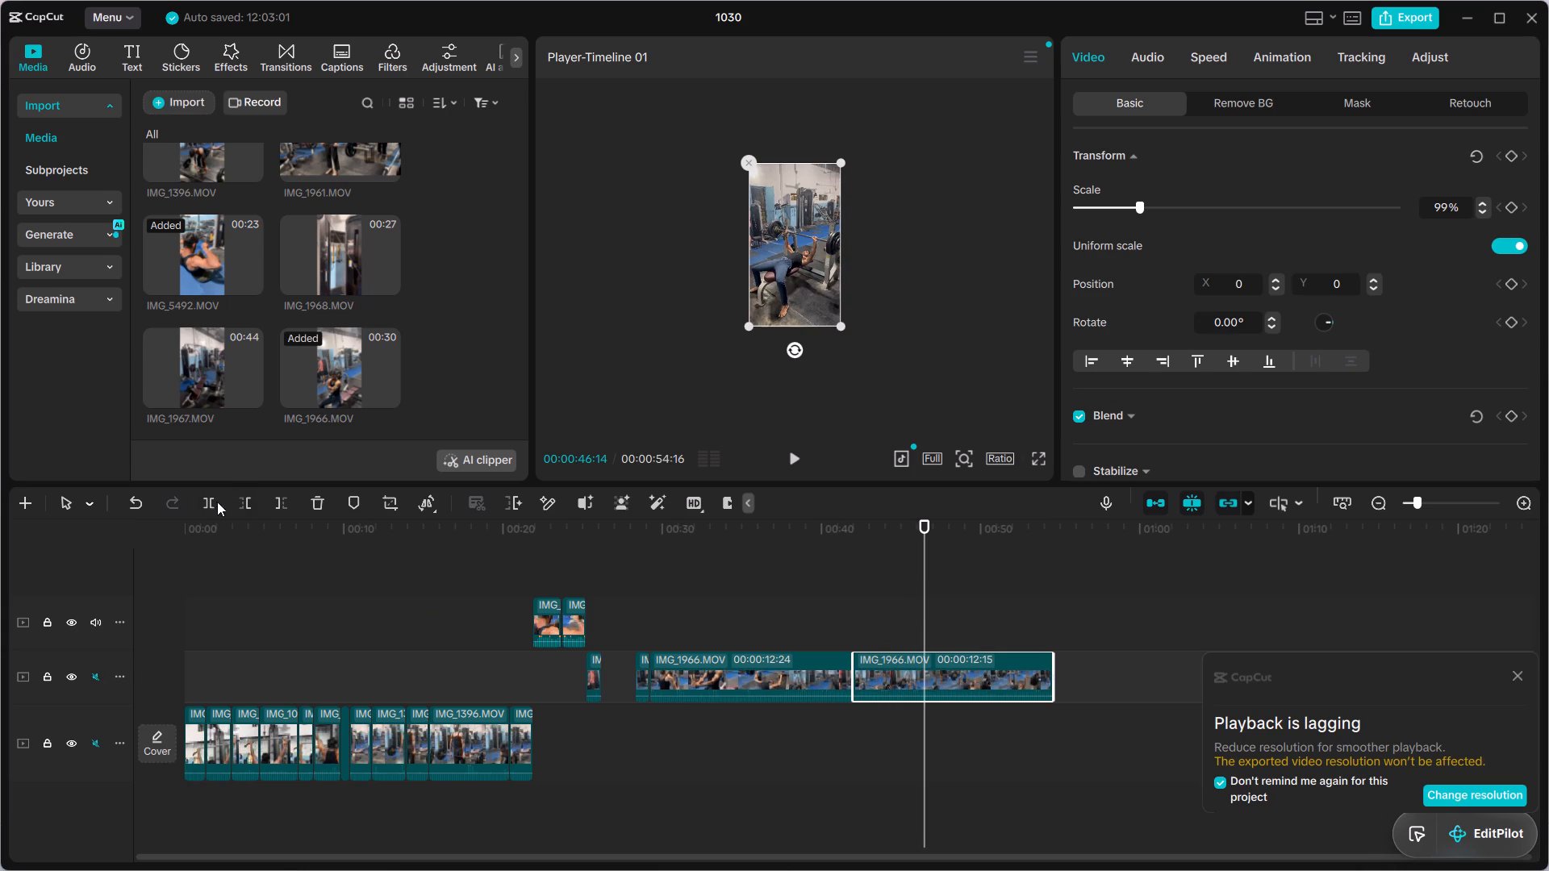
left_click(208, 500)
Delete the IMG_1966.MOV segment between 00:00:29:07 and 00:00:42:01.
left_click(800, 677)
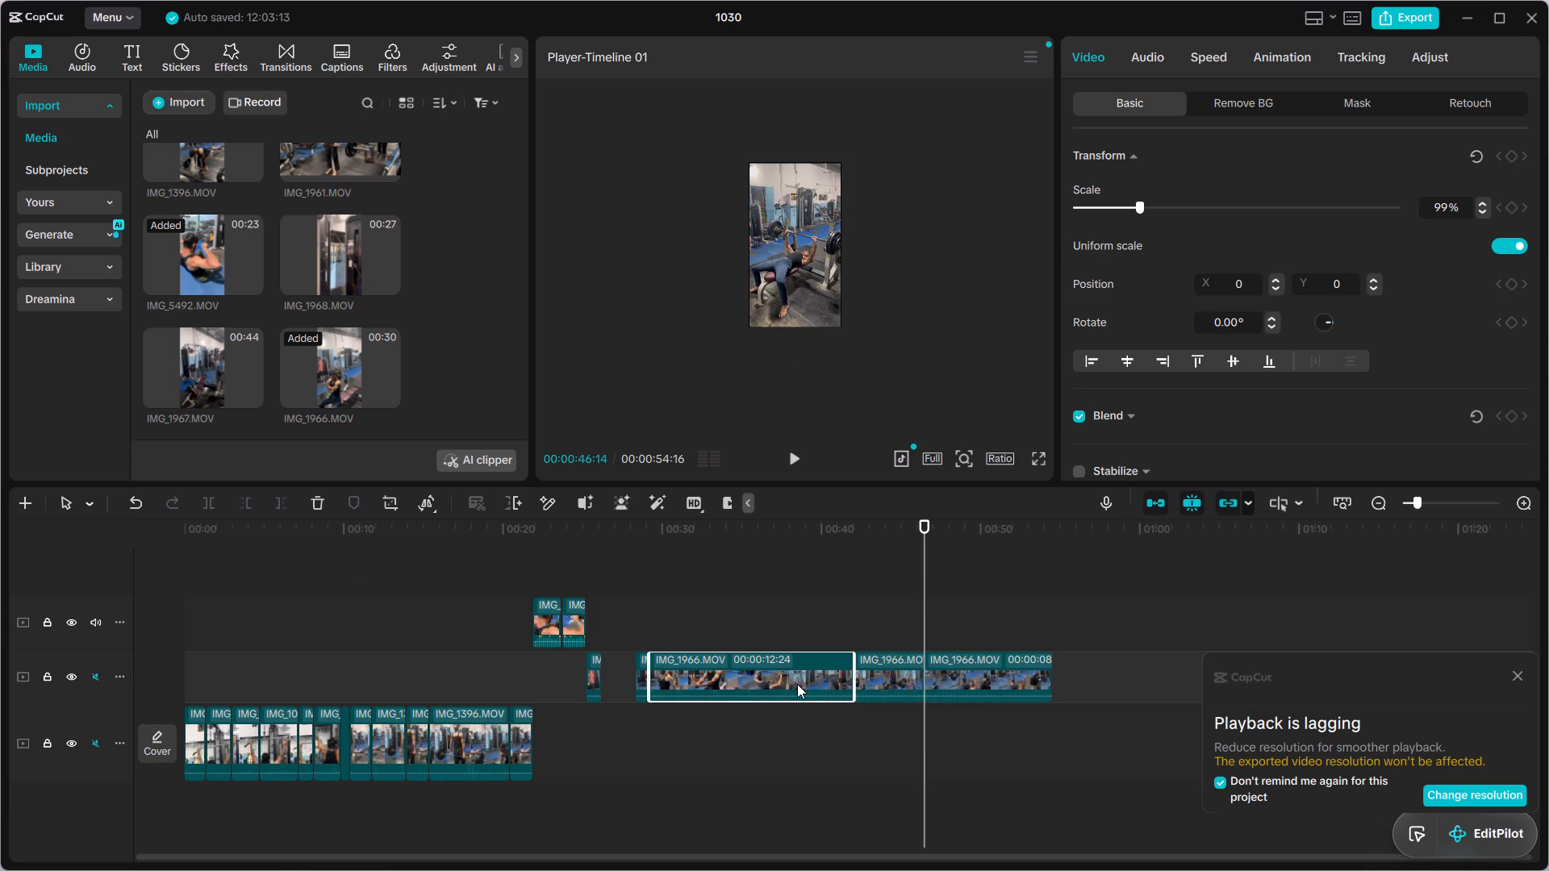
key("Delete")
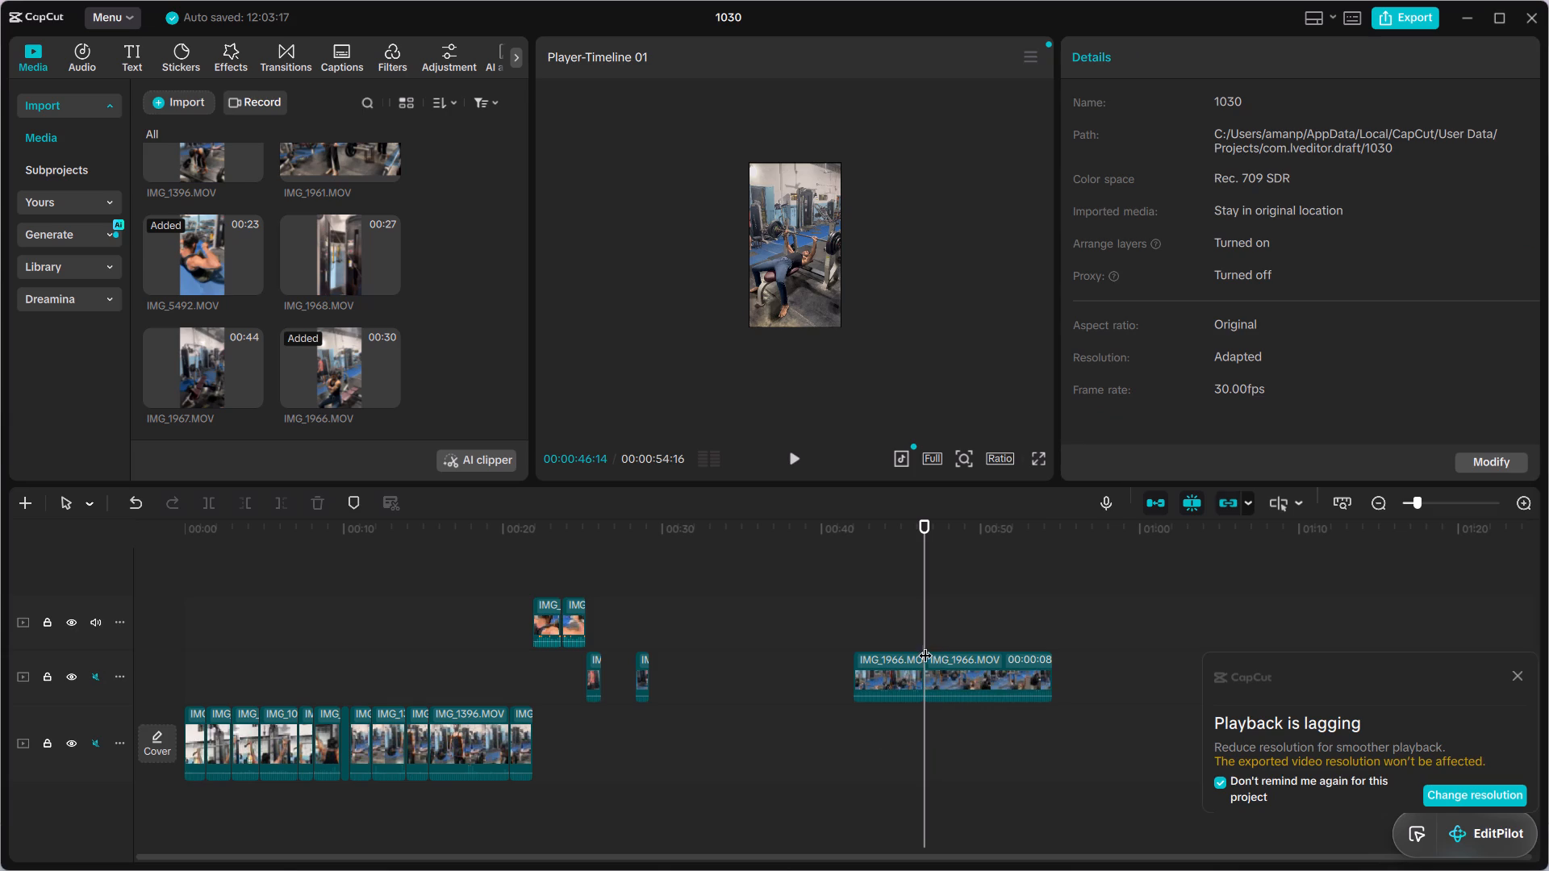
Review the final IMG_1966.MOV segment, dismiss the playback lag notice, and play the footage from 00:00:52:09.
left_click_drag(925, 634, 967, 626)
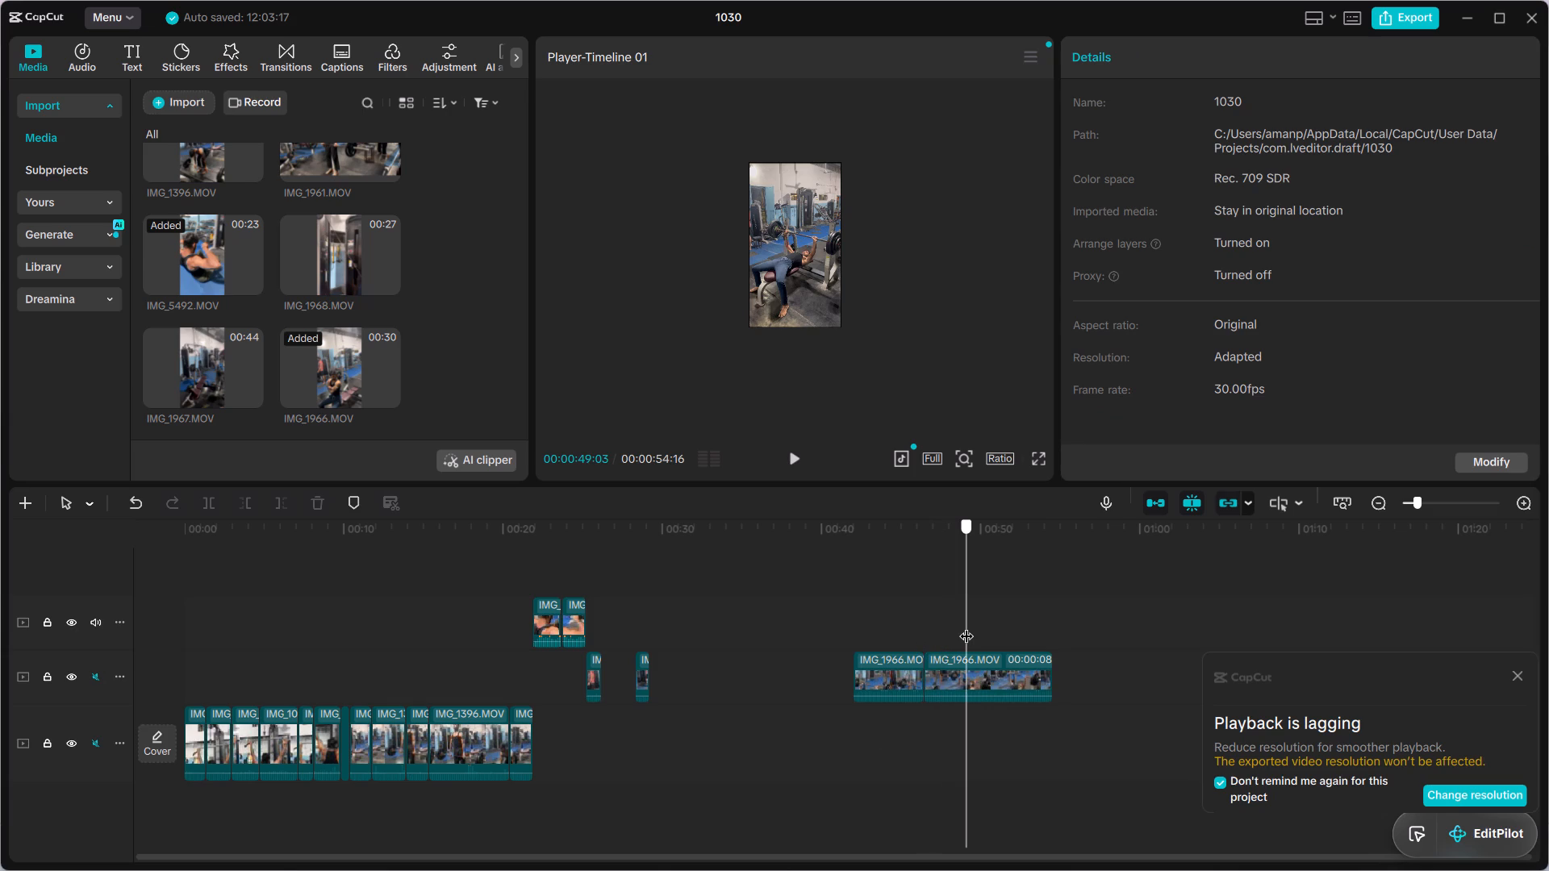
left_click_drag(967, 626, 1017, 627)
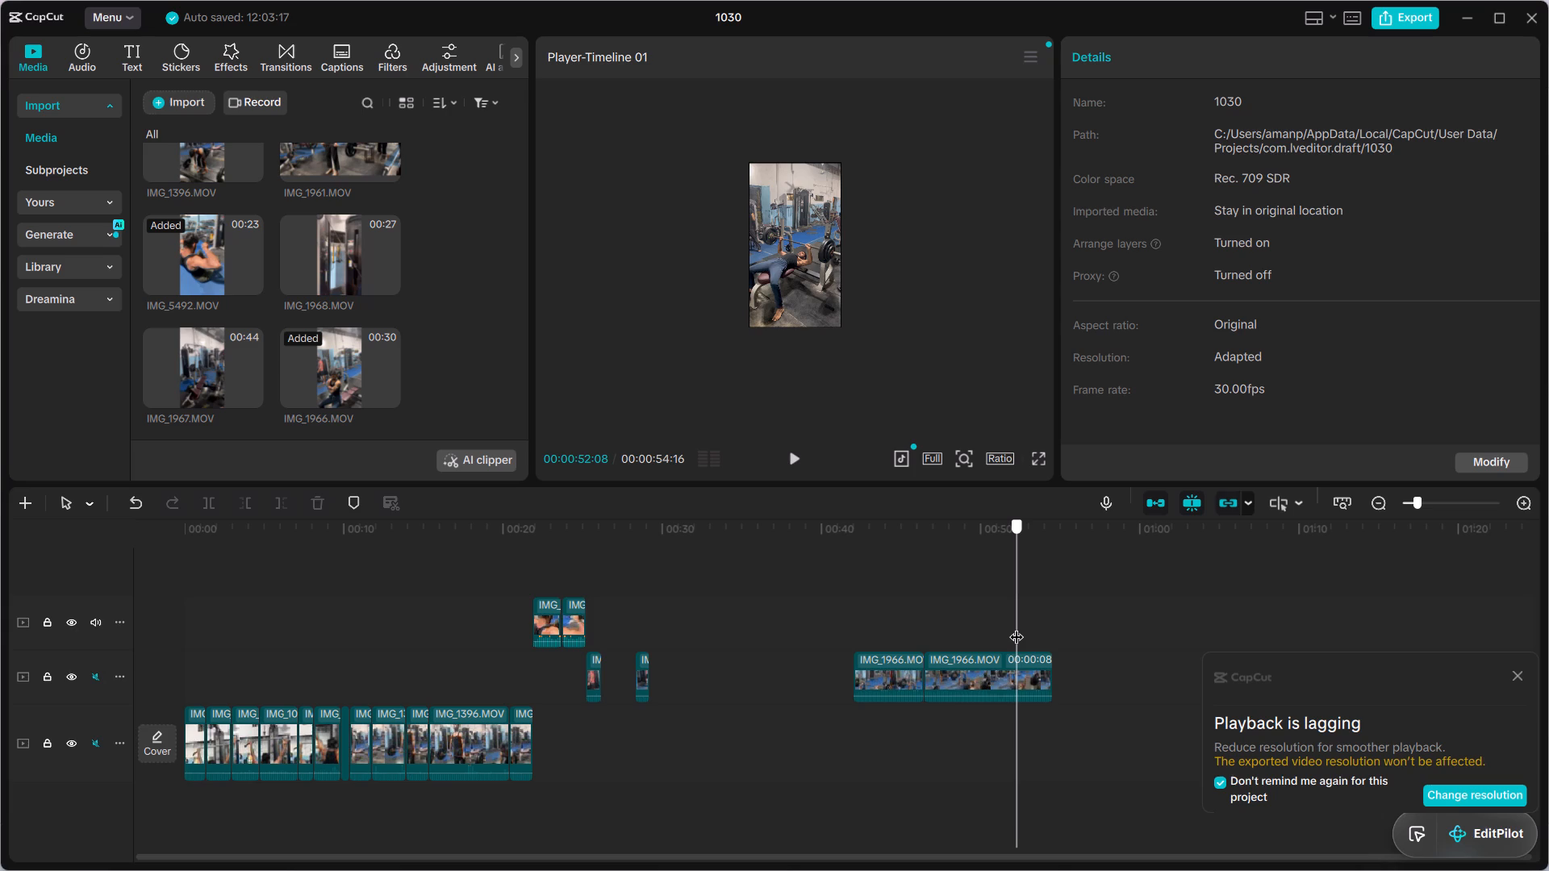
left_click_drag(1017, 627, 1017, 627)
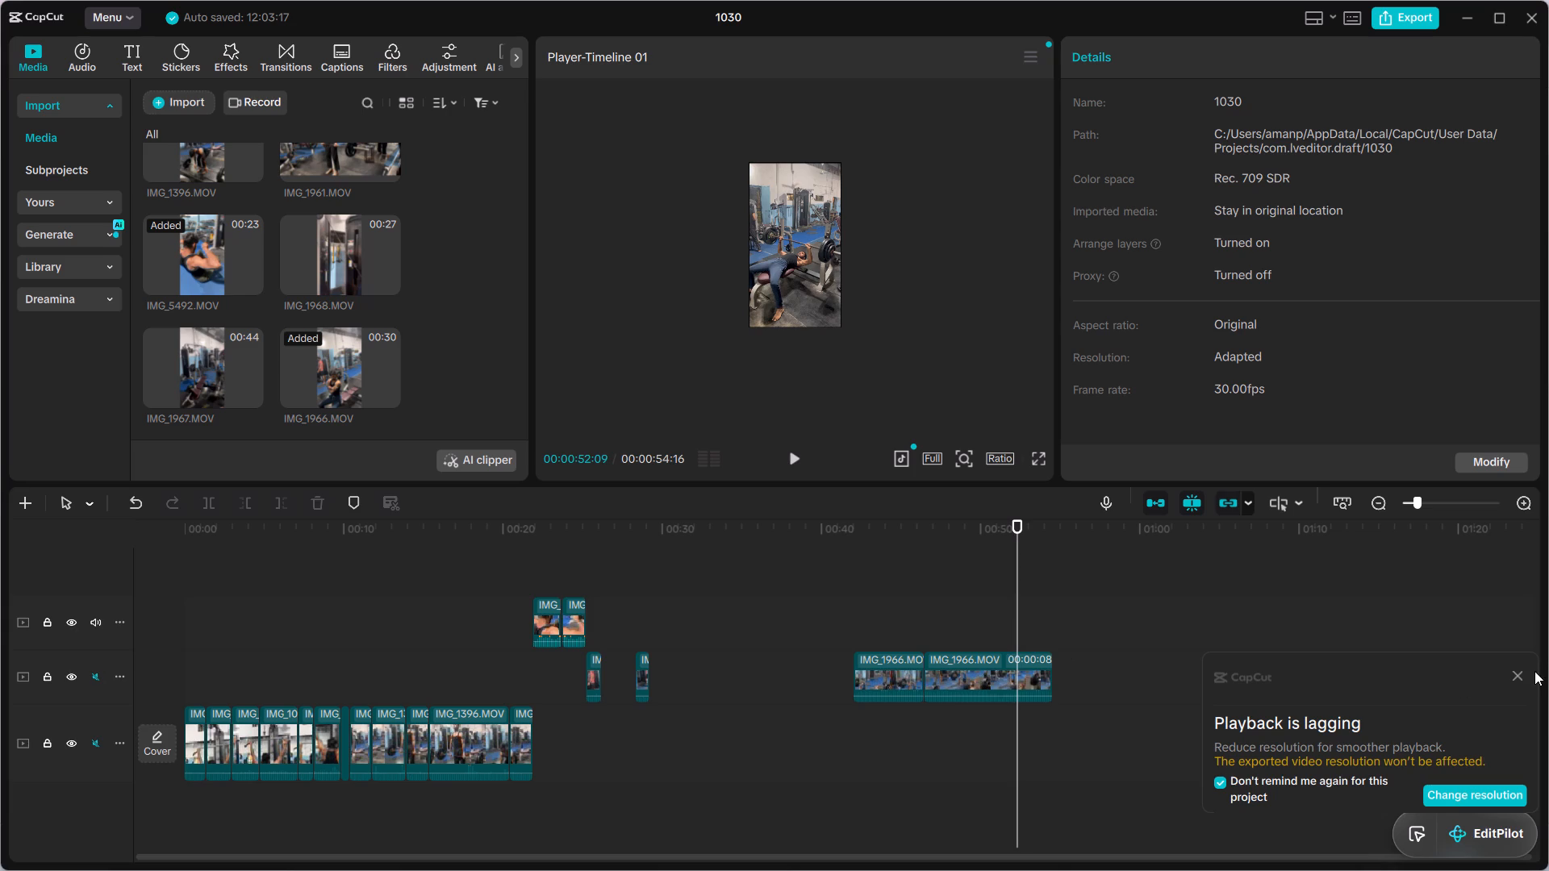
left_click(1522, 676)
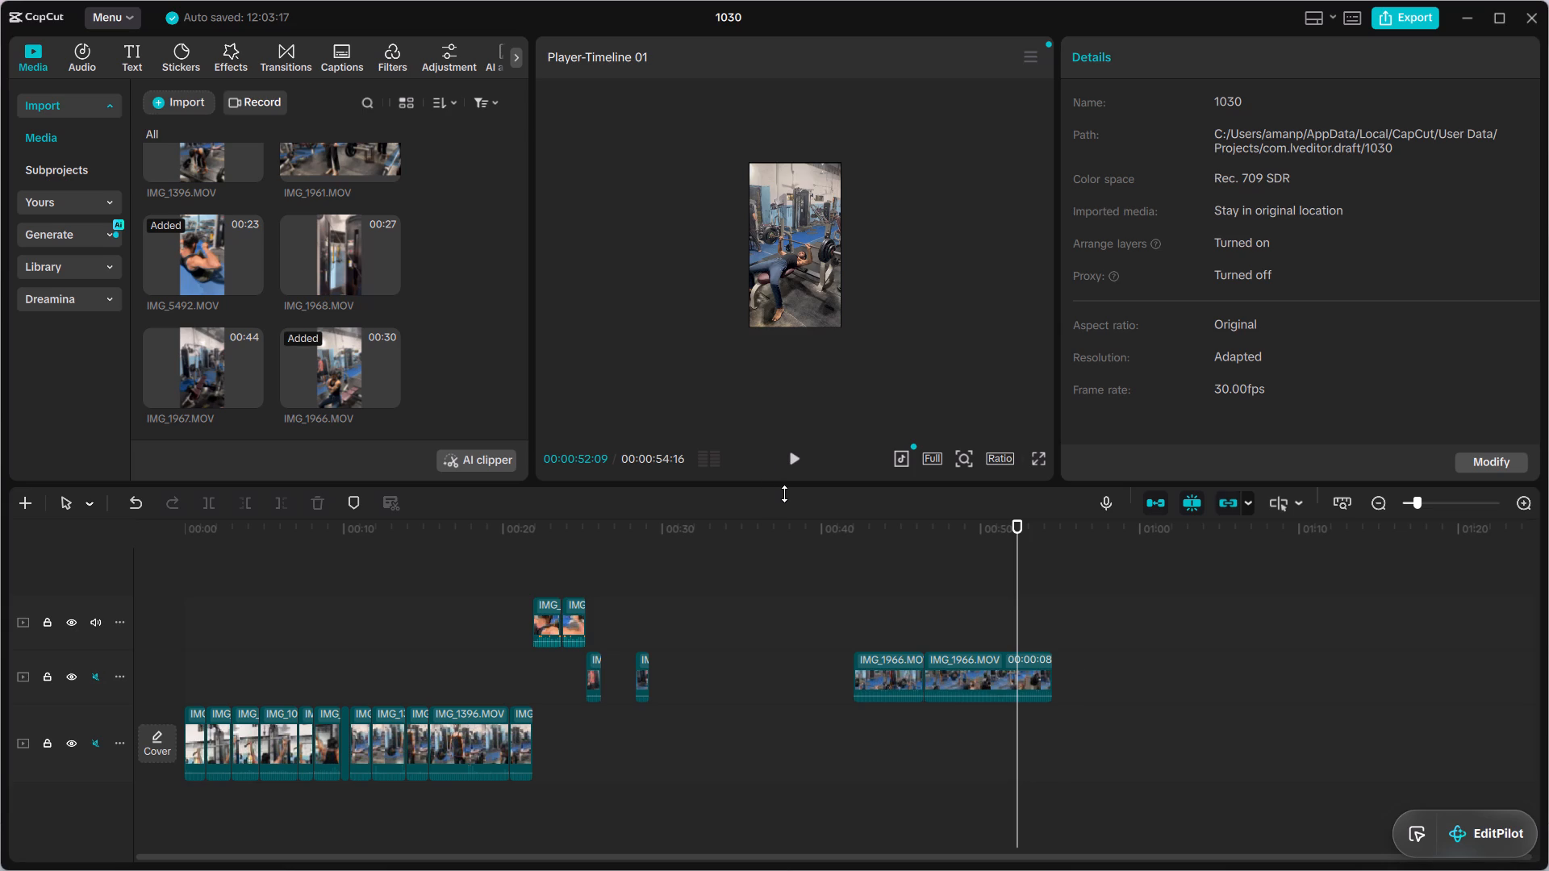
left_click(797, 456)
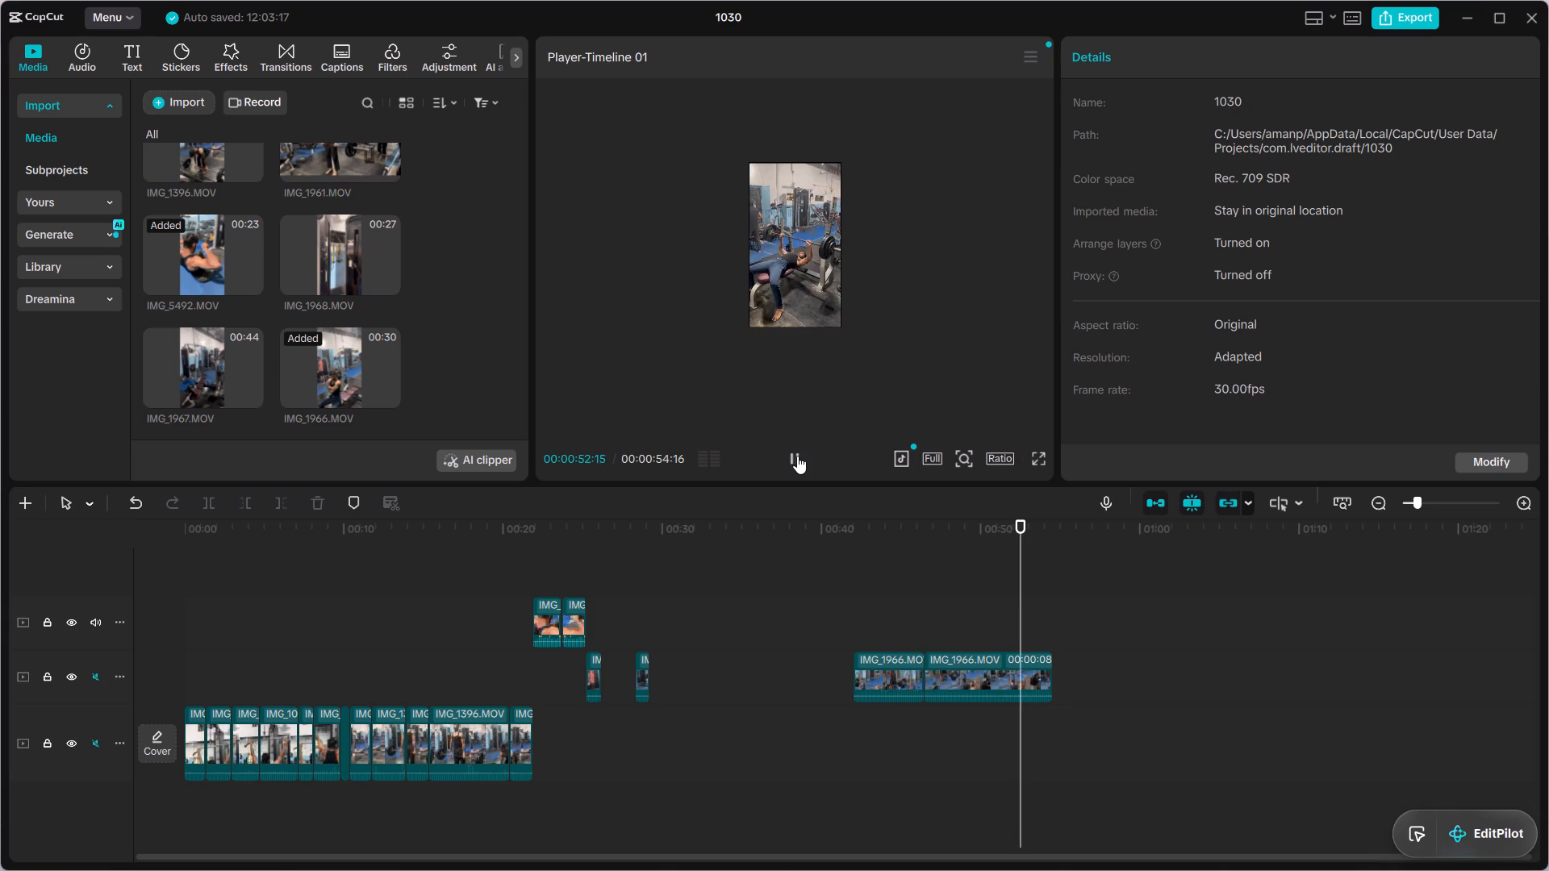
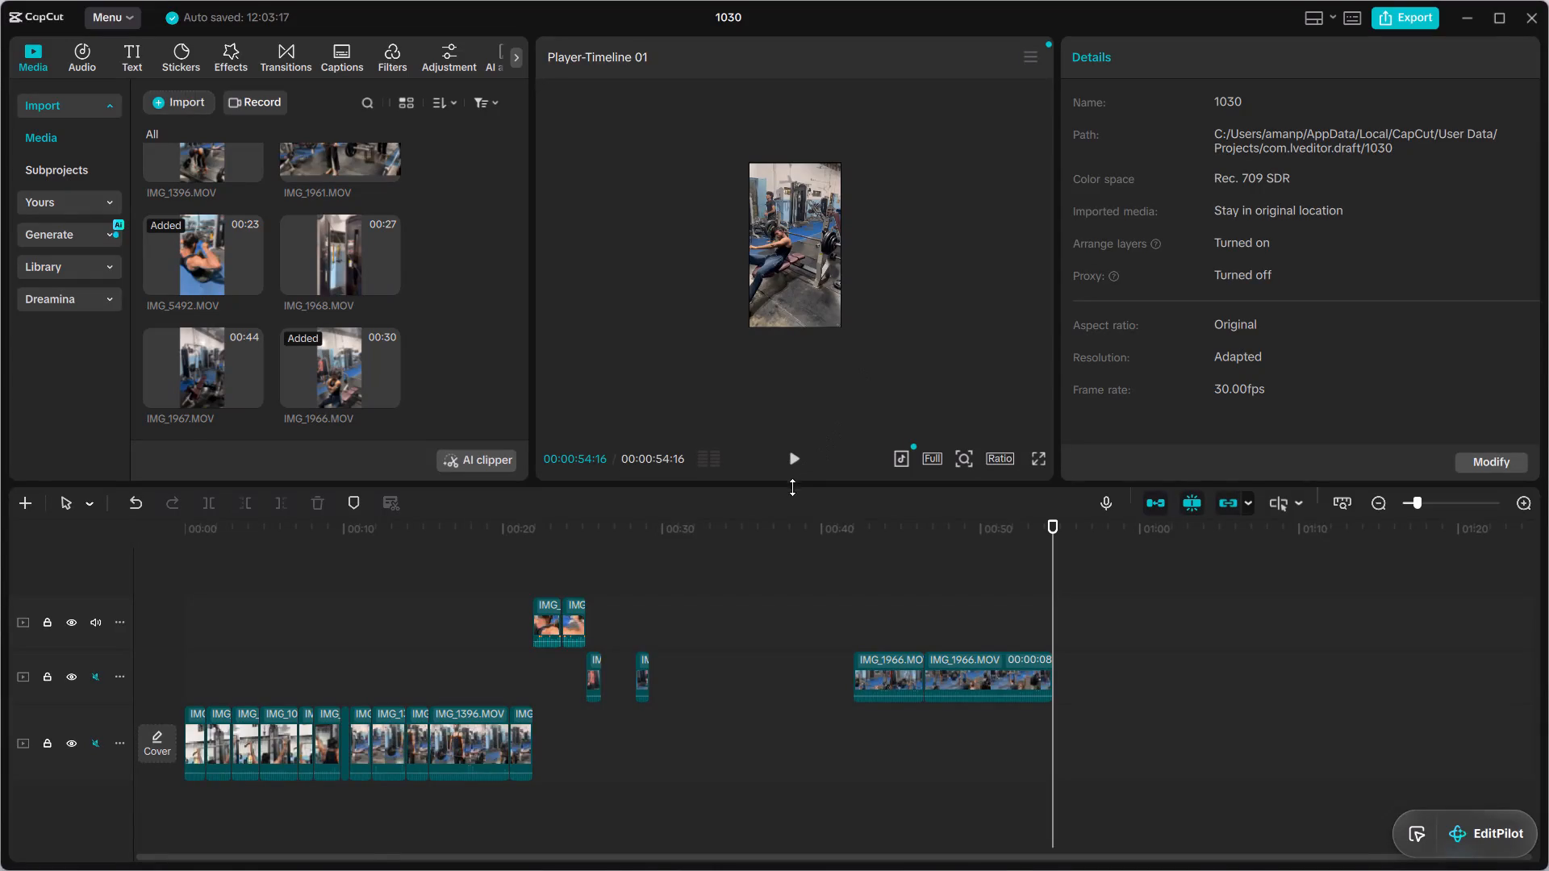
Play the assembled timeline from the beginning to review the opening clips, pausing at 00:00:06:14.
left_click(791, 467)
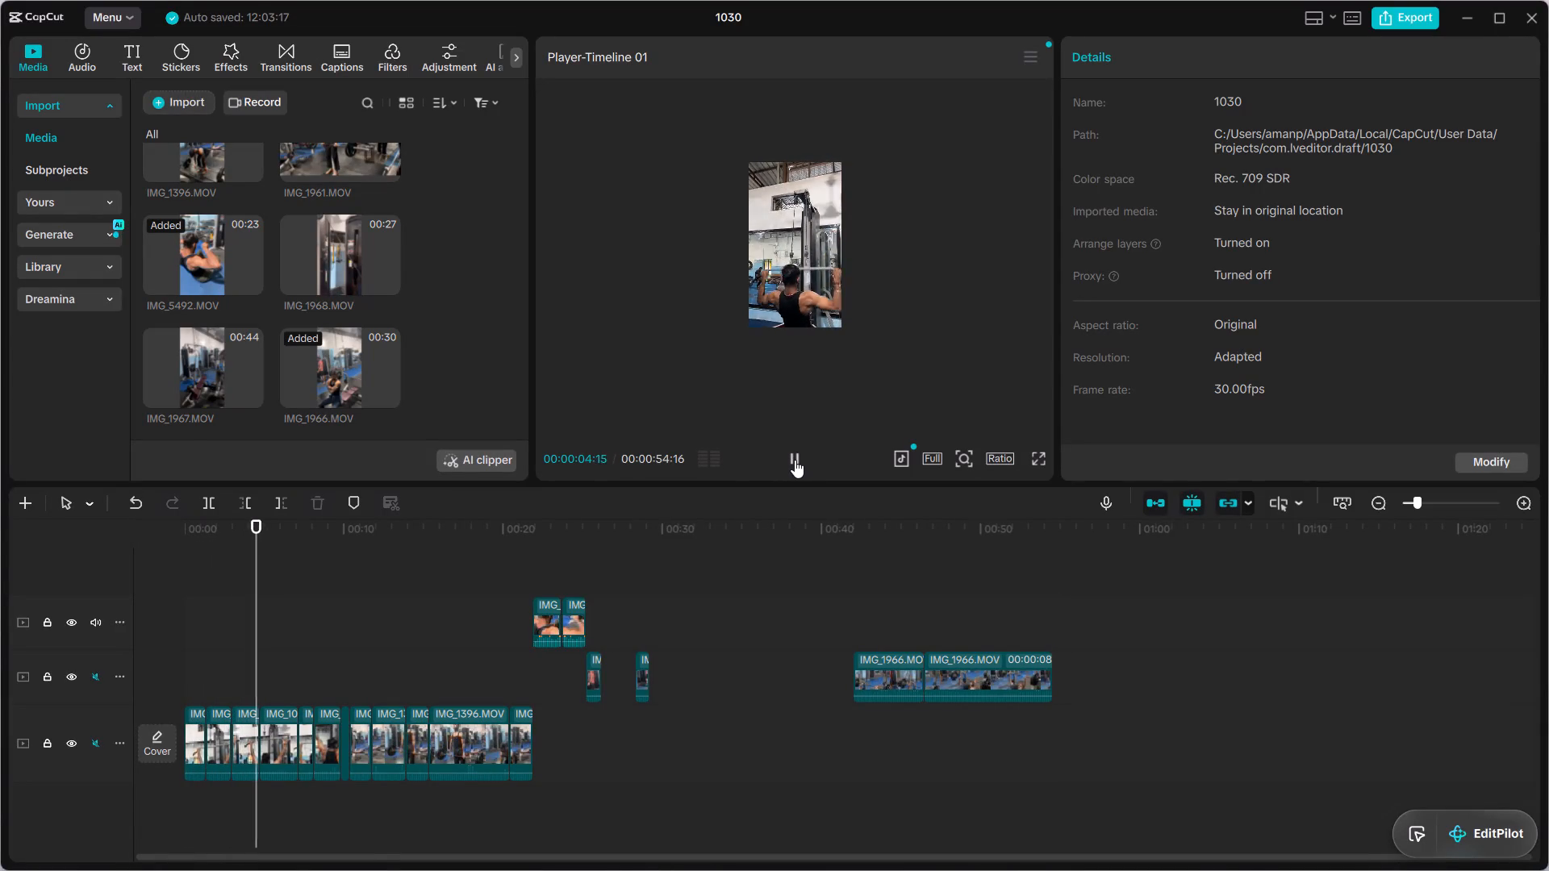
left_click(795, 457)
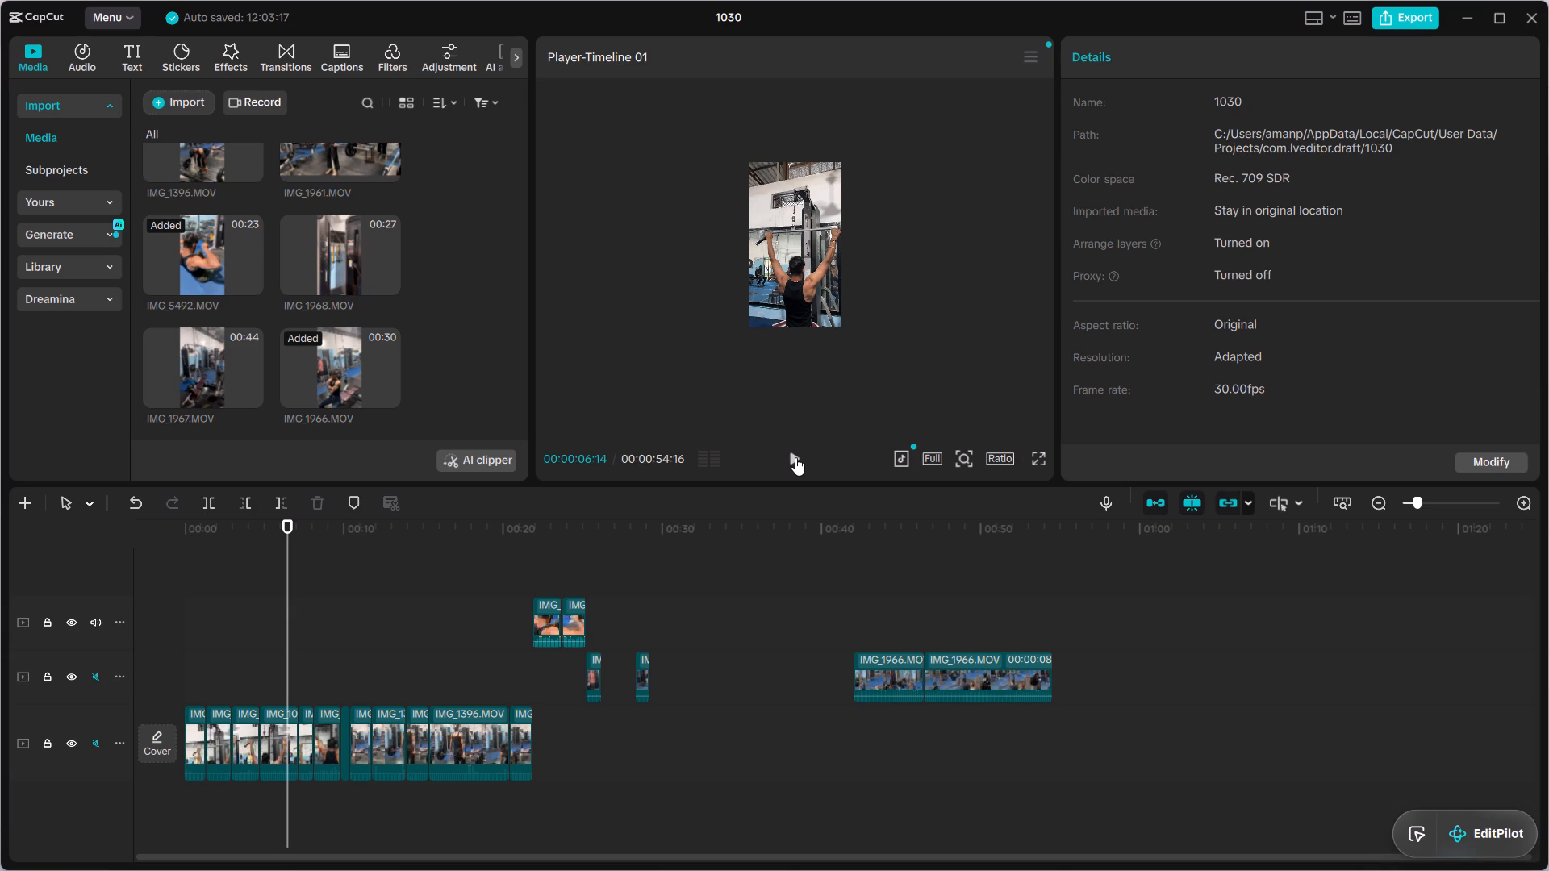
scroll(275, 255, "up", 4)
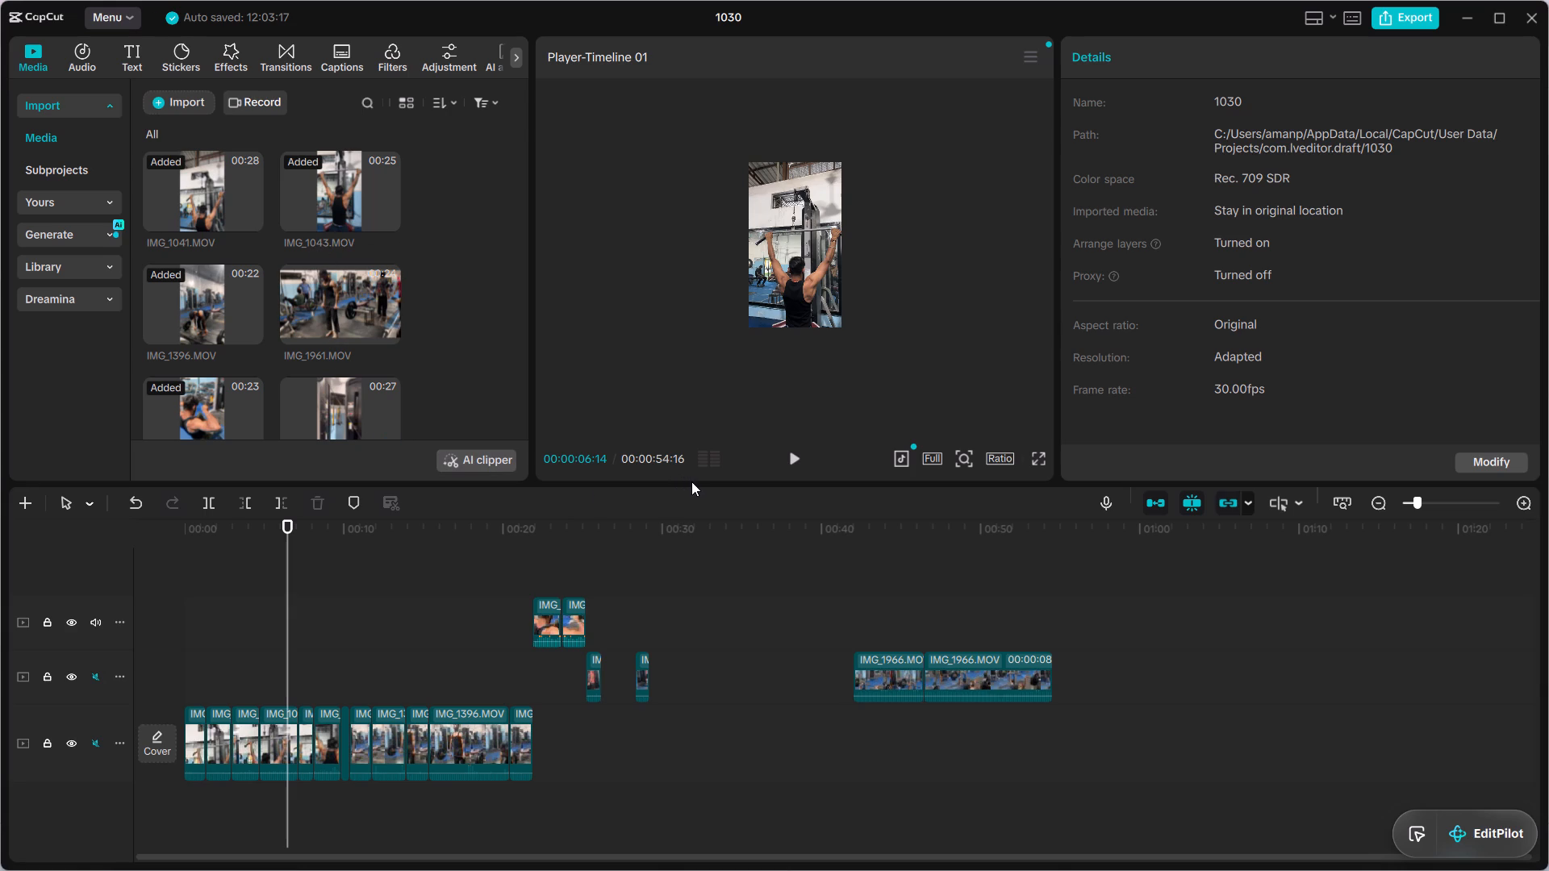
left_click(549, 611)
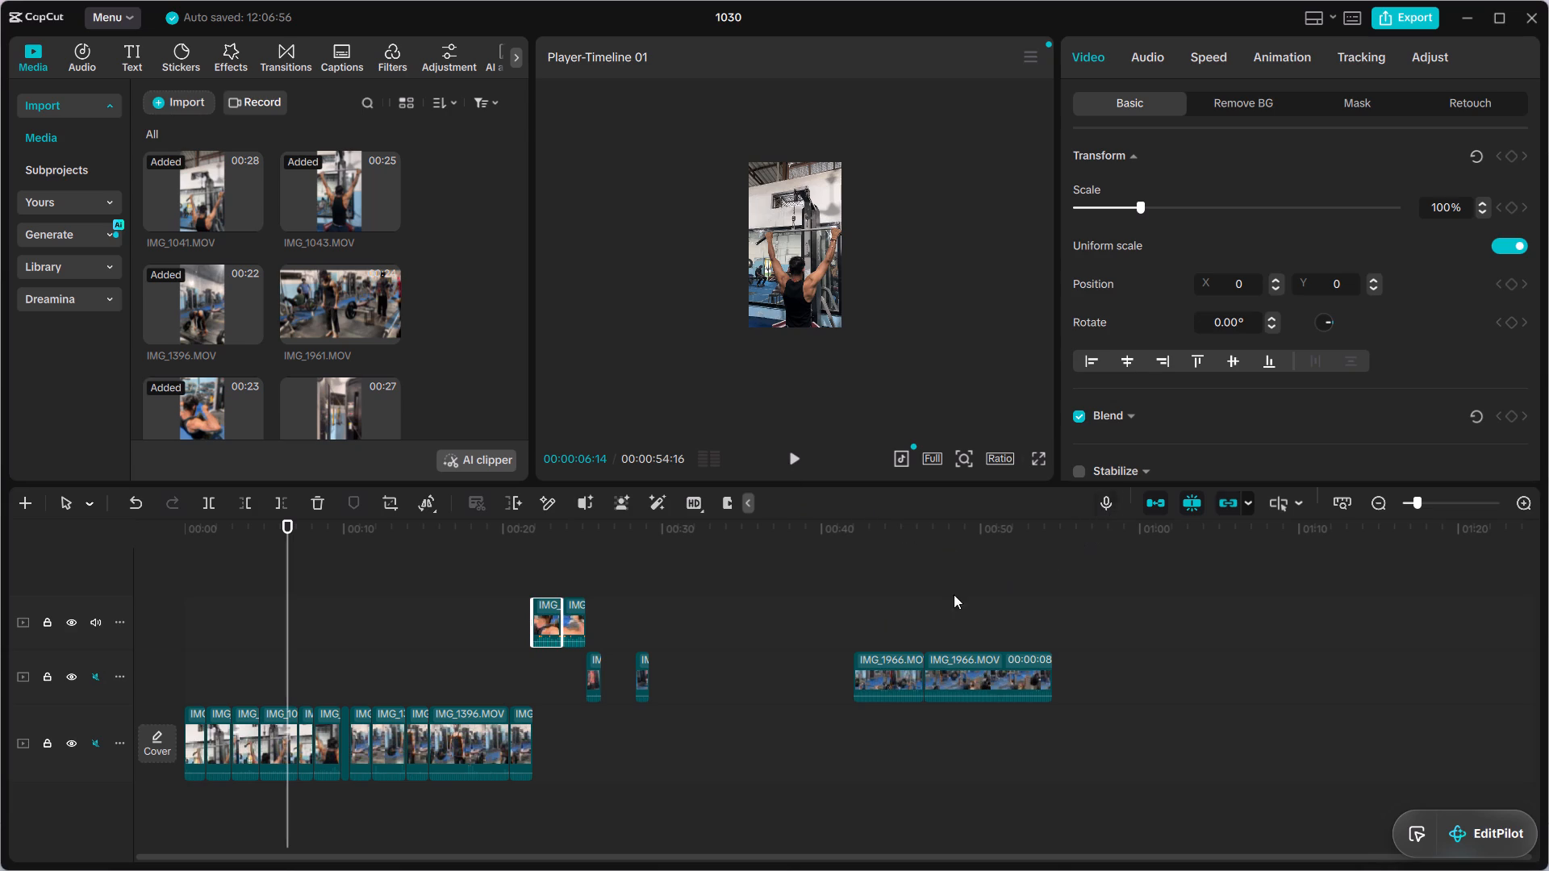
Check the last two IMG_1966.MOV segments and delete the final one, starting at 00:00:46:14.
left_click(885, 673)
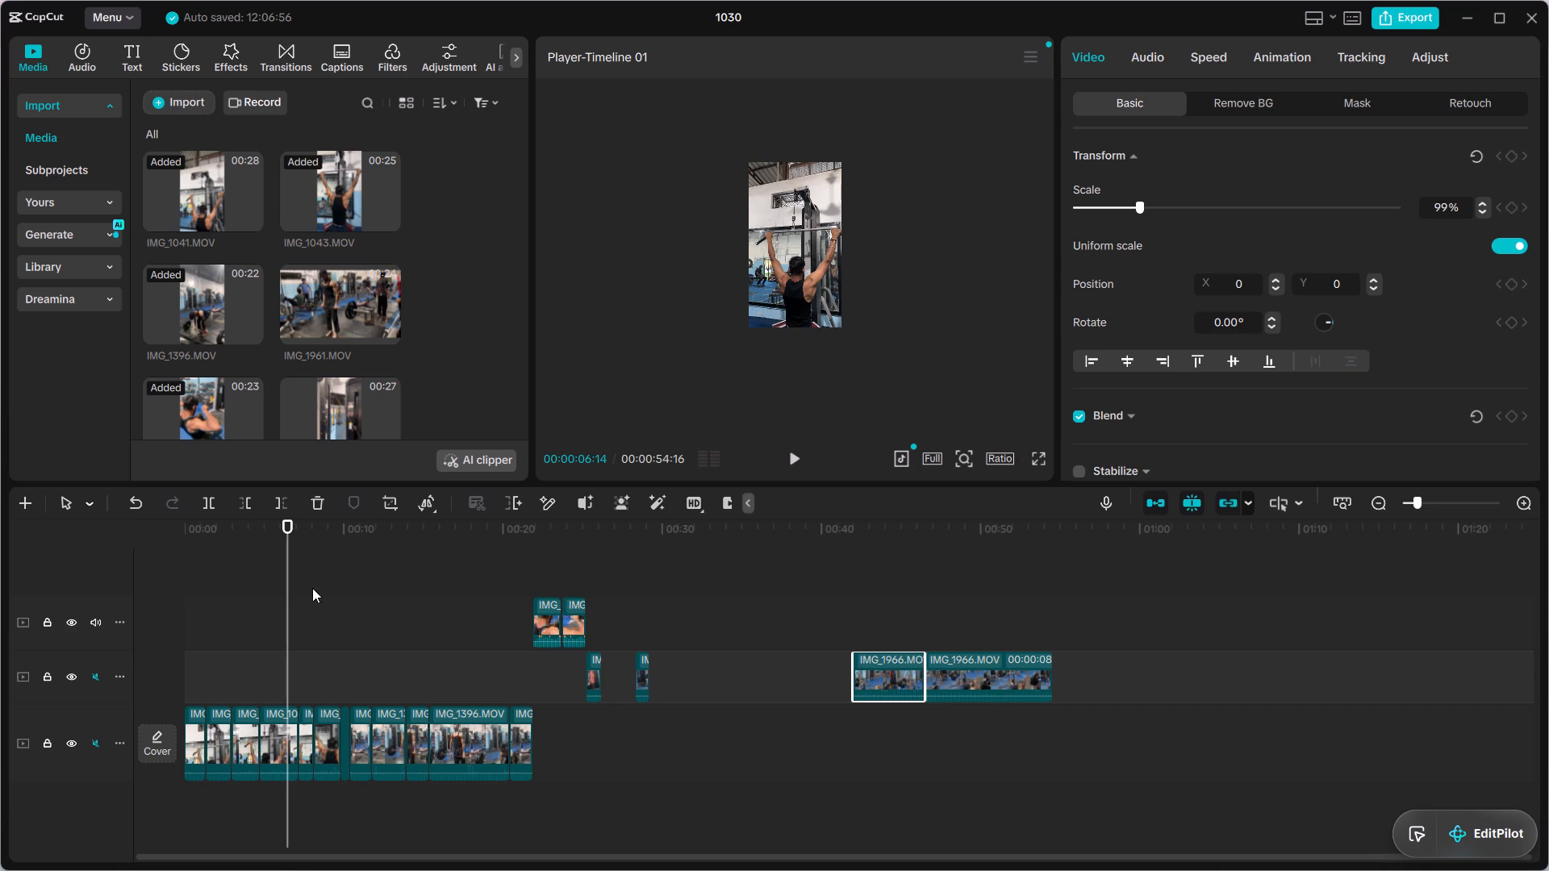
left_click_drag(287, 574, 884, 660)
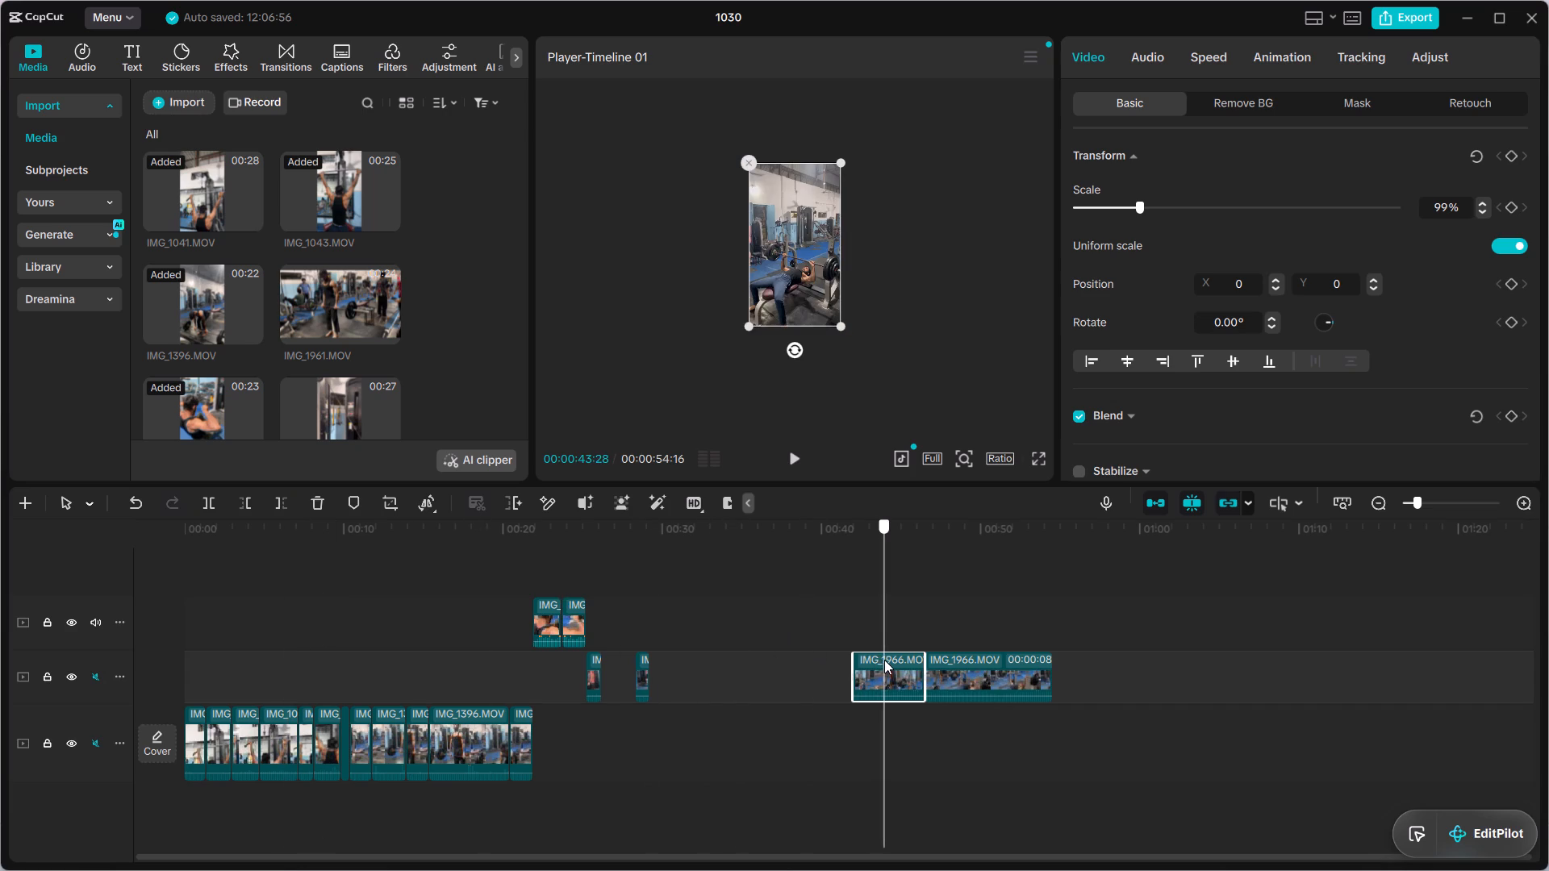
left_click_drag(884, 660, 923, 664)
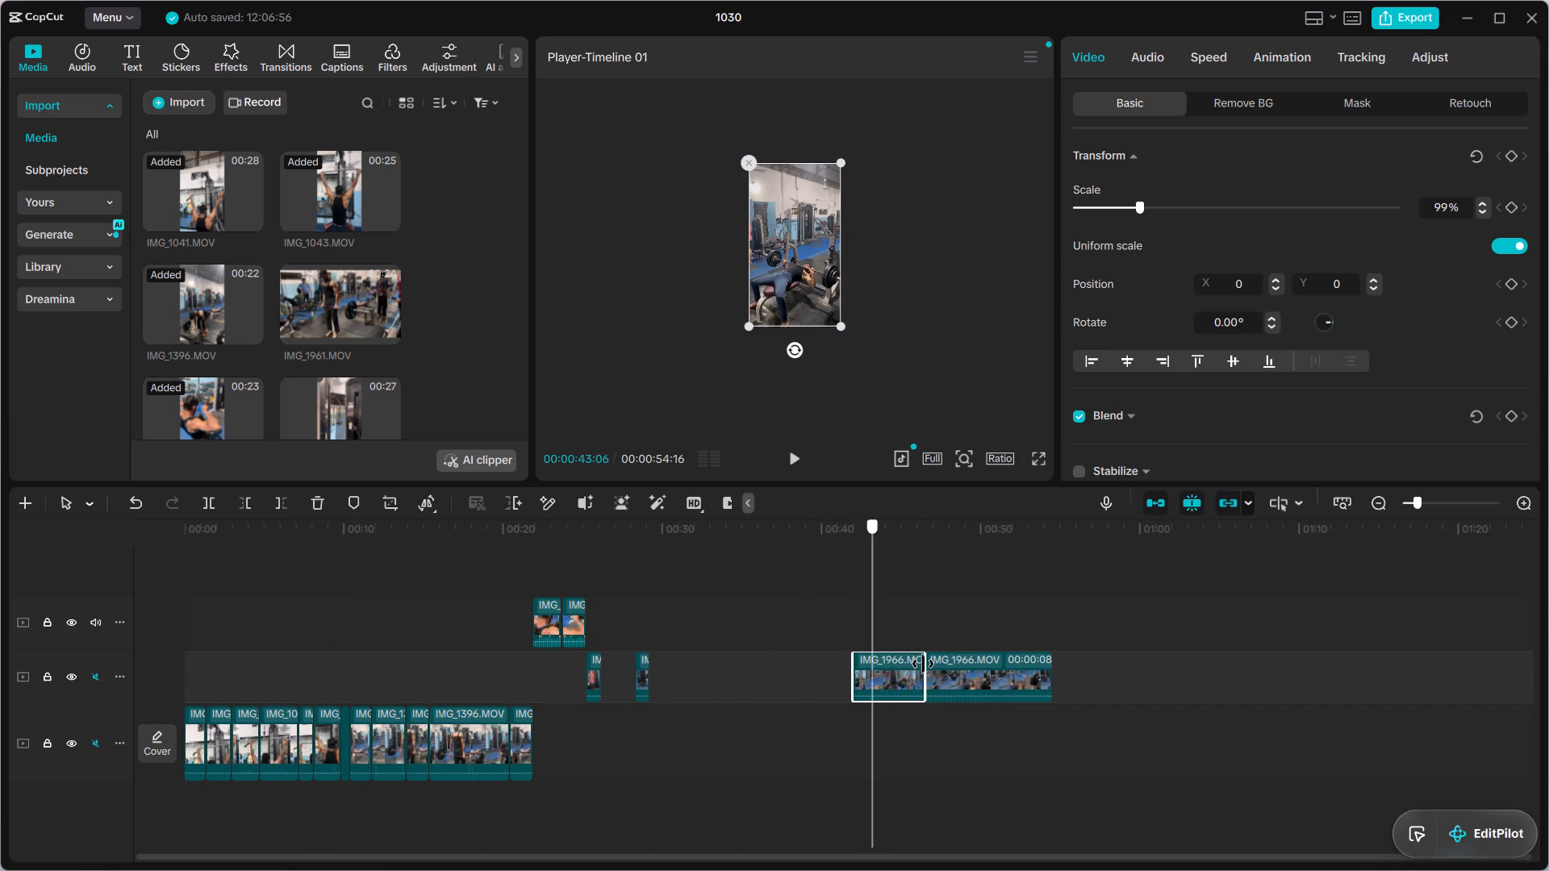
left_click_drag(923, 664, 976, 668)
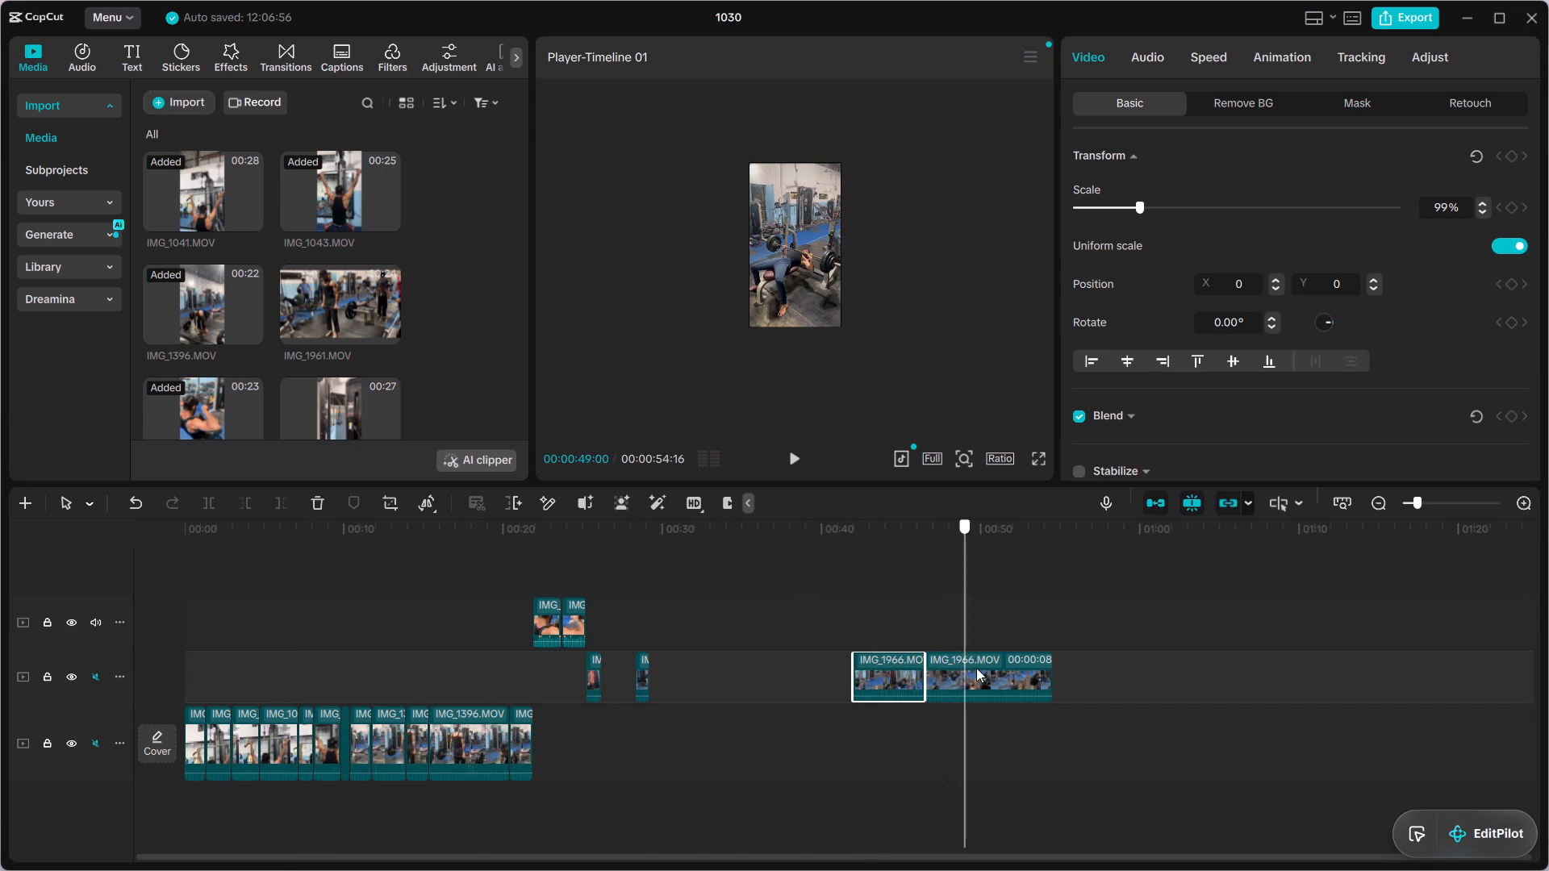
left_click_drag(976, 668, 1041, 673)
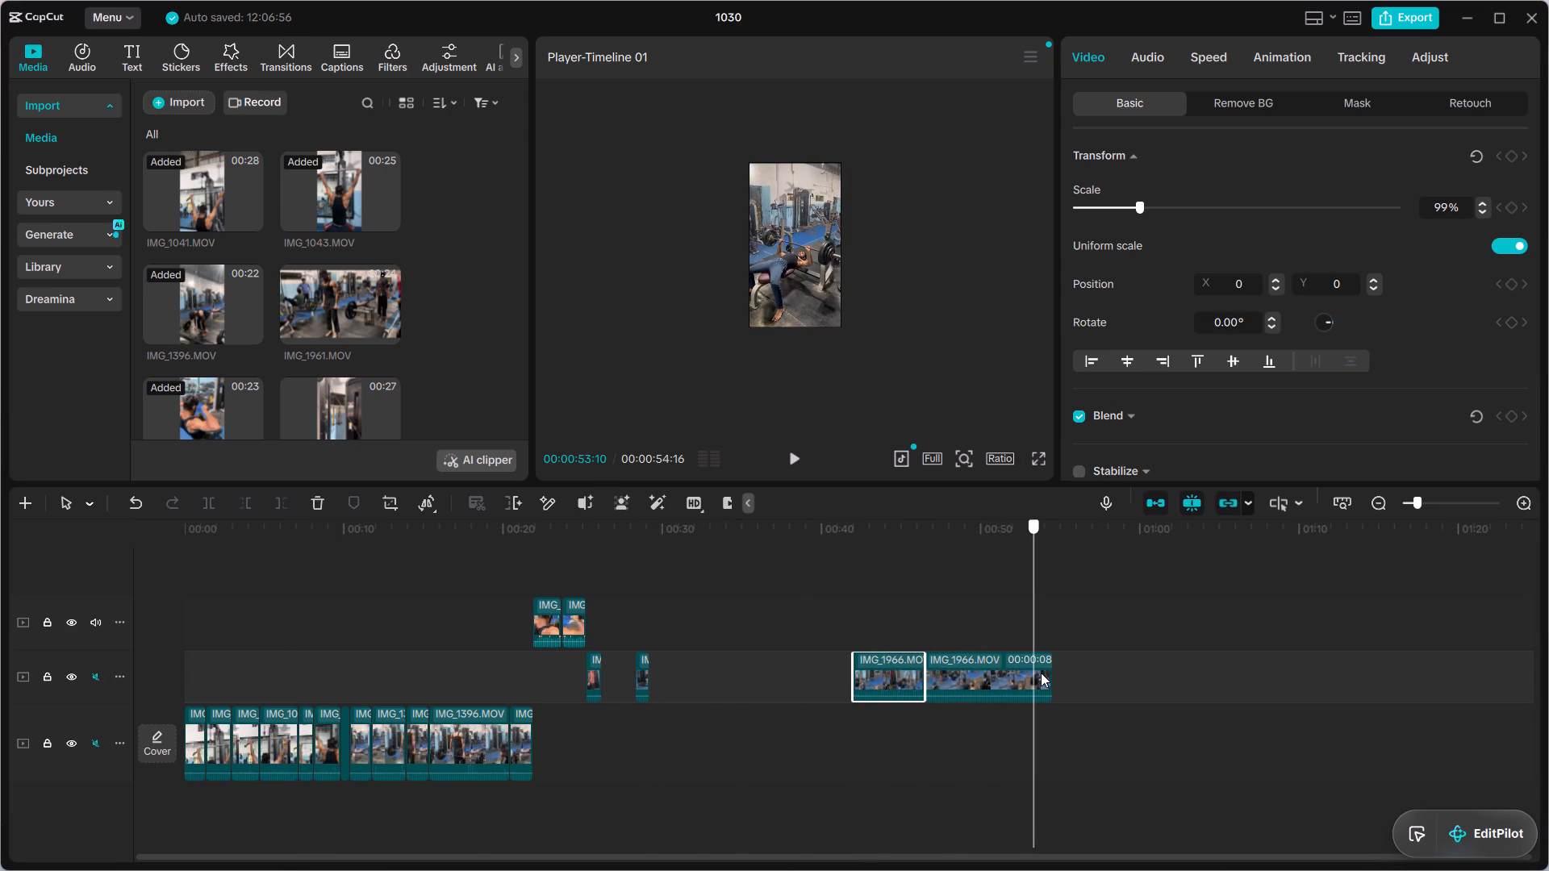
left_click_drag(1041, 673, 1042, 673)
left_click(990, 683)
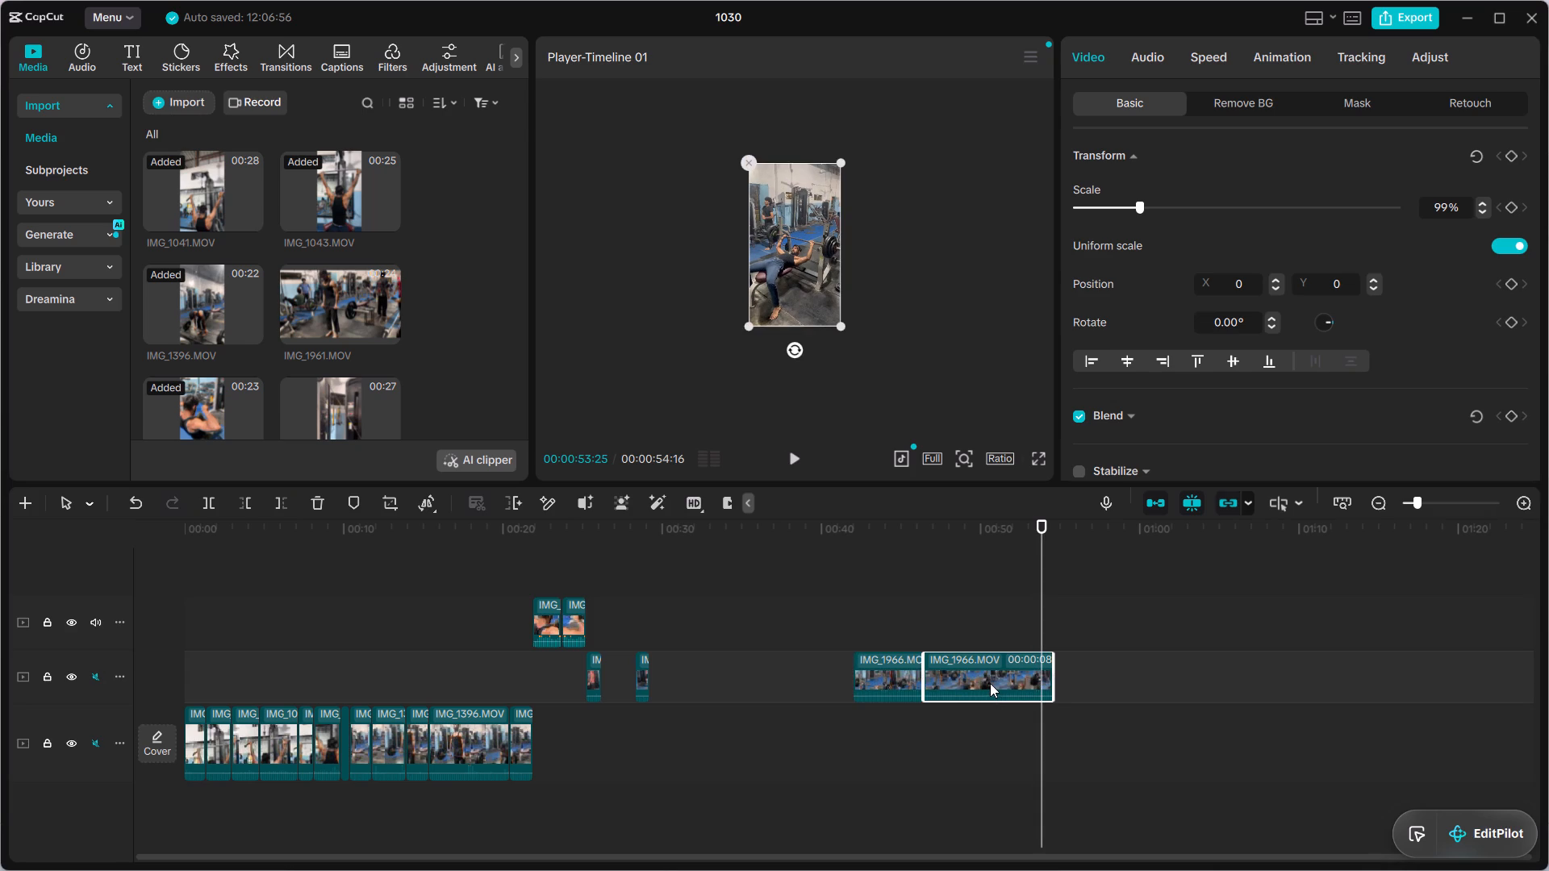
key("Delete")
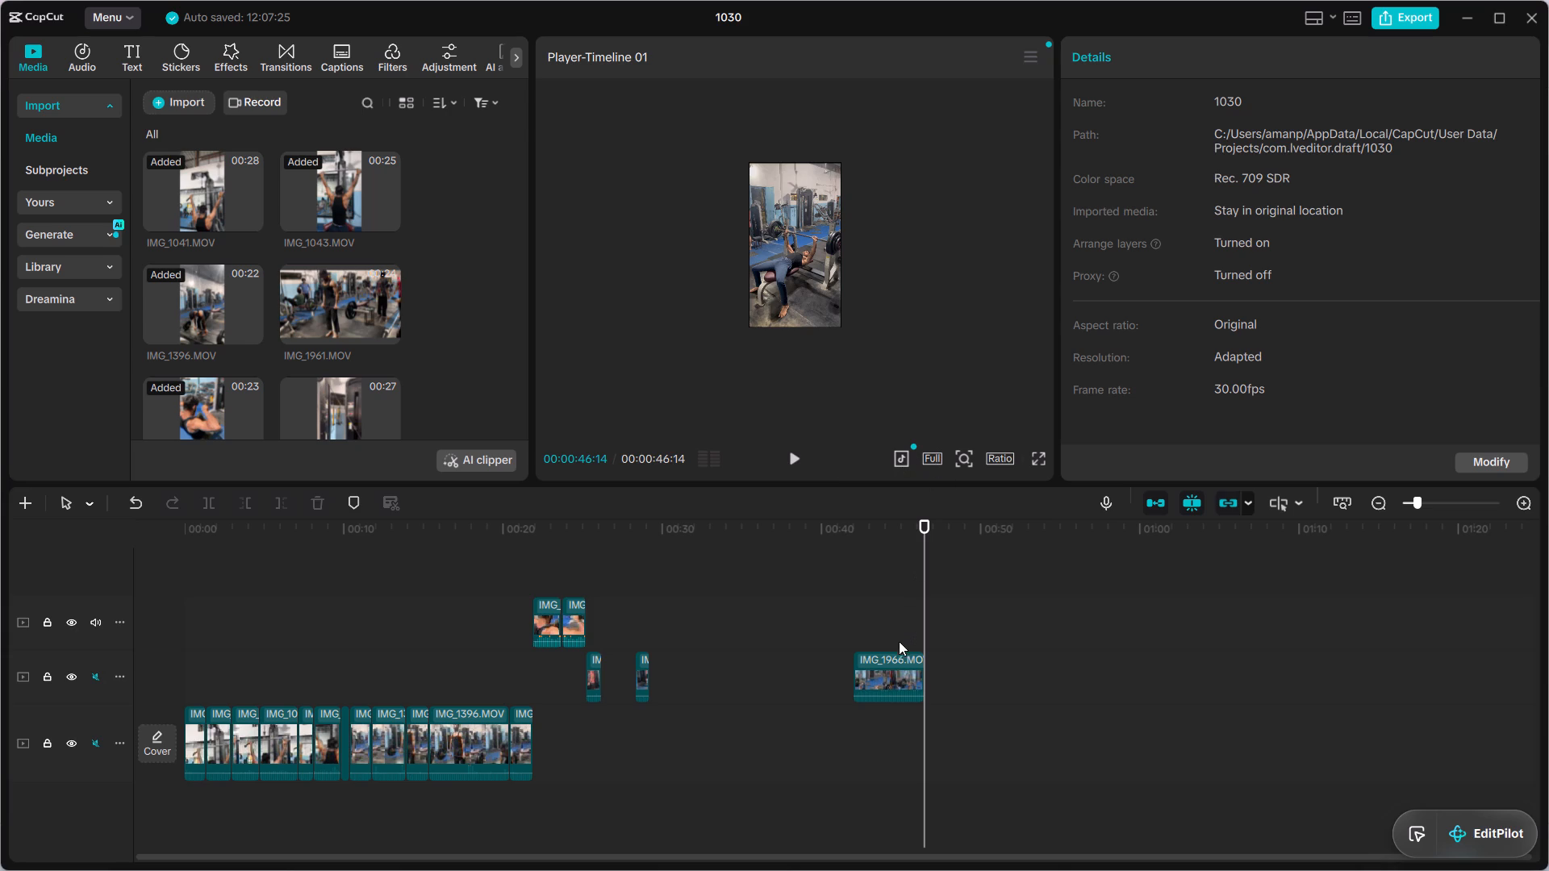
Move the remaining long IMG_1966.MOV segment earlier, close behind the two short pieces, so it ends at 00:00:34:20.
left_click_drag(873, 673, 708, 660)
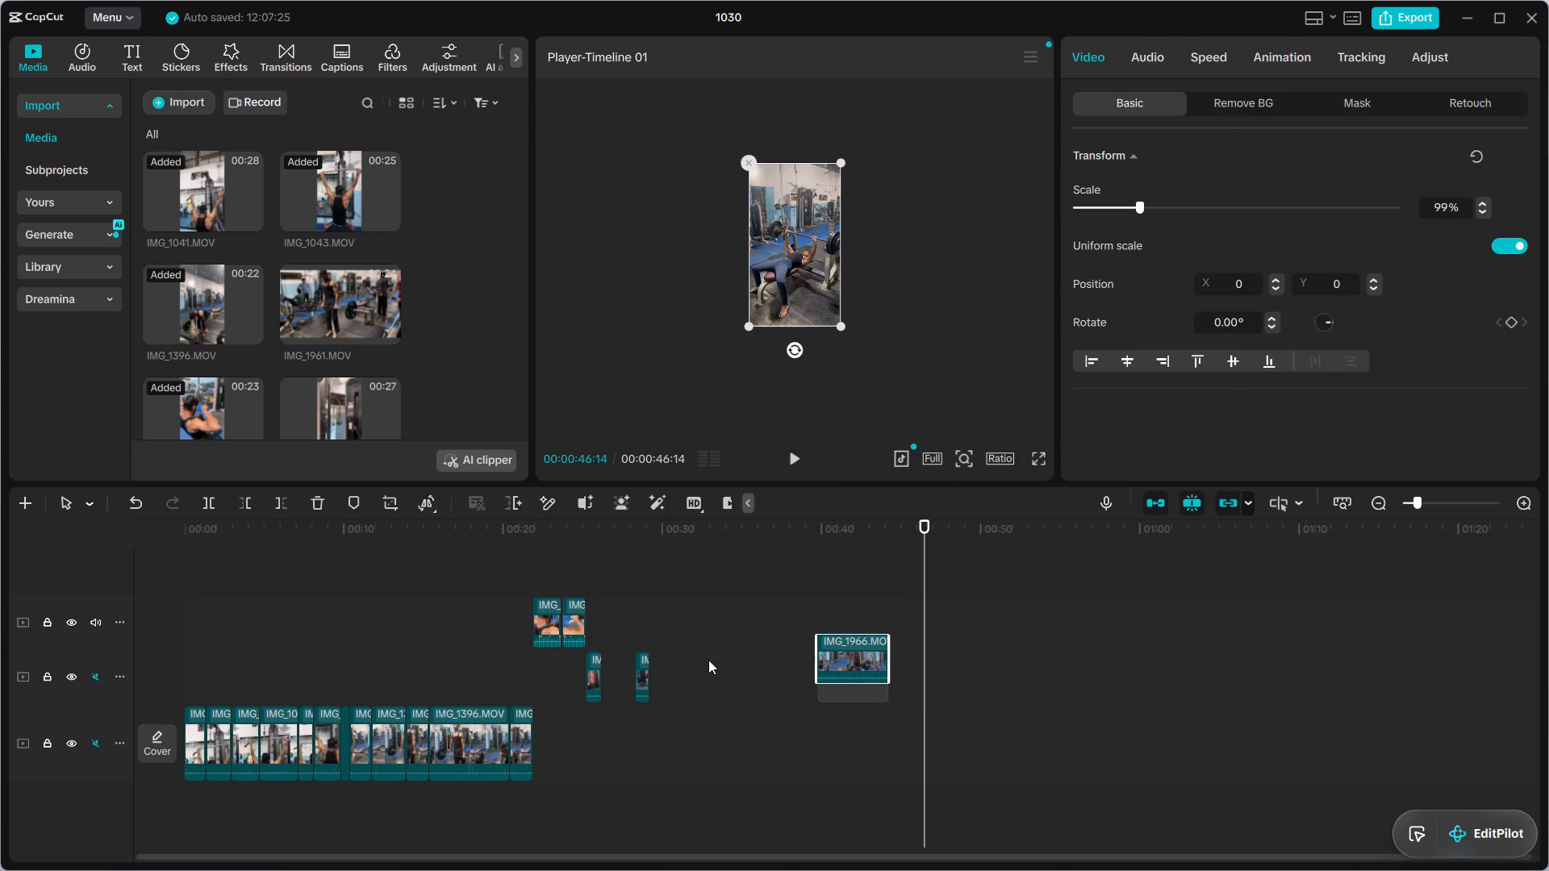
left_click_drag(708, 660, 685, 675)
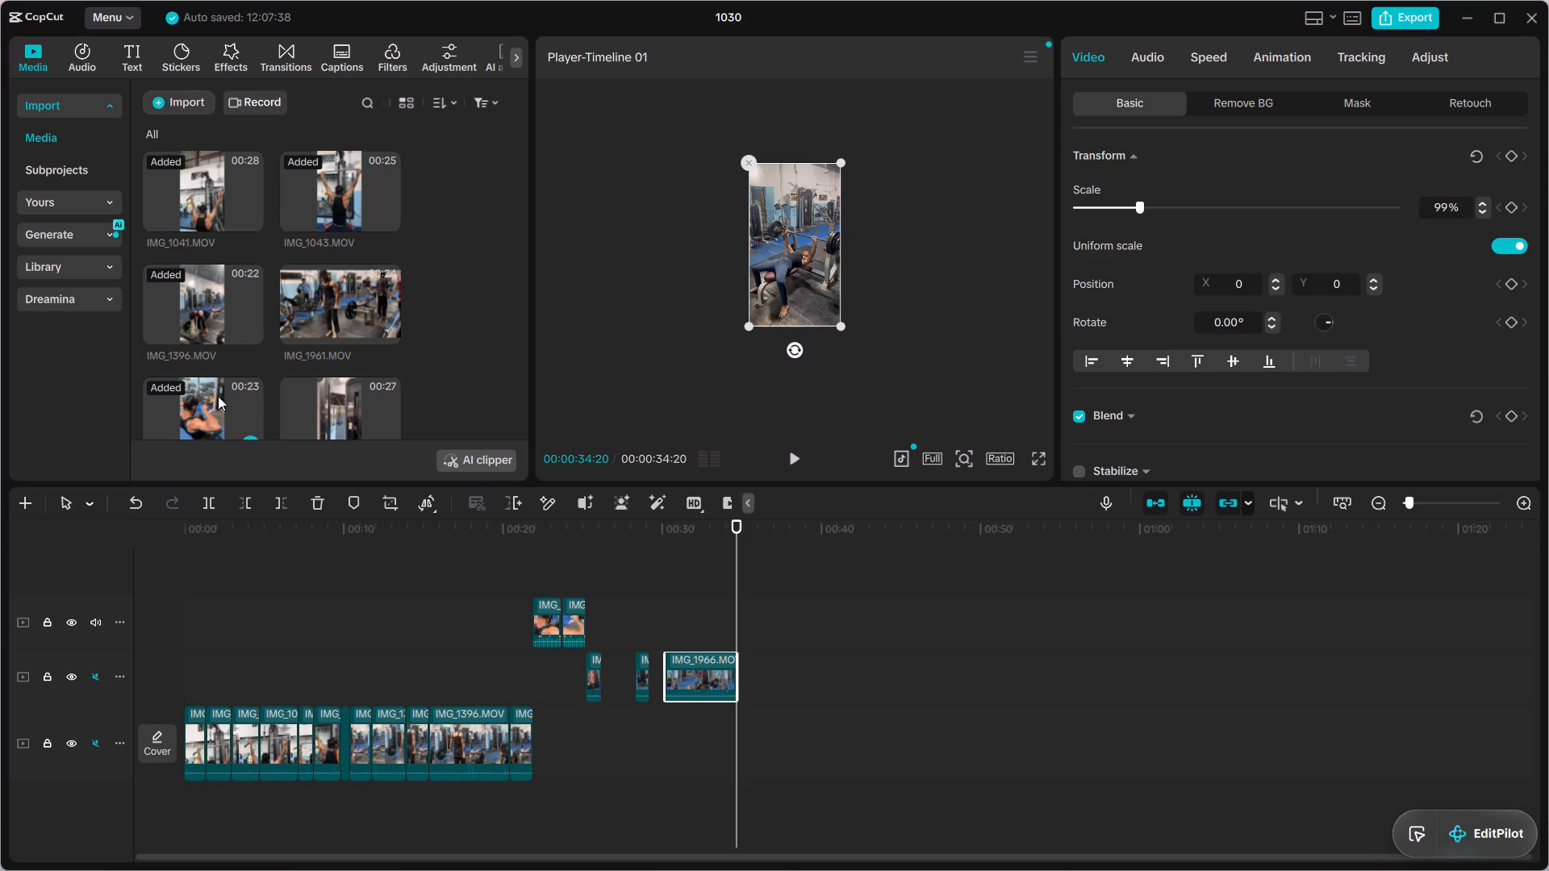
Add IMG_1967.MOV to the timeline and place it on the IMG_1966.MOV track after its last segment, starting at about 00:00:37:27.
scroll(245, 360, "down", 5)
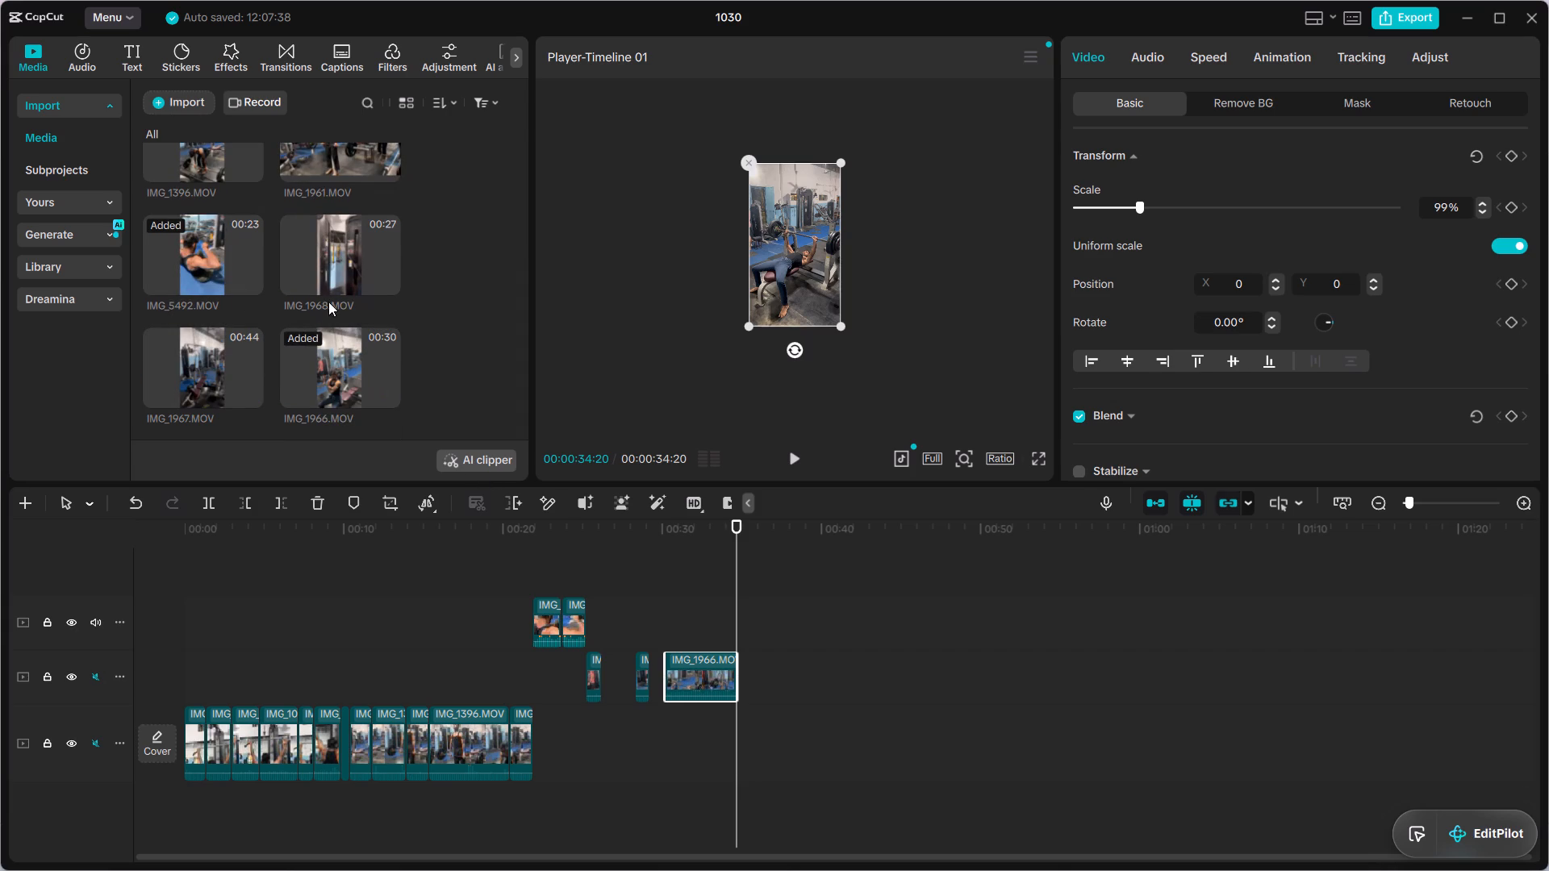
left_click_drag(206, 348, 788, 741)
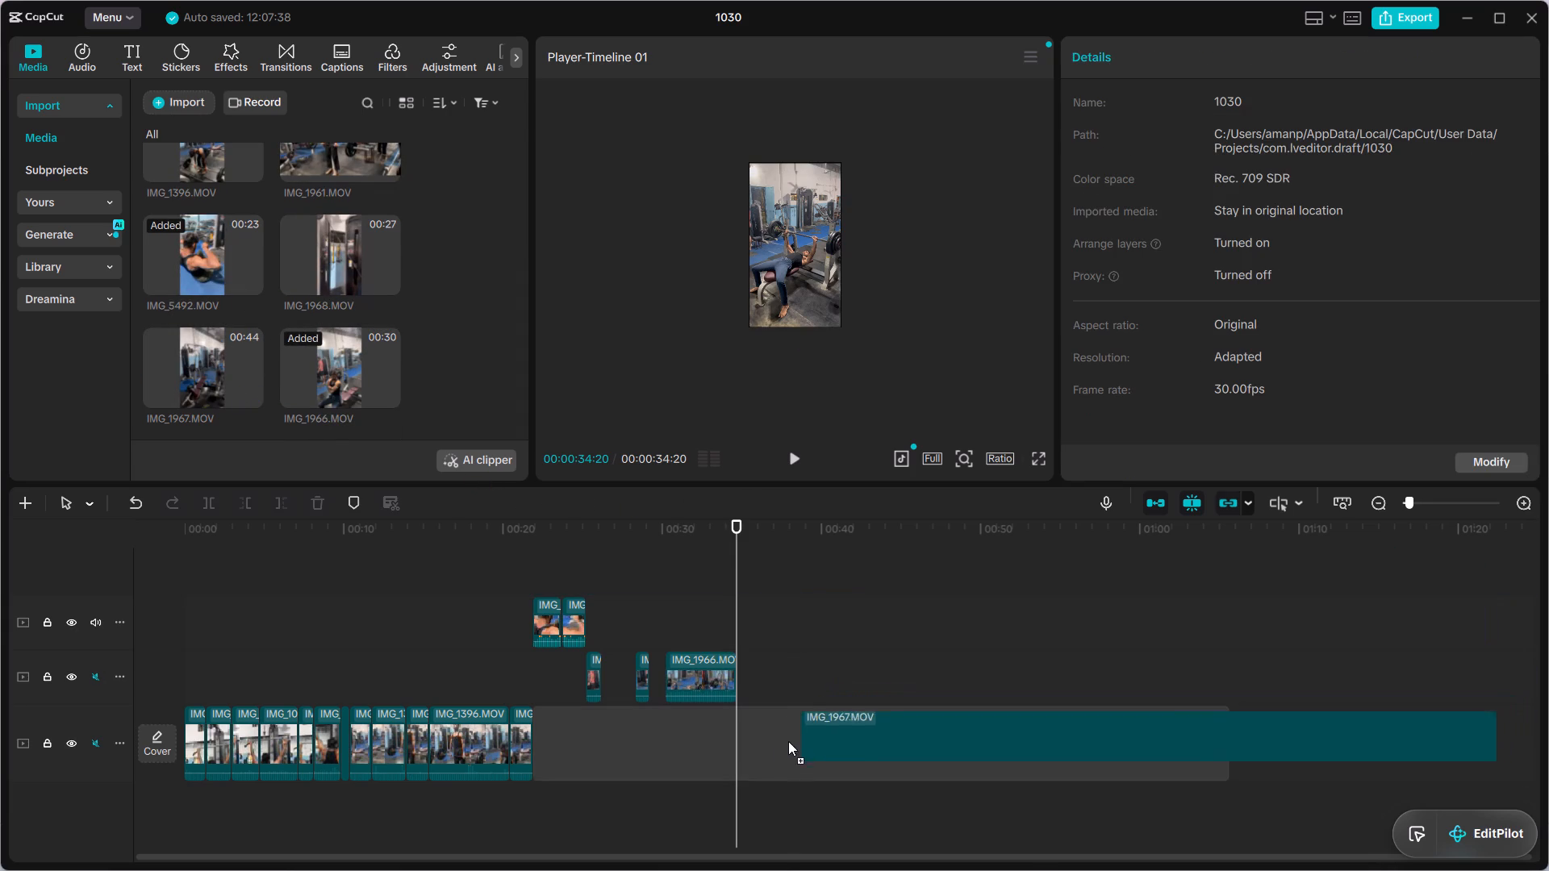
left_click_drag(788, 741, 773, 744)
left_click_drag(713, 742, 871, 744)
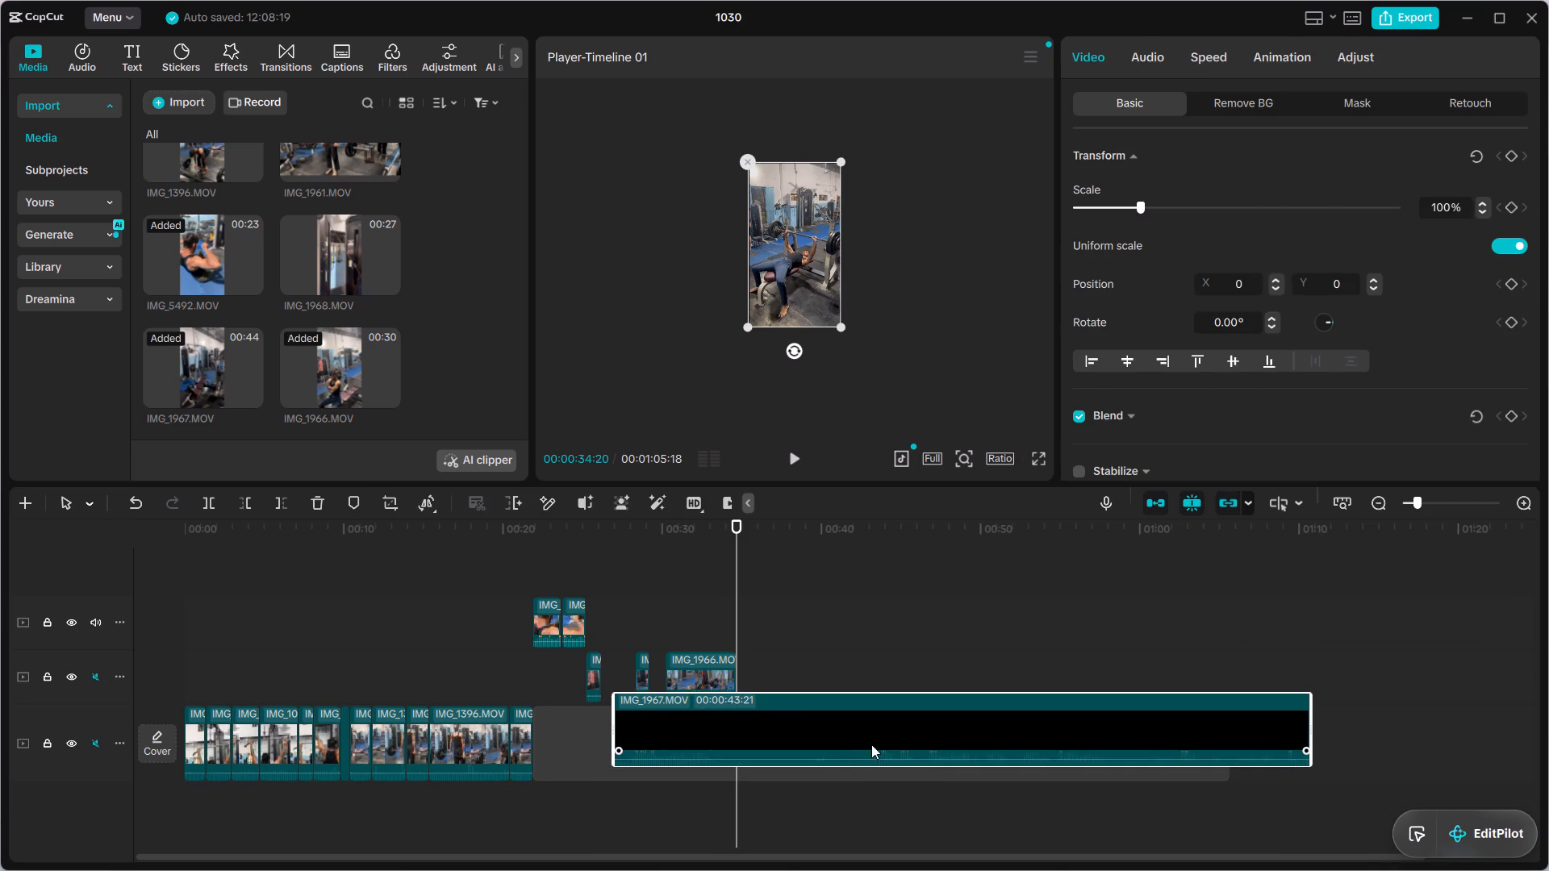
left_click_drag(871, 744, 968, 687)
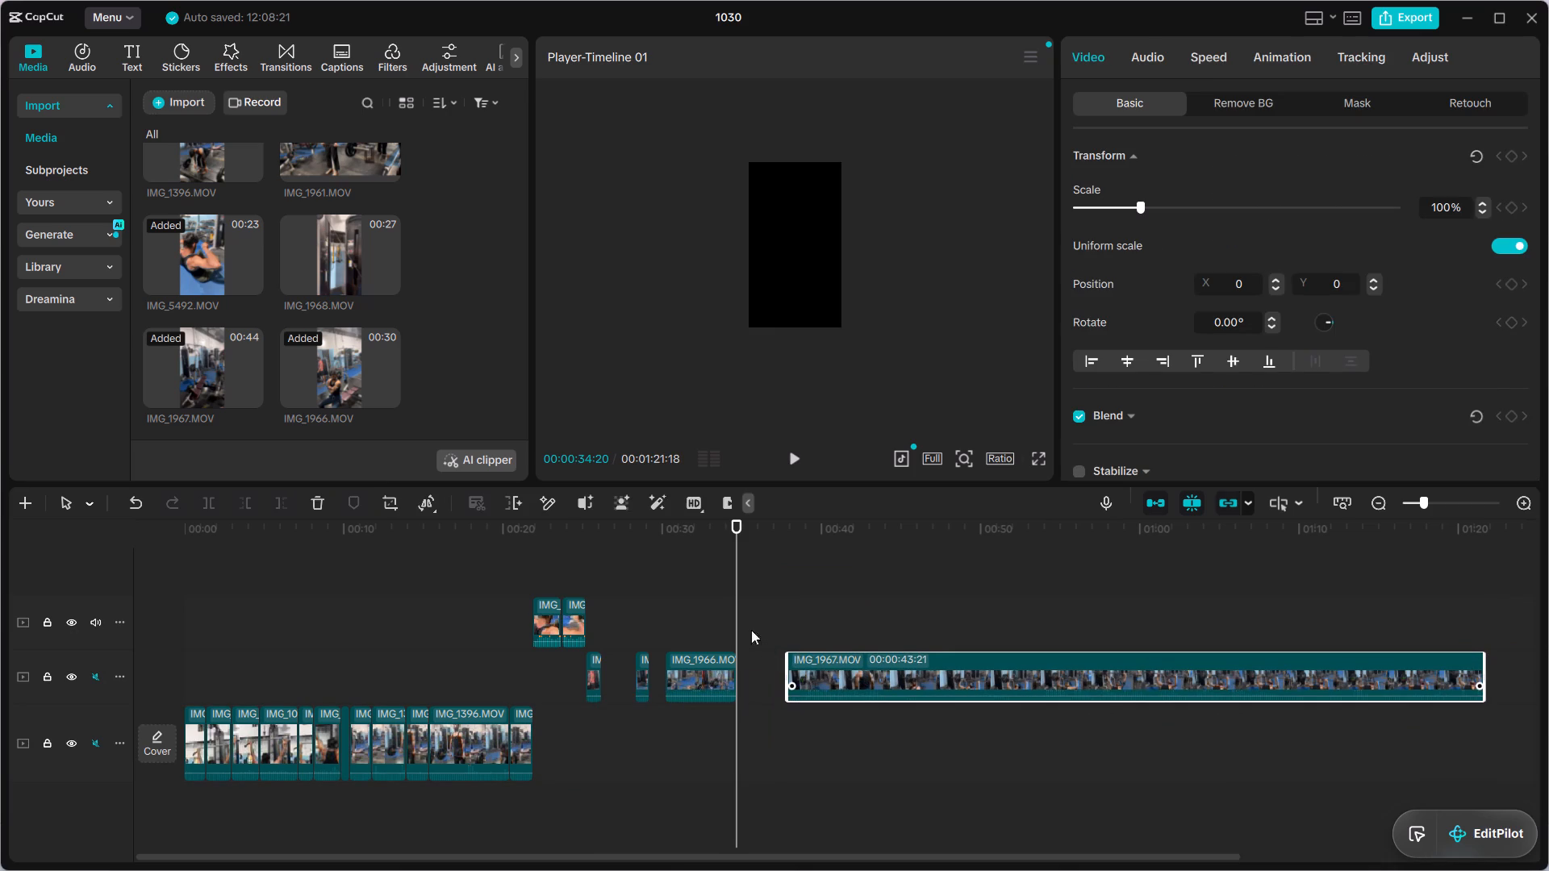
Find the first cut point near the start of IMG_1967.MOV and split the clip at 00:00:39:10.
left_click_drag(737, 614, 789, 623)
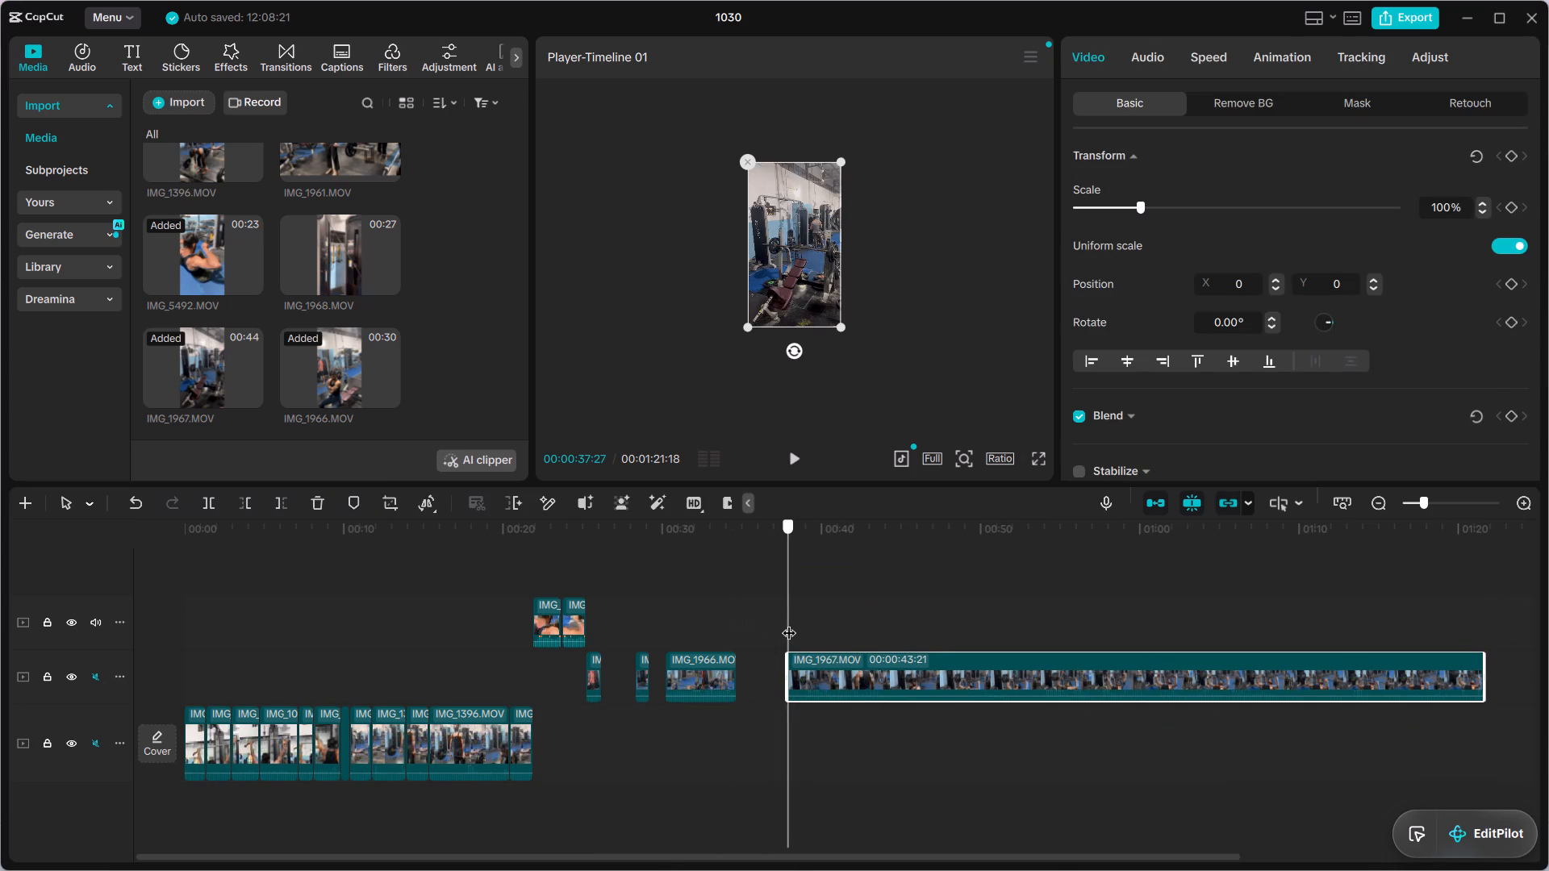
left_click_drag(789, 623, 804, 623)
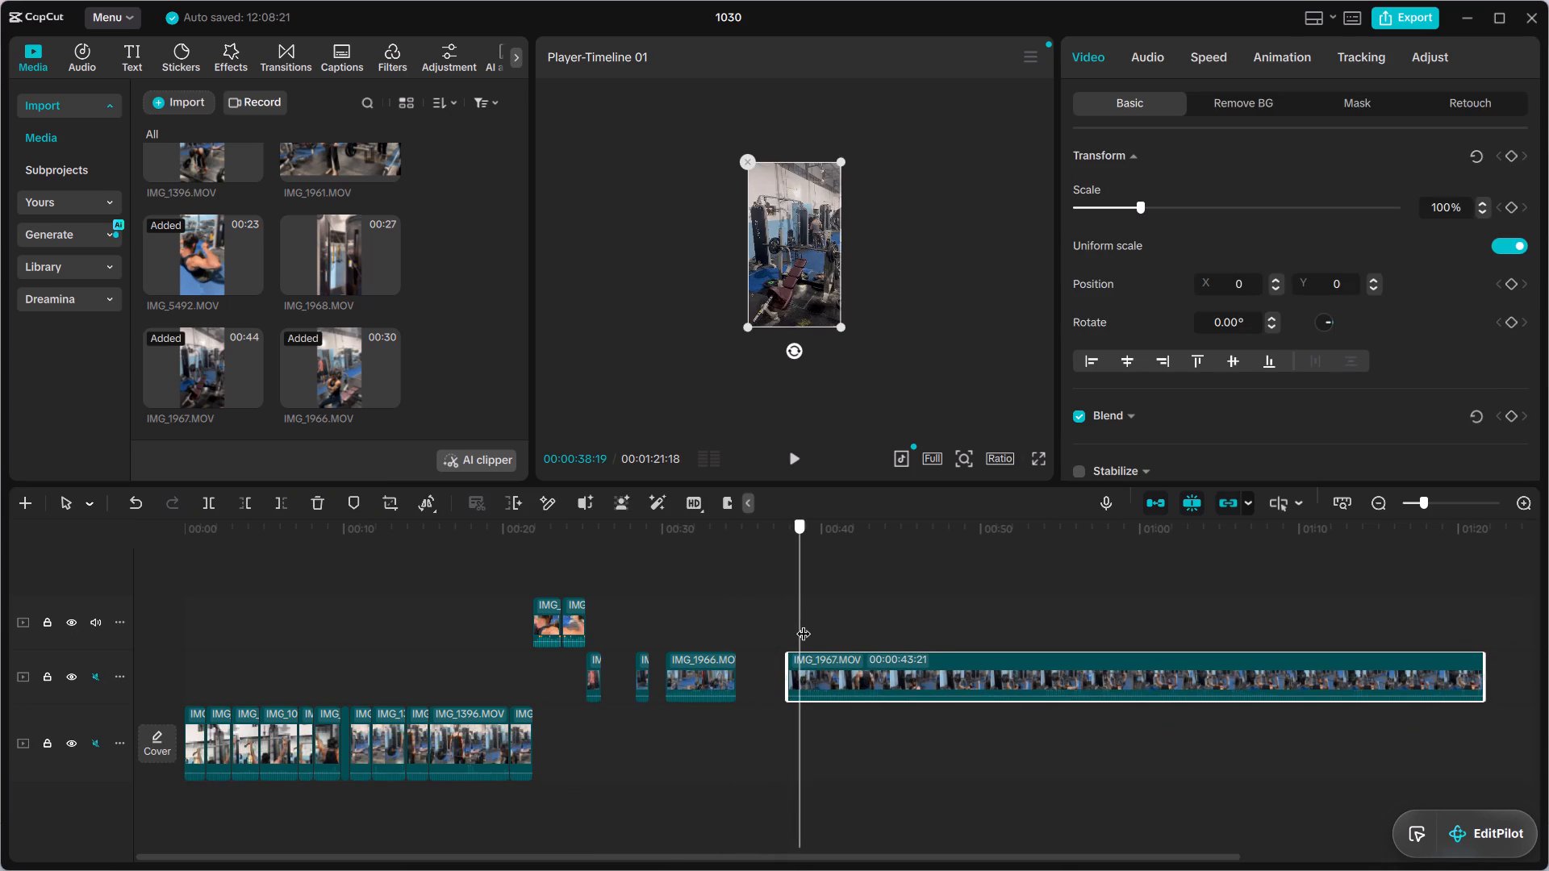
left_click_drag(804, 623, 807, 623)
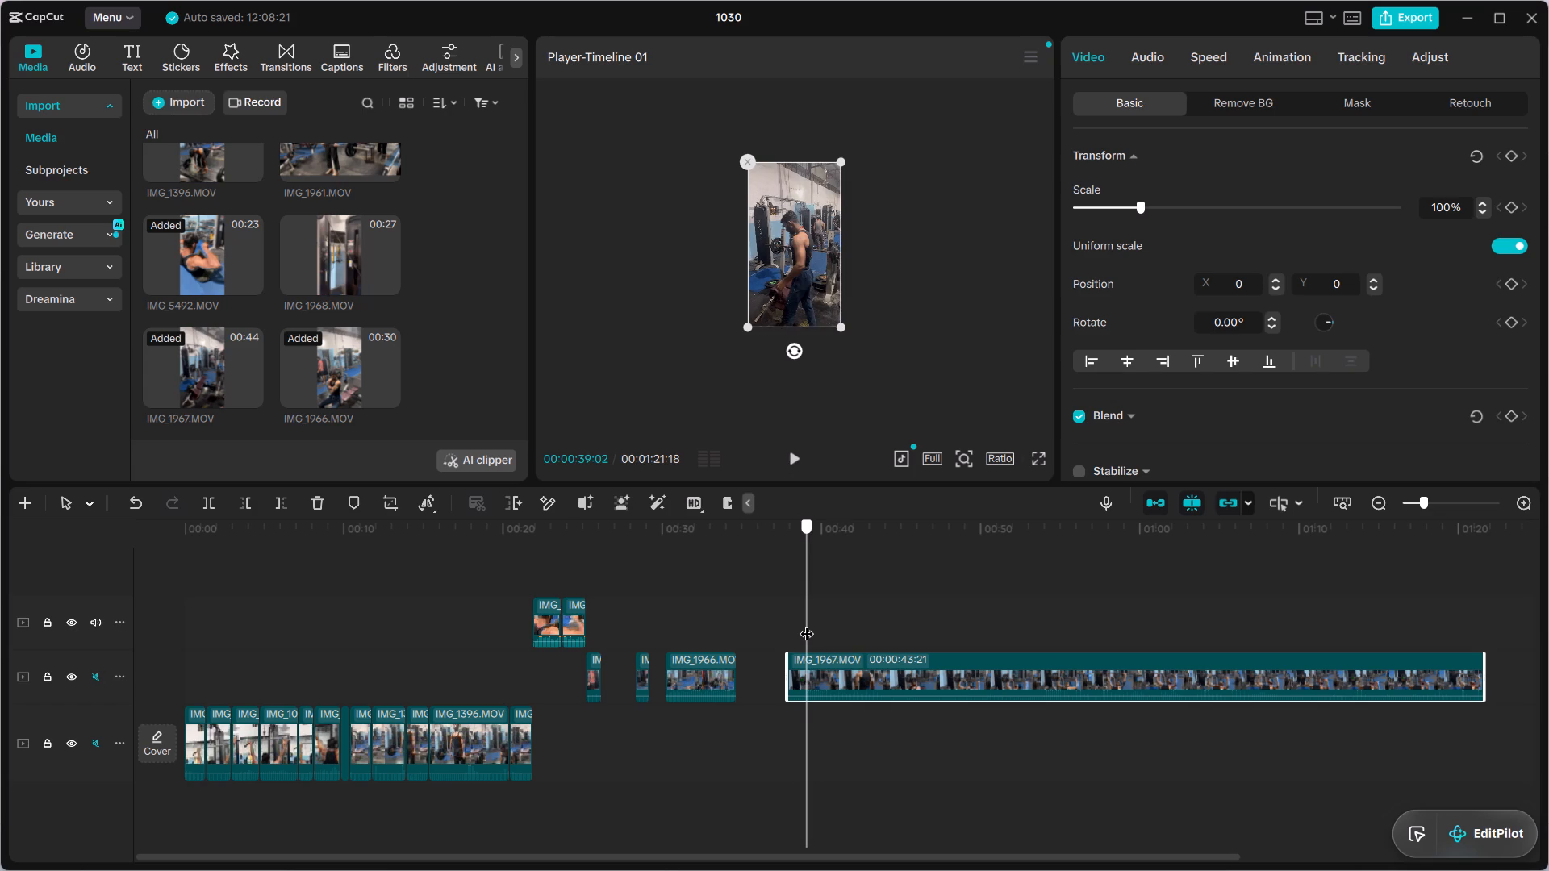
left_click_drag(807, 623, 800, 625)
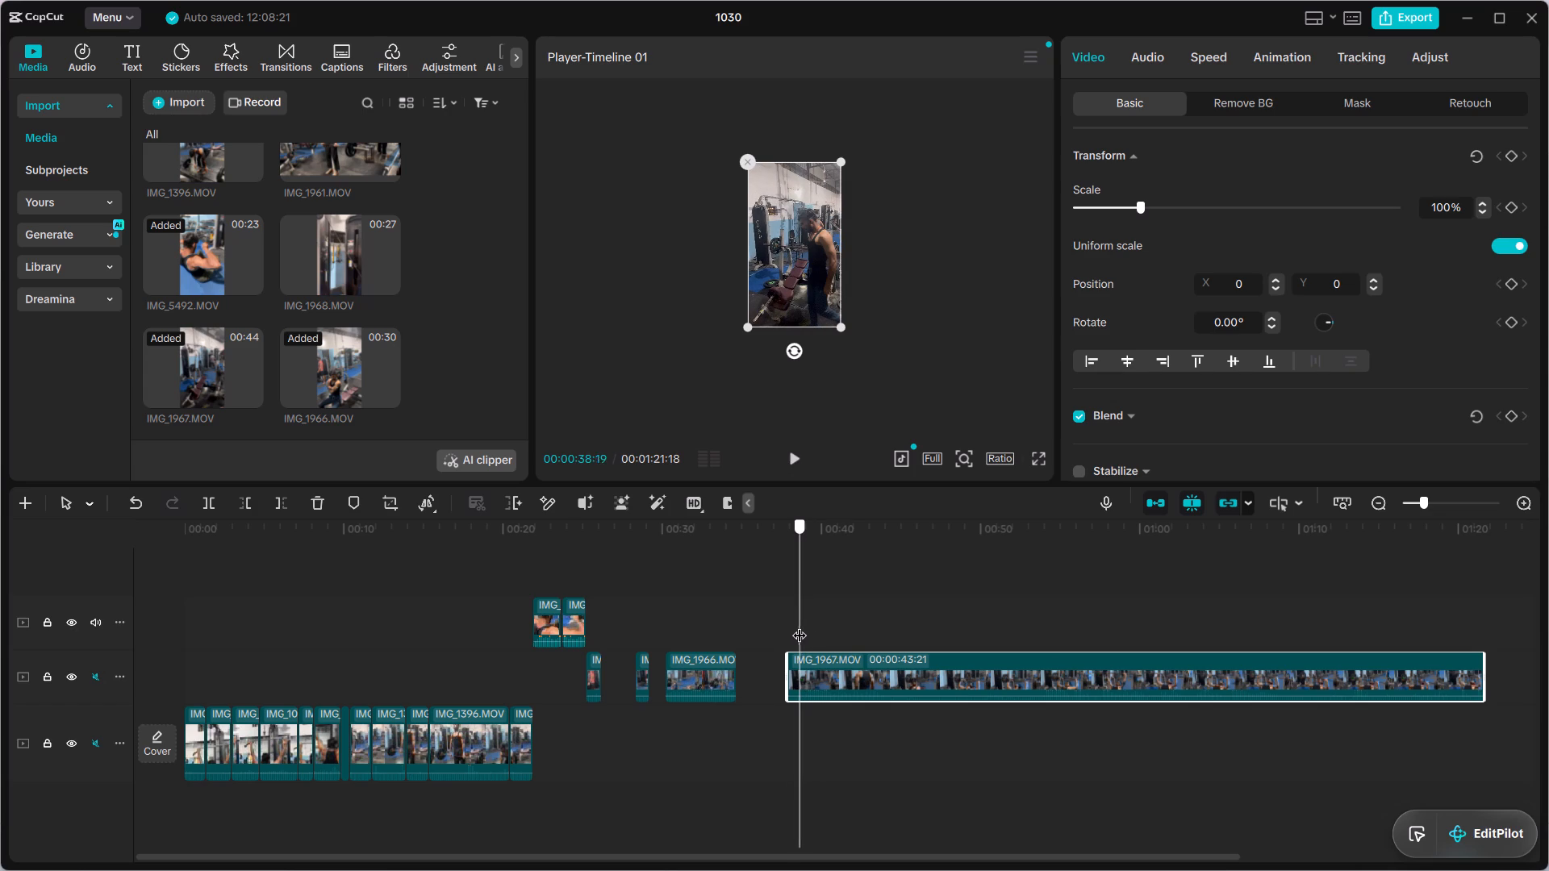
left_click_drag(800, 625, 798, 626)
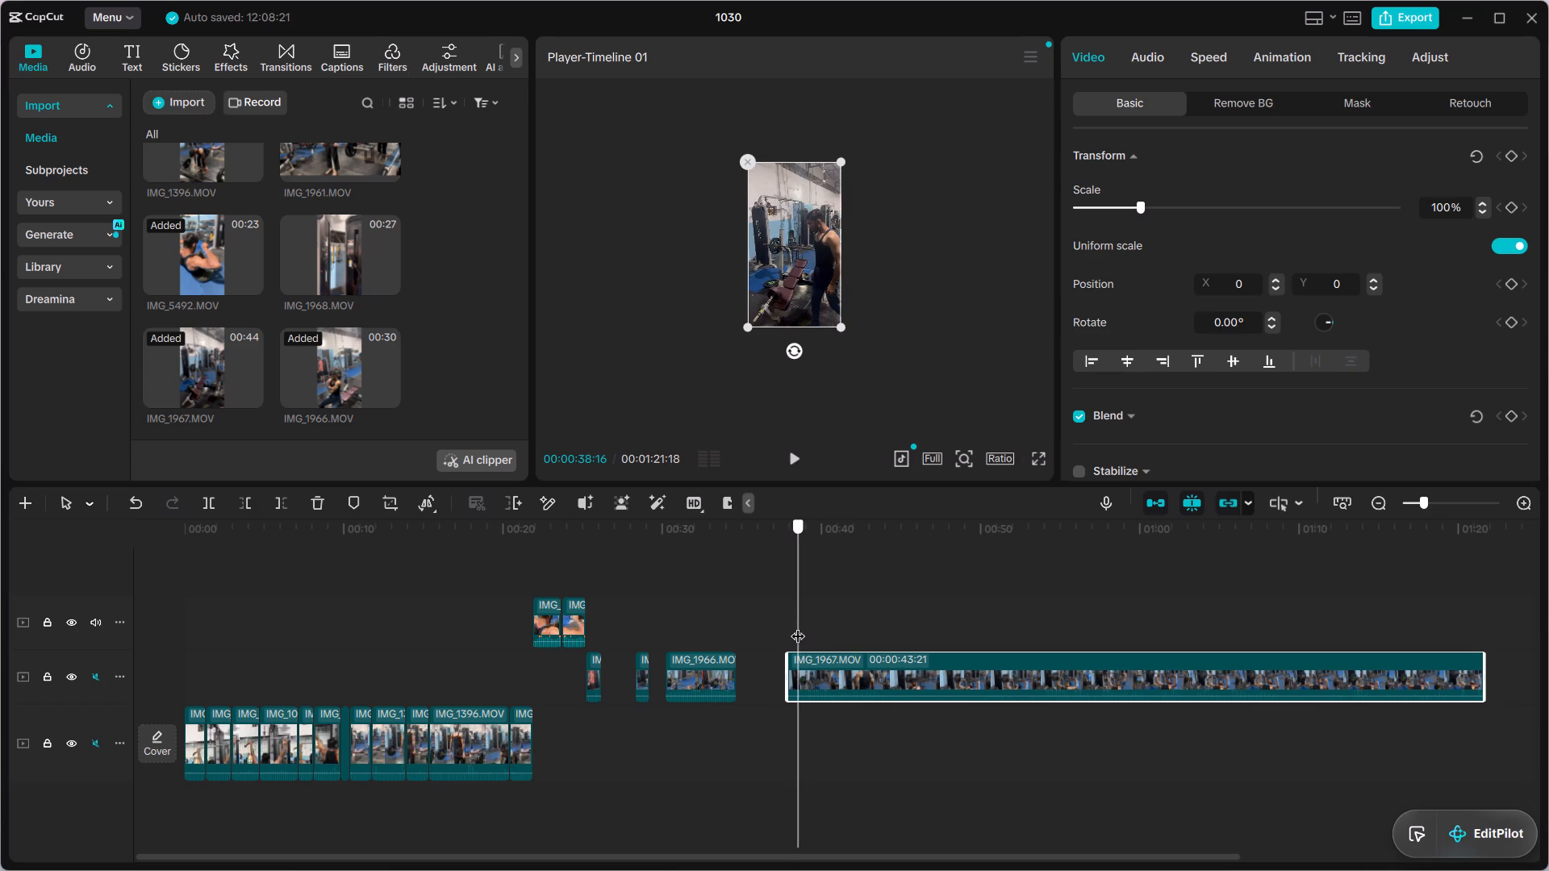
left_click_drag(798, 626, 795, 627)
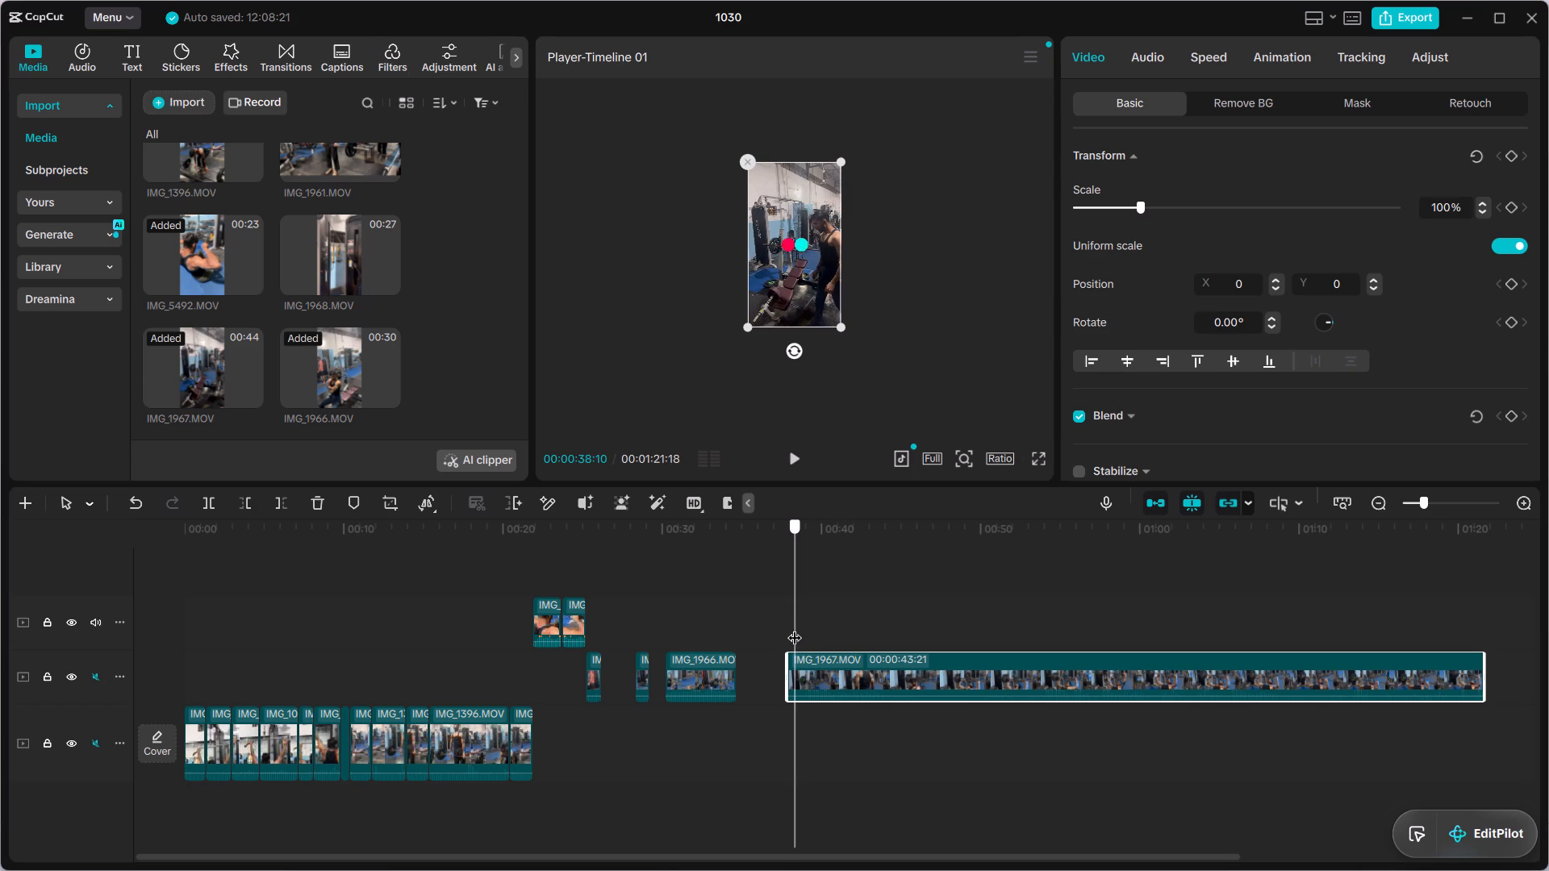
left_click_drag(795, 627, 793, 629)
scroll(808, 684, "up", 3)
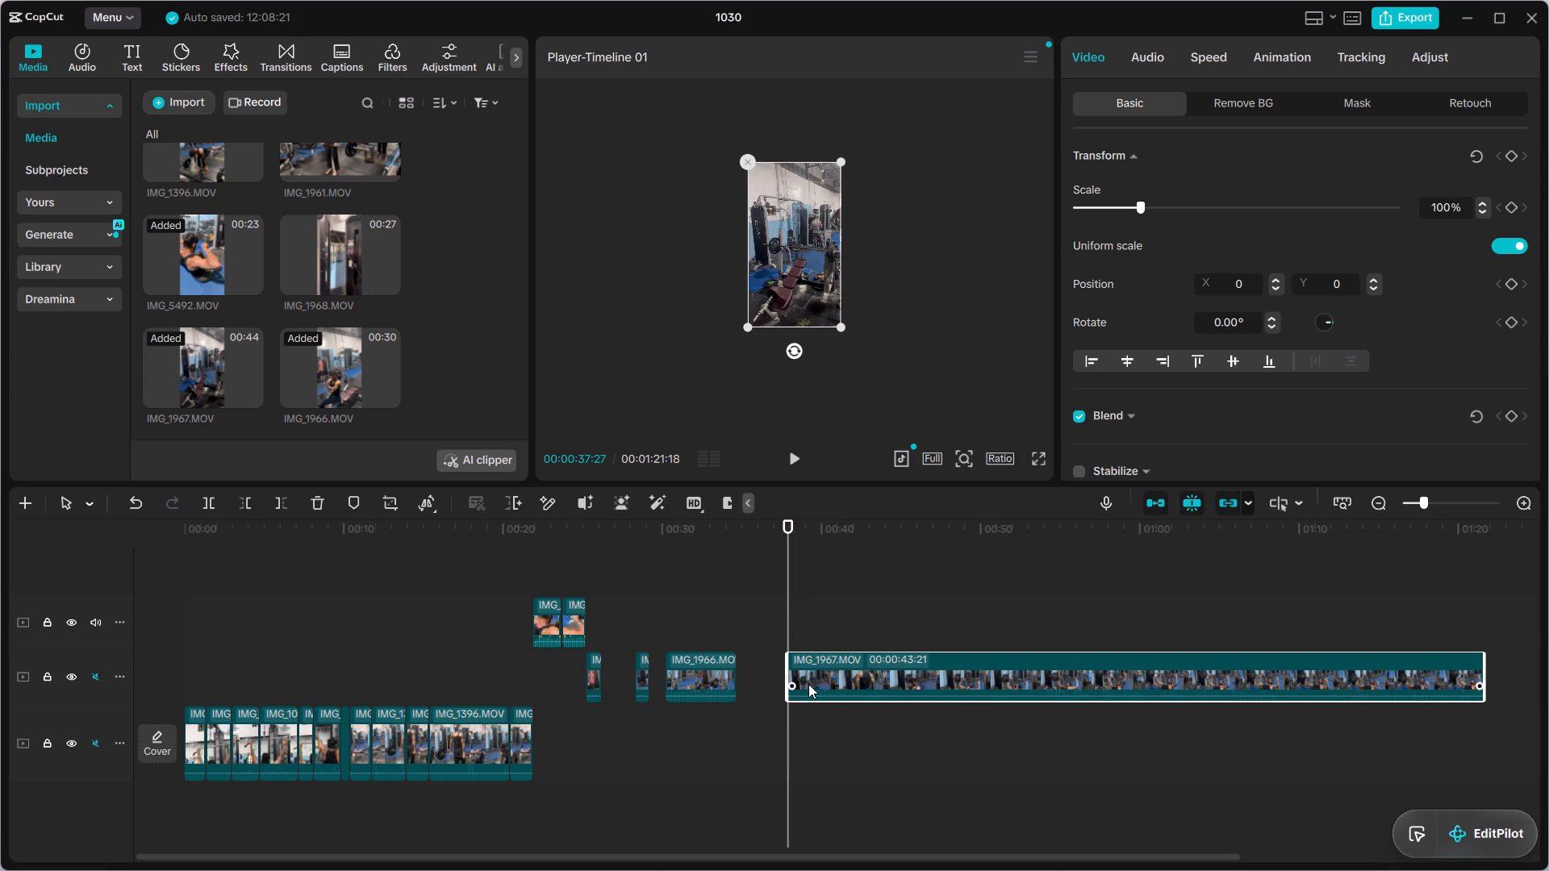
scroll(808, 684, "up", 1)
left_click_drag(787, 636, 792, 636)
left_click_drag(792, 636, 796, 636)
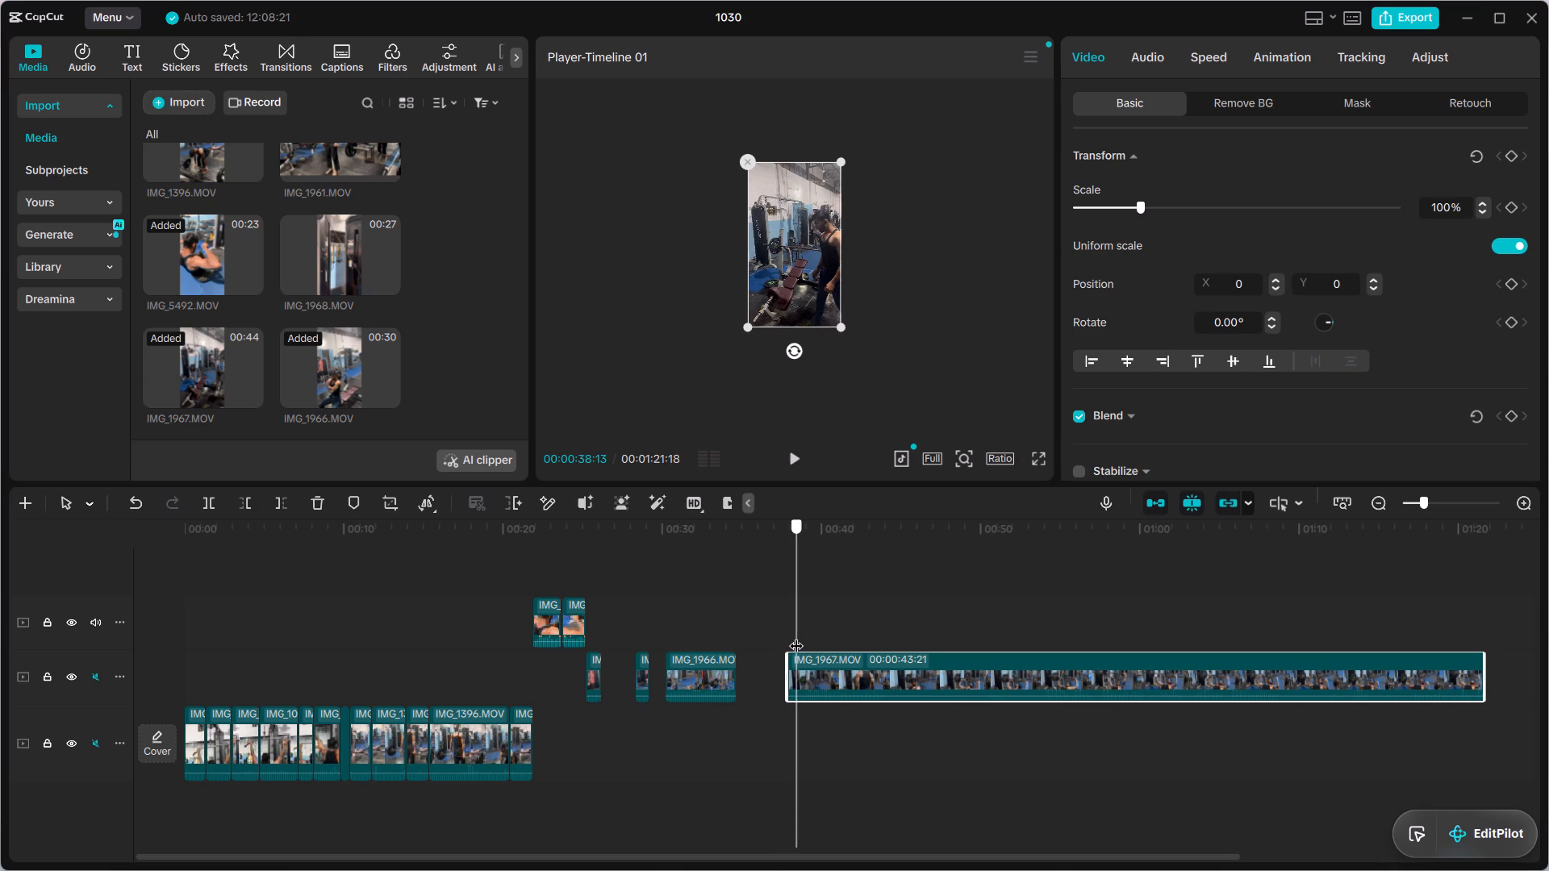
left_click_drag(796, 636, 806, 636)
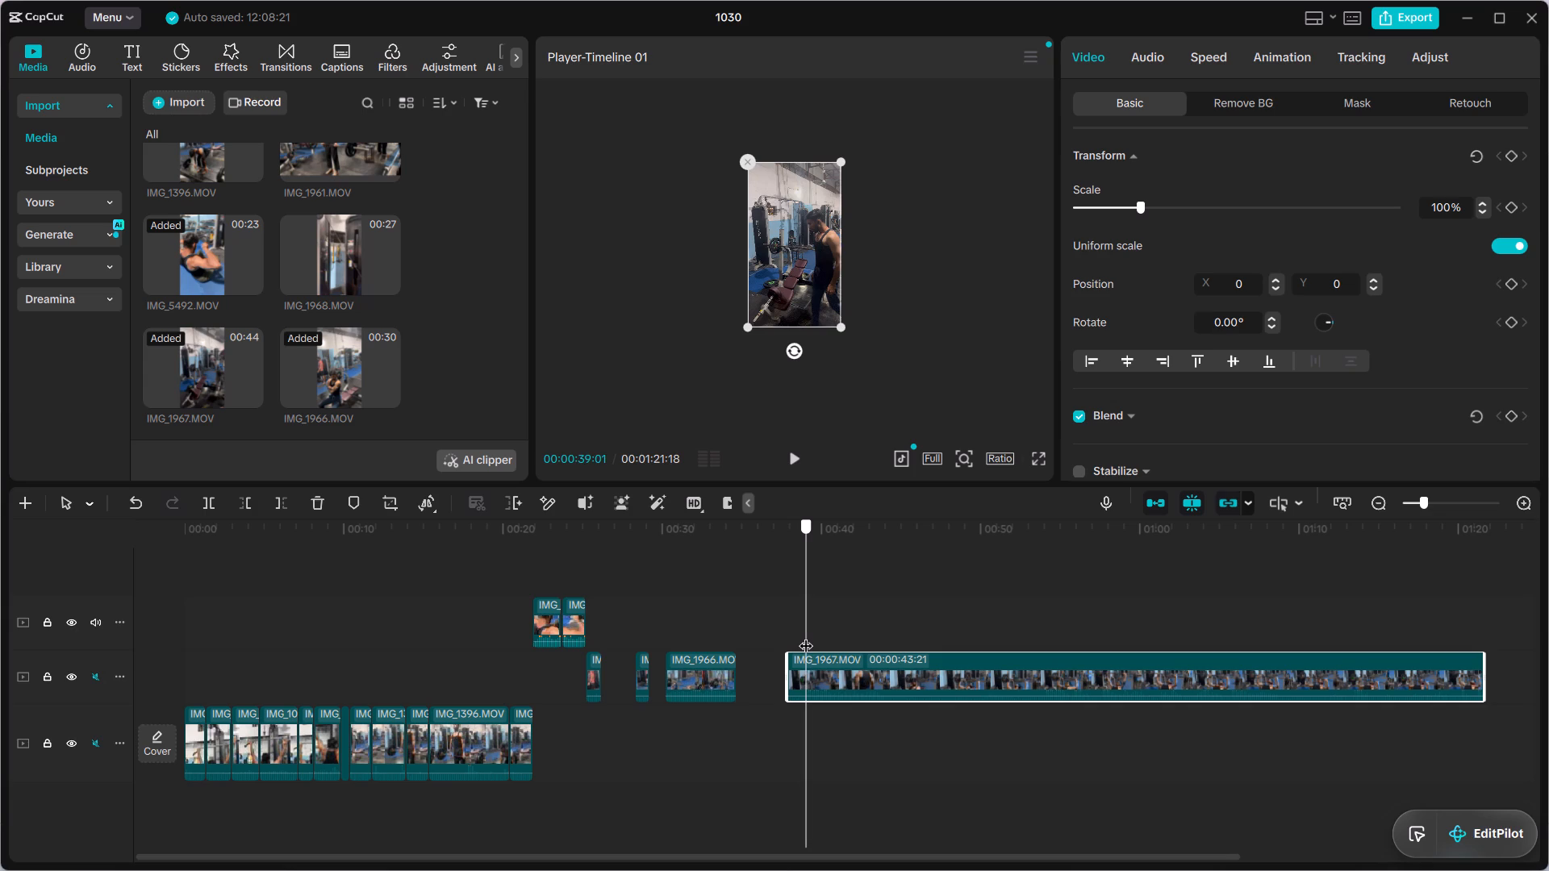
left_click_drag(806, 636, 811, 636)
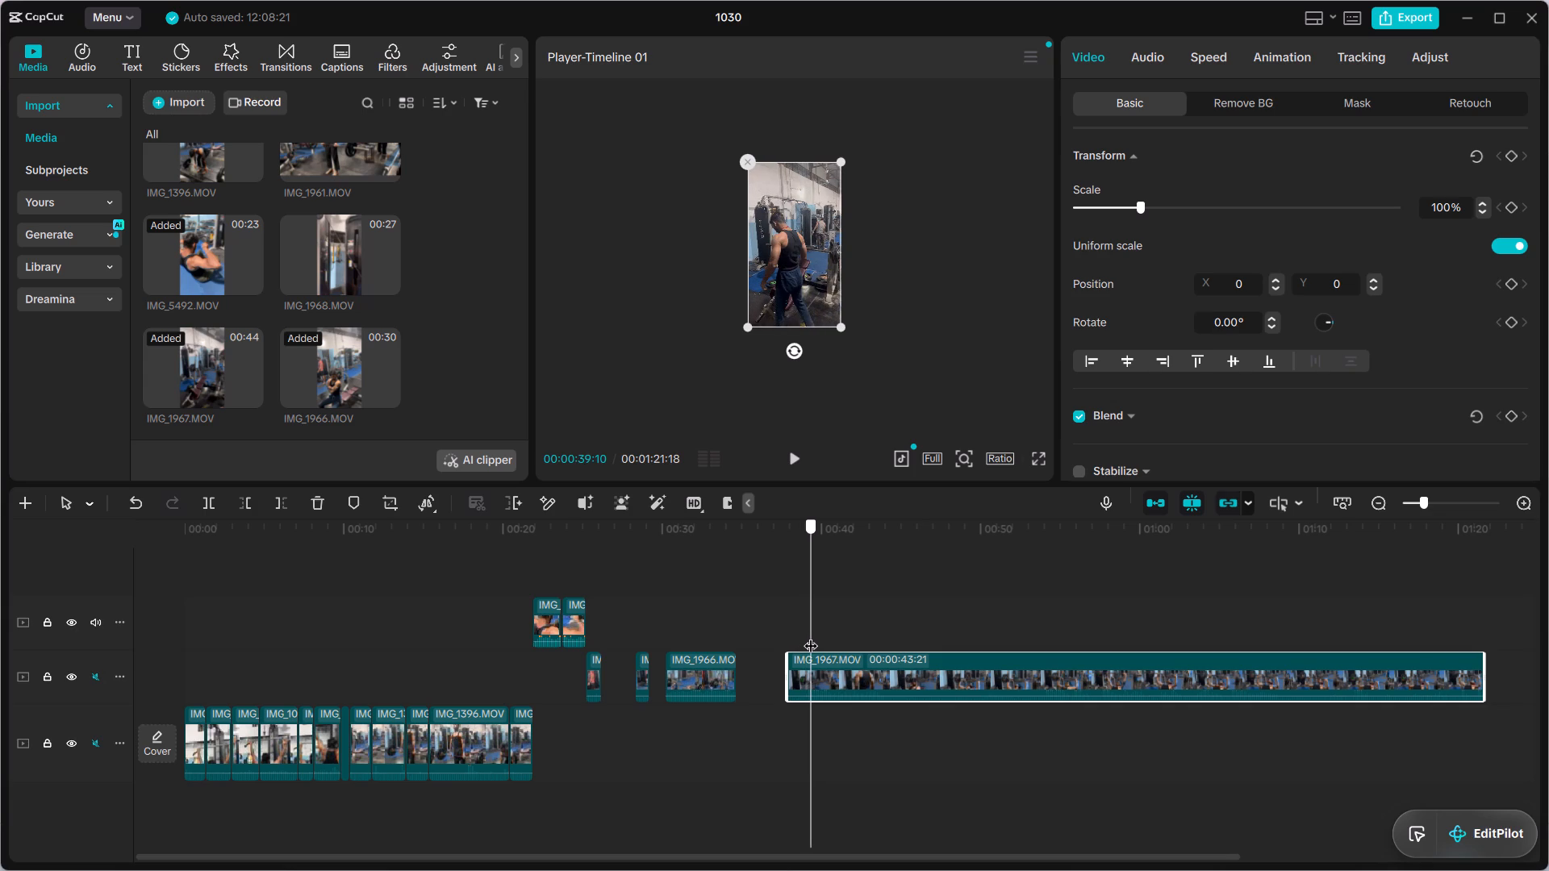
left_click_drag(811, 636, 804, 636)
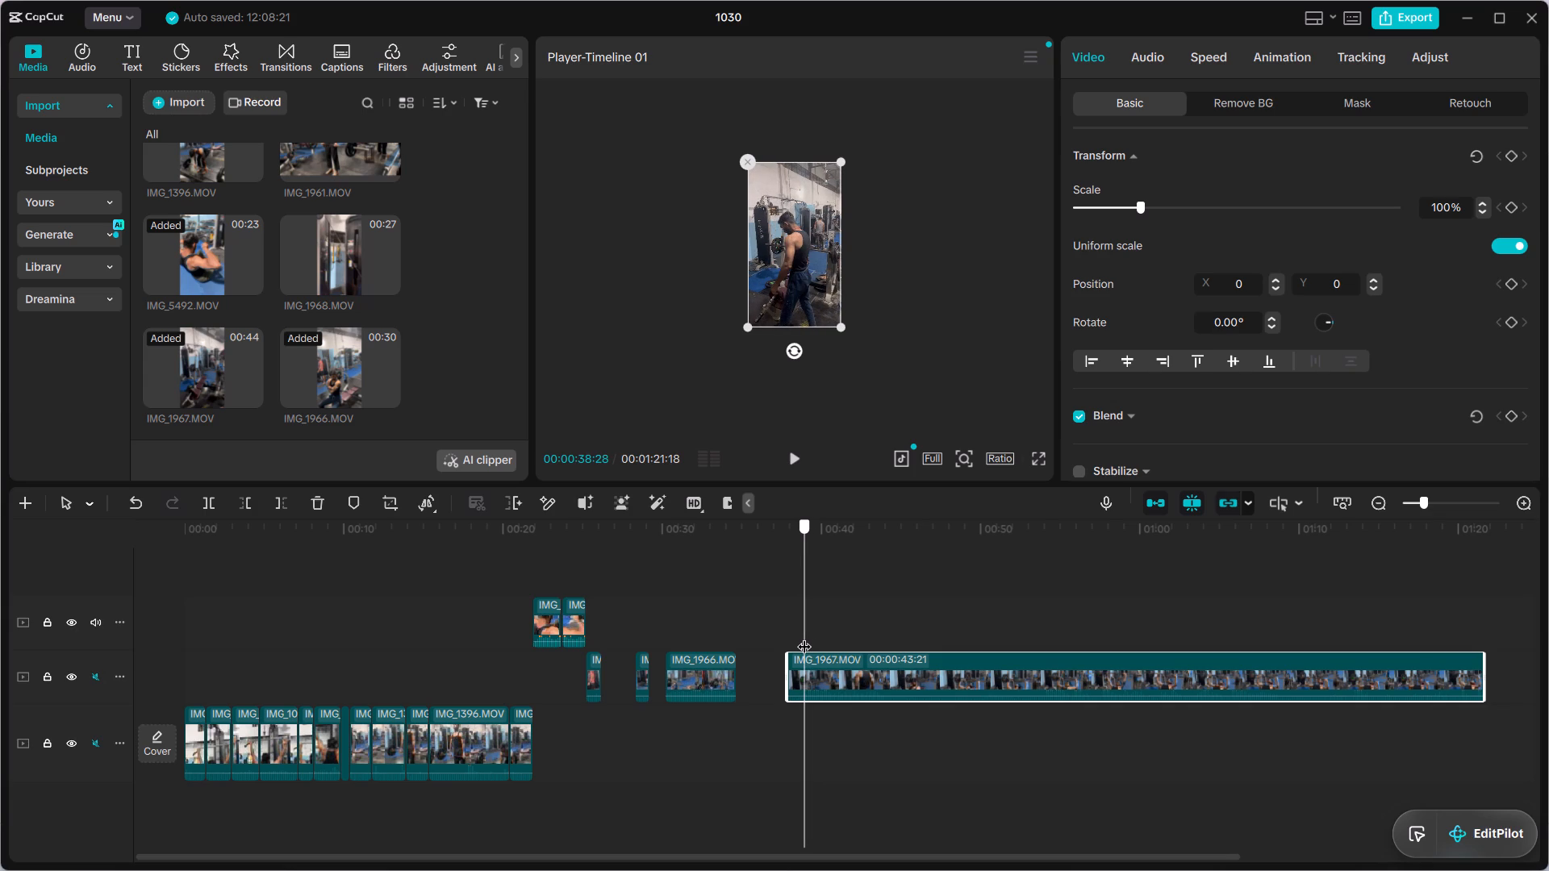
left_click_drag(804, 636, 804, 636)
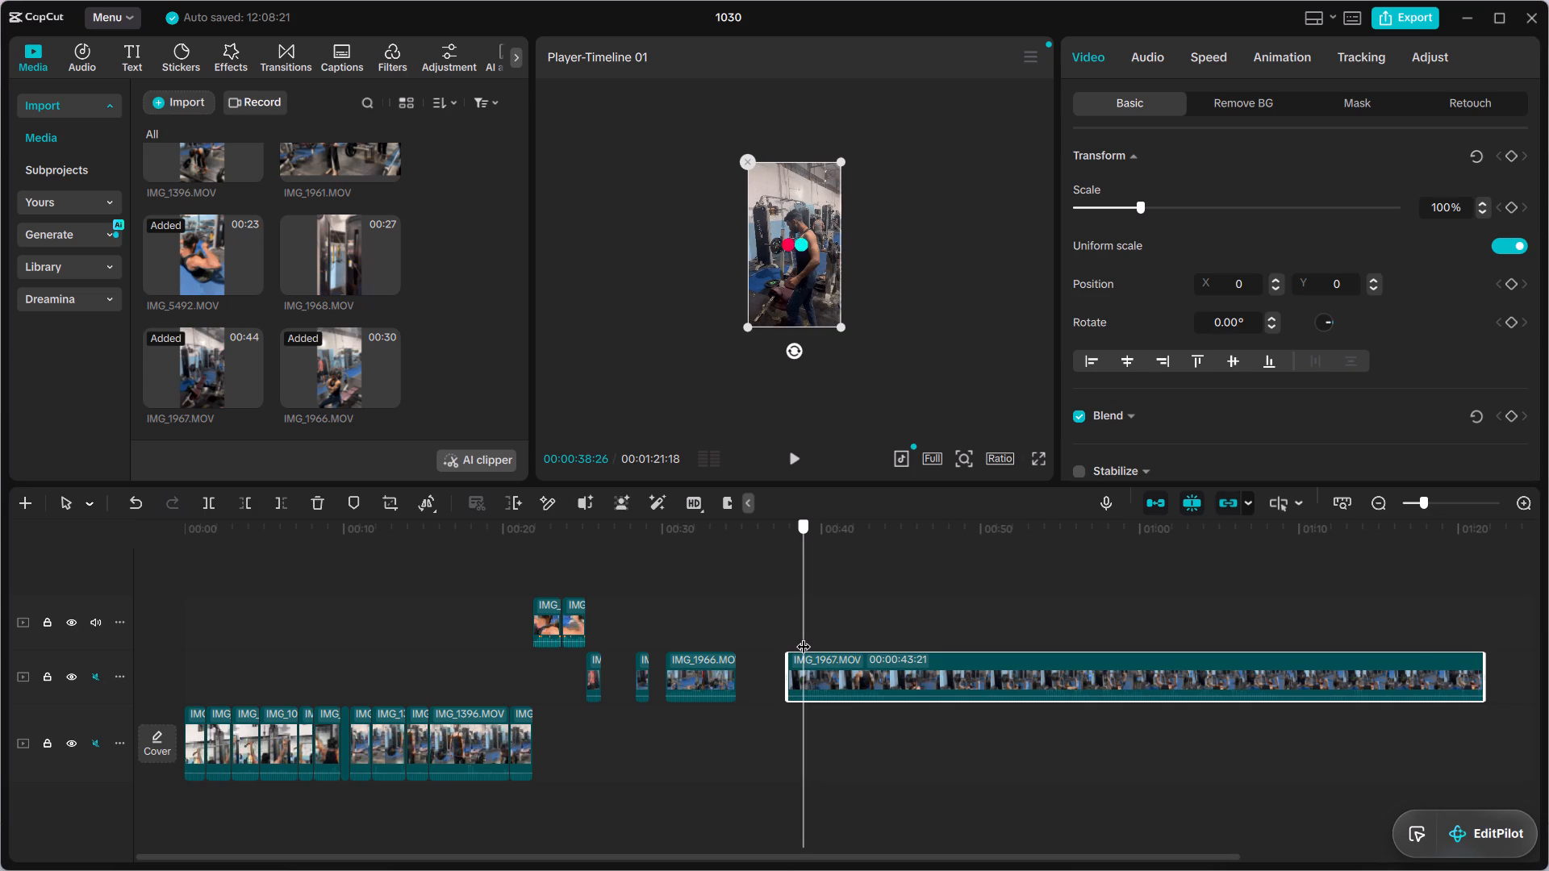
left_click_drag(804, 636, 801, 637)
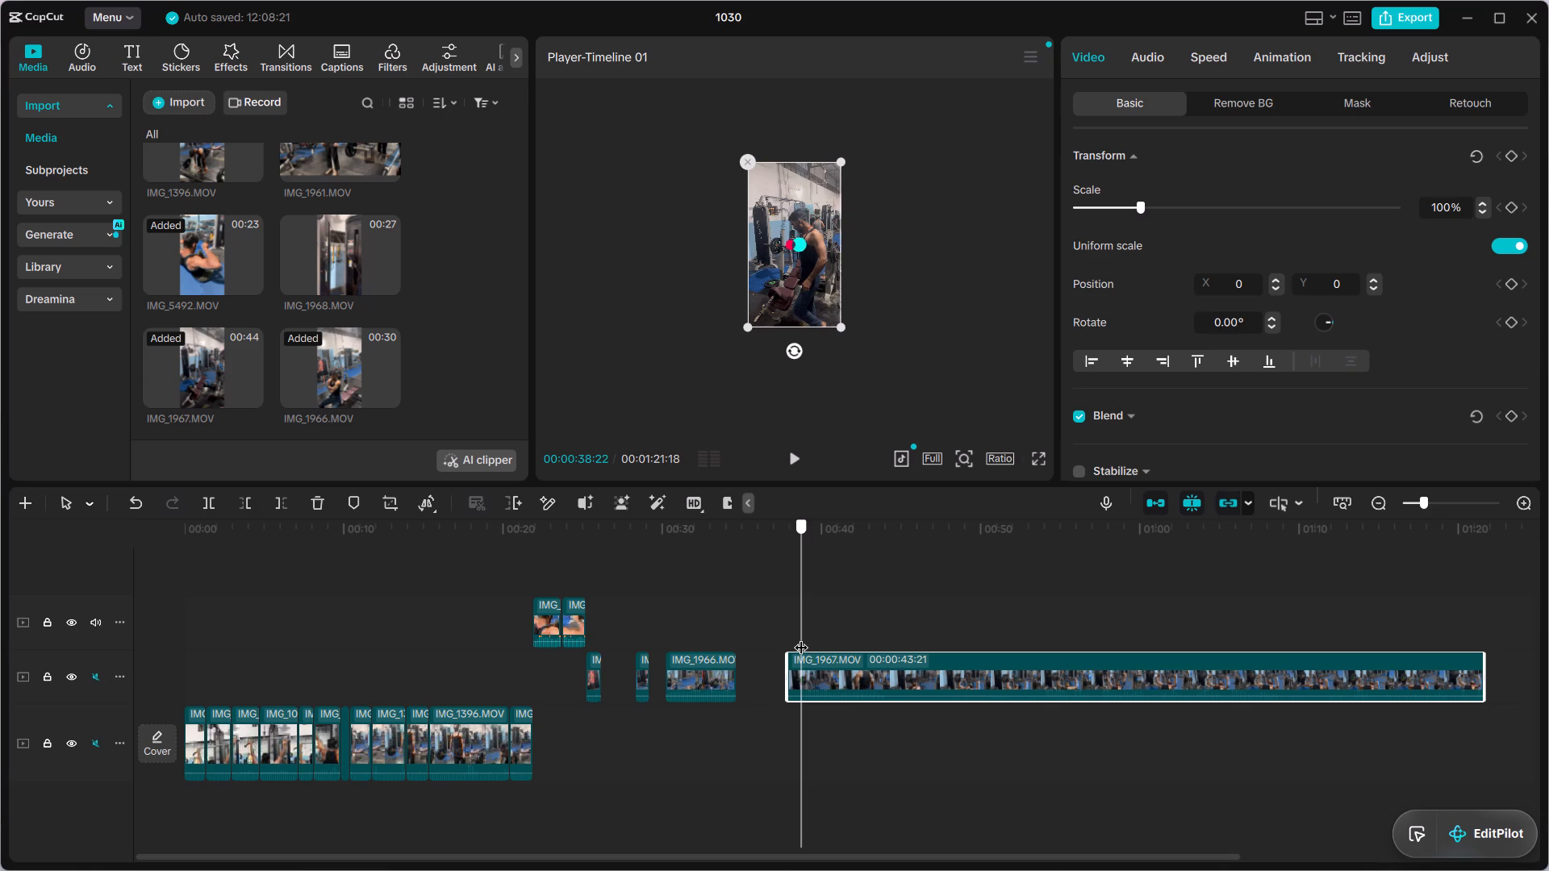
left_click_drag(801, 637, 808, 638)
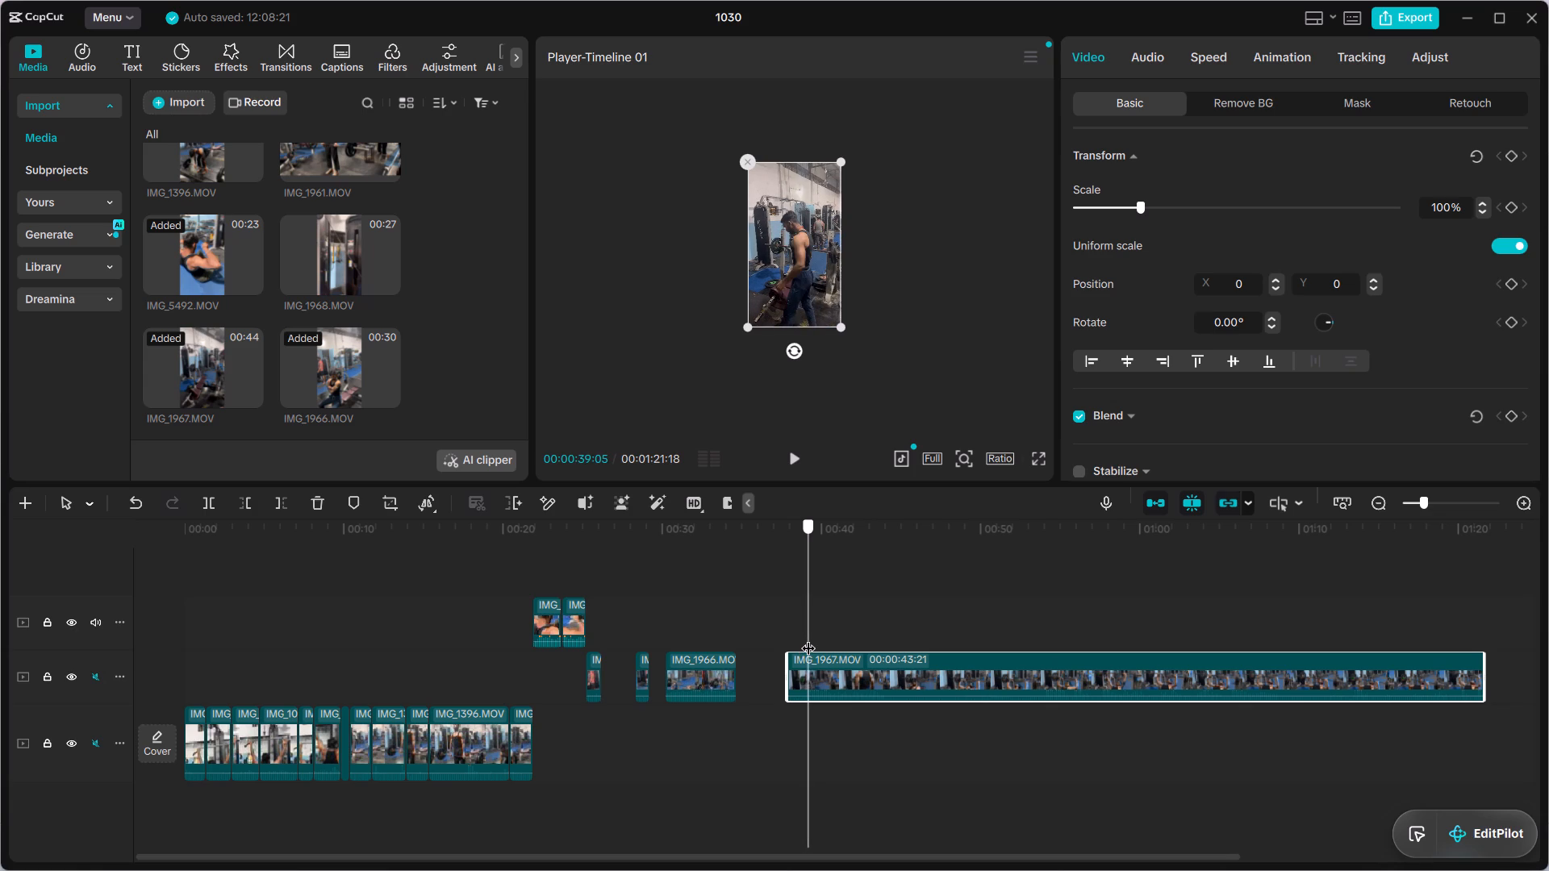
left_click_drag(808, 638, 811, 639)
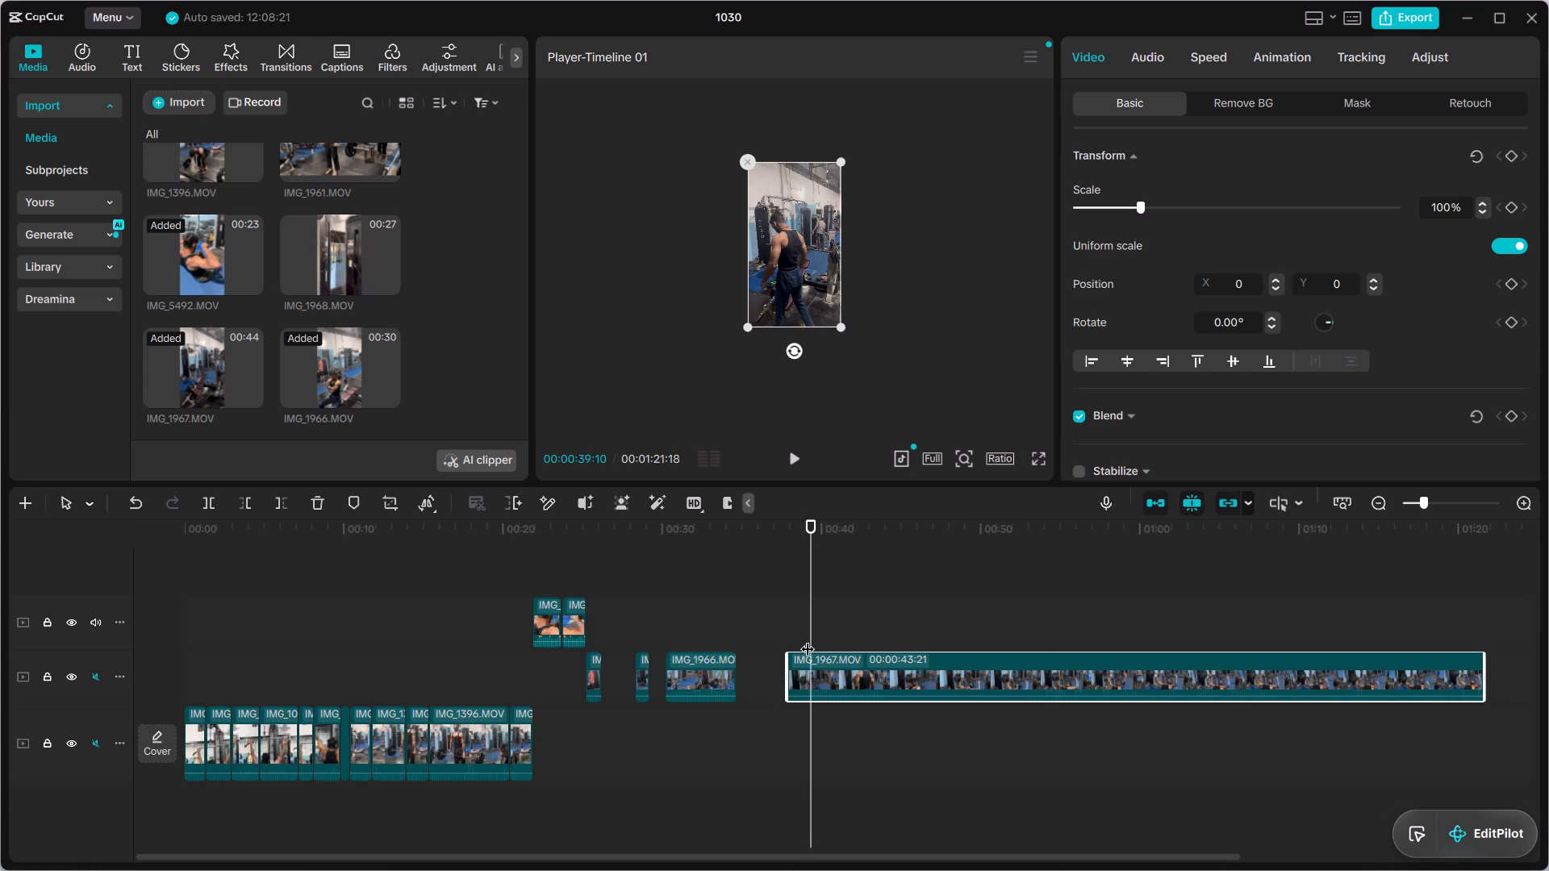
left_click(211, 507)
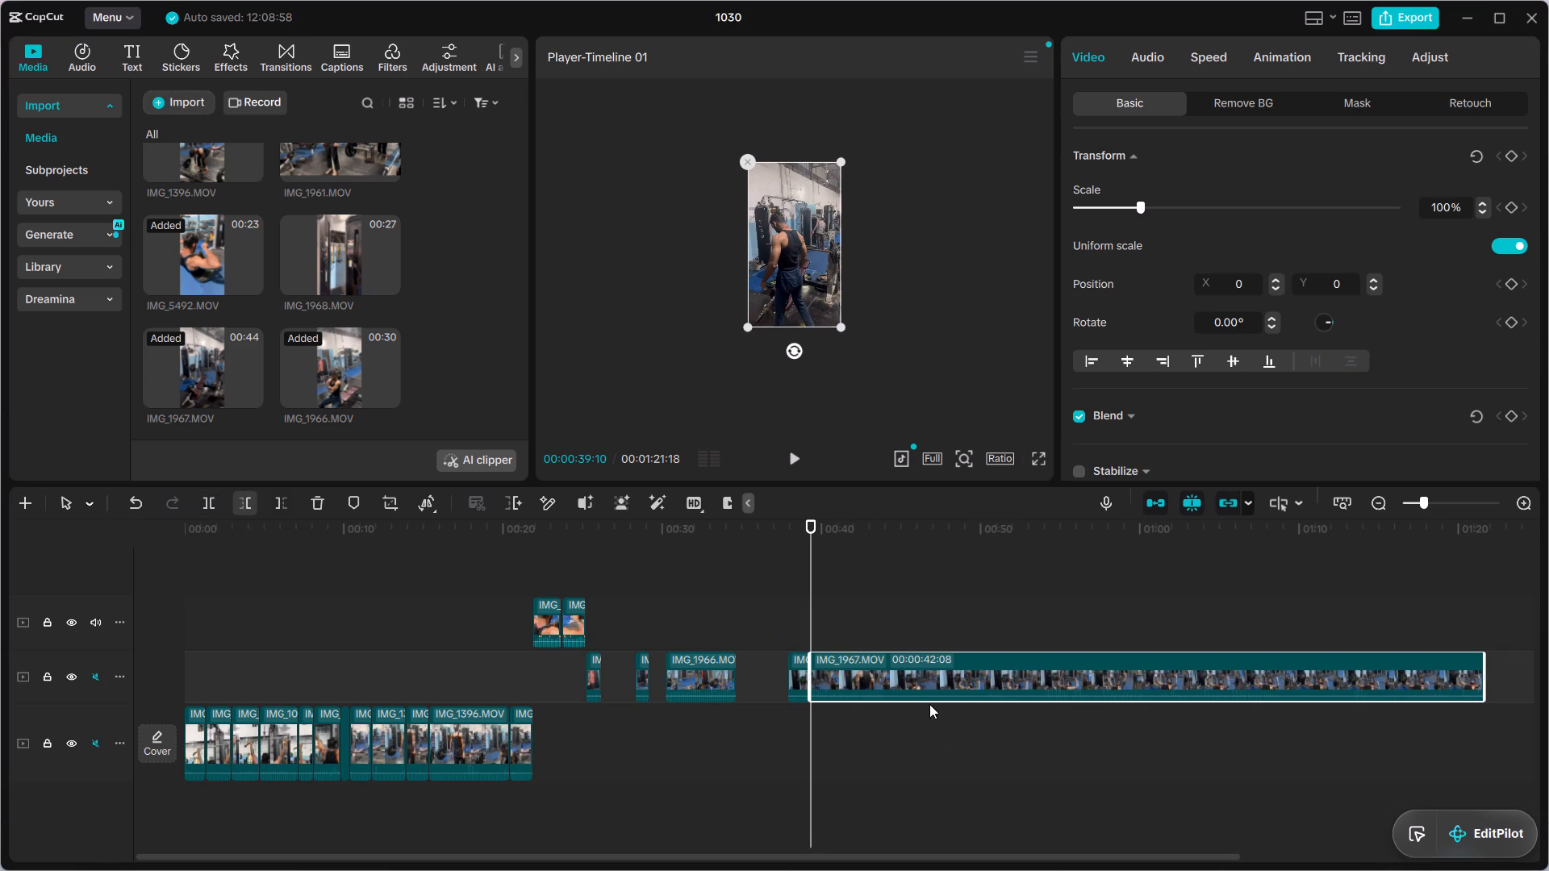
Delete the short opening segment of IMG_1967.MOV that lies before the cut at 00:00:39:10.
left_click(799, 669)
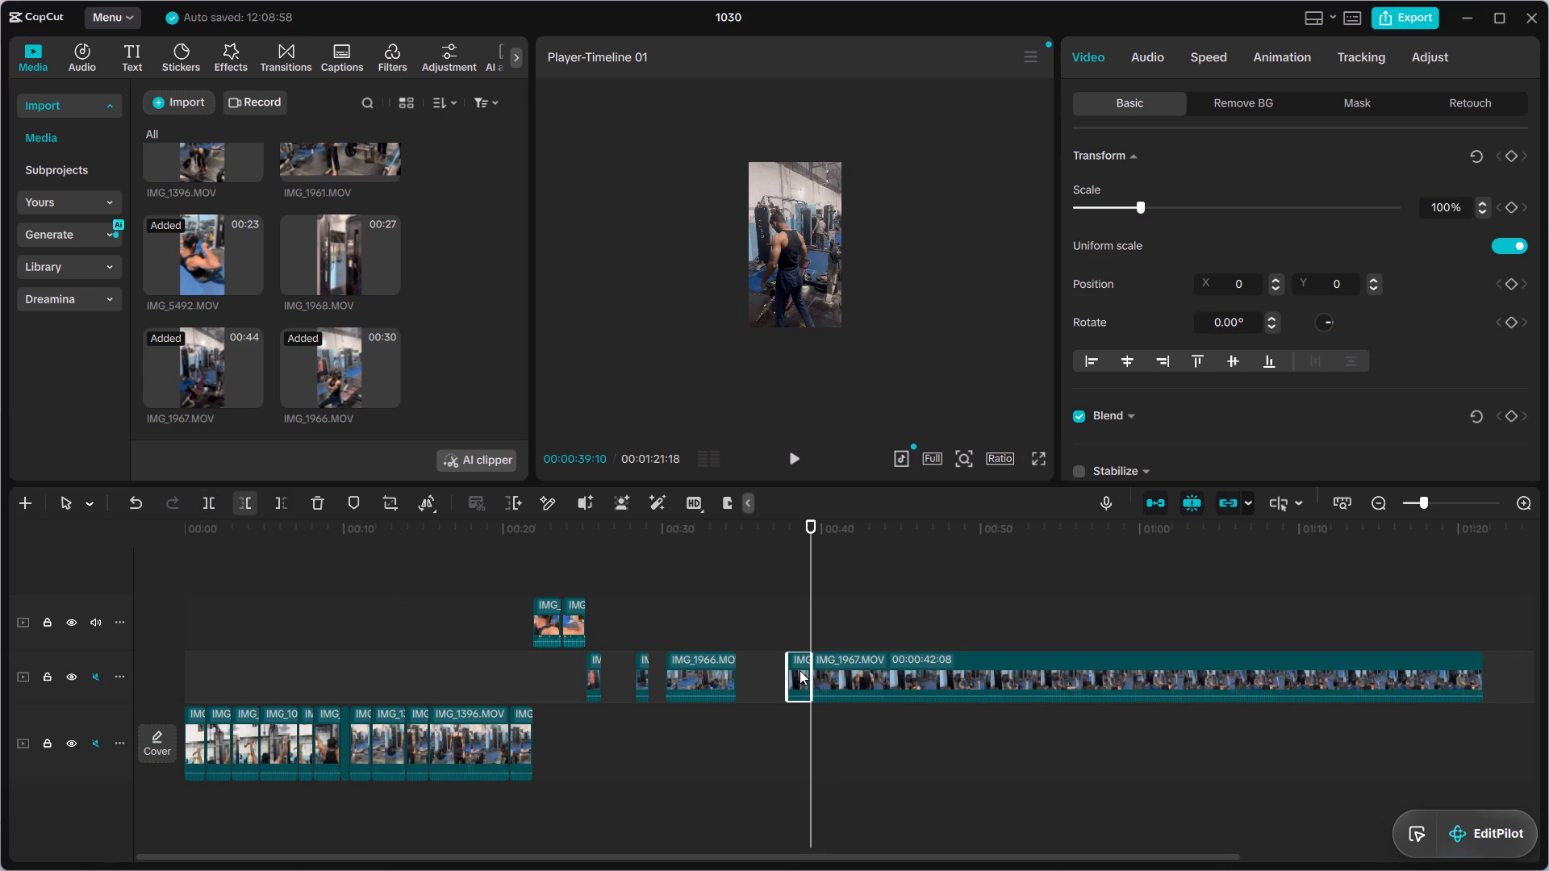
key("Delete")
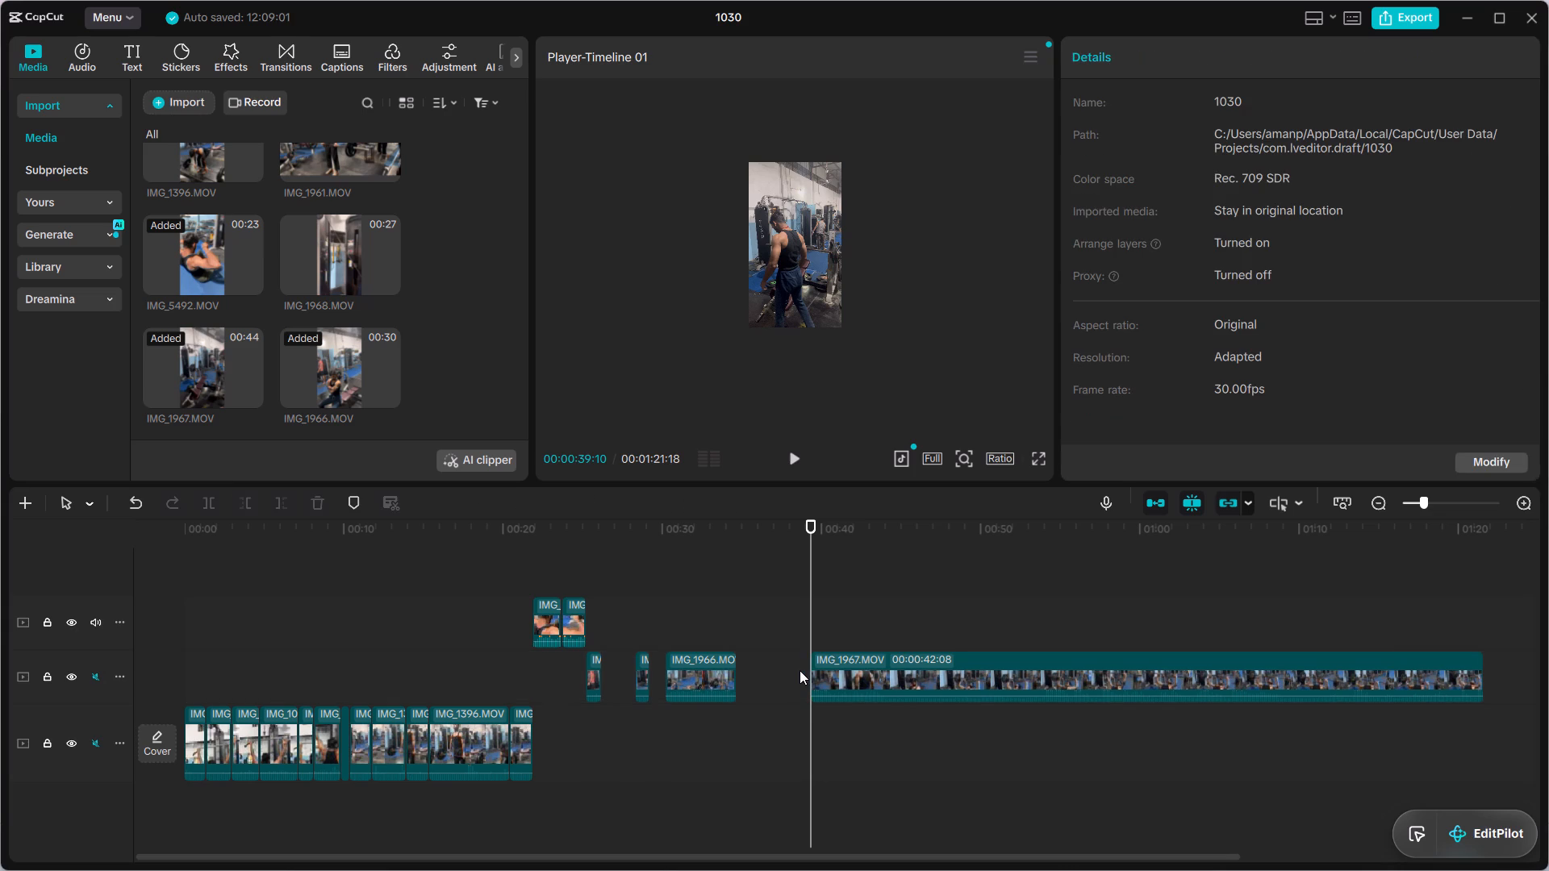
Find the next cut point near the start of the remaining IMG_1967.MOV clip and split it at 00:00:40:01.
double_click(809, 624)
left_click_drag(811, 625, 820, 626)
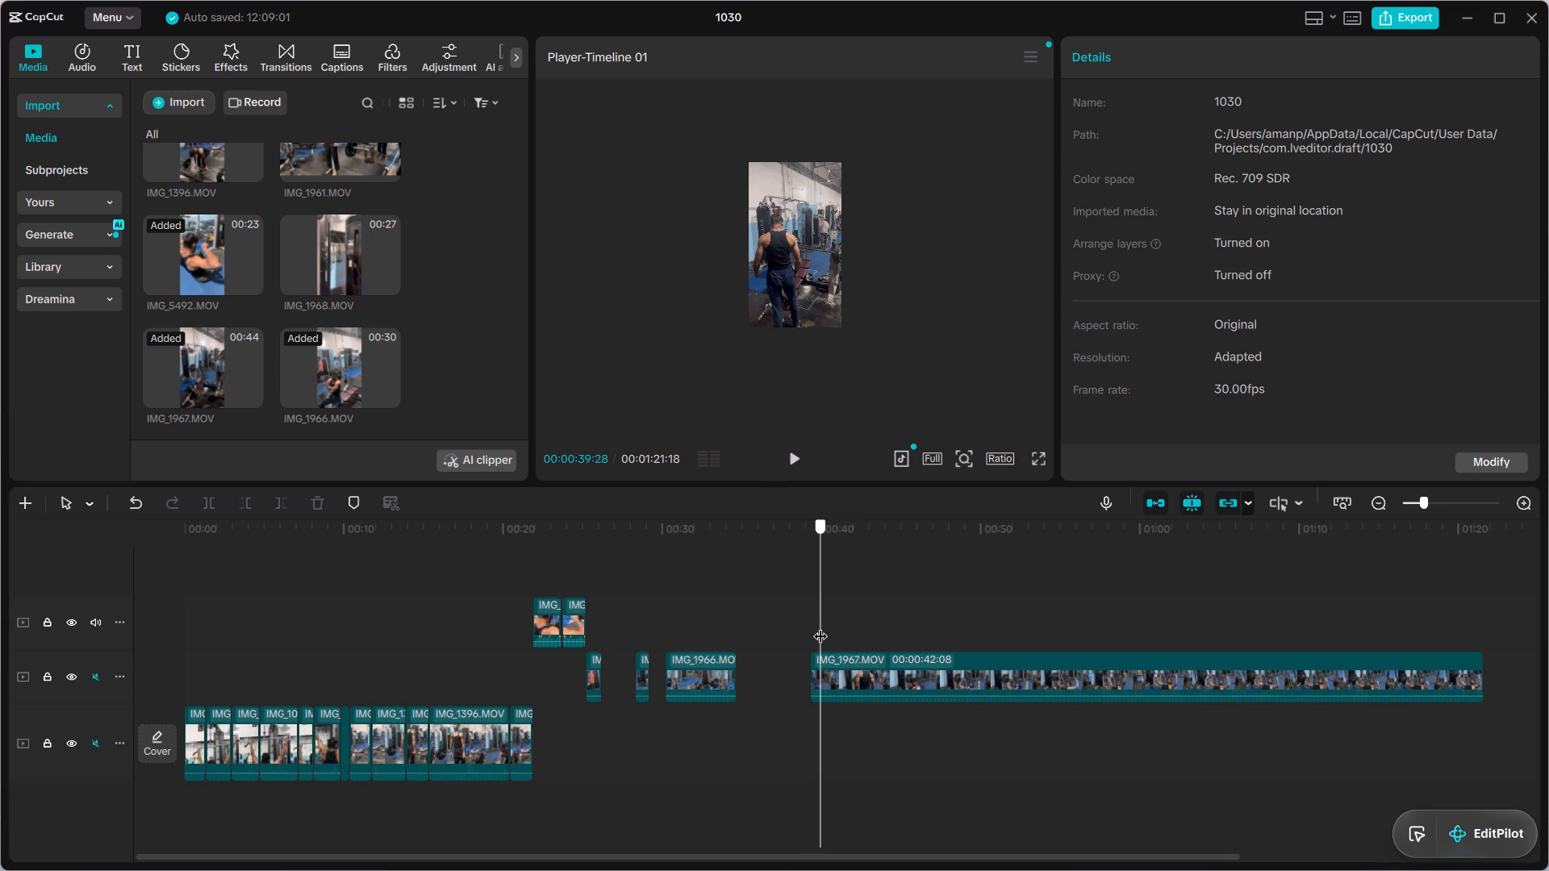
left_click_drag(820, 626, 825, 626)
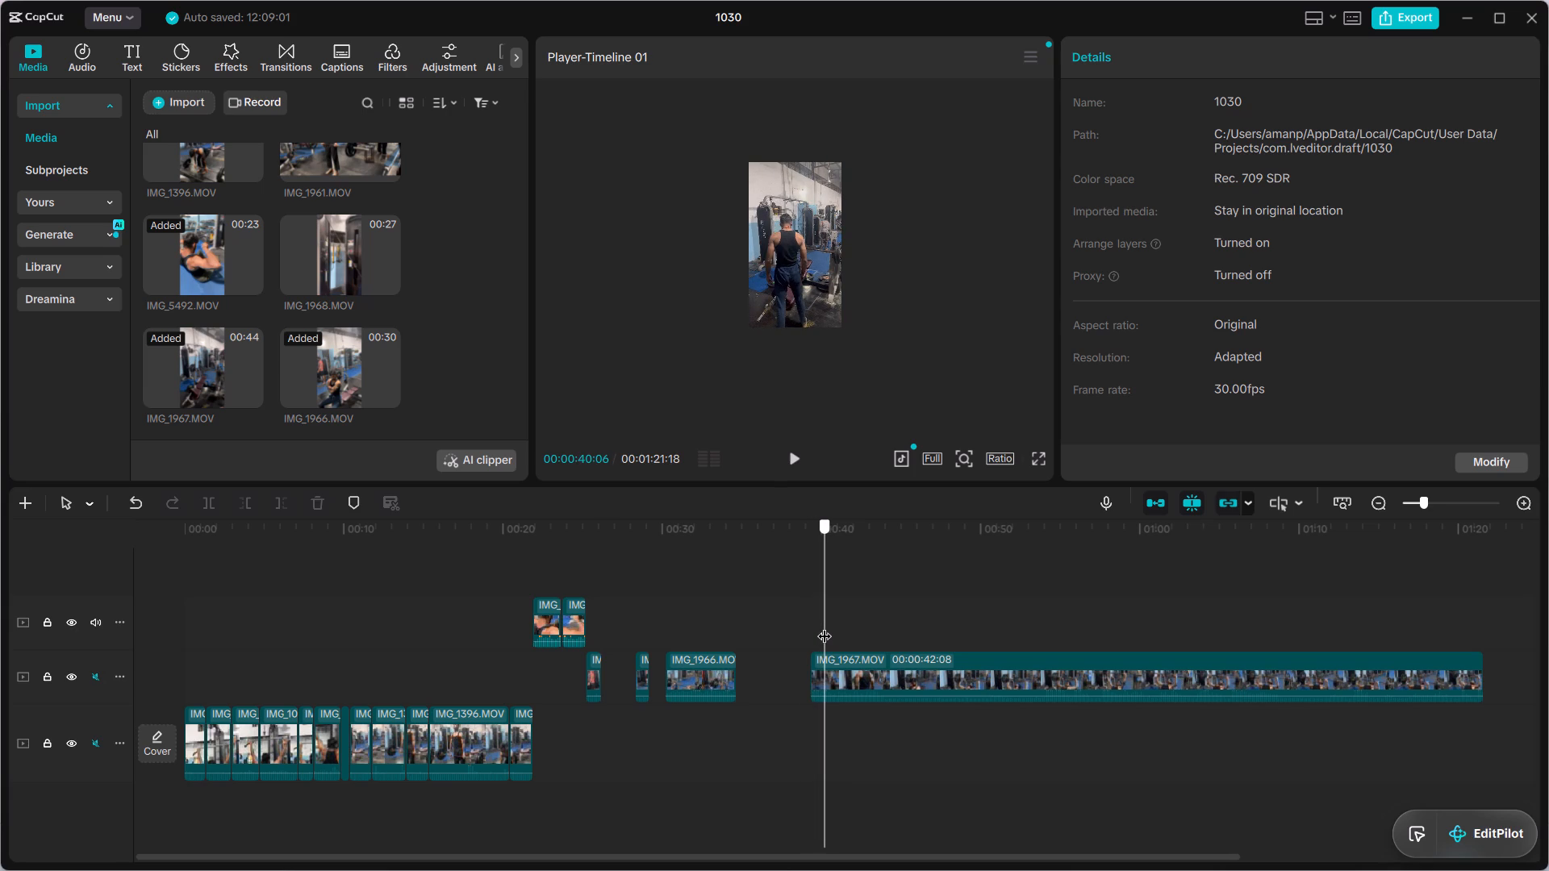
left_click_drag(825, 626, 825, 629)
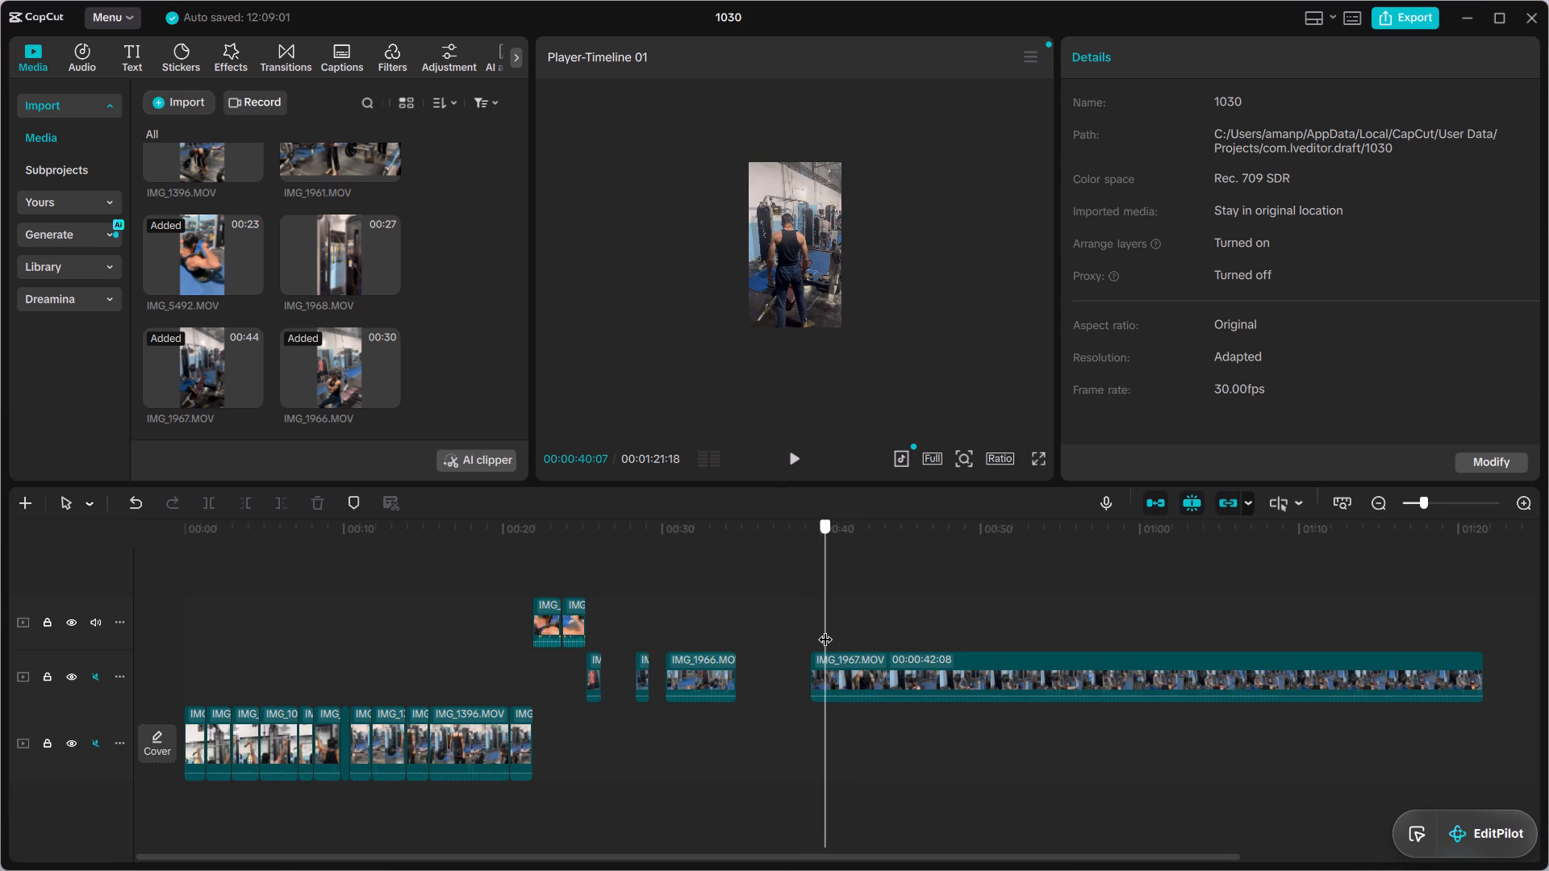
left_click_drag(825, 629, 822, 631)
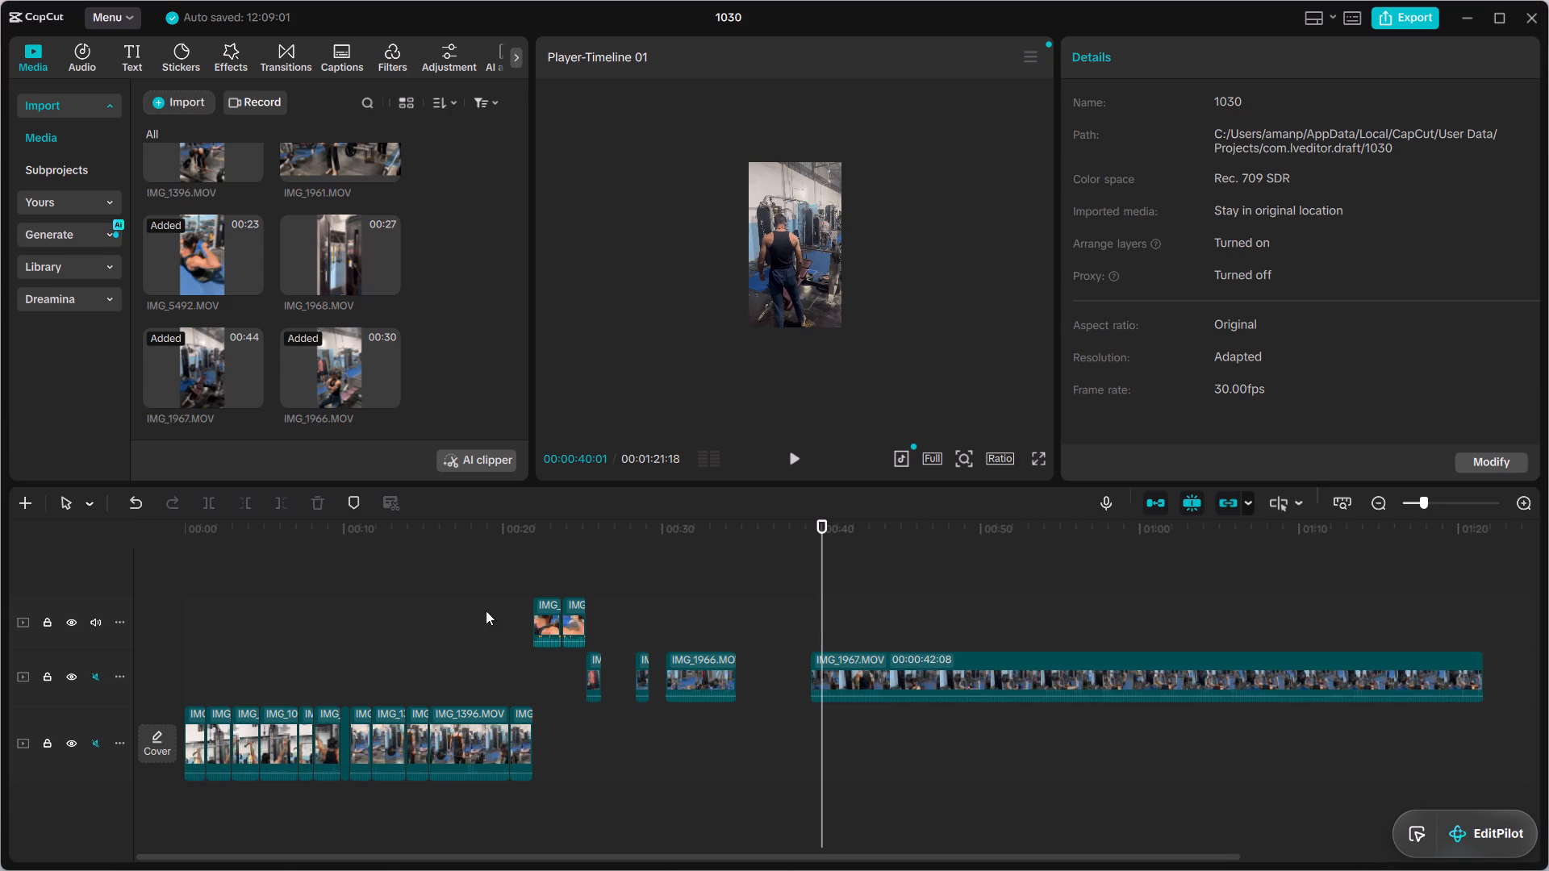
left_click(841, 678)
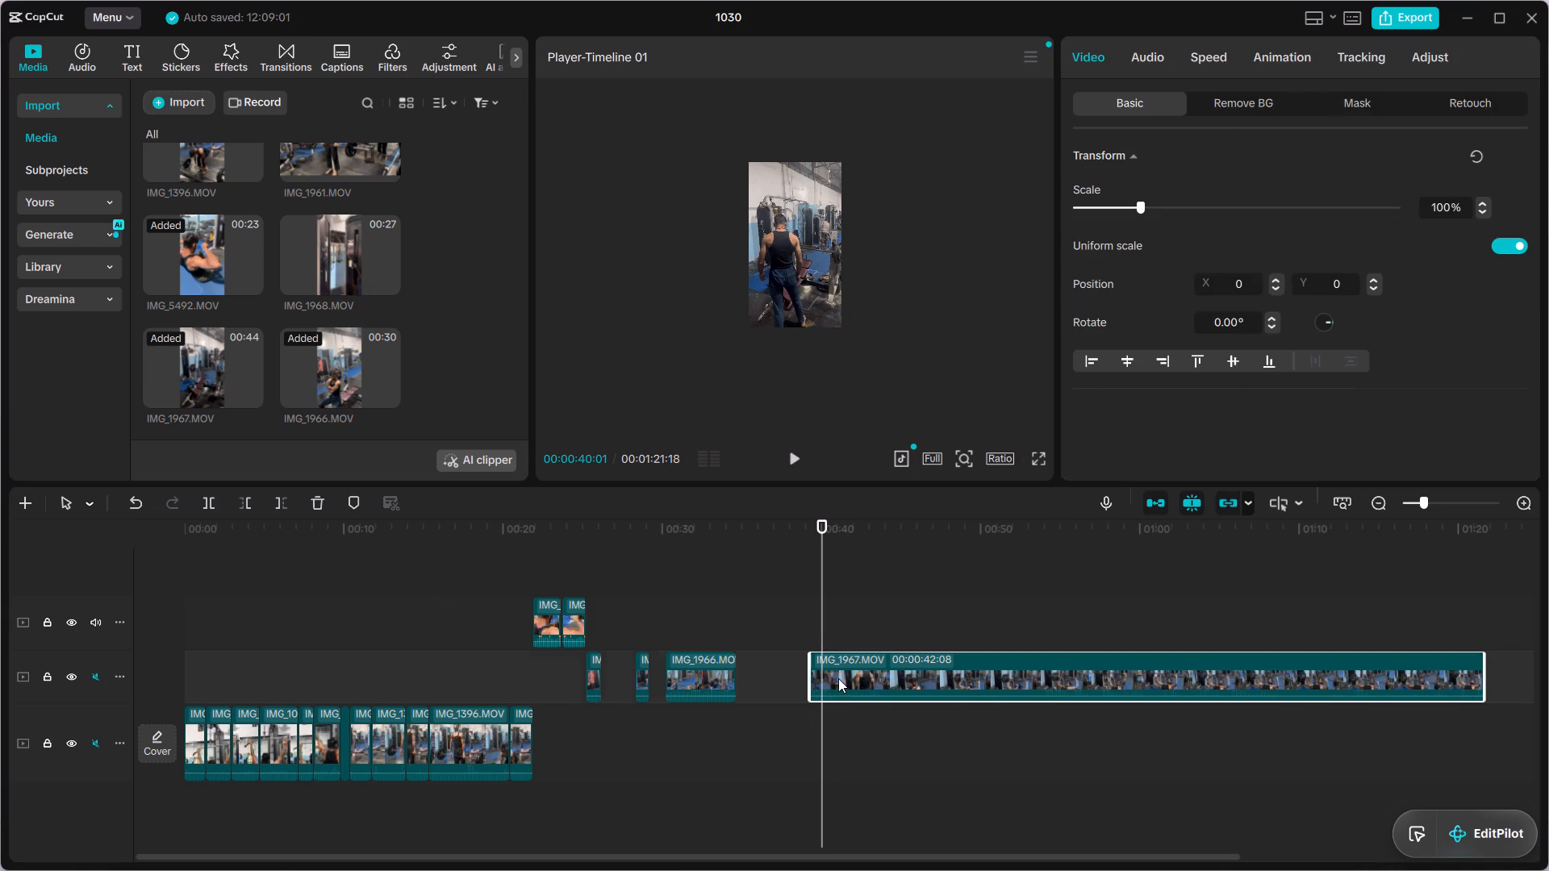
left_click(219, 500)
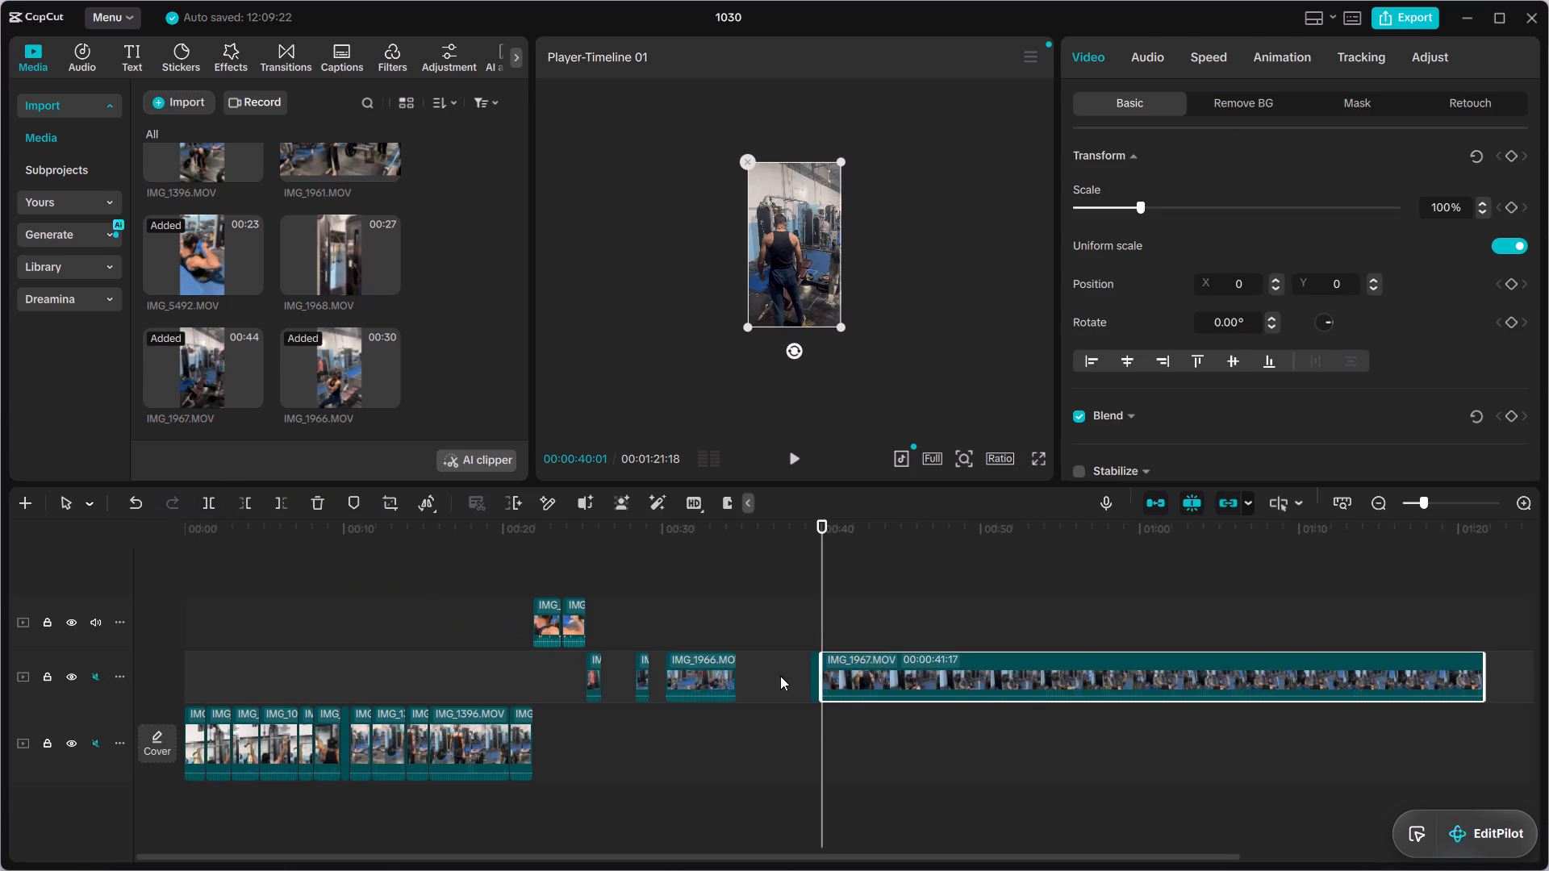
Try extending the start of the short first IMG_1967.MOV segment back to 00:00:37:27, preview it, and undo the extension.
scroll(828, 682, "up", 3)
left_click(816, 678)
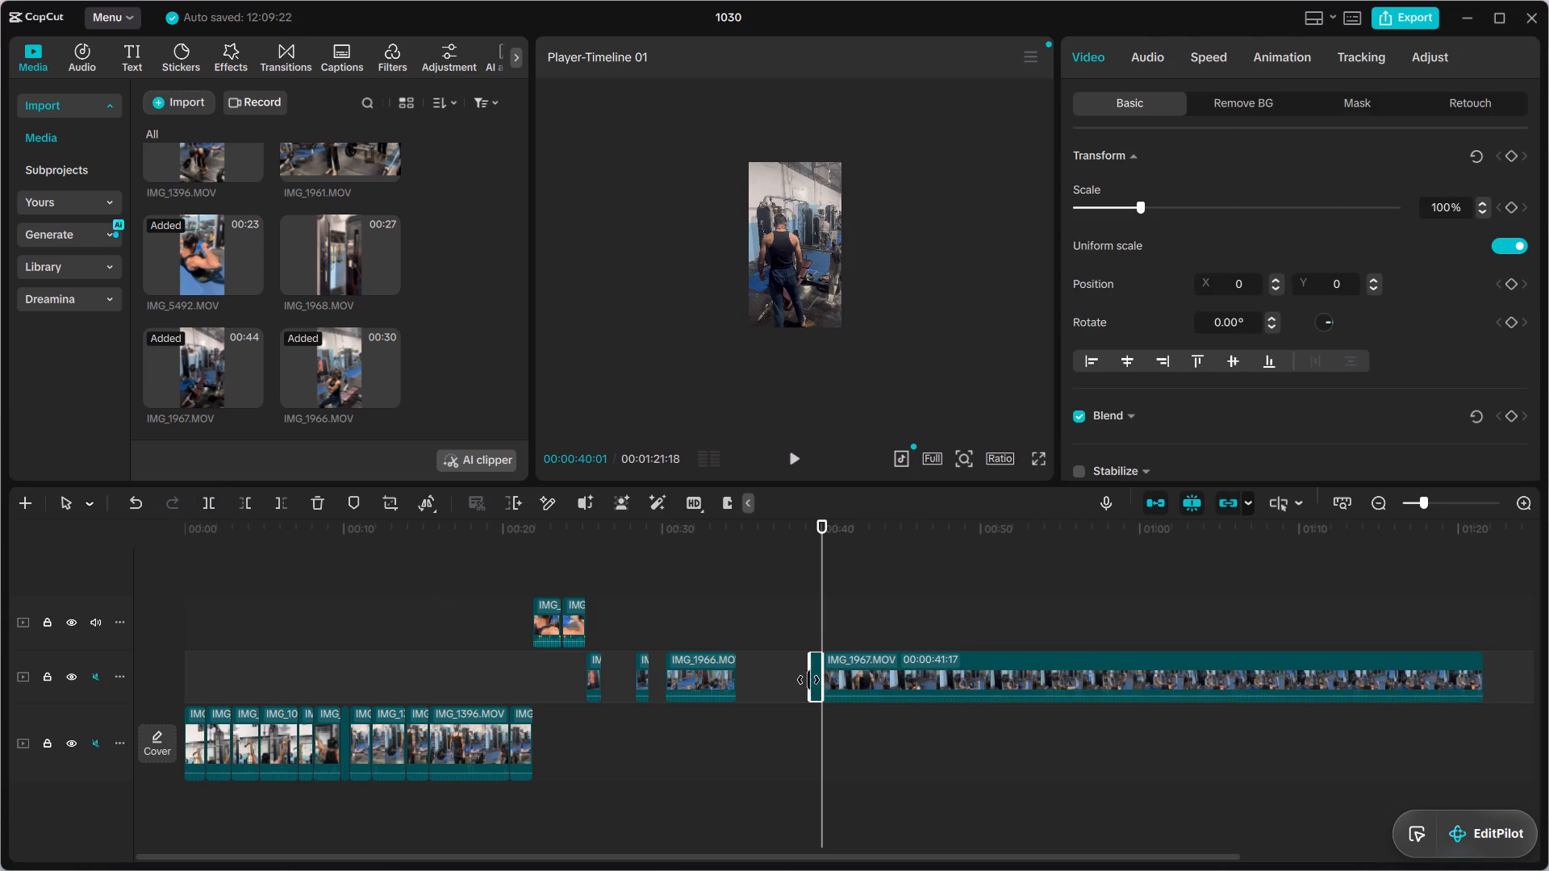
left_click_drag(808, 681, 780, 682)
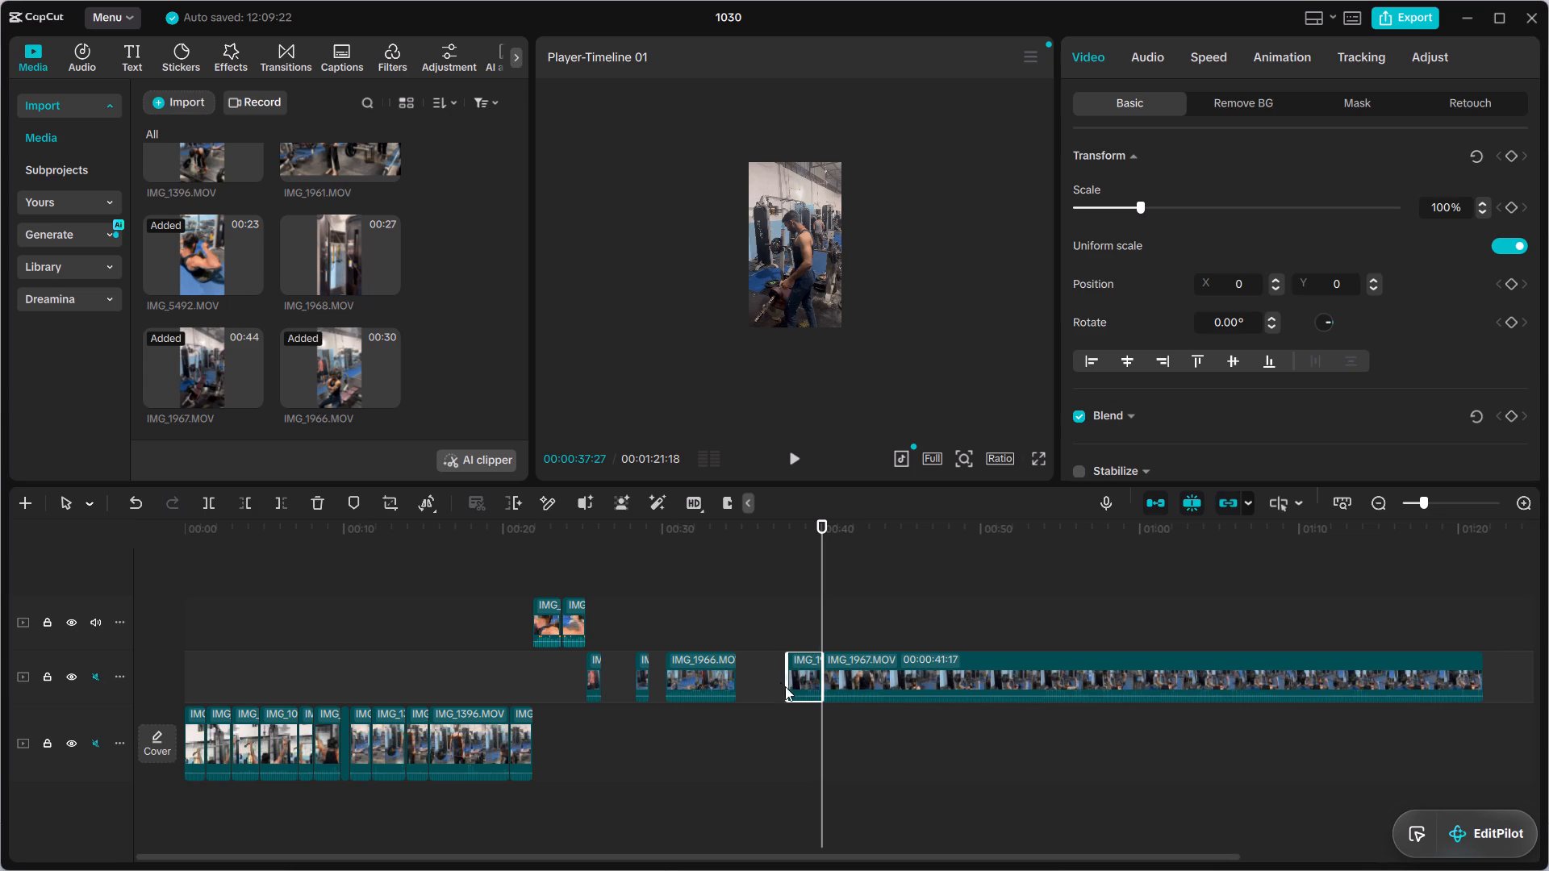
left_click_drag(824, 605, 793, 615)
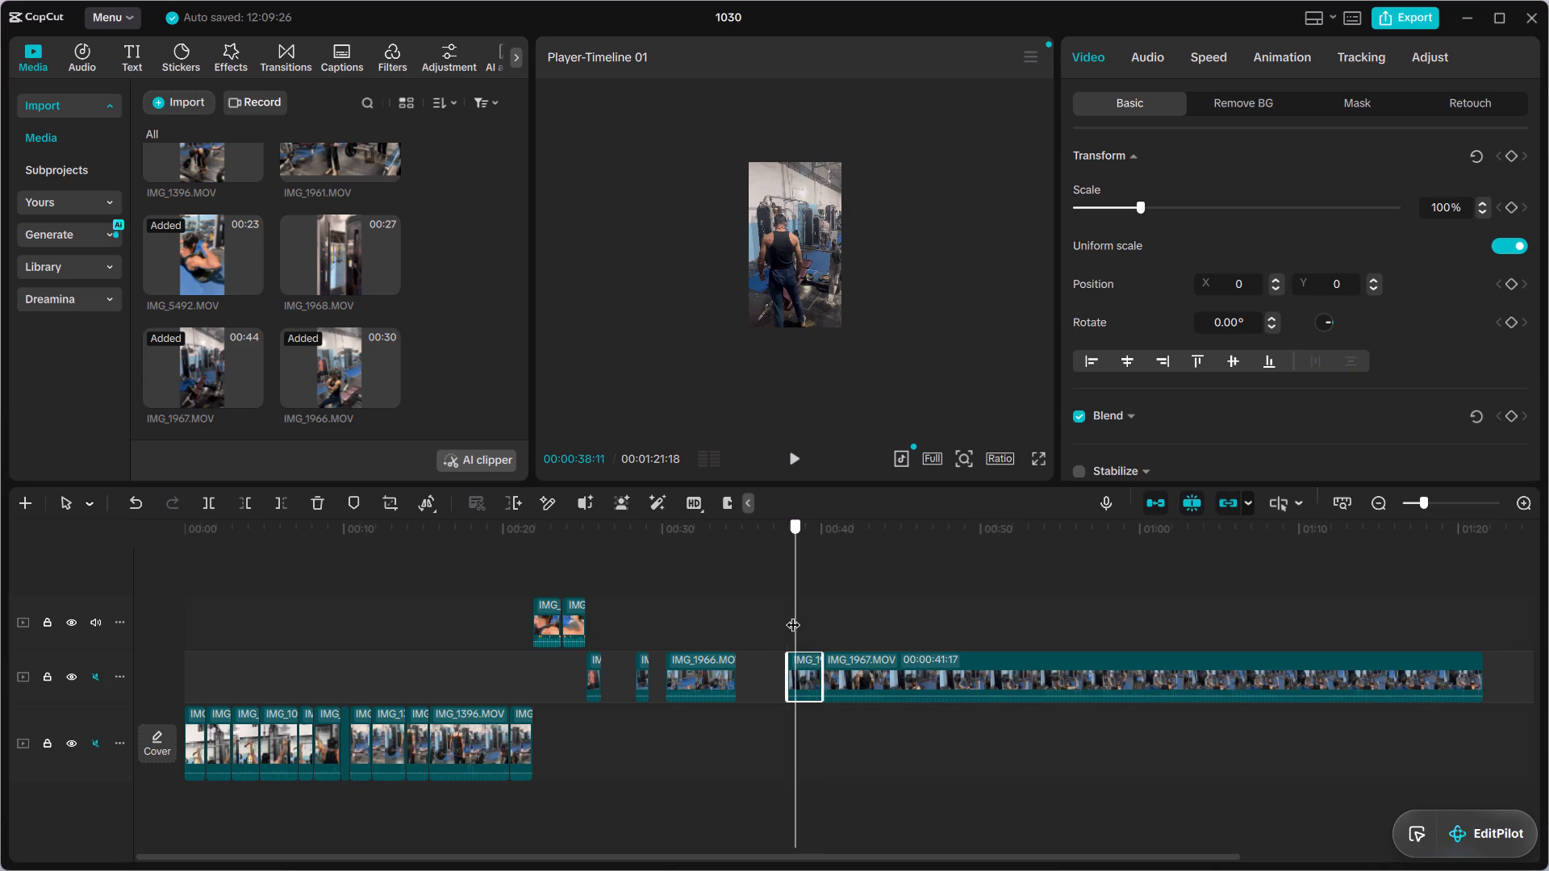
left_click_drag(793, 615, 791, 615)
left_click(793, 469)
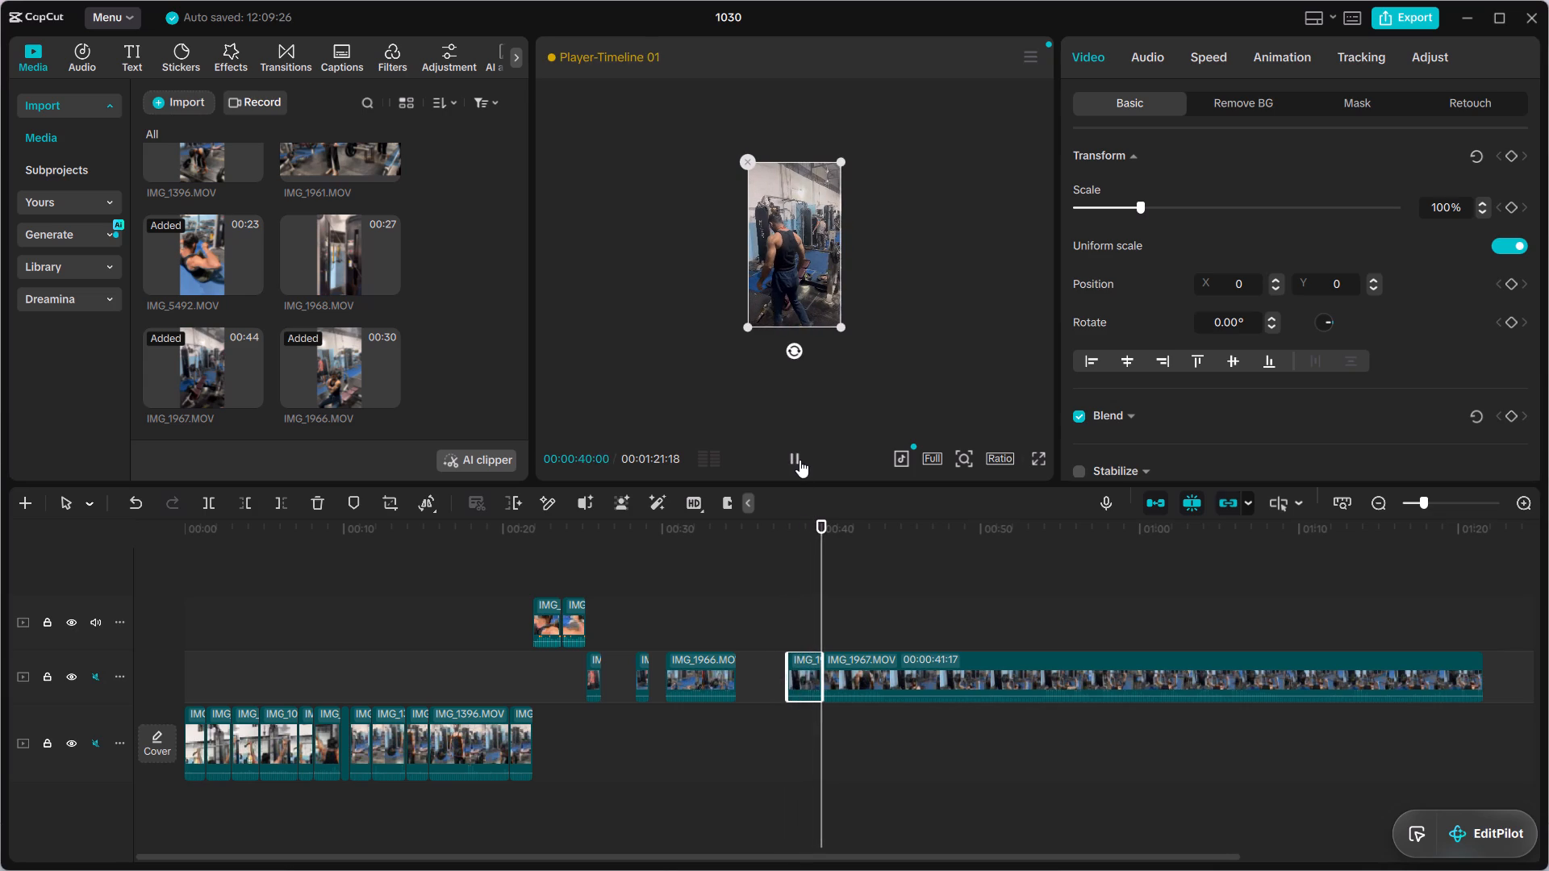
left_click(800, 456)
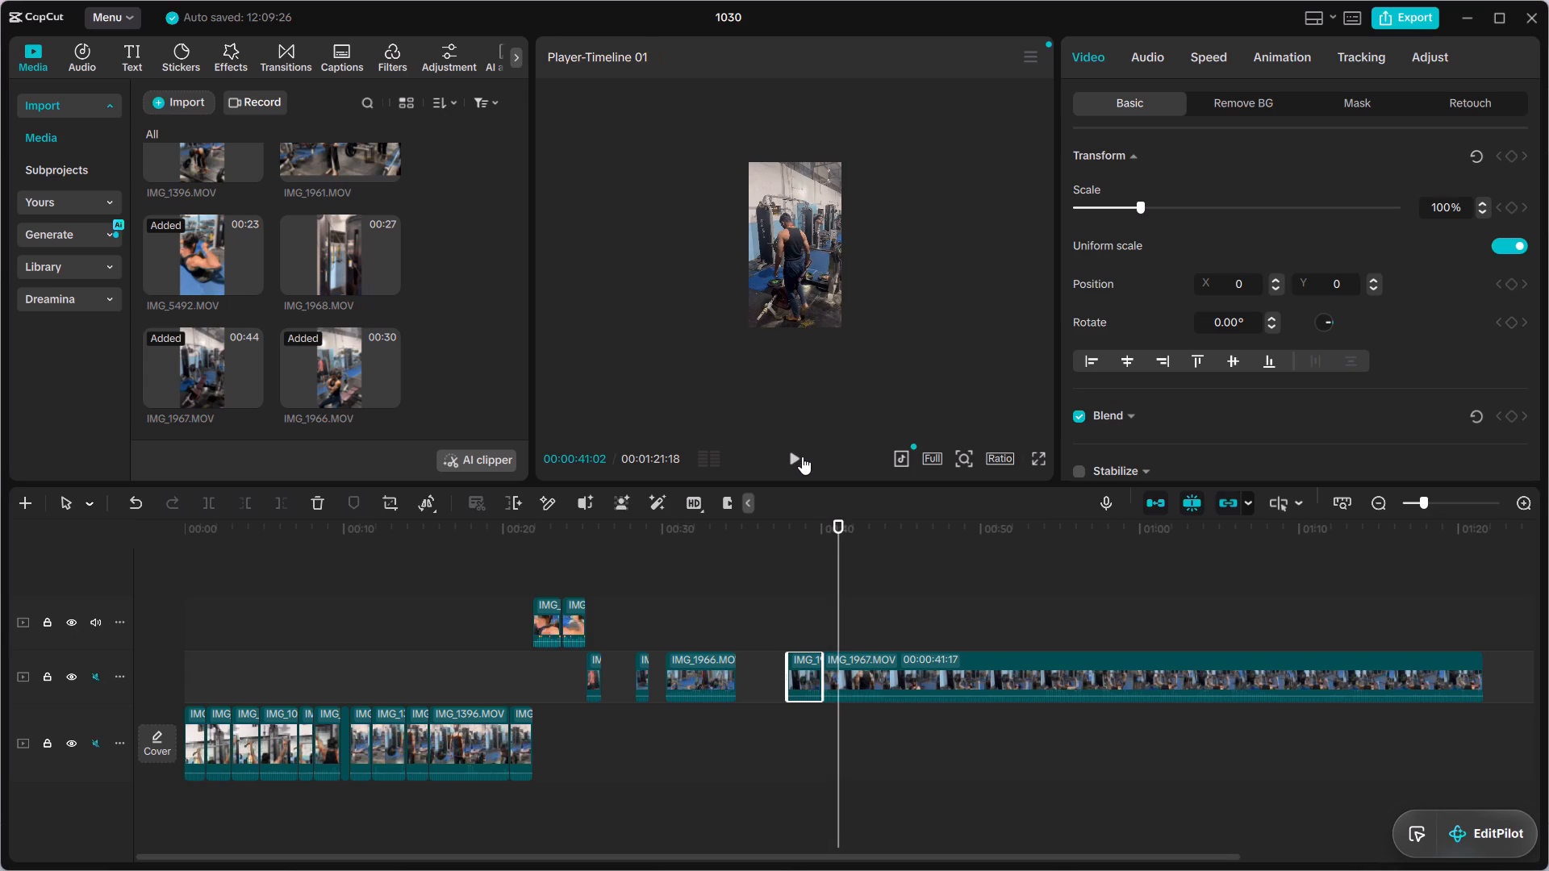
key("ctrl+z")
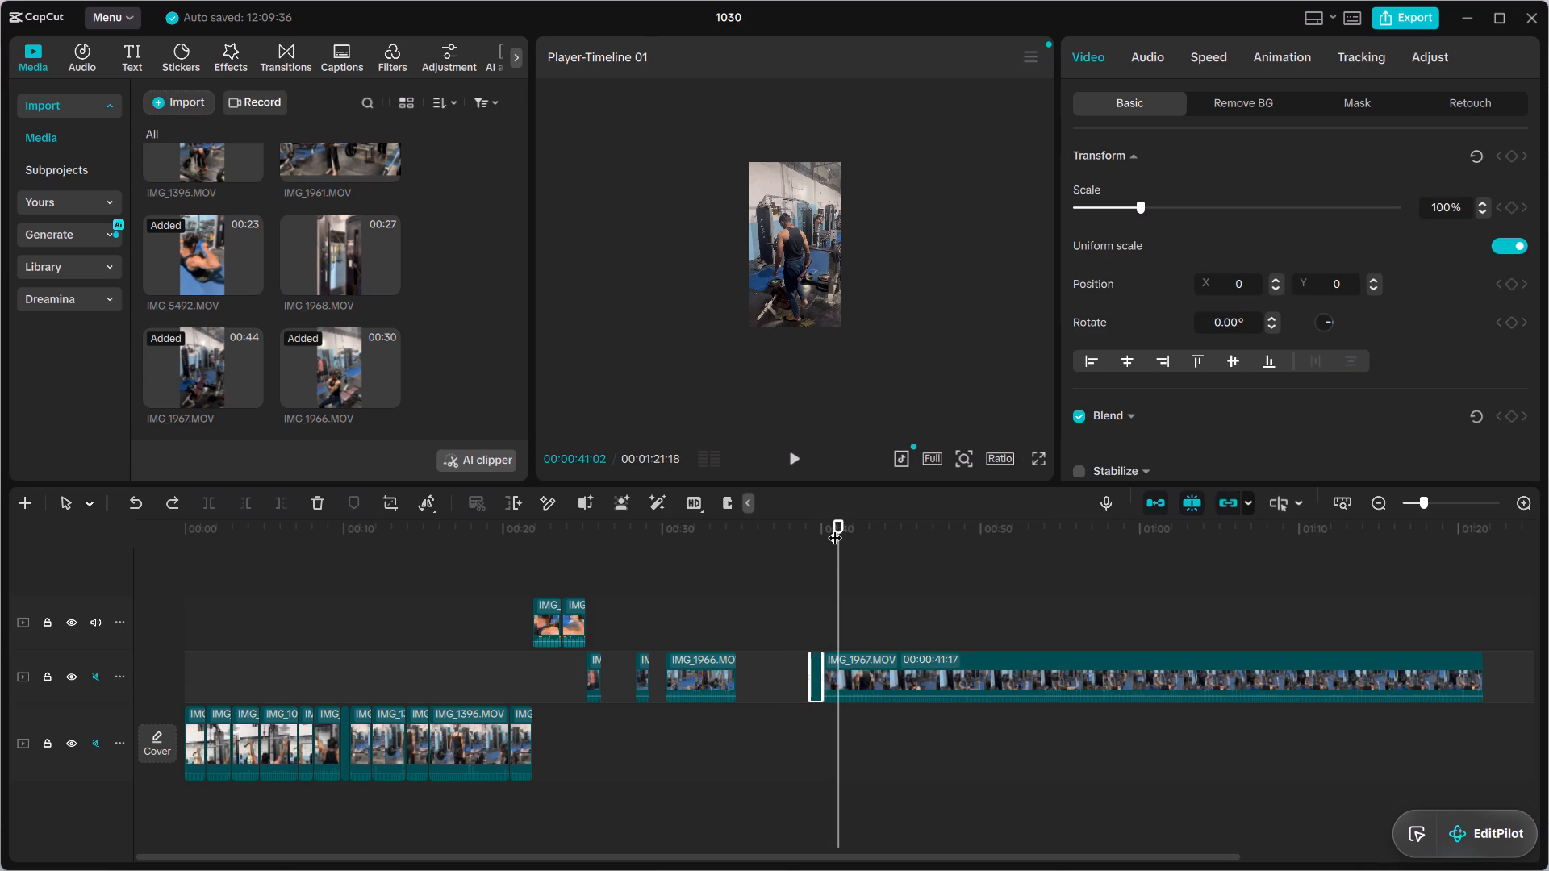
Play and scrub IMG_1967.MOV from 00:00:39:10 to find the next cut point, and split the long segment at 00:00:43:25.
left_click_drag(836, 527, 812, 552)
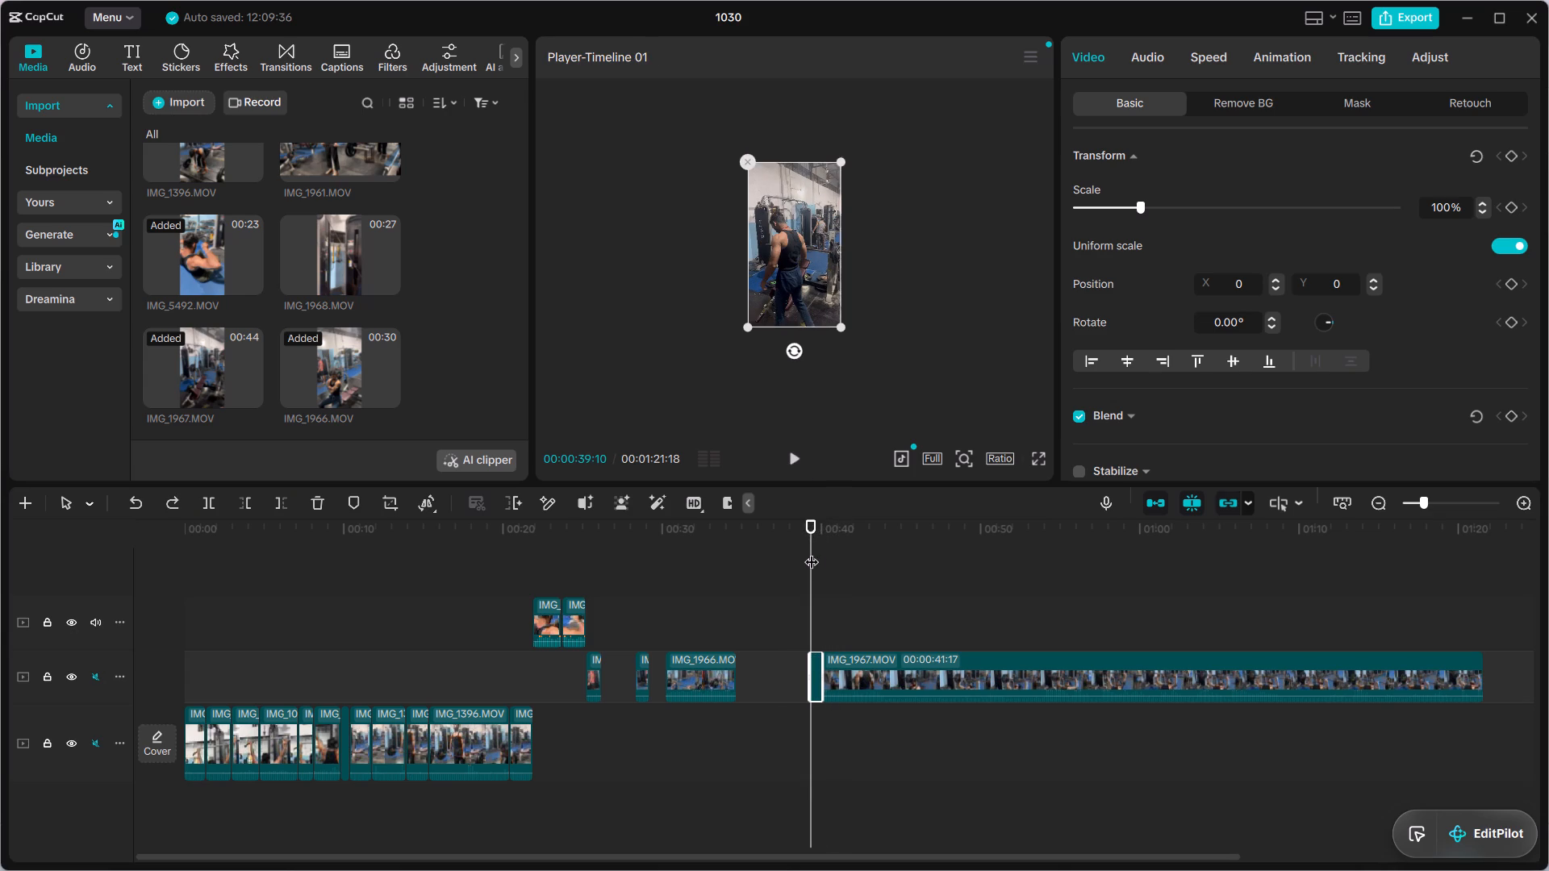
left_click(798, 463)
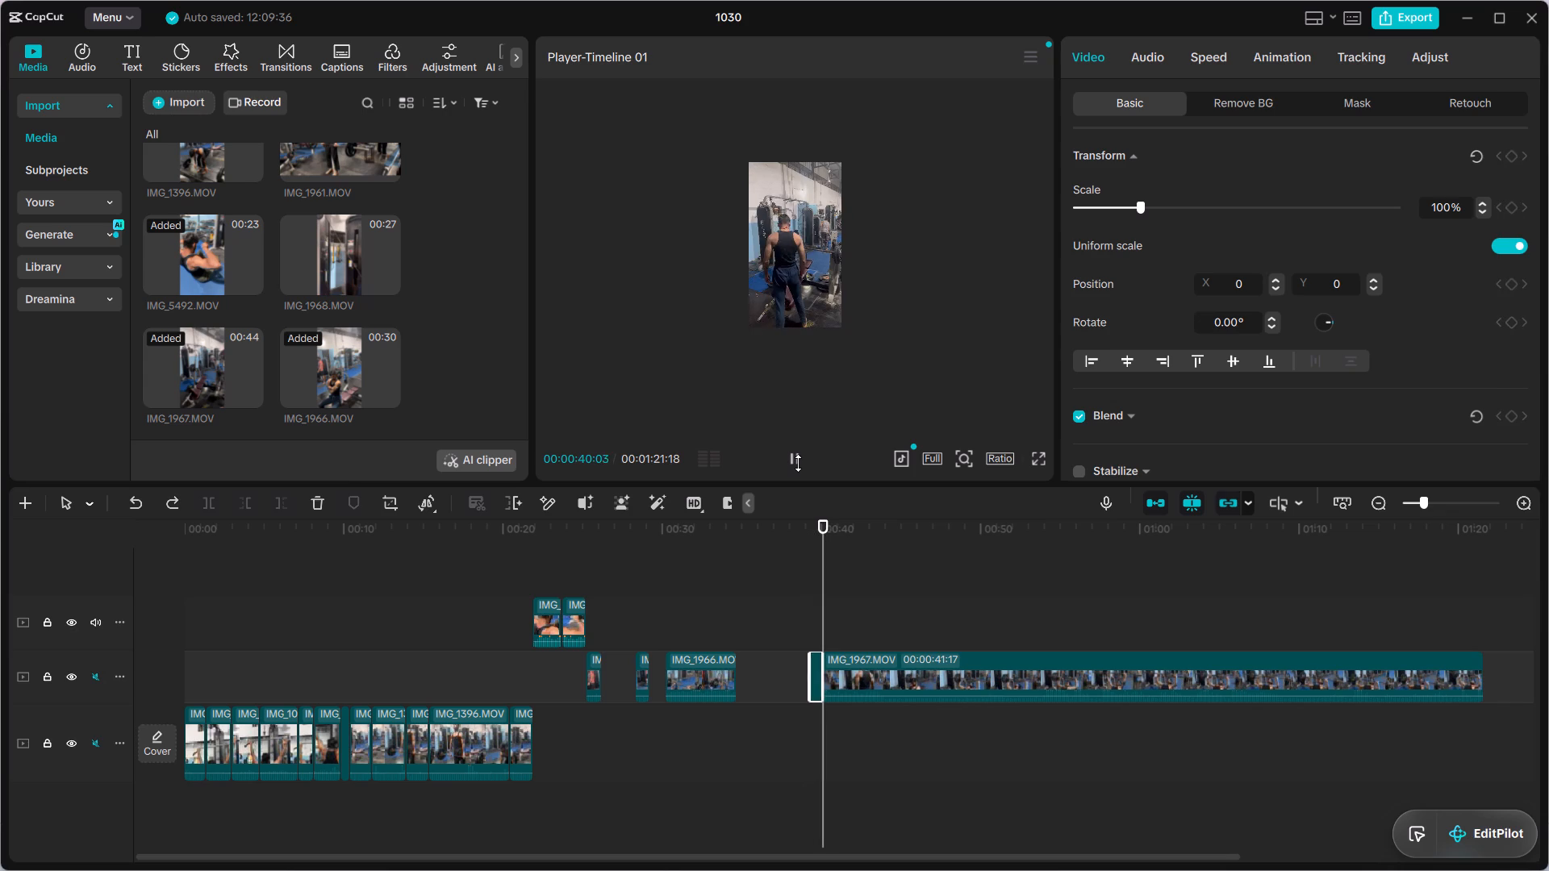
left_click(798, 463)
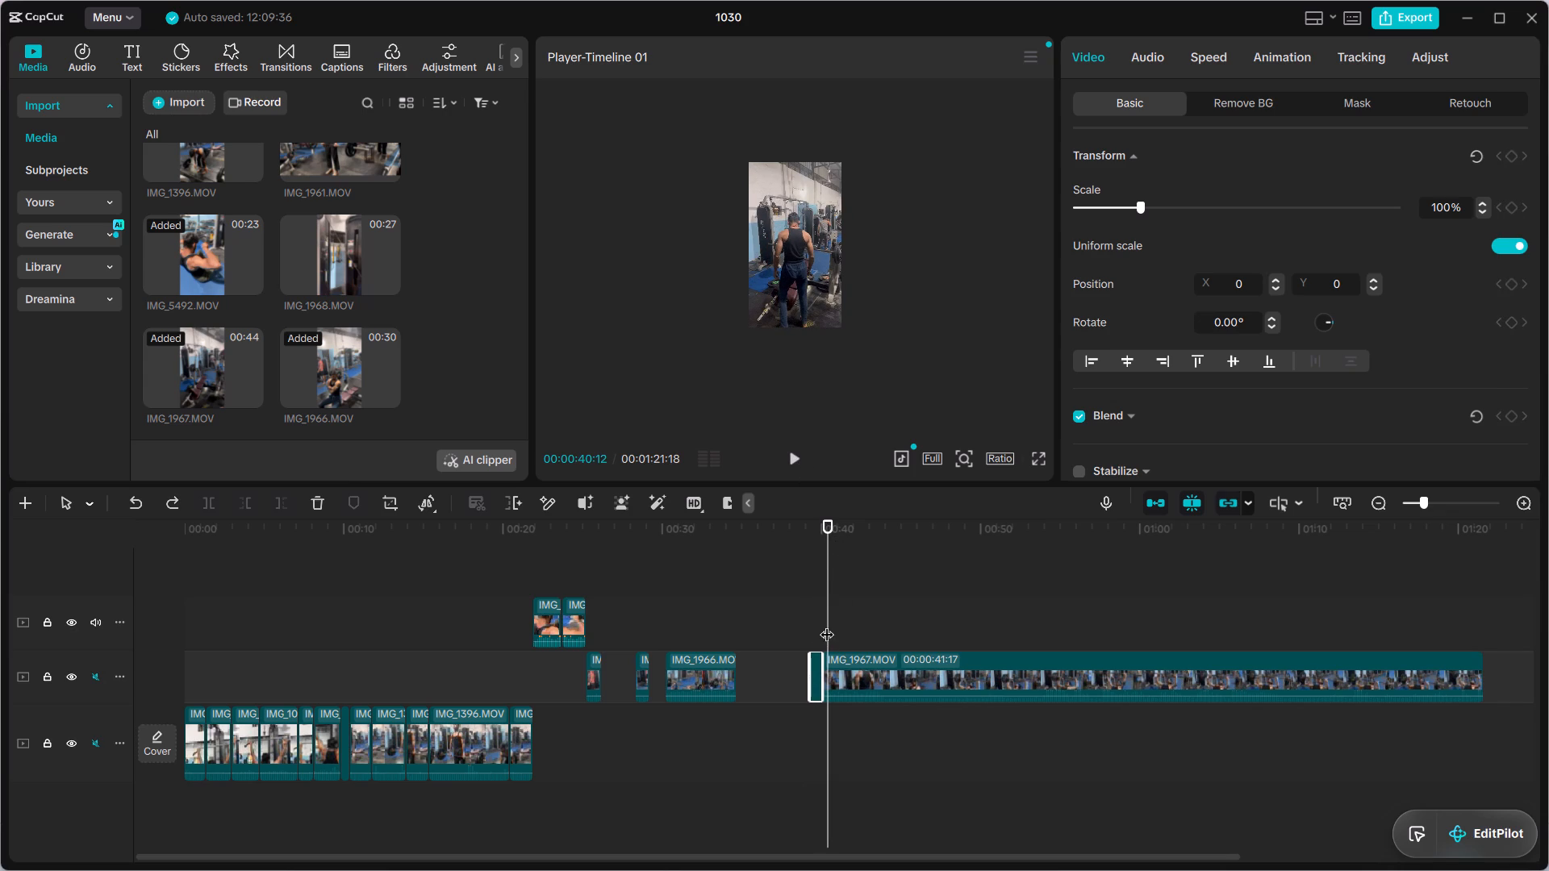
left_click_drag(827, 624, 837, 623)
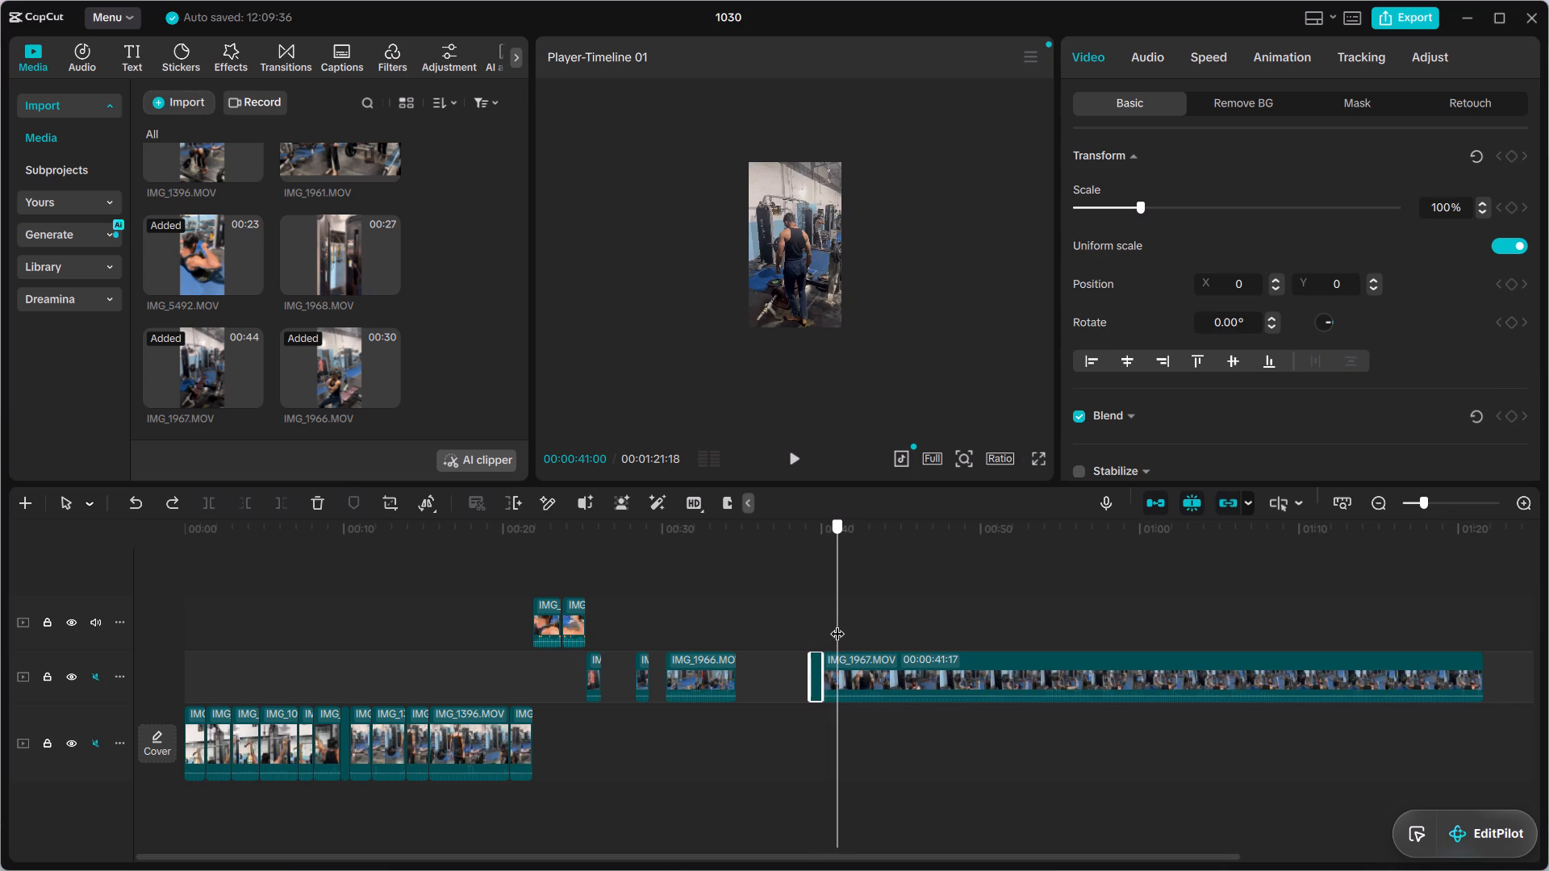
left_click_drag(837, 623, 862, 618)
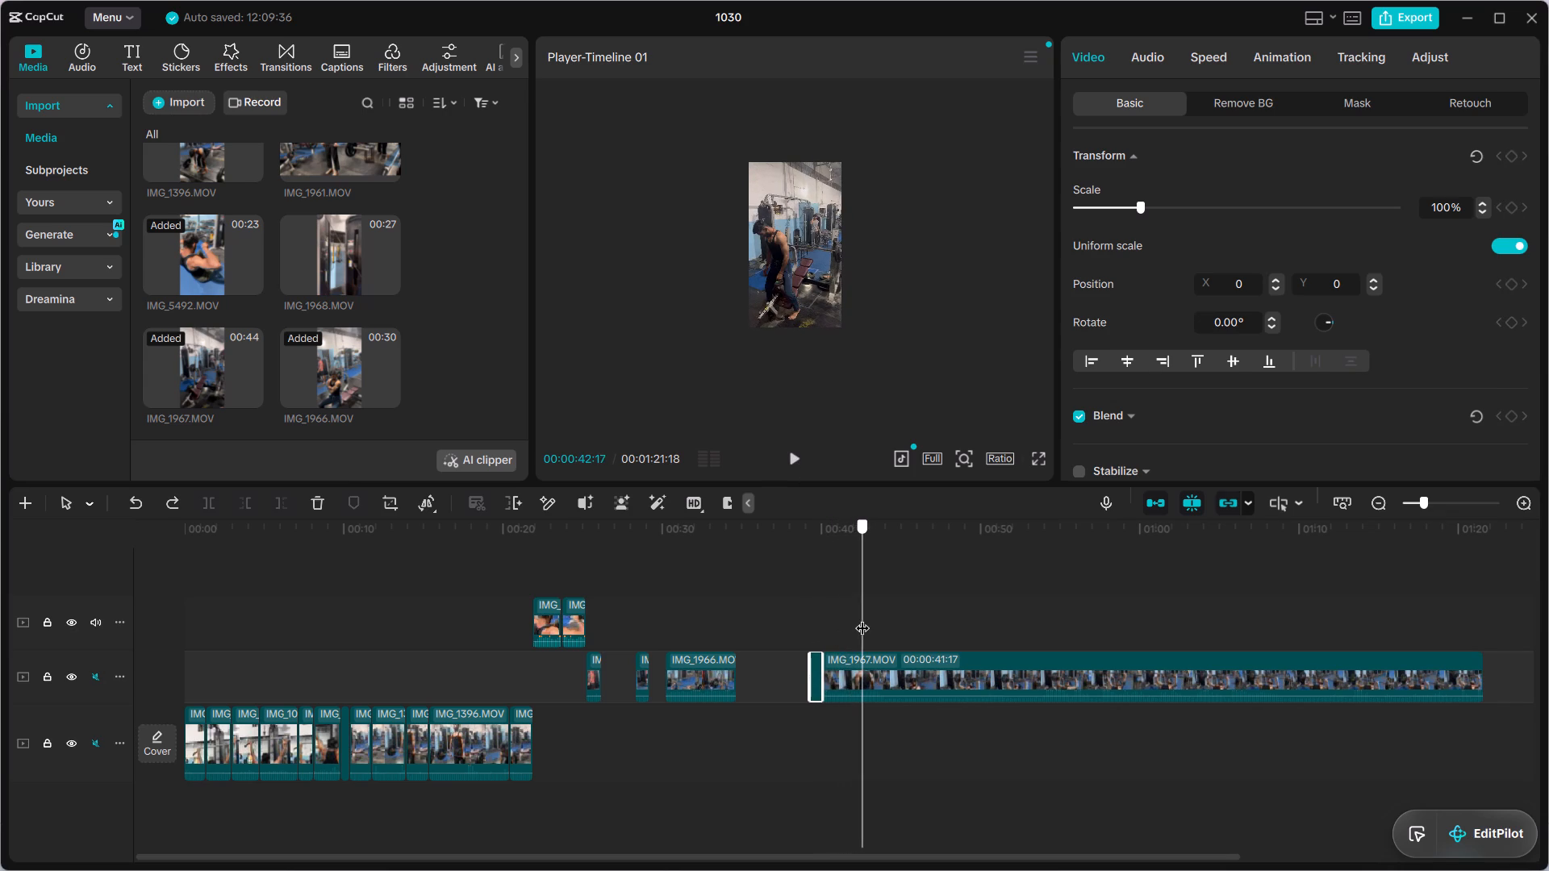
left_click_drag(862, 618, 883, 615)
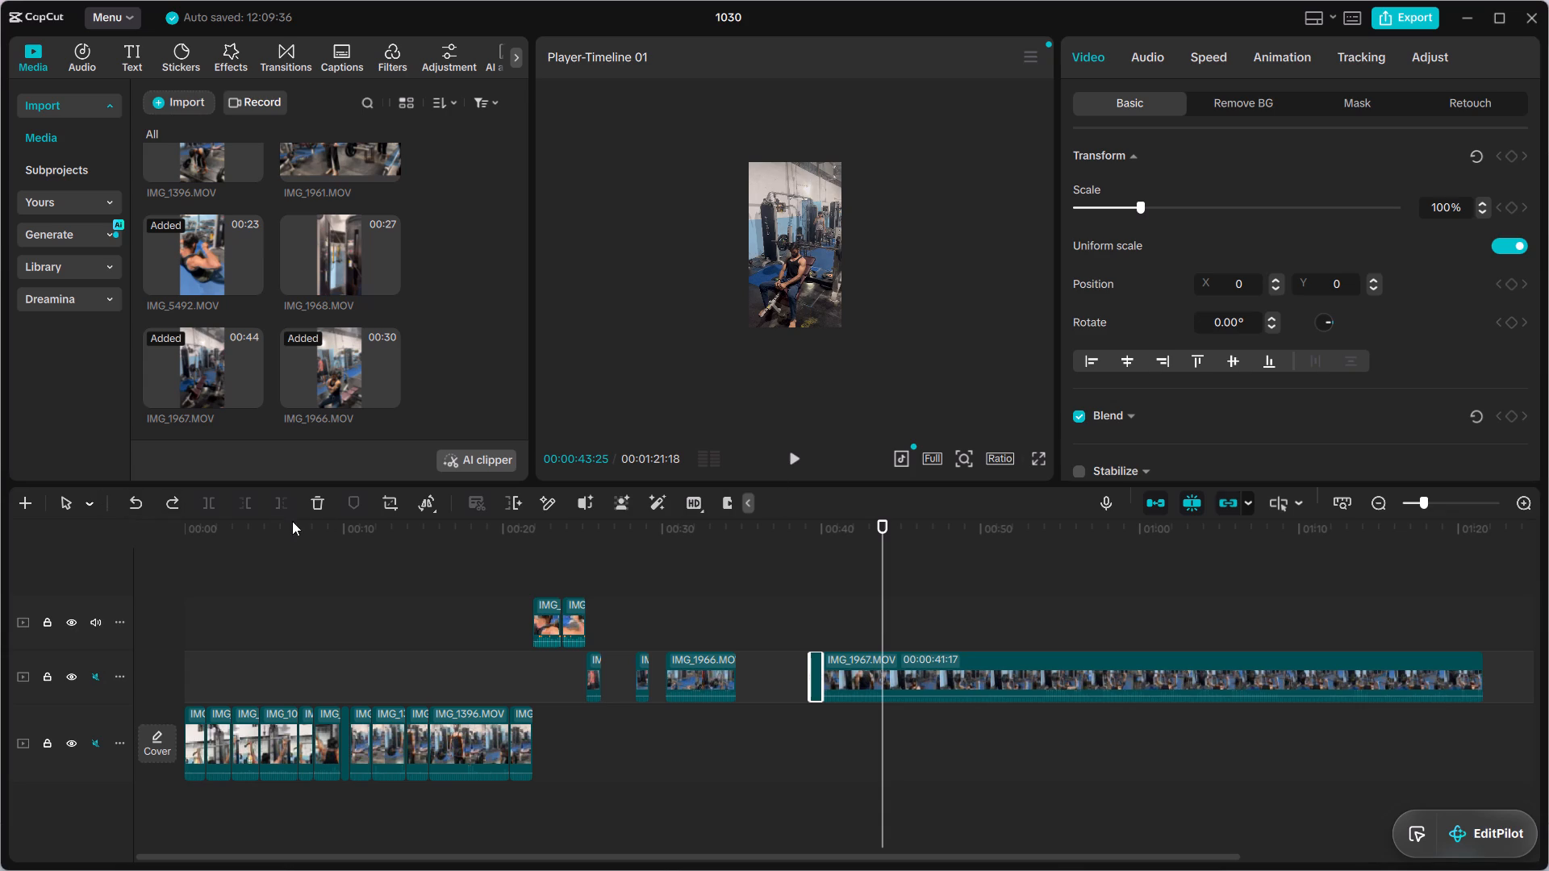
left_click(921, 659)
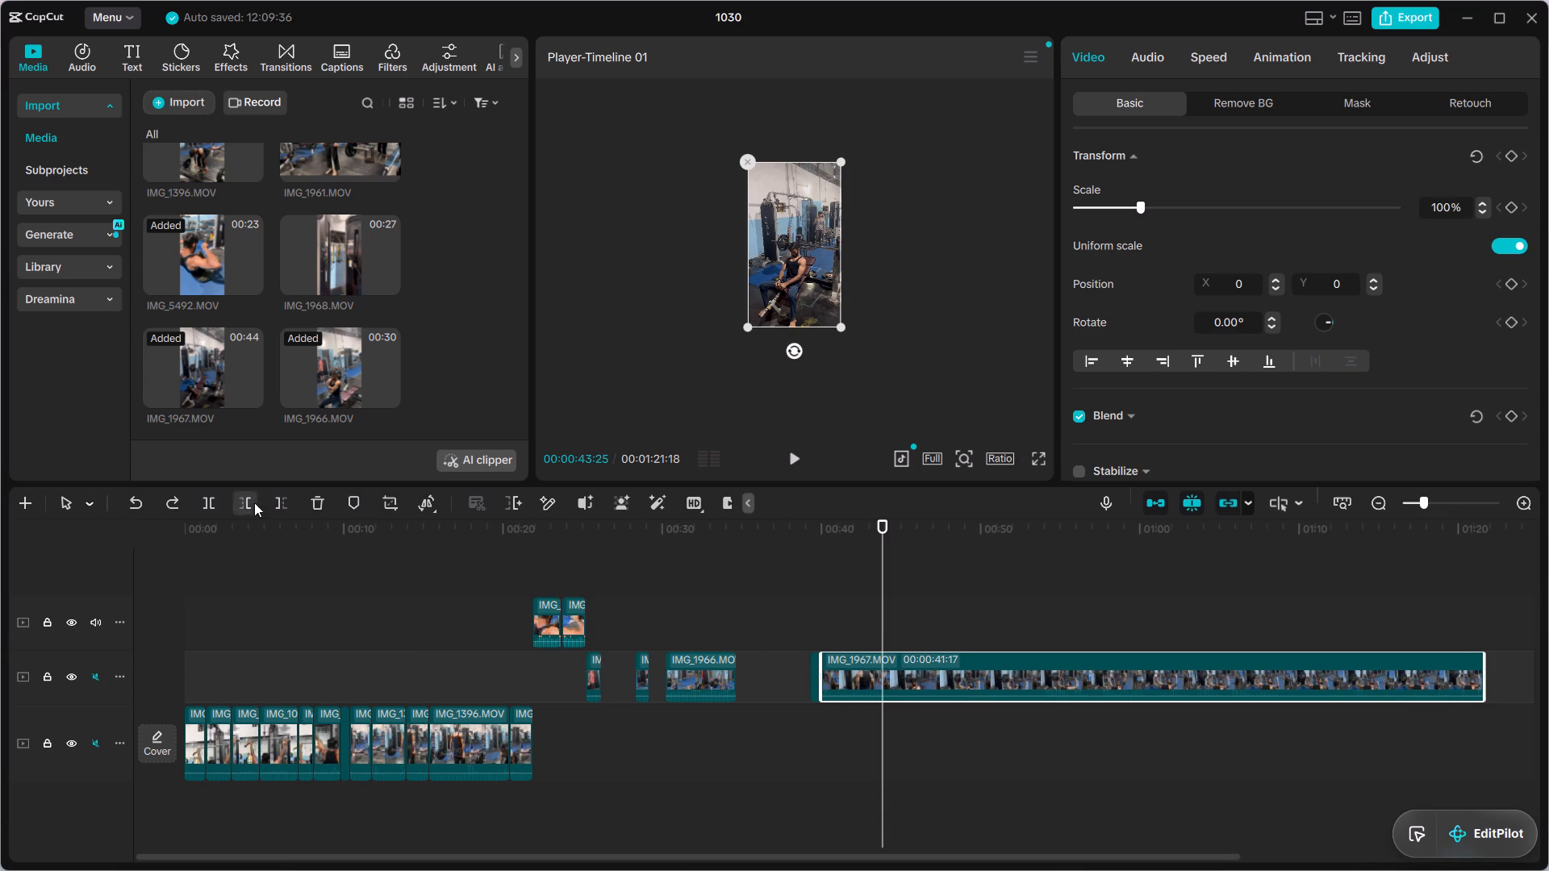
left_click(207, 494)
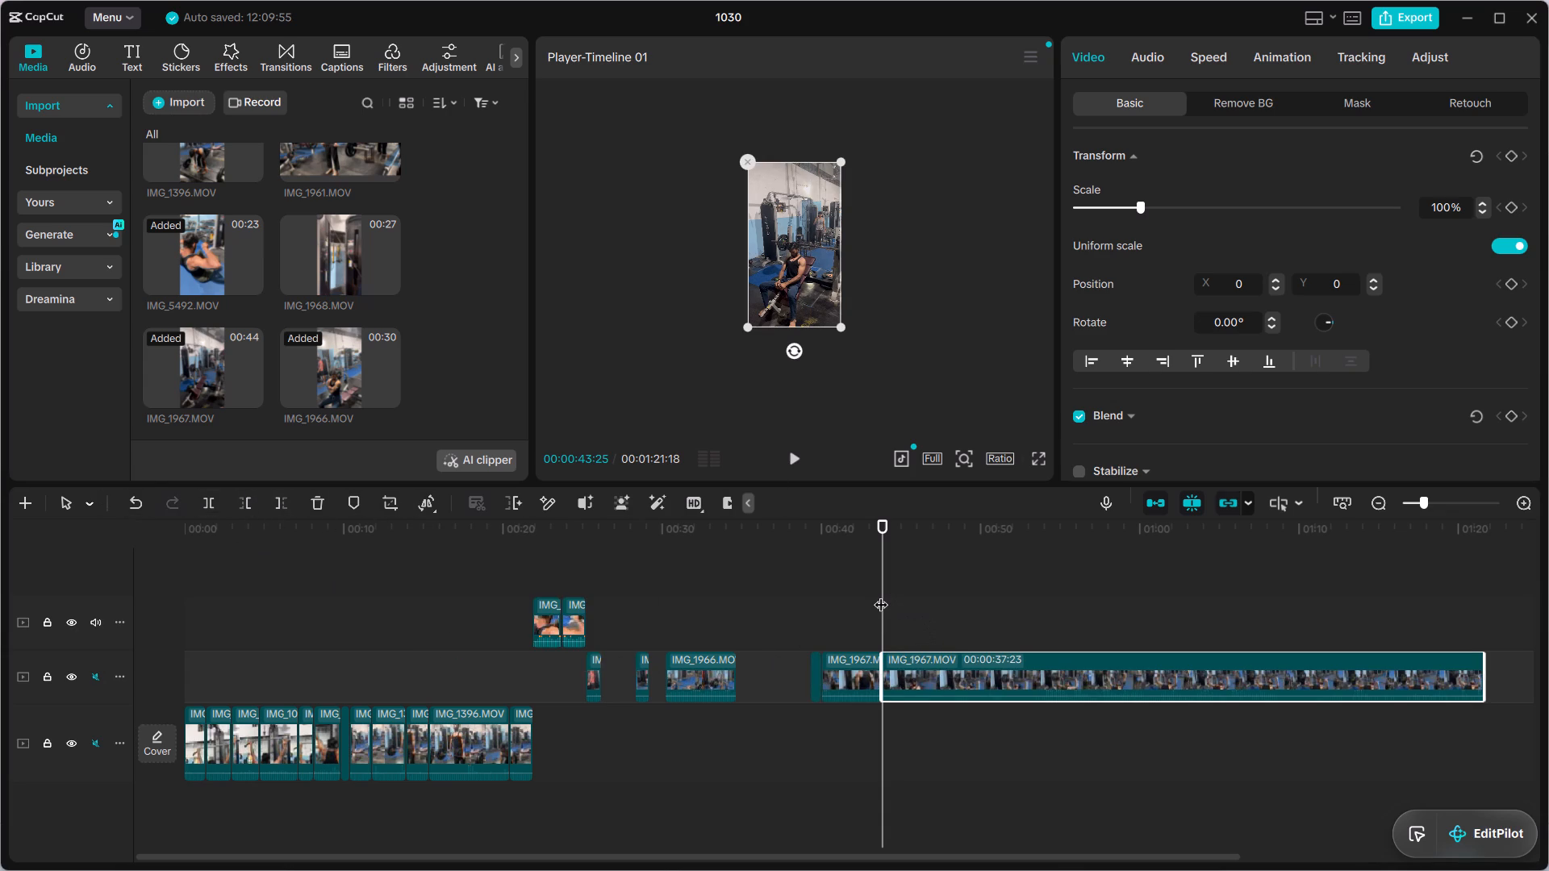
Find the cut point just after the last split and split the long IMG_1967.MOV segment at 00:00:44:18.
left_click_drag(881, 594, 887, 594)
left_click_drag(887, 594, 889, 594)
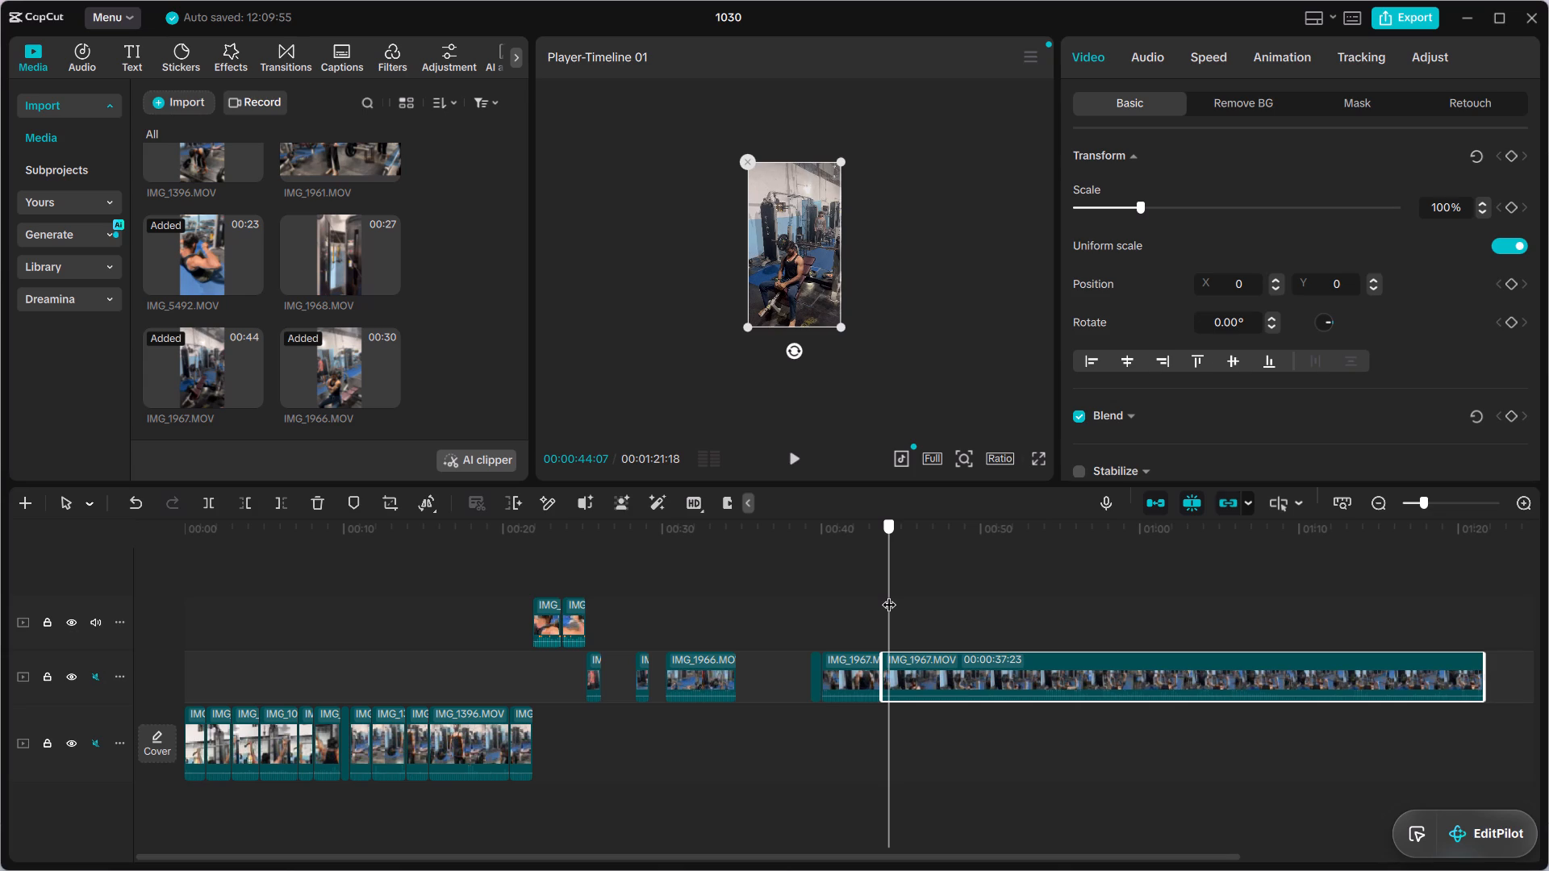
left_click_drag(889, 594, 897, 594)
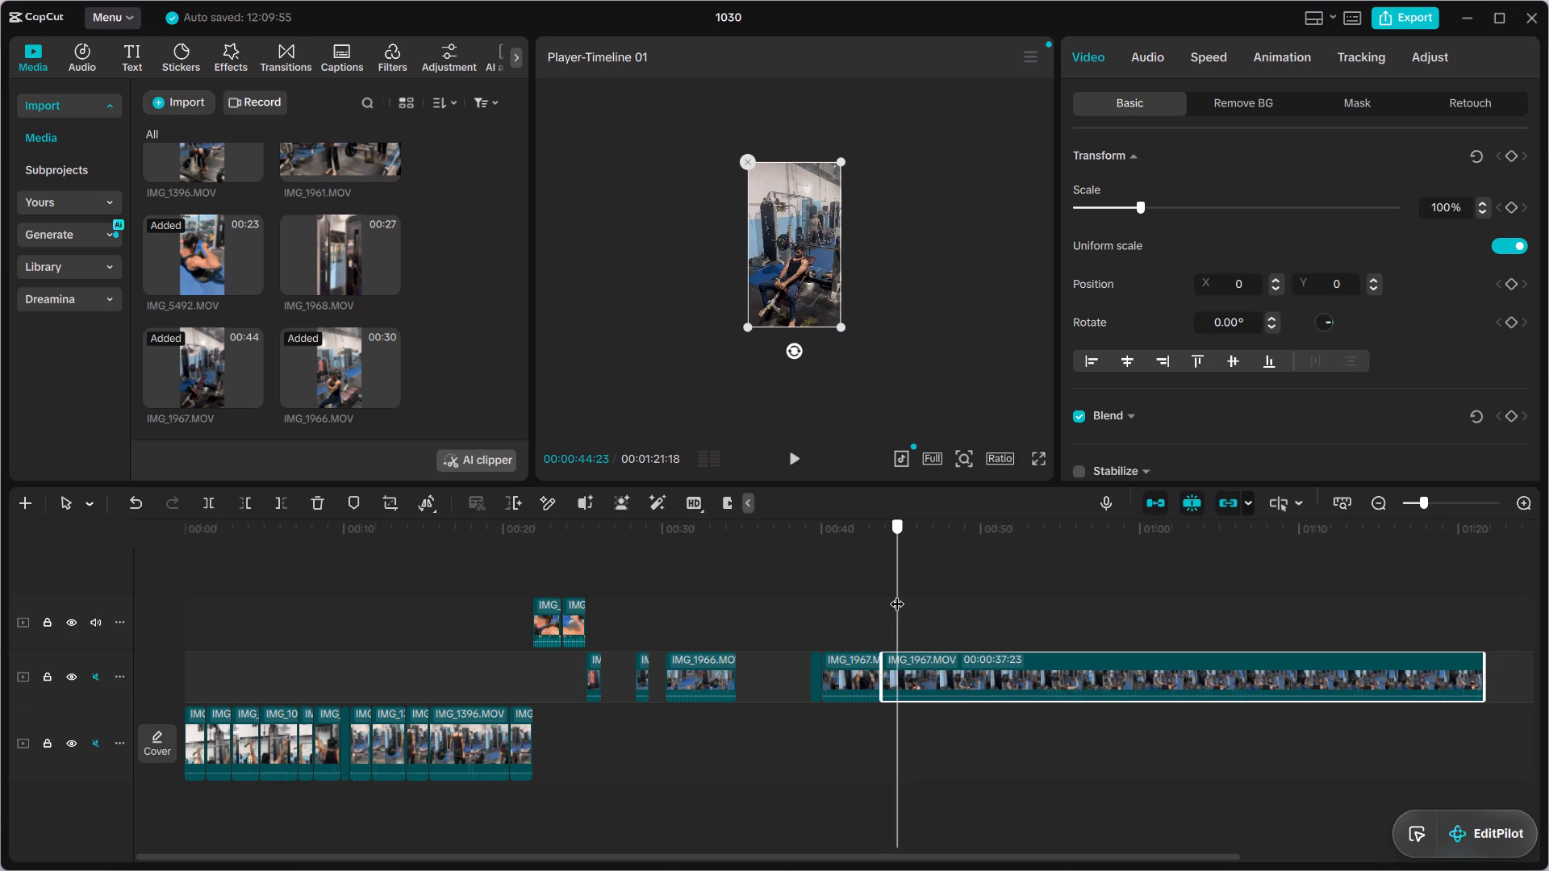
left_click_drag(897, 594, 895, 598)
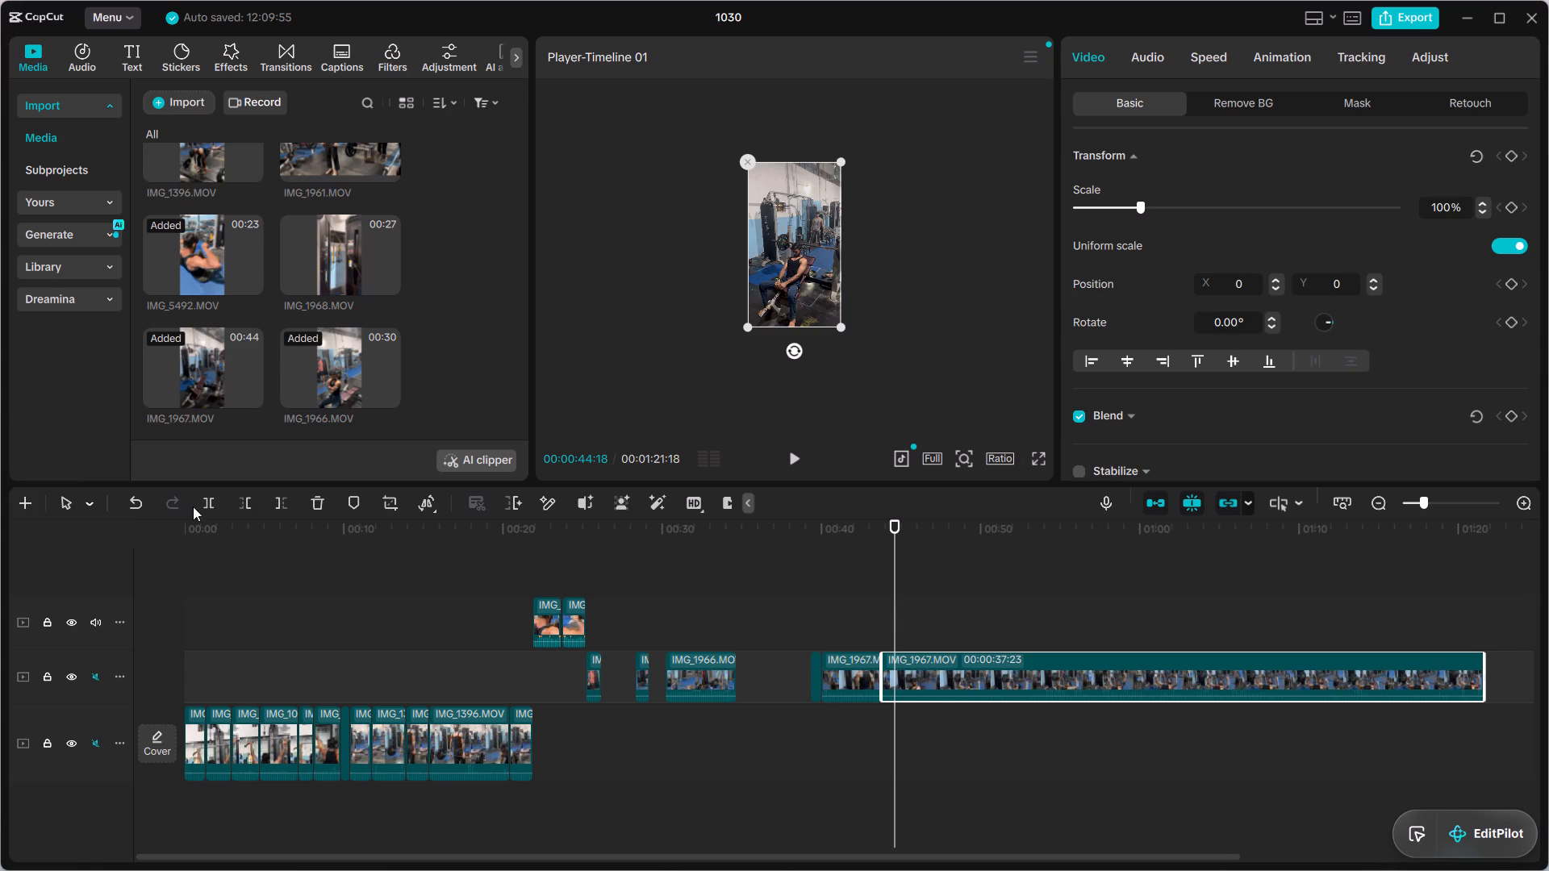
left_click(202, 506)
Review the IMG_1967.MOV segment between 00:00:40:01 and 00:00:43:25 and move it straight up to the track above.
left_click(866, 669)
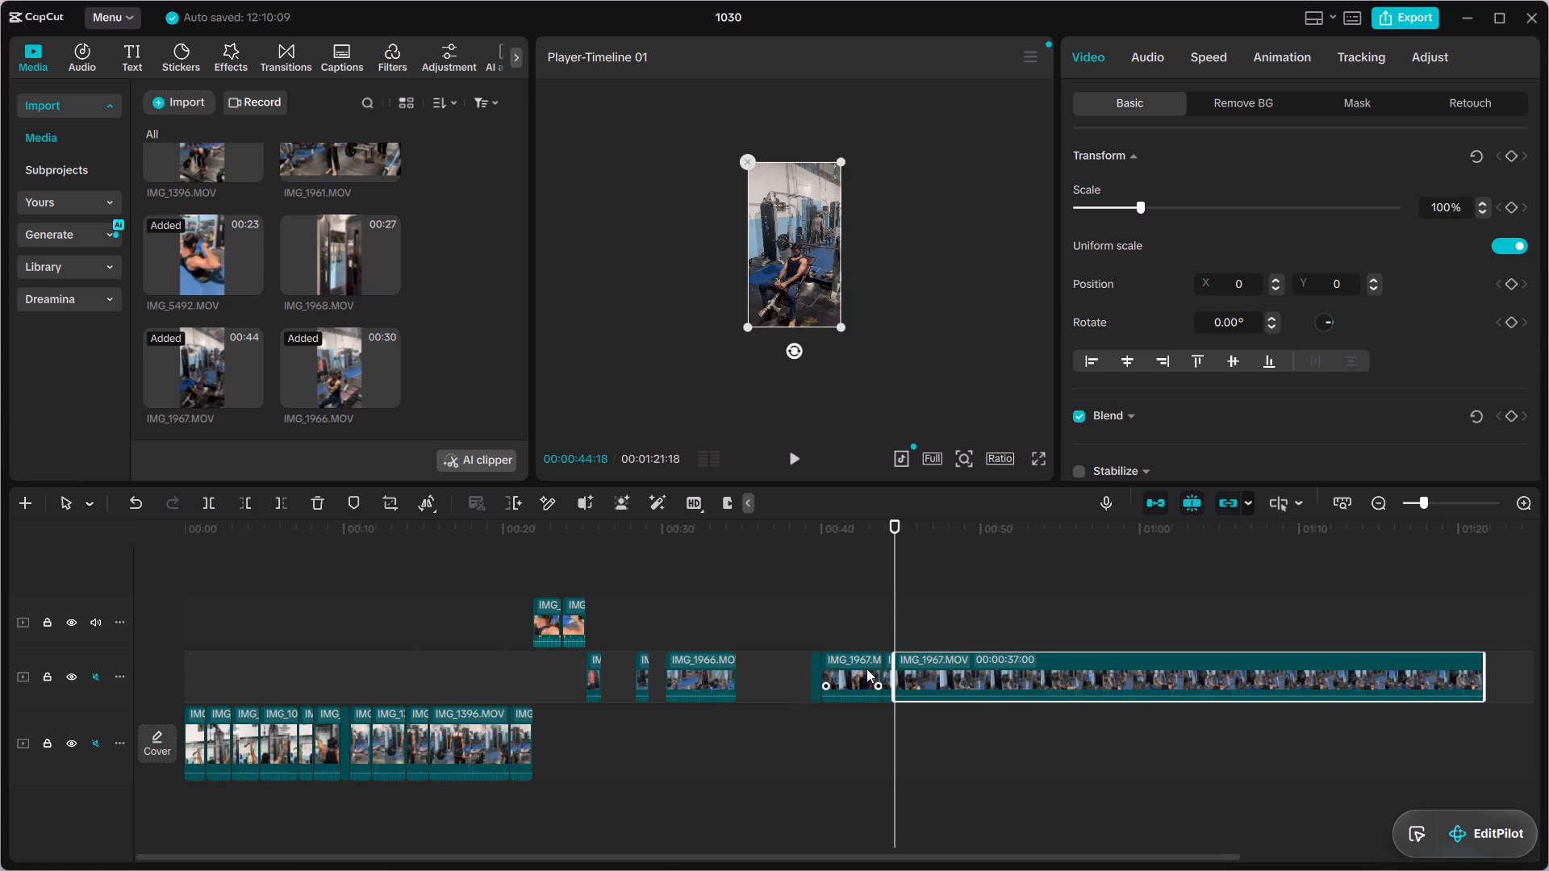
left_click_drag(894, 623, 834, 626)
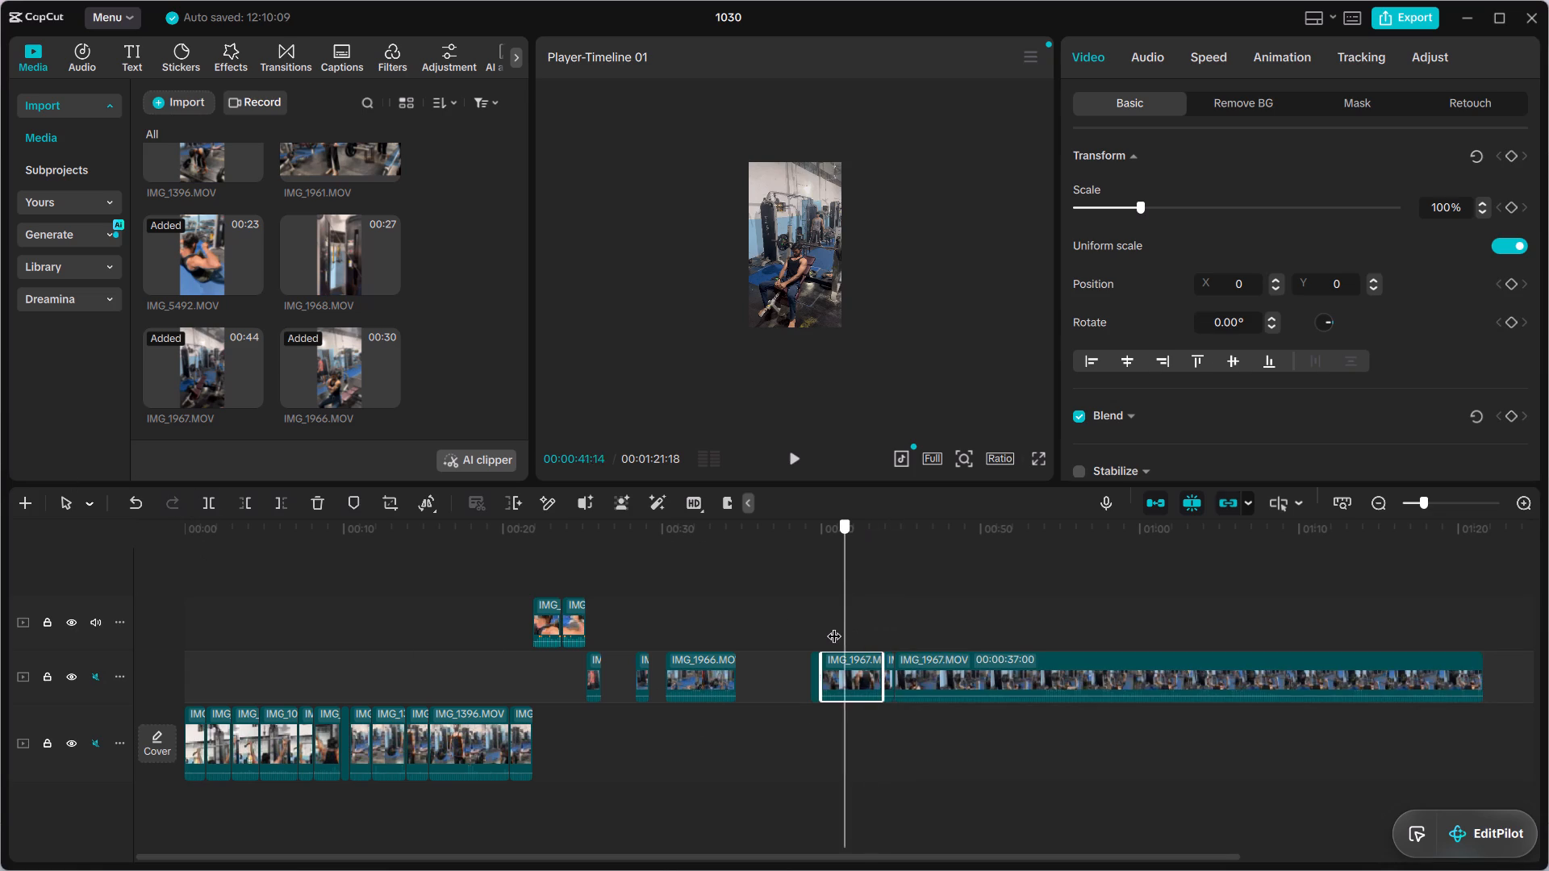
left_click_drag(834, 626, 845, 630)
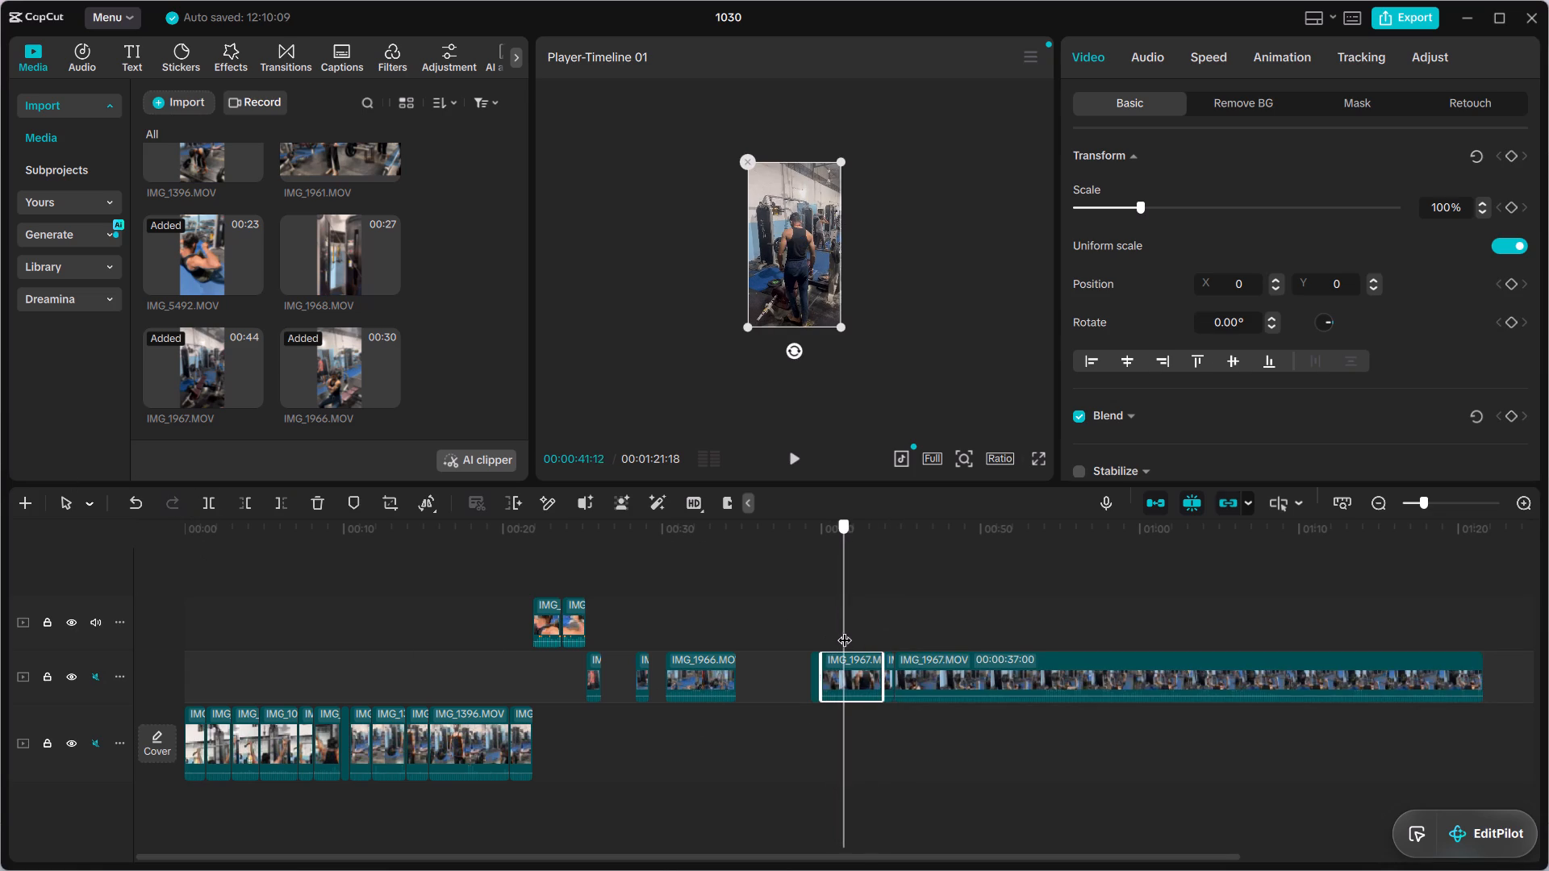
left_click_drag(845, 630, 821, 637)
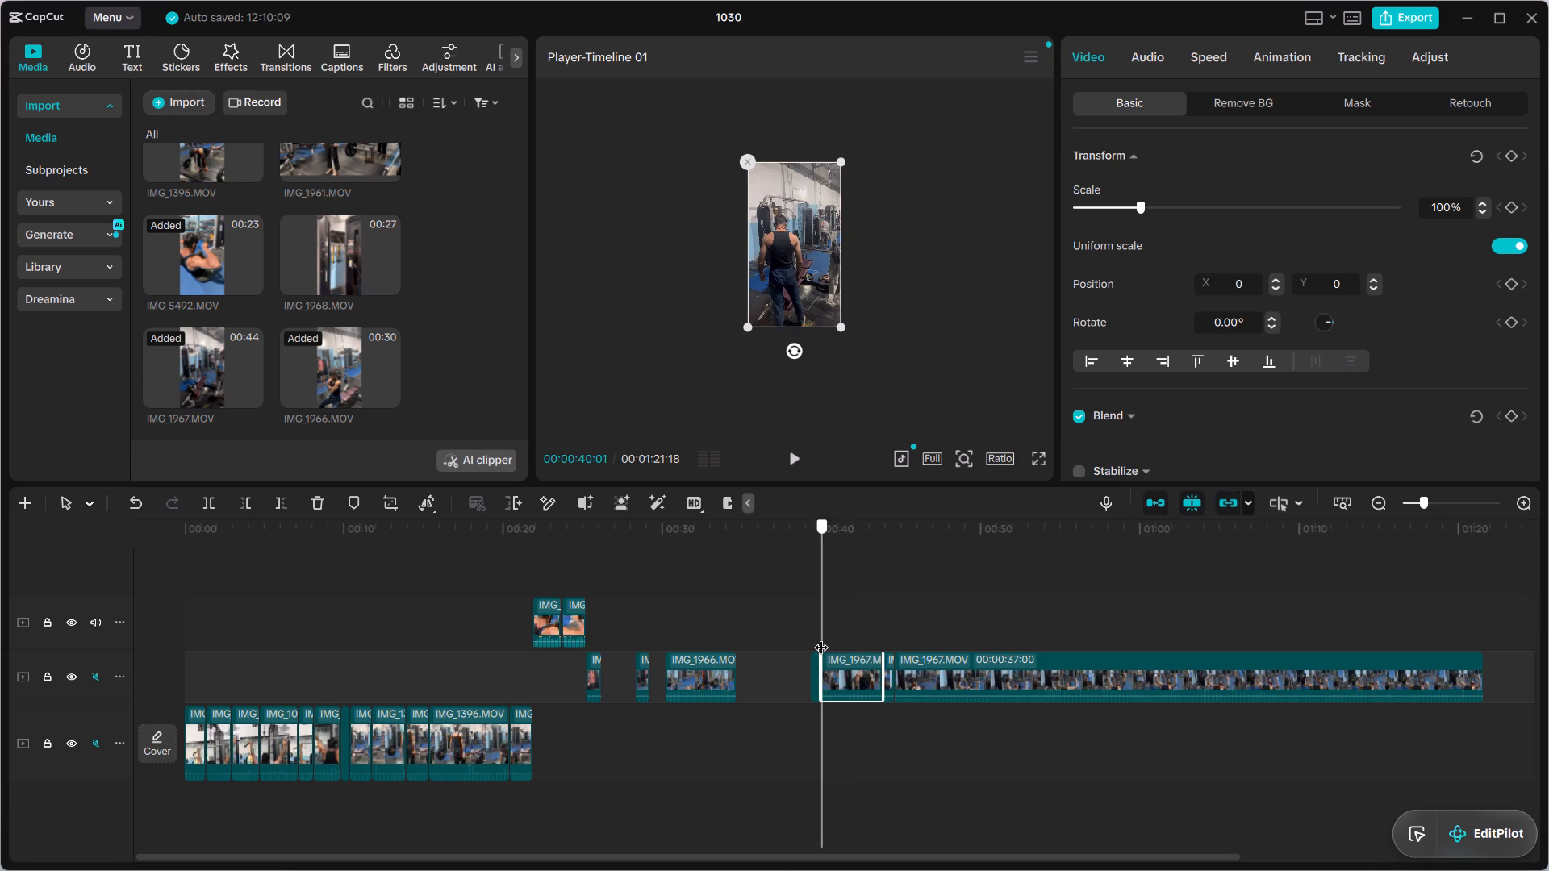
left_click_drag(821, 637, 825, 642)
left_click_drag(825, 642, 830, 642)
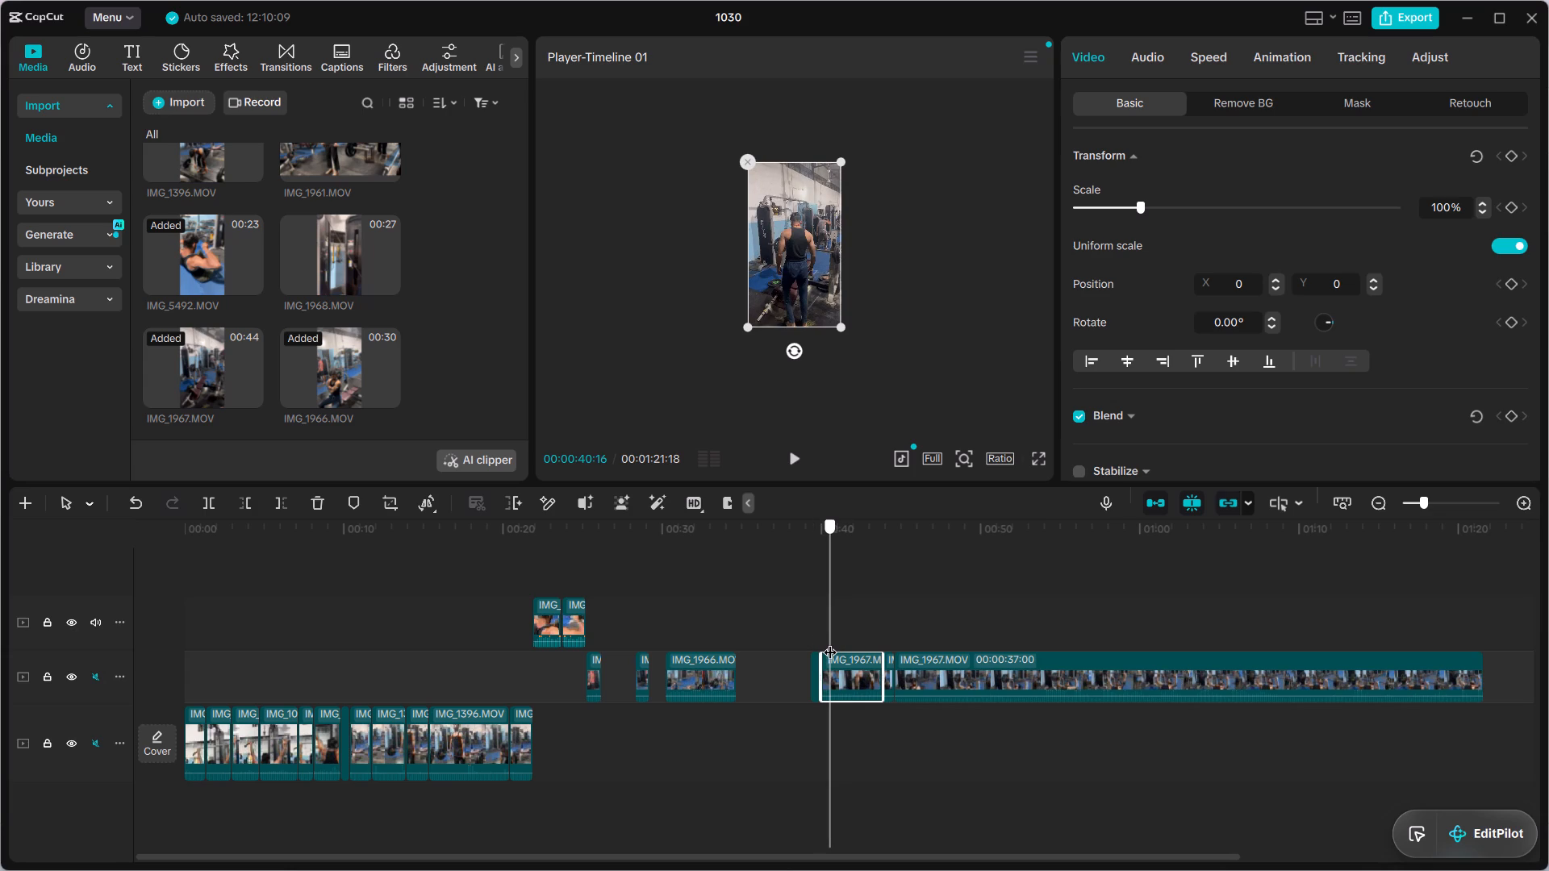
left_click_drag(830, 642, 844, 644)
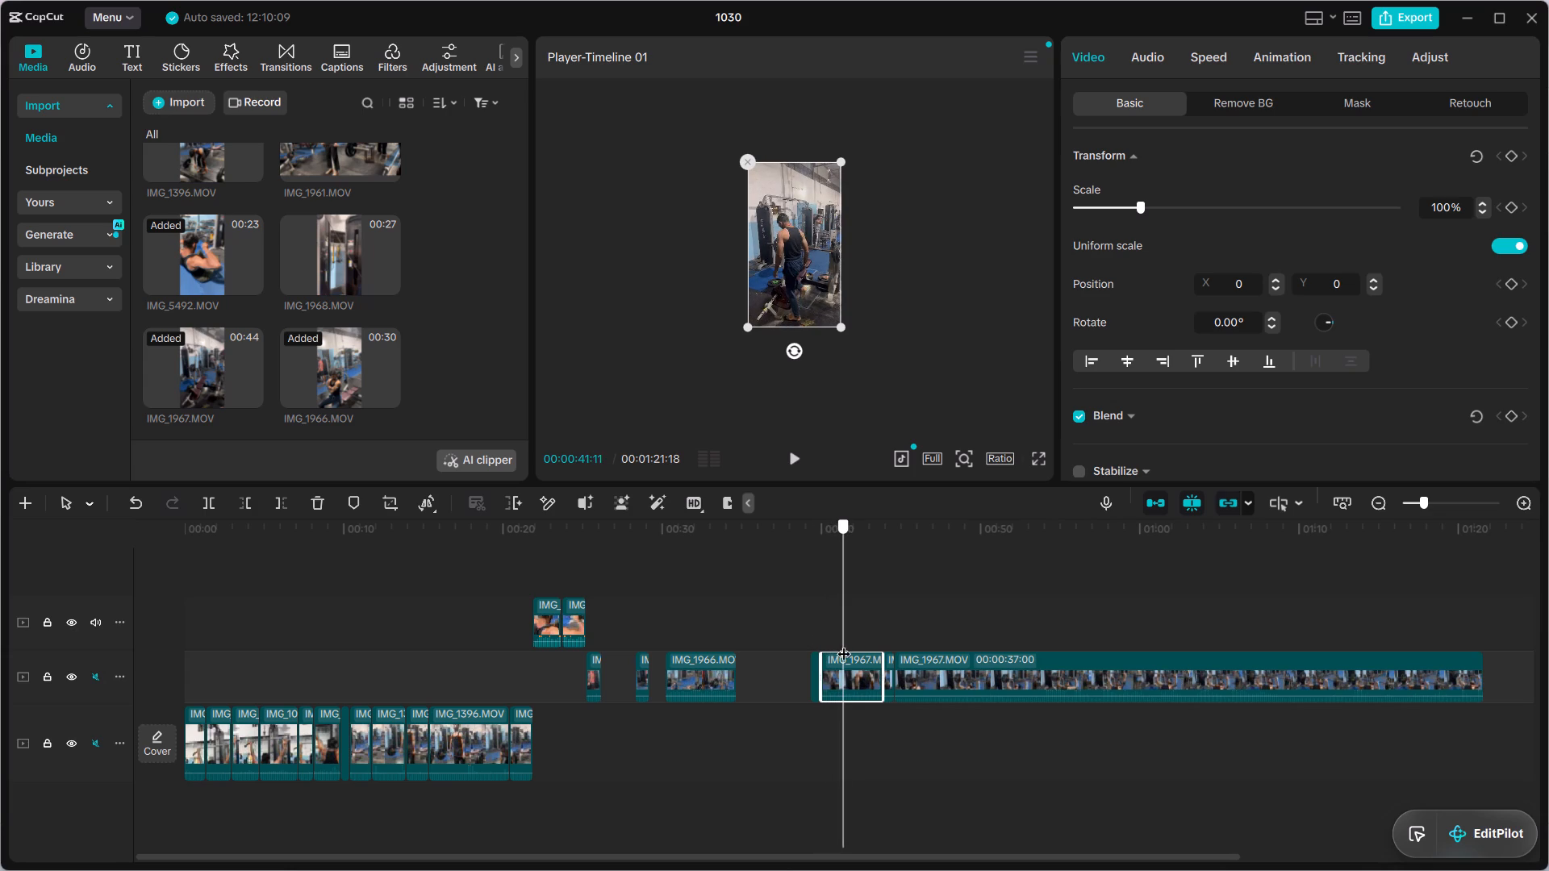
left_click_drag(844, 644, 871, 647)
left_click(857, 673)
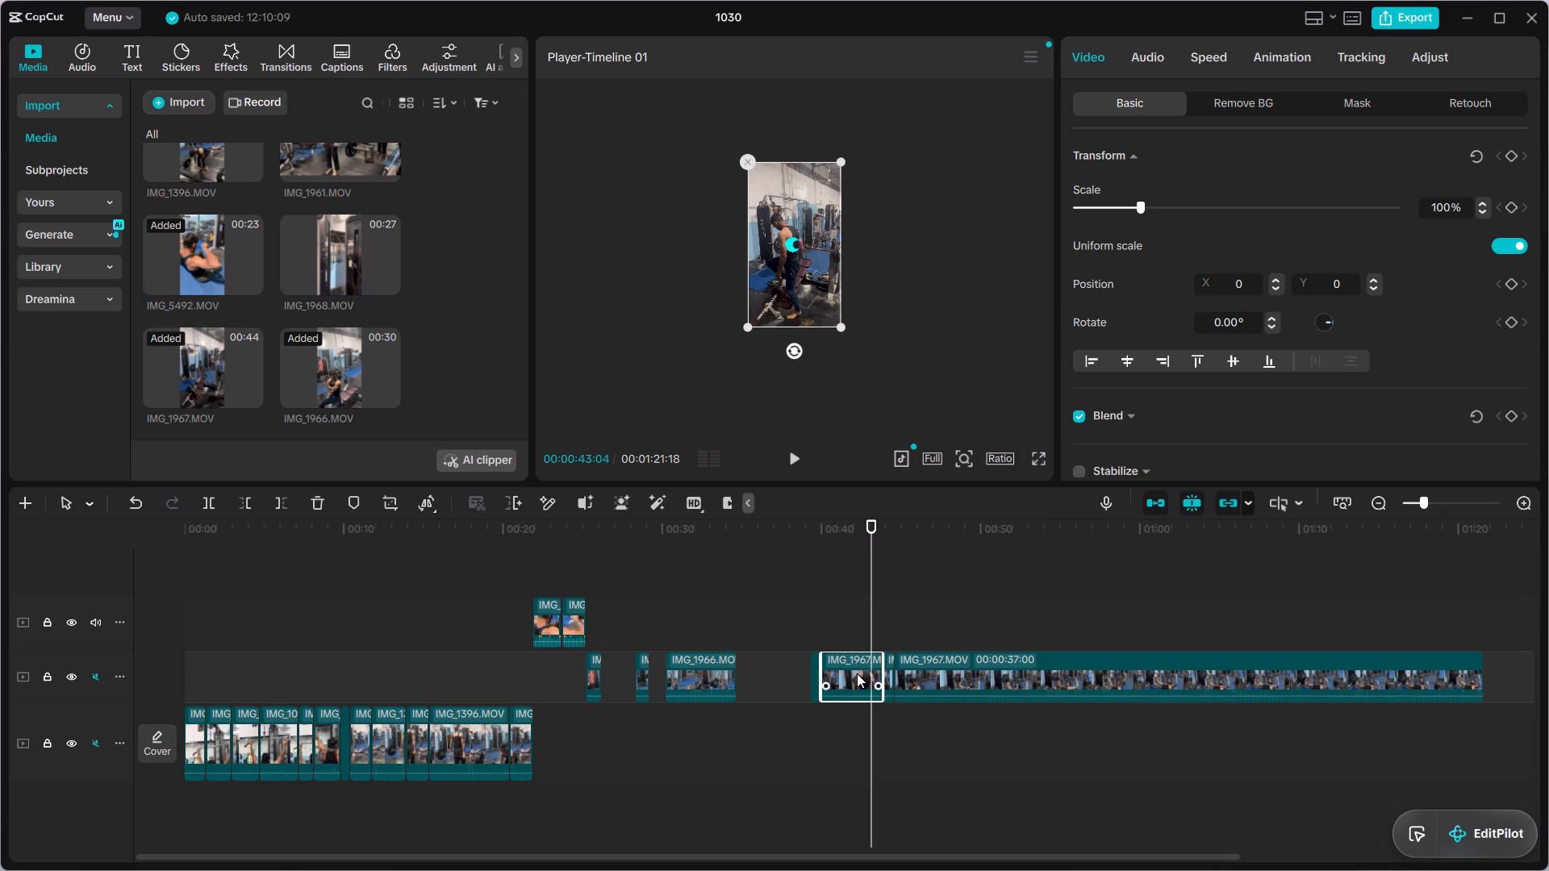
left_click_drag(855, 669, 854, 601)
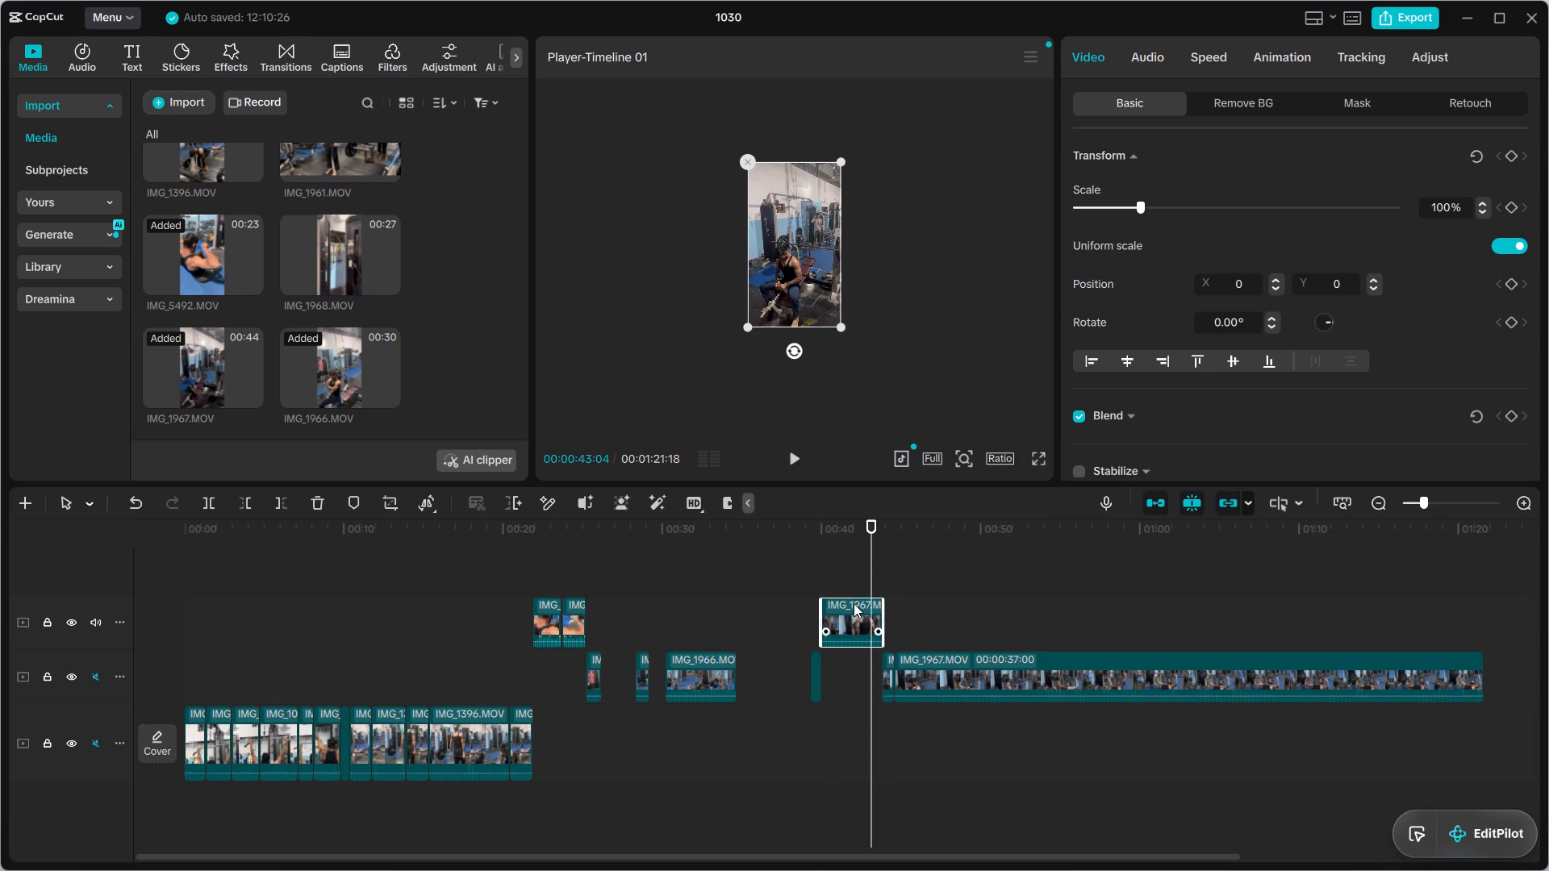
Scrub the long IMG_1967.MOV segment from 00:00:44:18 to find the next cut point and split it at 00:00:55:03.
left_click_drag(870, 584, 889, 584)
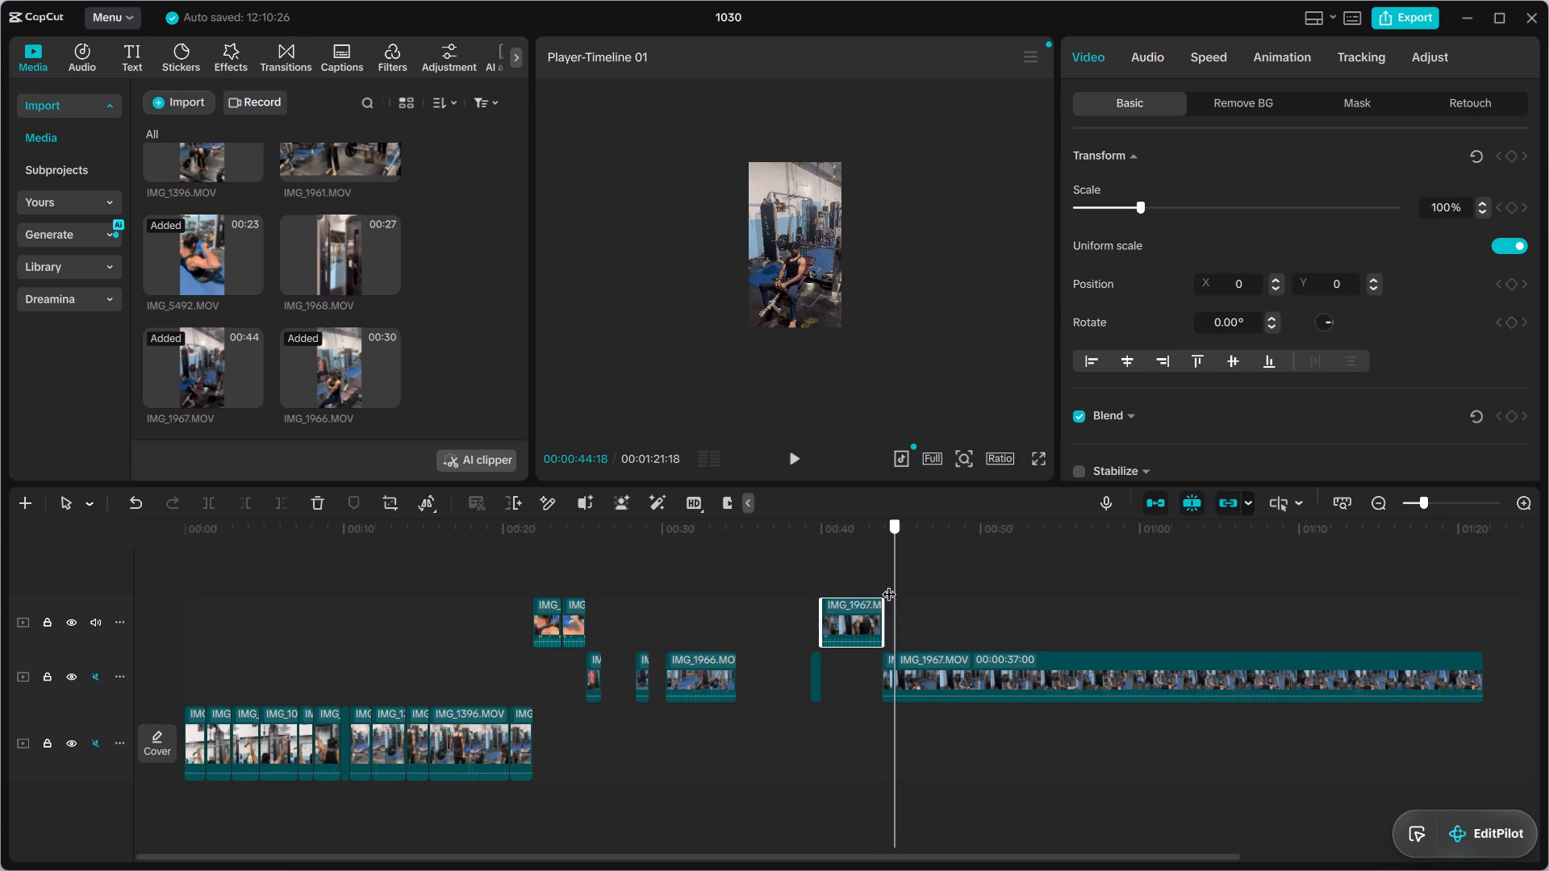
left_click_drag(889, 584, 902, 589)
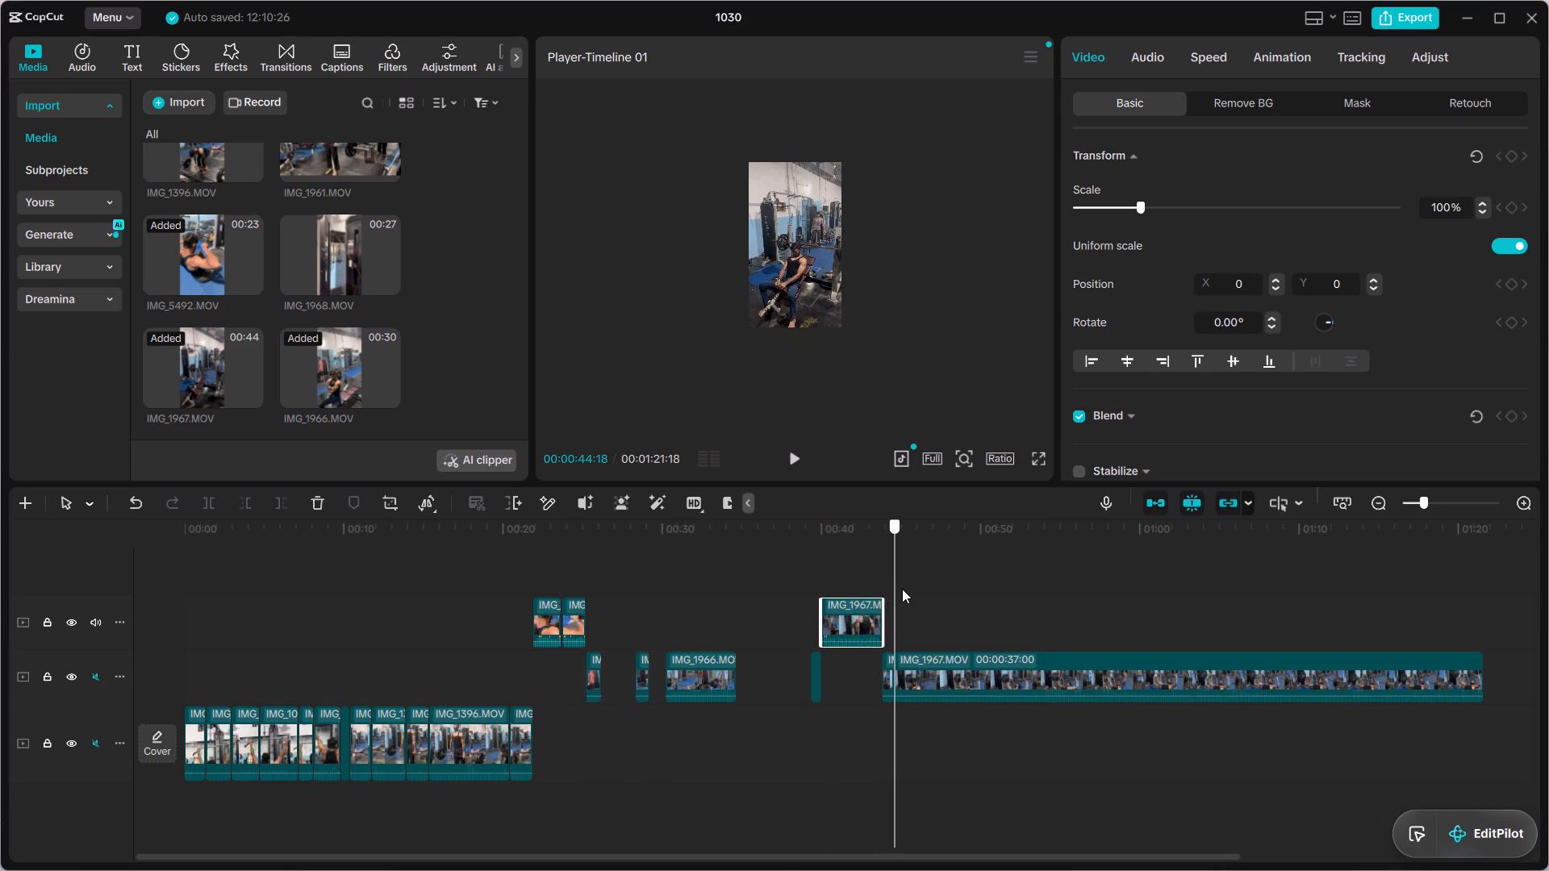
left_click_drag(902, 589, 929, 591)
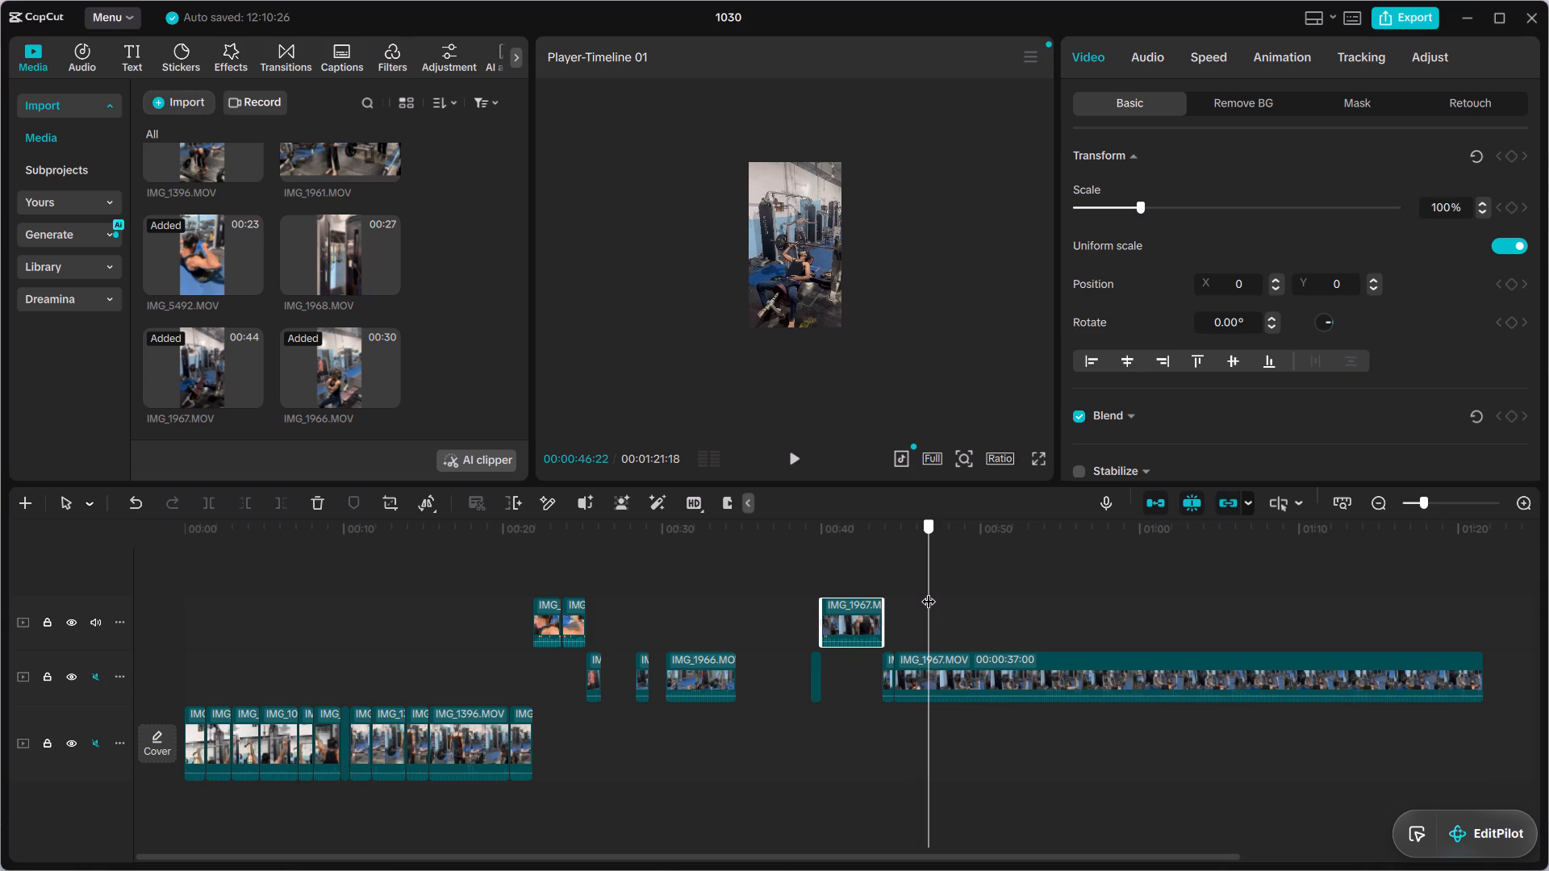
left_click_drag(929, 591, 956, 591)
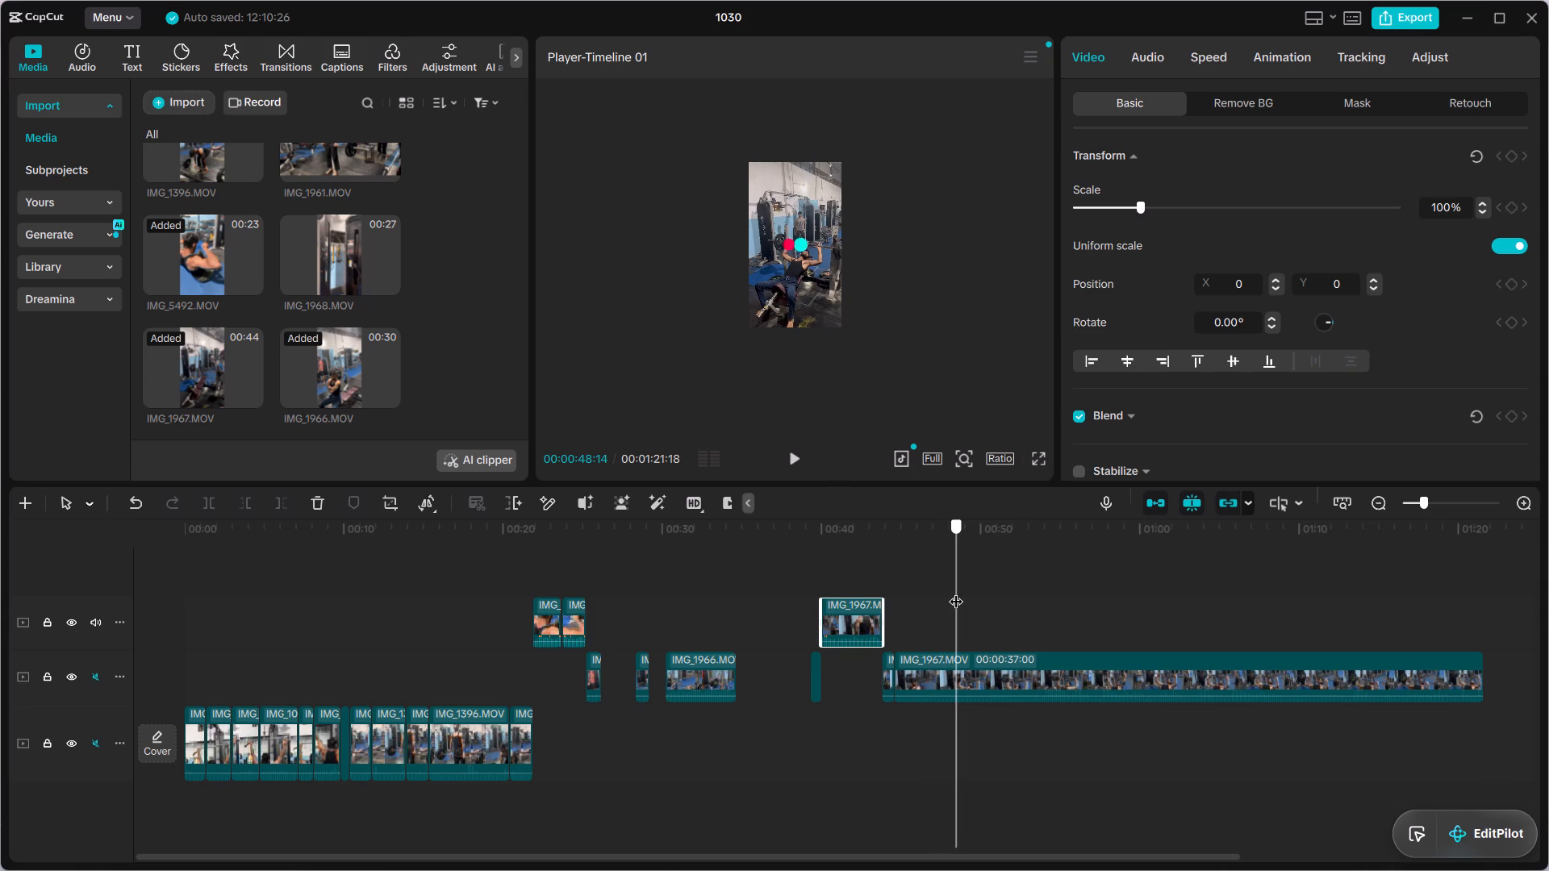
left_click_drag(956, 591, 981, 590)
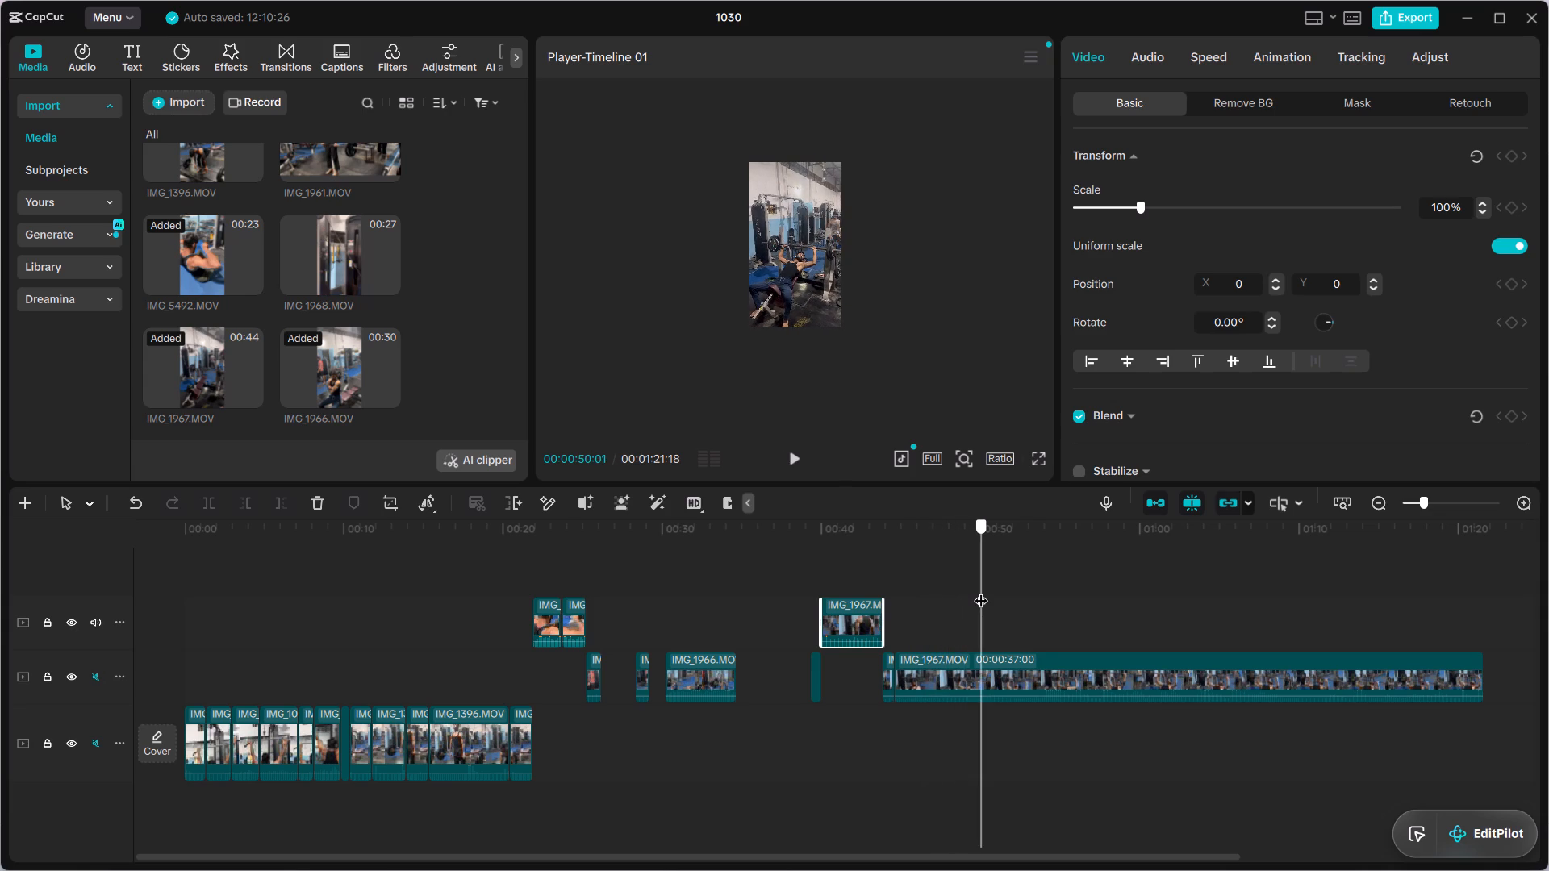
left_click_drag(981, 590, 995, 590)
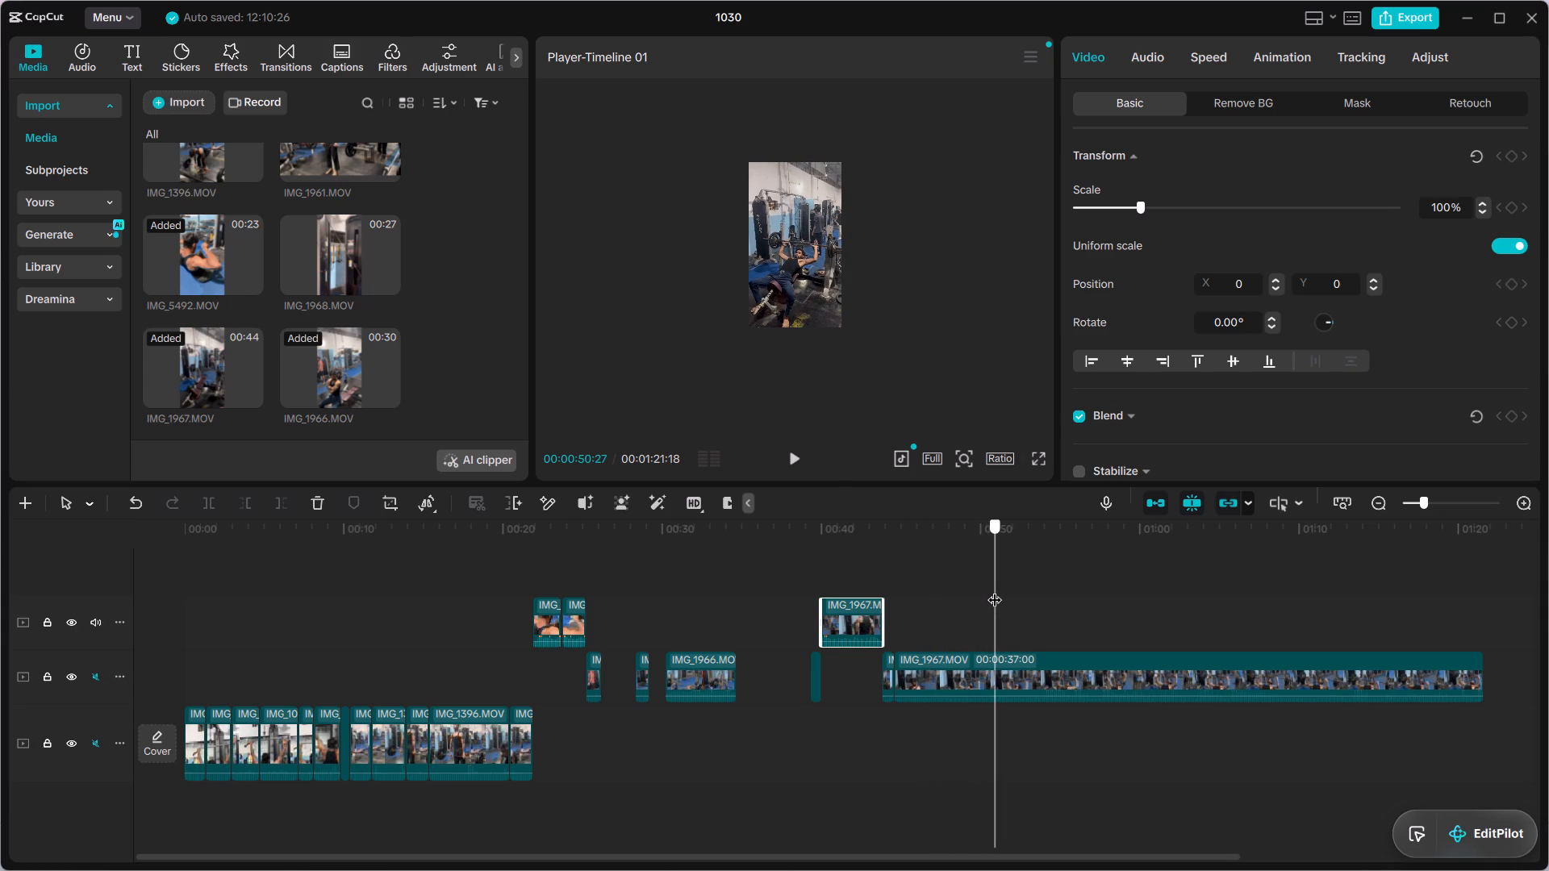
left_click_drag(995, 590, 1016, 588)
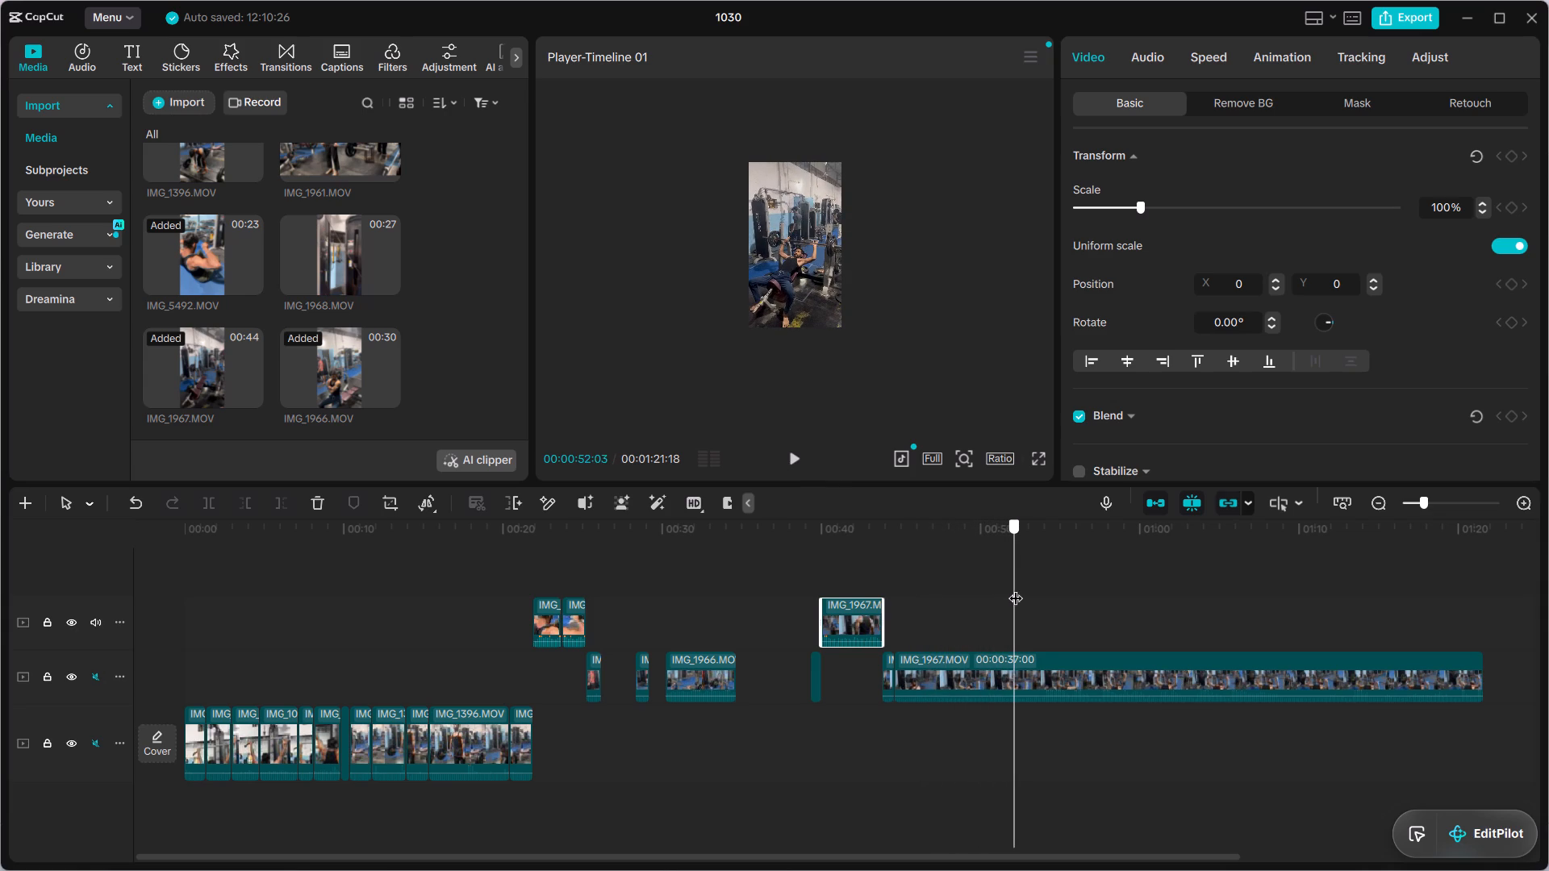
left_click_drag(1016, 588, 1036, 586)
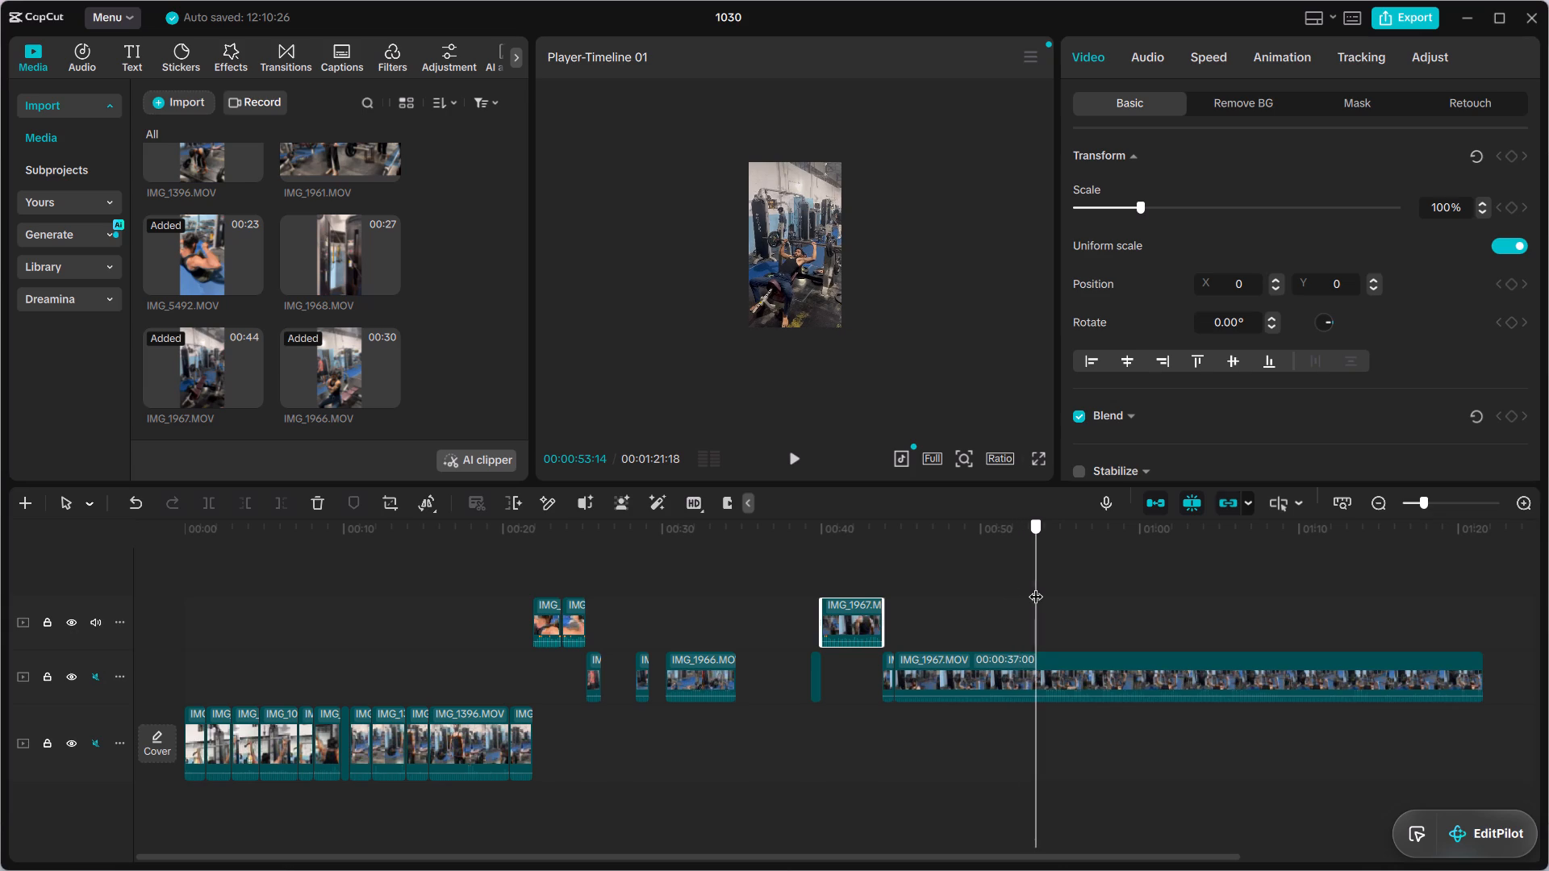
left_click_drag(1036, 586, 1054, 585)
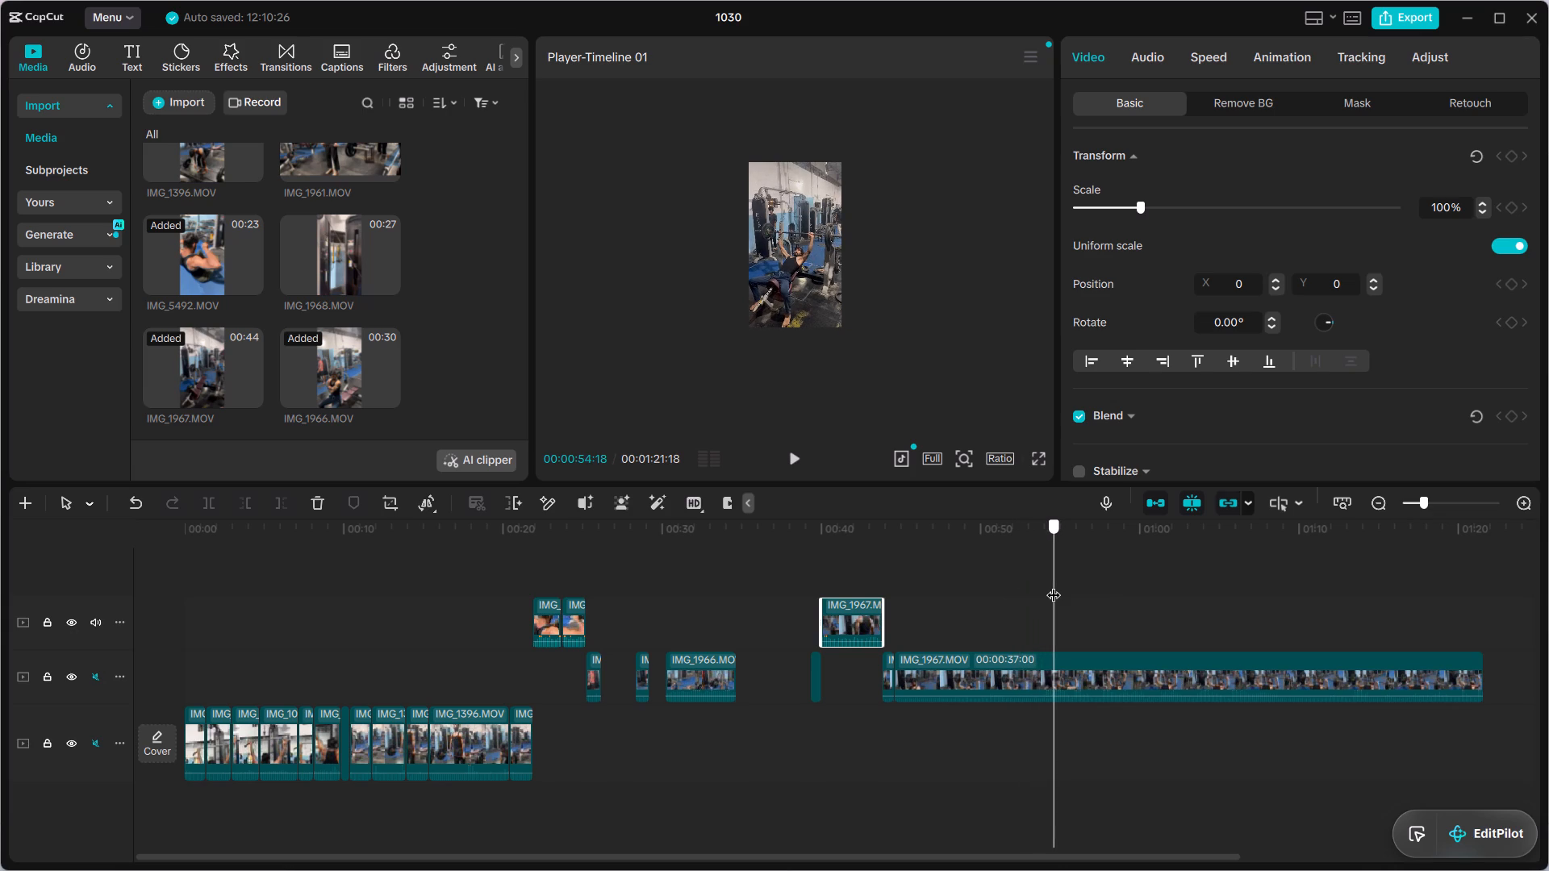
left_click_drag(1054, 585, 1062, 585)
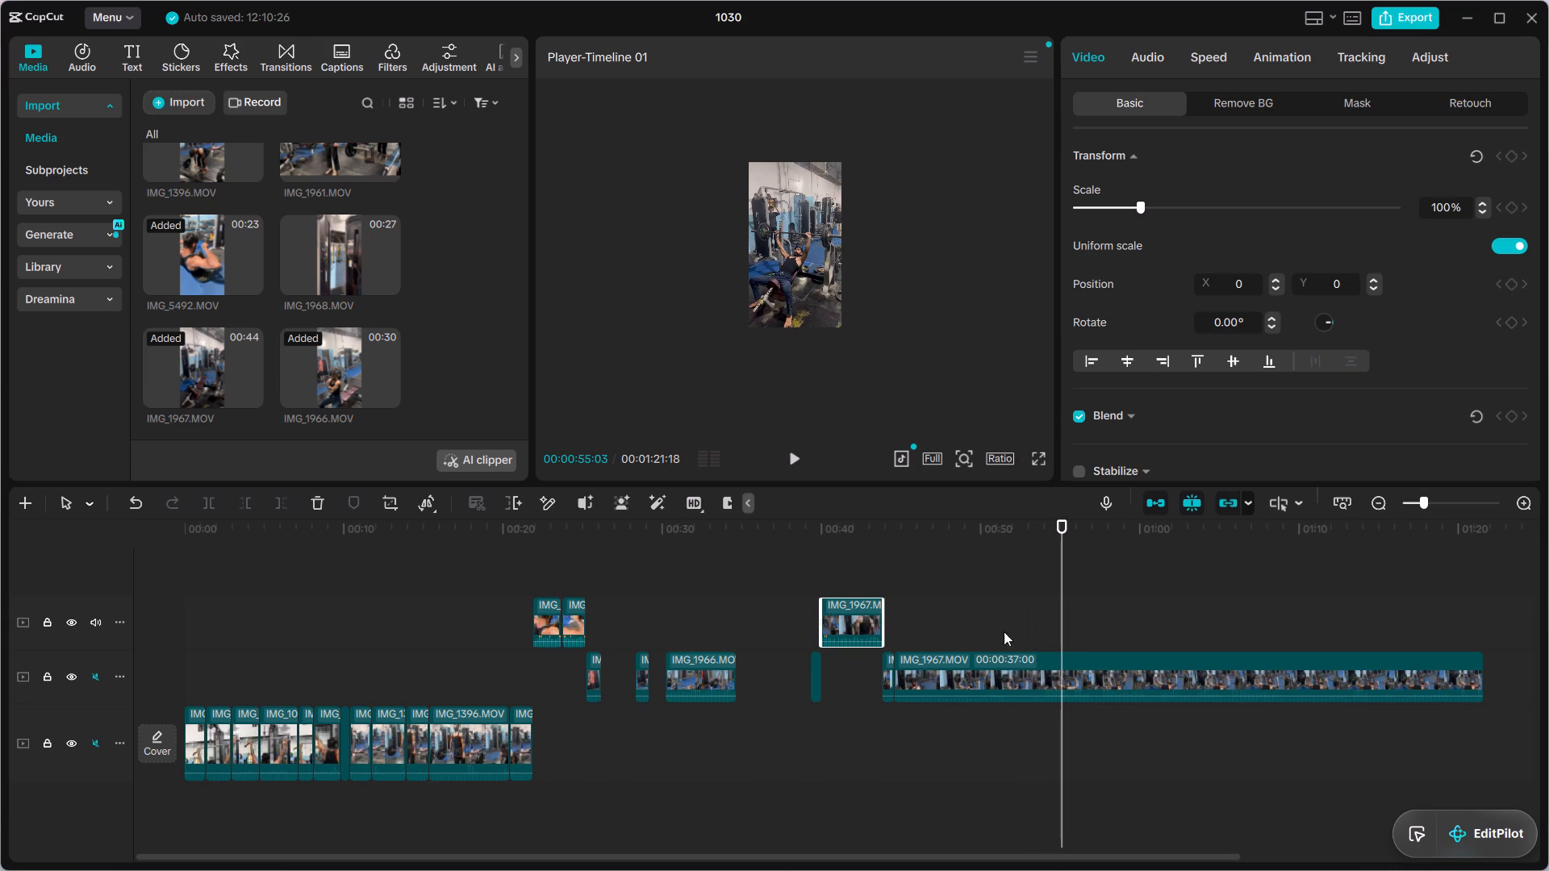
left_click(1044, 675)
left_click(211, 494)
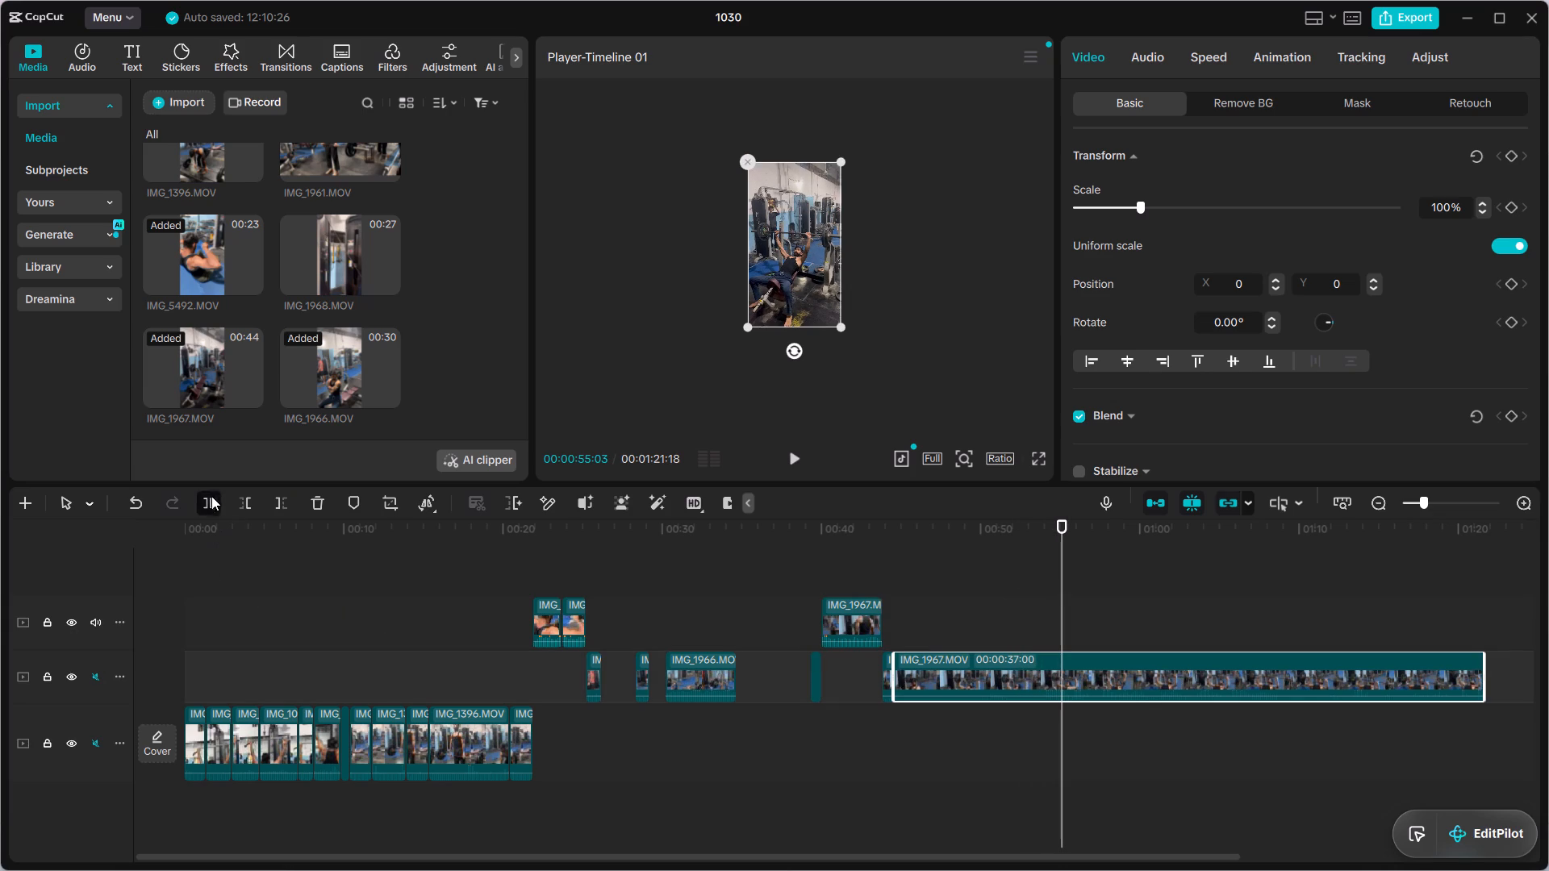
Find the end of the wanted movement after the last split and split the long IMG_1967.MOV segment at 00:00:57:25.
left_click_drag(1062, 611, 1062, 612)
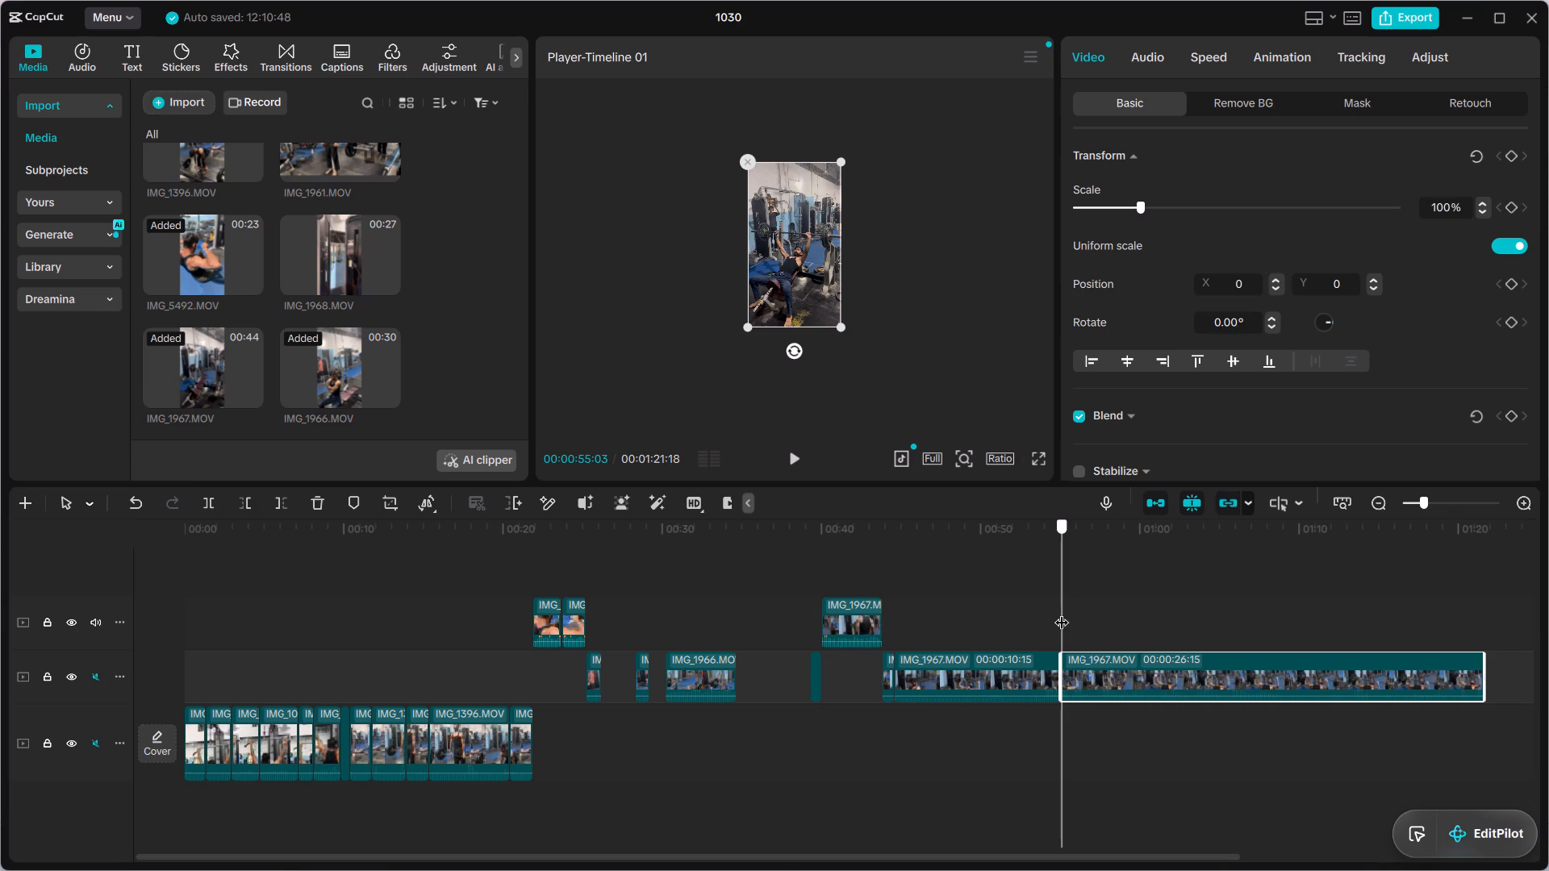
left_click_drag(1062, 612, 1079, 611)
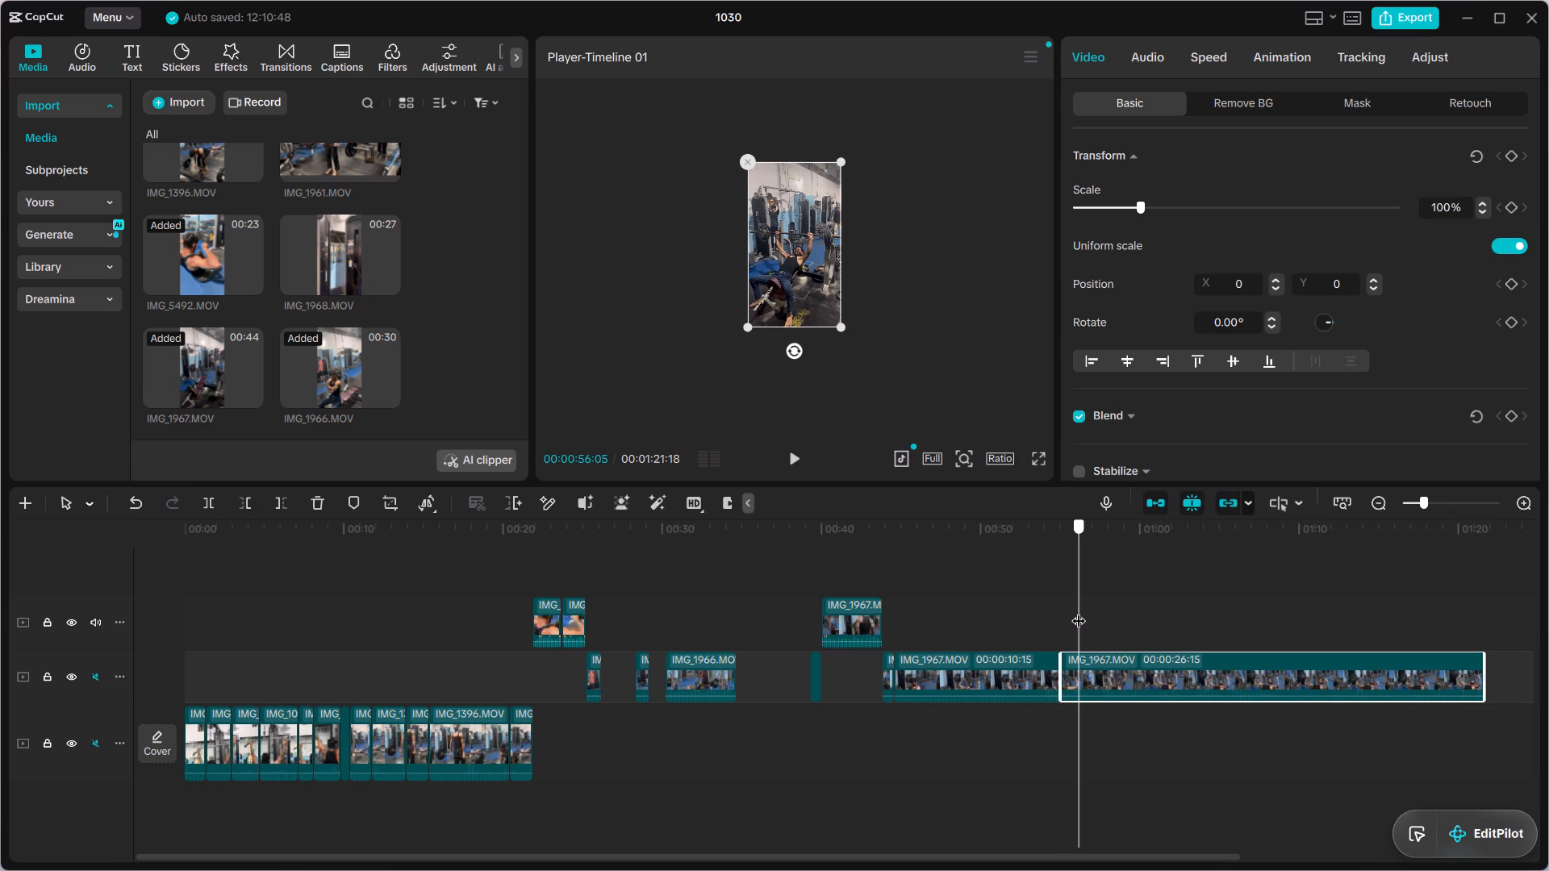
left_click_drag(1079, 611, 1112, 611)
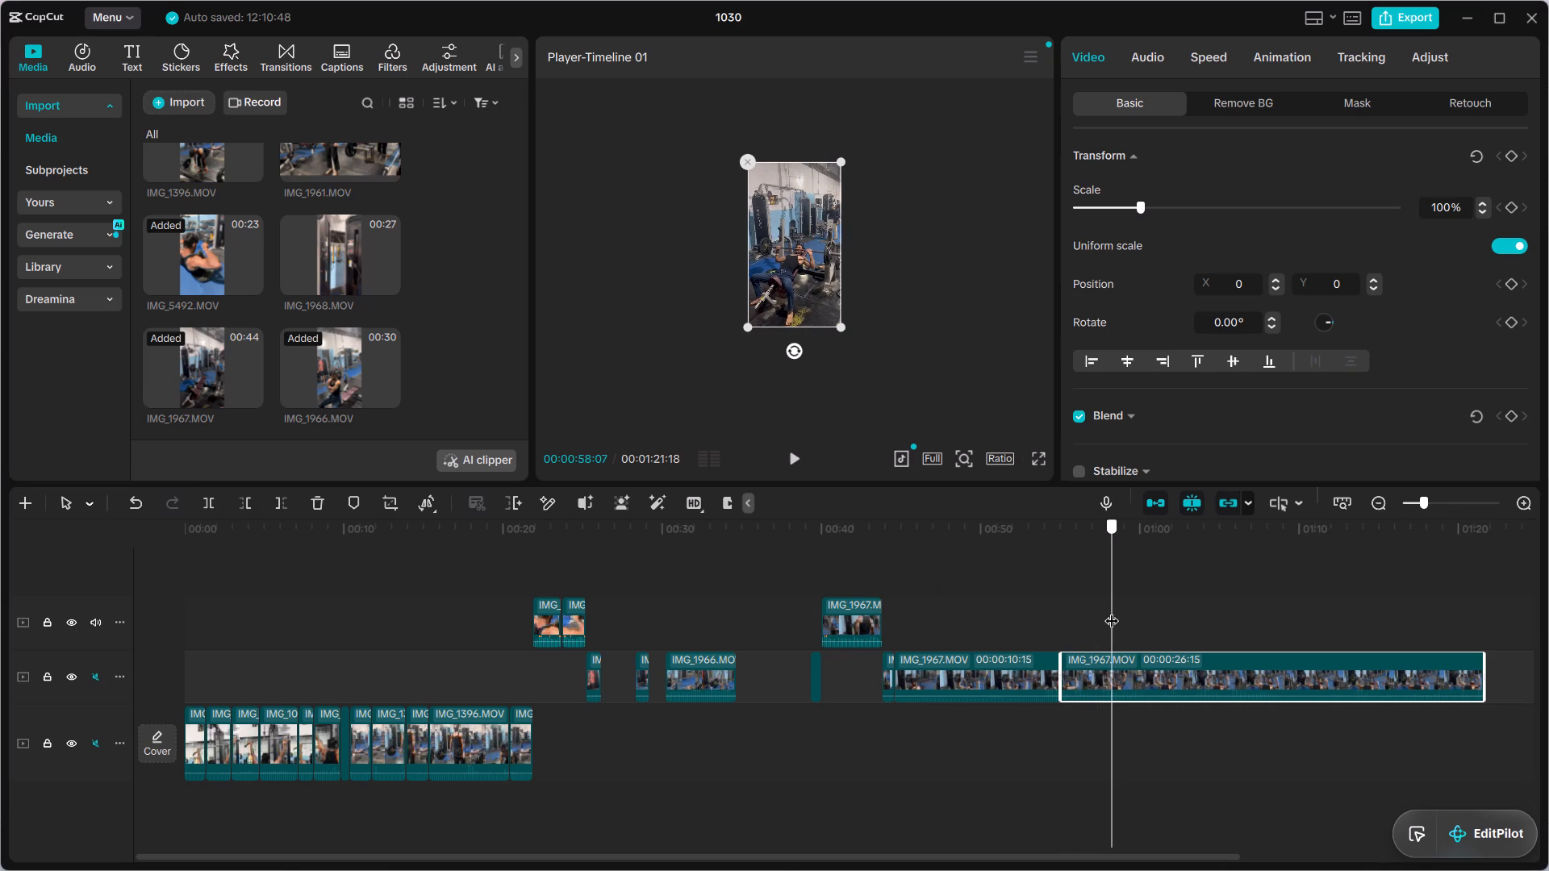
left_click_drag(1112, 611, 1111, 611)
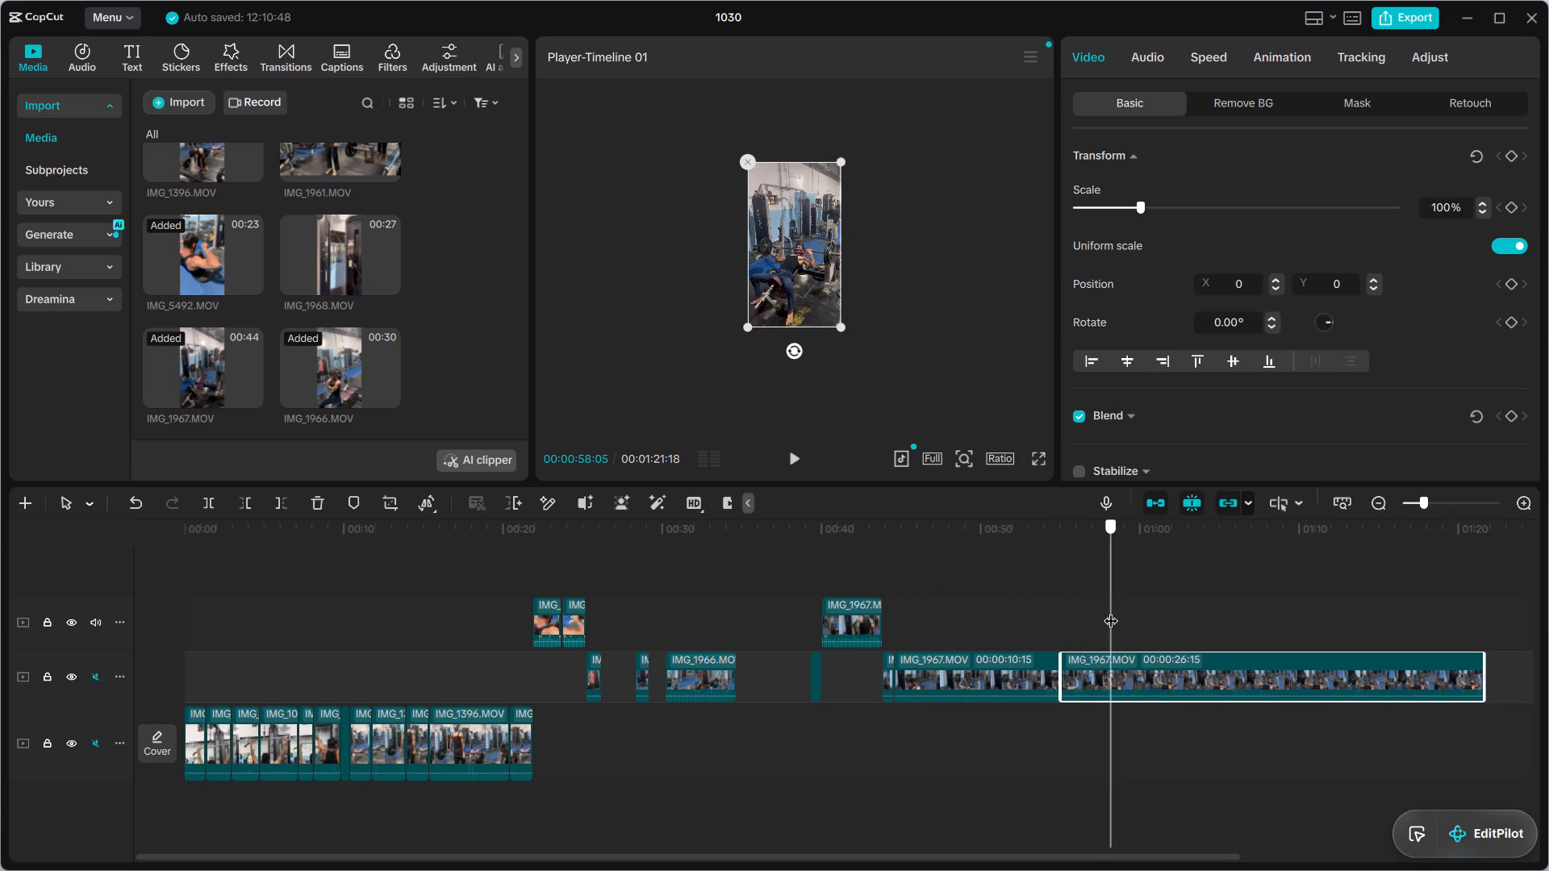
left_click_drag(1111, 611, 1105, 611)
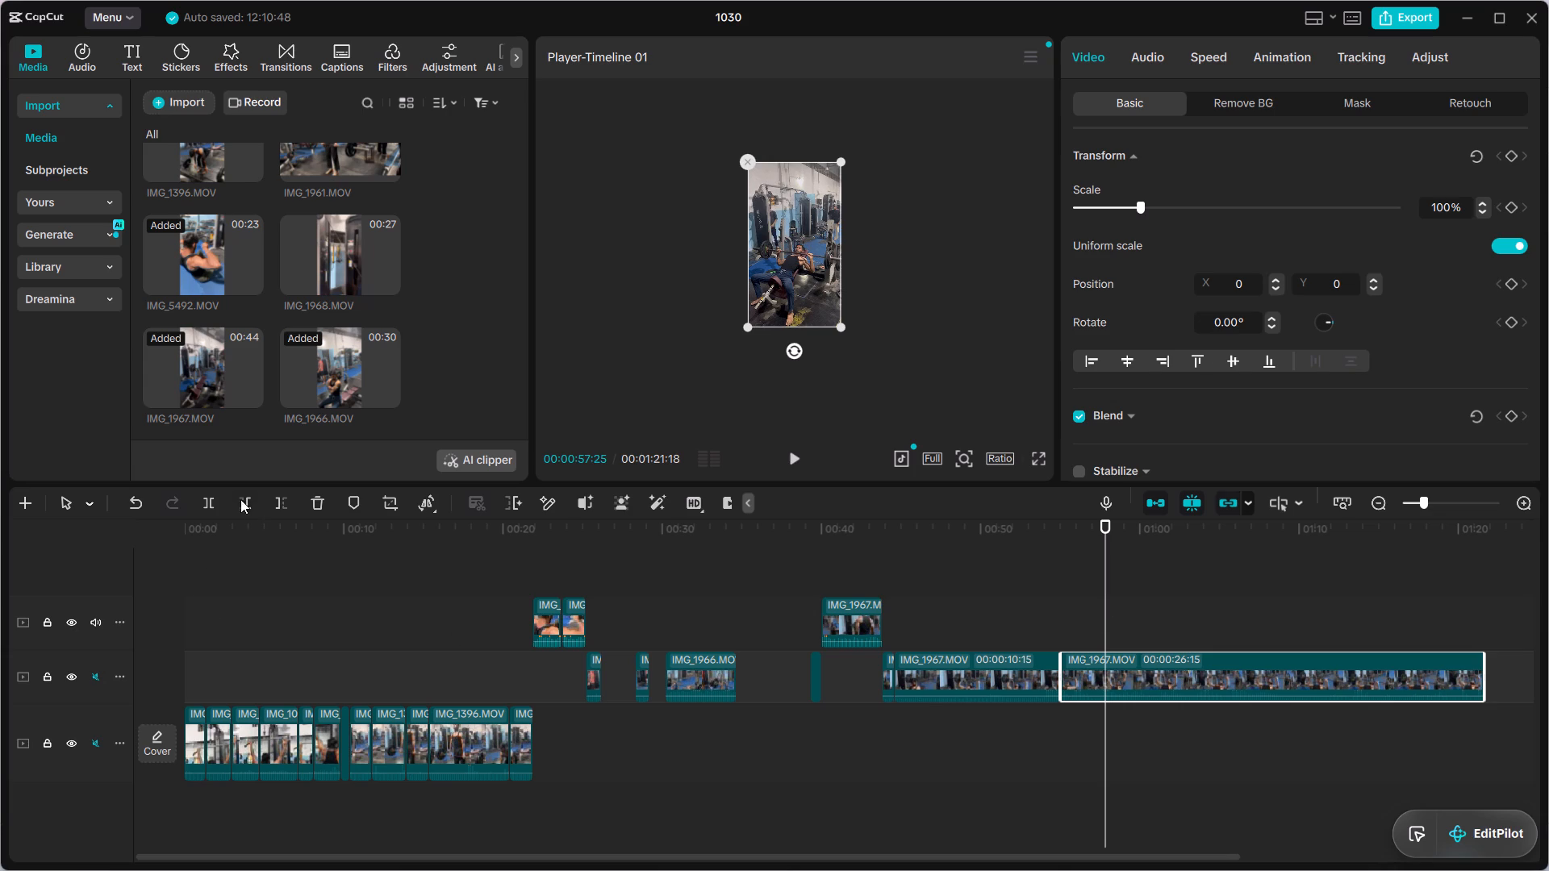
left_click(207, 503)
Delete the IMG_1967.MOV segment between 00:00:44:18 and 00:00:55:03.
left_click(1012, 671)
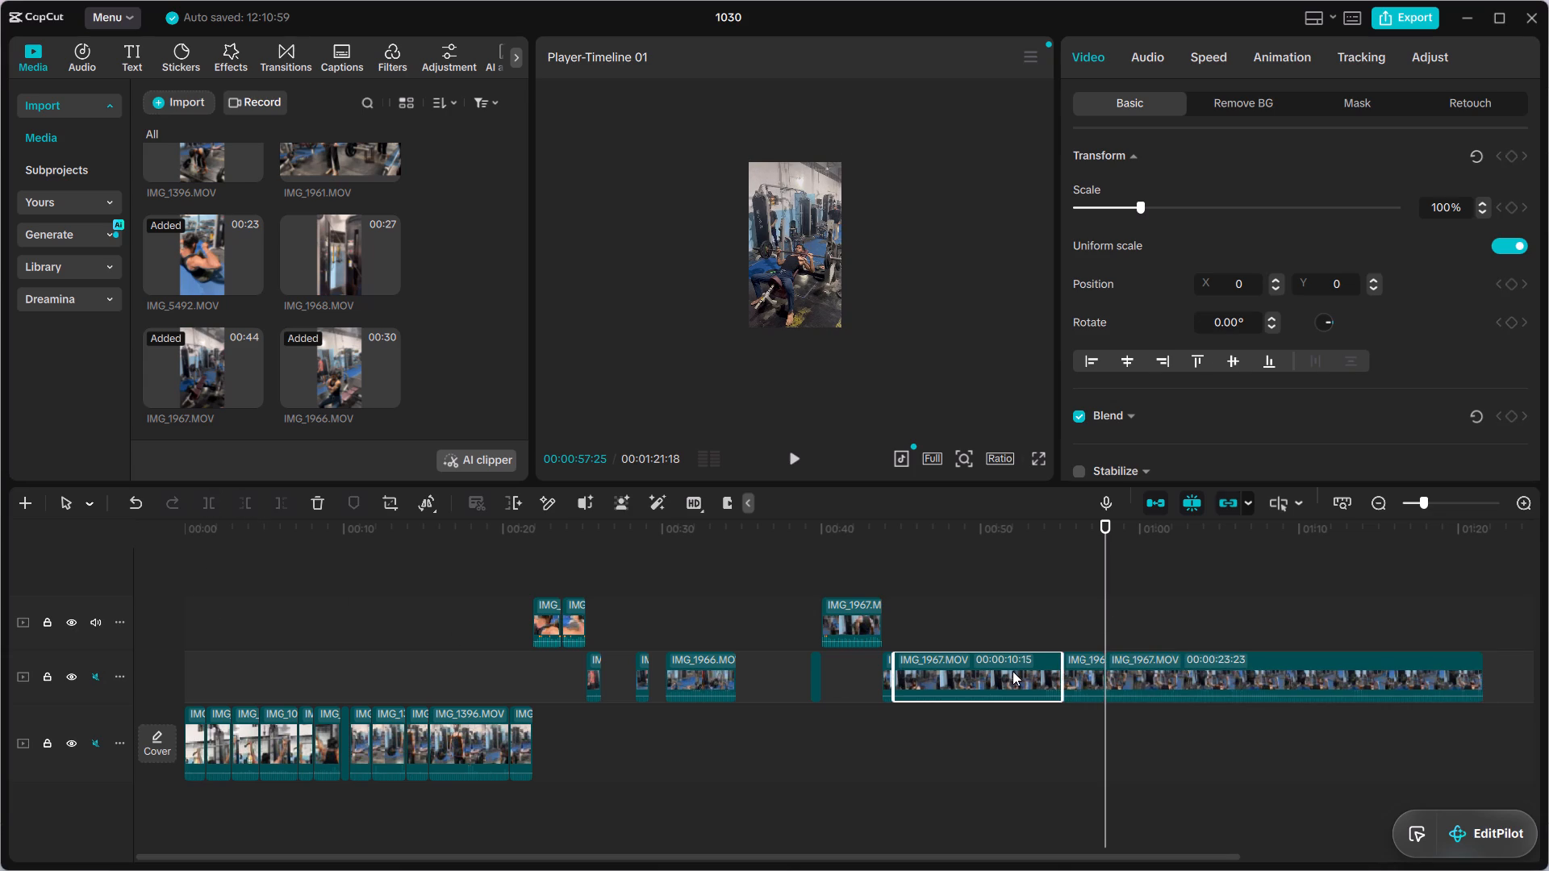
key("Delete")
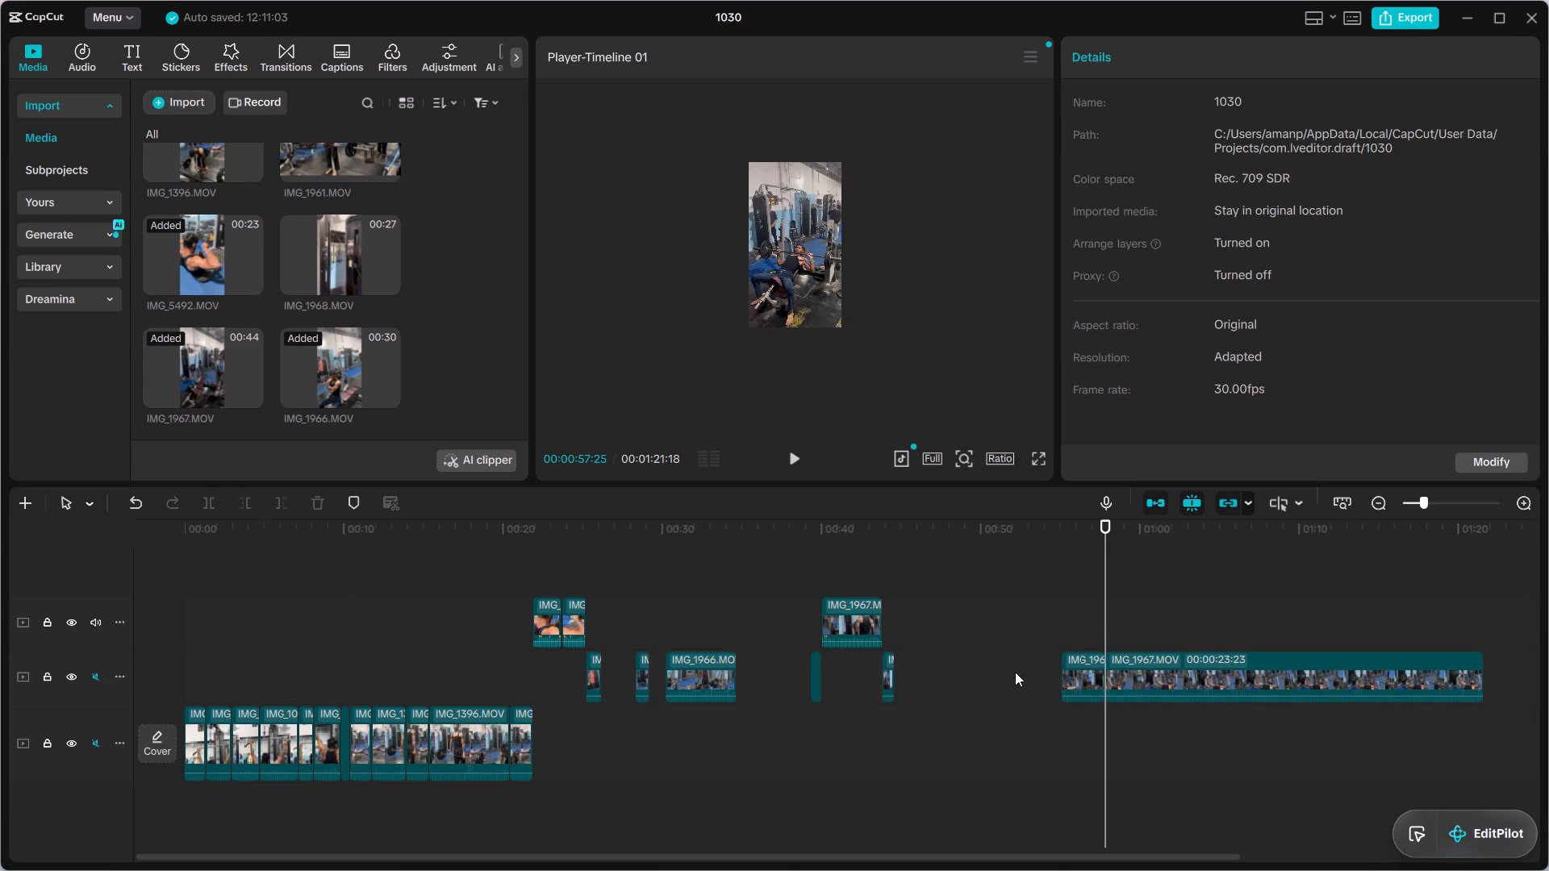
Scrub through the rest of IMG_1967.MOV after 00:00:57:25 and delete that long remaining segment.
left_click_drag(1106, 602, 1121, 602)
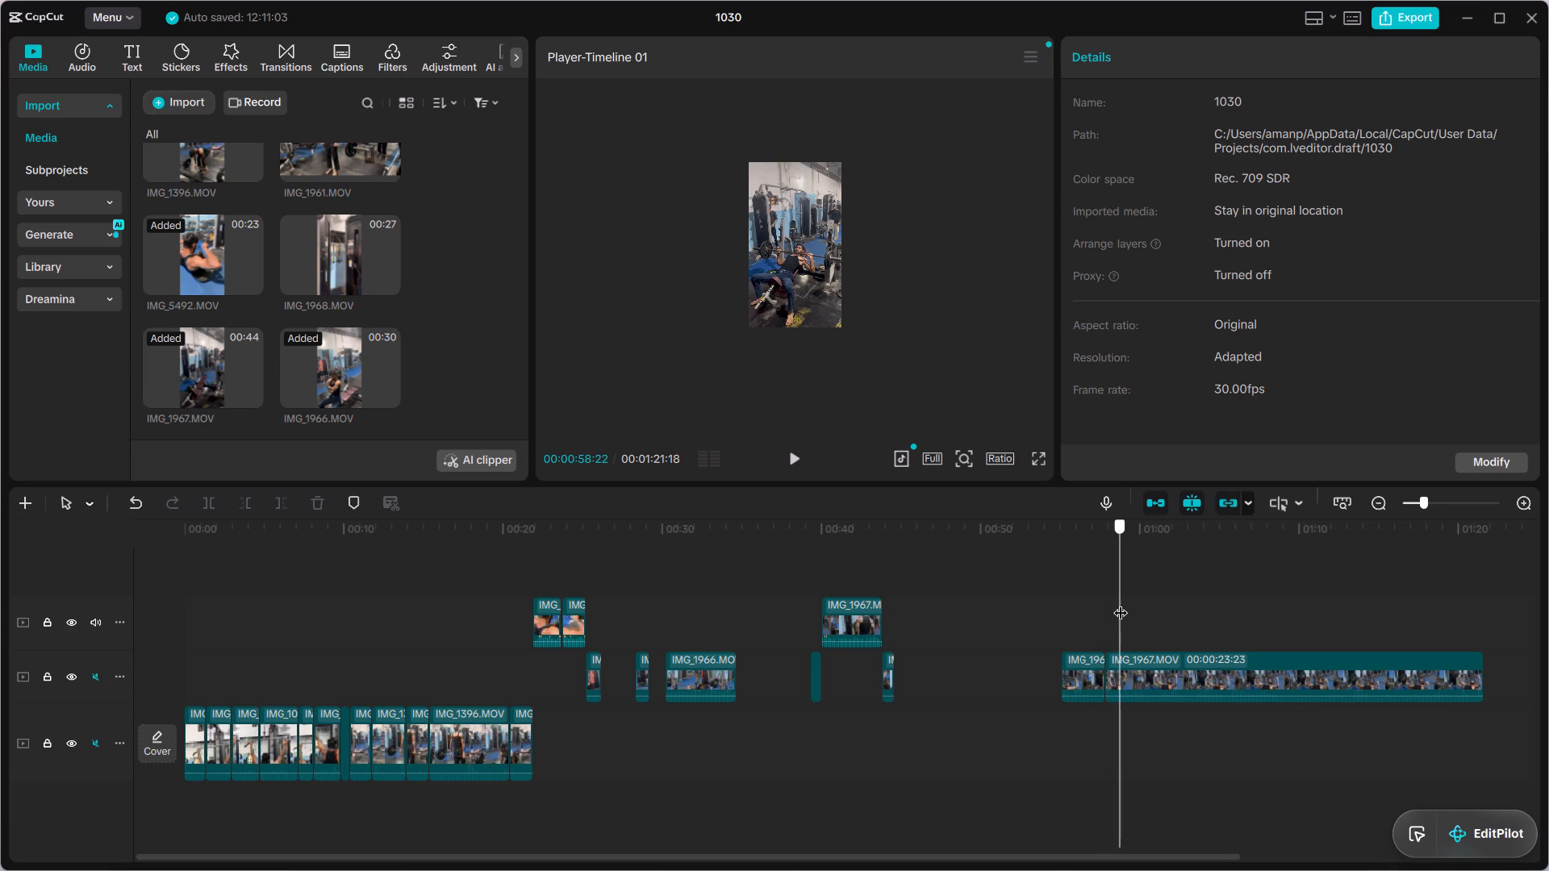
left_click_drag(1121, 602, 1142, 598)
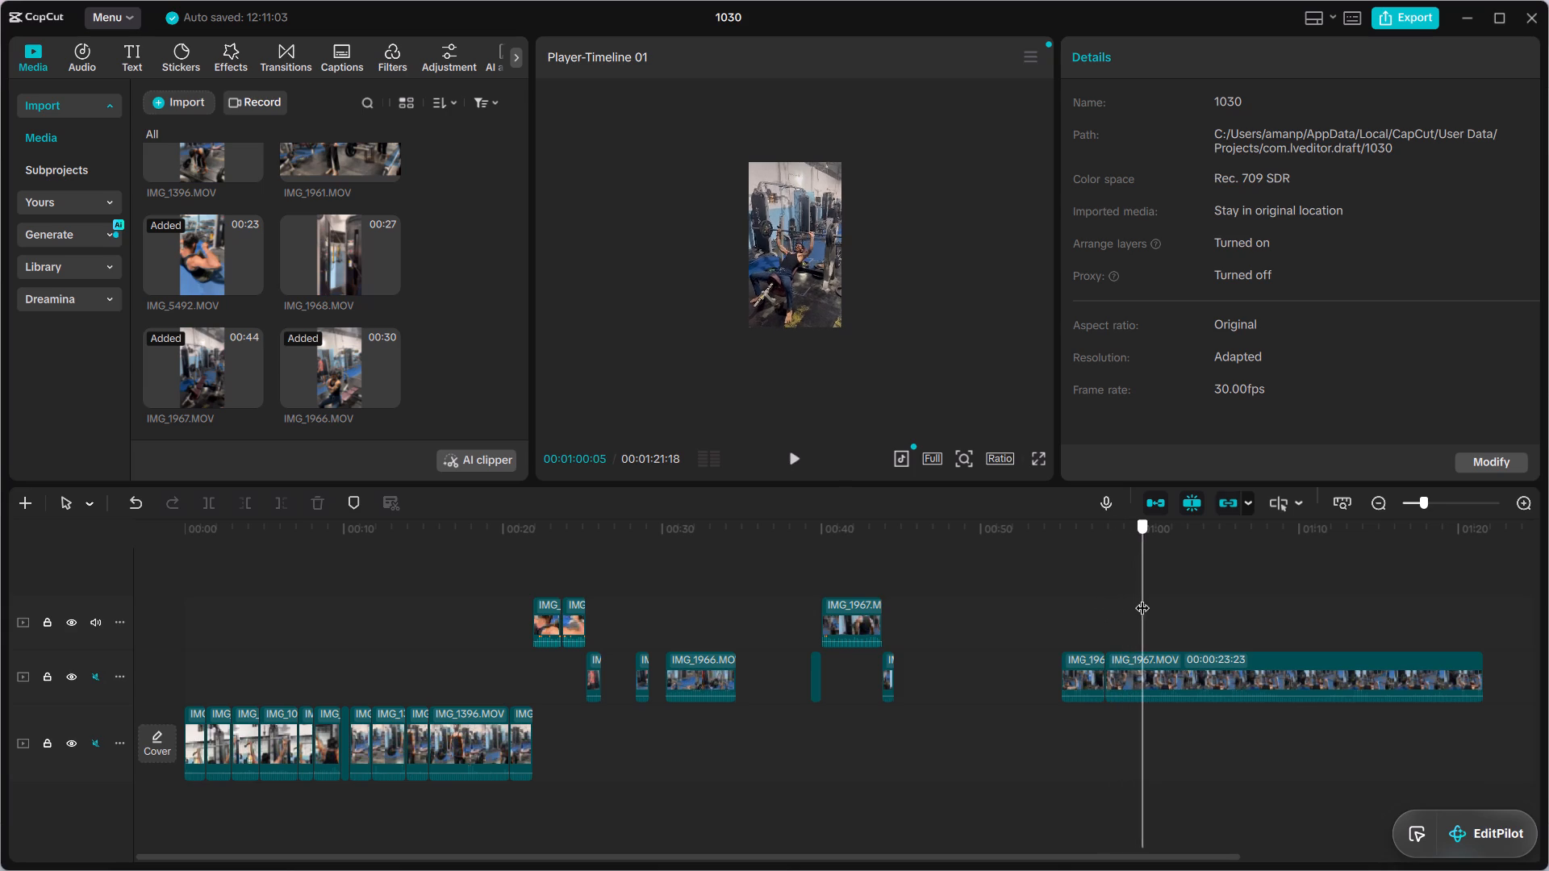
left_click_drag(1142, 598, 1251, 572)
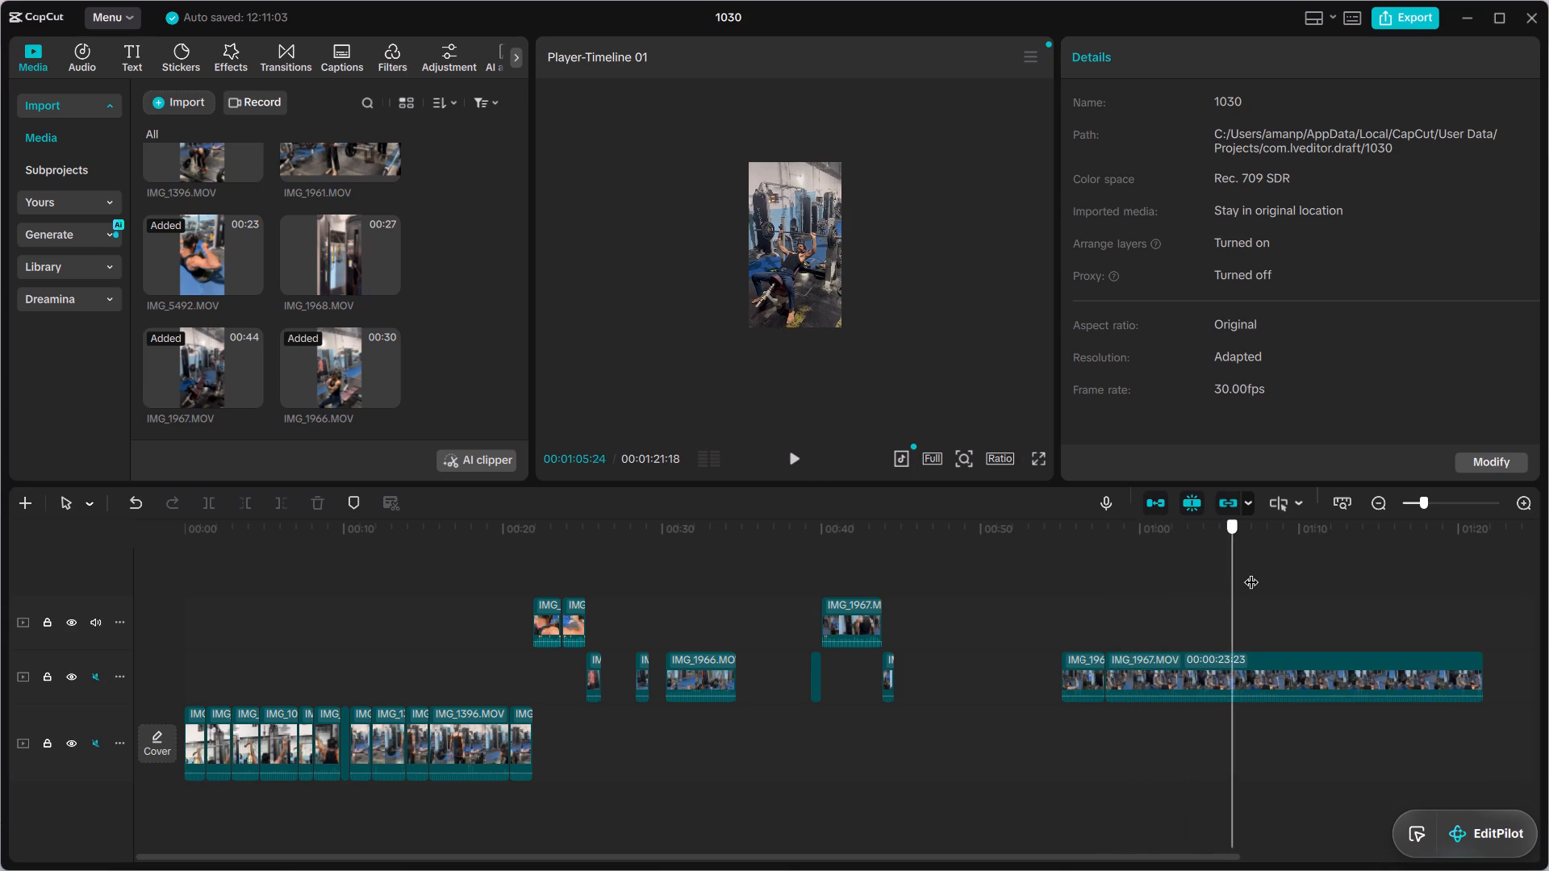
left_click_drag(1251, 572, 1446, 540)
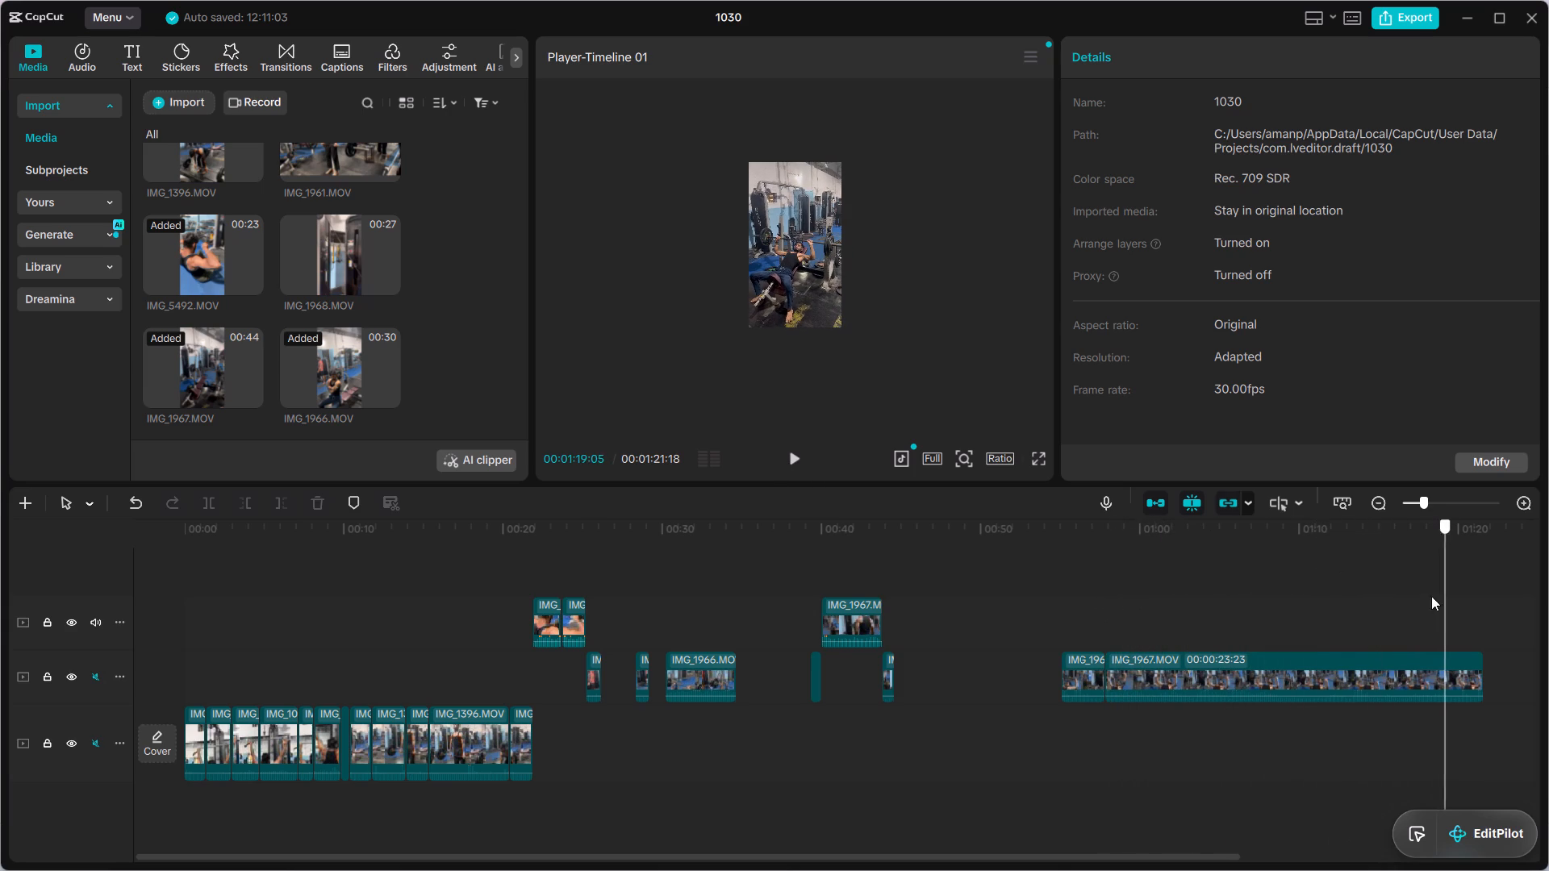
left_click(1328, 677)
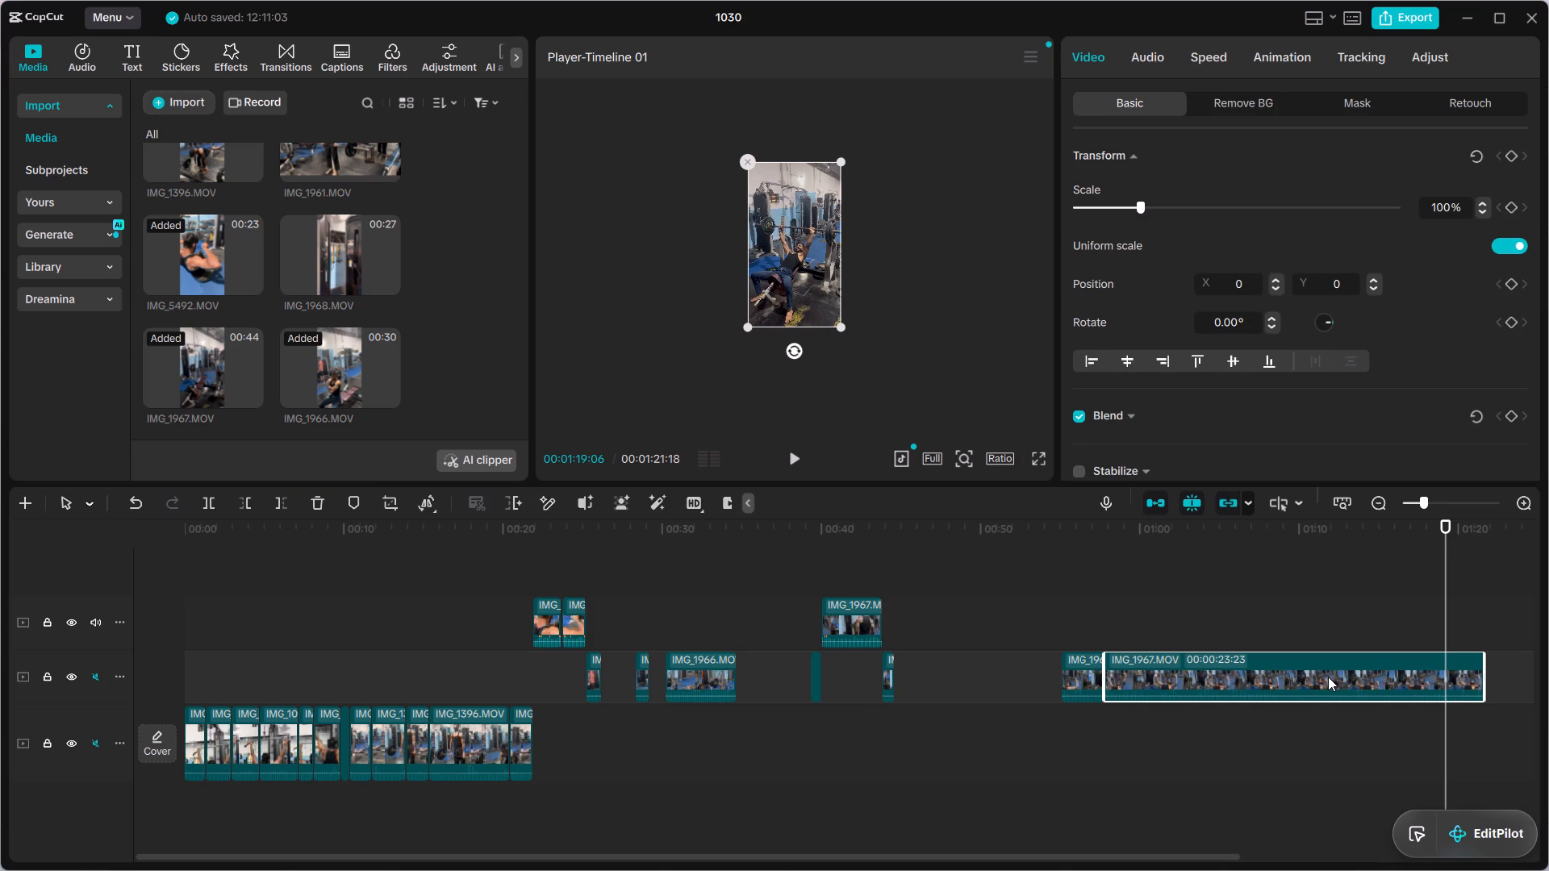
key("Delete")
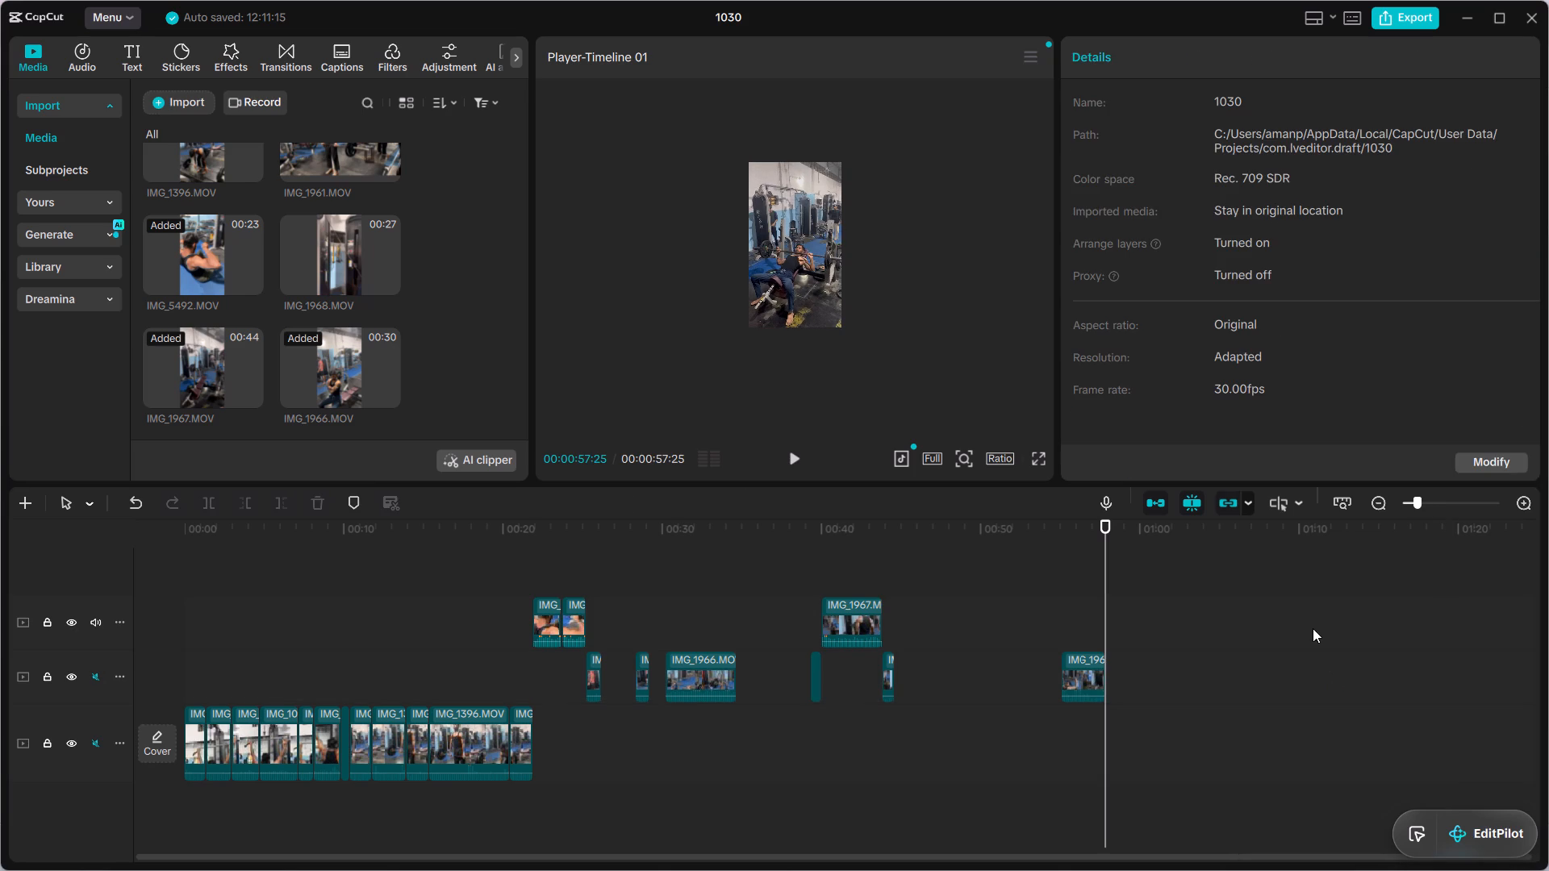
Move the last short IMG_1967.MOV segment back along its track to start at 00:00:44:18, directly after the preceding short piece.
left_click_drag(1078, 686, 1033, 677)
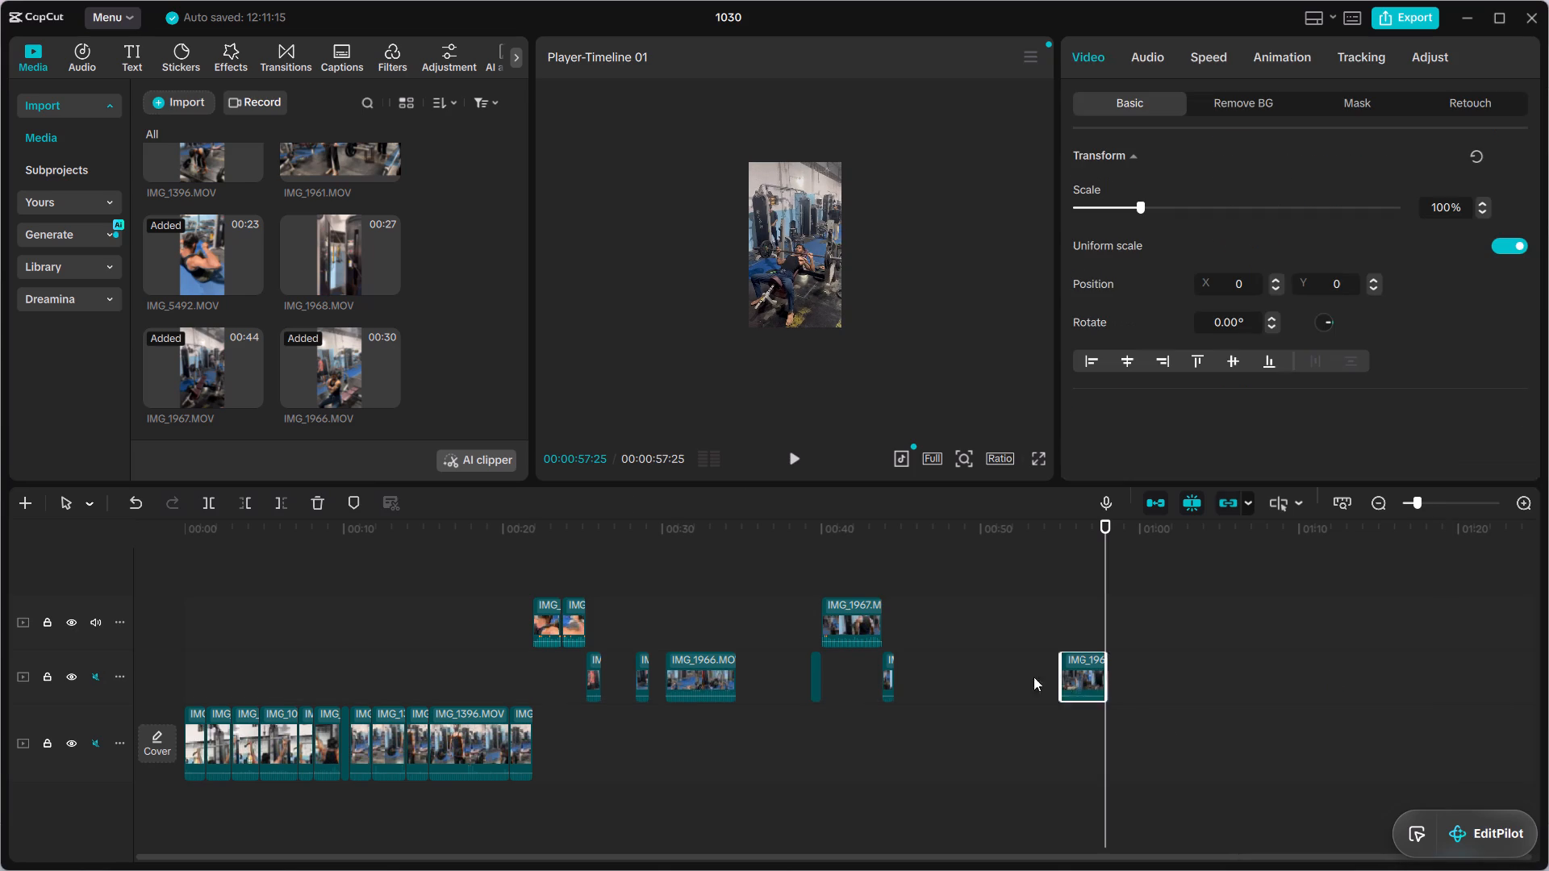
left_click_drag(1033, 677, 913, 686)
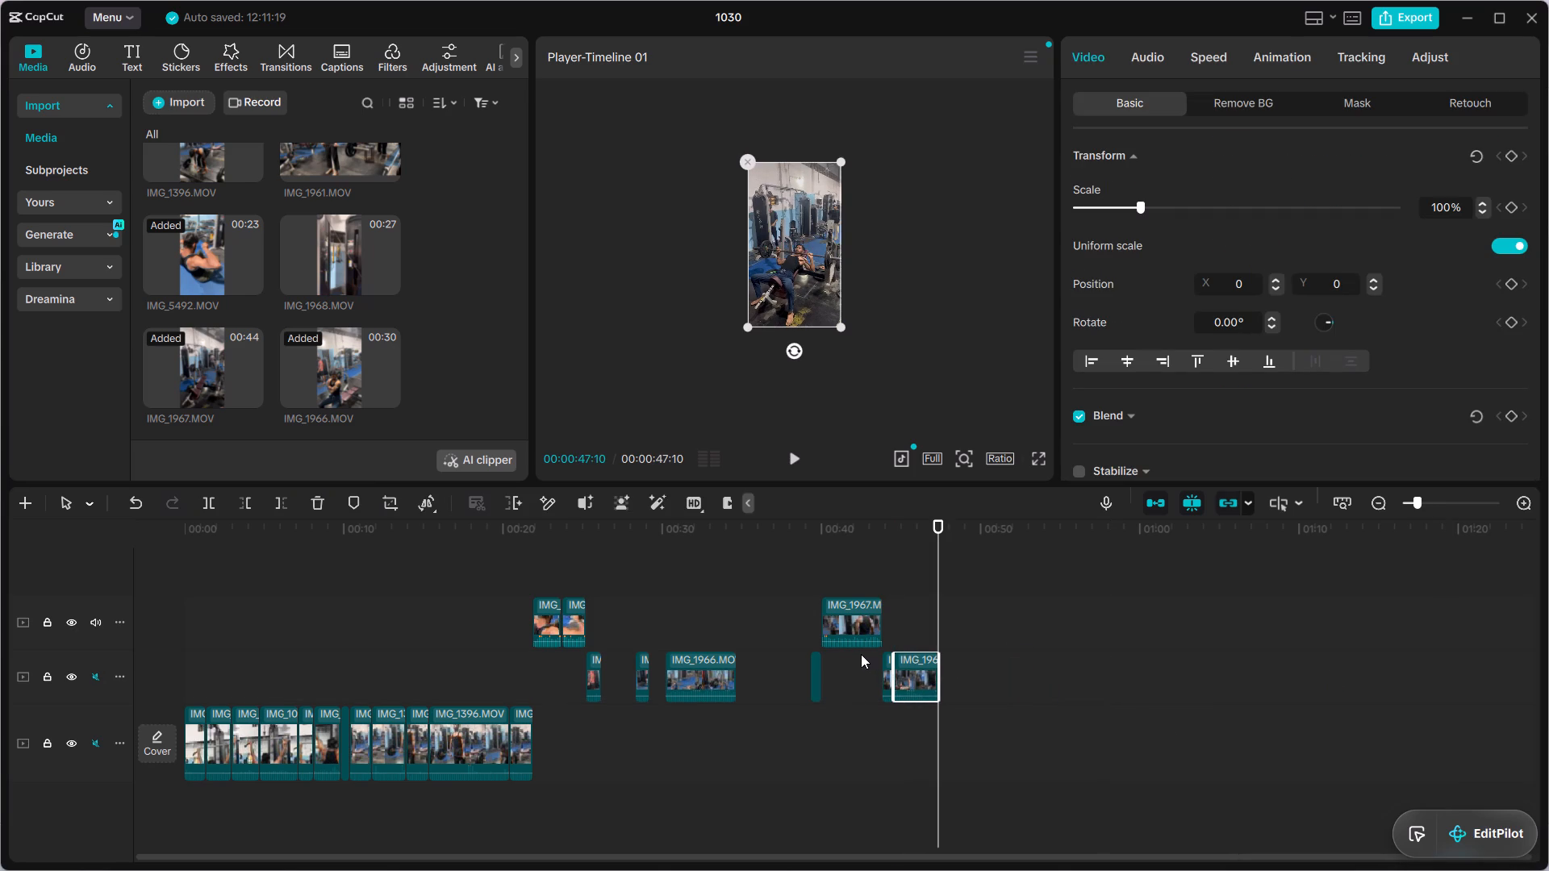
Close the gaps after the IMG_1966.MOV segment by moving back the narrow piece and the longer IMG_1967.MOV segment, placed end to end.
left_click_drag(814, 677, 746, 682)
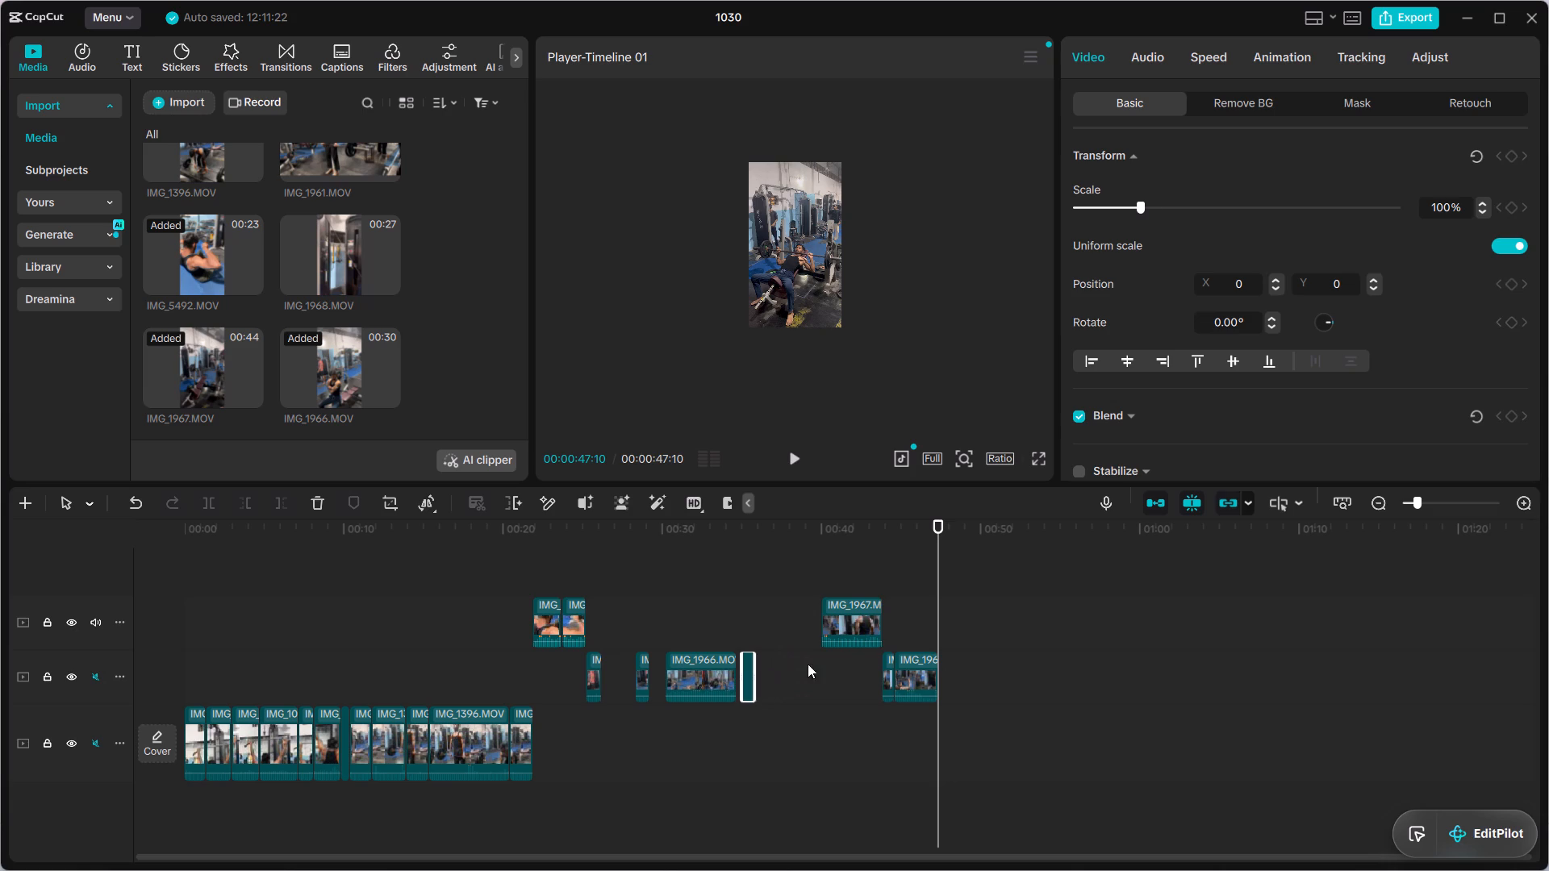
left_click_drag(864, 623, 795, 623)
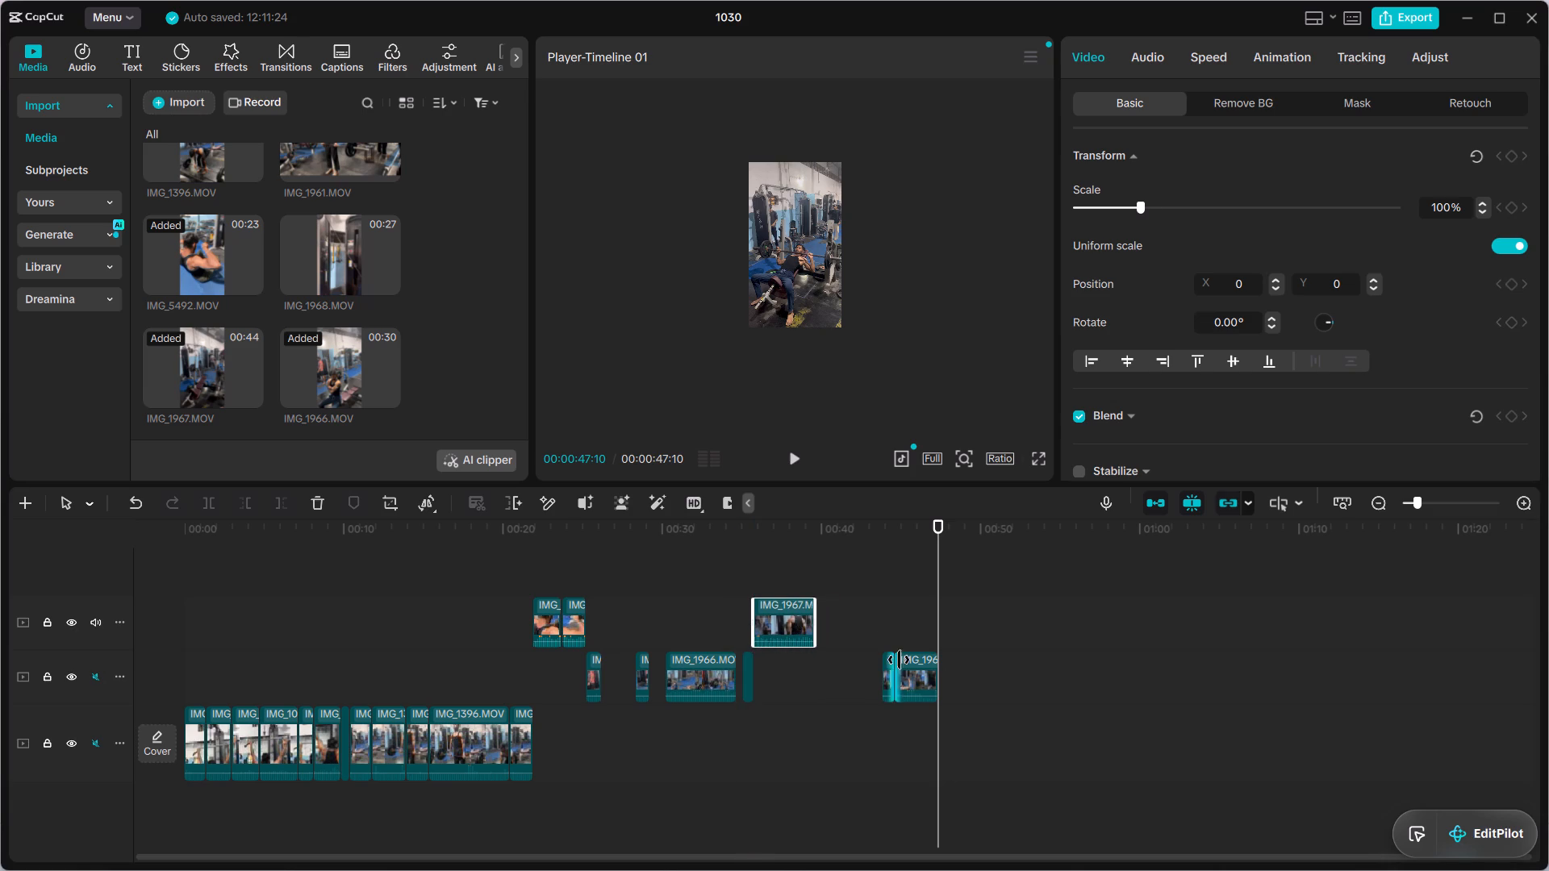
Try to move the short IMG_1967.MOV piece at about 00:00:44 back behind the longer IMG_1967.MOV segment, and undo the last change.
left_click_drag(887, 677, 813, 673)
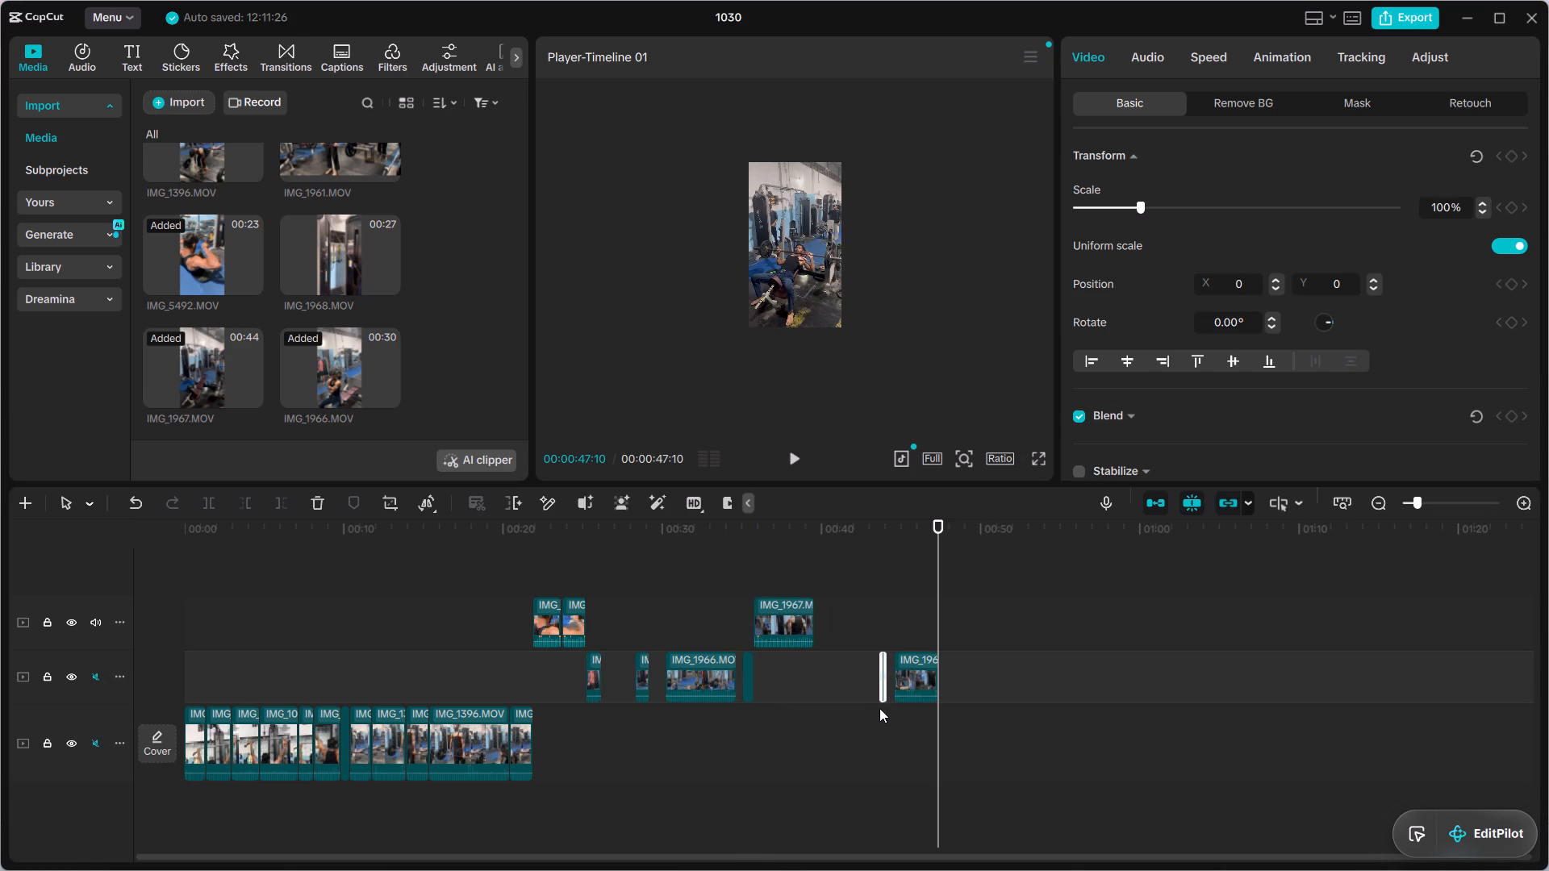
left_click_drag(882, 697, 879, 684)
key("ctrl+z")
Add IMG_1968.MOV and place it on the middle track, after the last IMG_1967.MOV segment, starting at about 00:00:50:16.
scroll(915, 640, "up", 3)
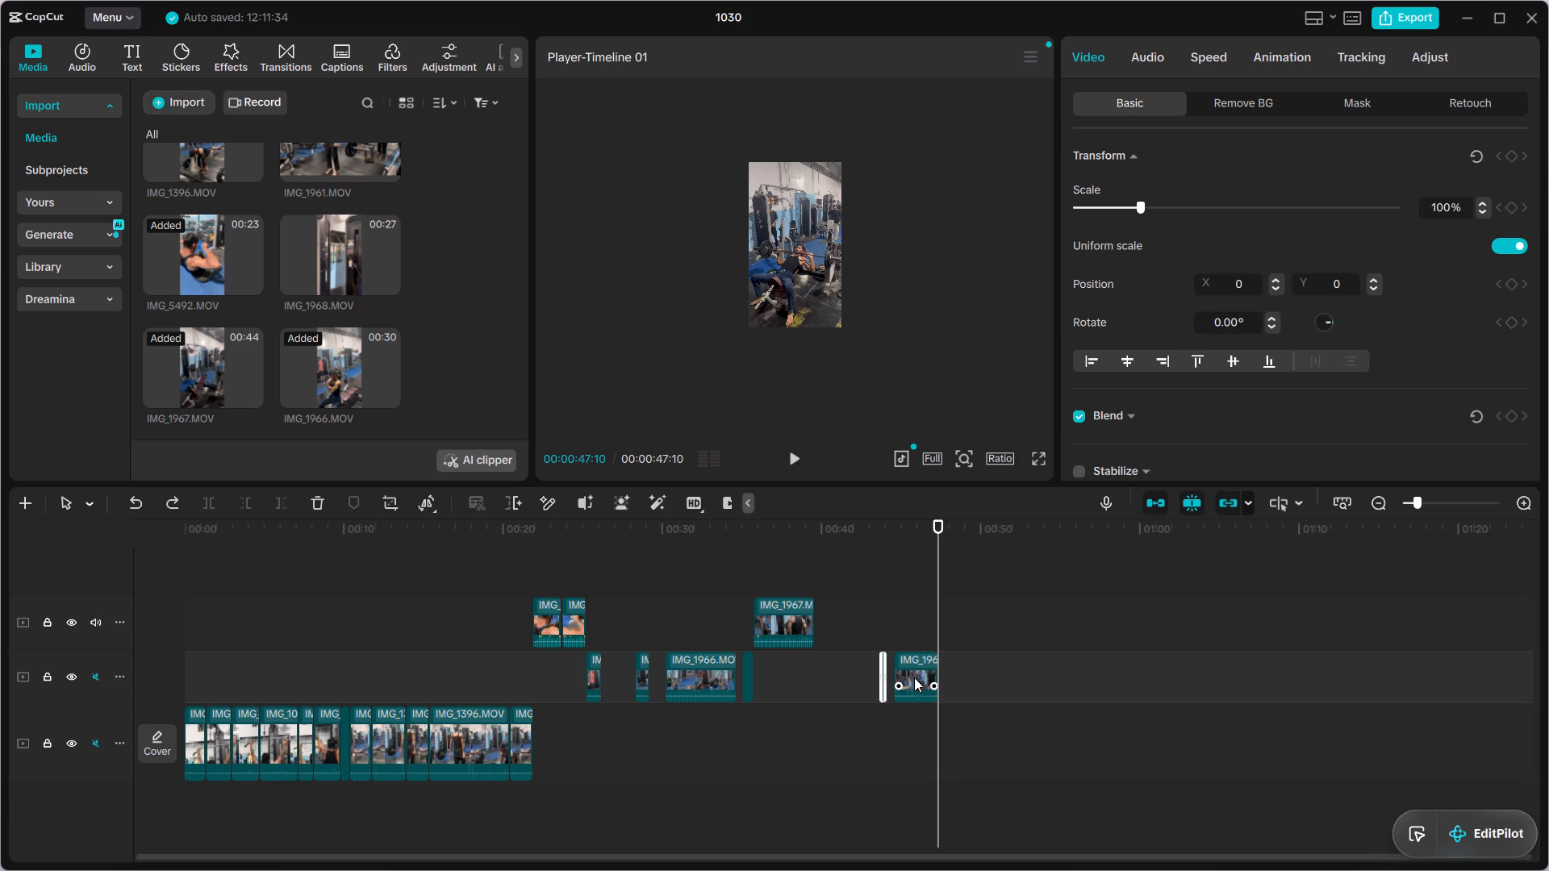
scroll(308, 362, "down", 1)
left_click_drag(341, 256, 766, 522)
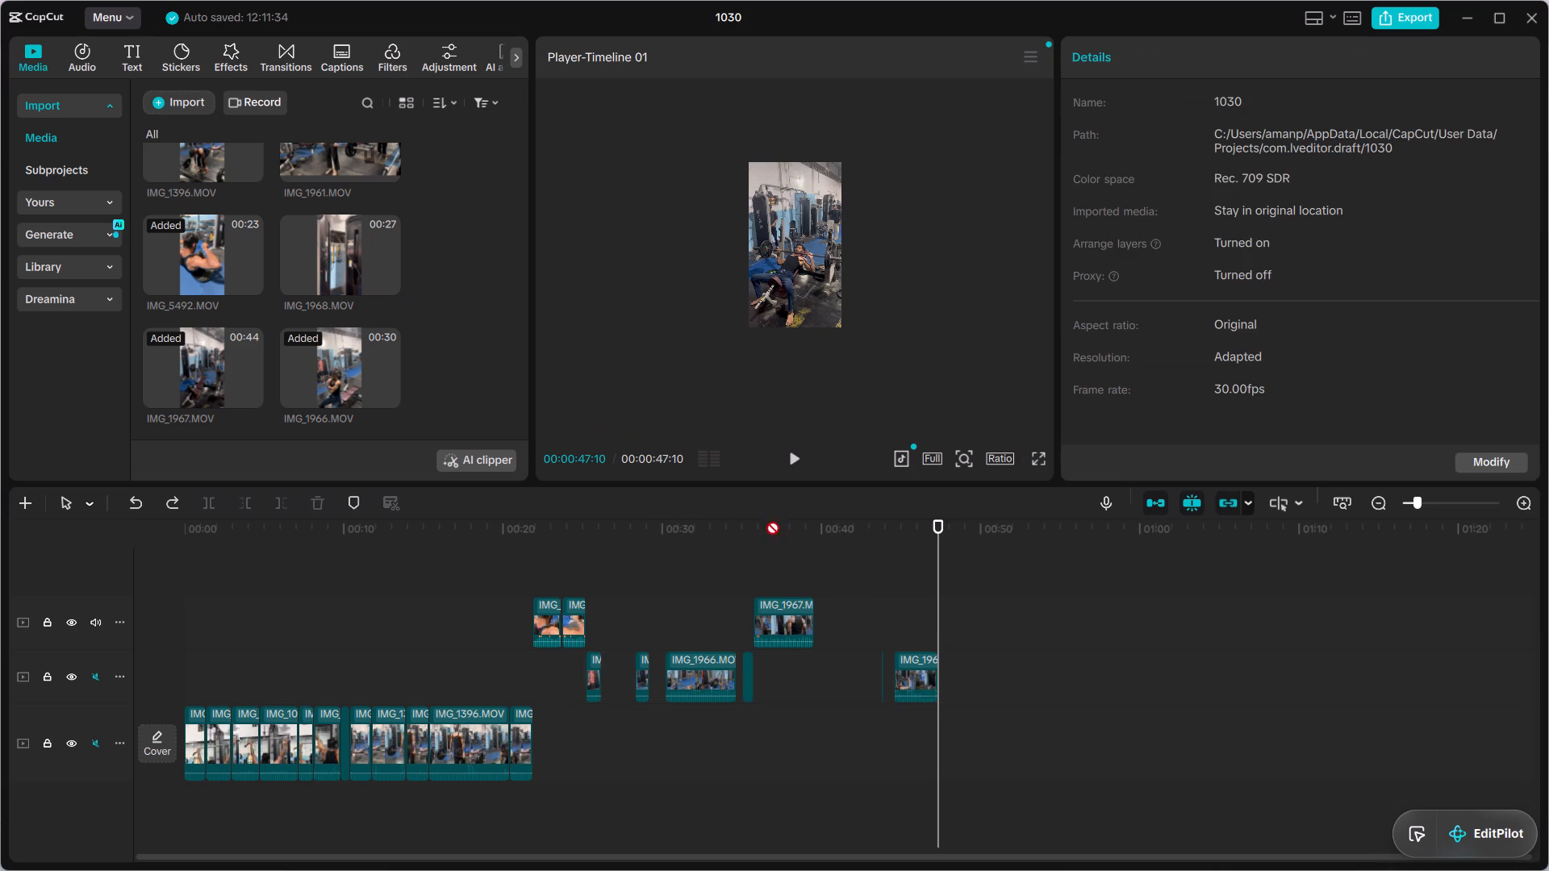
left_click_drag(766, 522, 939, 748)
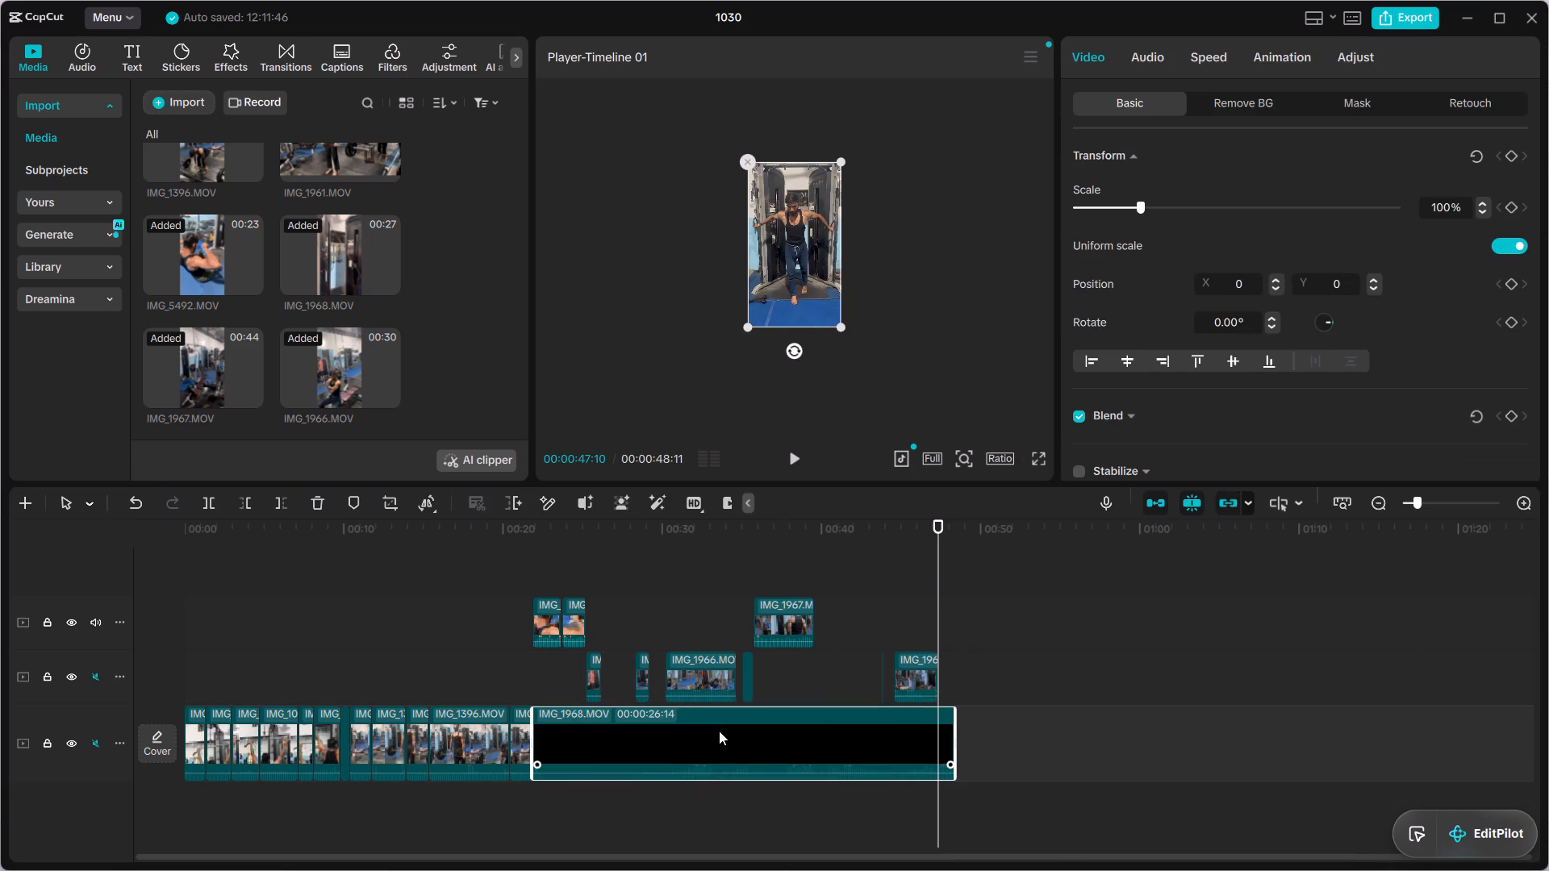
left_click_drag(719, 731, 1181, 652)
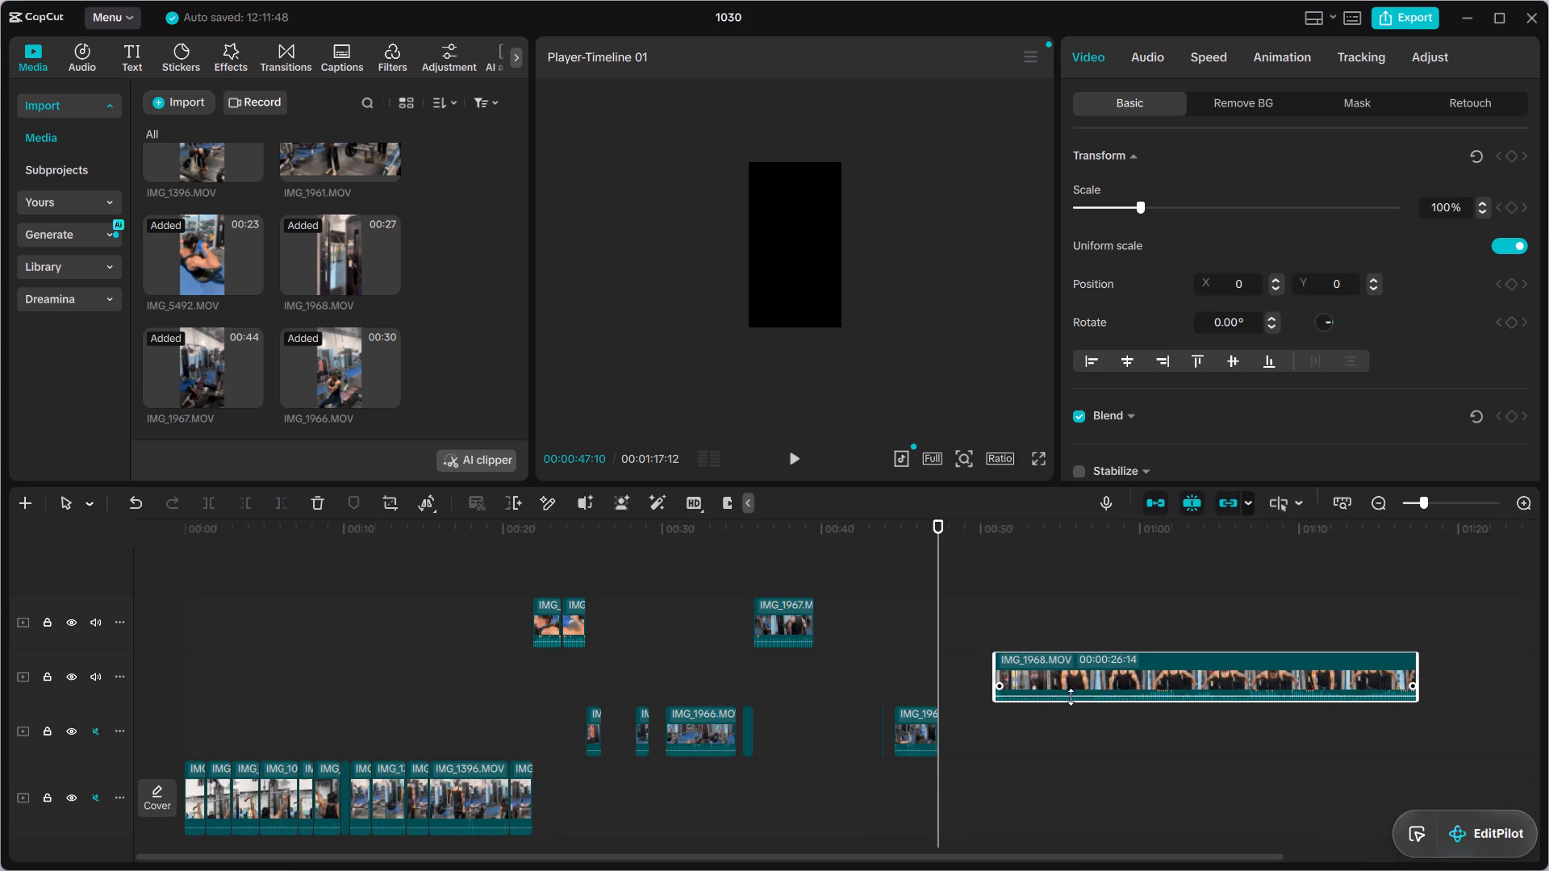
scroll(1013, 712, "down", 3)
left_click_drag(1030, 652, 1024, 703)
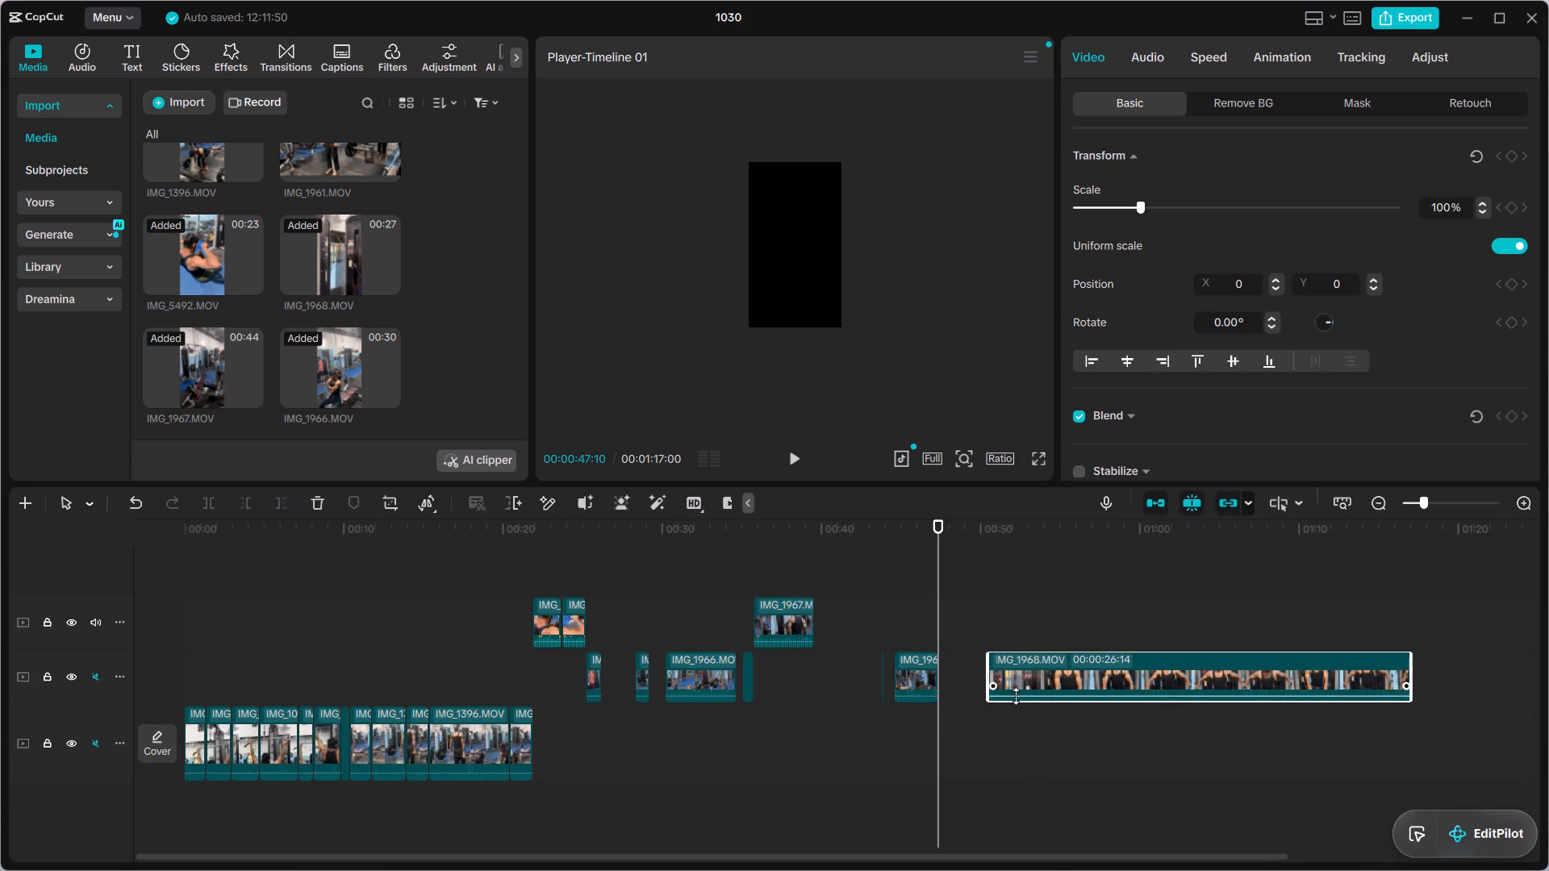
Scrub and play the opening seconds of IMG_1968.MOV to look for a usable movement.
left_click_drag(937, 613, 983, 614)
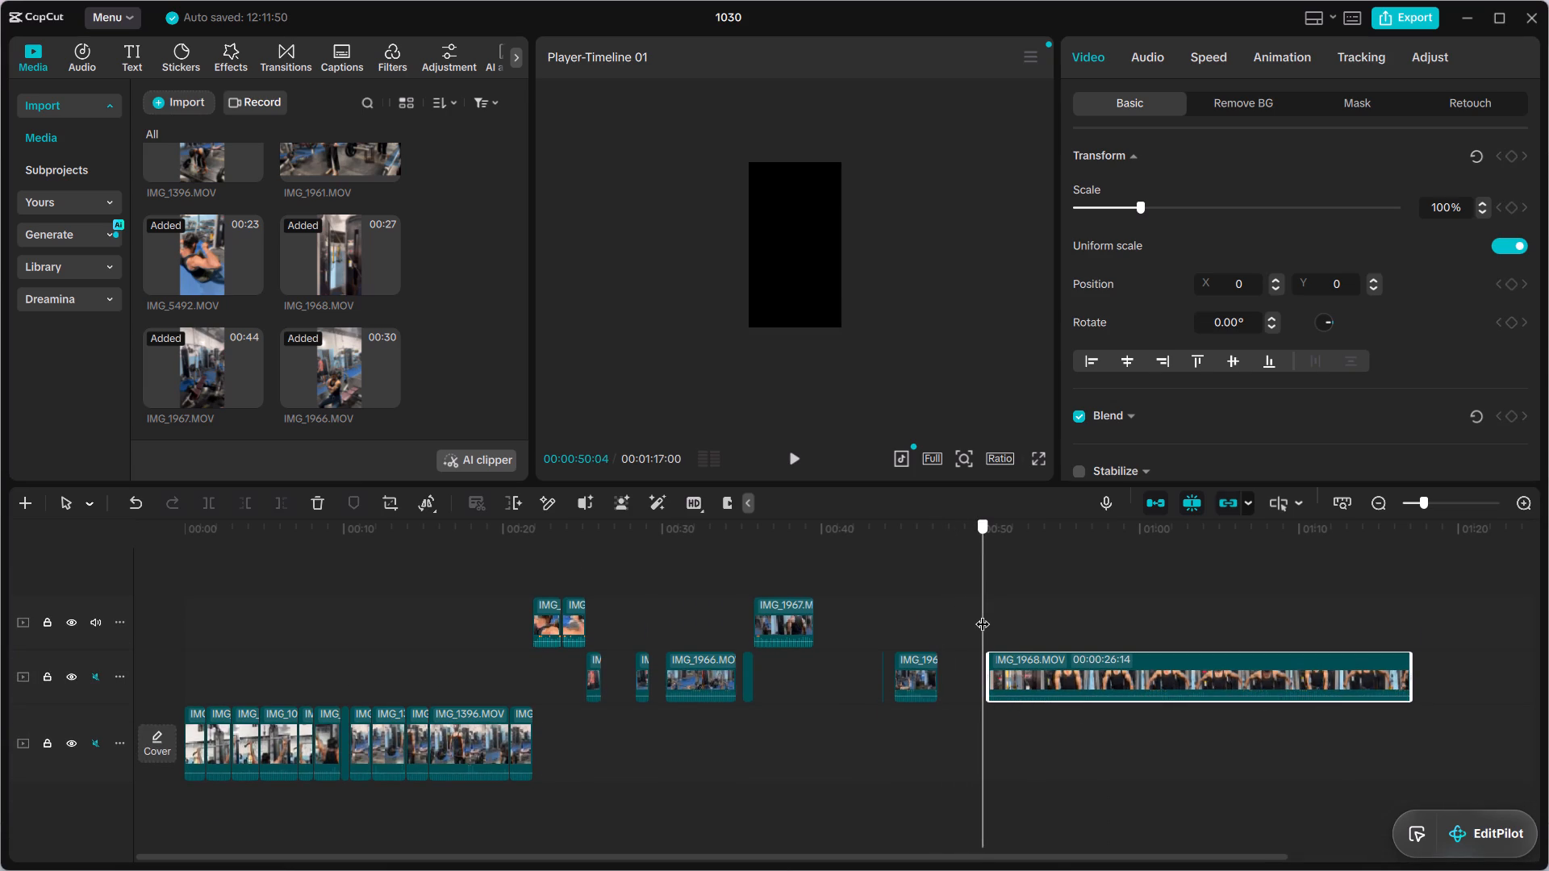
left_click_drag(983, 614, 978, 595)
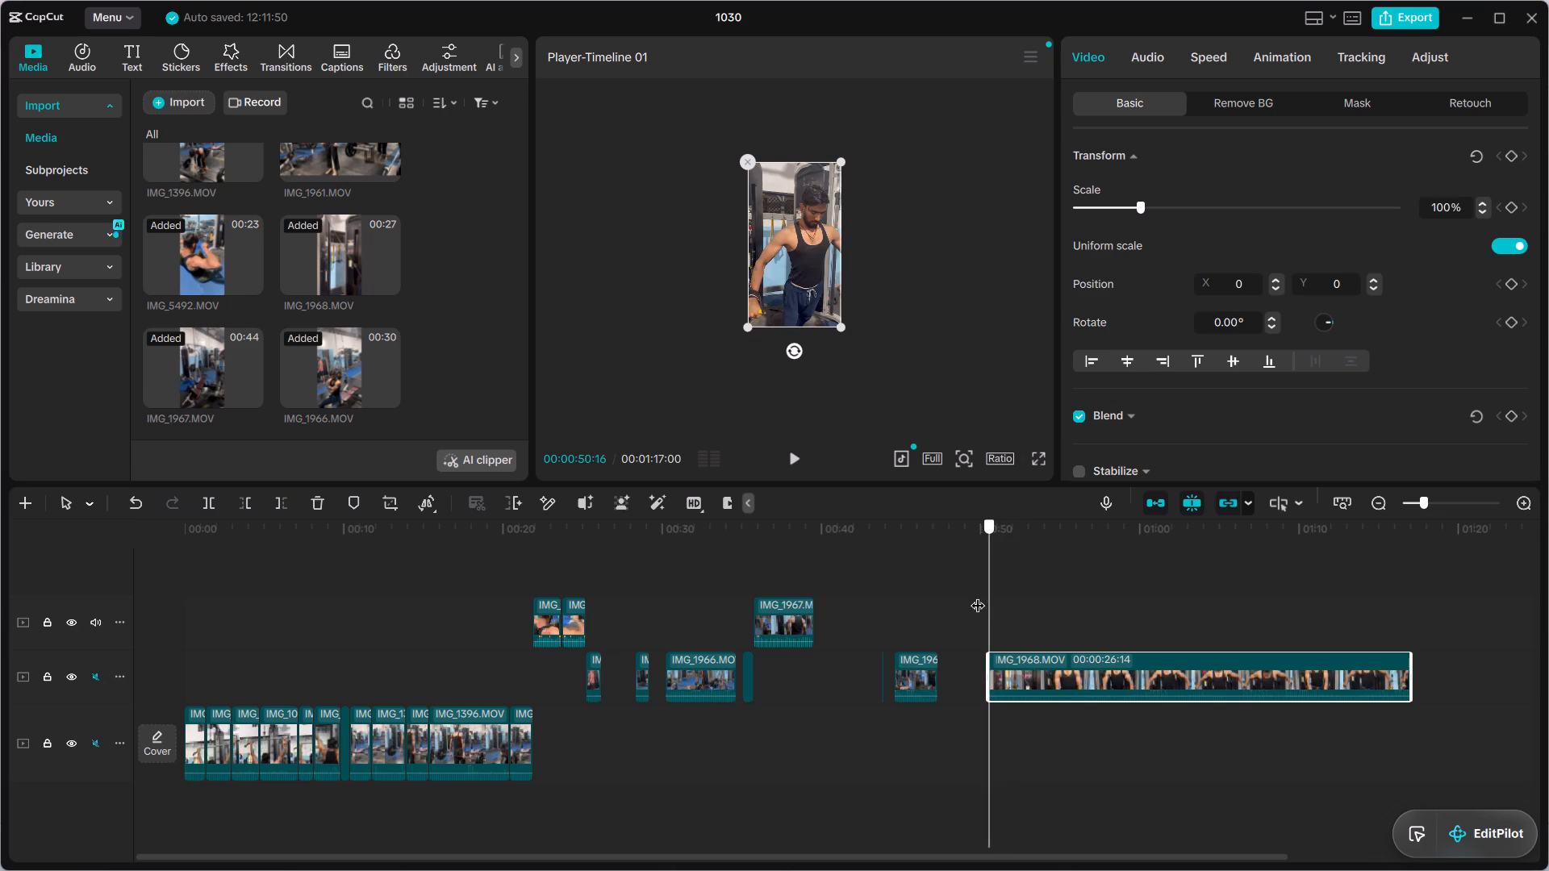
left_click_drag(978, 595, 1024, 606)
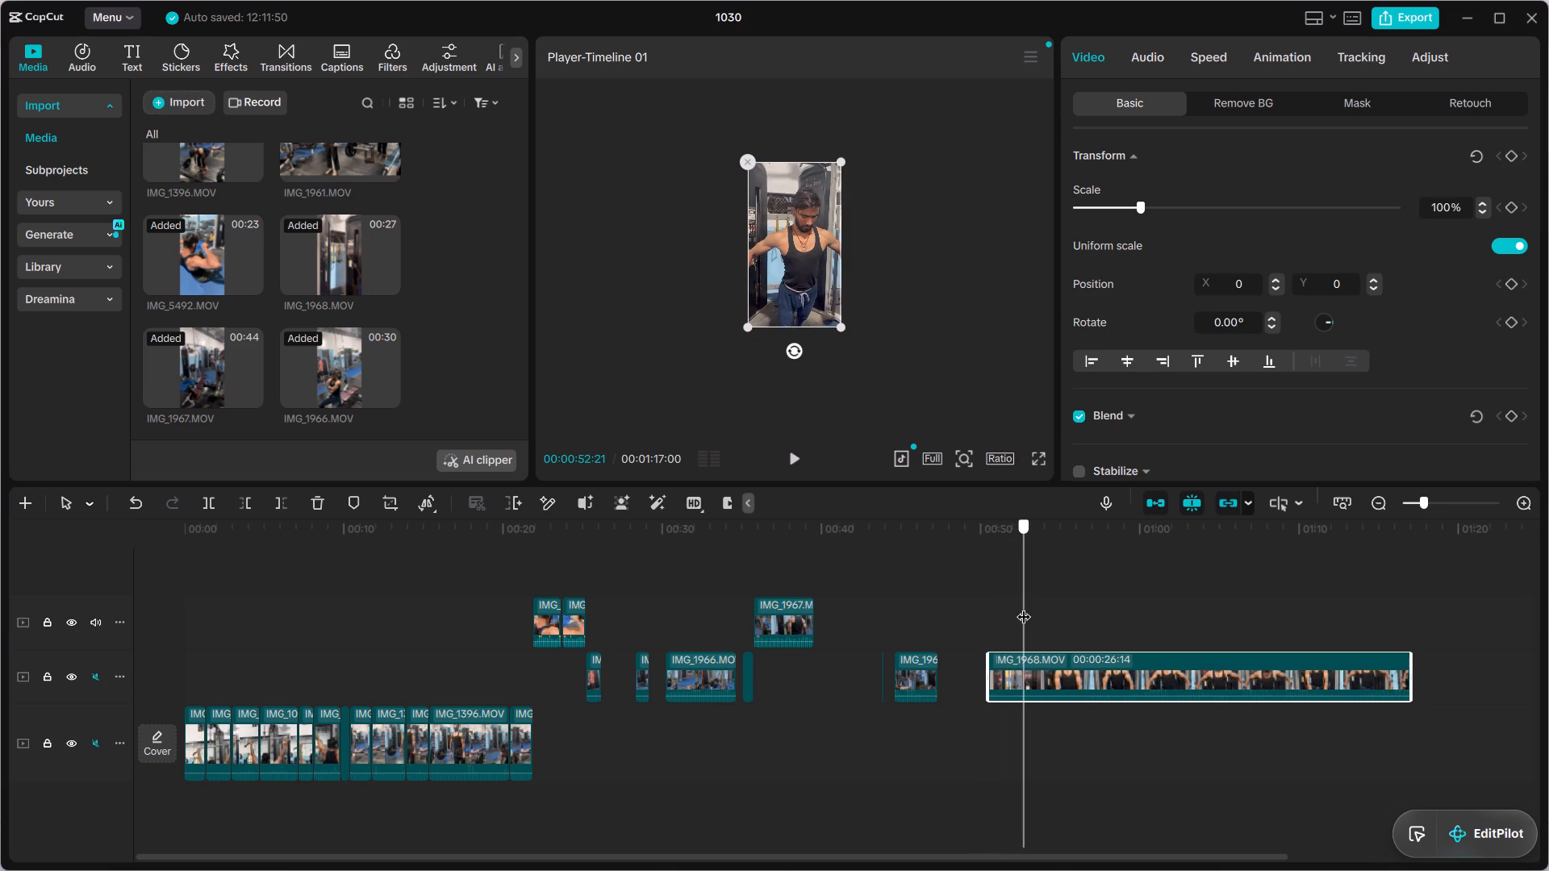
left_click_drag(1024, 606, 1007, 610)
type("+-*/")
key("asterisk")
key("Page_Down")
key("slash")
key("9")
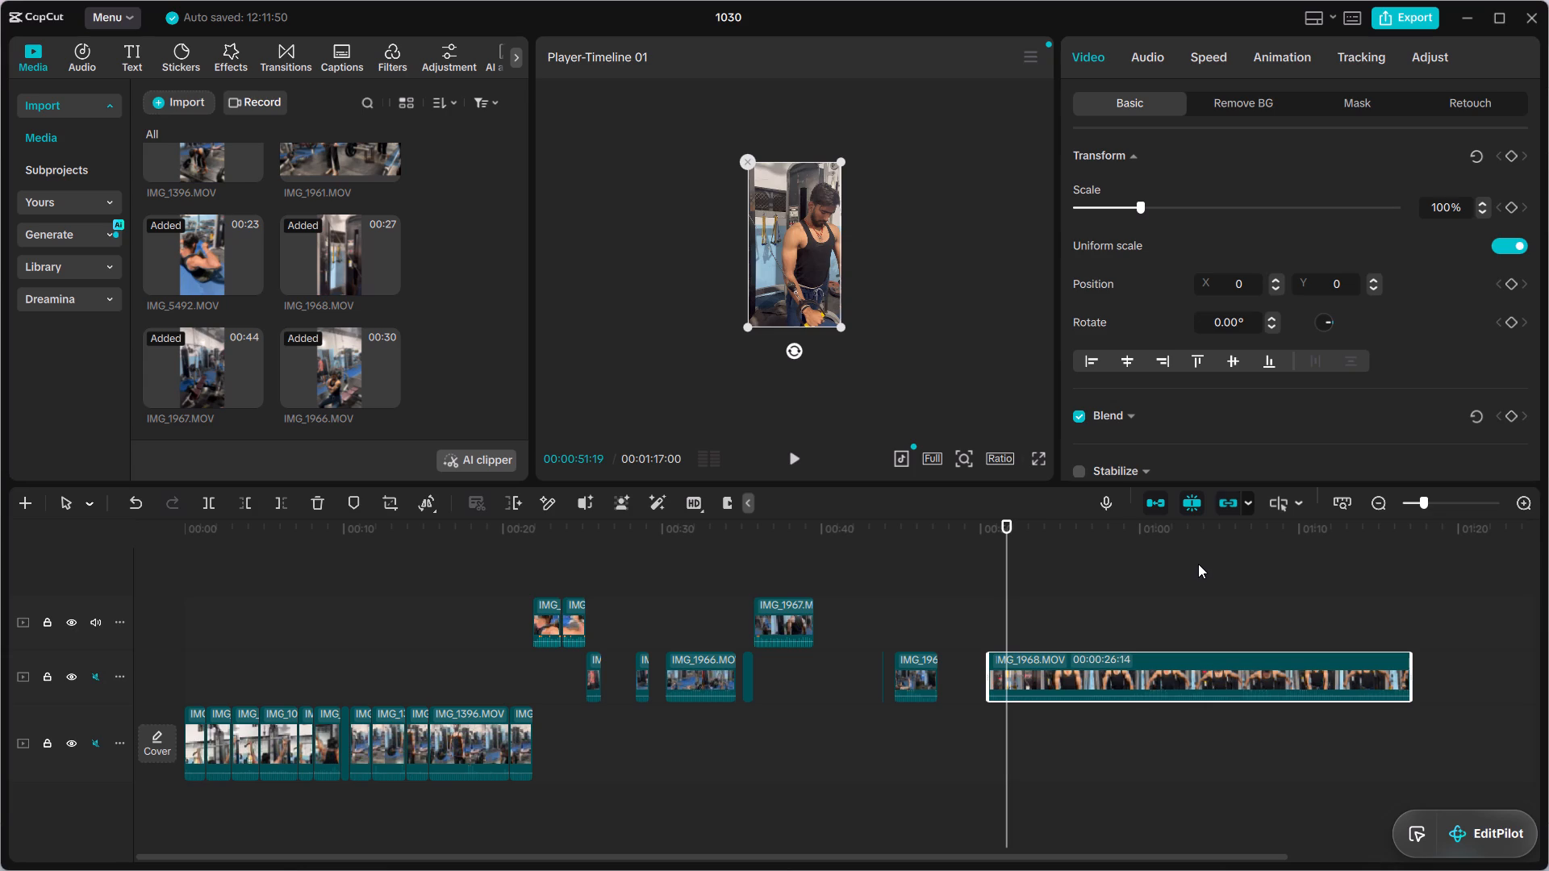
left_click(791, 458)
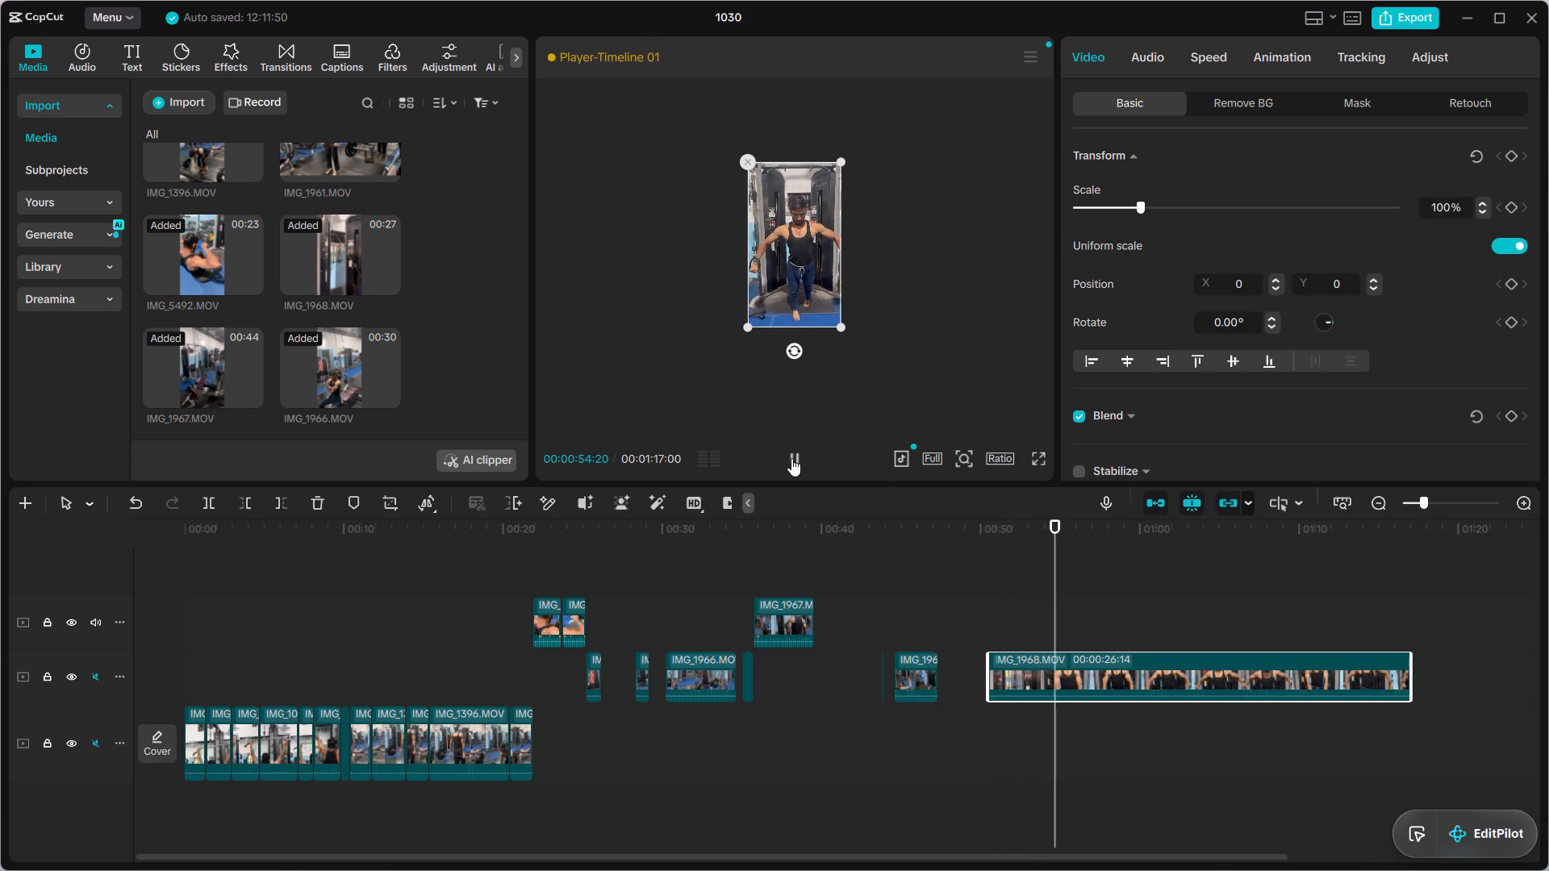
left_click(791, 458)
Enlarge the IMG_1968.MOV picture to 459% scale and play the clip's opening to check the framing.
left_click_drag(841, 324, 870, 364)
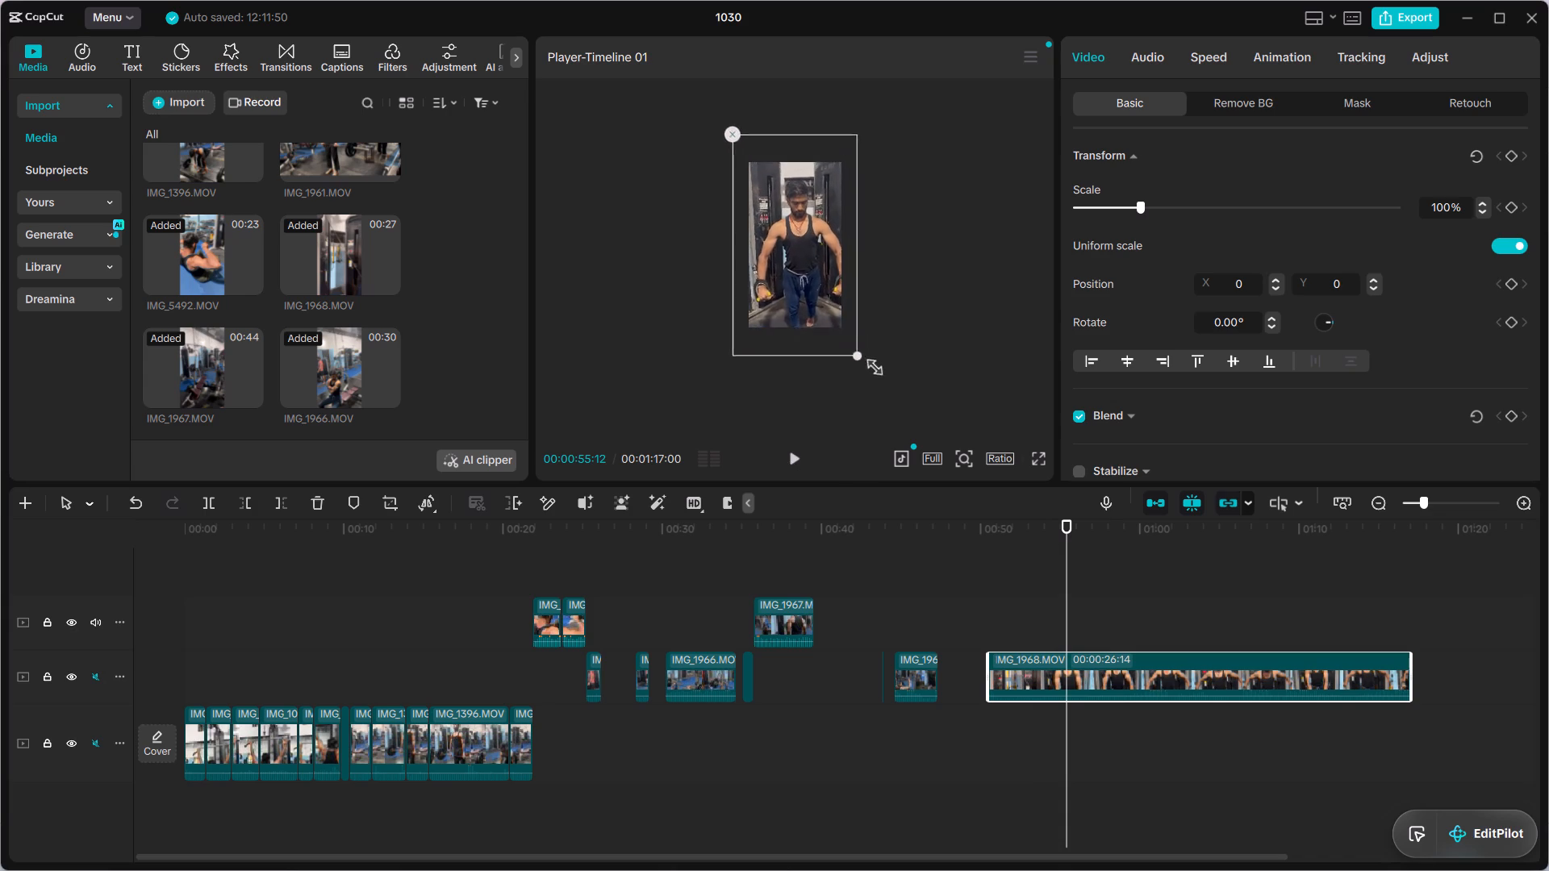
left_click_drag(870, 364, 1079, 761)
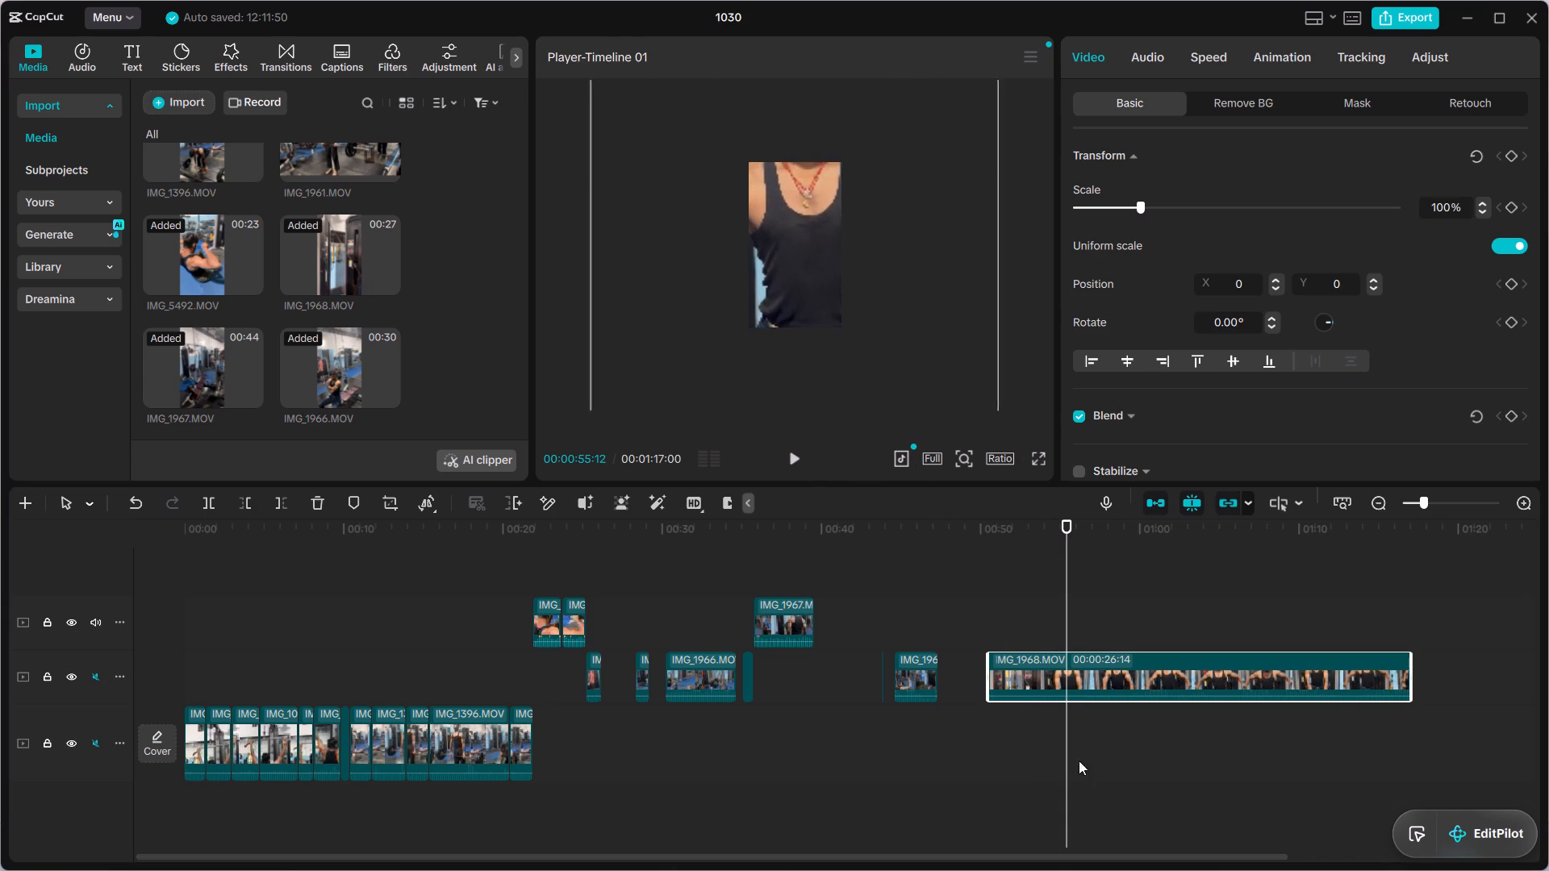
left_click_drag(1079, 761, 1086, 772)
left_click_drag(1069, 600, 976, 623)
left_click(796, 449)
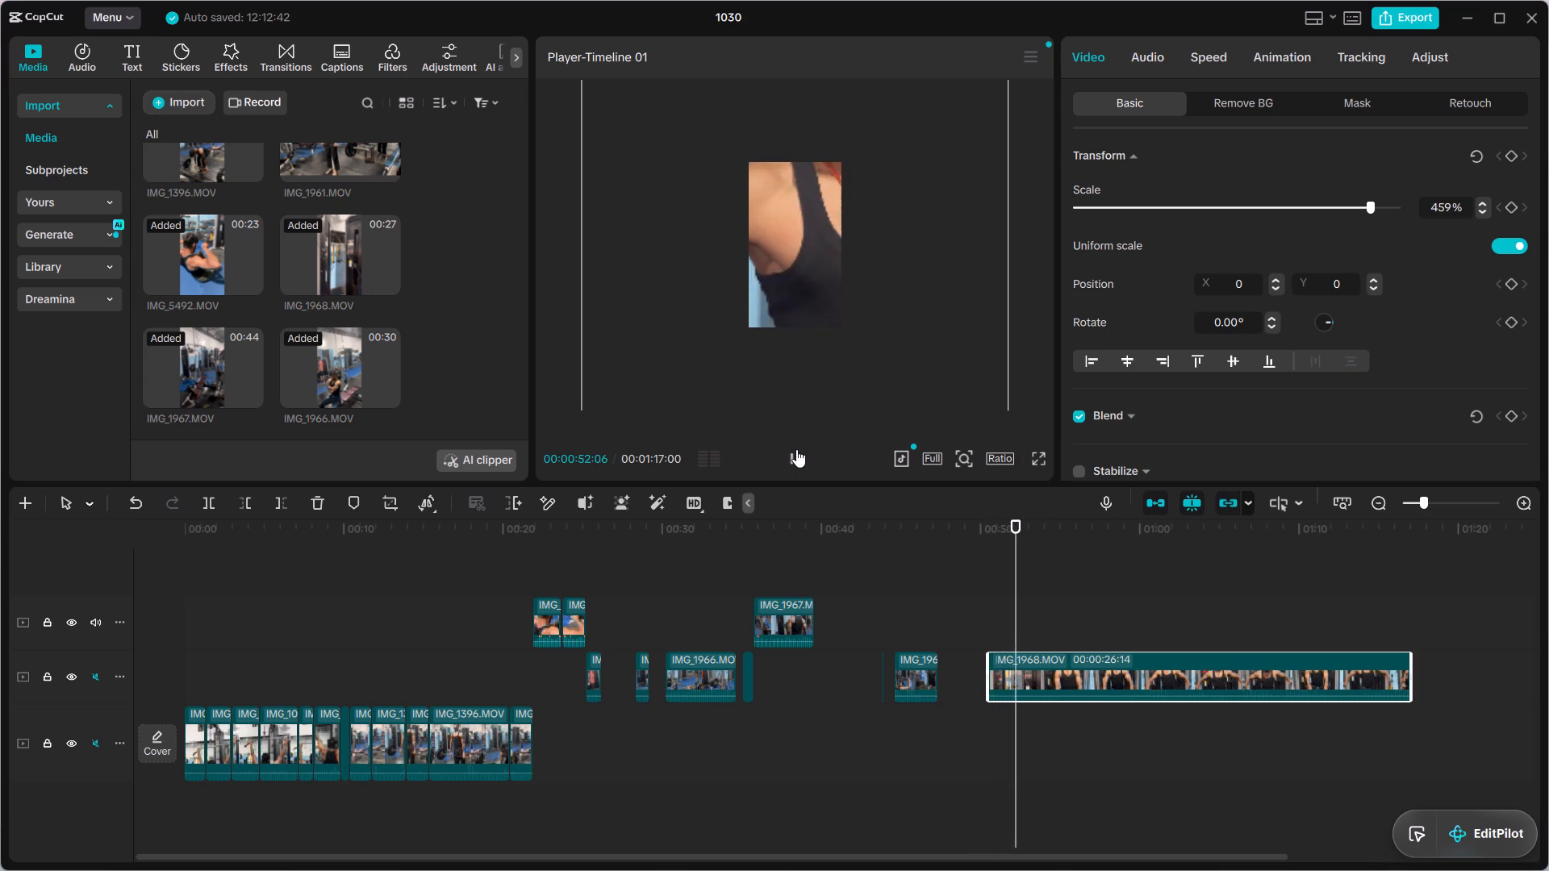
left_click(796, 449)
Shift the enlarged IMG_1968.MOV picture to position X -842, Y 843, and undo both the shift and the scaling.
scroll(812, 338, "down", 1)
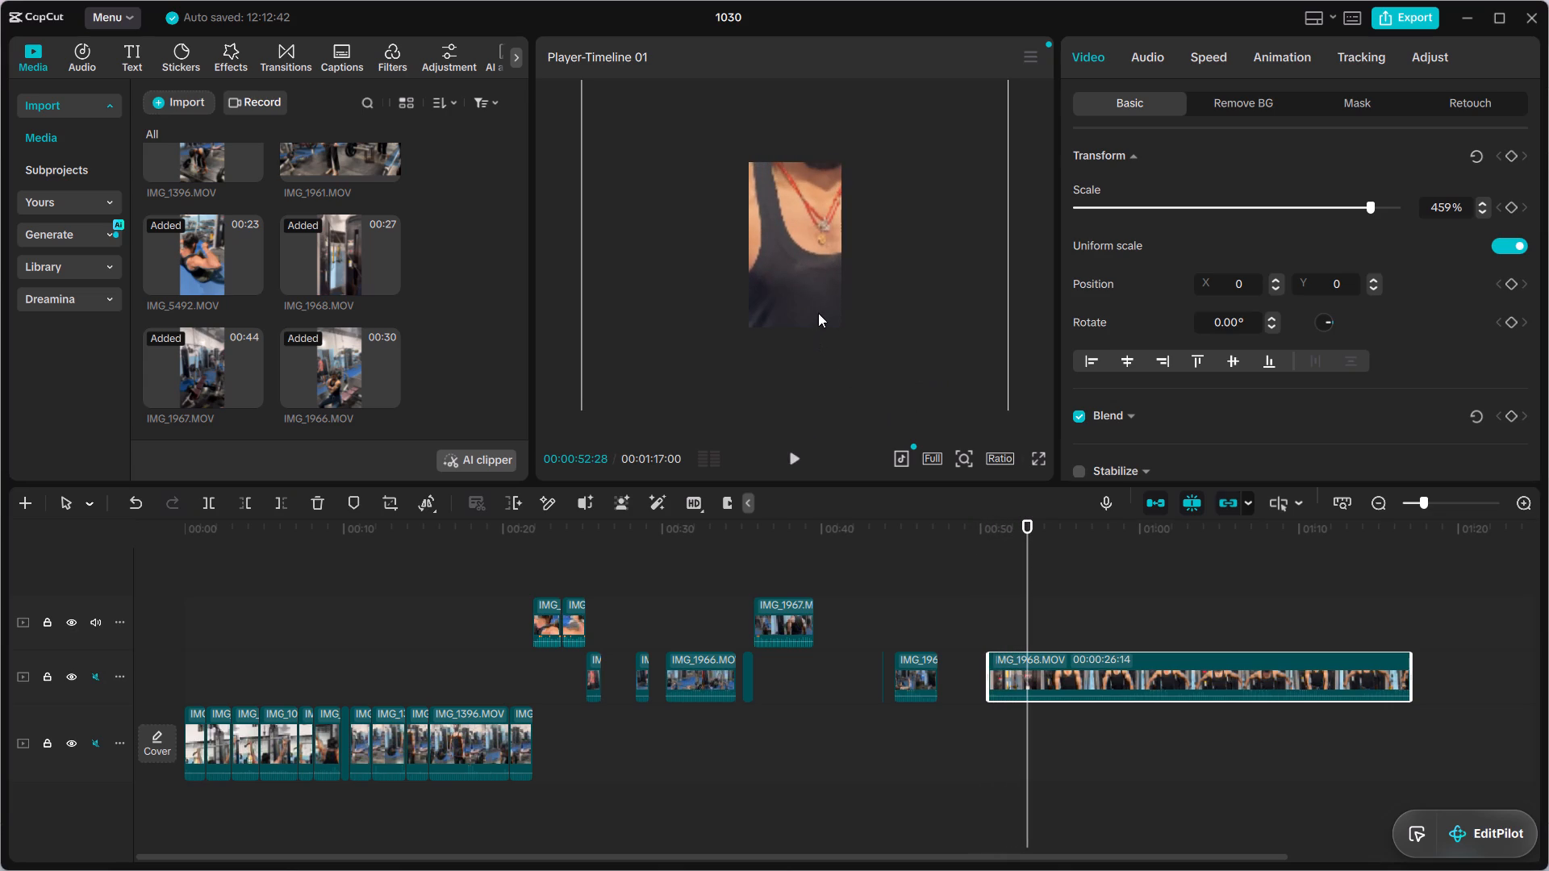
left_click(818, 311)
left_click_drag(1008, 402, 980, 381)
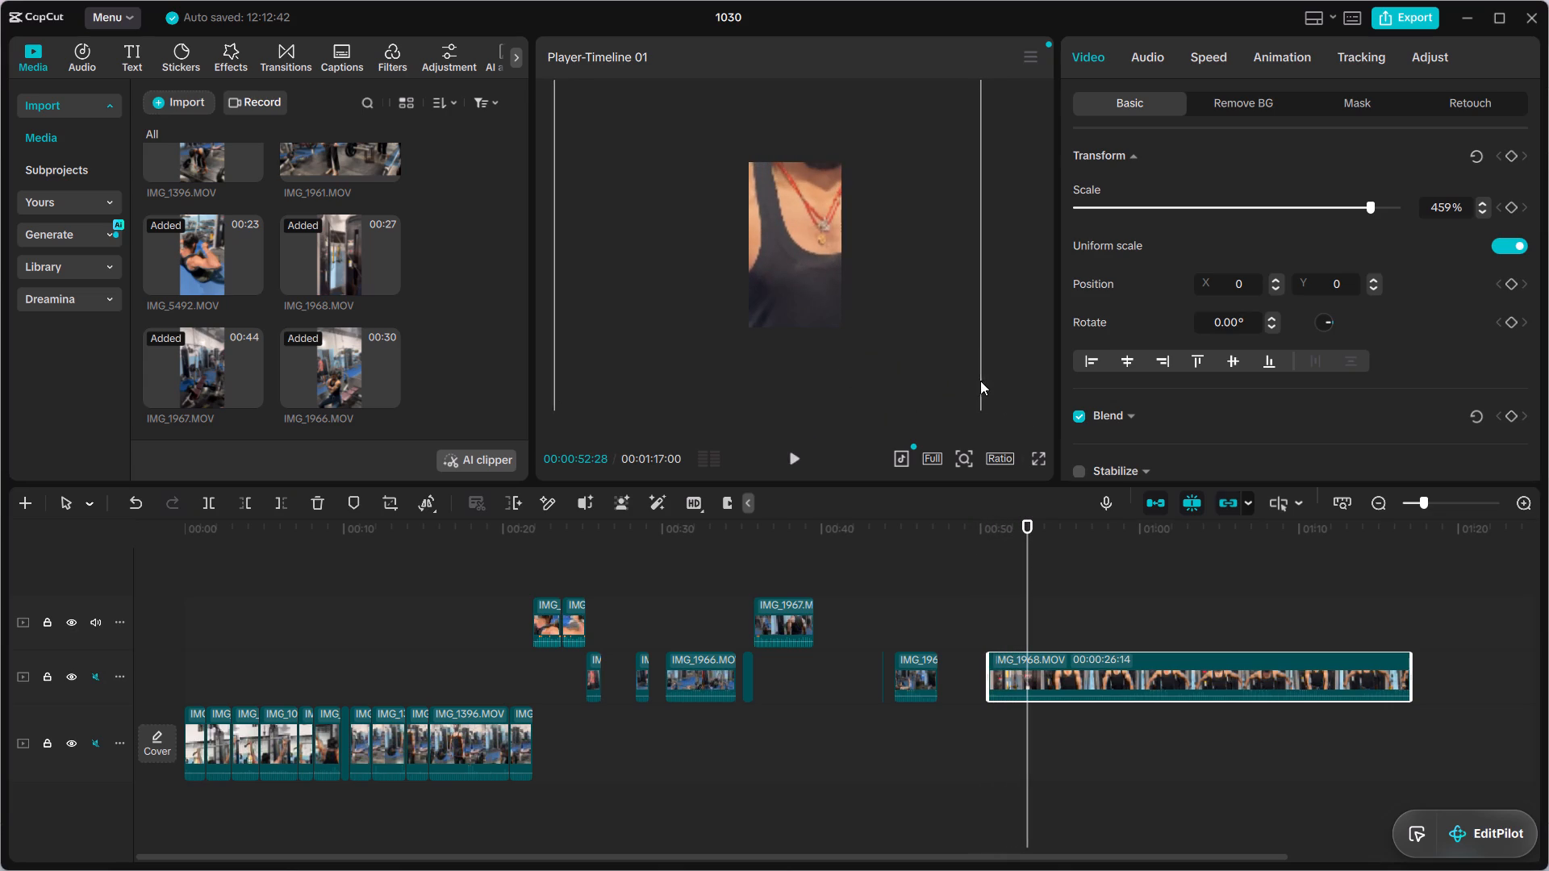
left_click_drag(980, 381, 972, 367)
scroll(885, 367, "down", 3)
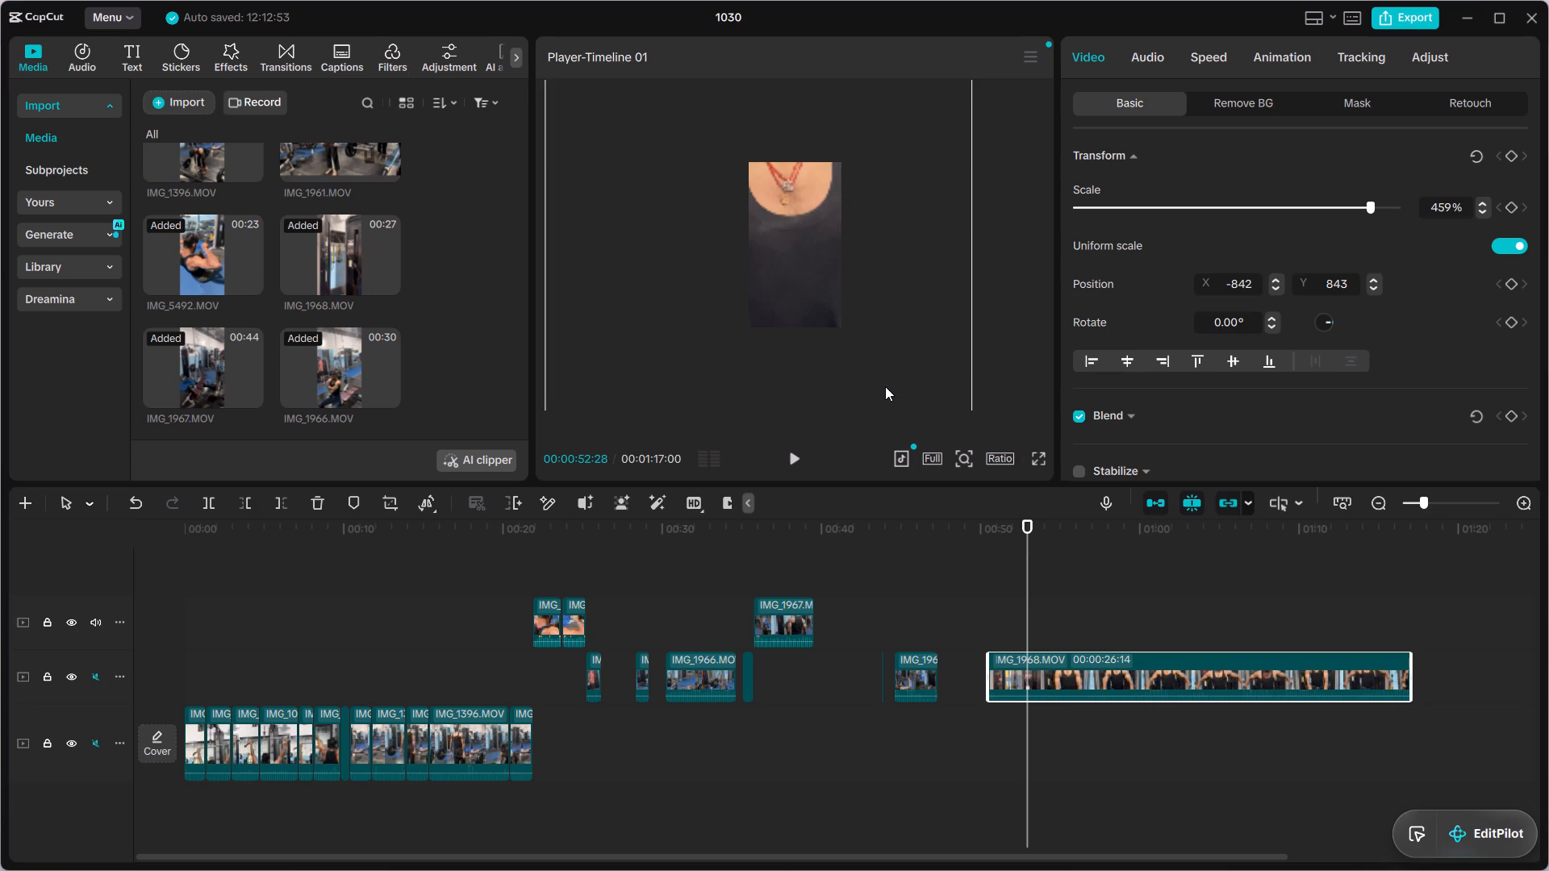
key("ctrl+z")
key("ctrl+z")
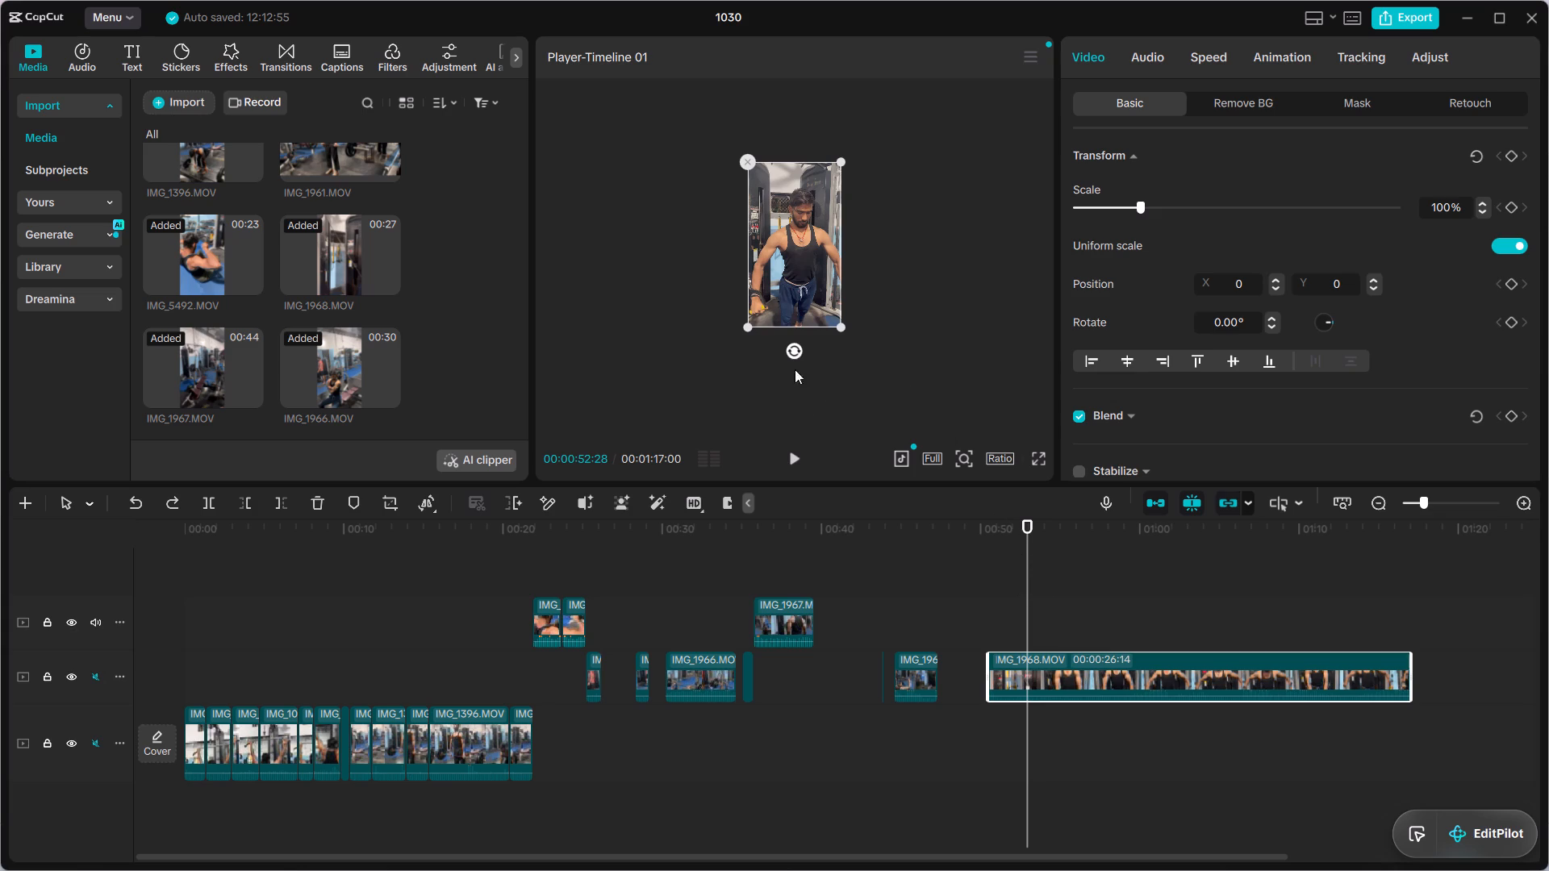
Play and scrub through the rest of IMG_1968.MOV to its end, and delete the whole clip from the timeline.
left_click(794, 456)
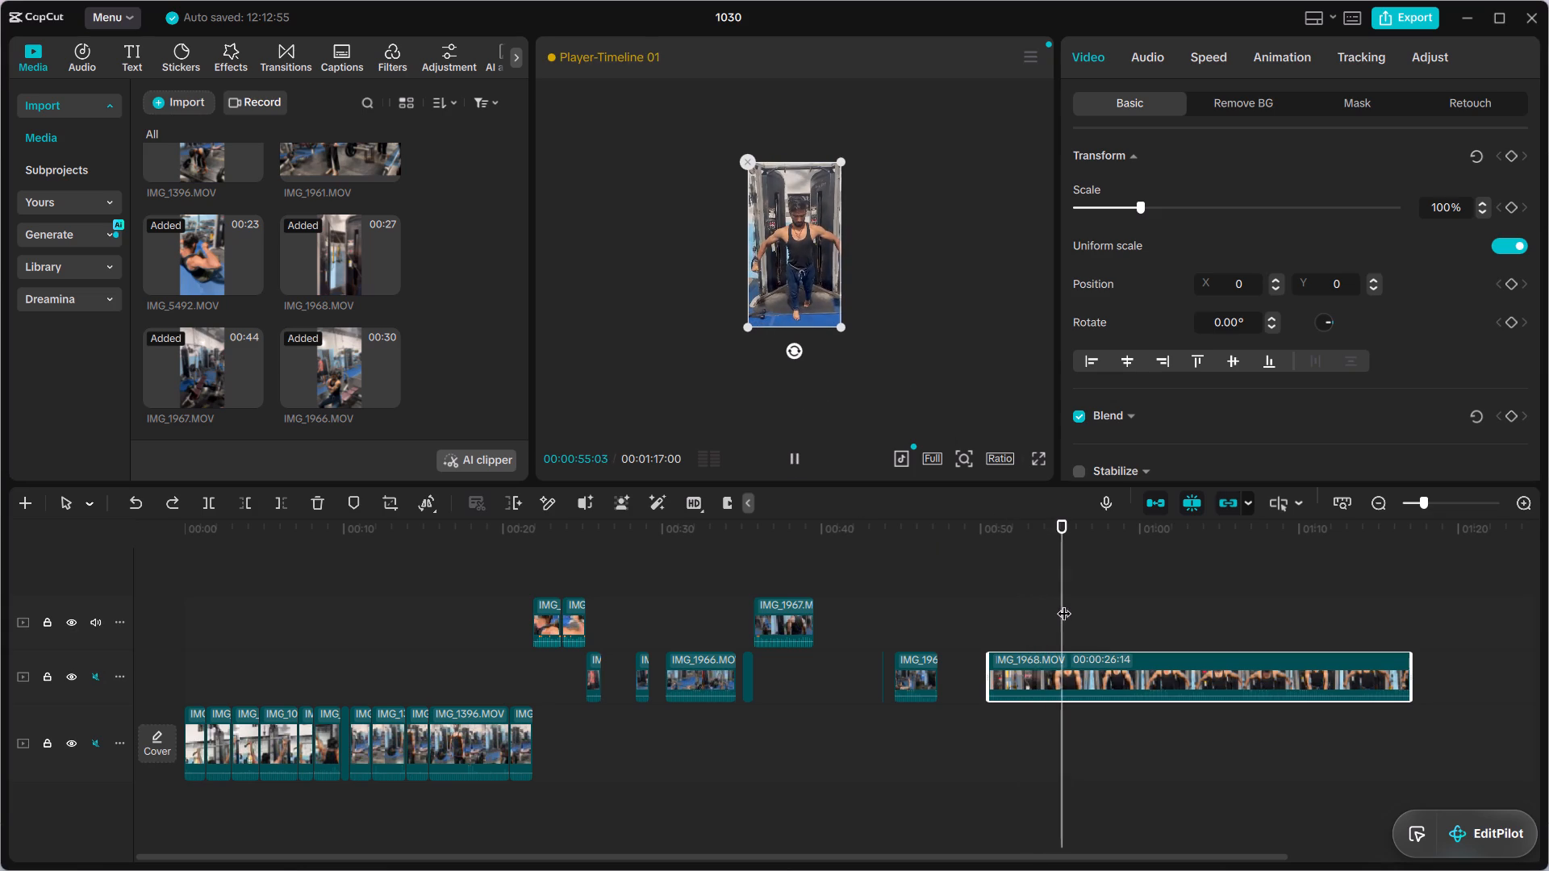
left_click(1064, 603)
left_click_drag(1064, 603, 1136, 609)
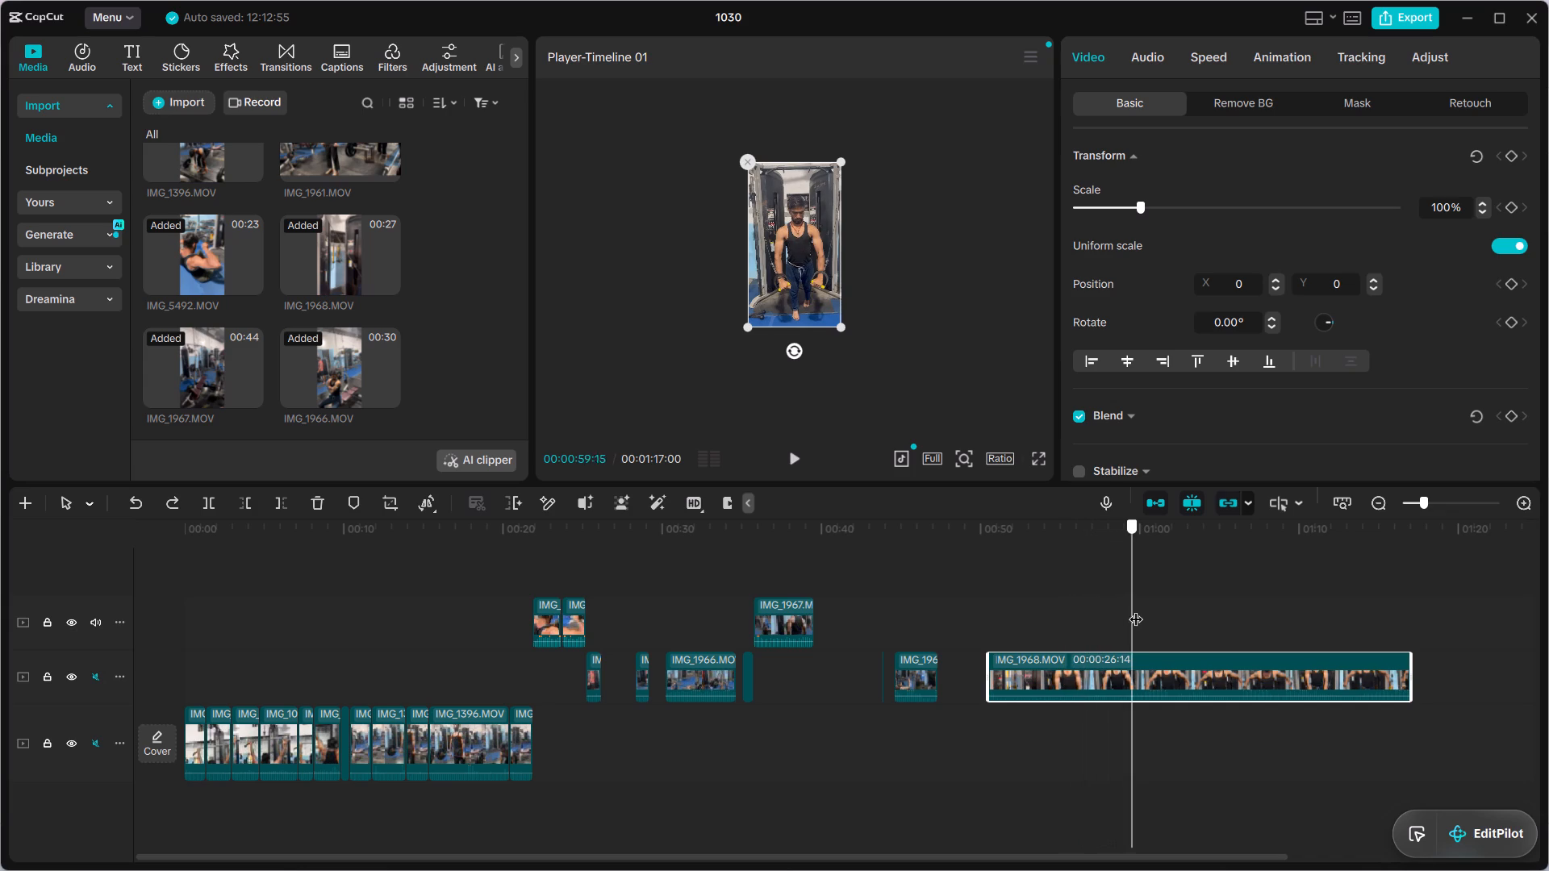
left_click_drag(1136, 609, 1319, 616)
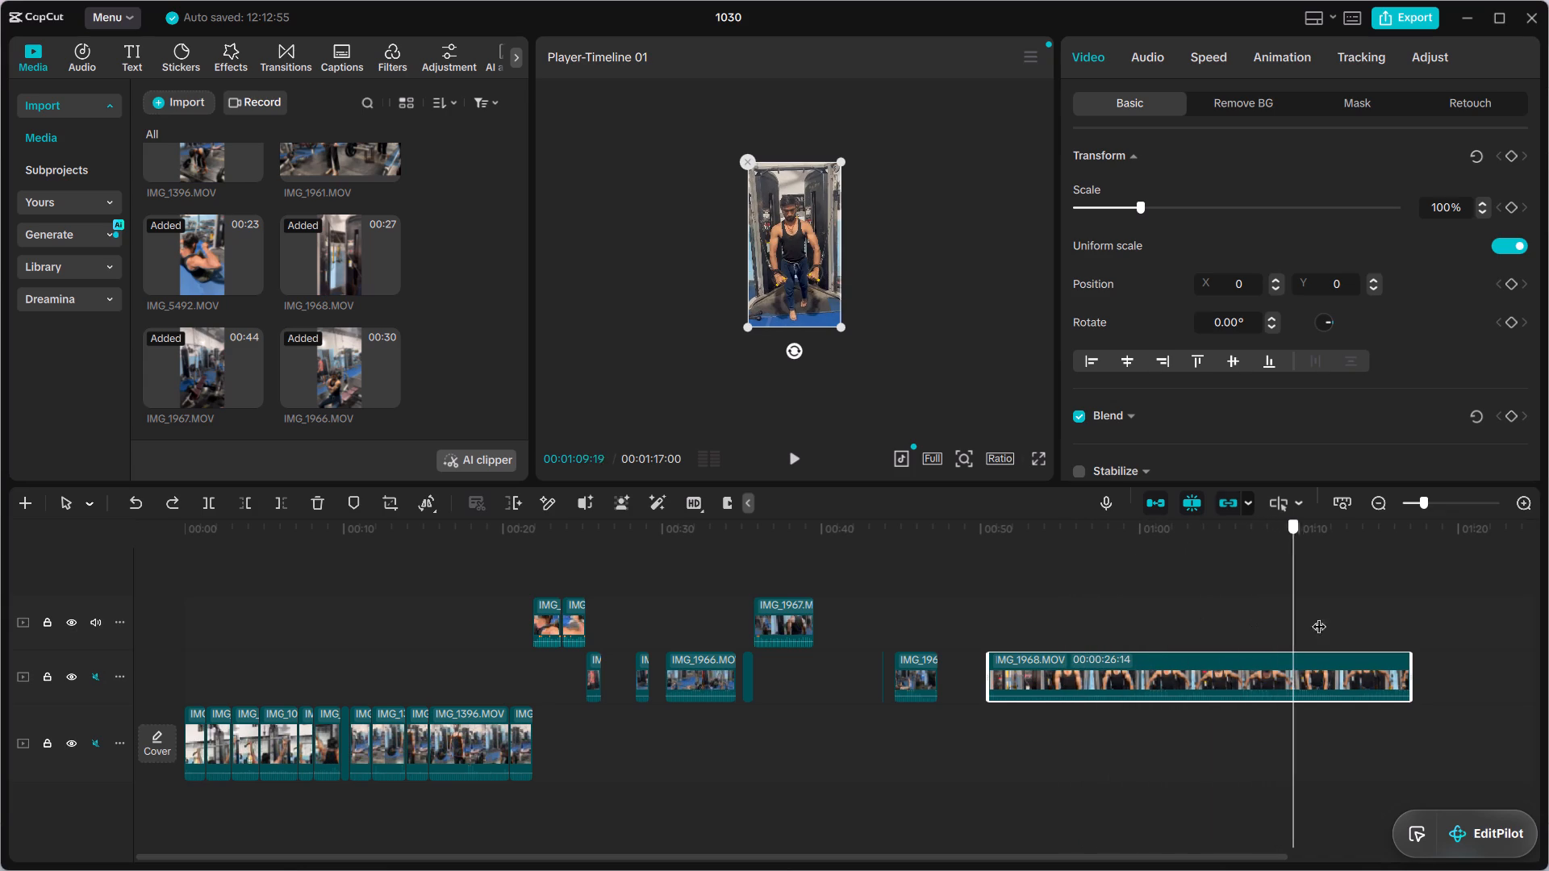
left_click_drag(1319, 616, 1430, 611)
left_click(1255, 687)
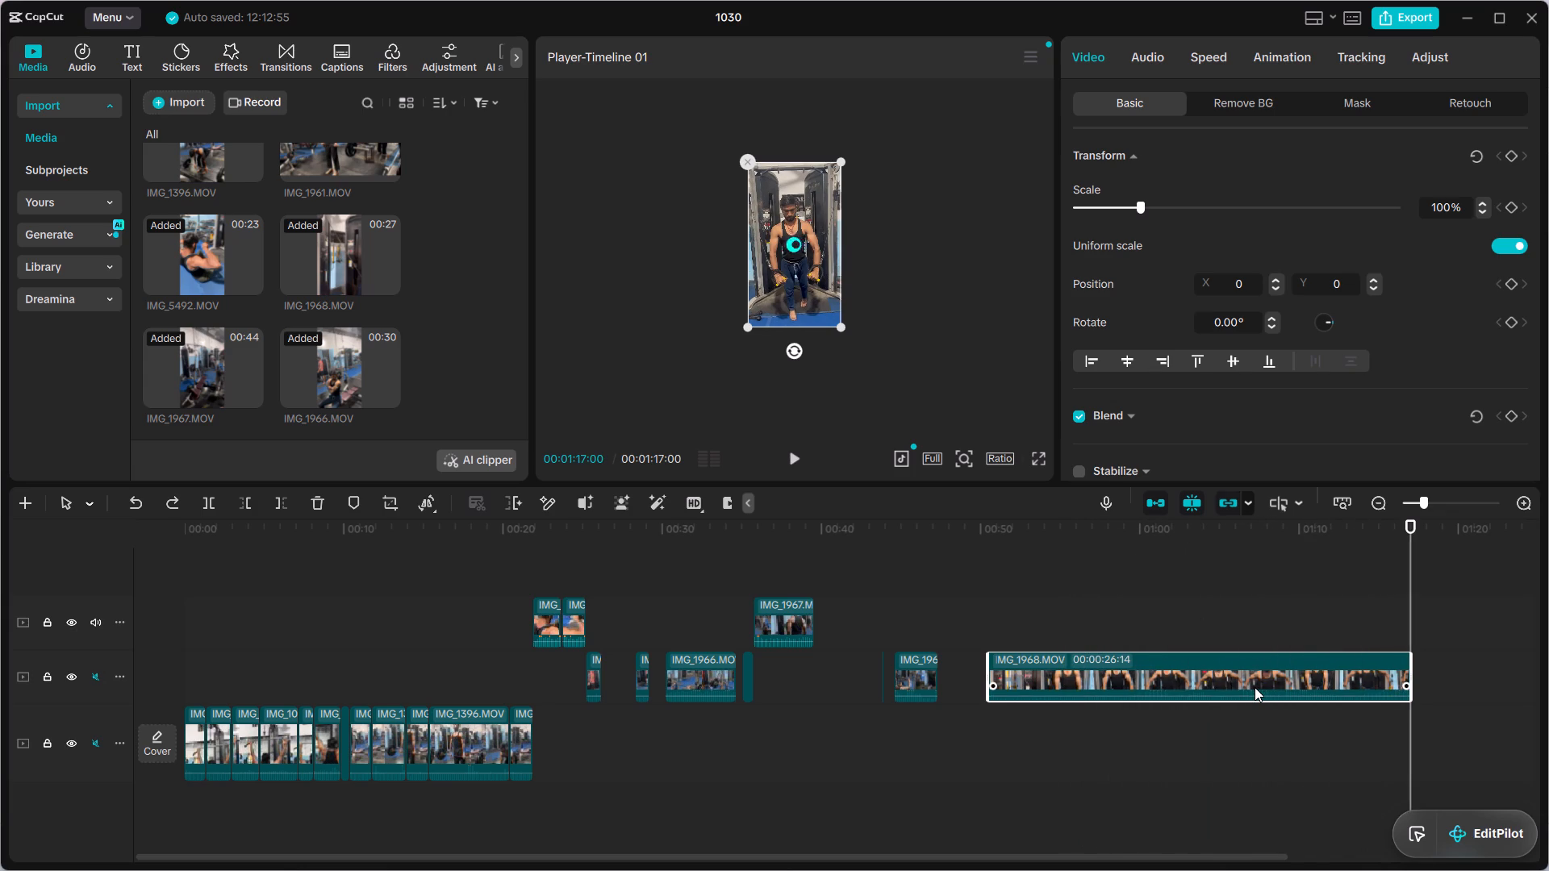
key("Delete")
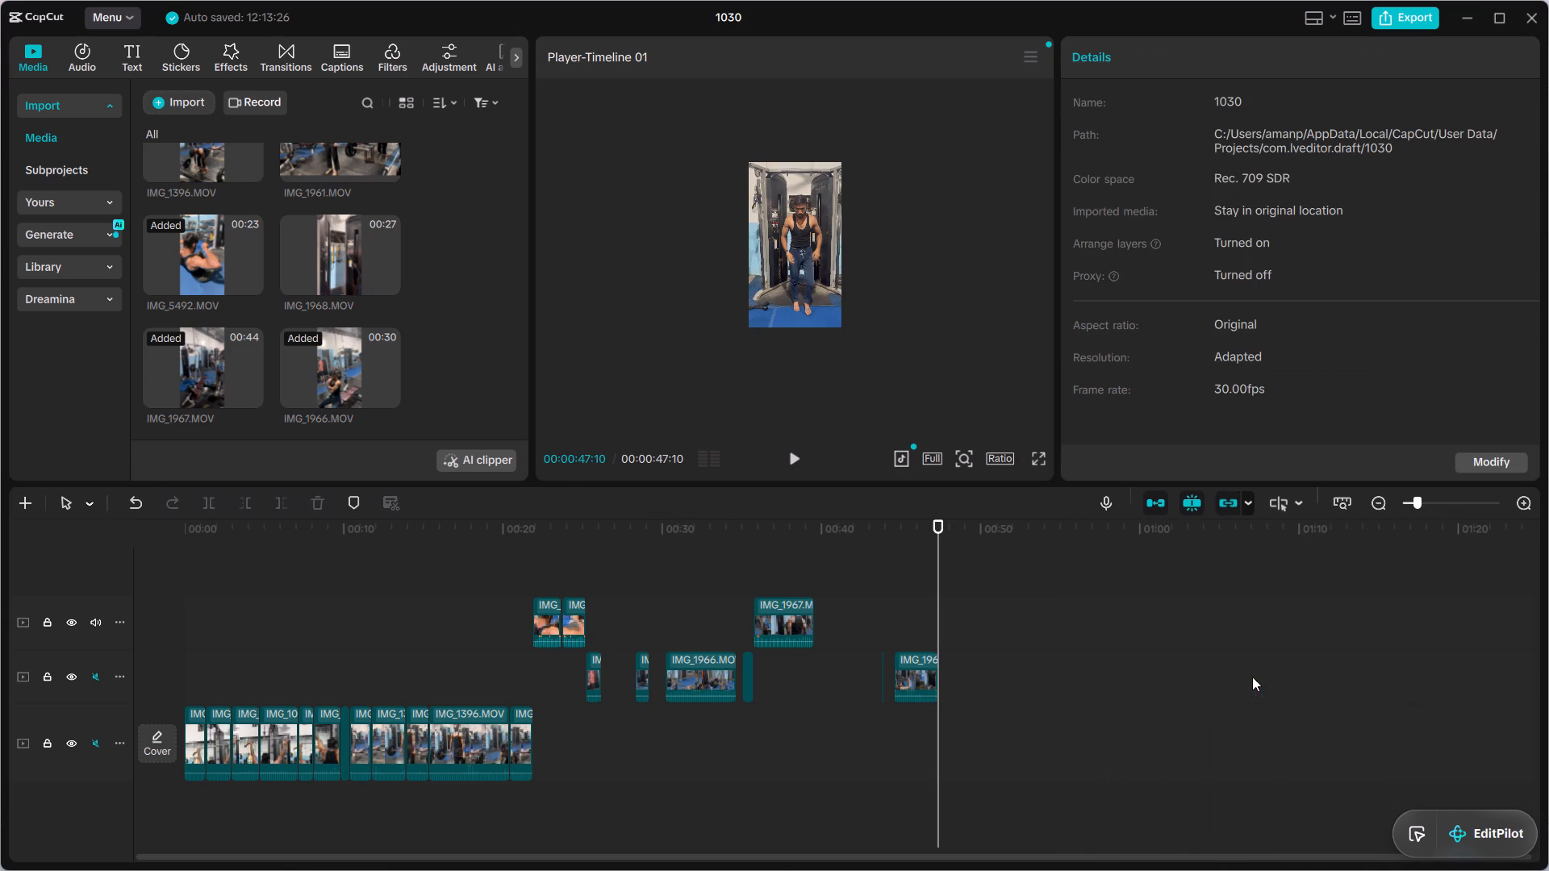
Add IMG_1961.MOV to the middle track, after the last IMG_1967.MOV segment, starting at about 00:00:48:14.
scroll(354, 300, "down", 3)
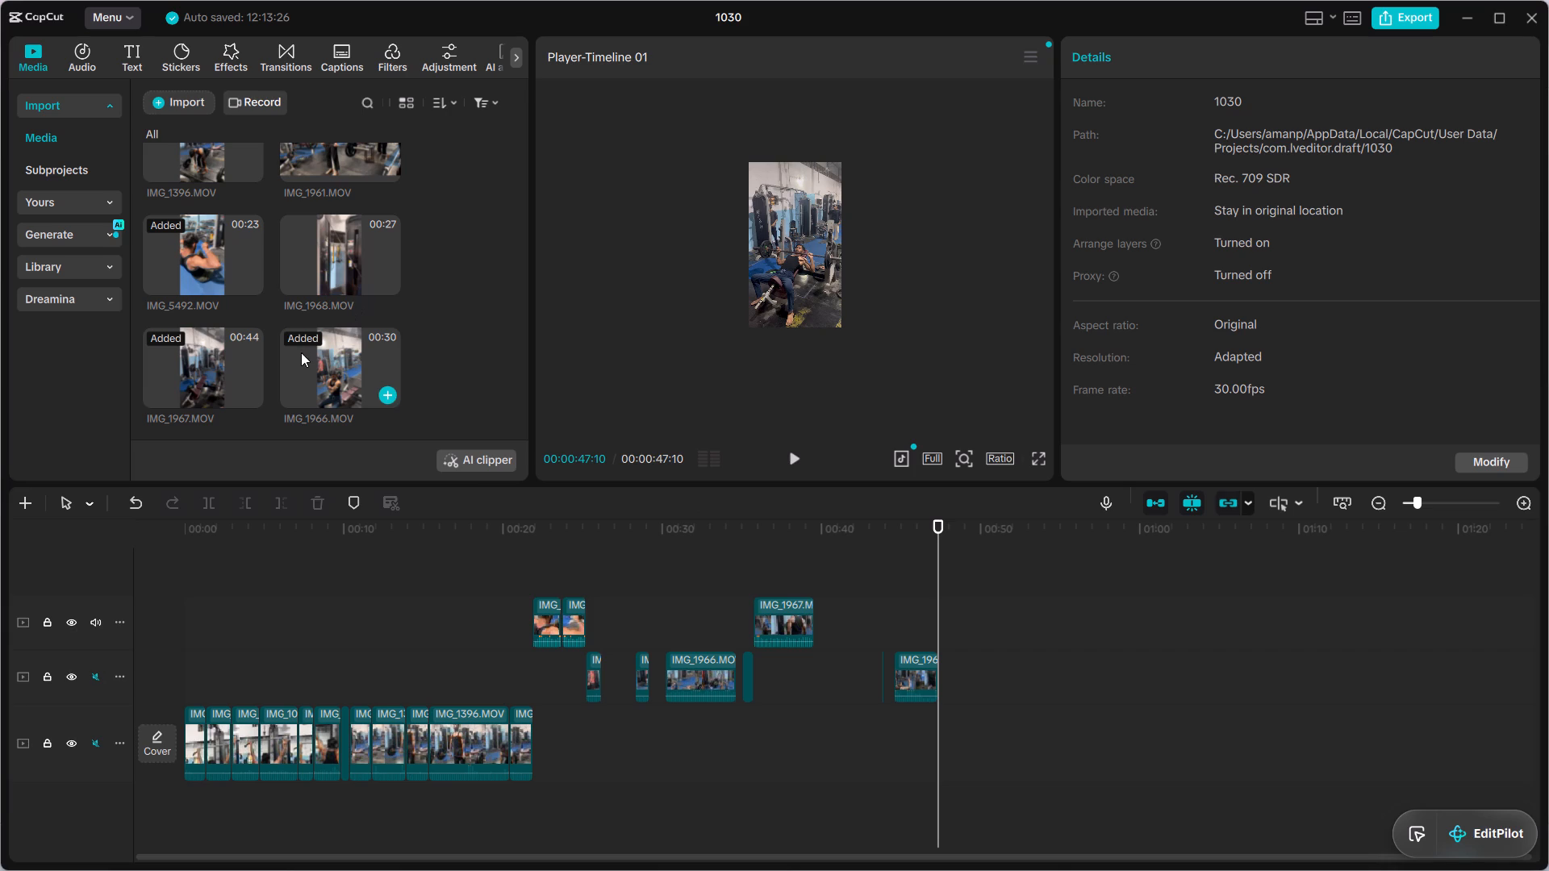
scroll(307, 328, "up", 1)
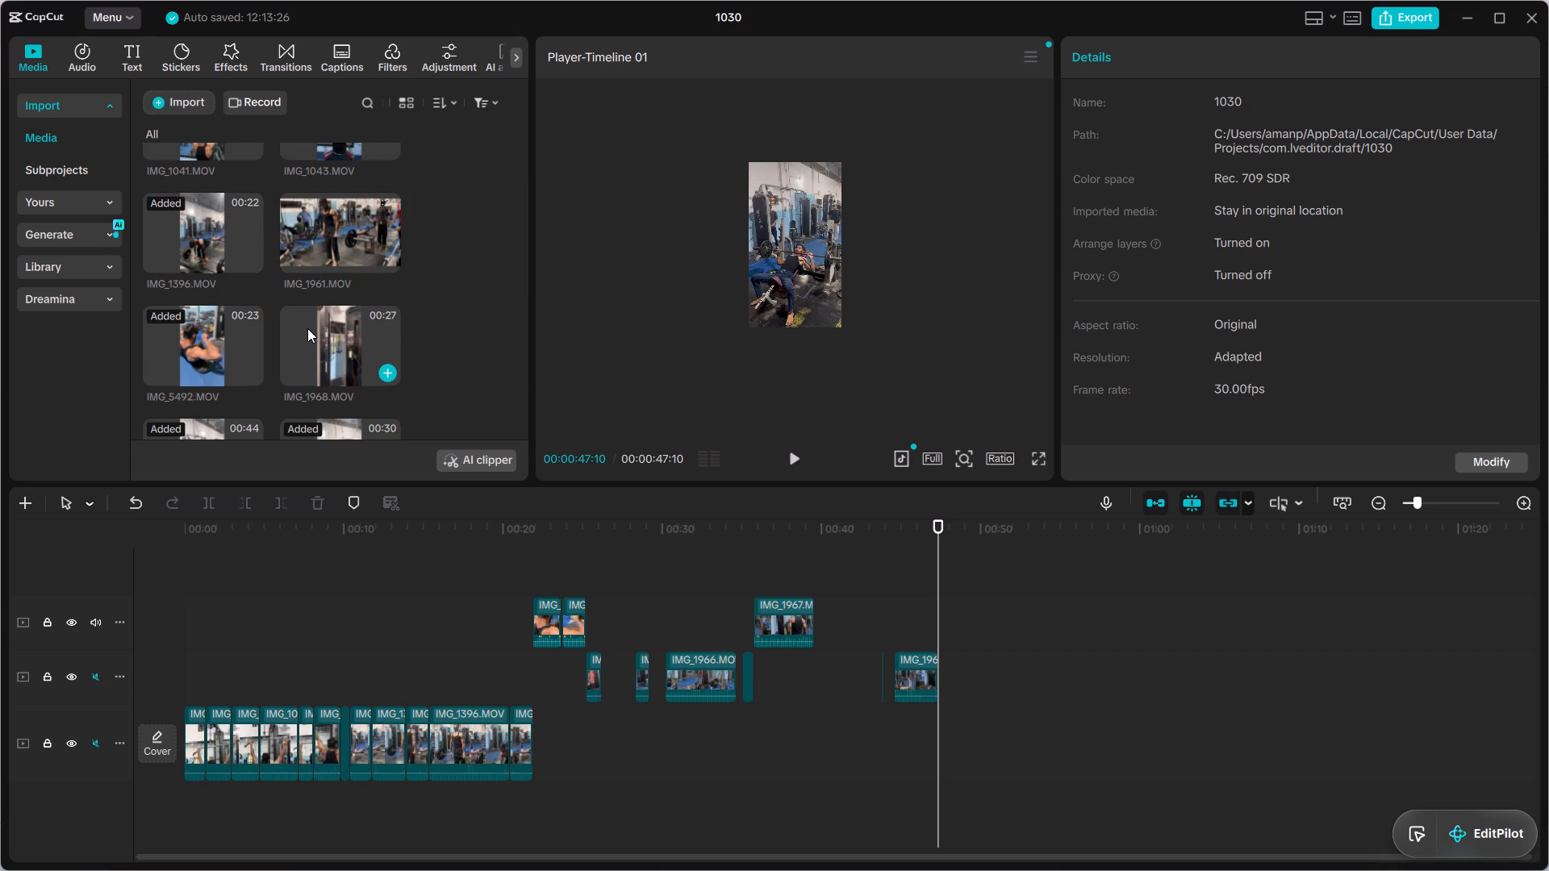
scroll(307, 328, "up", 2)
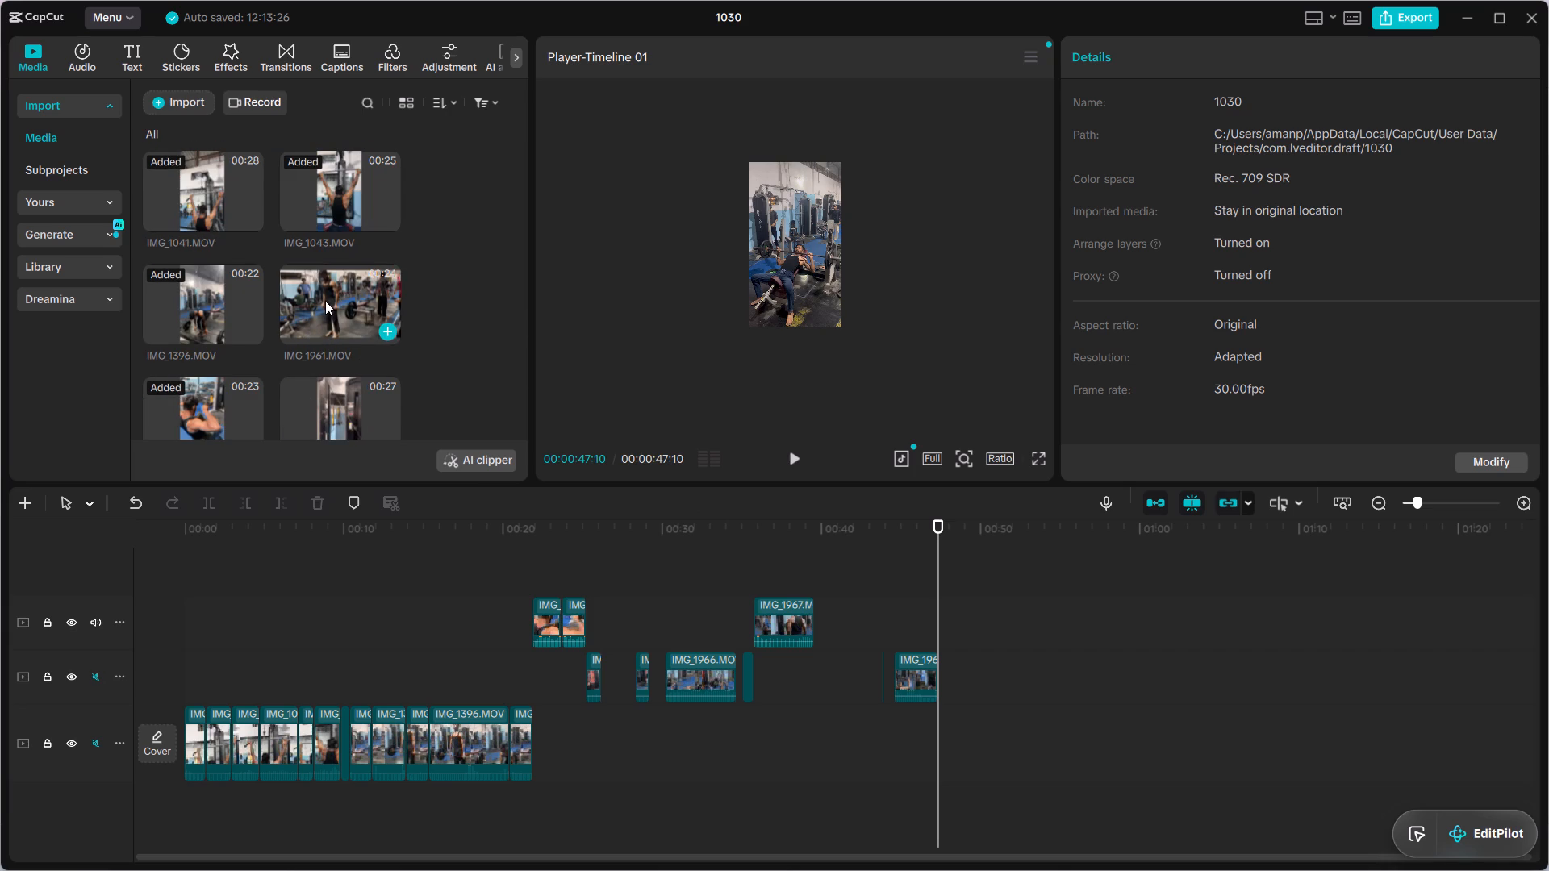
left_click_drag(325, 301, 956, 694)
Scrub through the first six seconds of IMG_1961.MOV and back to its opening to examine the footage.
left_click_drag(937, 605, 950, 604)
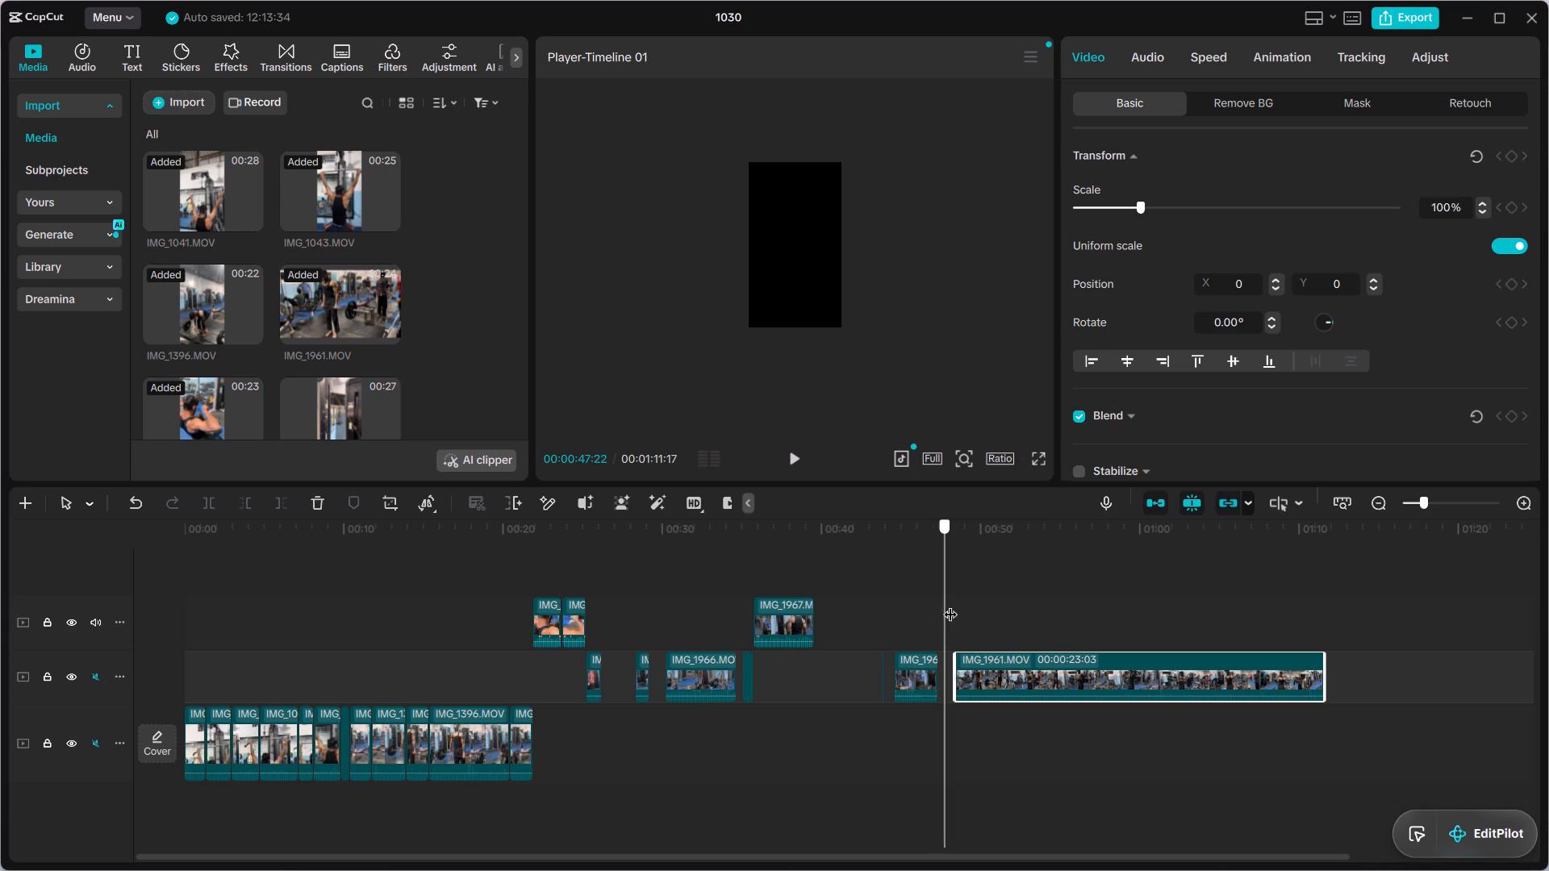
left_click_drag(950, 604, 992, 607)
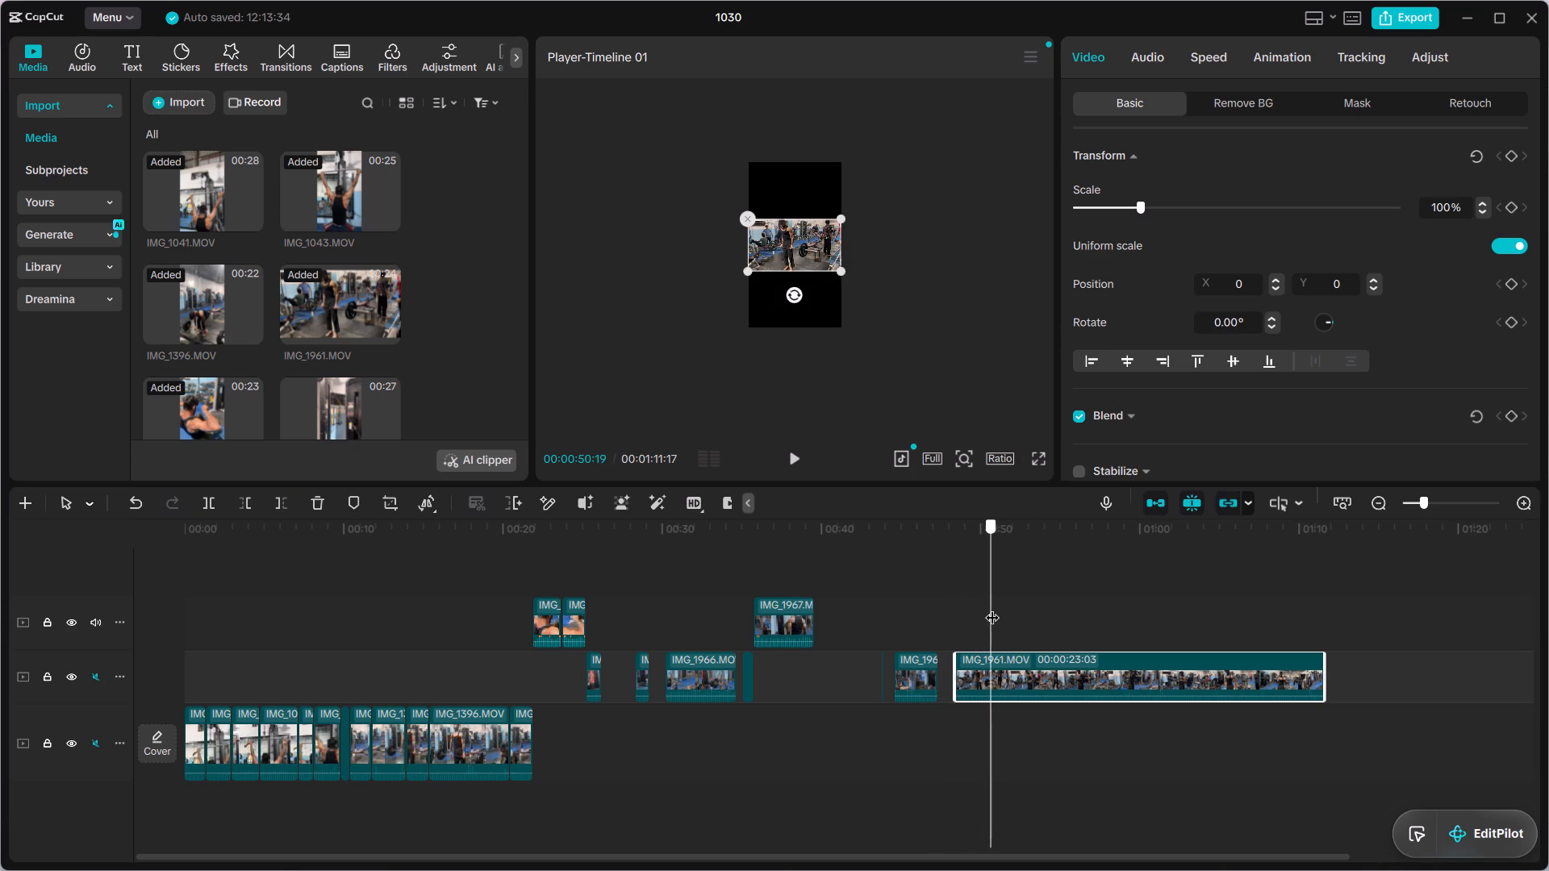
left_click_drag(992, 607, 1029, 609)
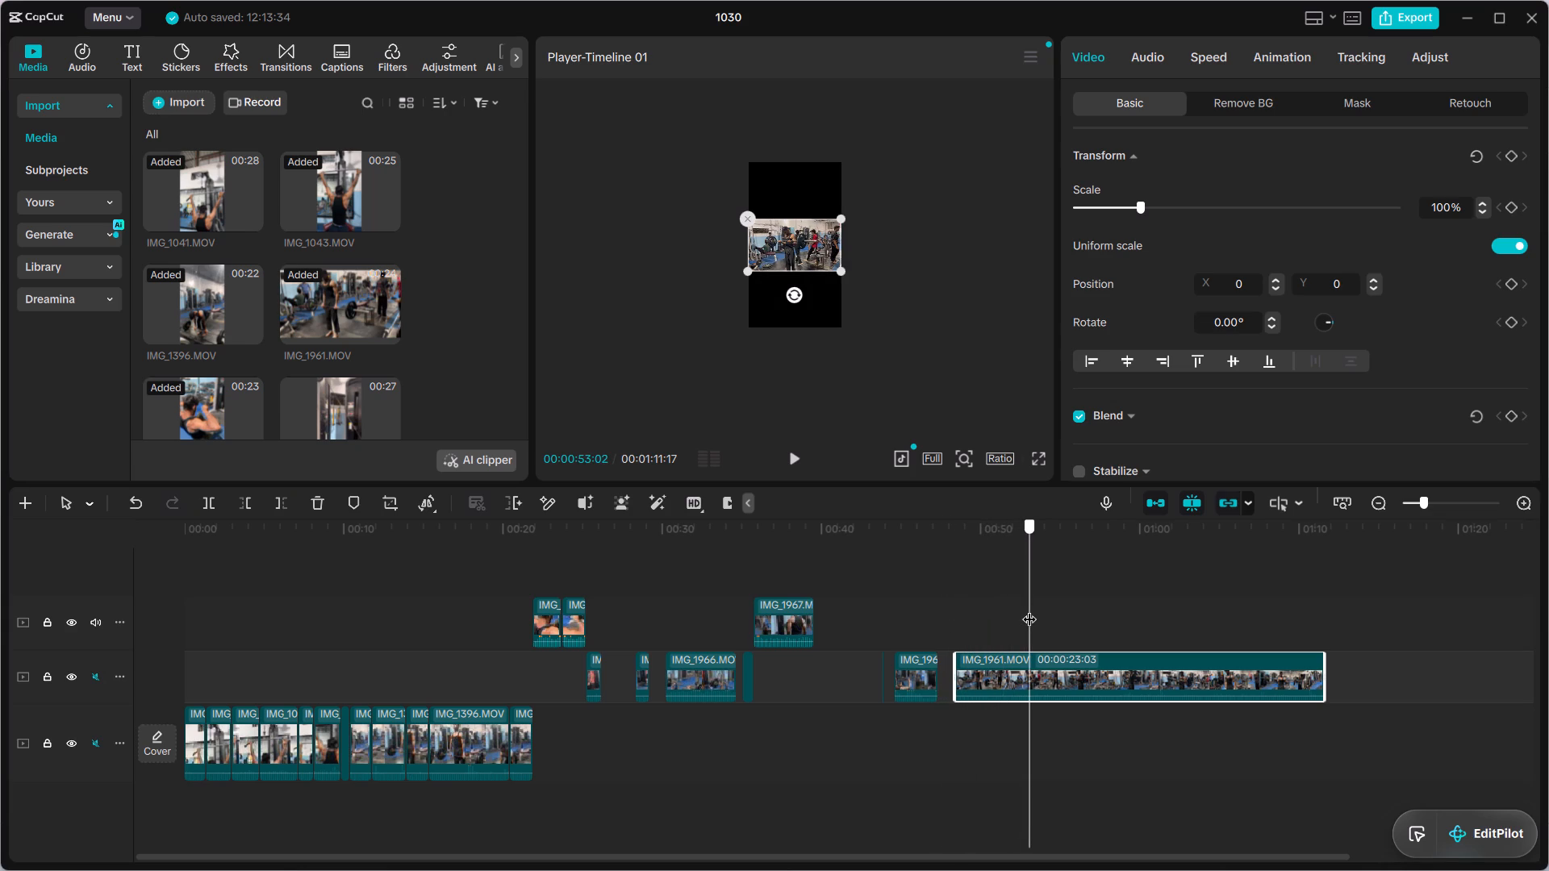
left_click_drag(1029, 609, 1054, 611)
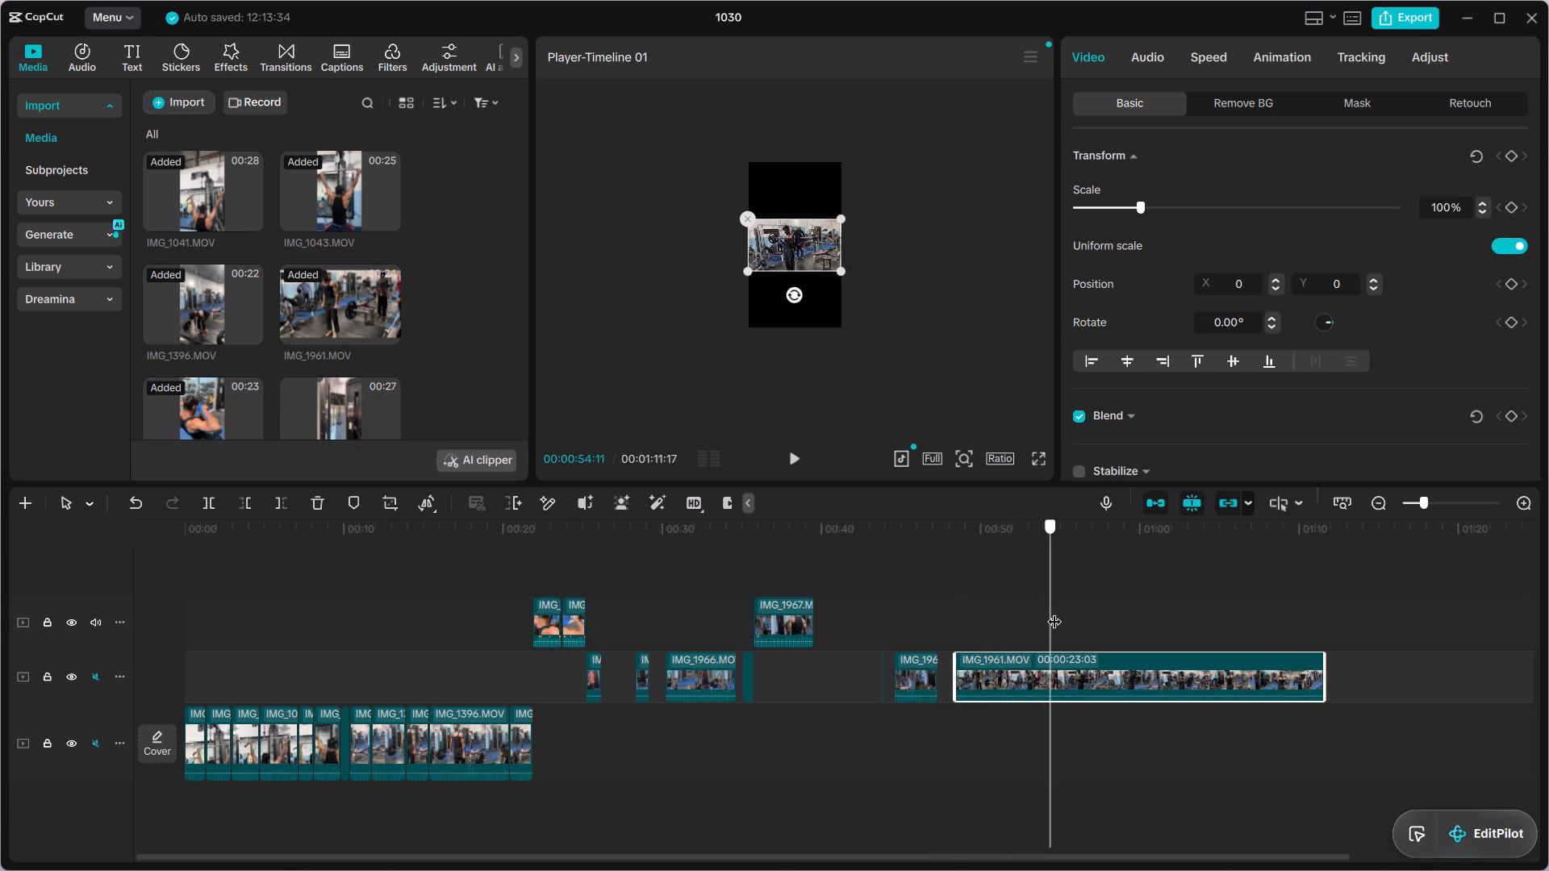
left_click_drag(1054, 611, 978, 615)
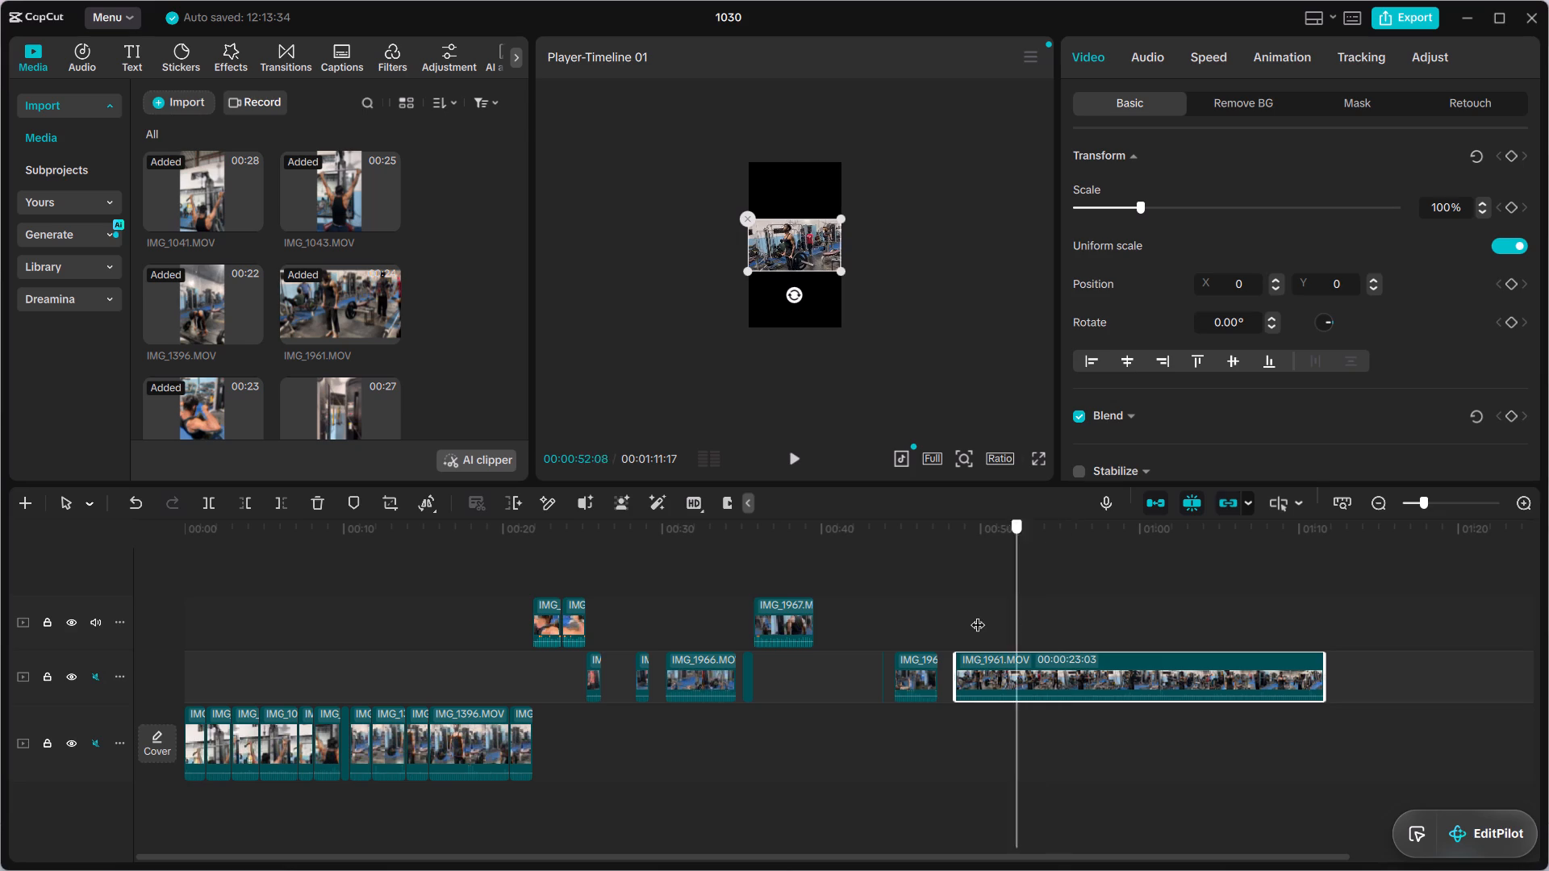
left_click_drag(978, 615, 952, 615)
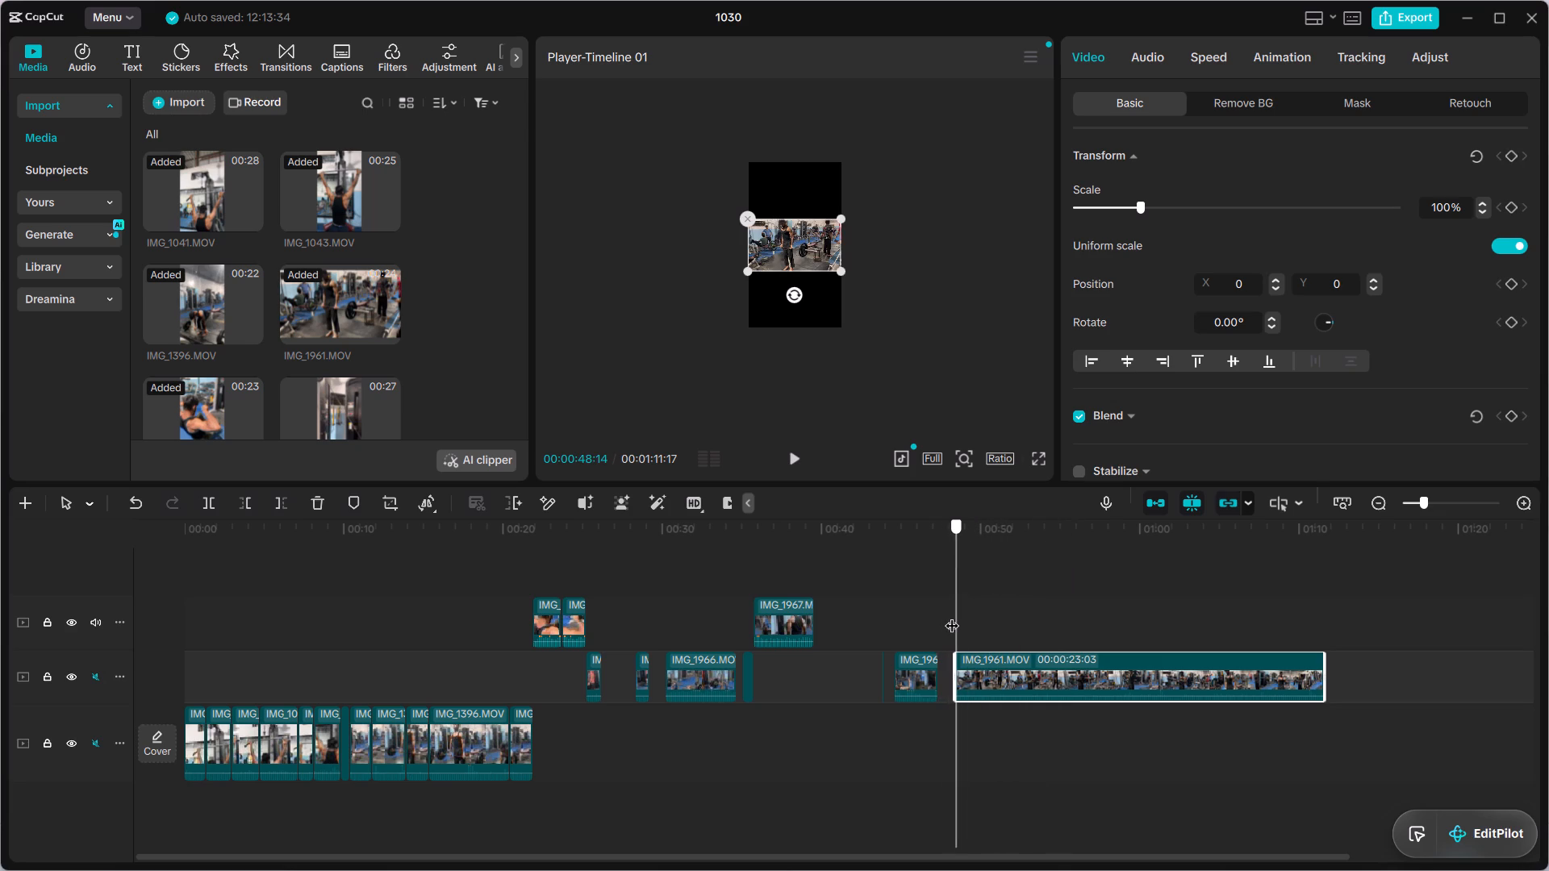
left_click_drag(952, 615, 961, 615)
left_click_drag(961, 615, 968, 616)
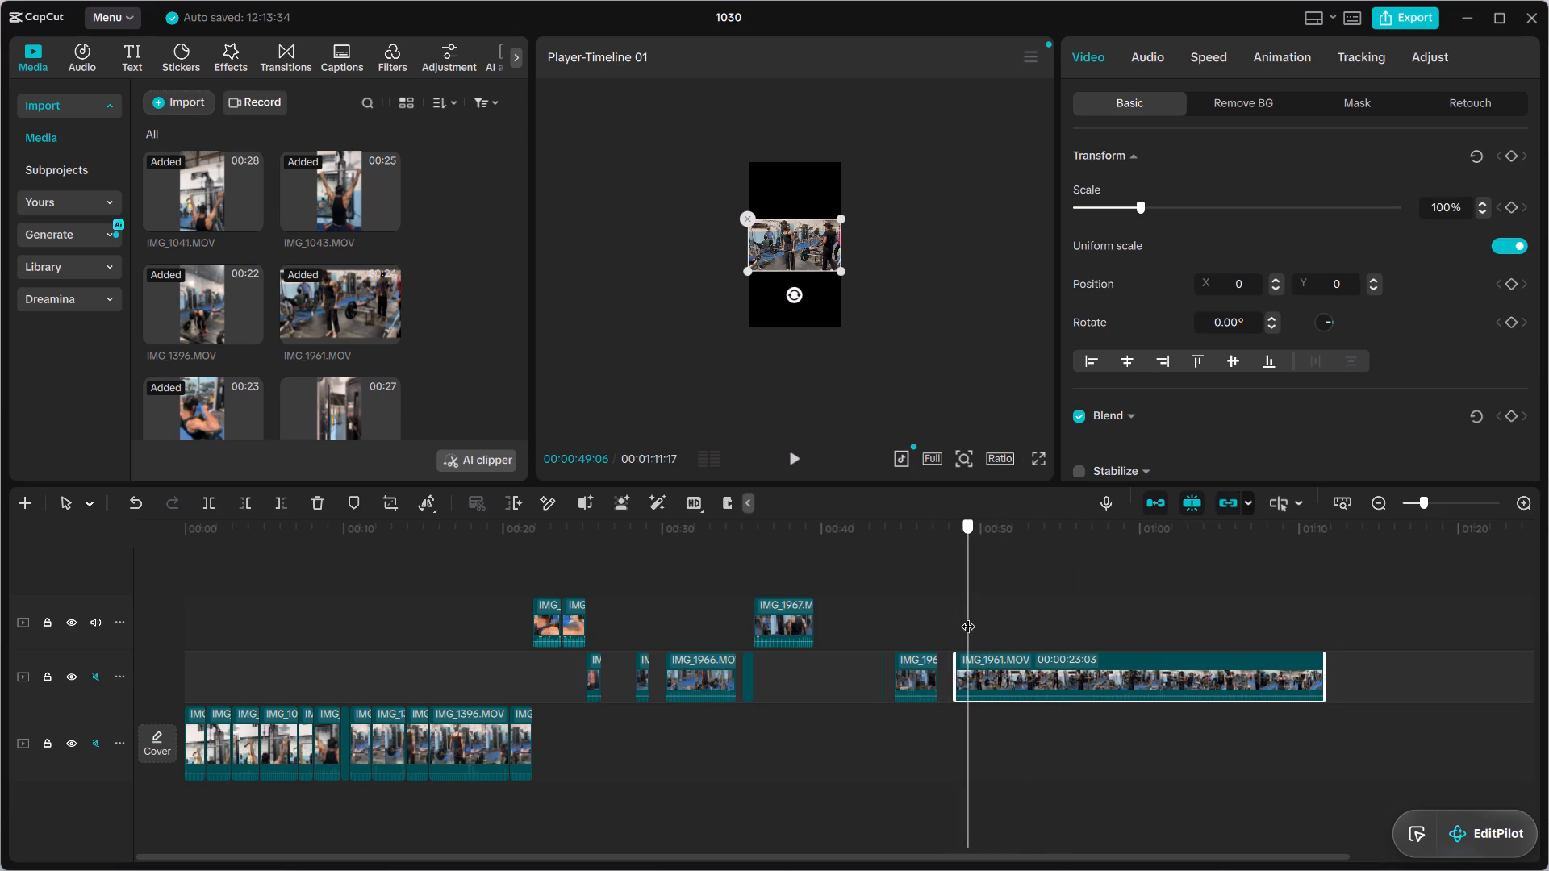
left_click_drag(968, 616, 975, 617)
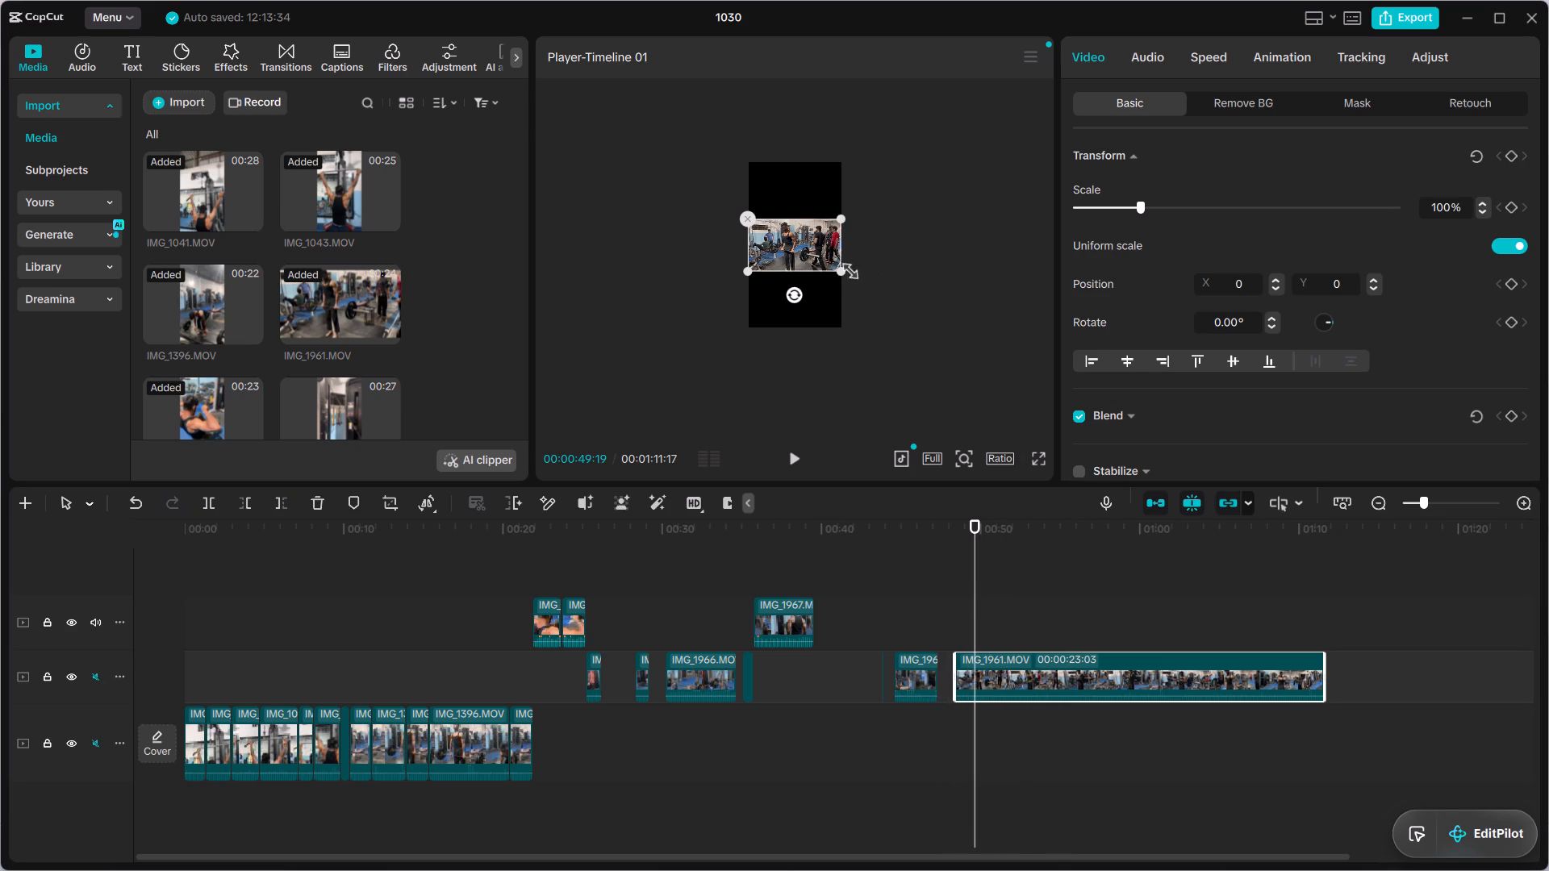
Enlarge the IMG_1961.MOV picture in the preview to 153% scale.
left_click_drag(841, 271, 854, 295)
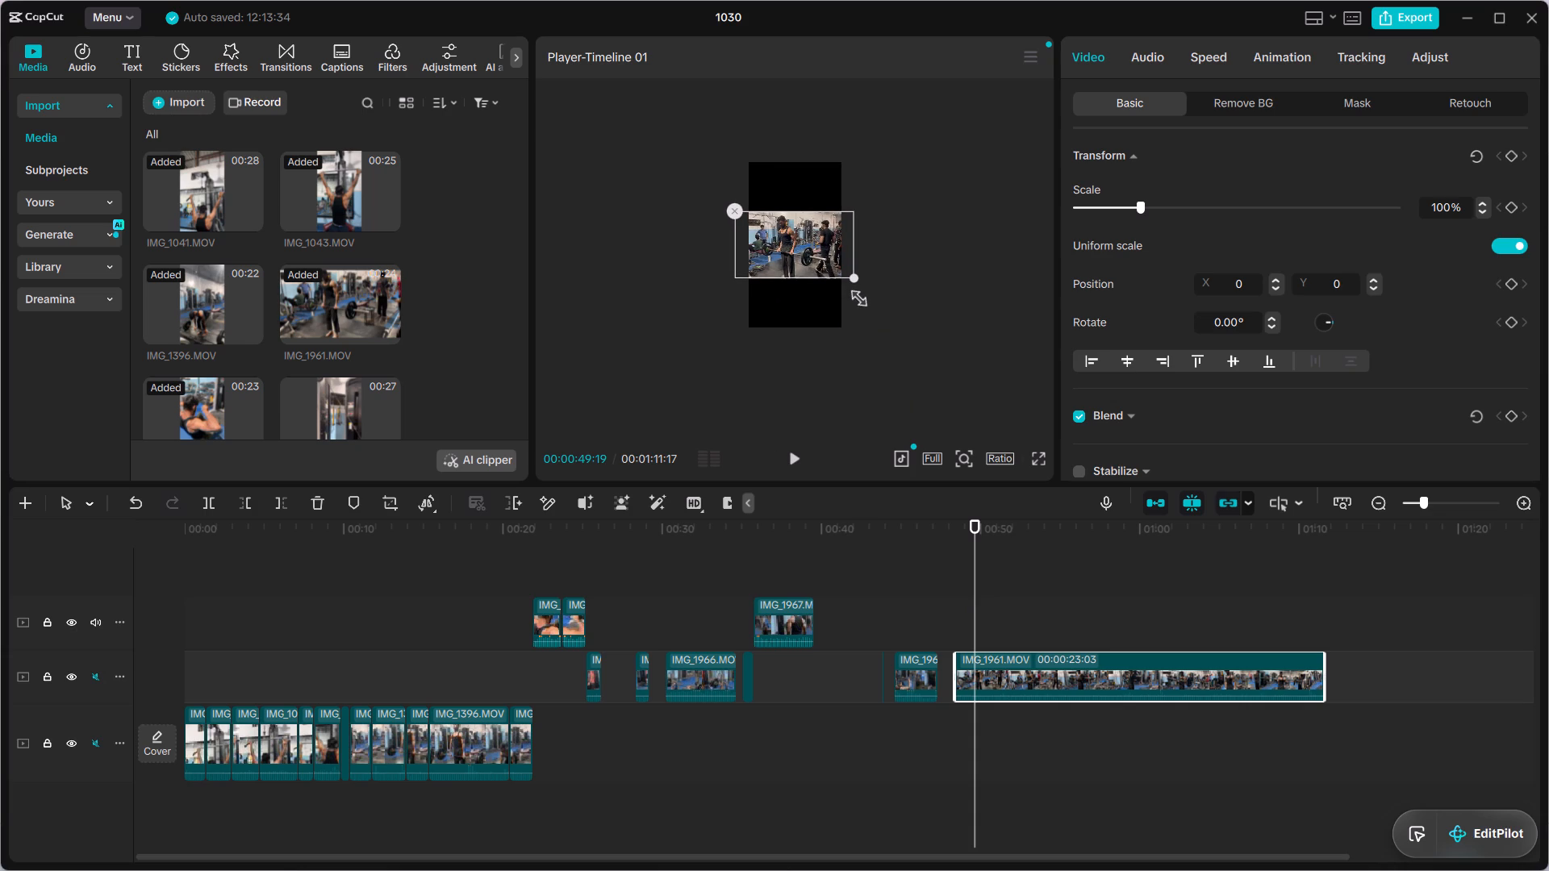
left_click_drag(854, 295, 872, 306)
Play IMG_1961.MOV from its start and split it at 00:00:50:12.
left_click_drag(975, 606, 965, 606)
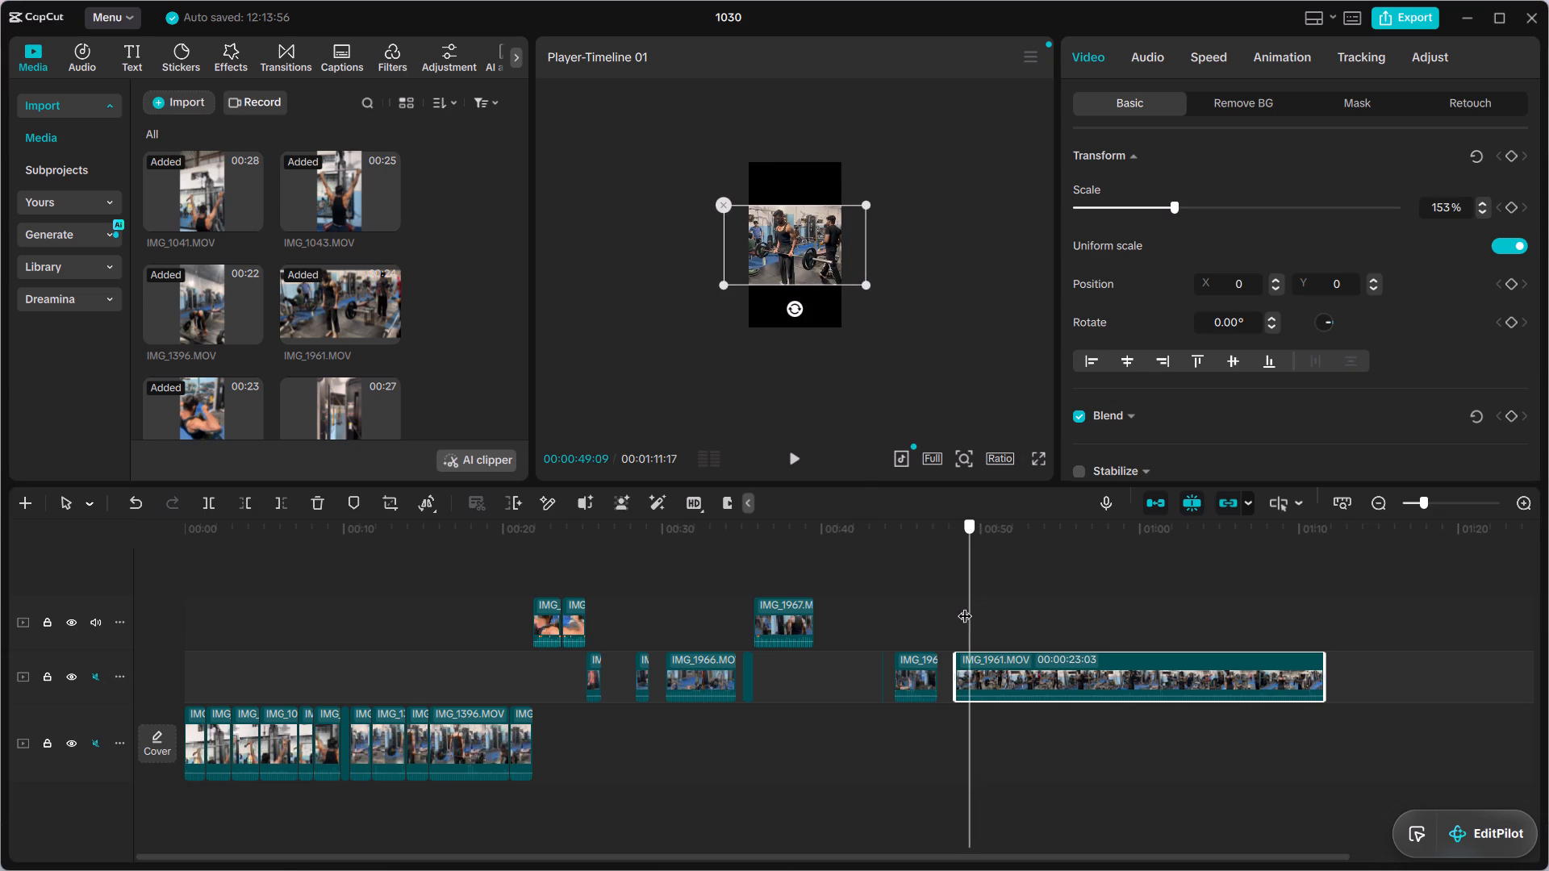
left_click_drag(965, 606, 951, 610)
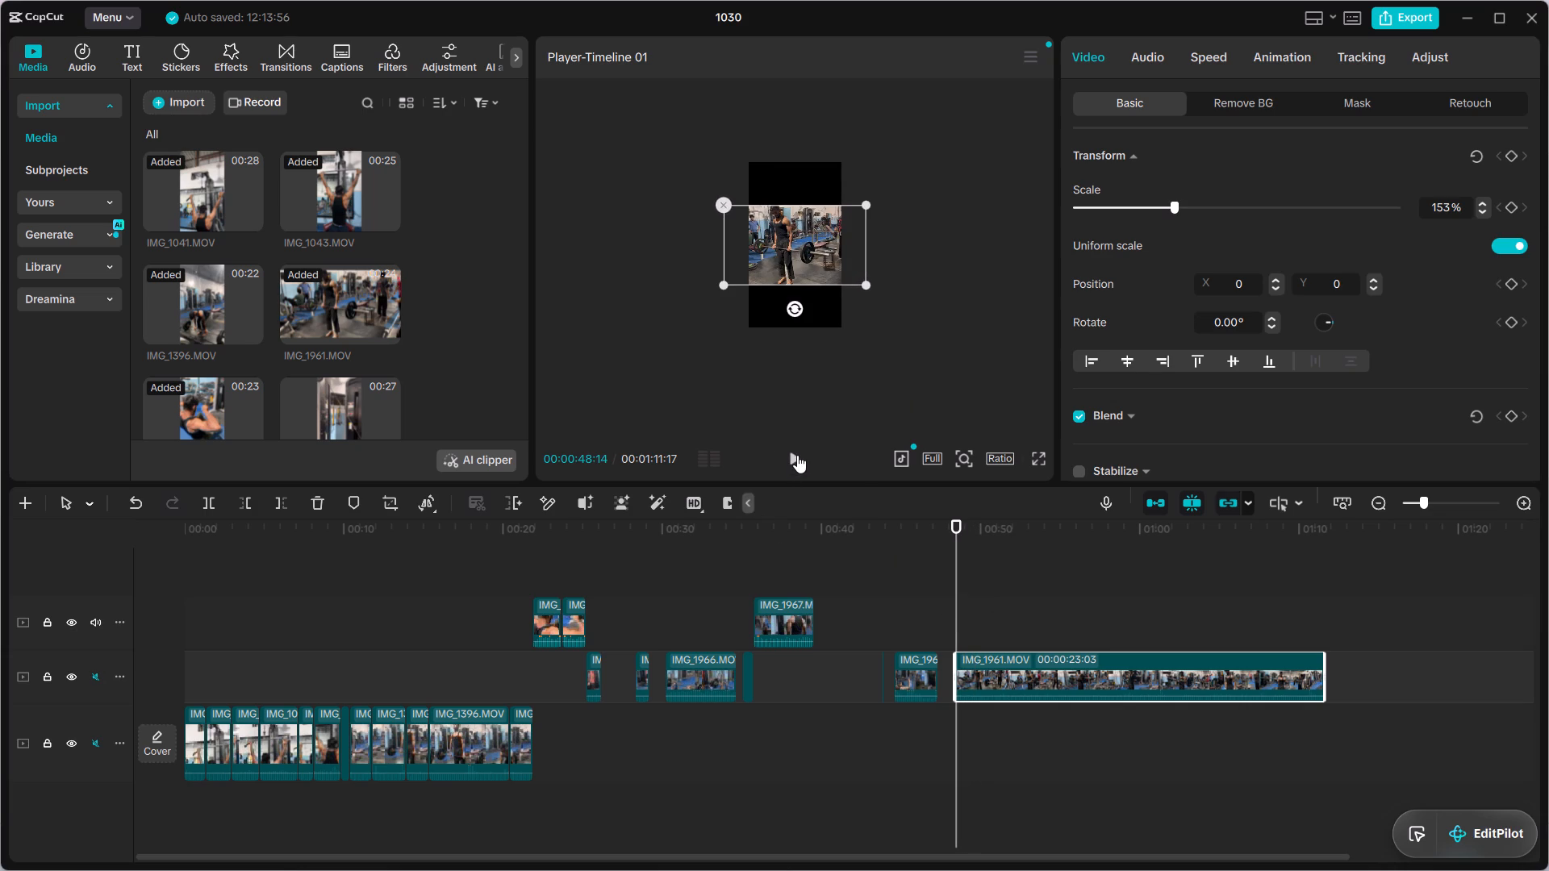
left_click(797, 455)
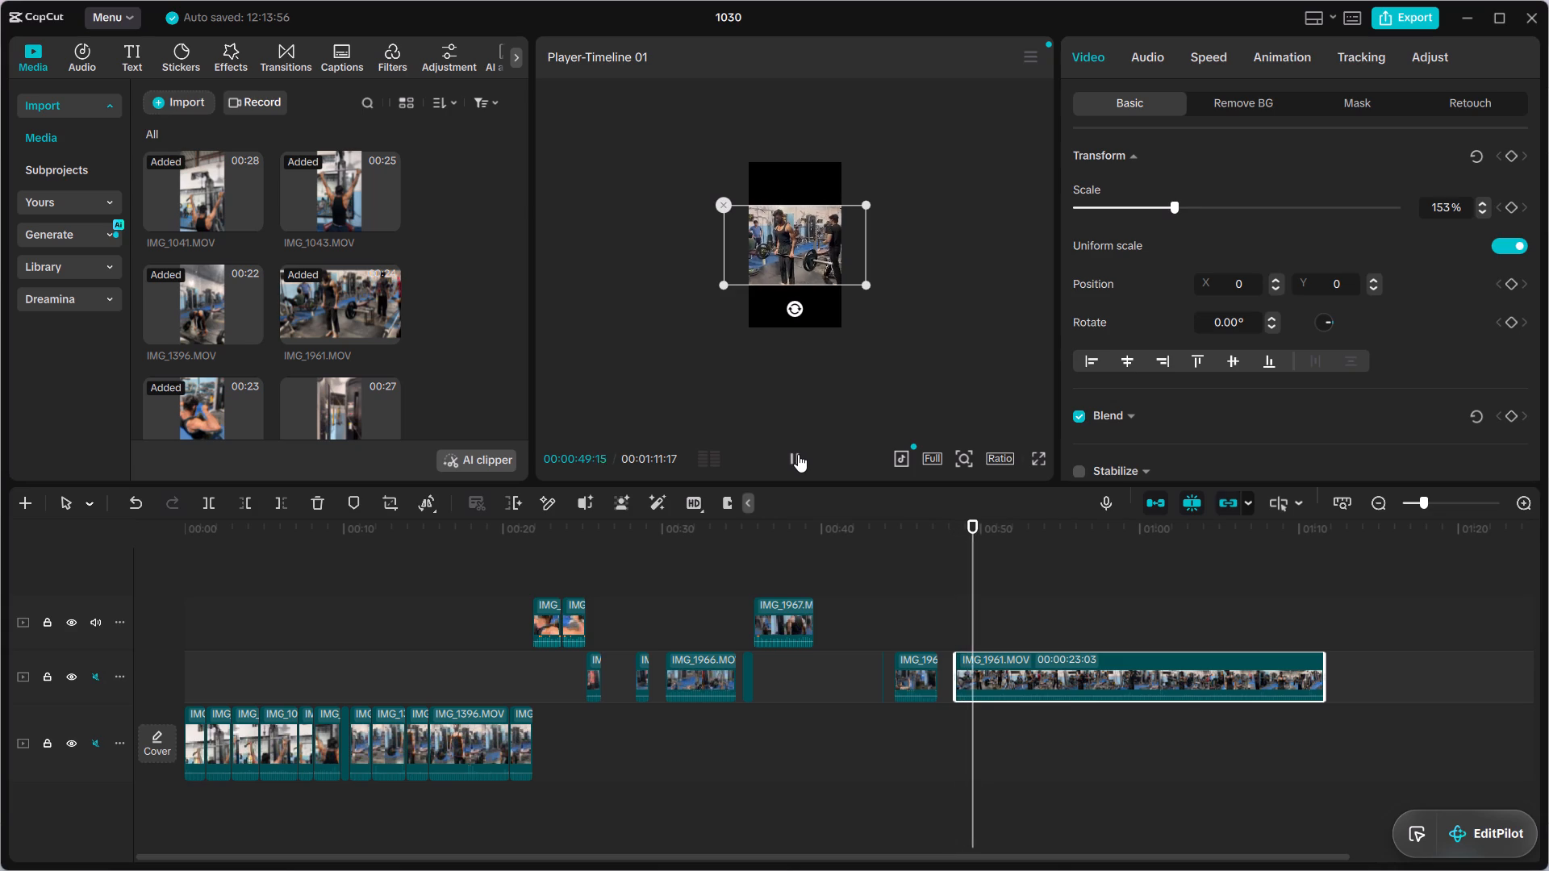
left_click(798, 454)
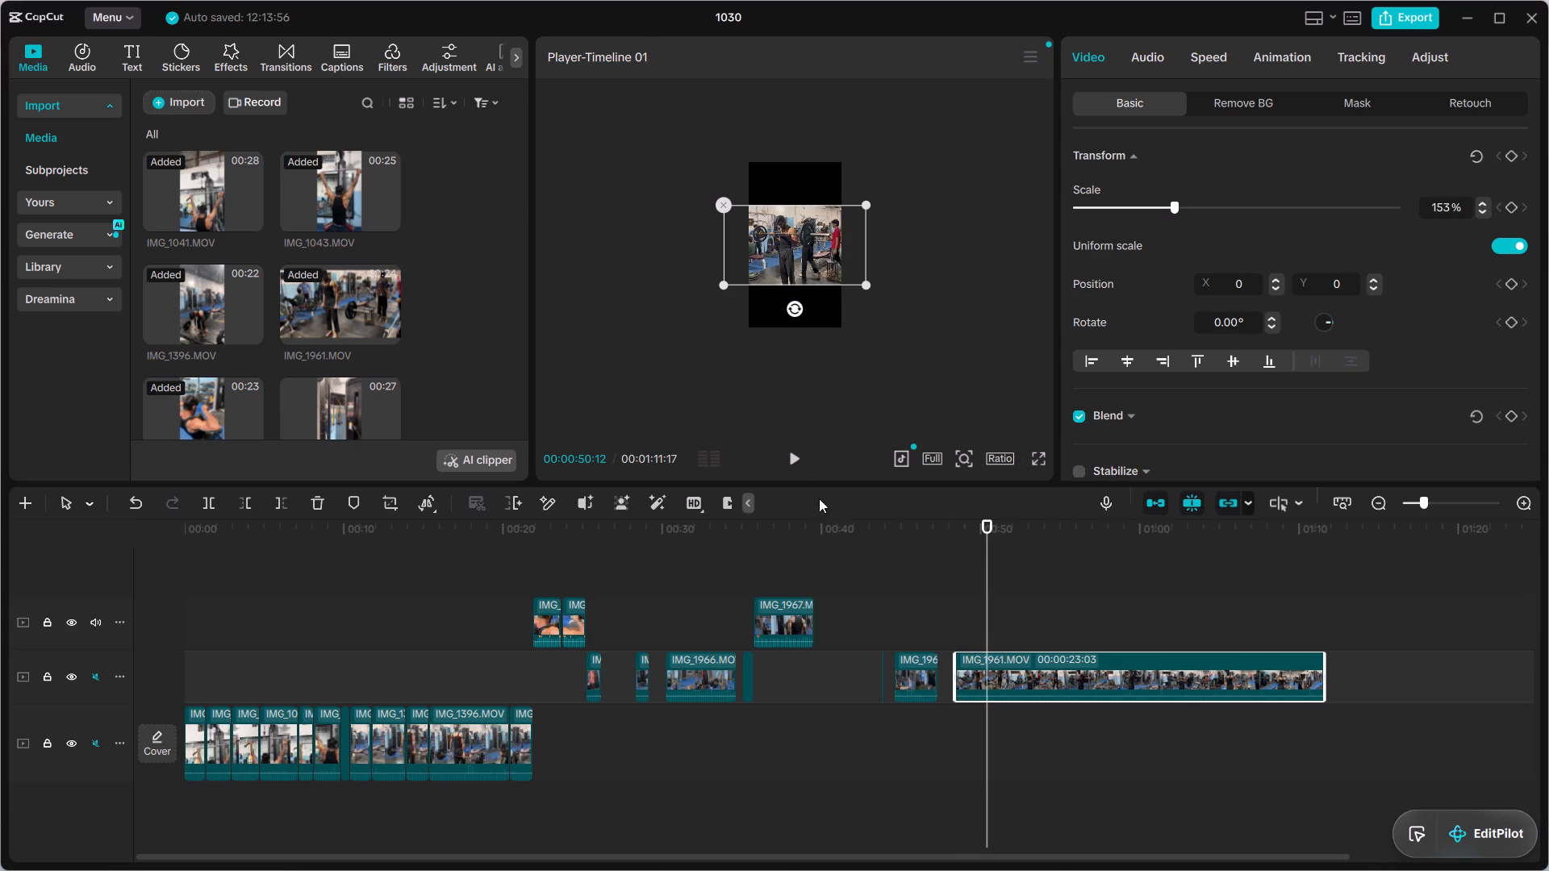
left_click(204, 504)
Scrub through the start of the remaining IMG_1961.MOV piece and split it at 00:00:52:02.
left_click_drag(987, 592, 986, 593)
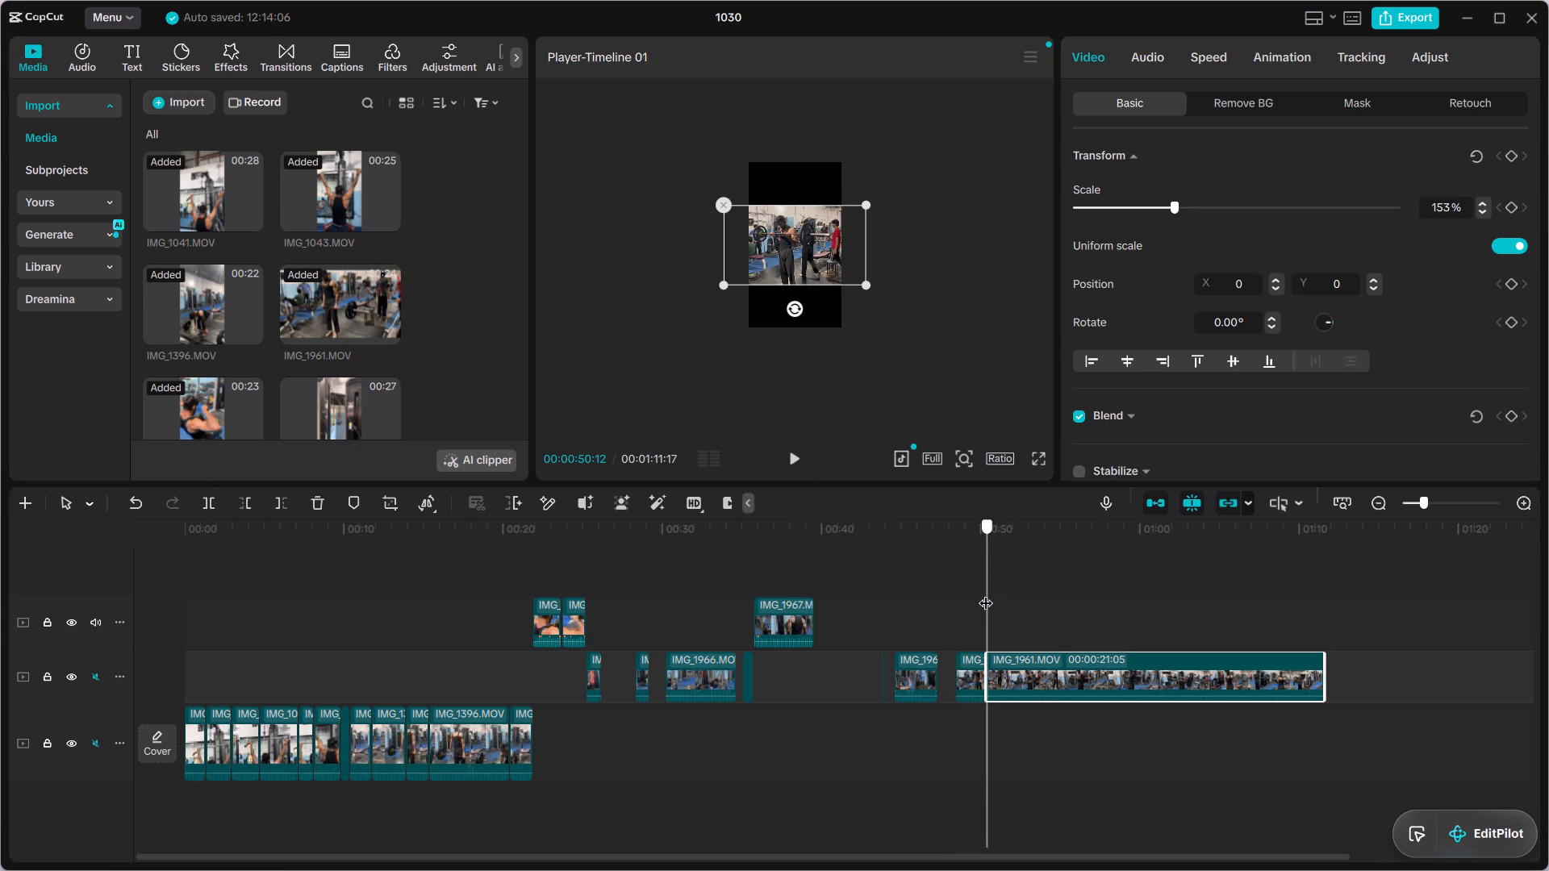
left_click_drag(986, 593, 1010, 594)
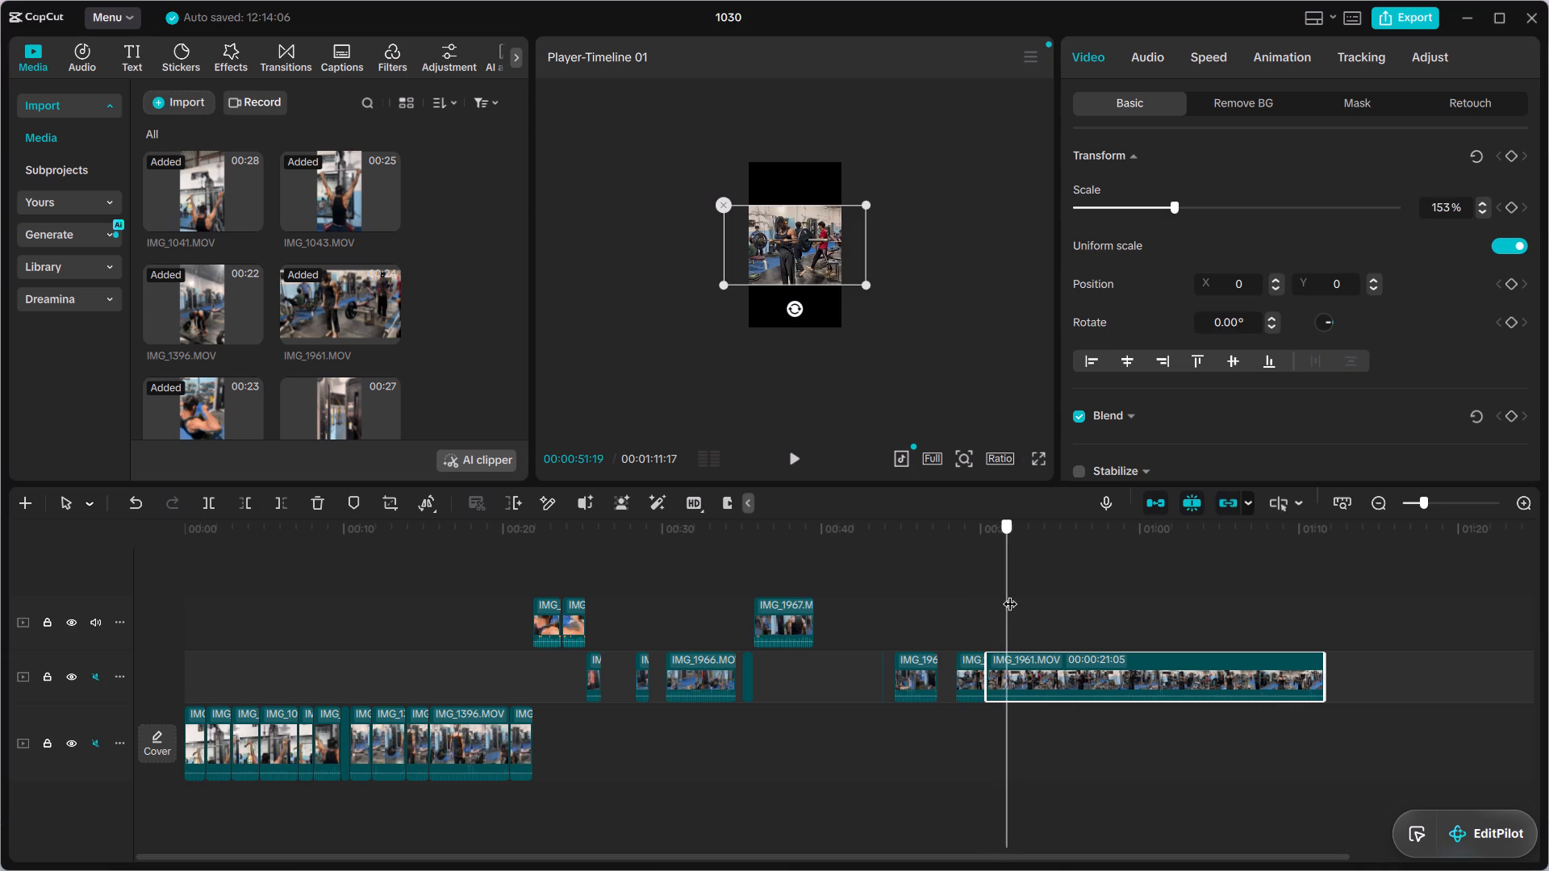
left_click_drag(1010, 594, 1017, 594)
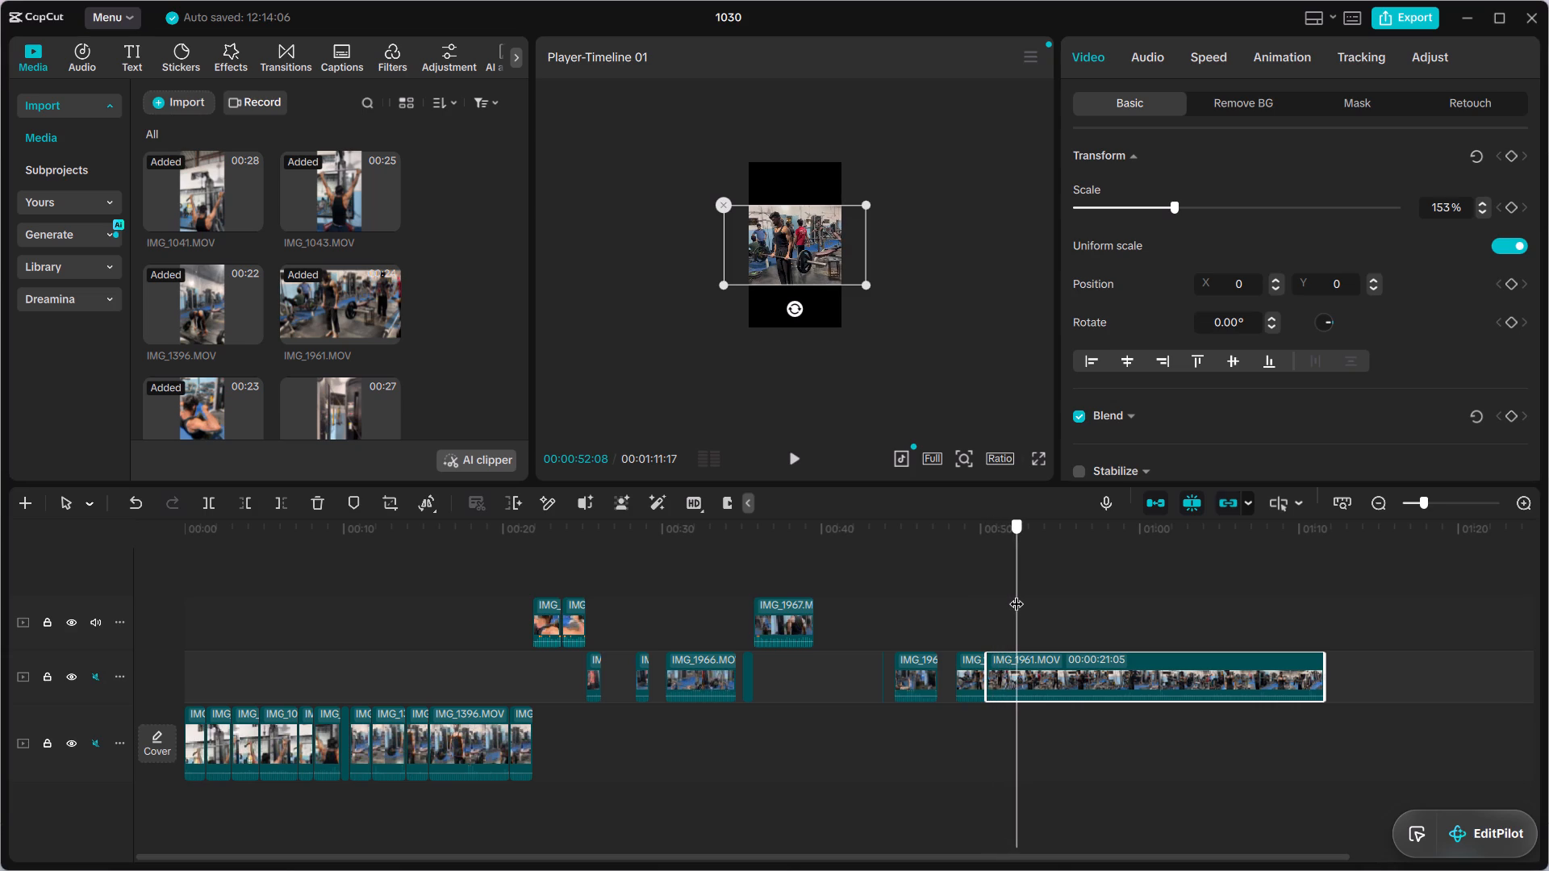
left_click_drag(1017, 594, 1012, 593)
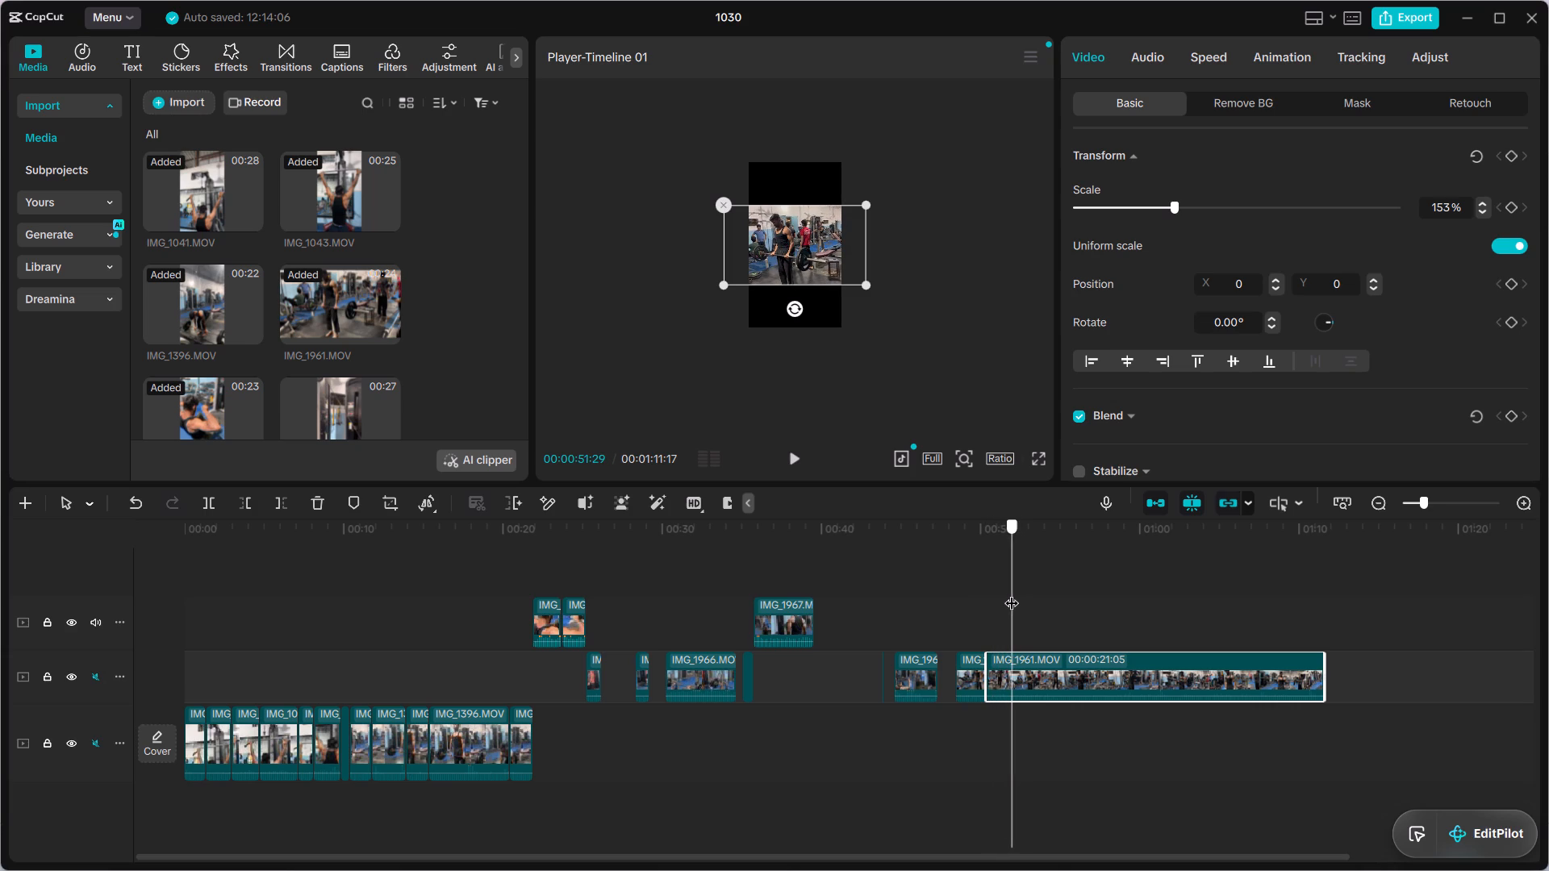
left_click_drag(1012, 593, 997, 595)
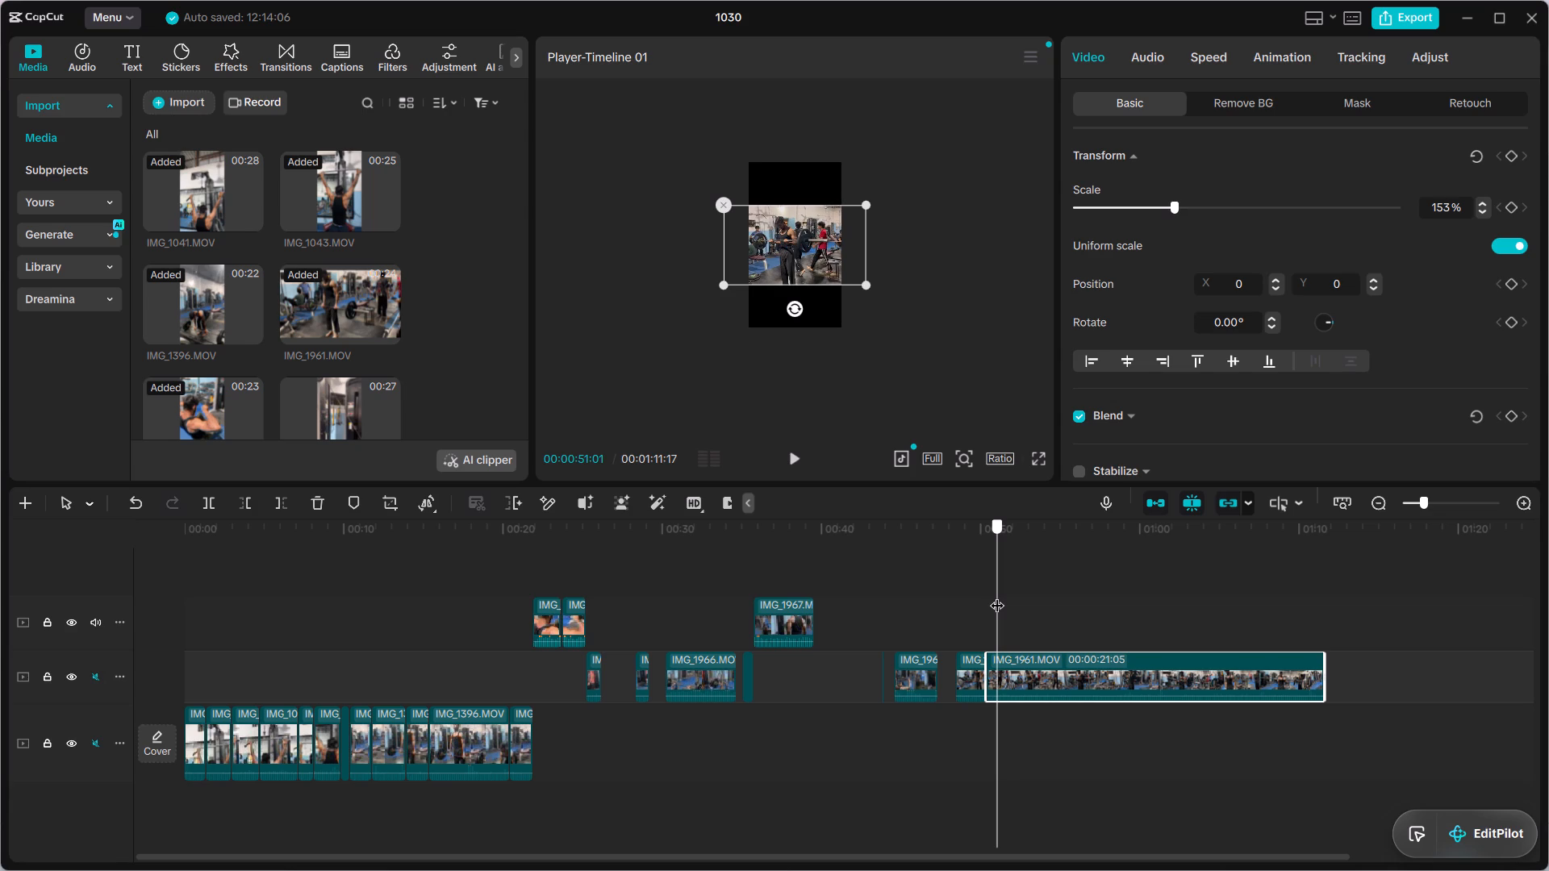
left_click_drag(997, 595, 994, 596)
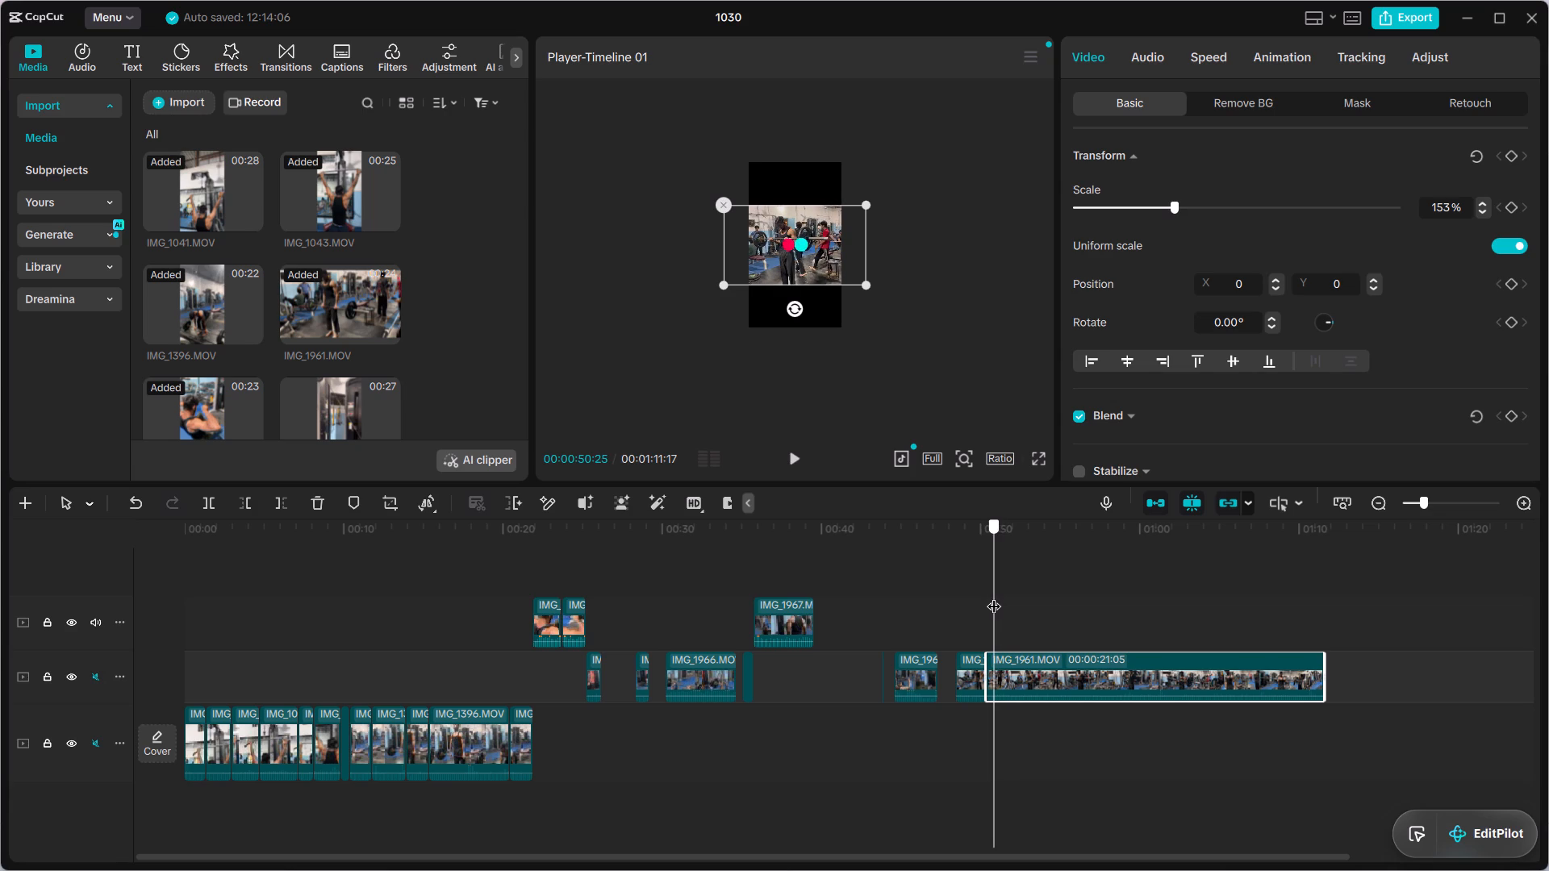
left_click_drag(994, 596, 1008, 598)
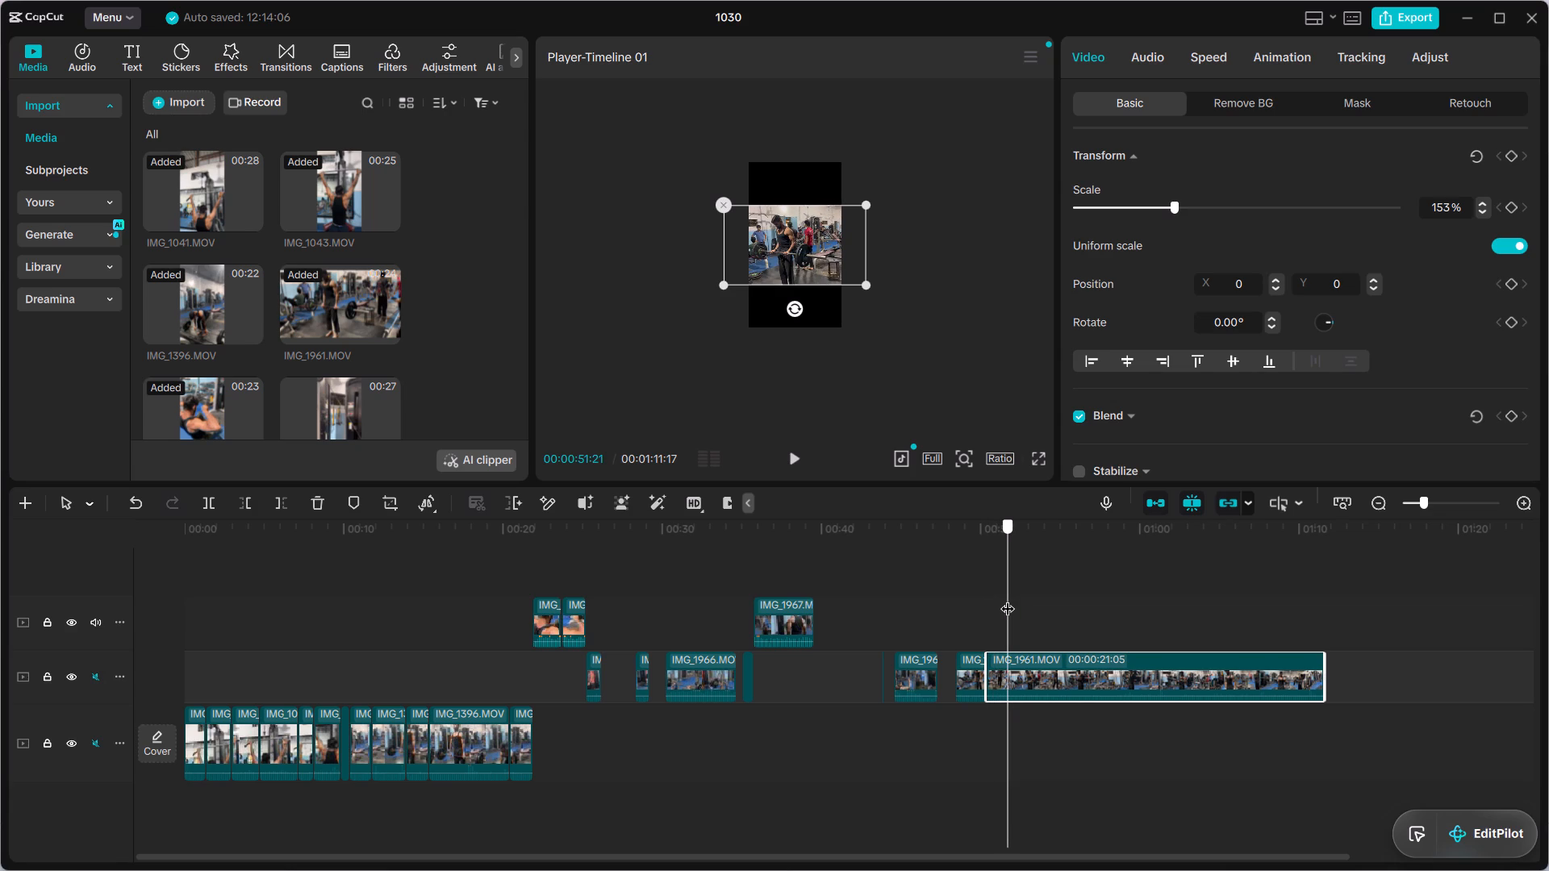
left_click_drag(1008, 598, 1012, 598)
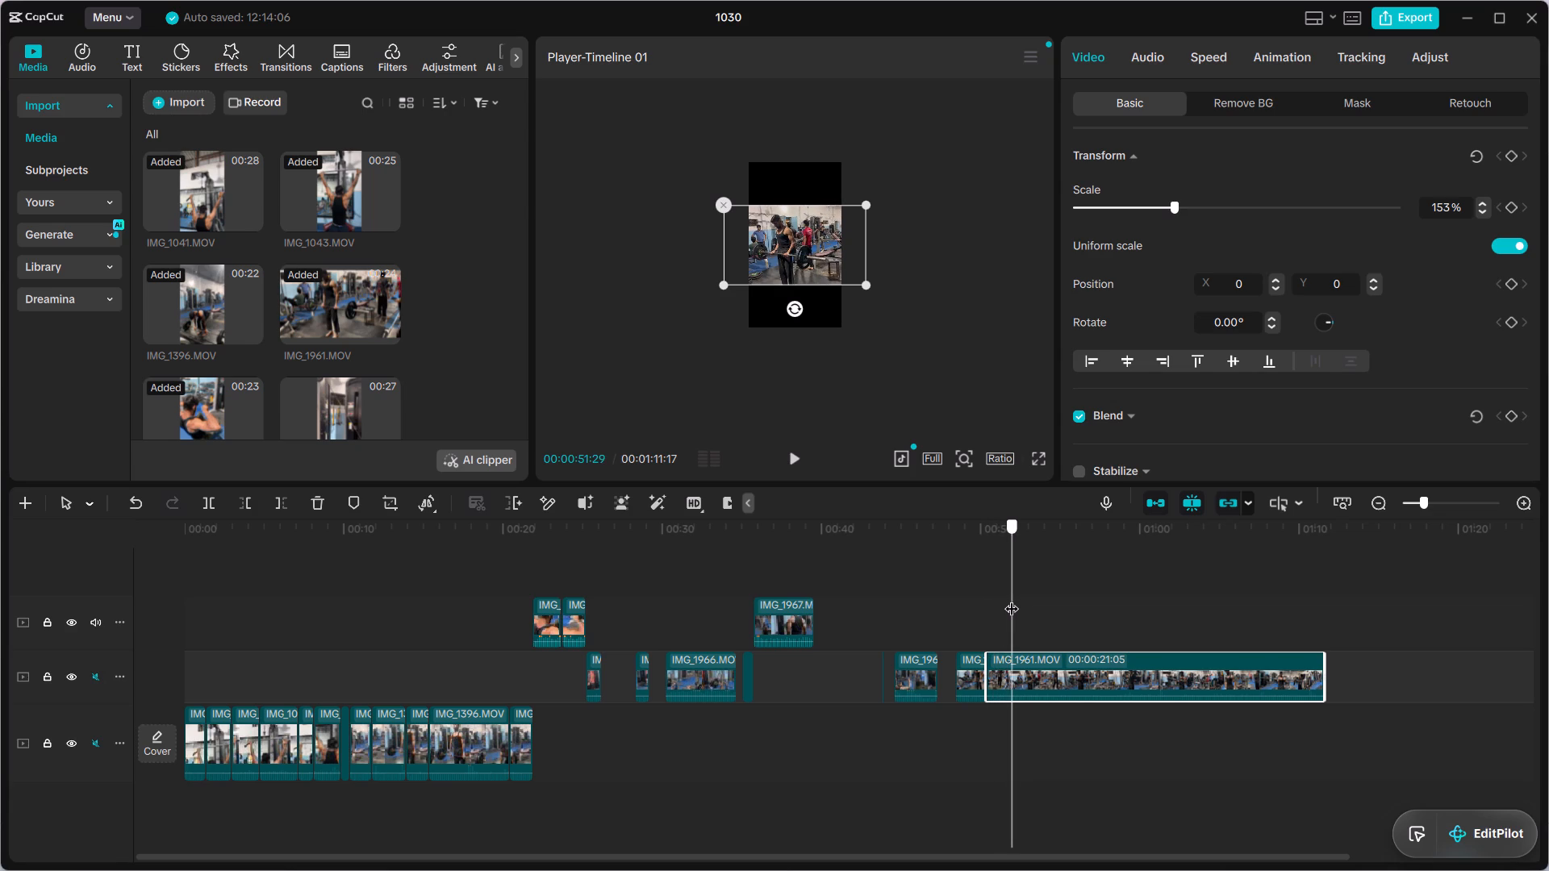
left_click_drag(1012, 598, 1013, 598)
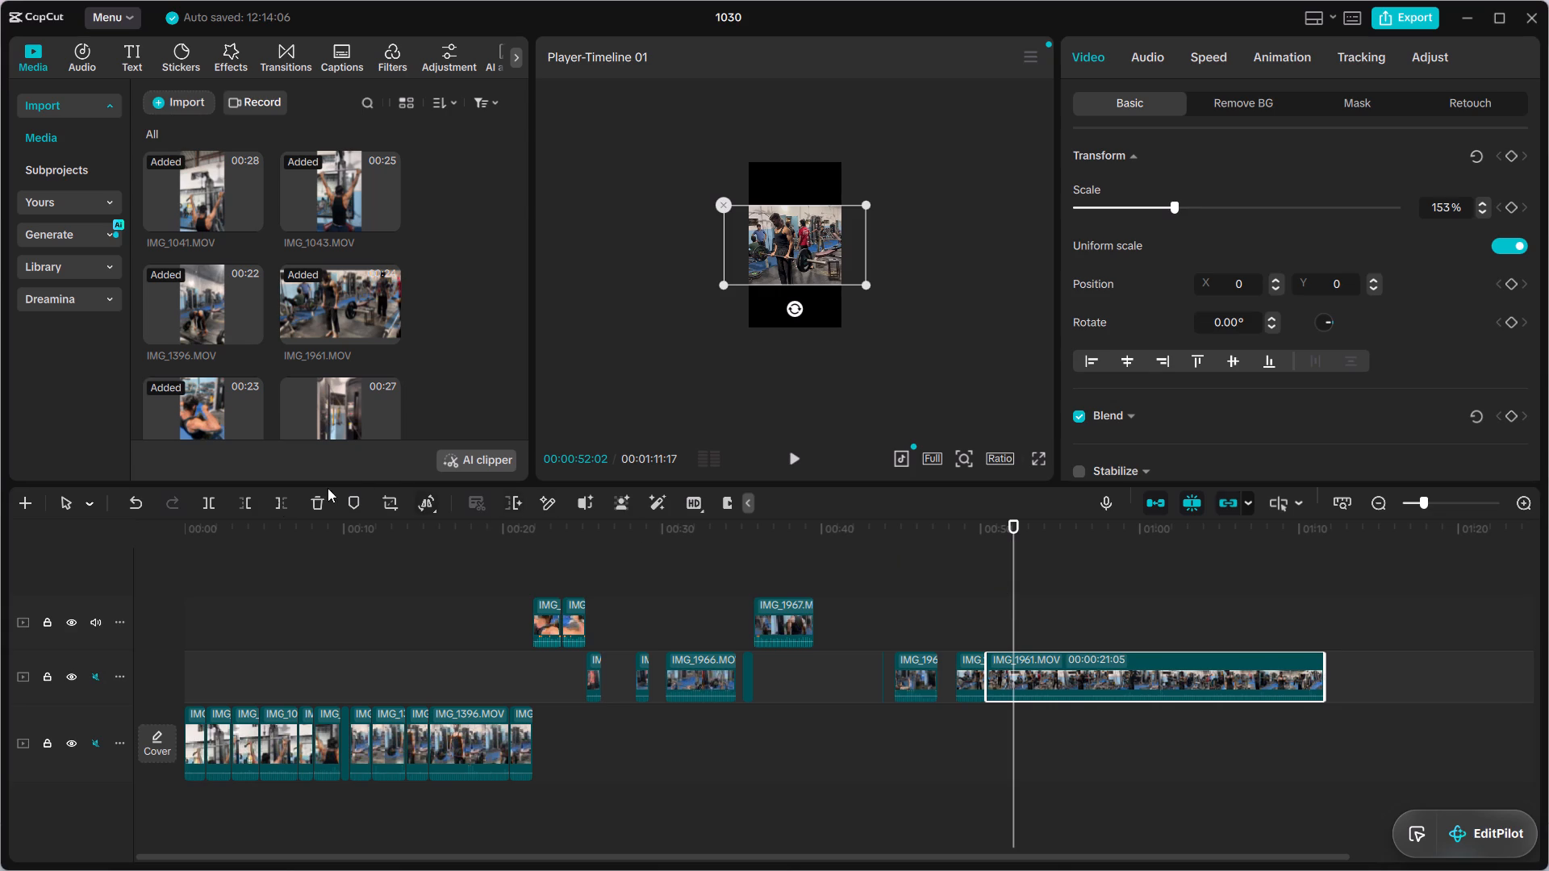
left_click(214, 502)
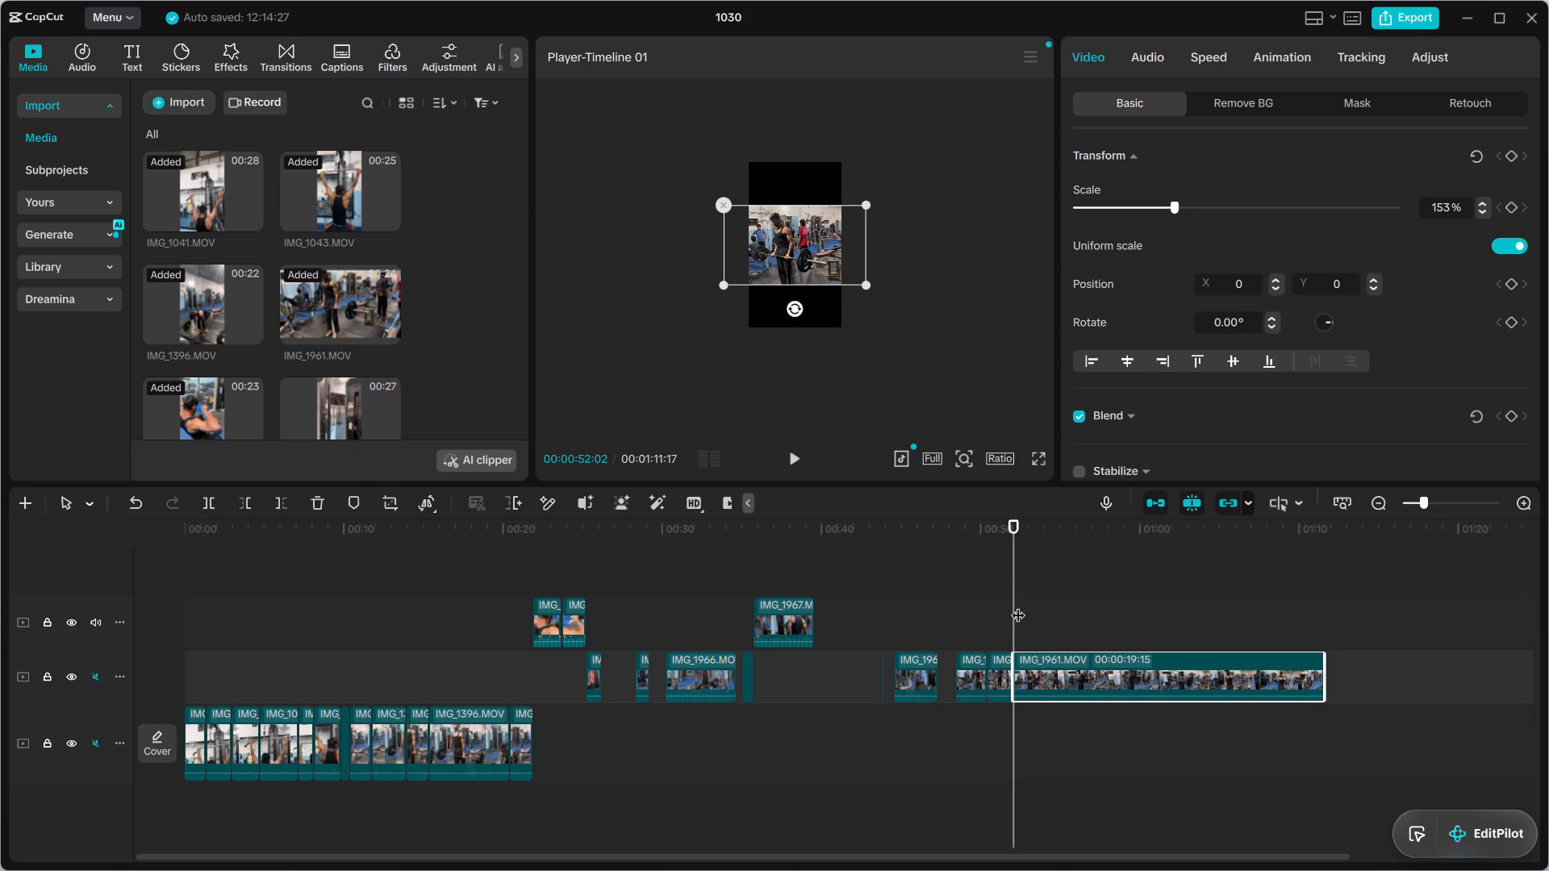
Scrub further along IMG_1961.MOV to find the next cut and split the clip at 00:00:59:13.
left_click_drag(1015, 606, 1037, 606)
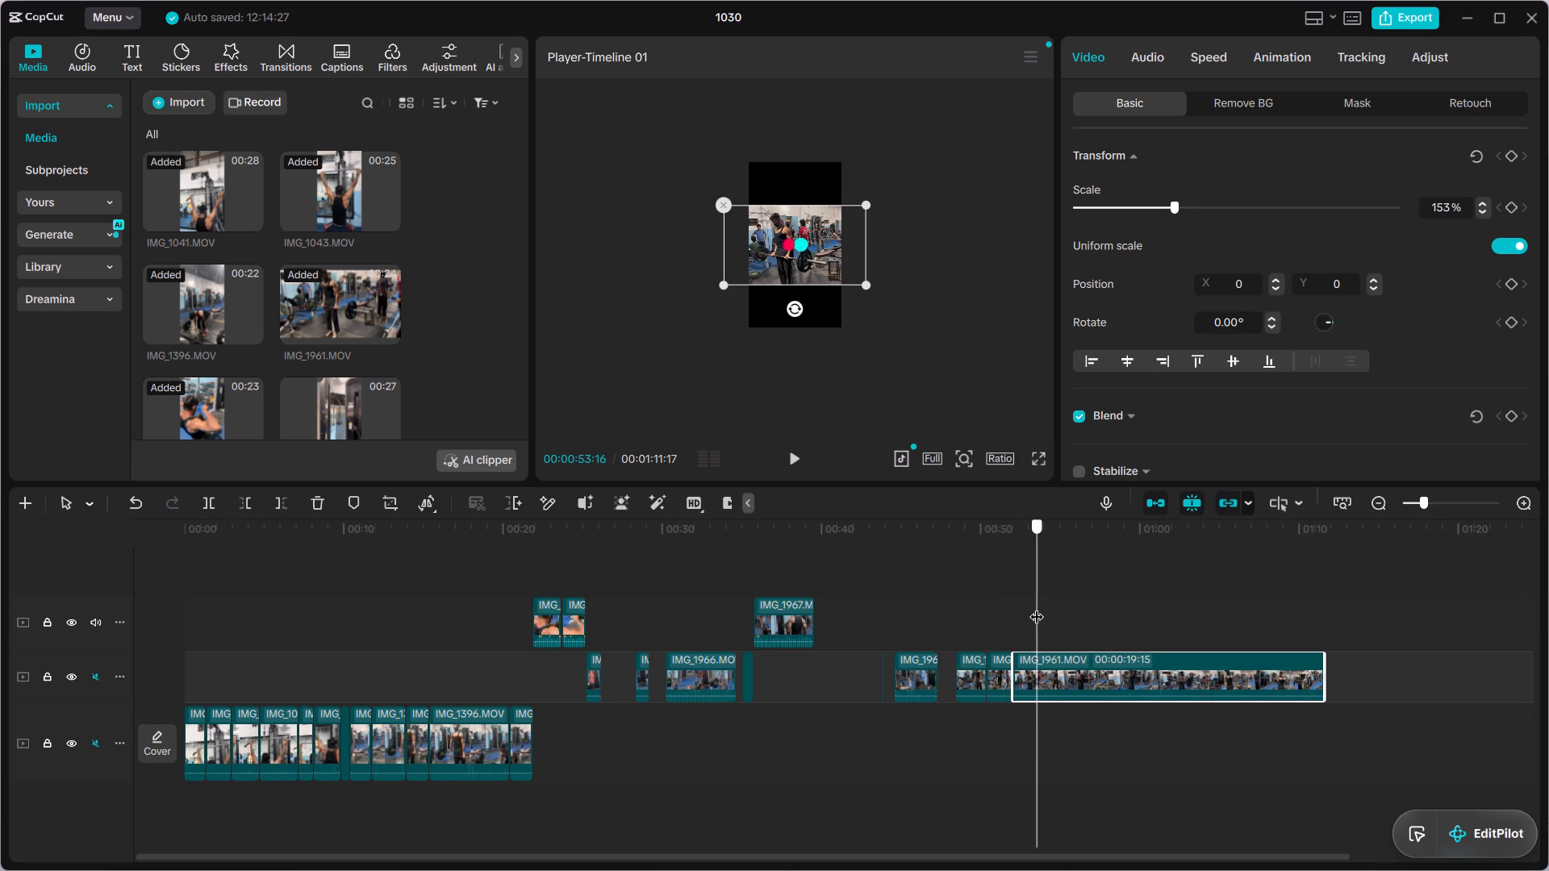
left_click_drag(1037, 606, 1067, 606)
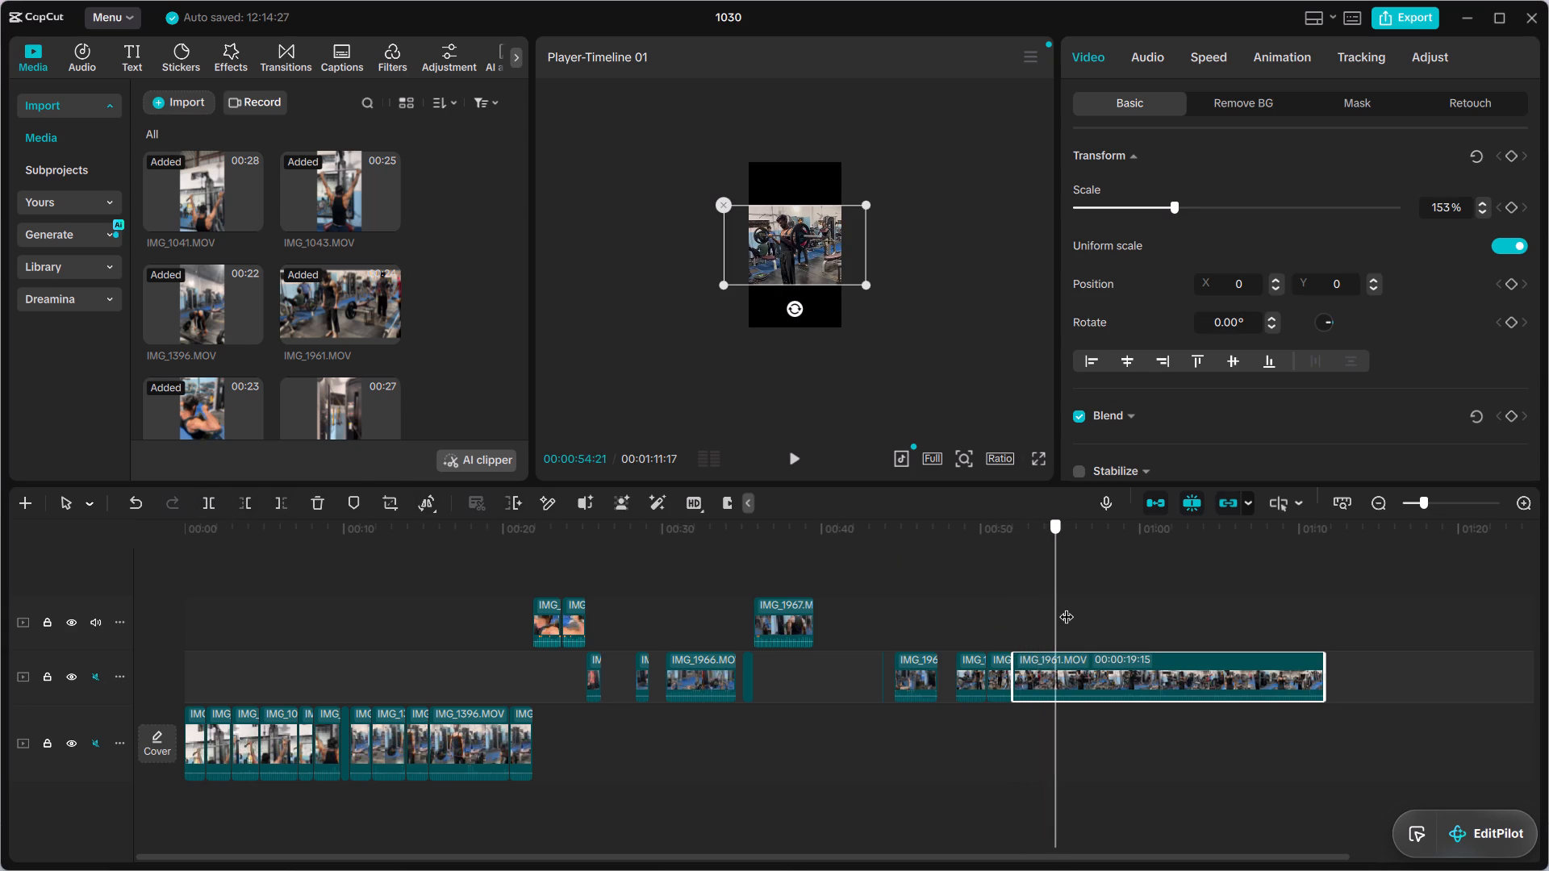
left_click_drag(1067, 606, 1074, 607)
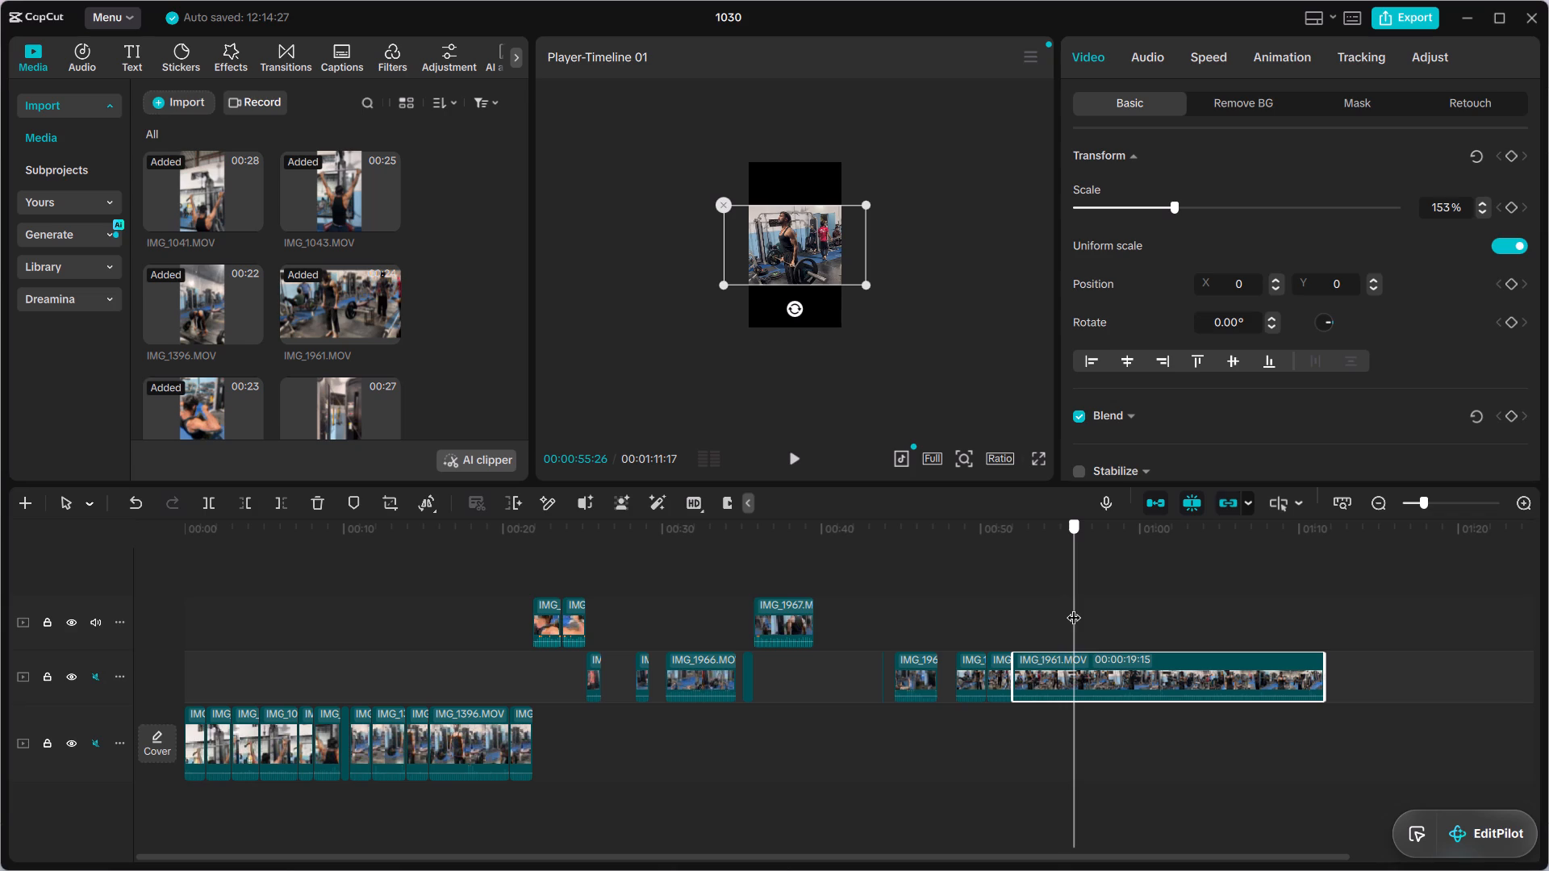
left_click_drag(1074, 607, 1110, 610)
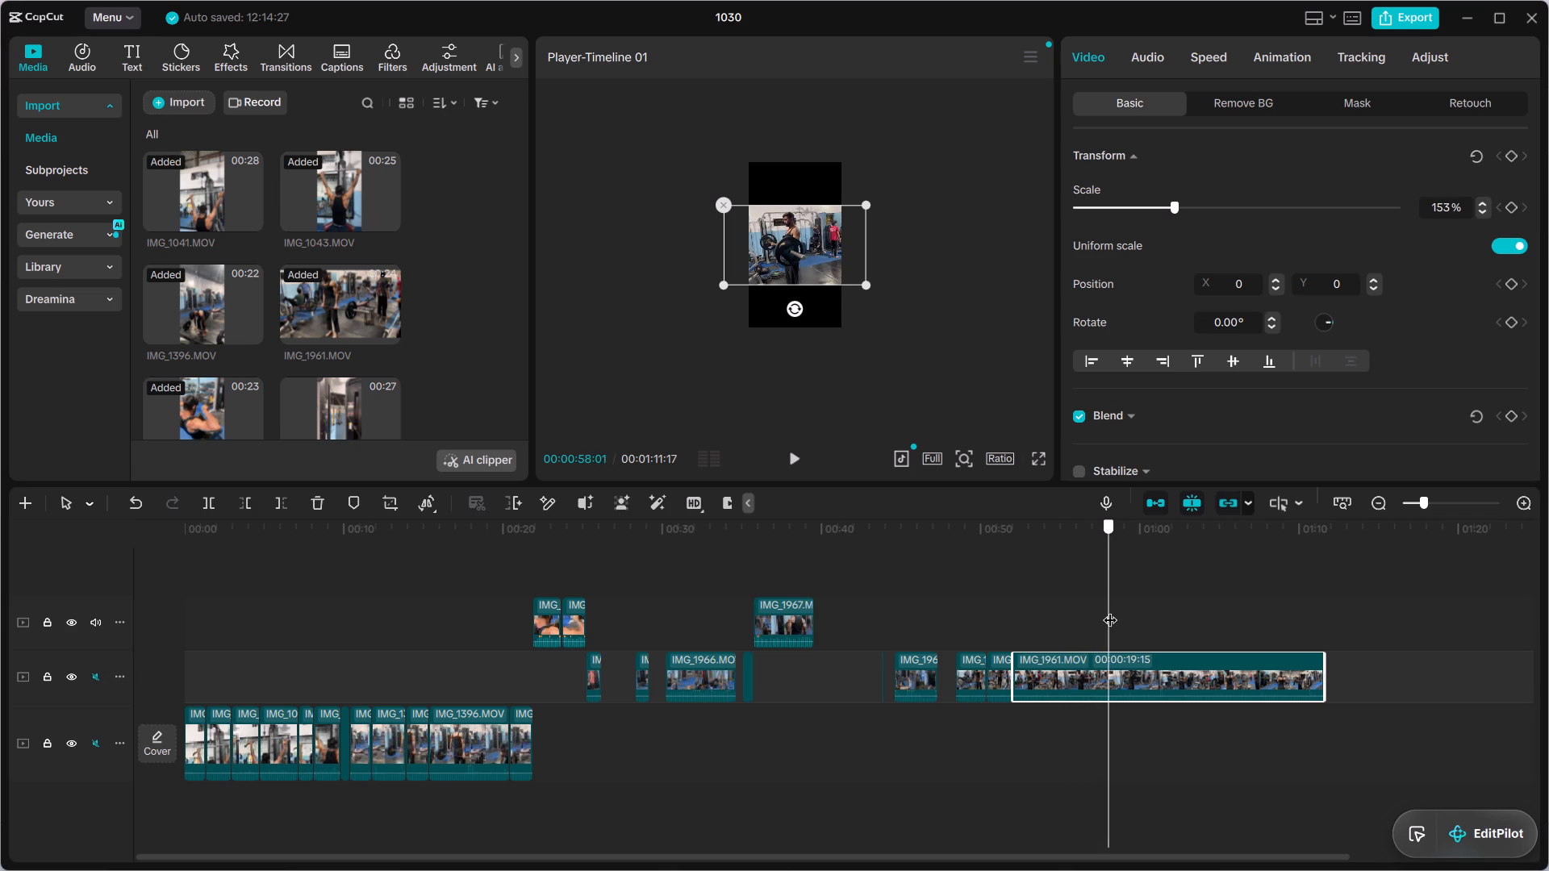
left_click_drag(1110, 610, 1119, 610)
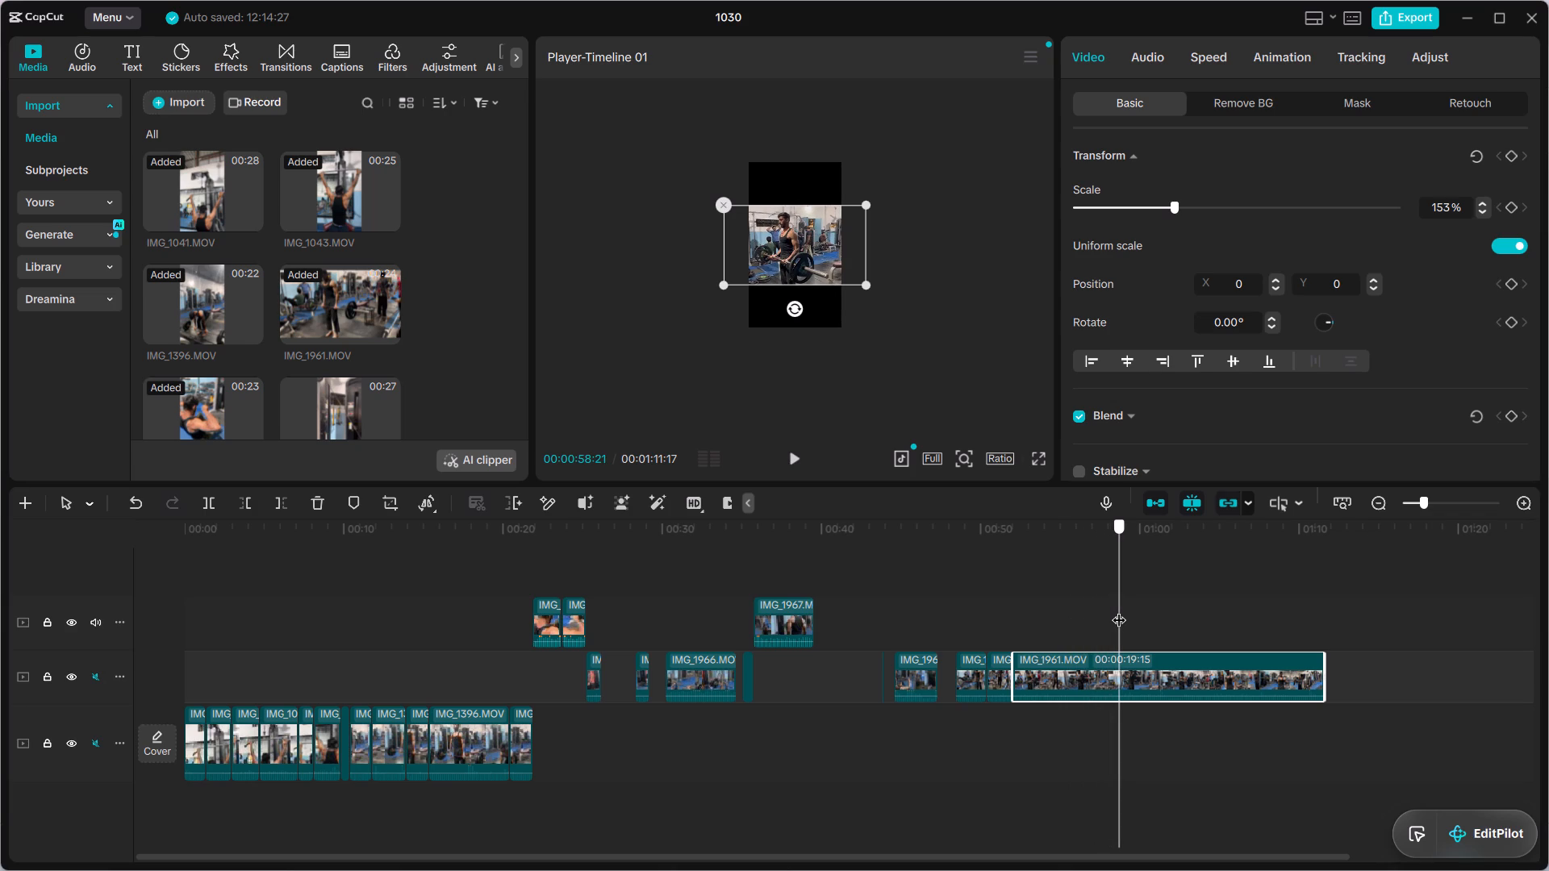
left_click_drag(1119, 610, 1131, 607)
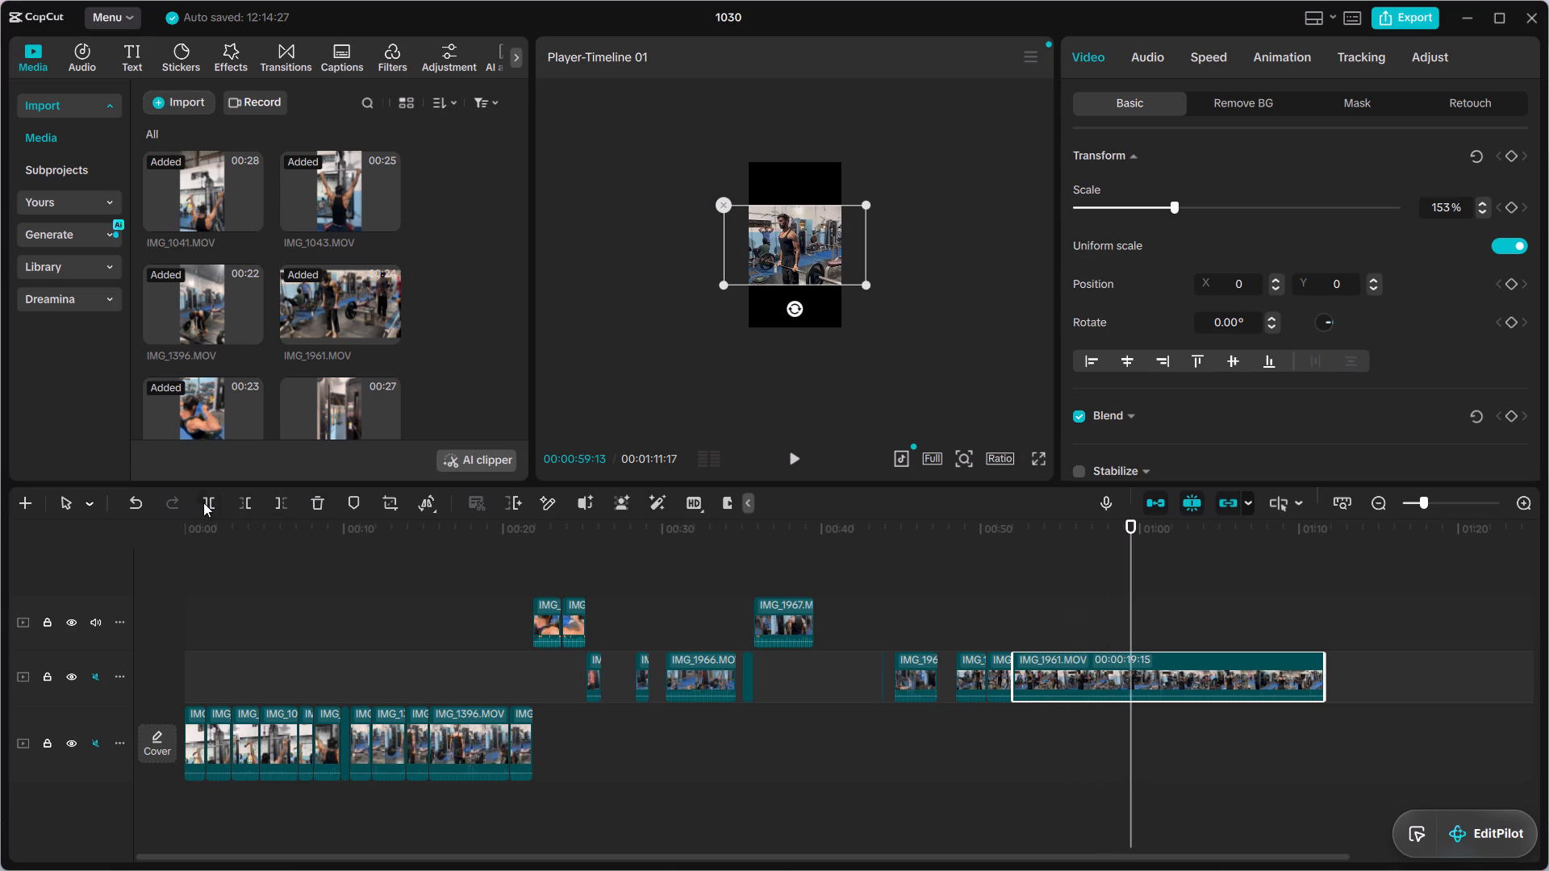
left_click(205, 502)
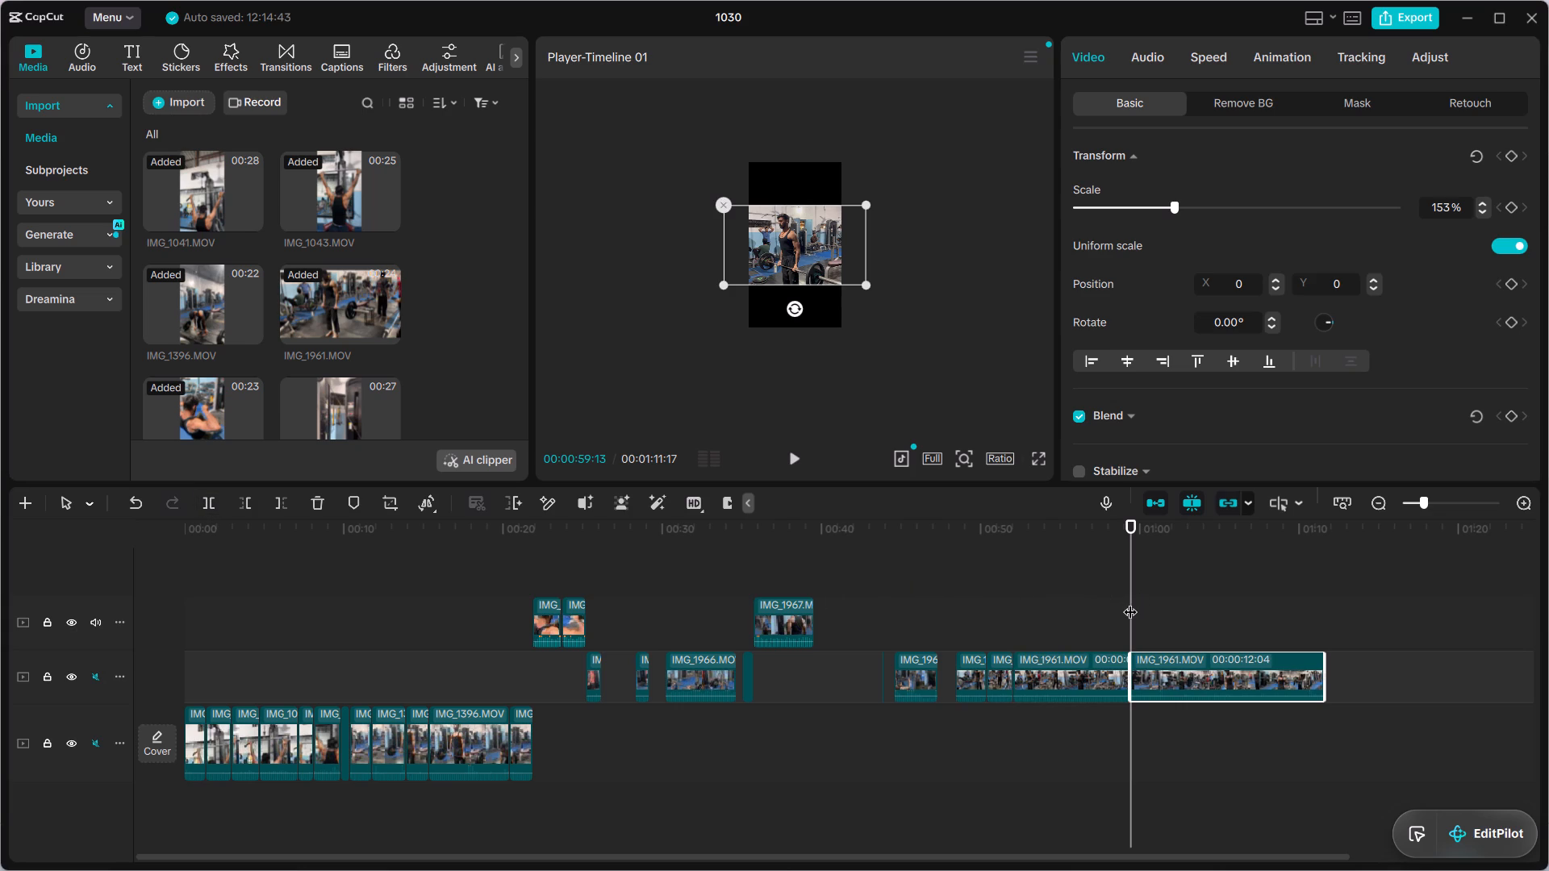
Split the last IMG_1961.MOV piece at 00:01:01:04.
left_click_drag(1130, 602, 1155, 604)
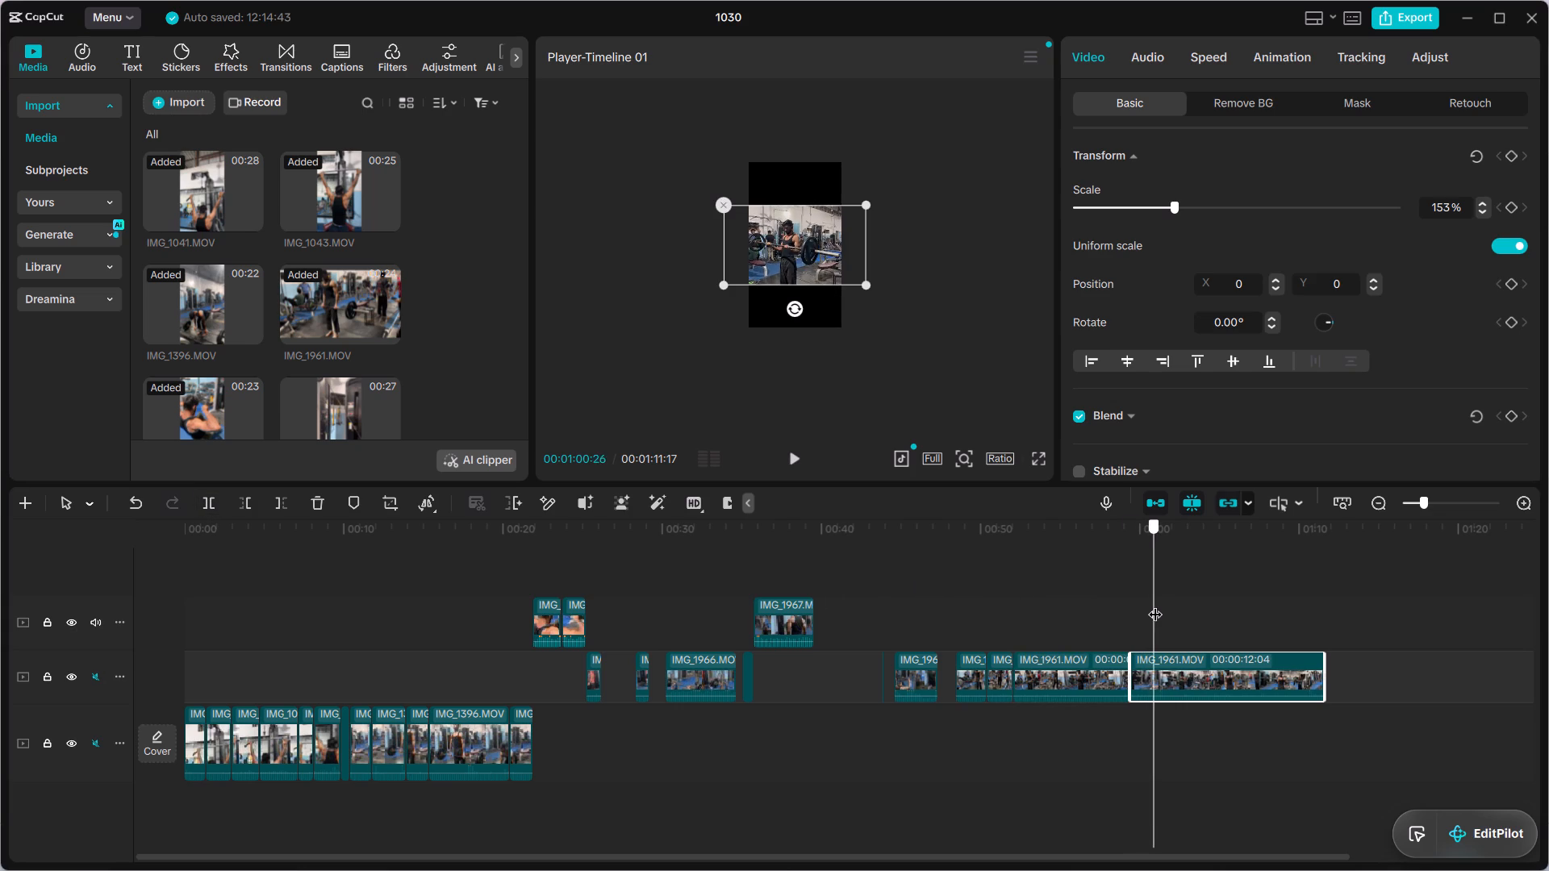
left_click_drag(1155, 604, 1158, 604)
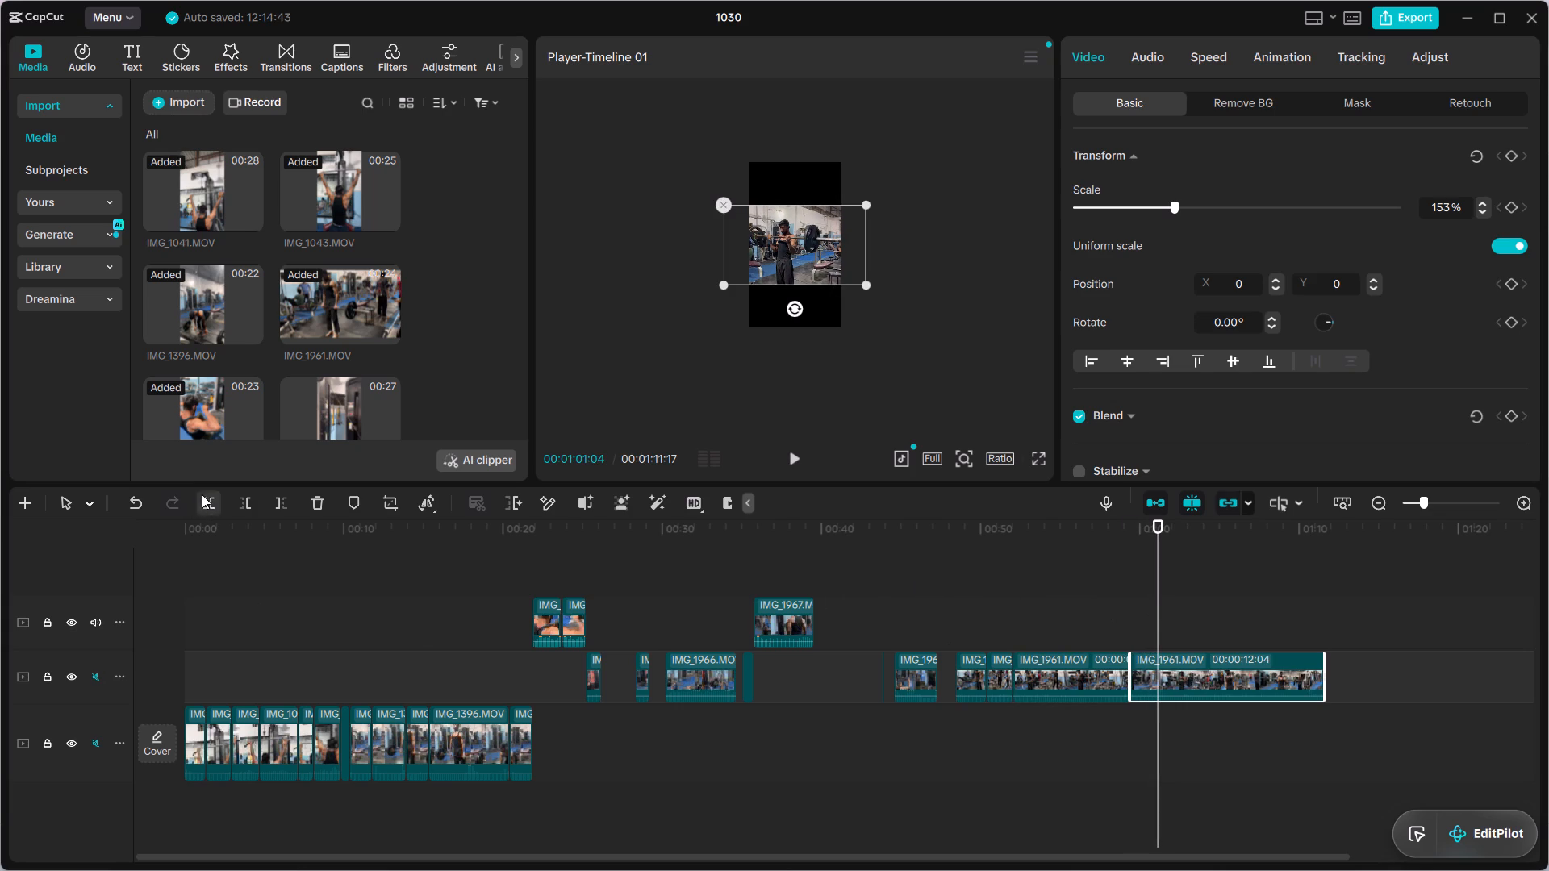
left_click(202, 495)
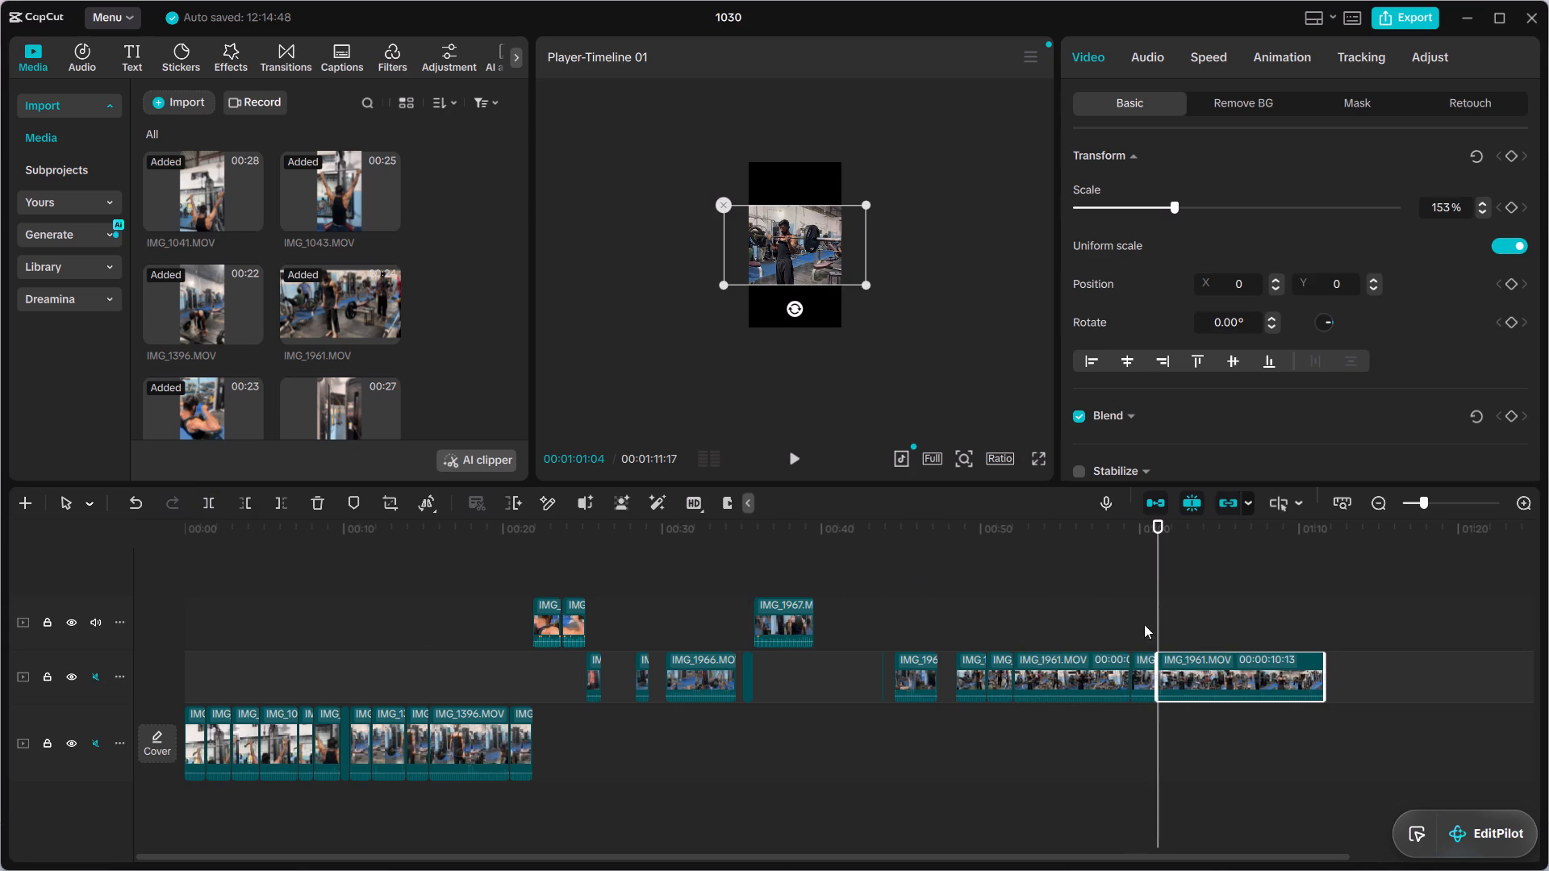
Delete the IMG_1961.MOV piece between 00:00:52:02 and 00:00:59:13.
left_click(1032, 673)
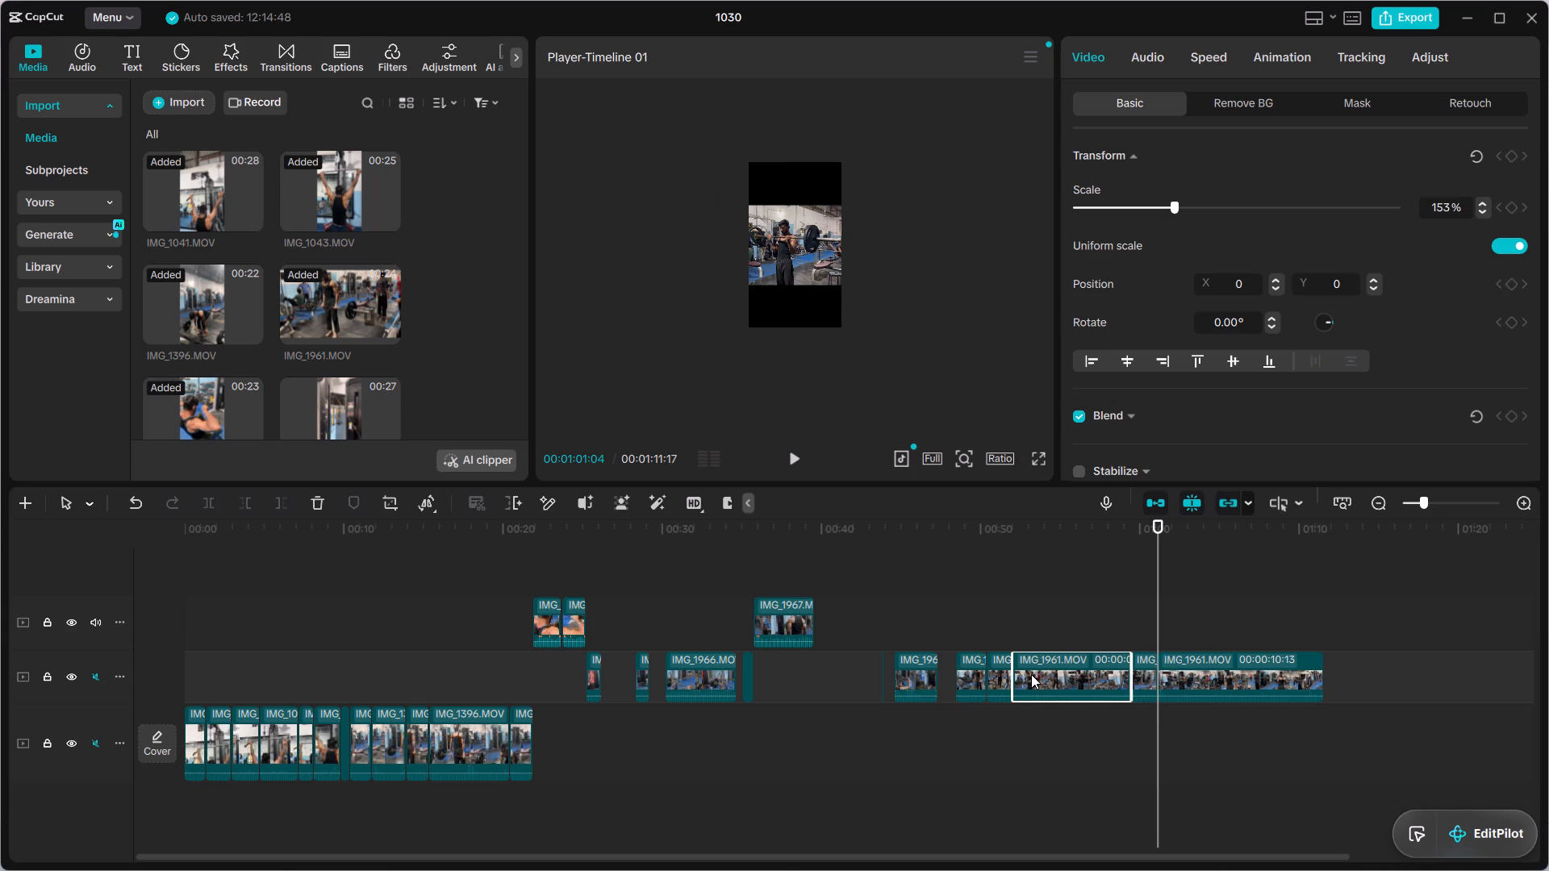
key("Delete")
Scrub back and forth through the last IMG_1961.MOV piece to find a cut and split it at 00:01:09:11.
left_click_drag(1158, 623, 1173, 622)
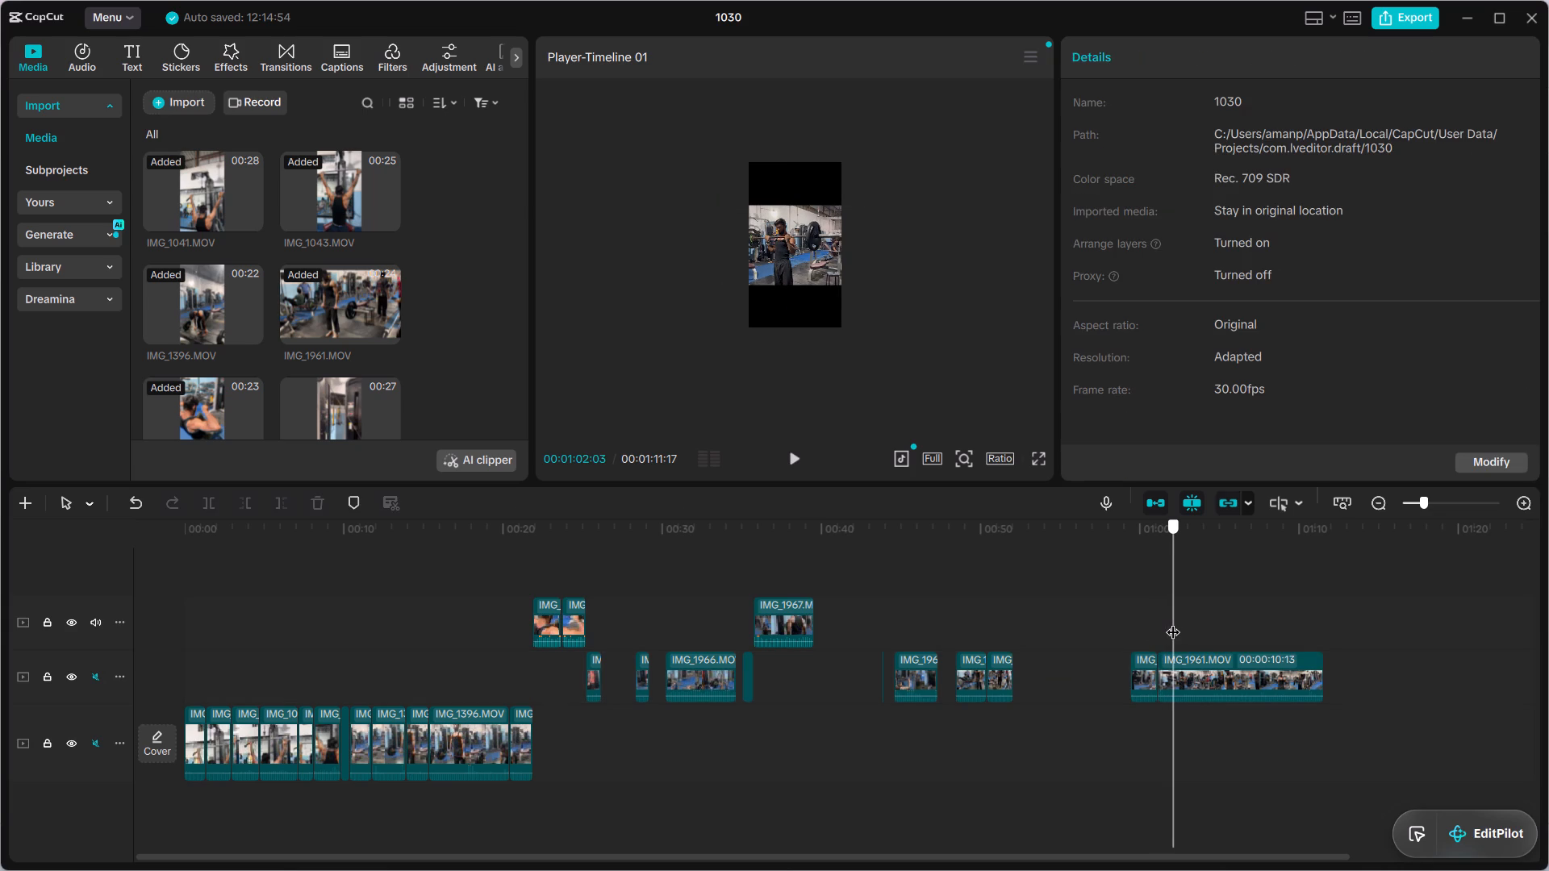
left_click_drag(1173, 622, 1207, 627)
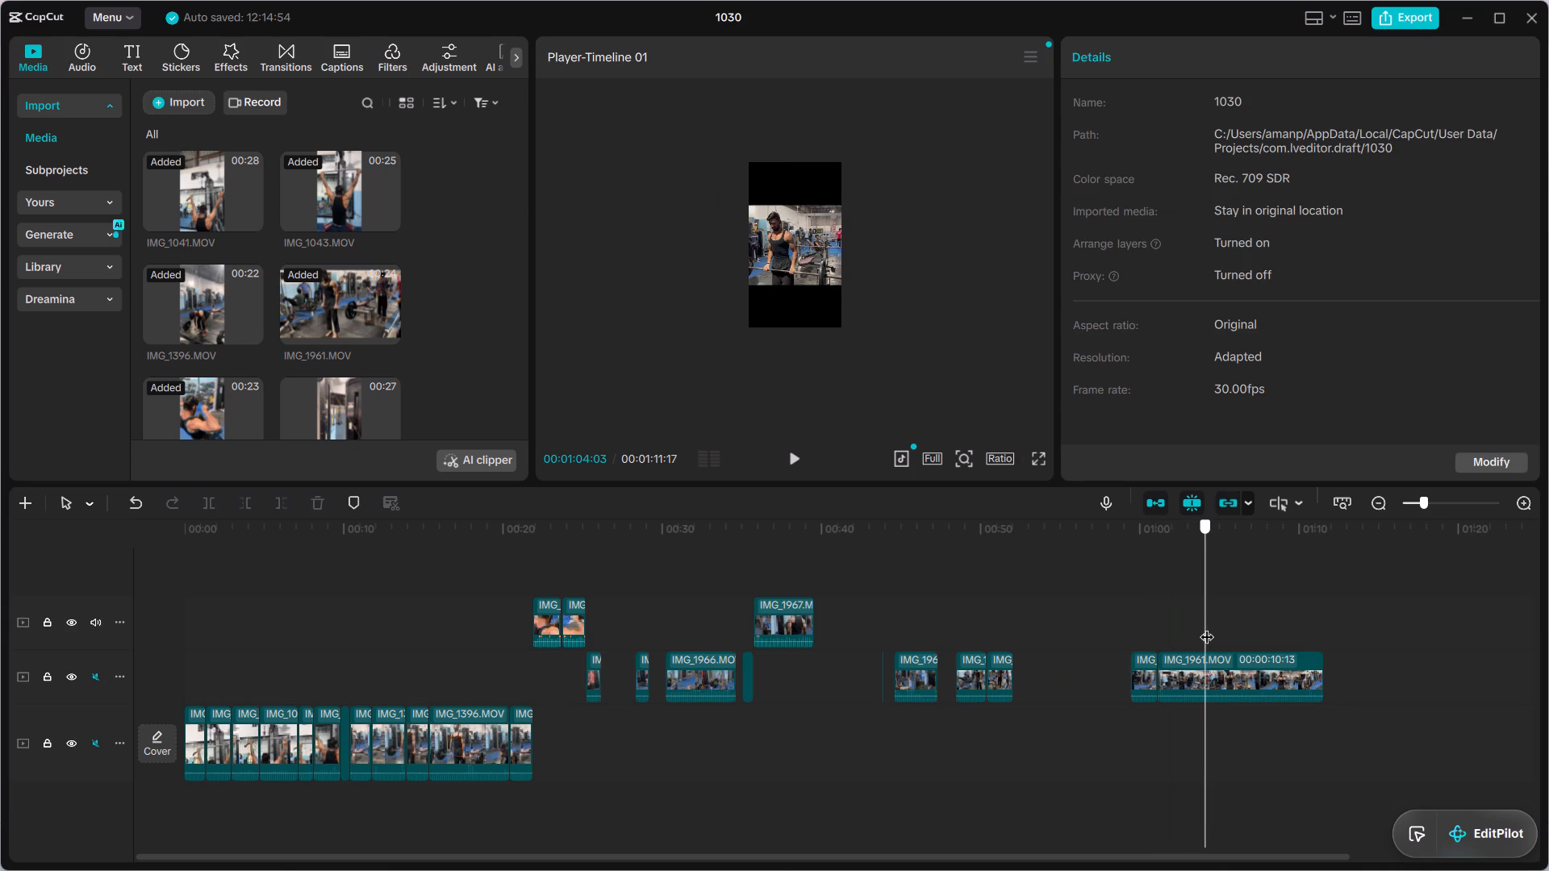
left_click_drag(1207, 627, 1243, 627)
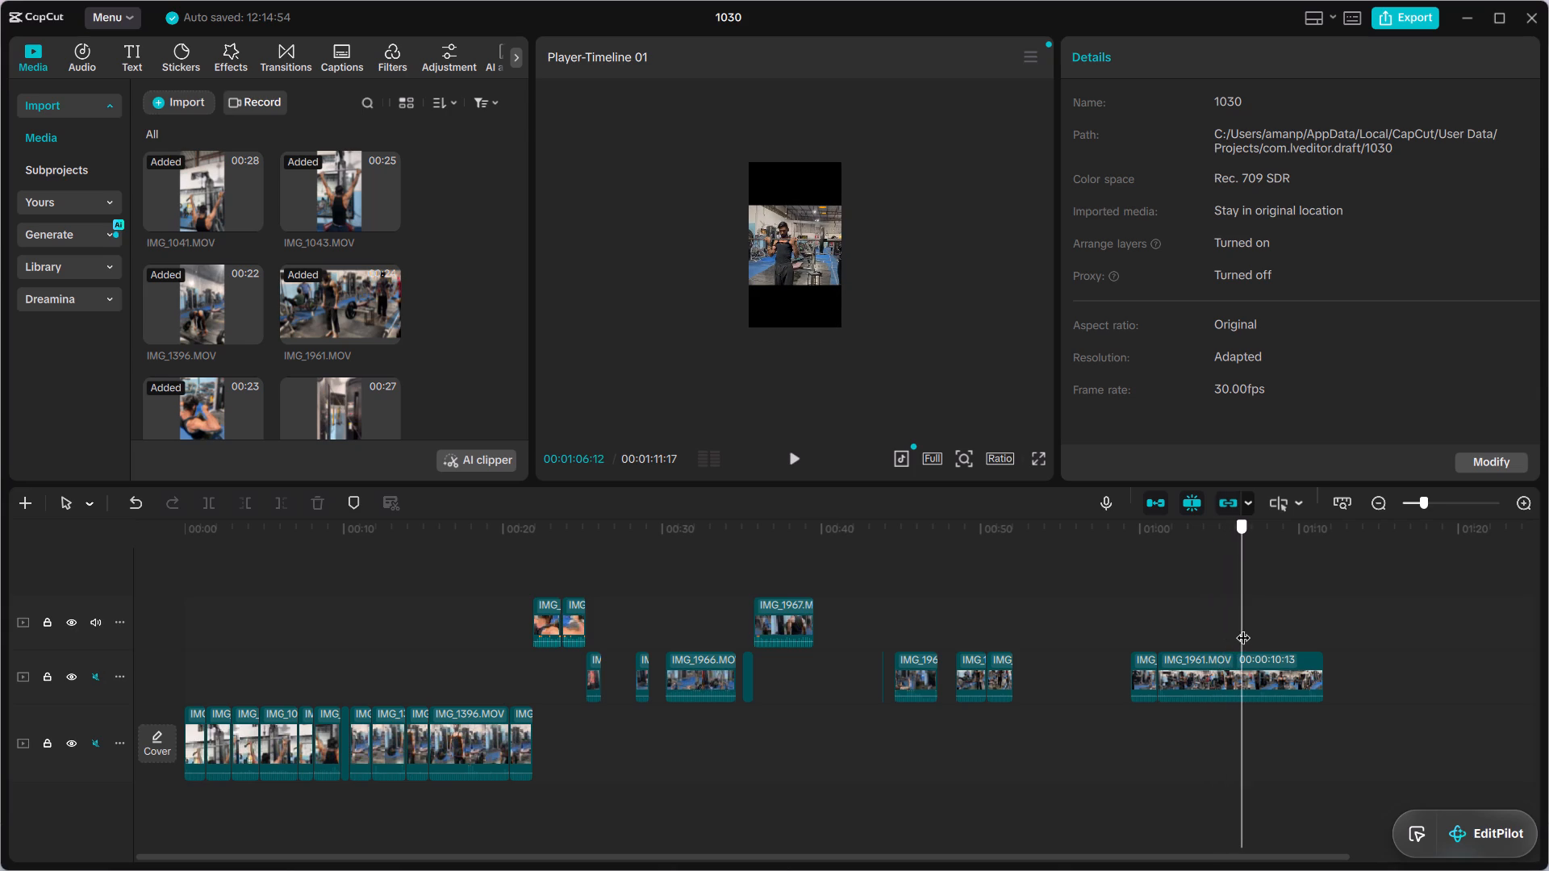
left_click_drag(1243, 627, 1256, 627)
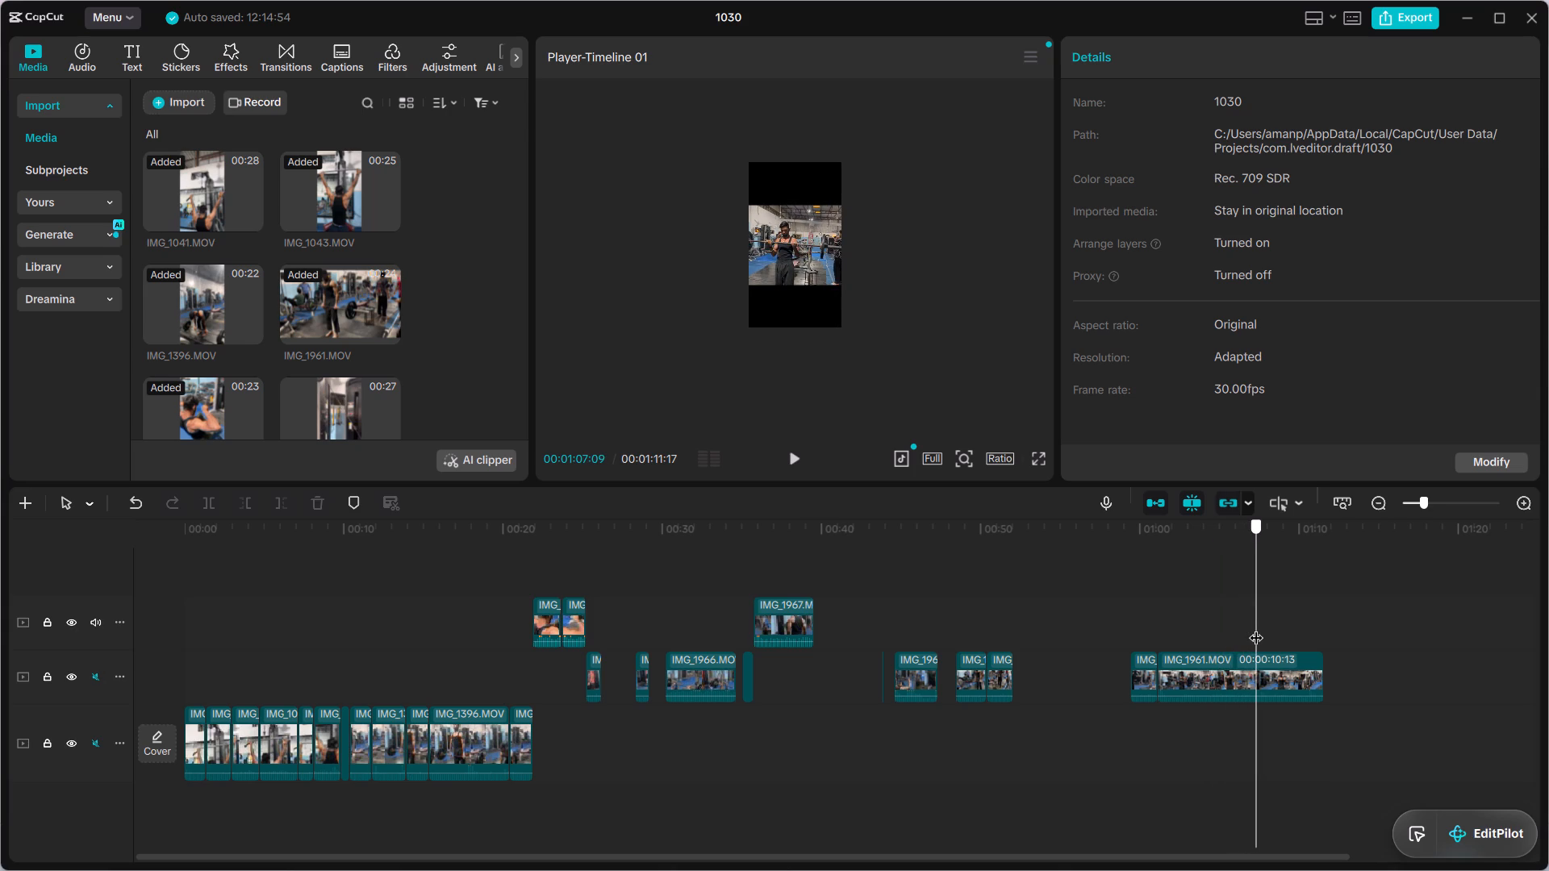
left_click_drag(1256, 627, 1263, 627)
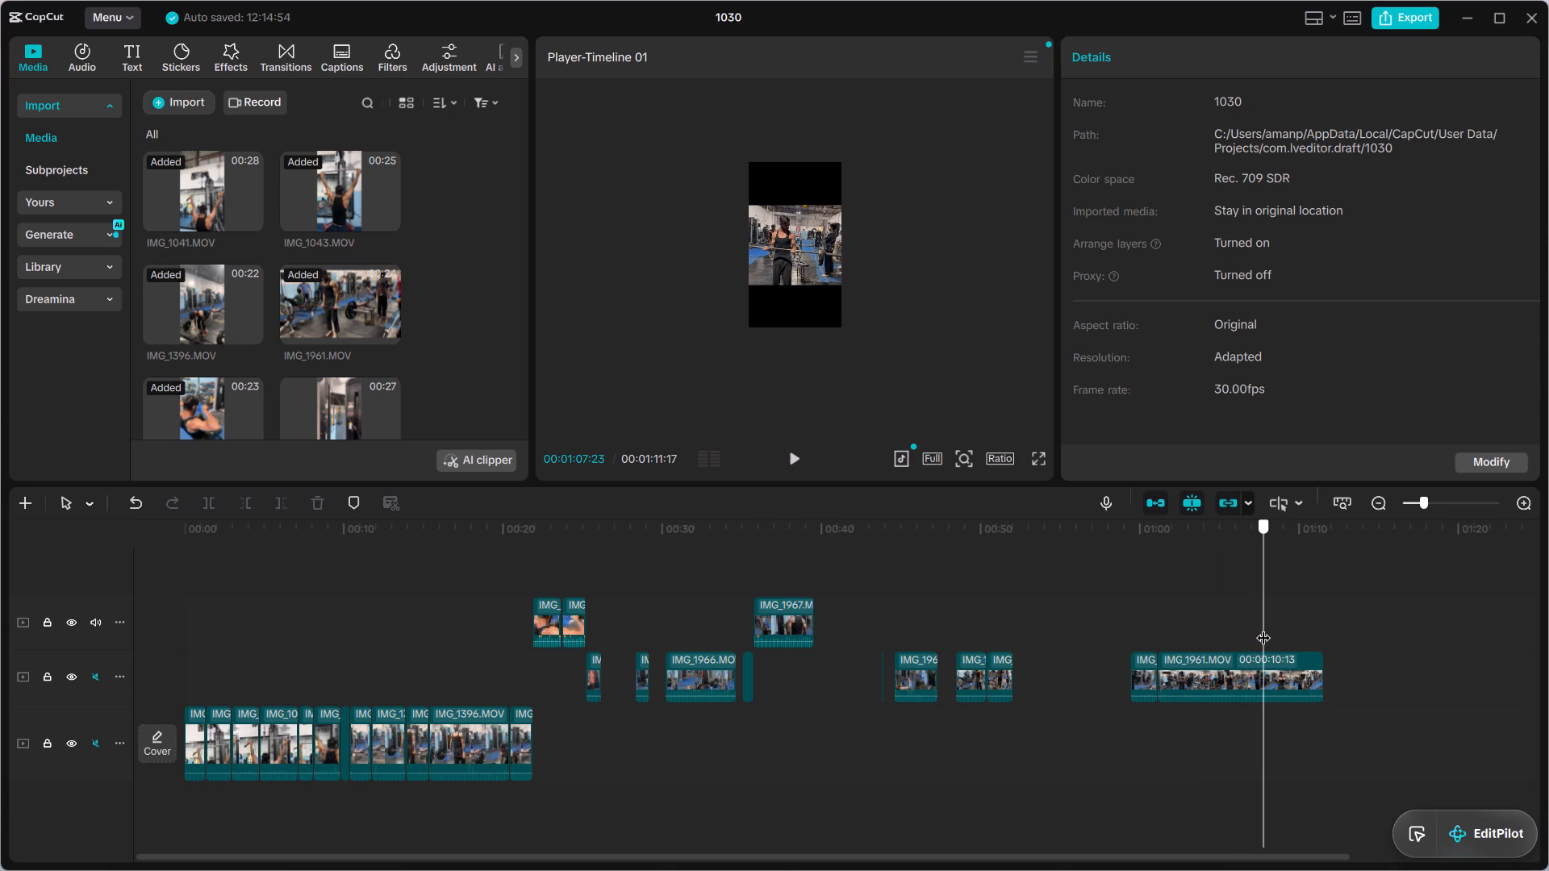
left_click_drag(1263, 627, 1246, 632)
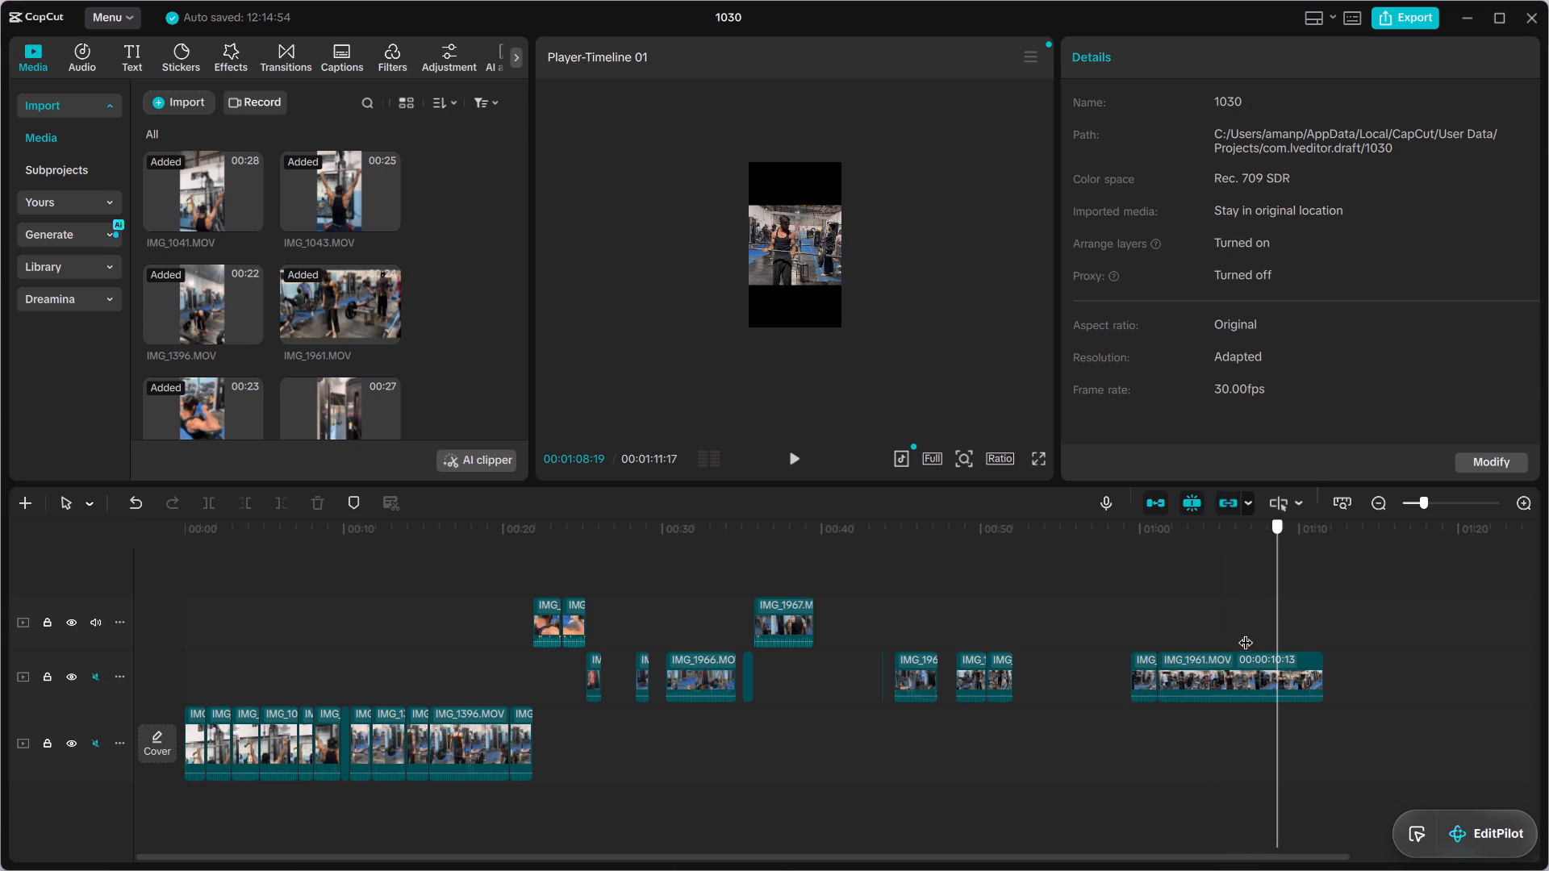
left_click_drag(1246, 632, 1239, 633)
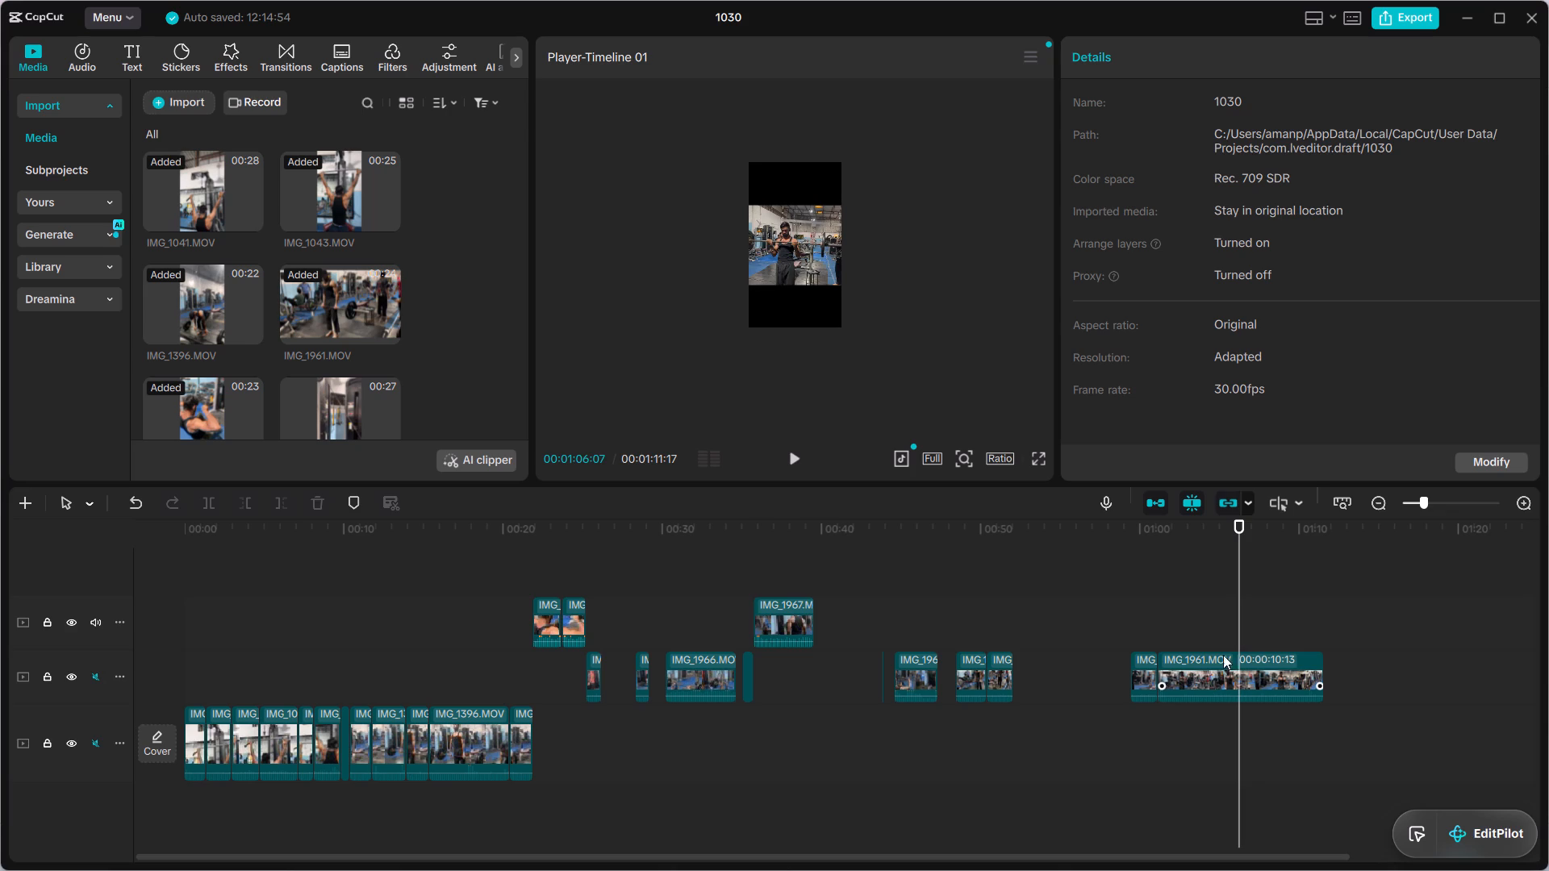
left_click_drag(1241, 631, 1255, 629)
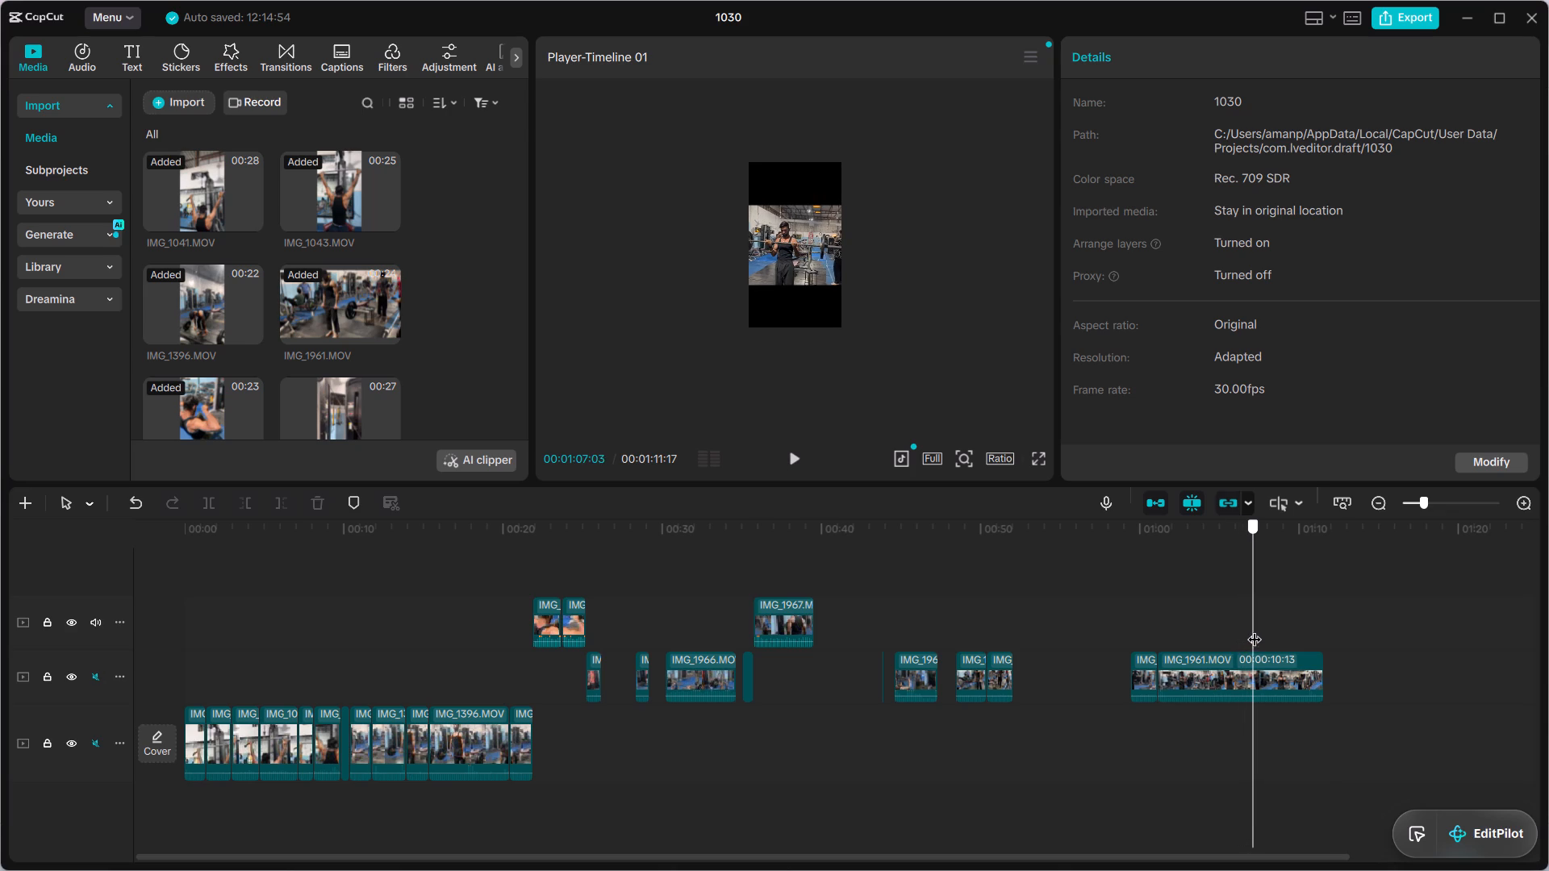
left_click_drag(1255, 629, 1262, 629)
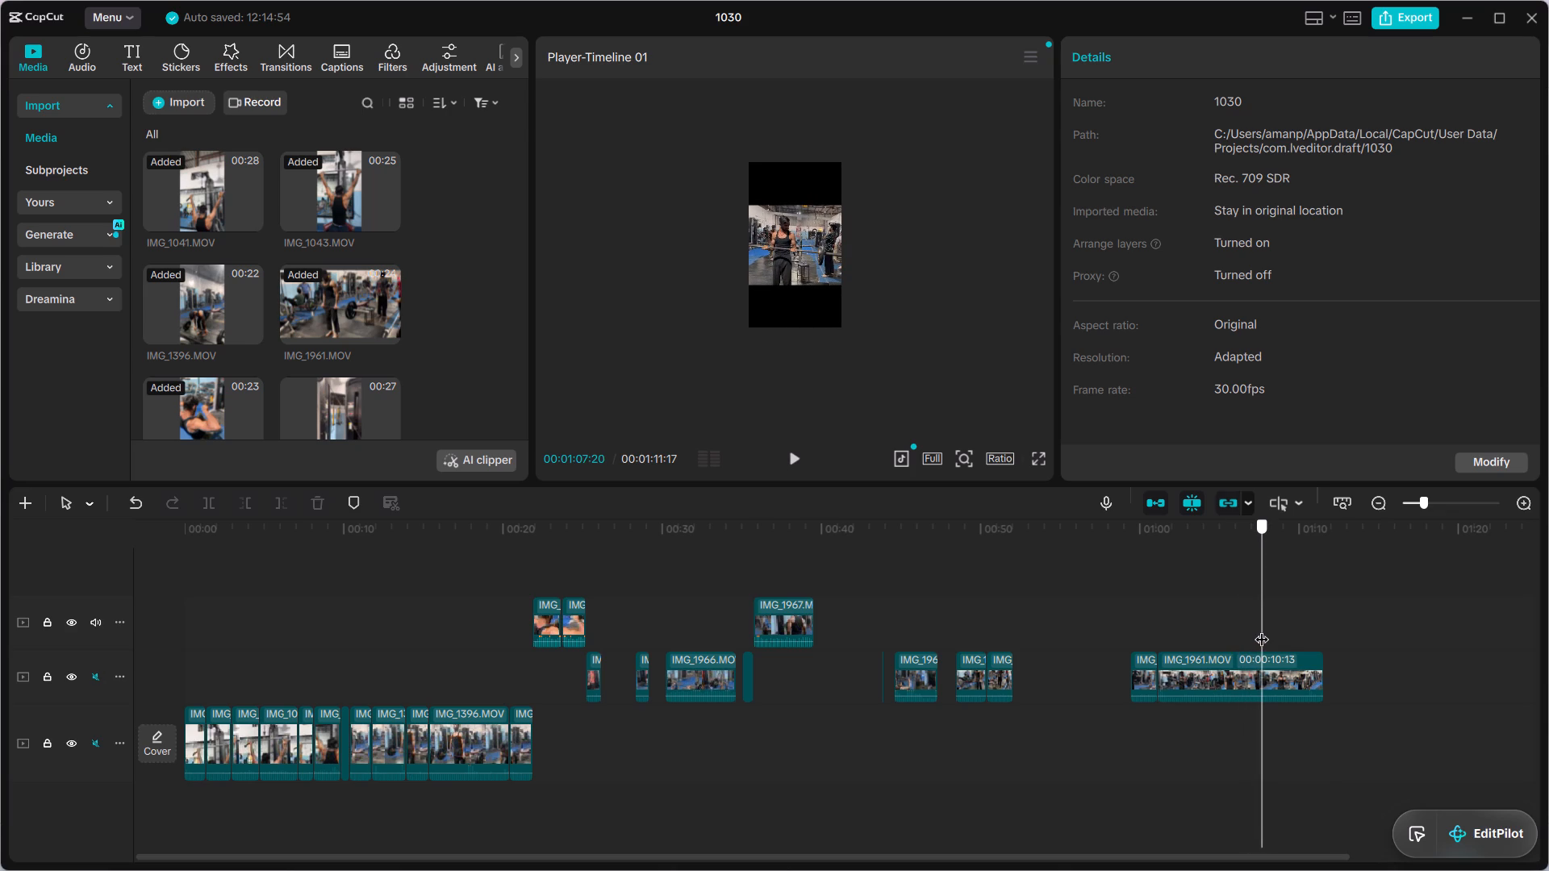
left_click_drag(1262, 629, 1289, 626)
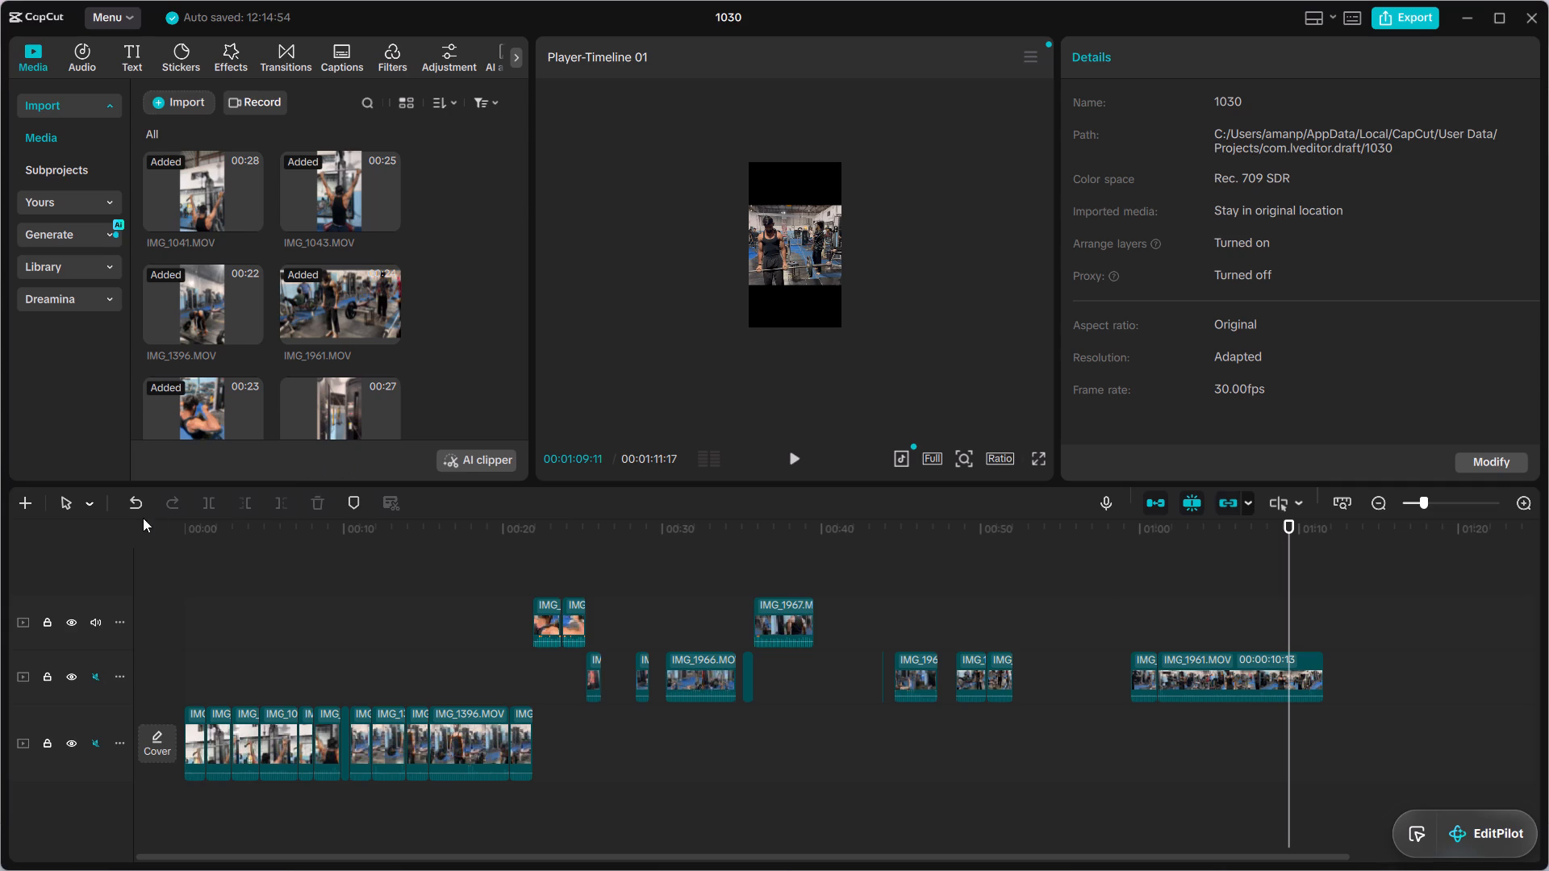
left_click(1208, 678)
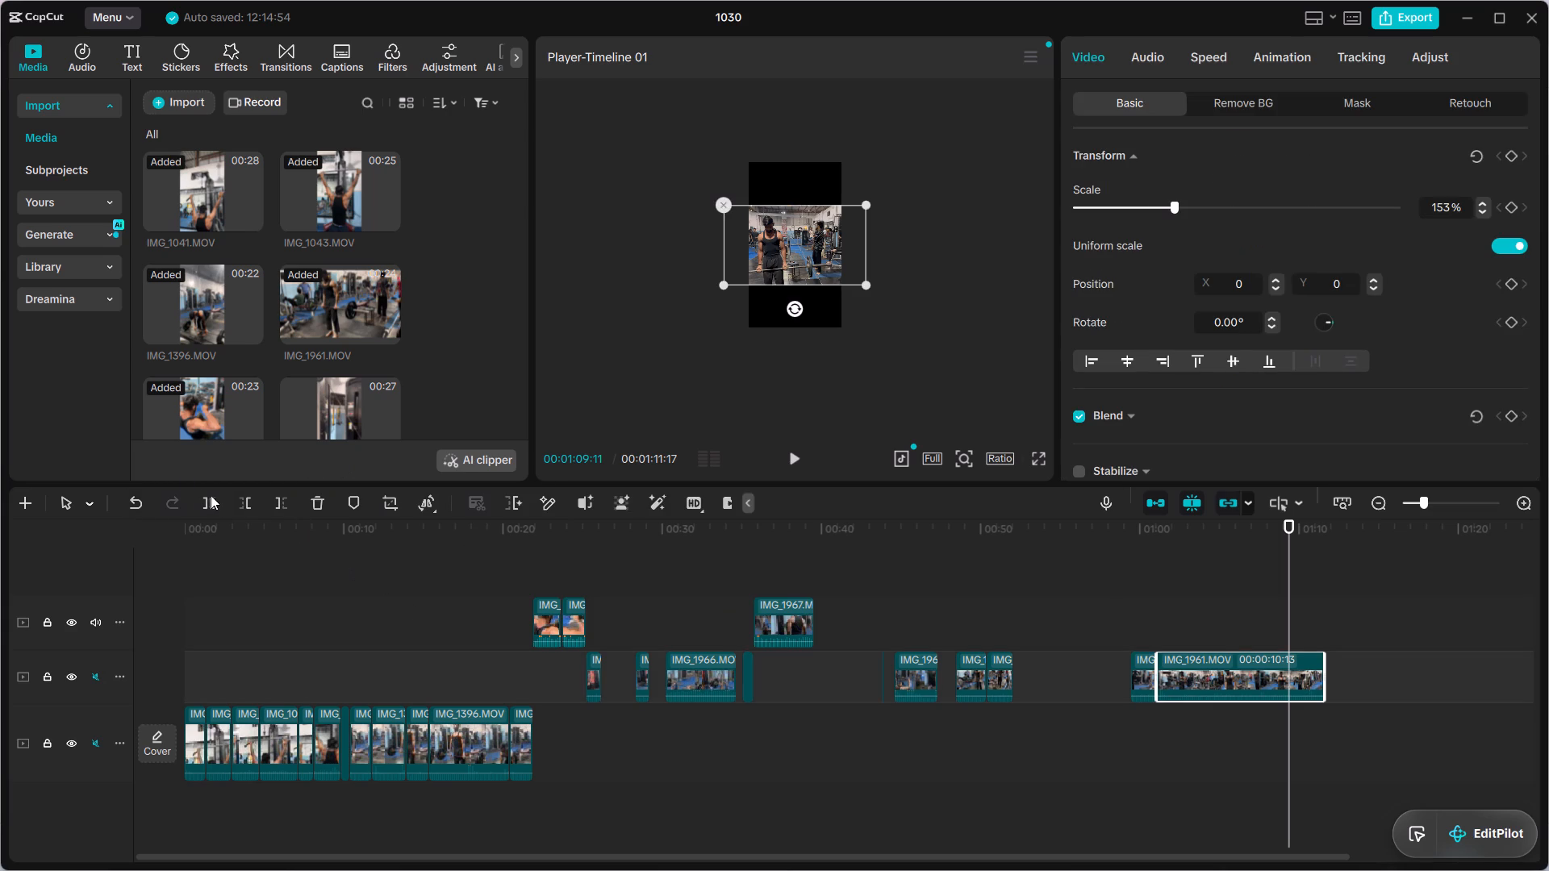
left_click(207, 508)
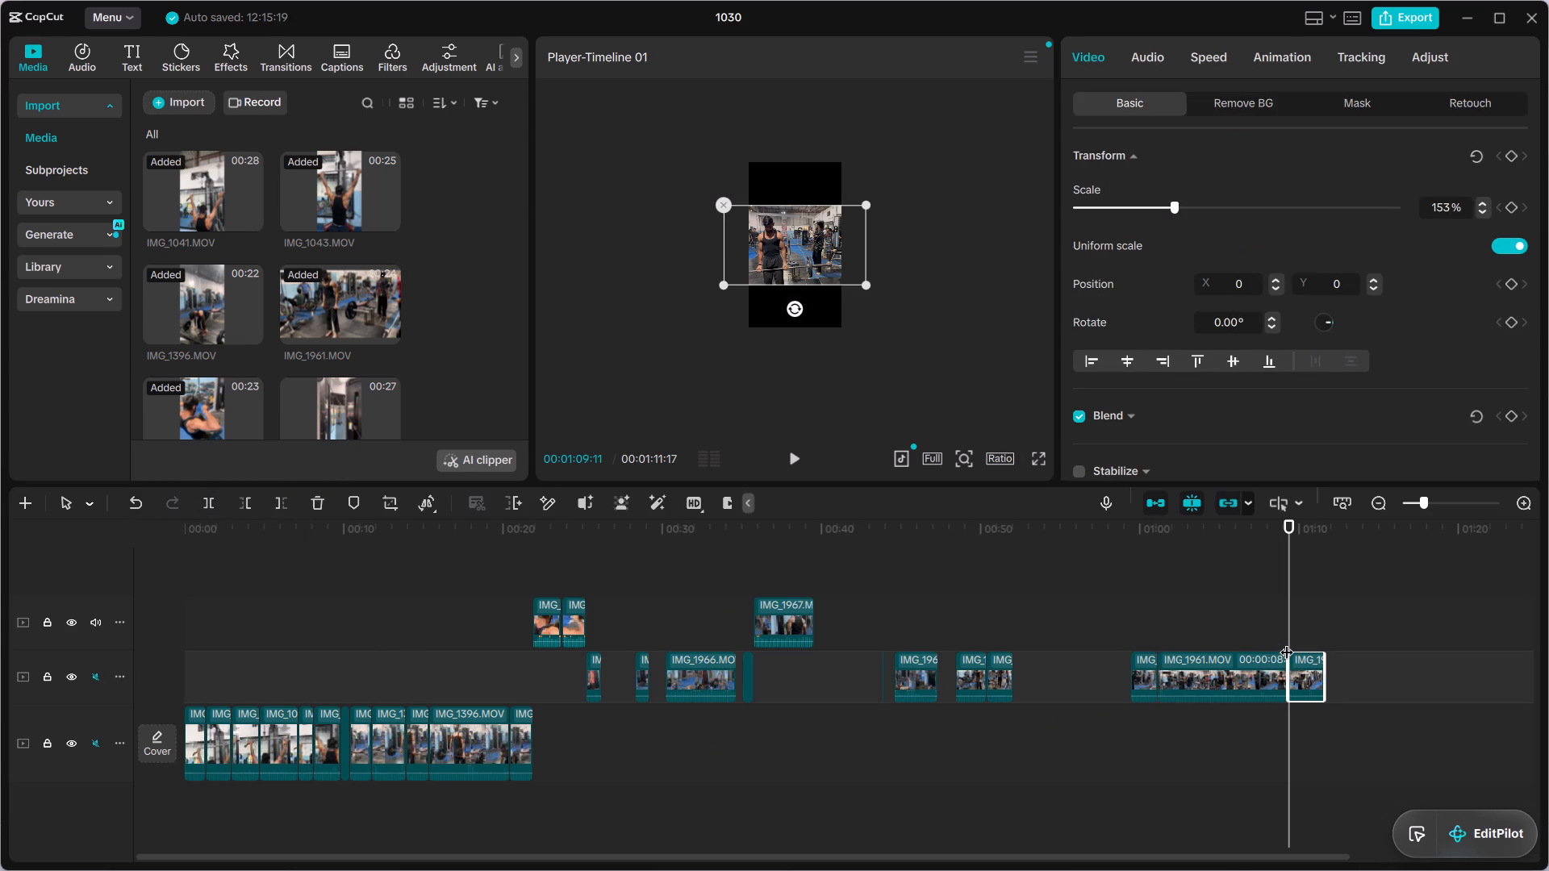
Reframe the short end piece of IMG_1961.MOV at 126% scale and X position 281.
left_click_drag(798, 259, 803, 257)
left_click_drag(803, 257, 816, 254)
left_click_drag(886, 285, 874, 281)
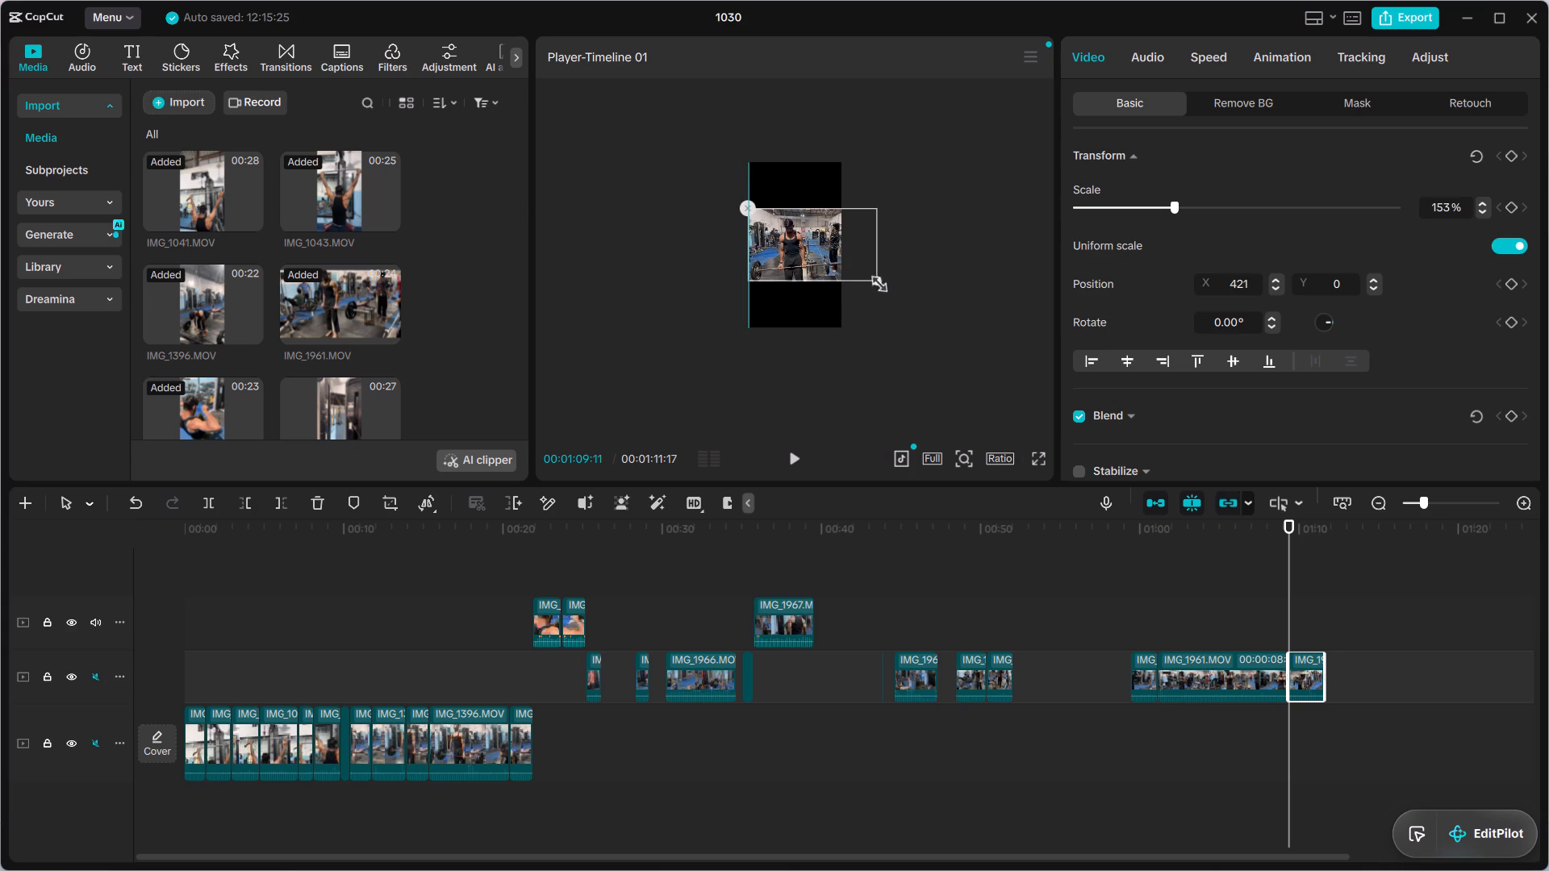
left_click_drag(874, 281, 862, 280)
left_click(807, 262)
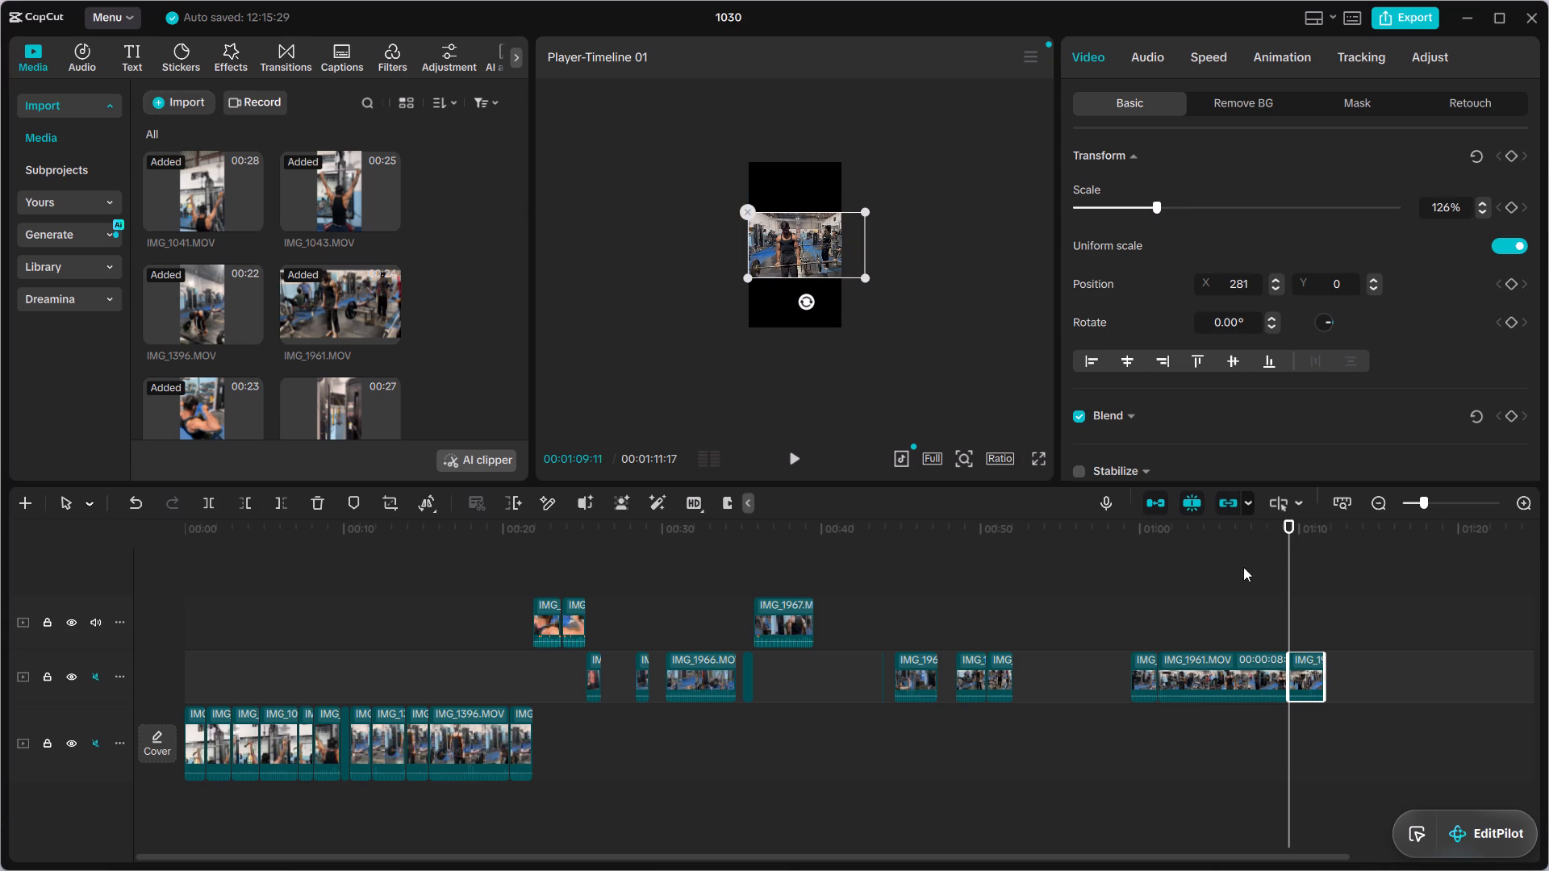
Review the short end piece of IMG_1961.MOV after 00:01:09:11 and delete it.
left_click(790, 458)
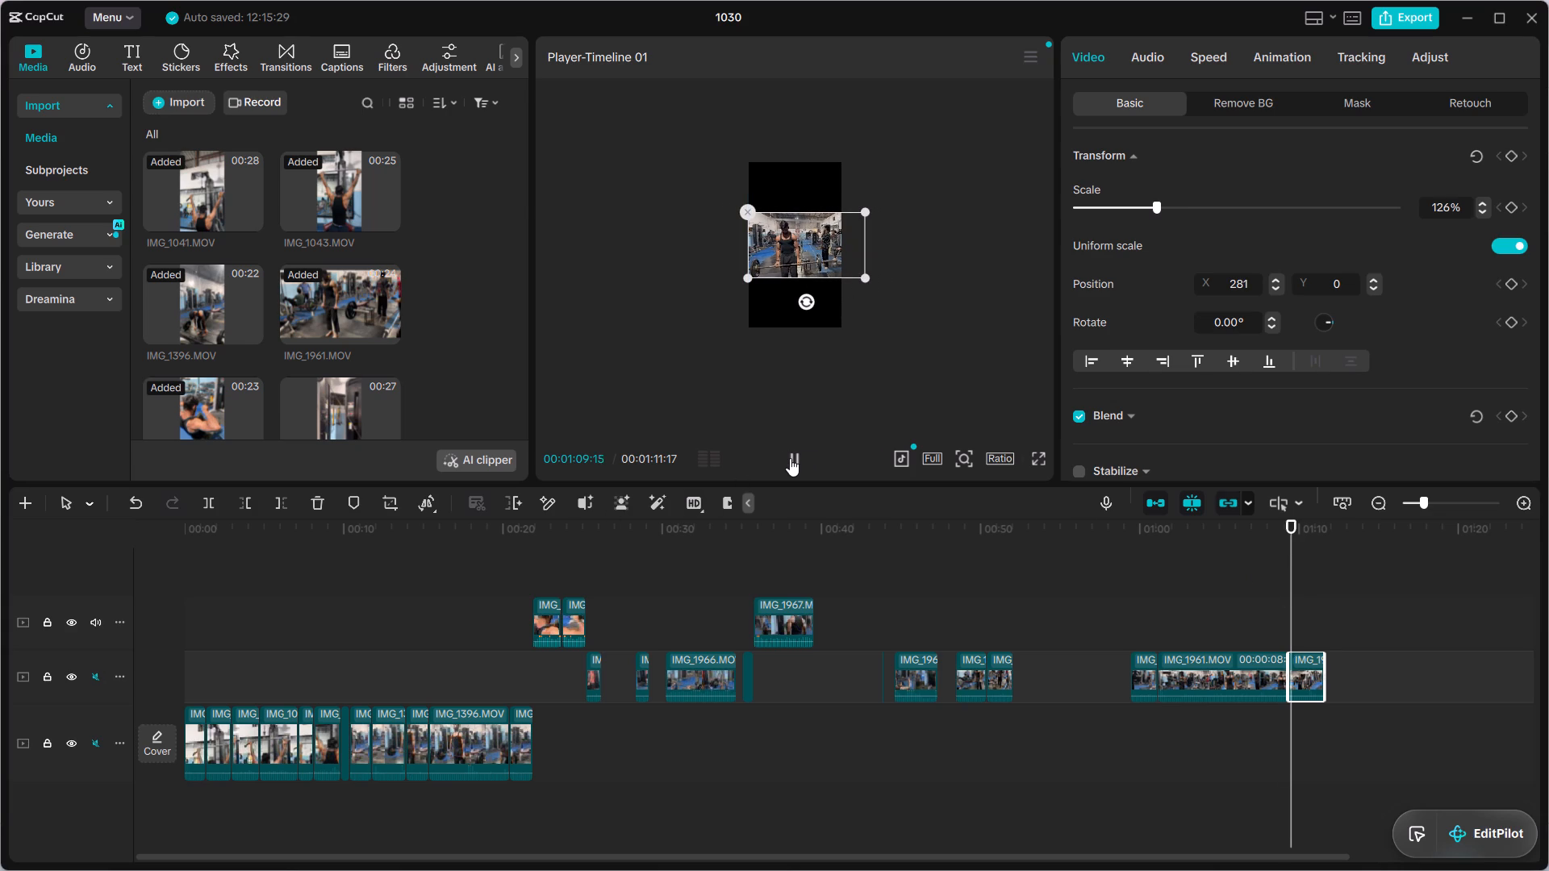
left_click(790, 458)
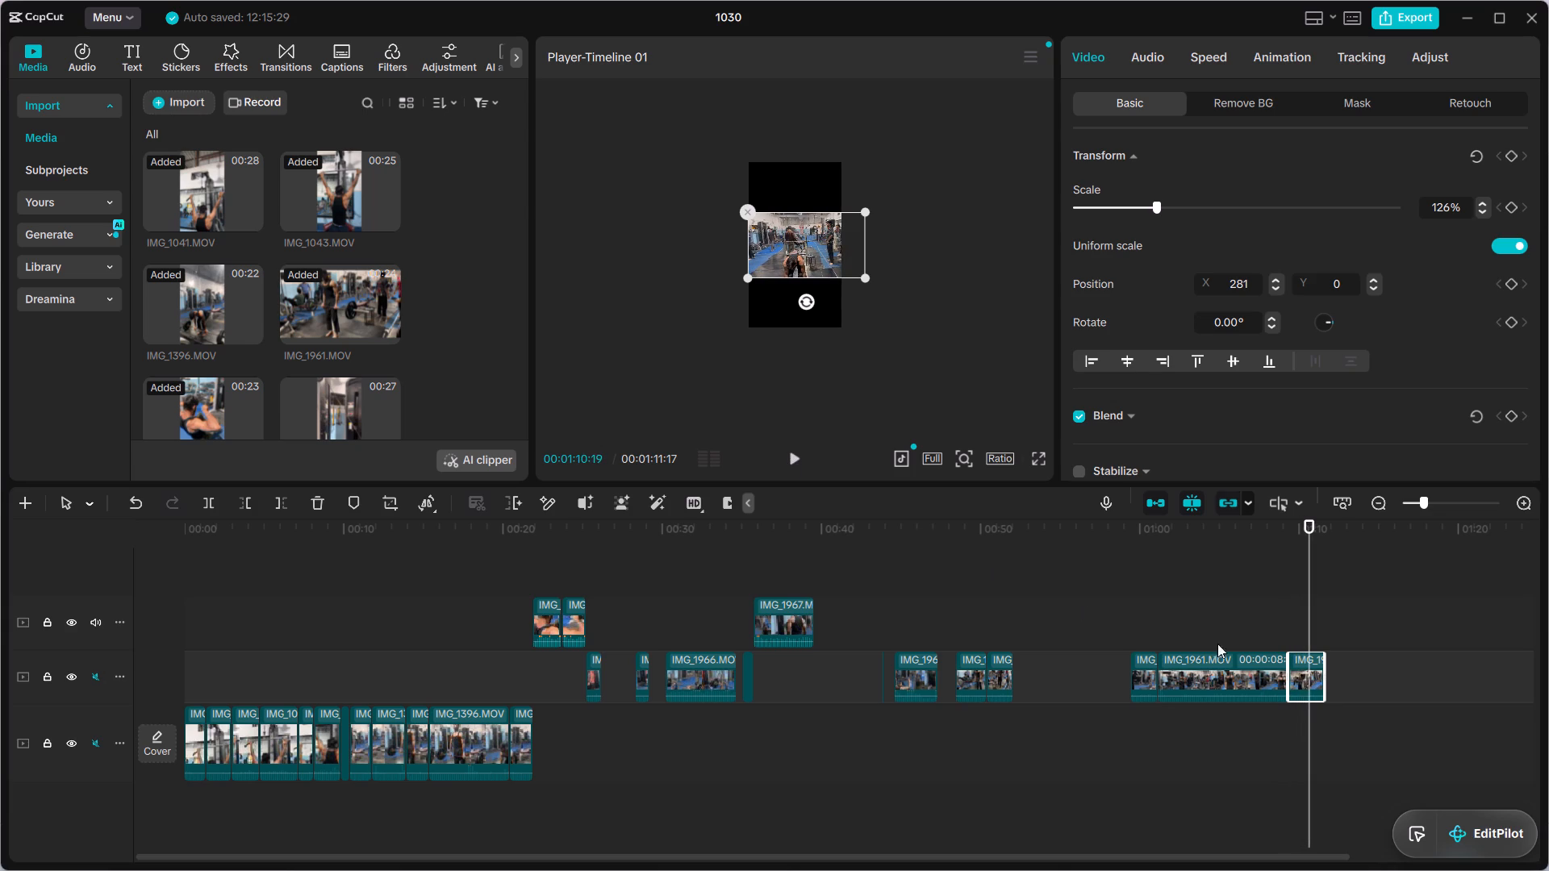
left_click_drag(1307, 632, 1302, 632)
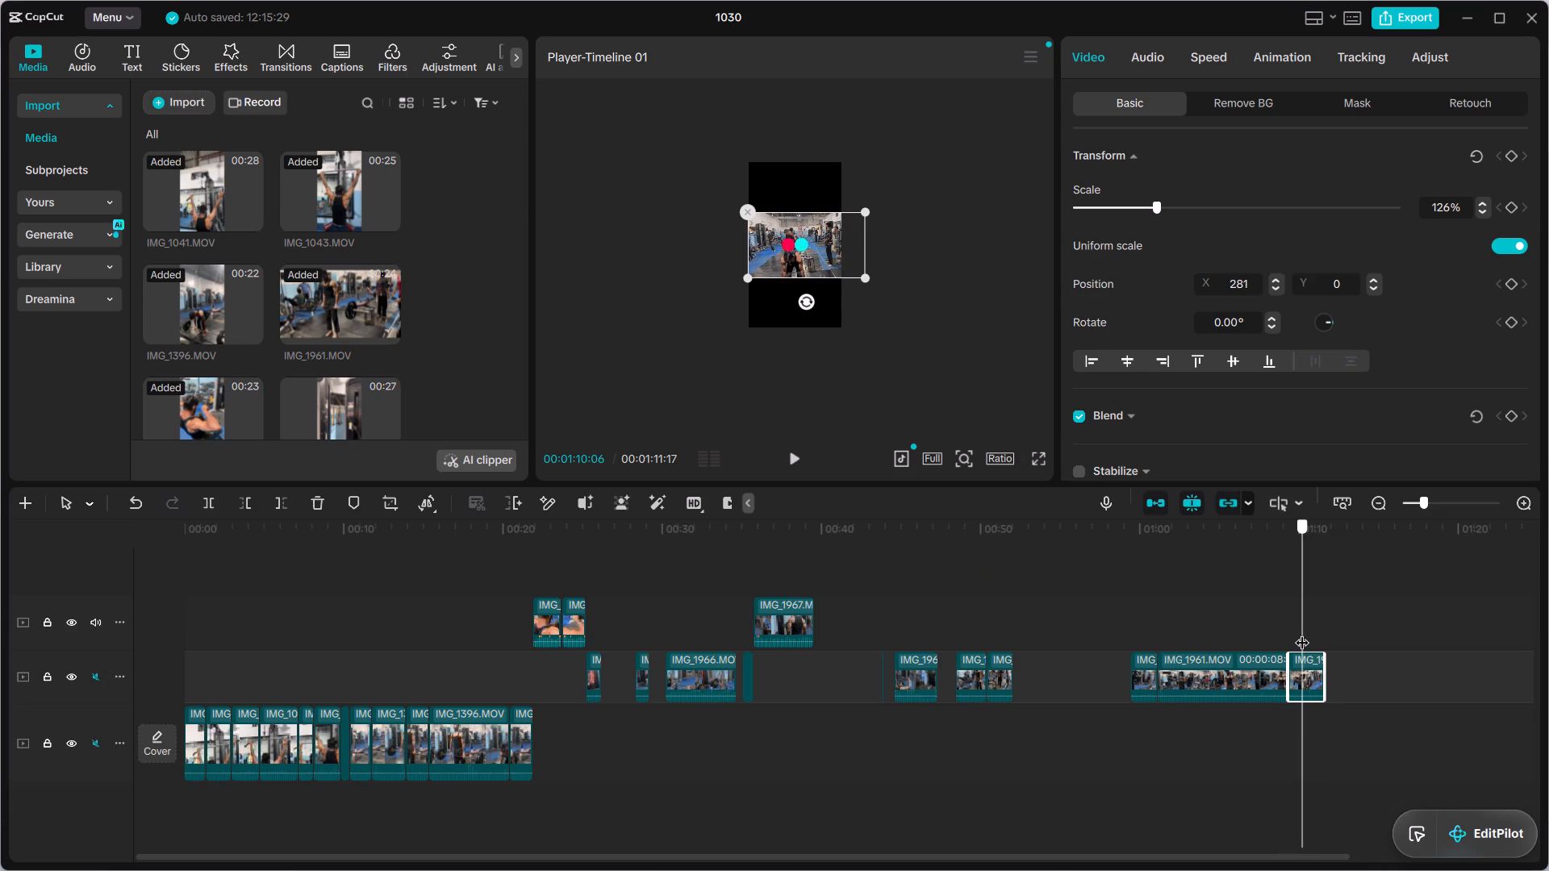
left_click_drag(1302, 632, 1298, 632)
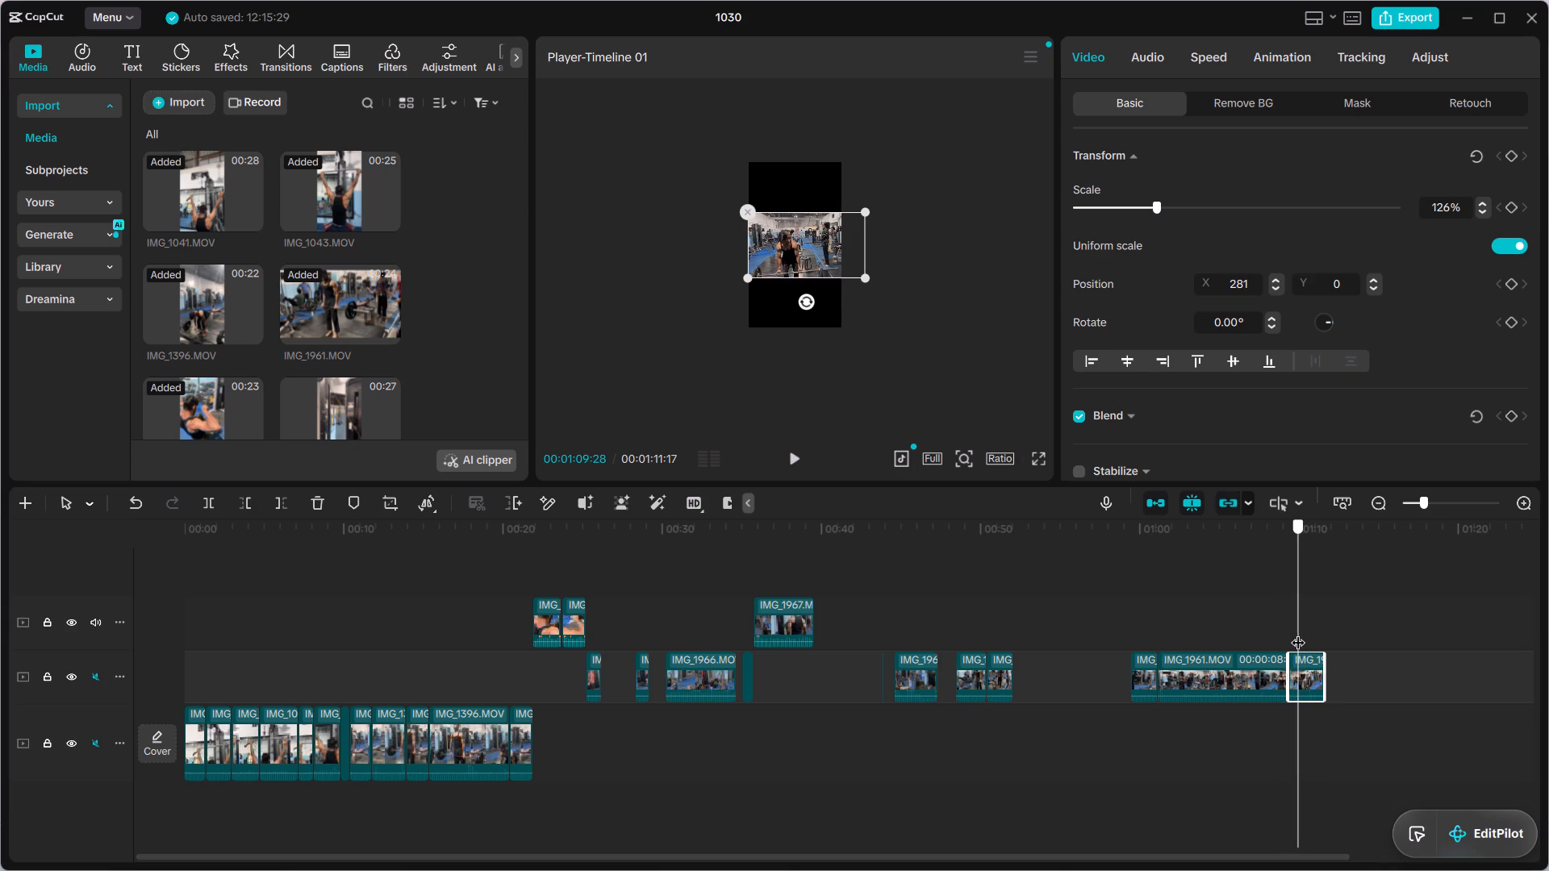
left_click_drag(1298, 632, 1296, 632)
left_click(1301, 686)
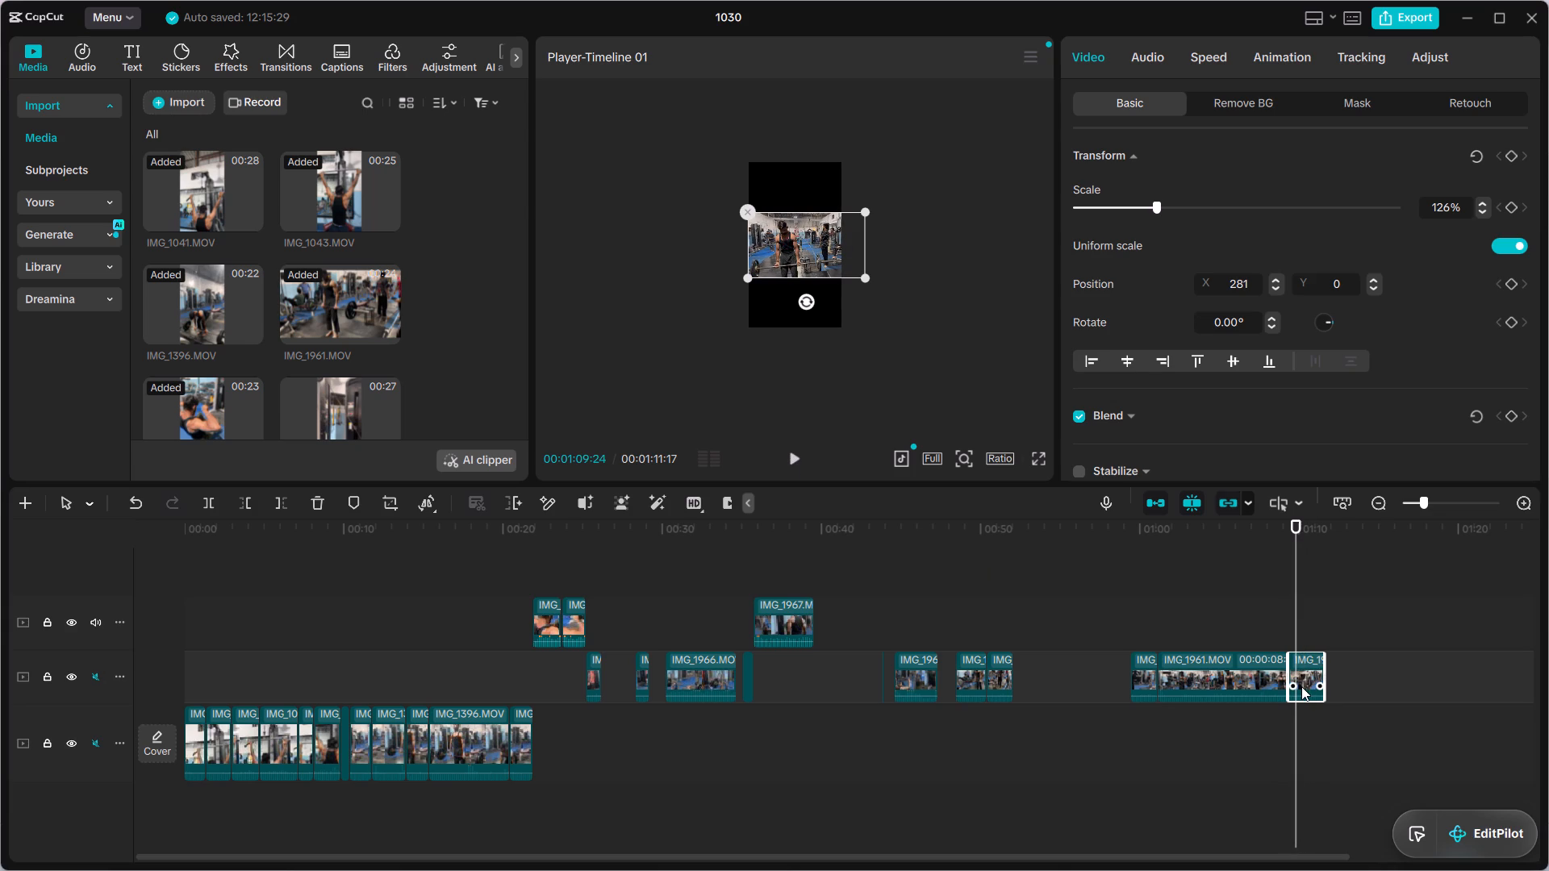
key("Delete")
Reframe the IMG_1961.MOV piece starting at 00:01:01:04 to 144% scale and X position 304, checking the framing near its start.
left_click(1267, 673)
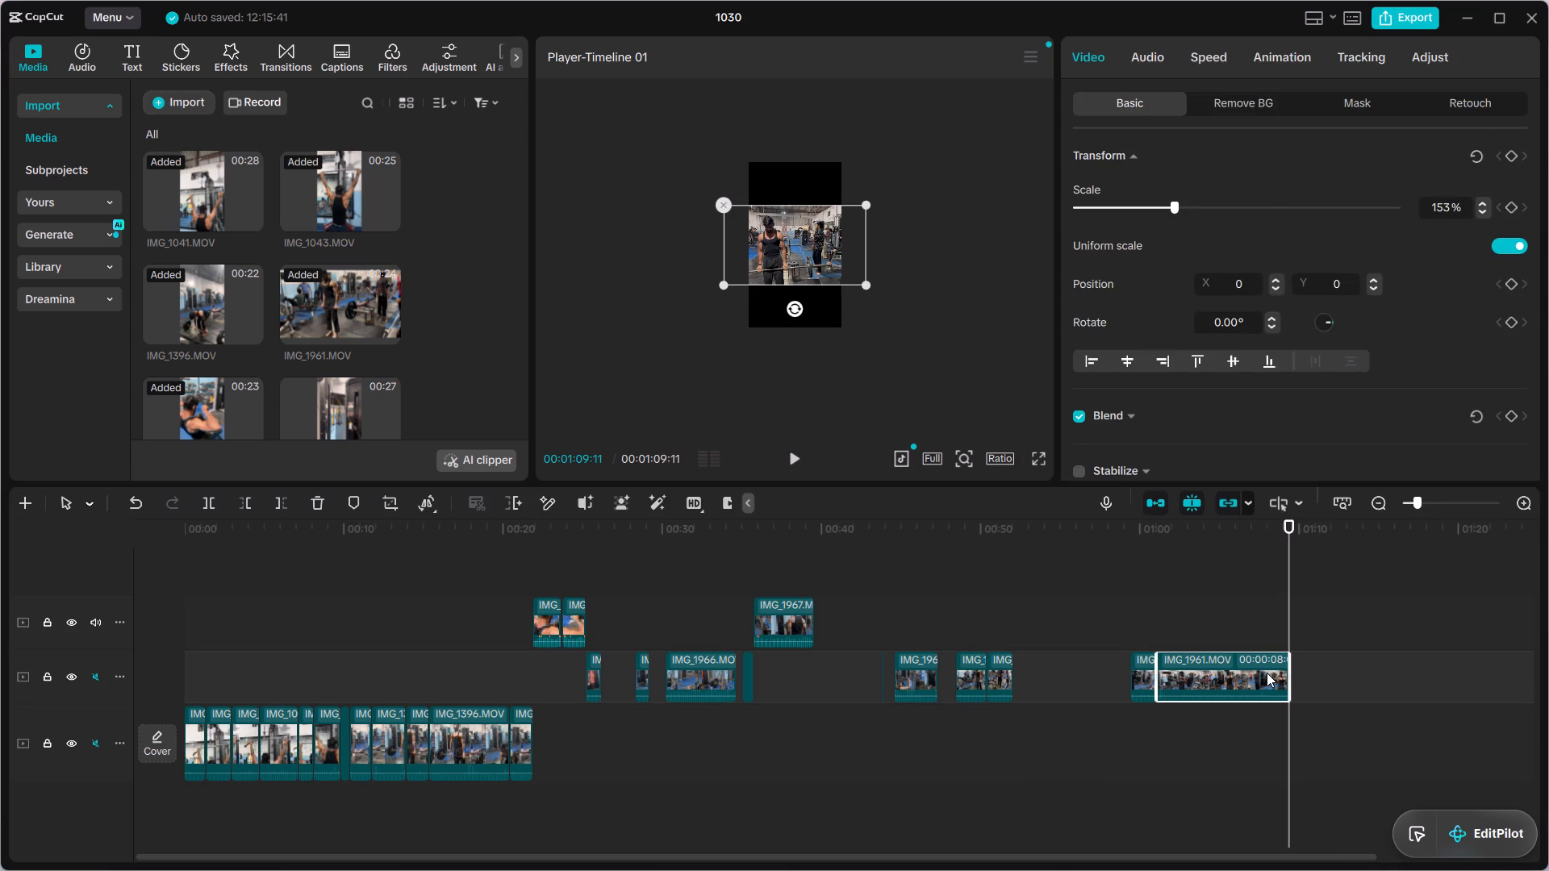
left_click_drag(770, 241, 775, 241)
left_click_drag(775, 241, 786, 241)
left_click_drag(864, 282, 879, 286)
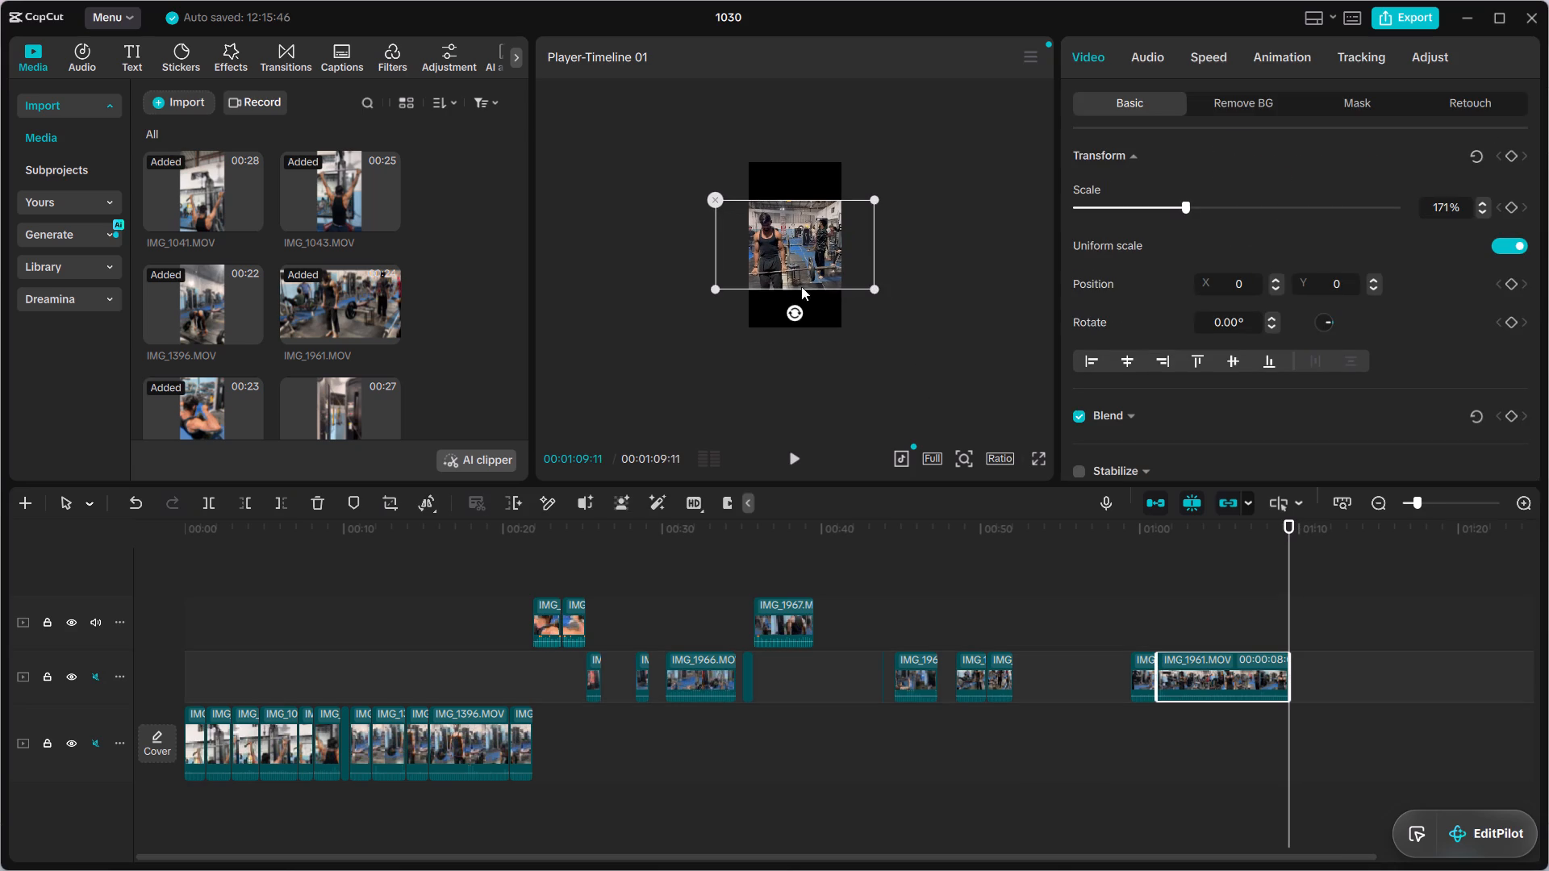
left_click_drag(782, 264, 804, 262)
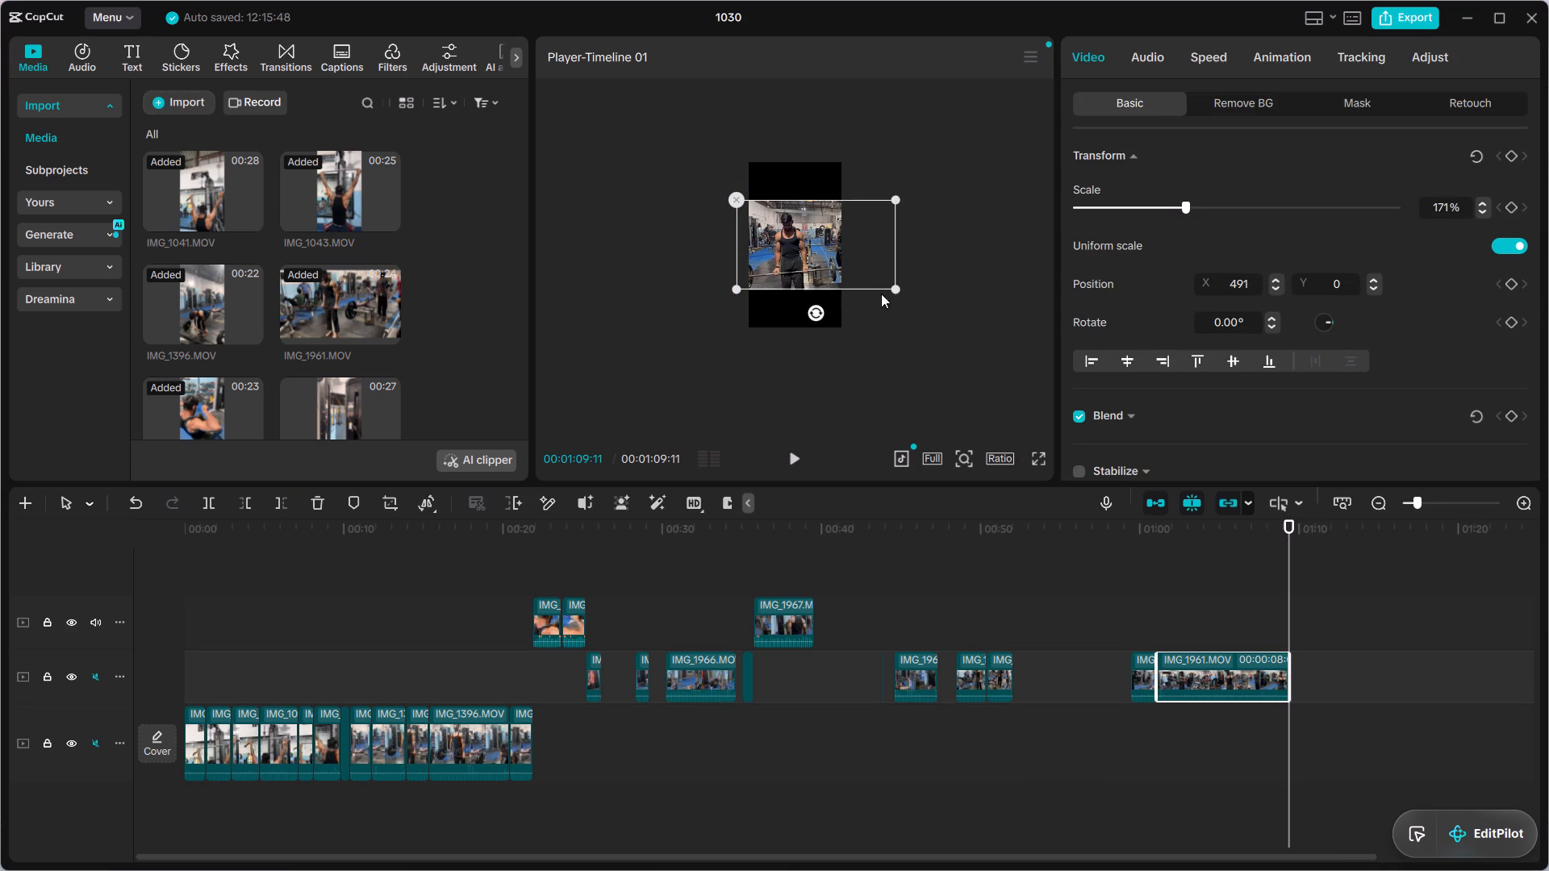
left_click_drag(893, 287, 865, 277)
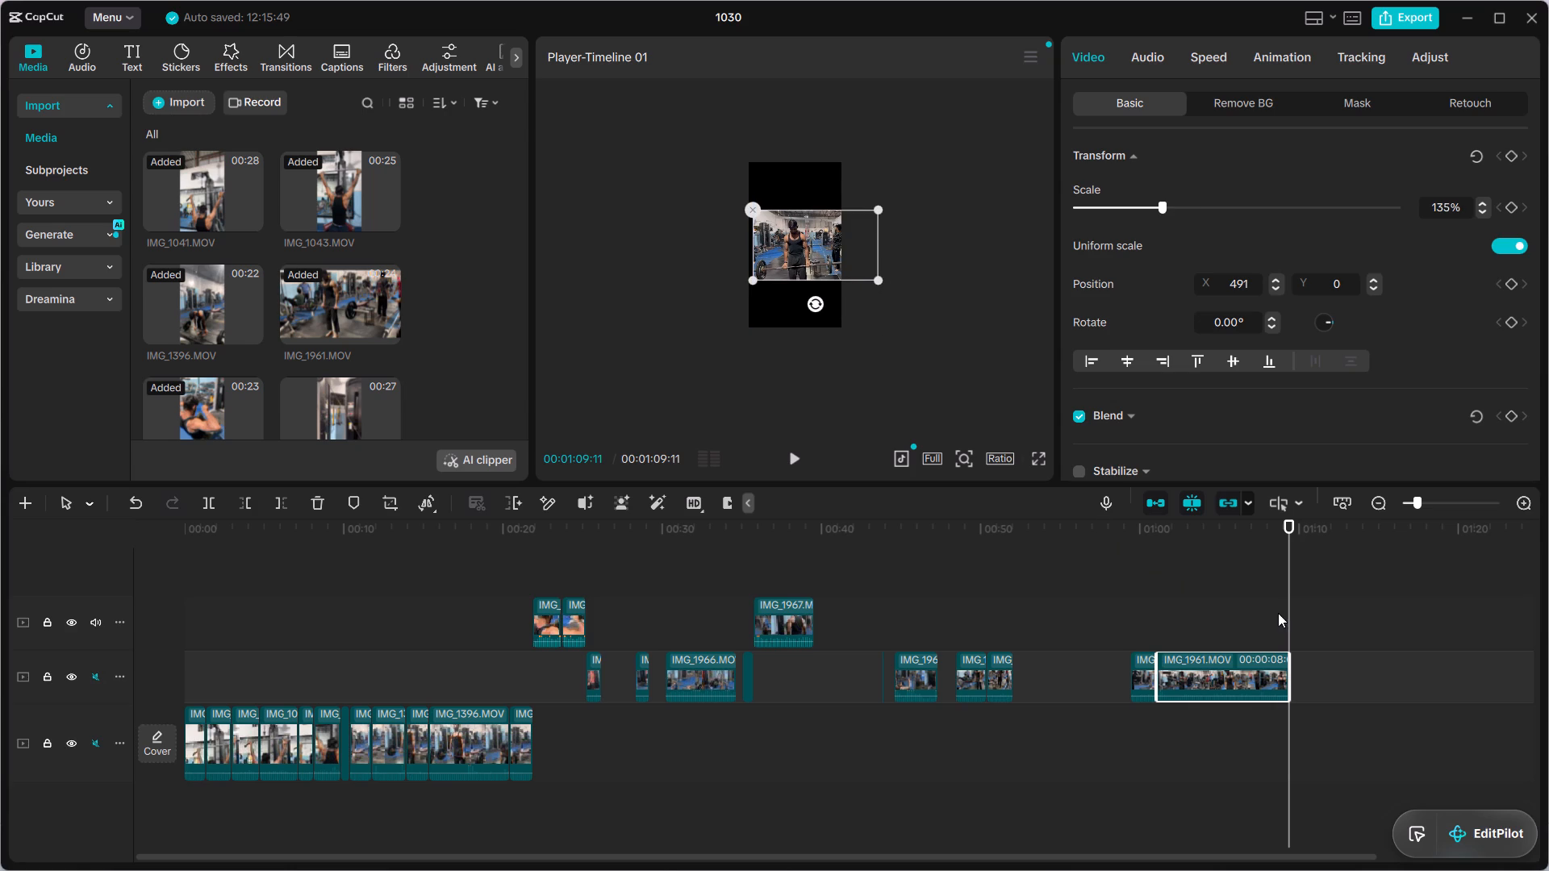
left_click_drag(1289, 602, 1181, 615)
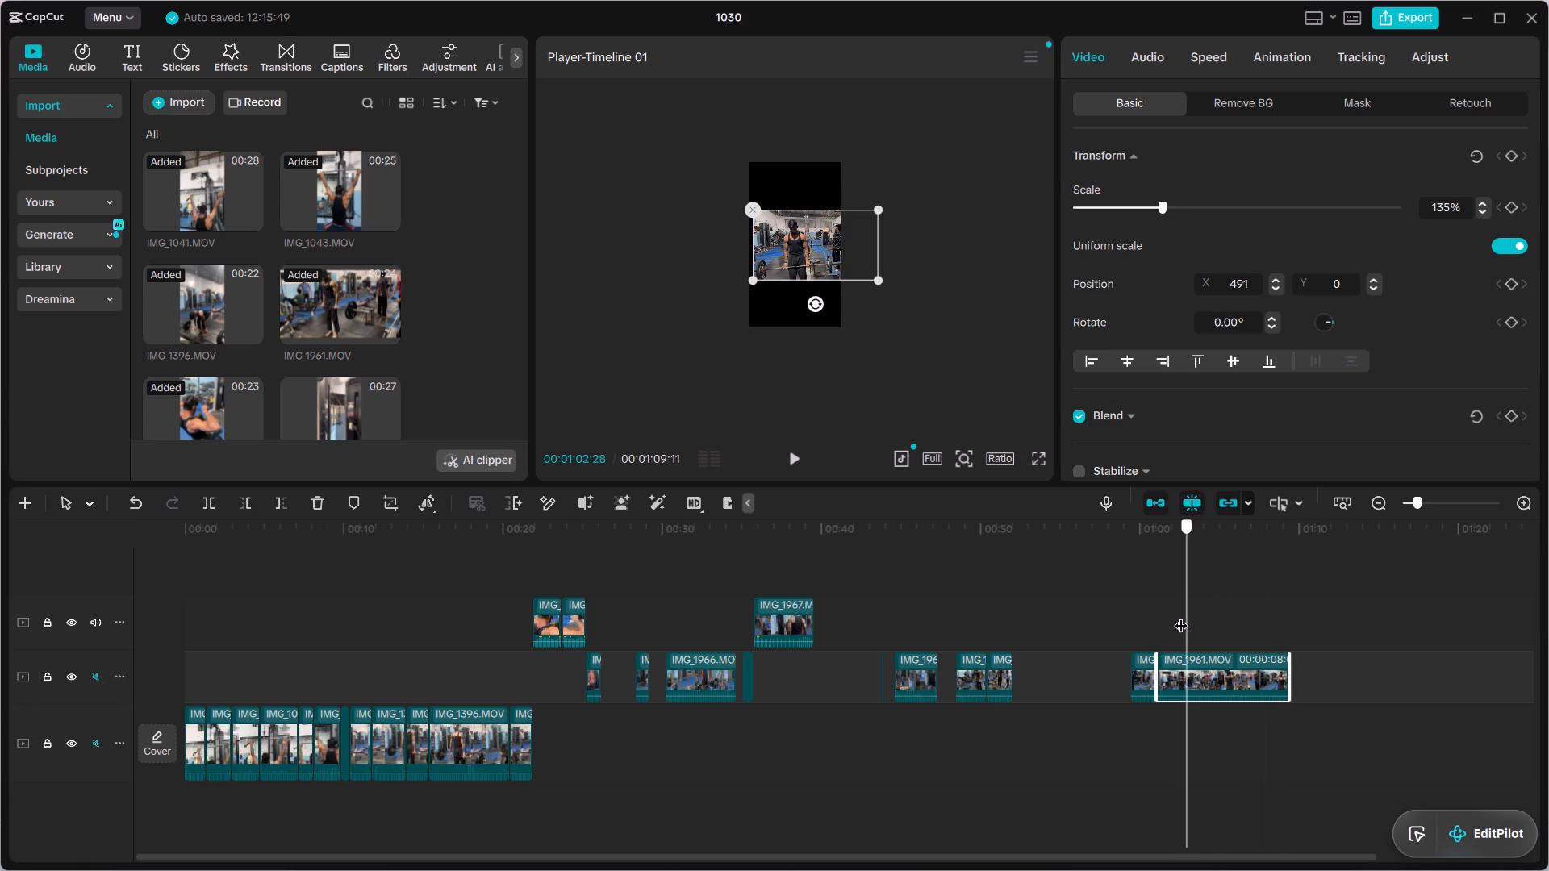
left_click_drag(1181, 615, 1181, 617)
left_click_drag(877, 276, 852, 284)
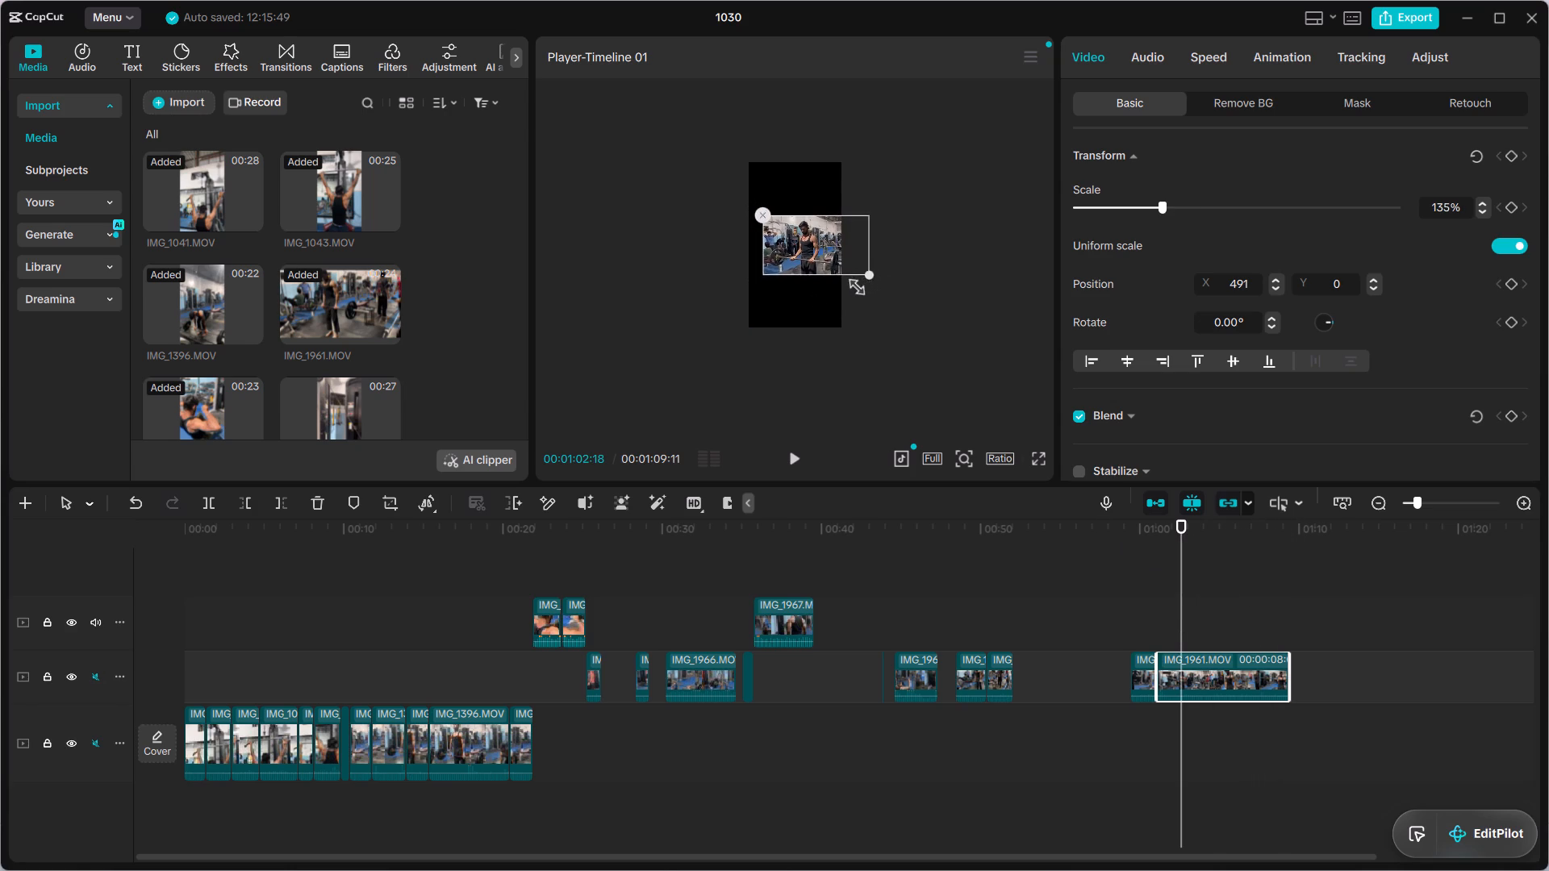
left_click_drag(852, 284, 865, 294)
left_click_drag(821, 269, 813, 269)
Play the reframed IMG_1961.MOV piece from near its start and split it at 00:01:03:14.
left_click_drag(1180, 620, 1164, 625)
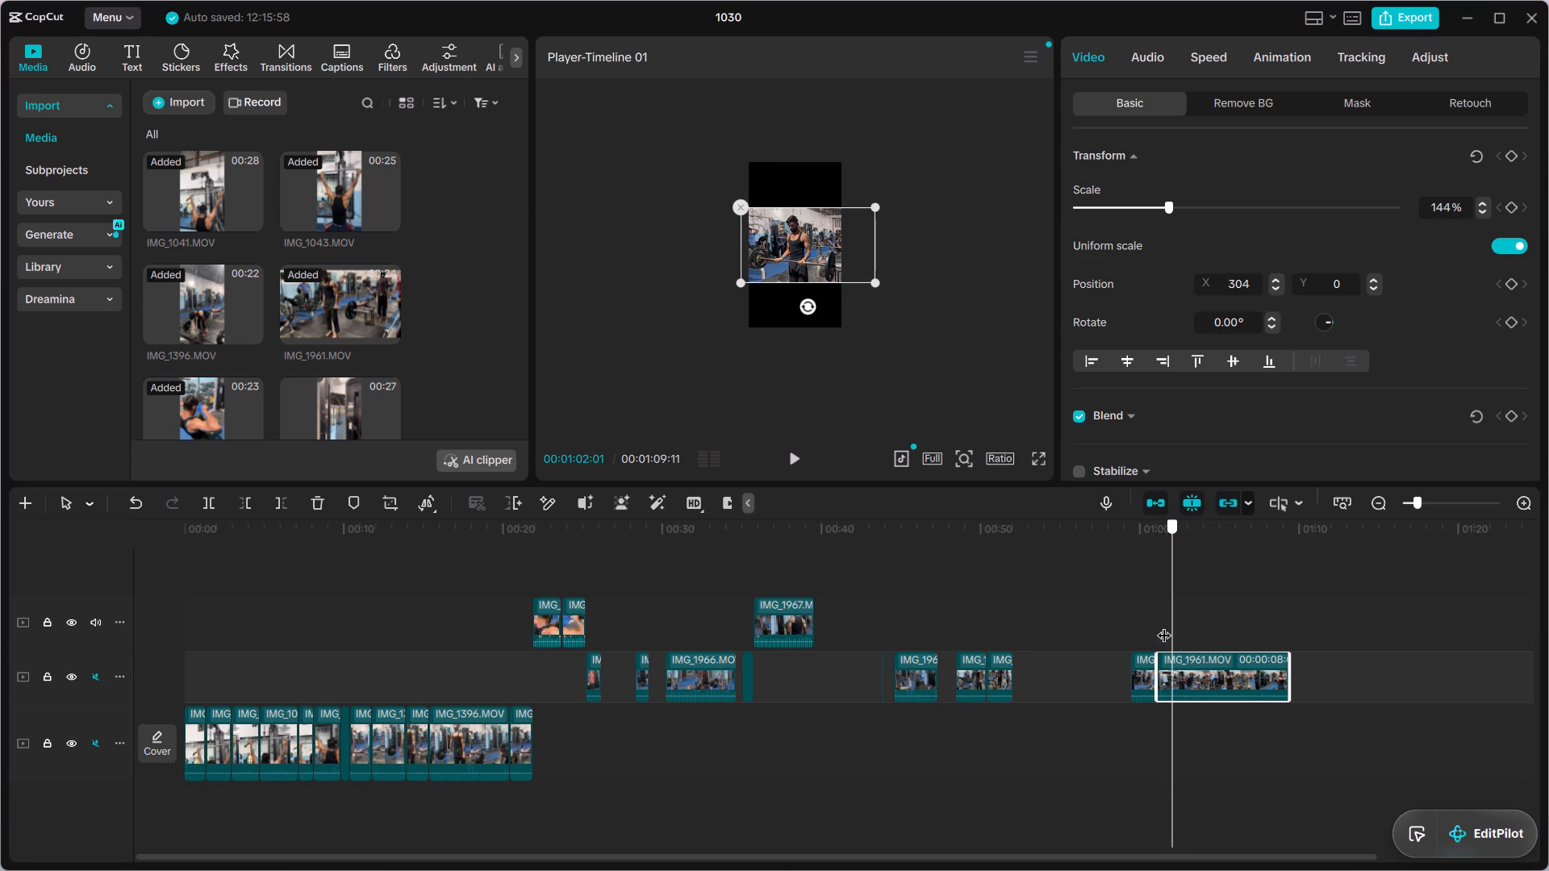
left_click_drag(1164, 625, 1163, 626)
left_click(787, 459)
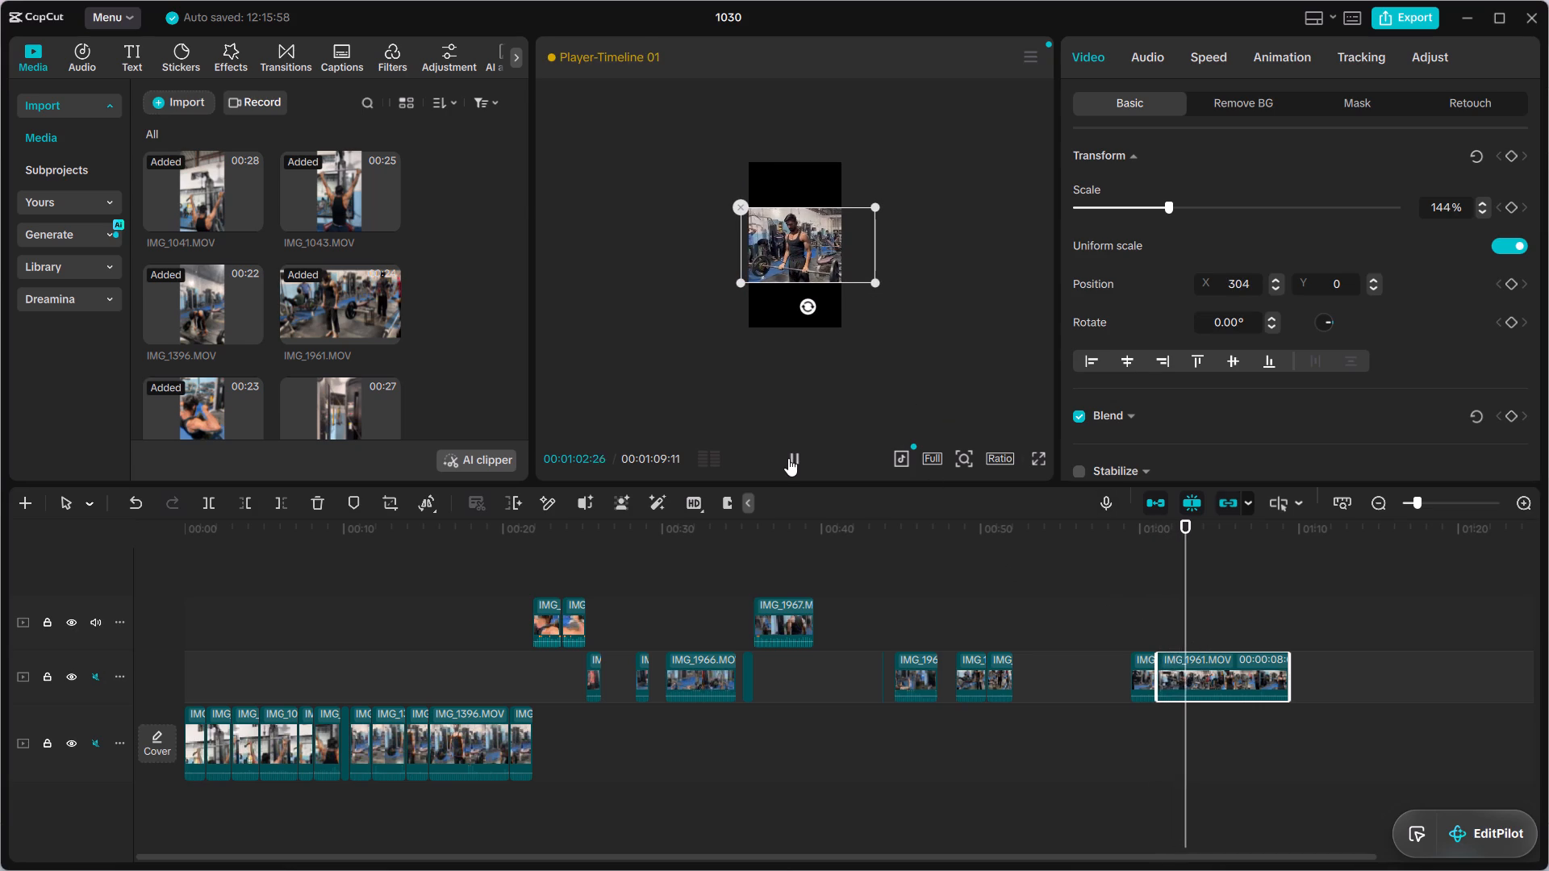
left_click(788, 458)
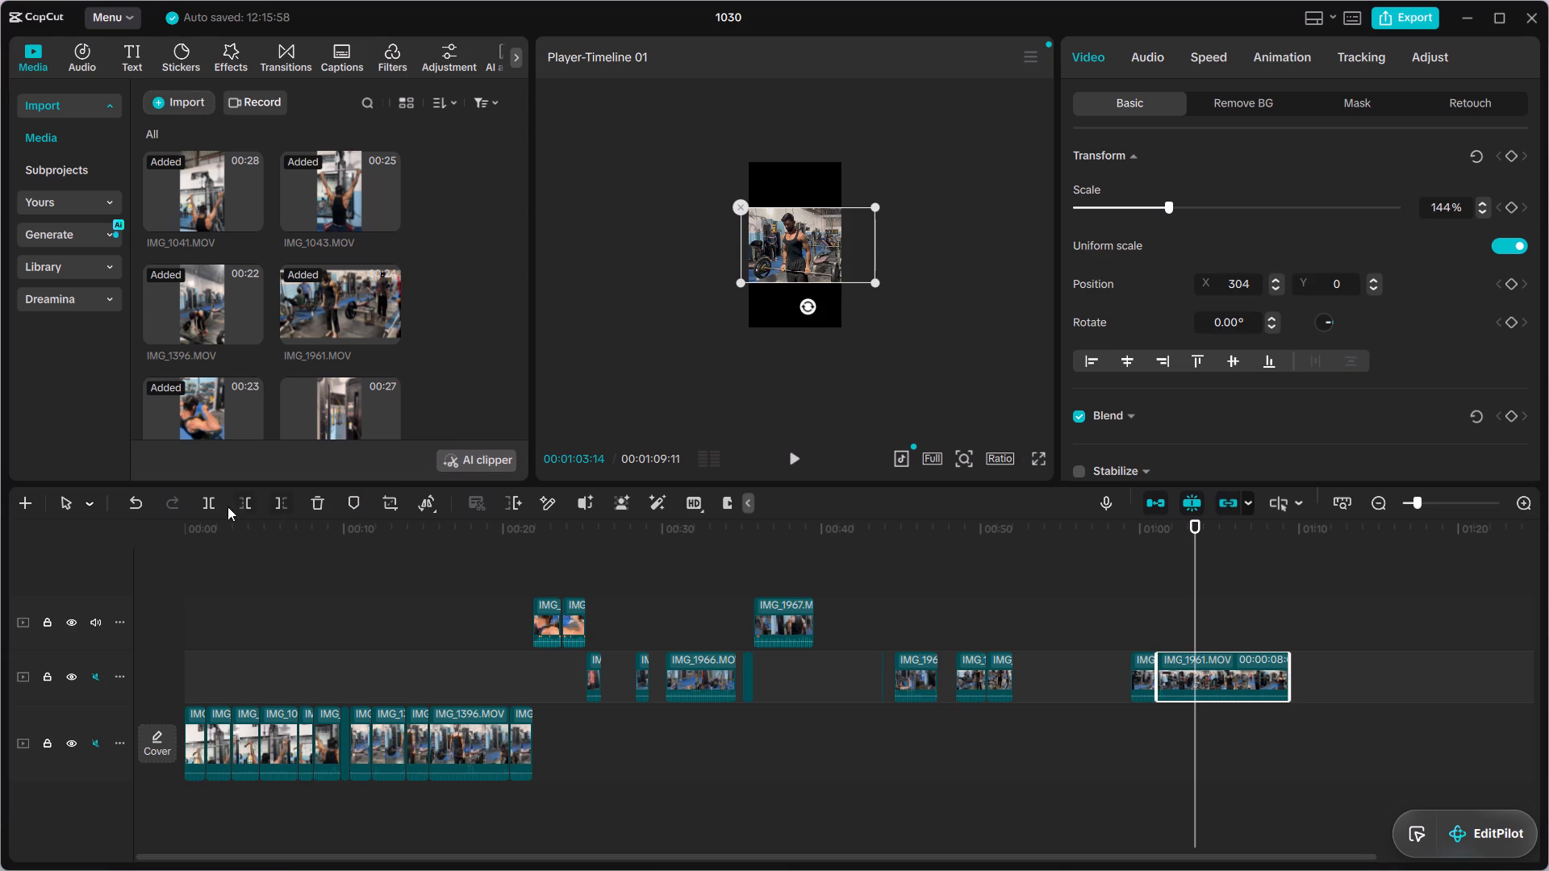
left_click(207, 504)
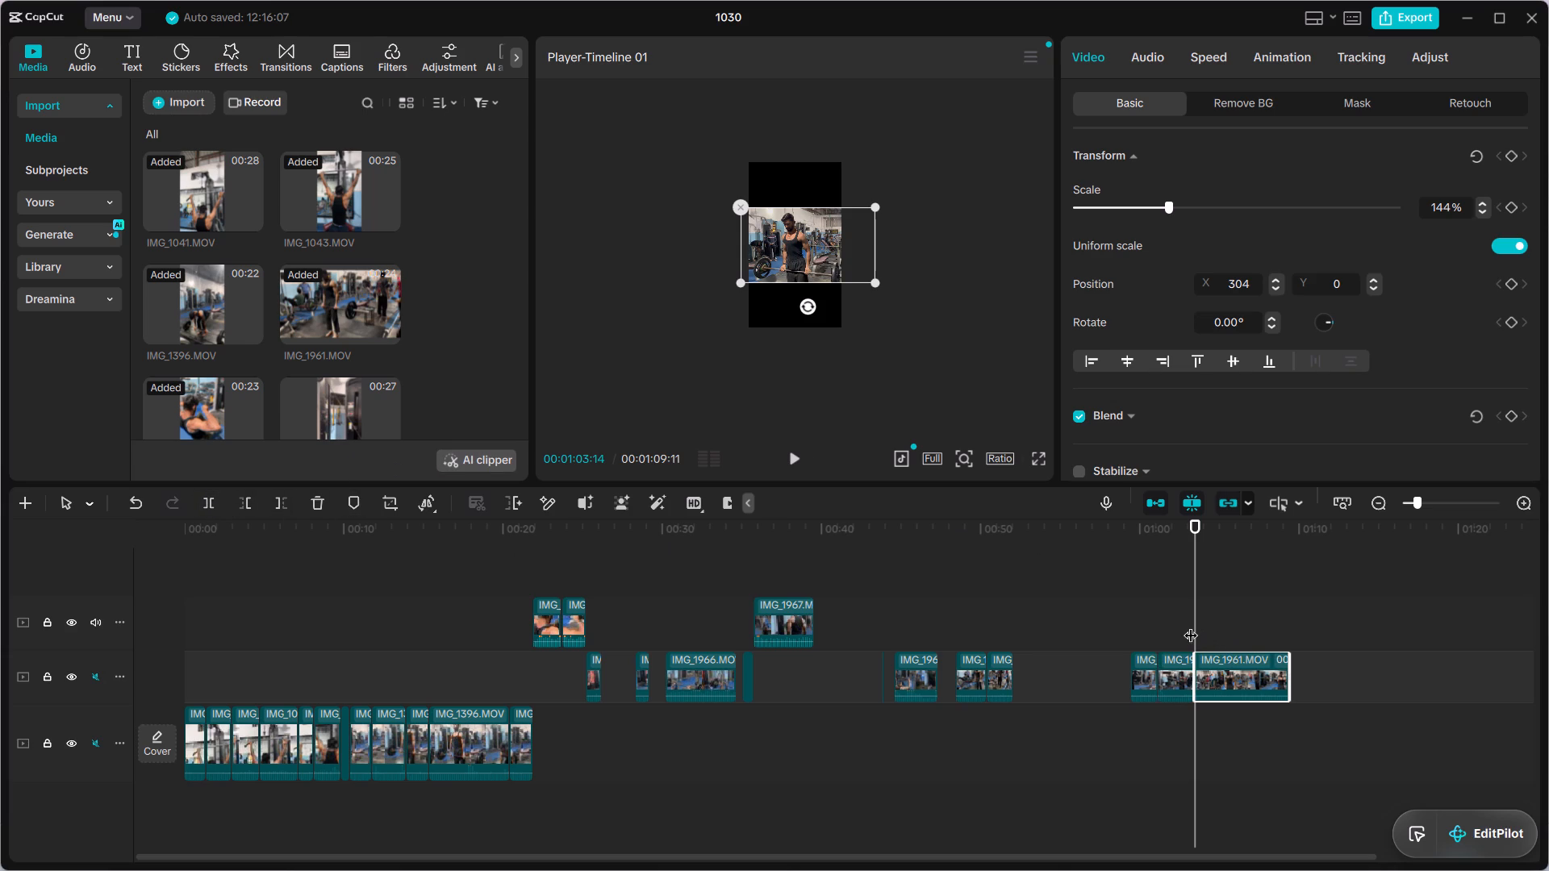
Review the remaining IMG_1961.MOV piece after 00:01:03:14 and delete it from the timeline.
left_click_drag(1193, 622, 1221, 615)
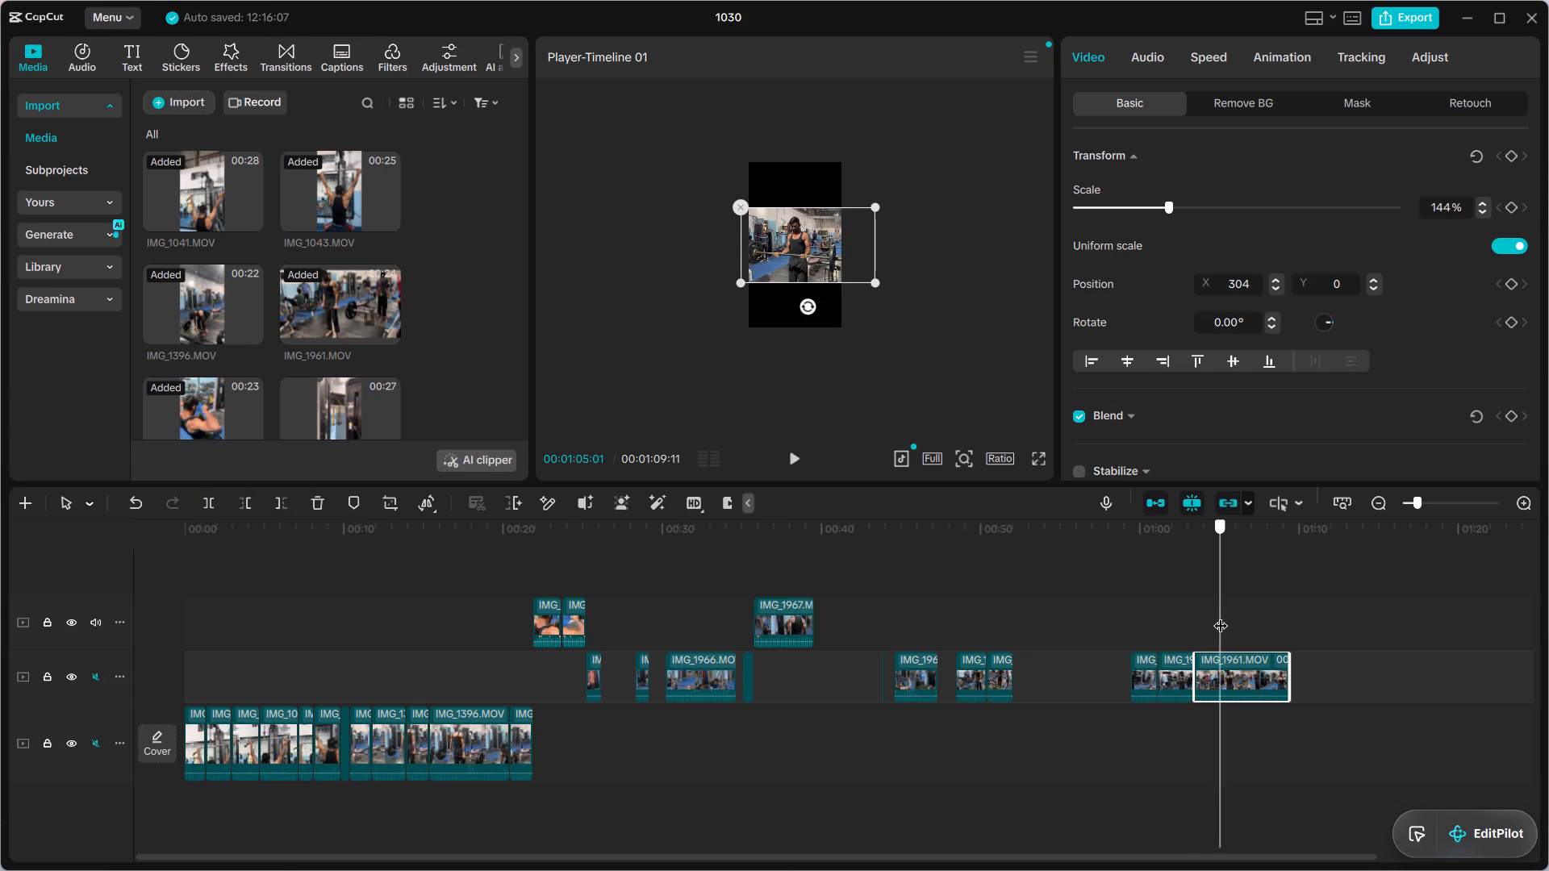
left_click_drag(1221, 615, 1233, 614)
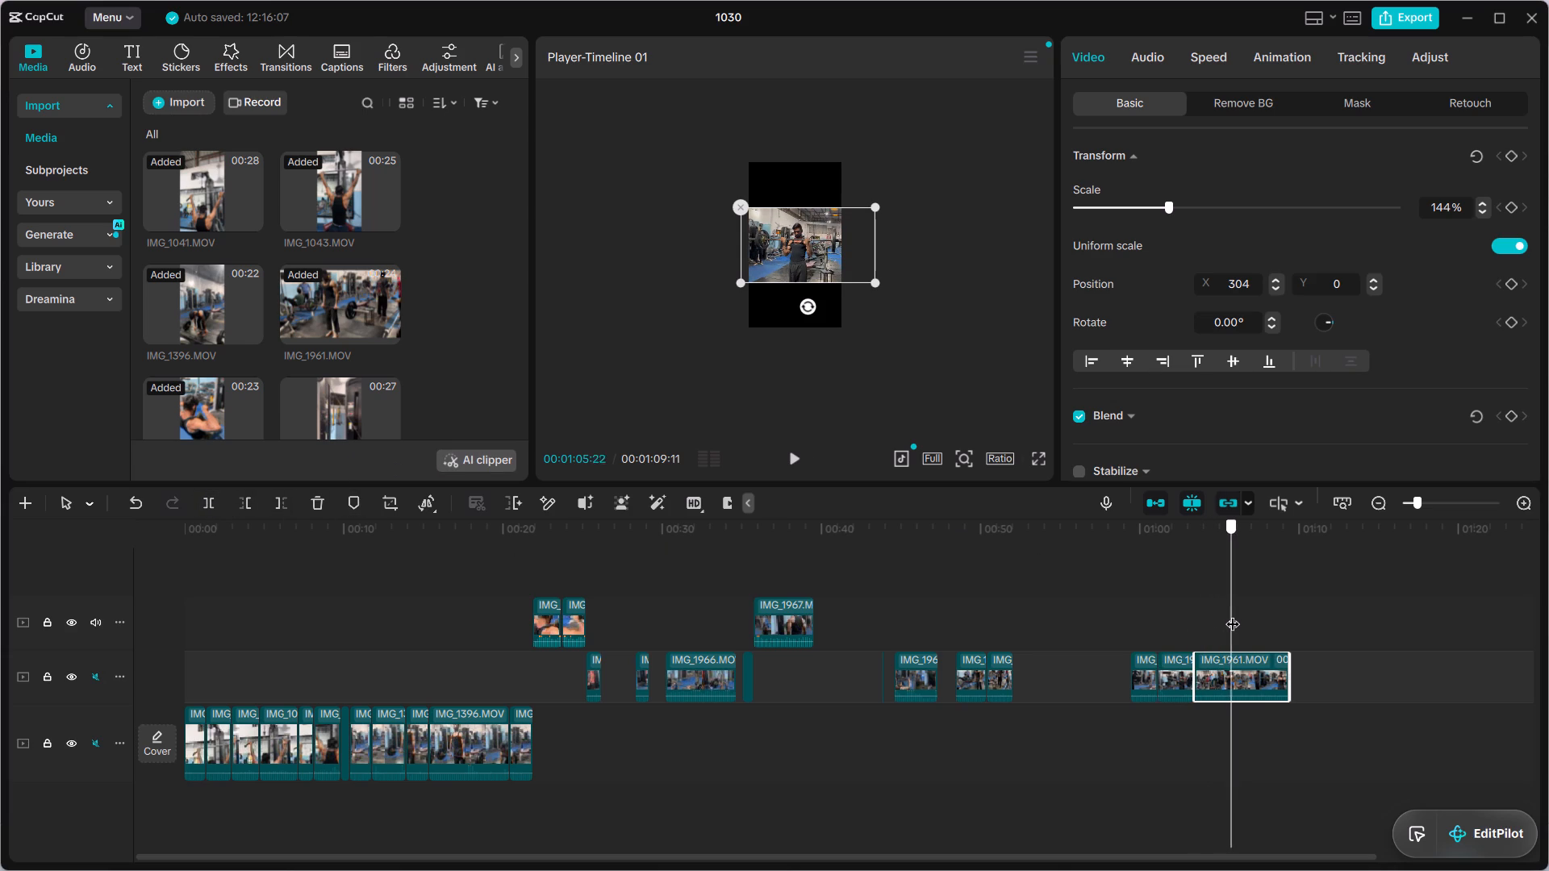
left_click_drag(1233, 614, 1250, 610)
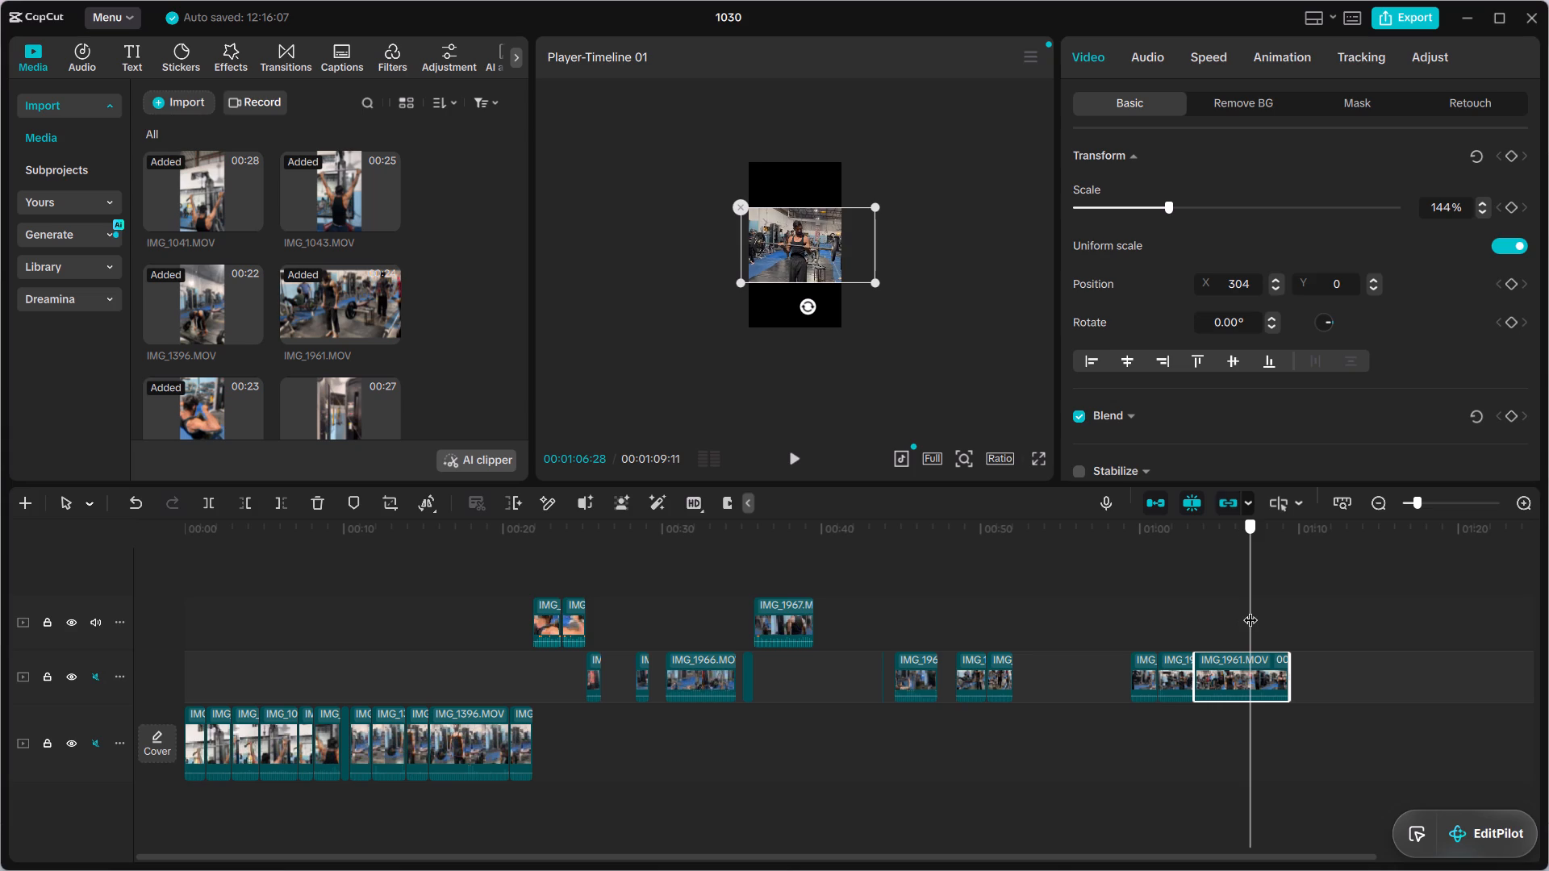
left_click_drag(1250, 610, 1272, 607)
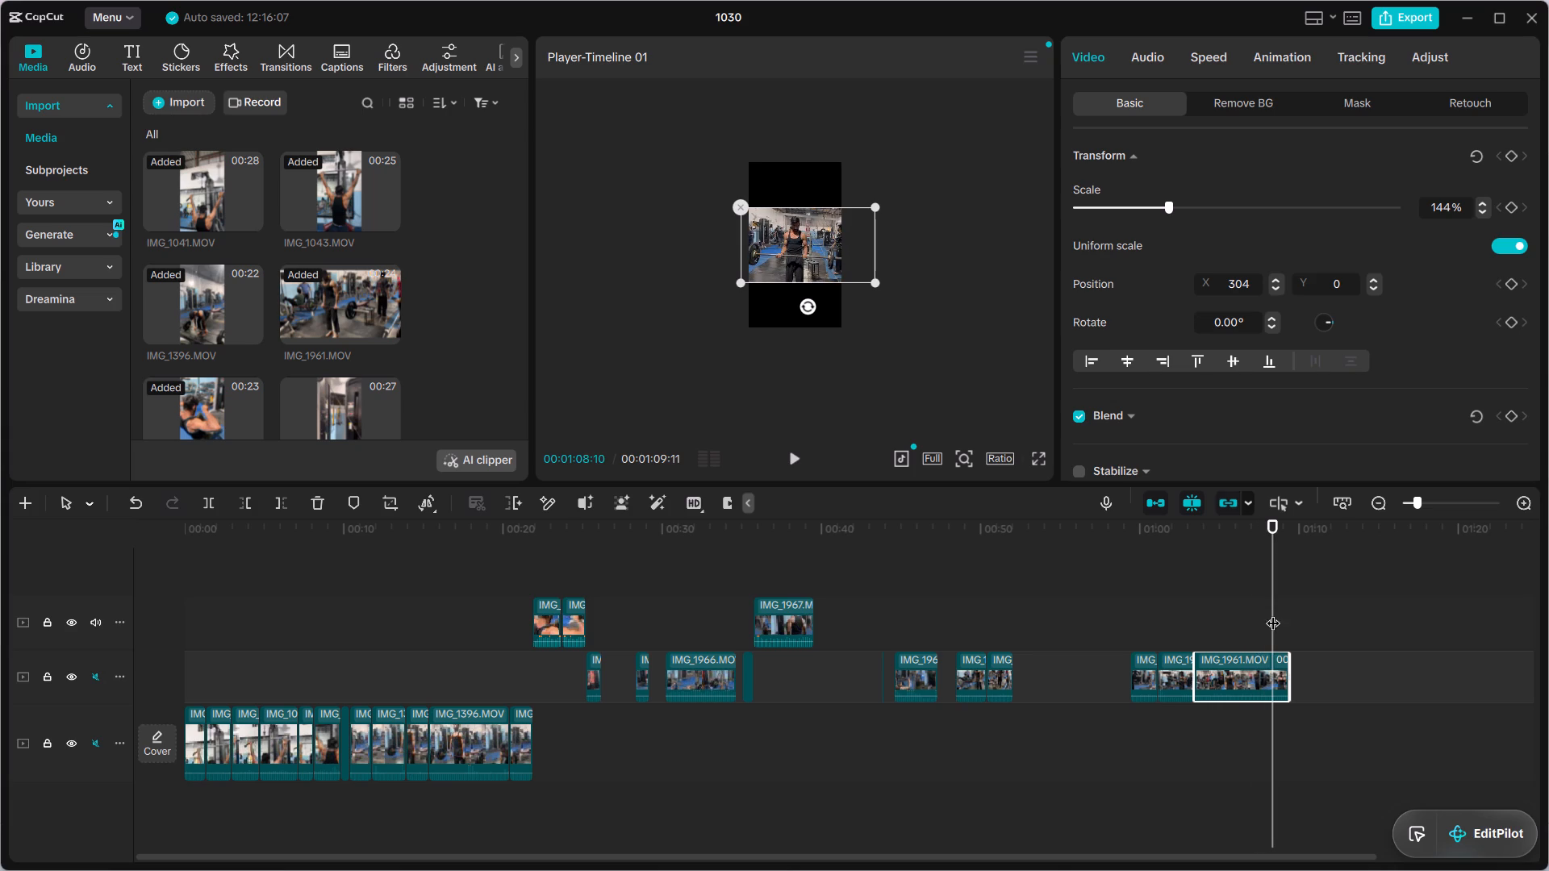
left_click(1248, 678)
key("Delete")
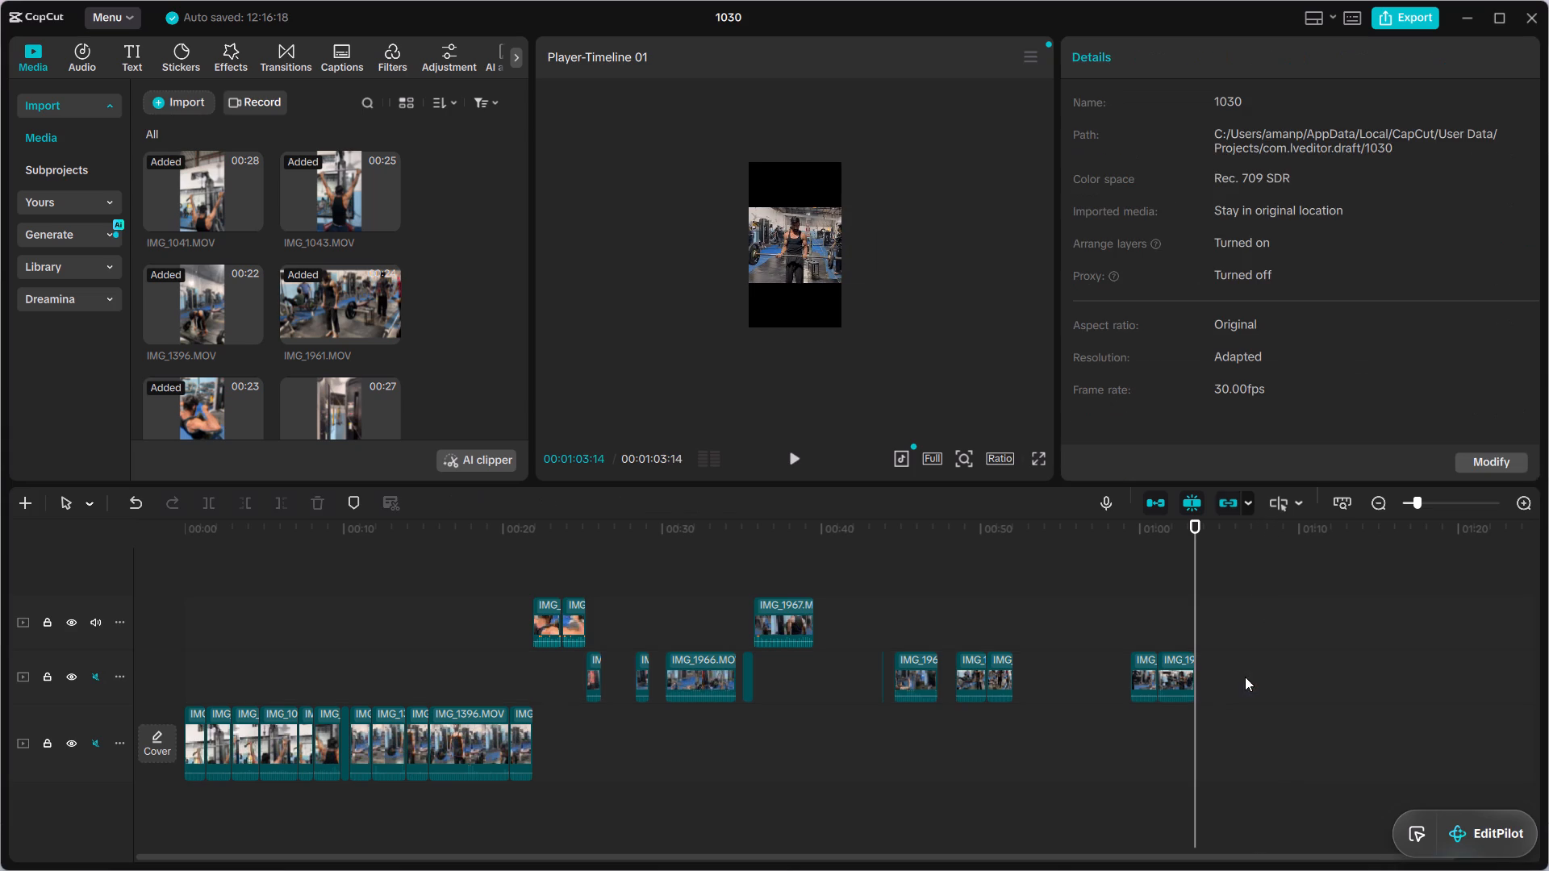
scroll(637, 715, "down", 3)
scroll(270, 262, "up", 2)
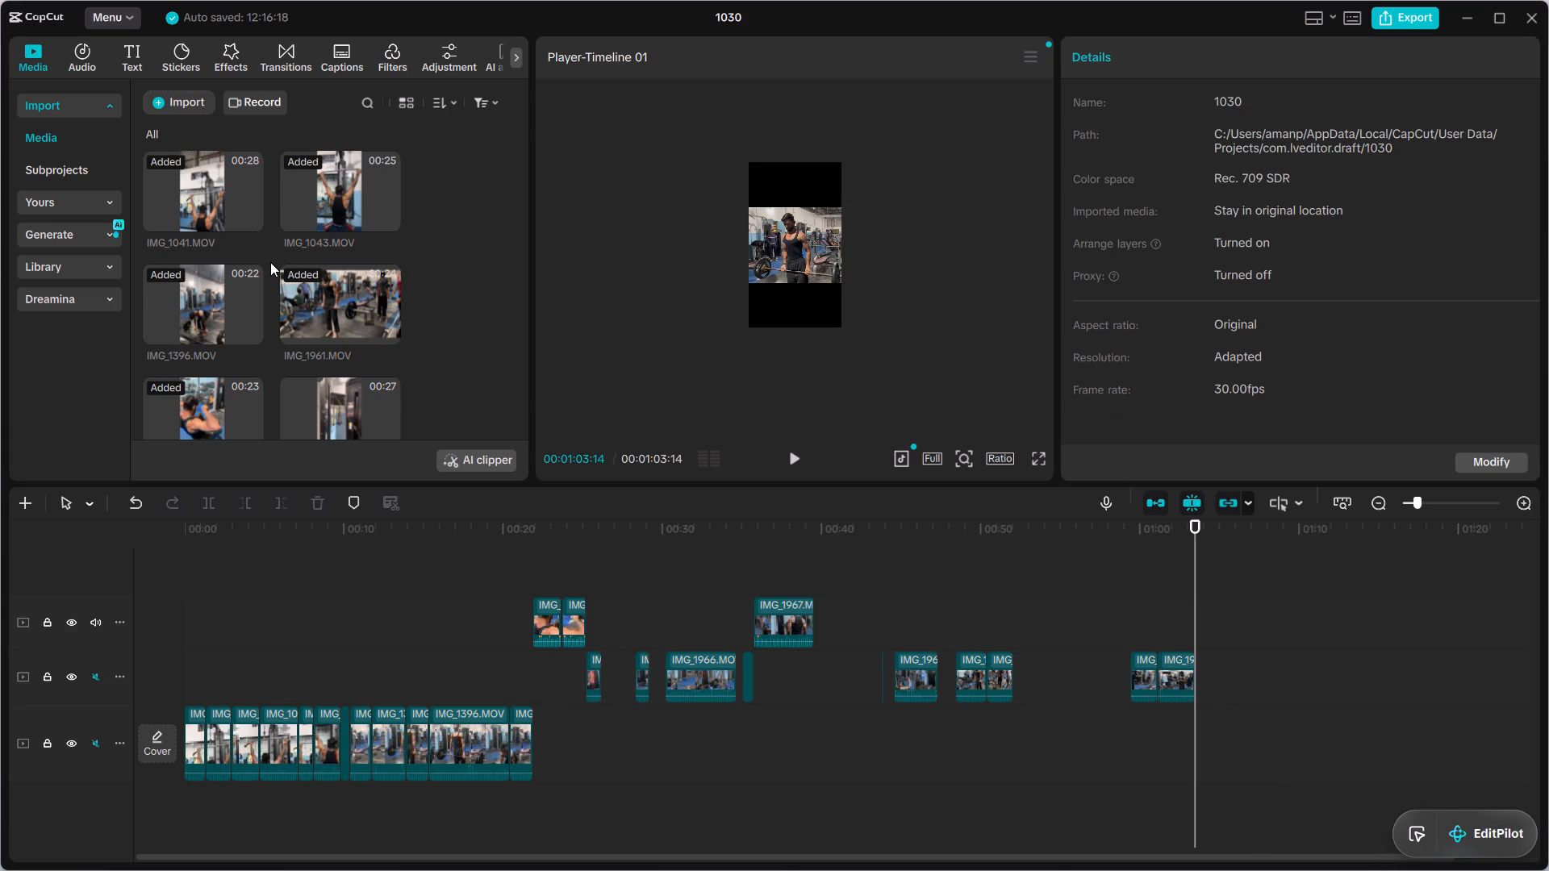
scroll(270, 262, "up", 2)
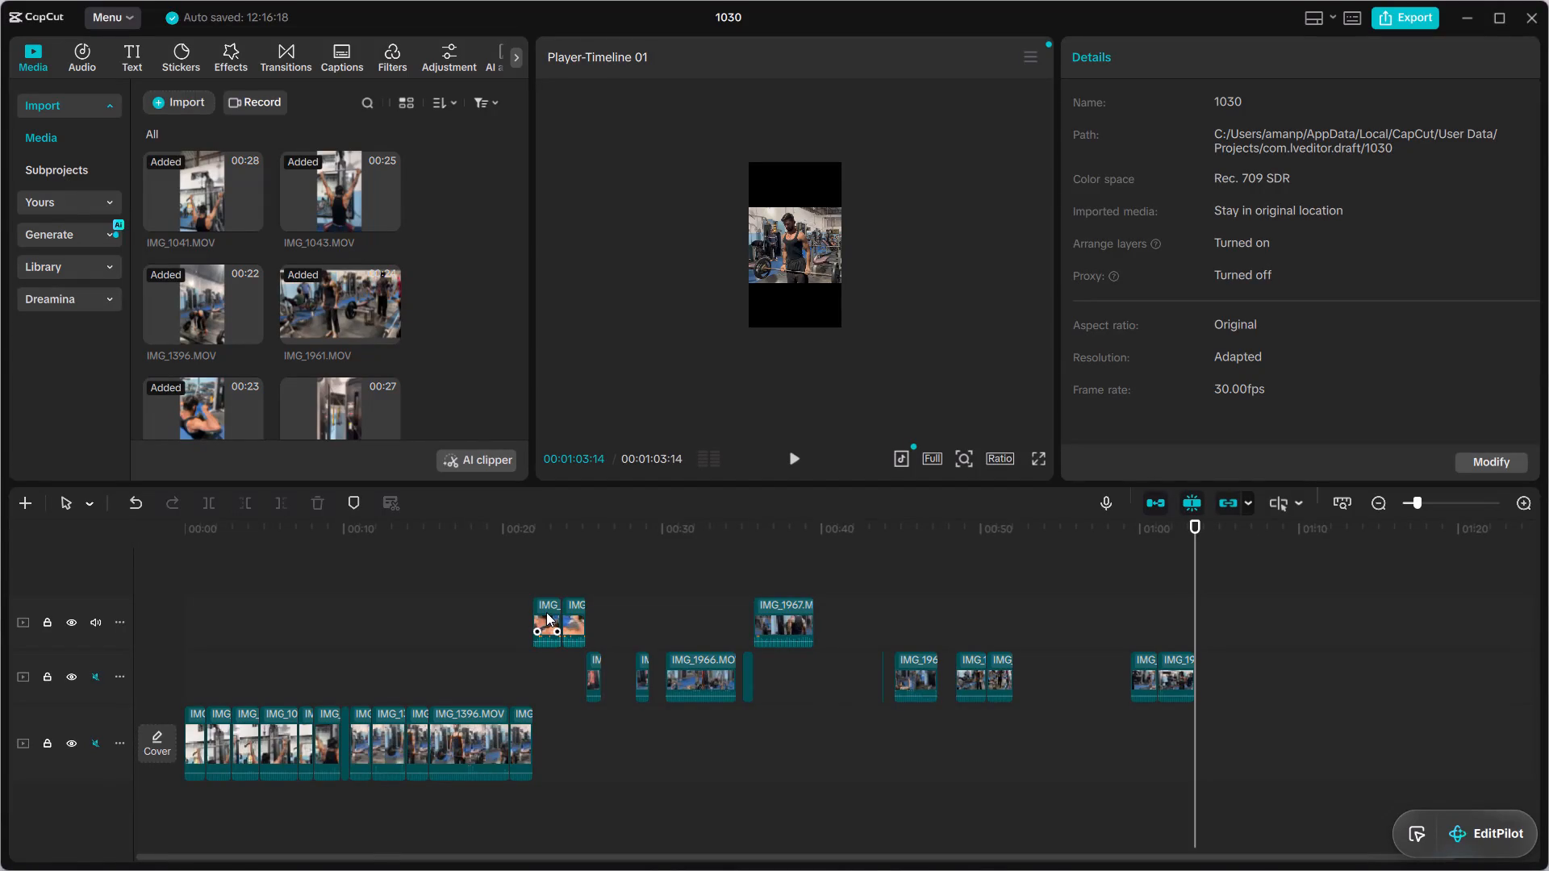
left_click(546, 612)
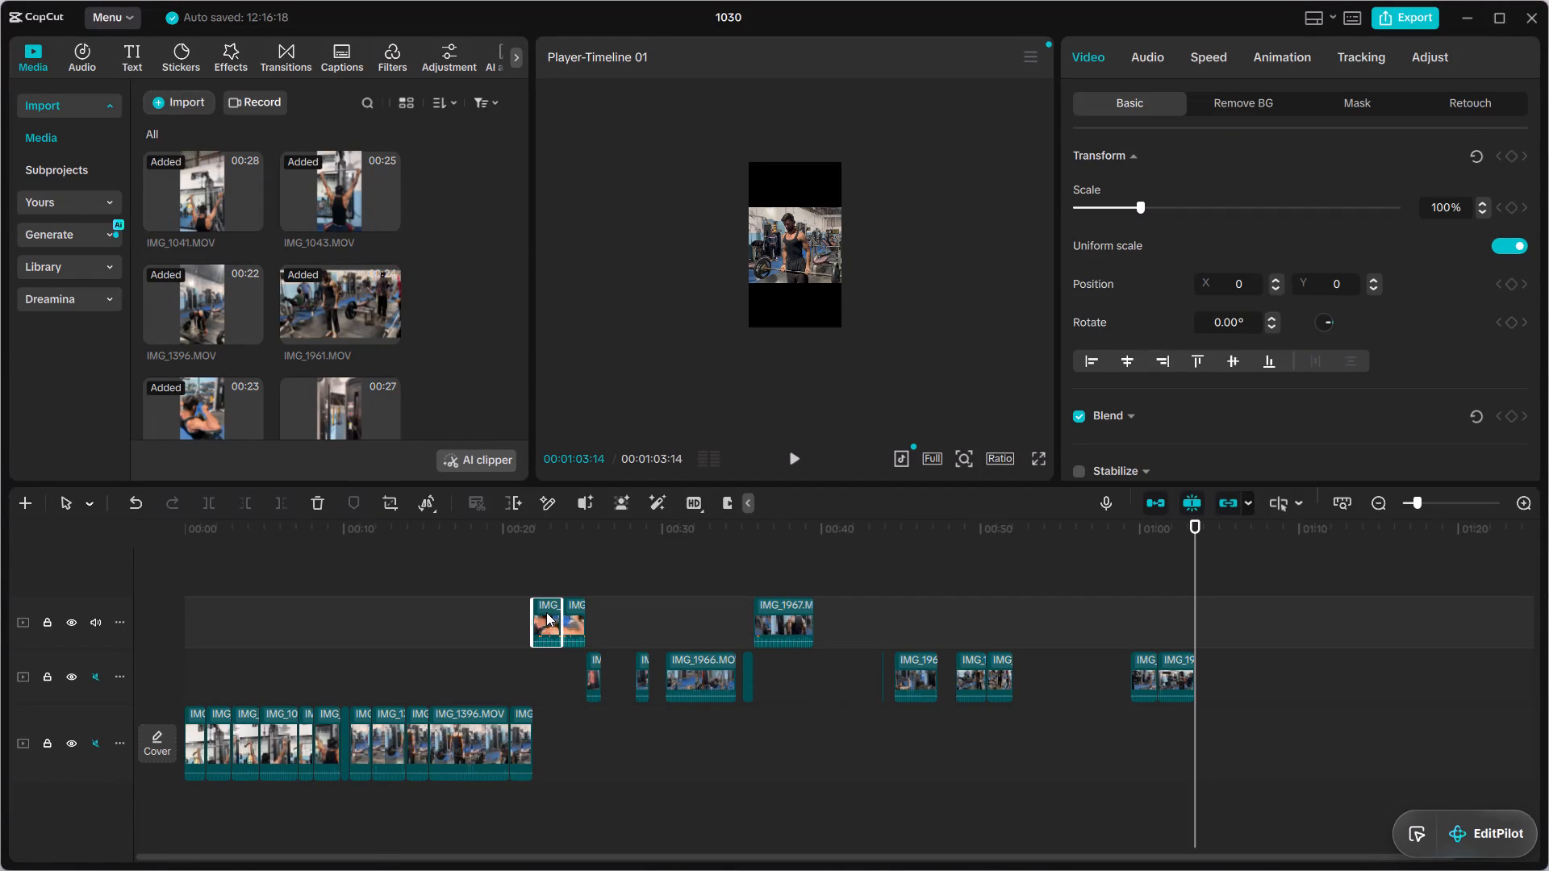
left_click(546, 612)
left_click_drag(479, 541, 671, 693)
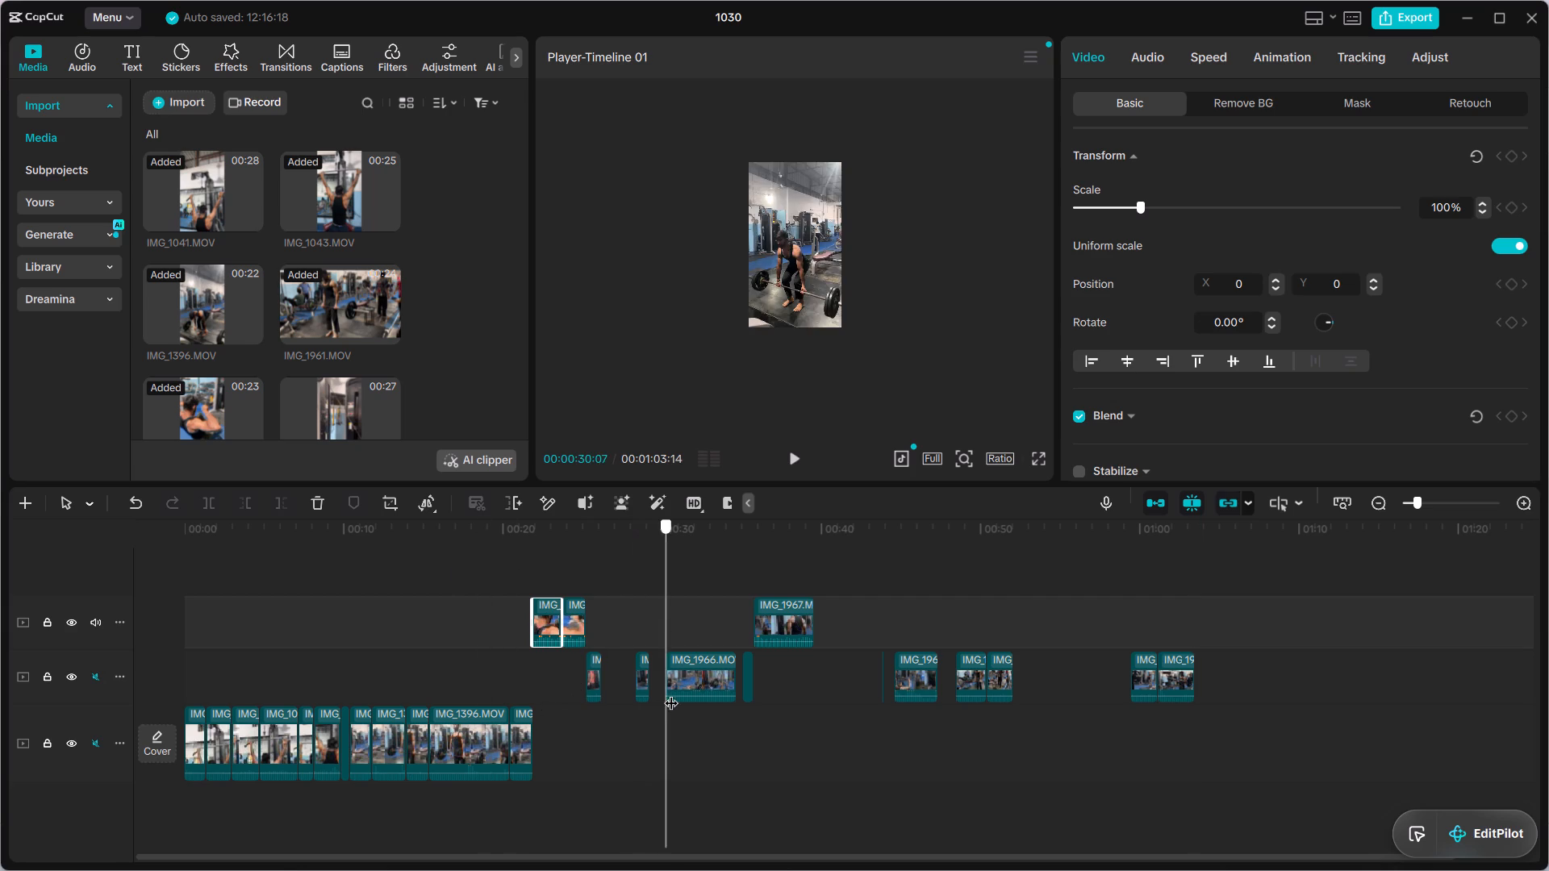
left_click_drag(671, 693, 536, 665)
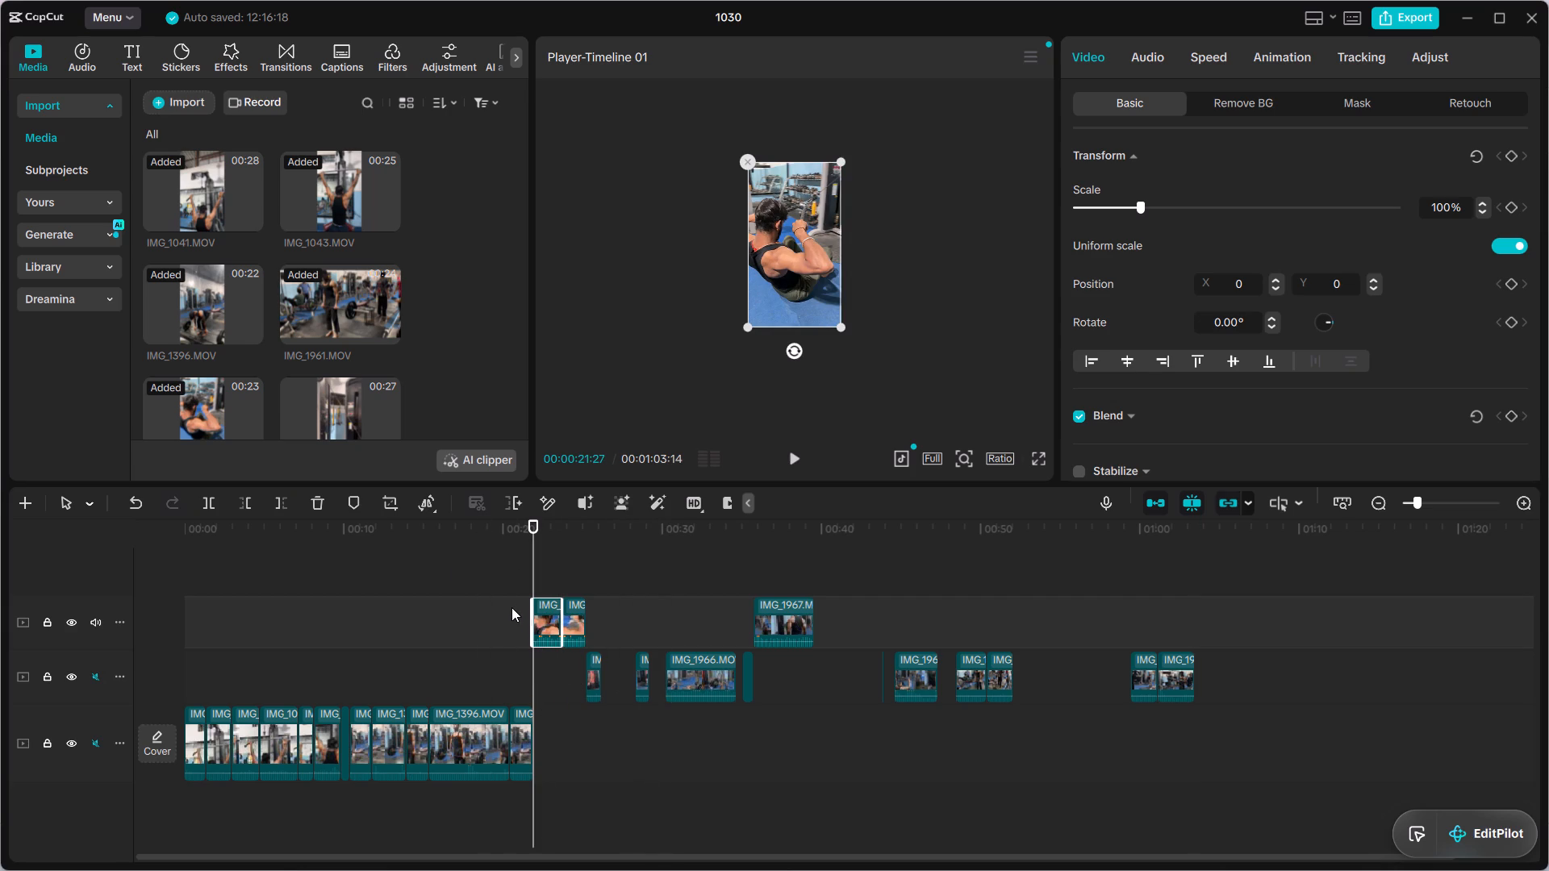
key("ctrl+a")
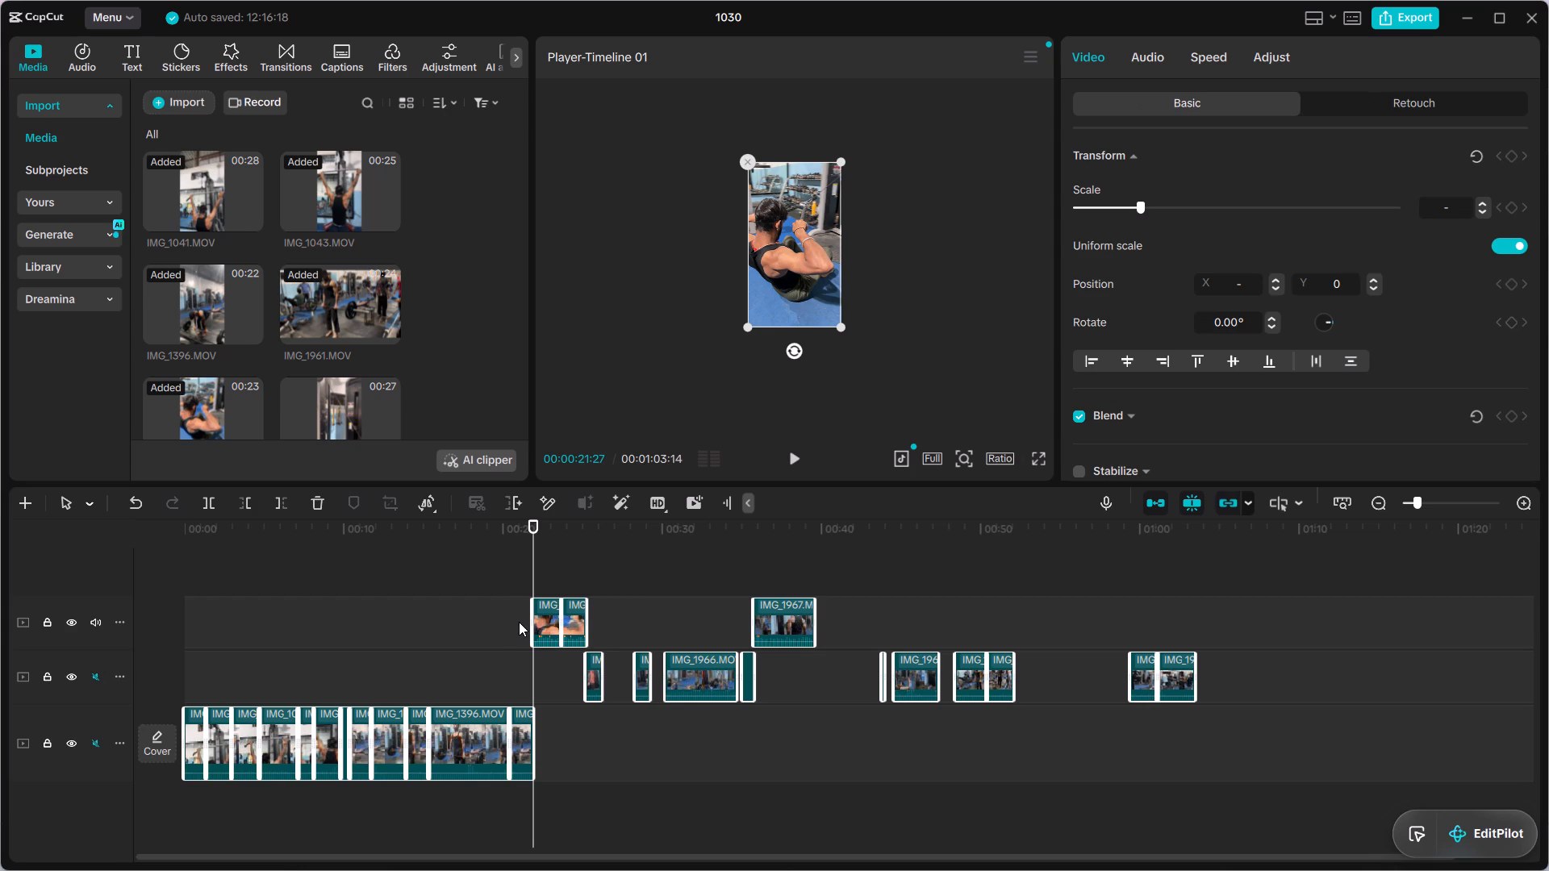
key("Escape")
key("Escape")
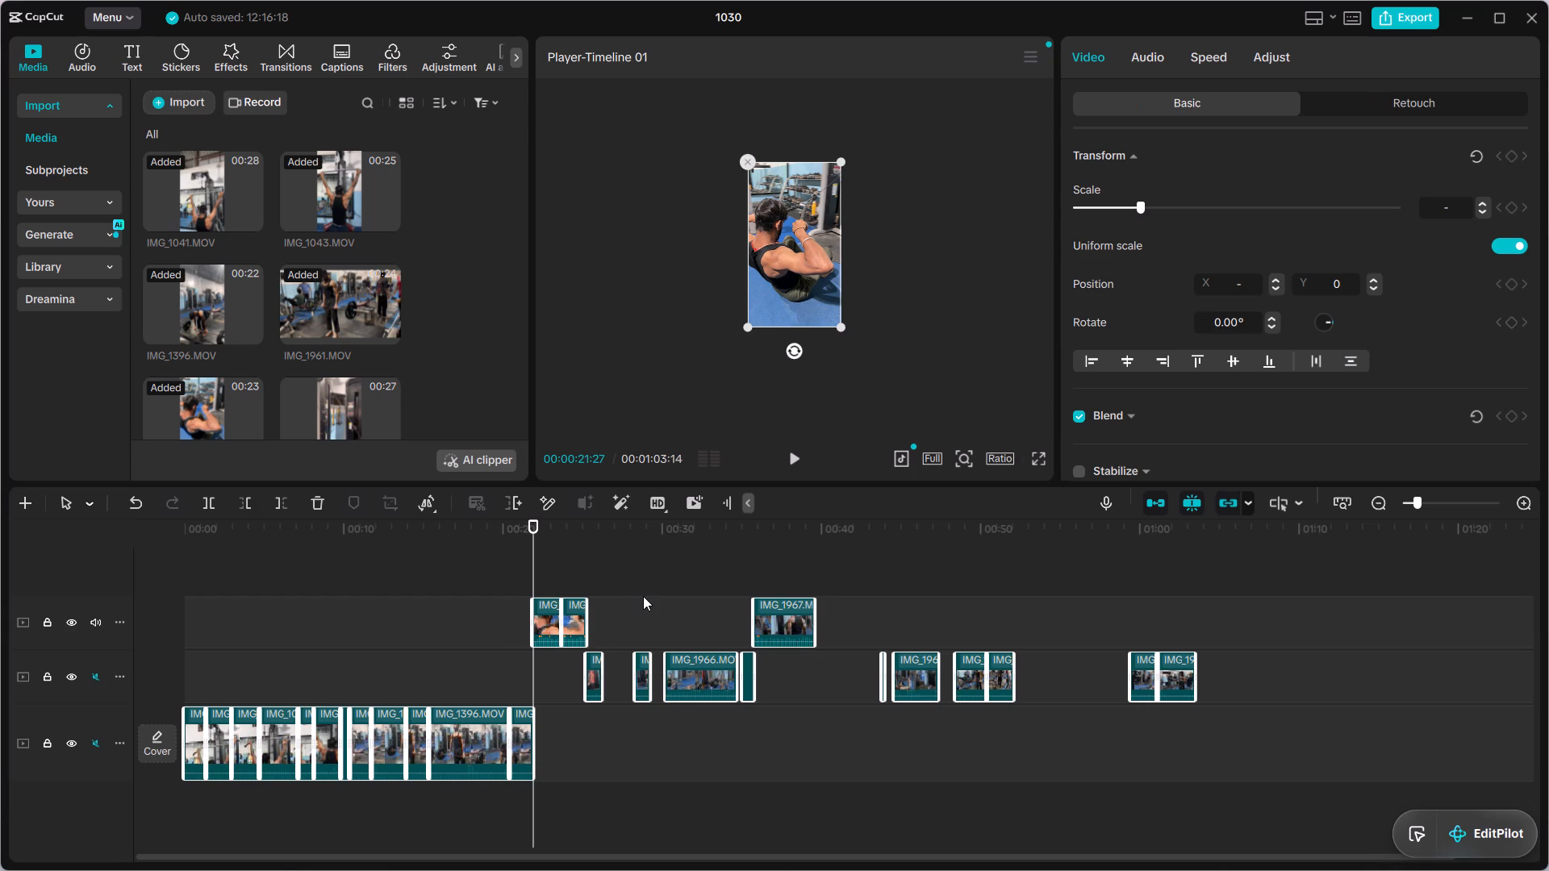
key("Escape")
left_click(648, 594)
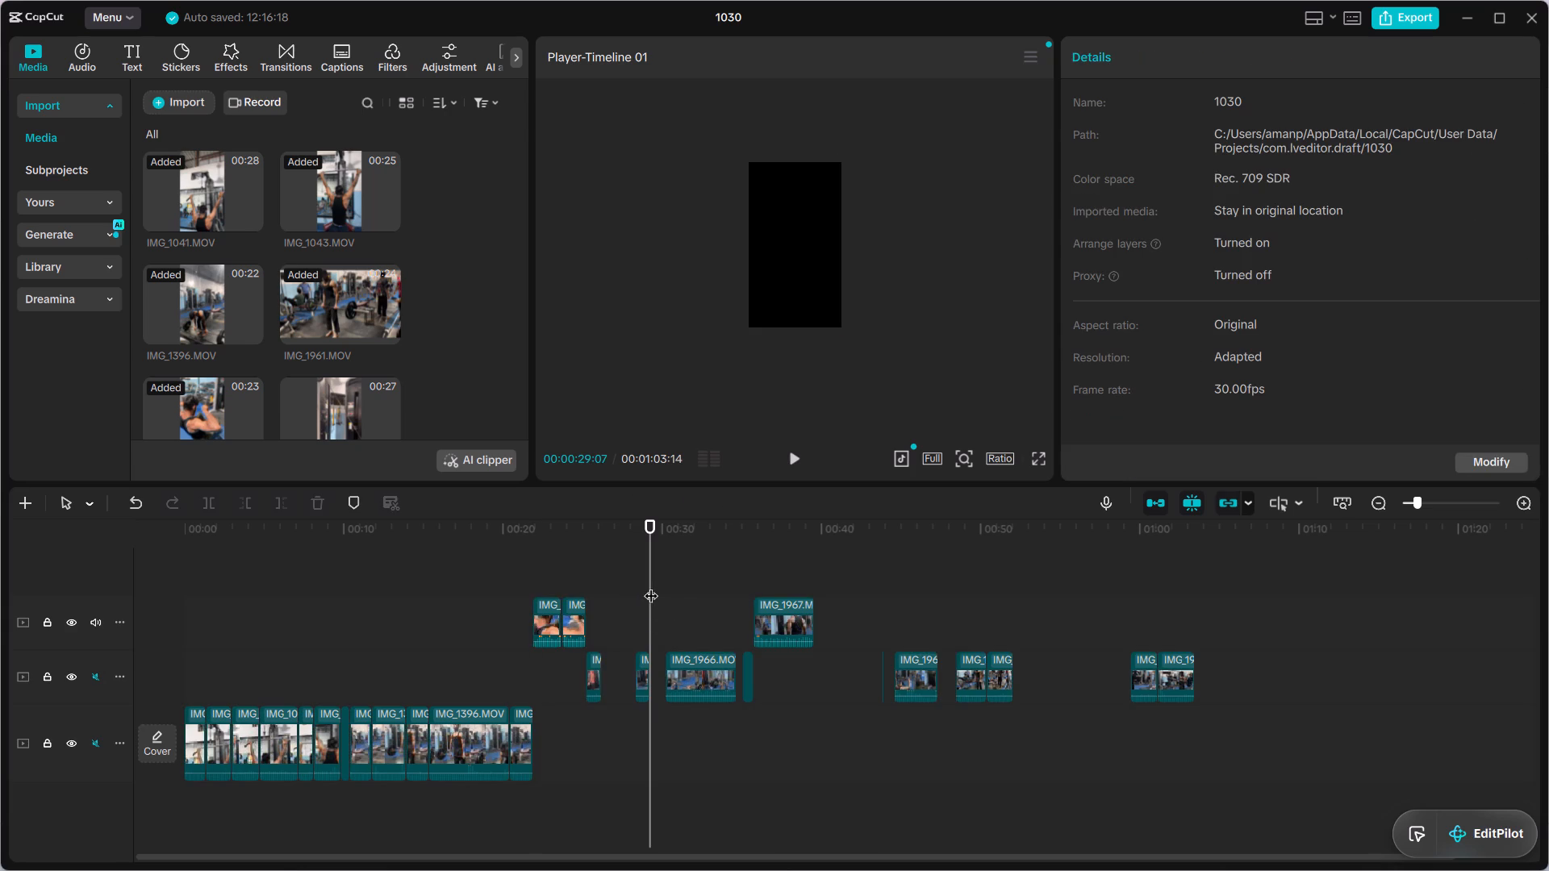
Play the assembled main-track sequence from the start to 00:00:21:18, and replay the section from 00:00:09:25 to 00:00:12:14.
left_click_drag(651, 586, 76, 591)
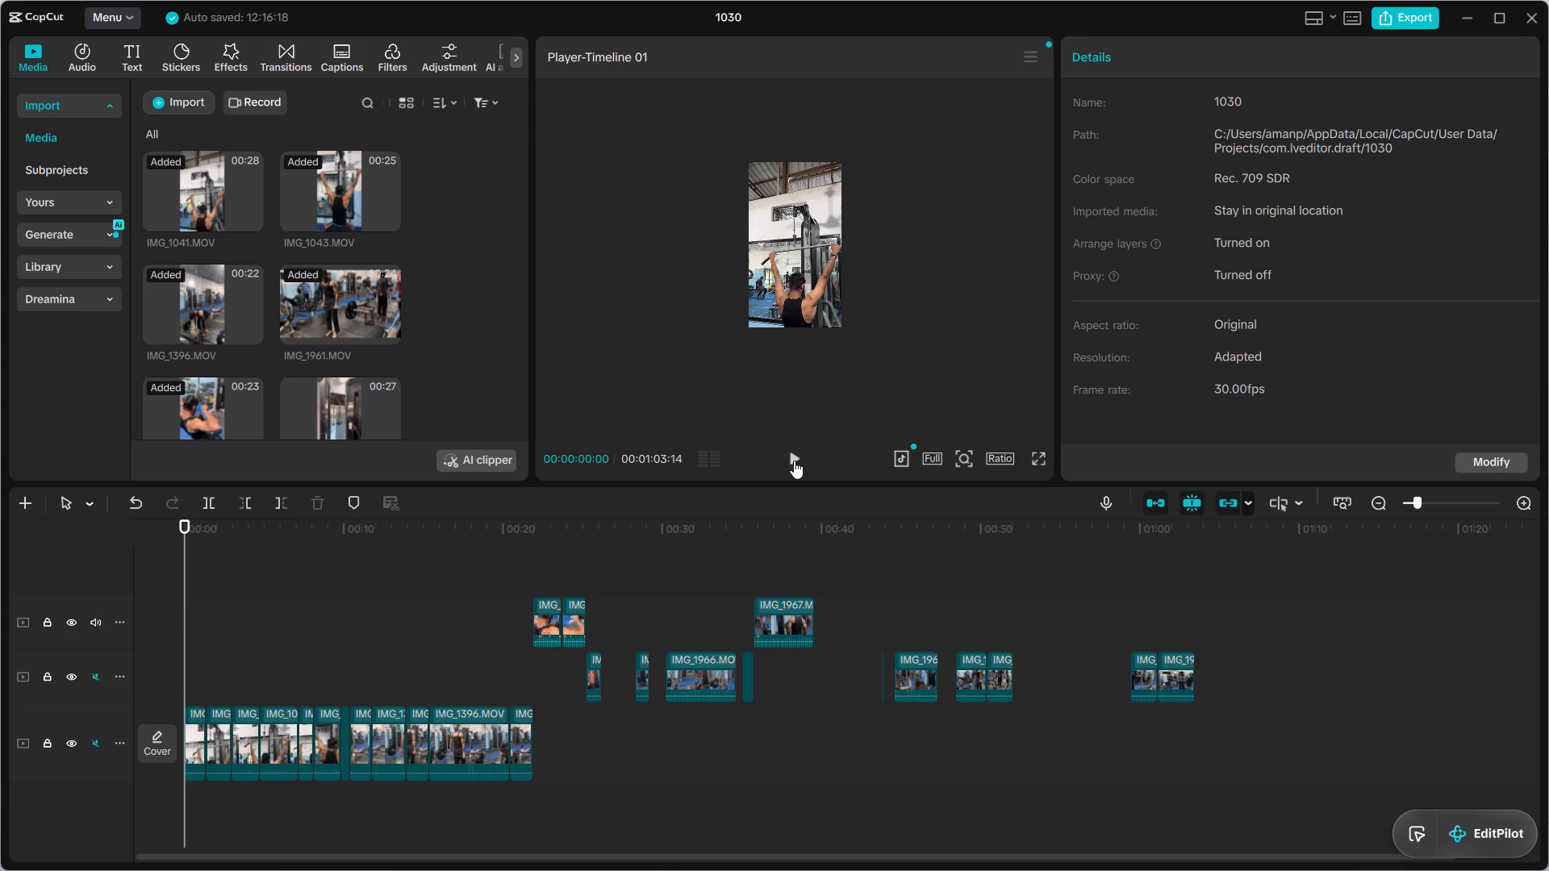
left_click(794, 461)
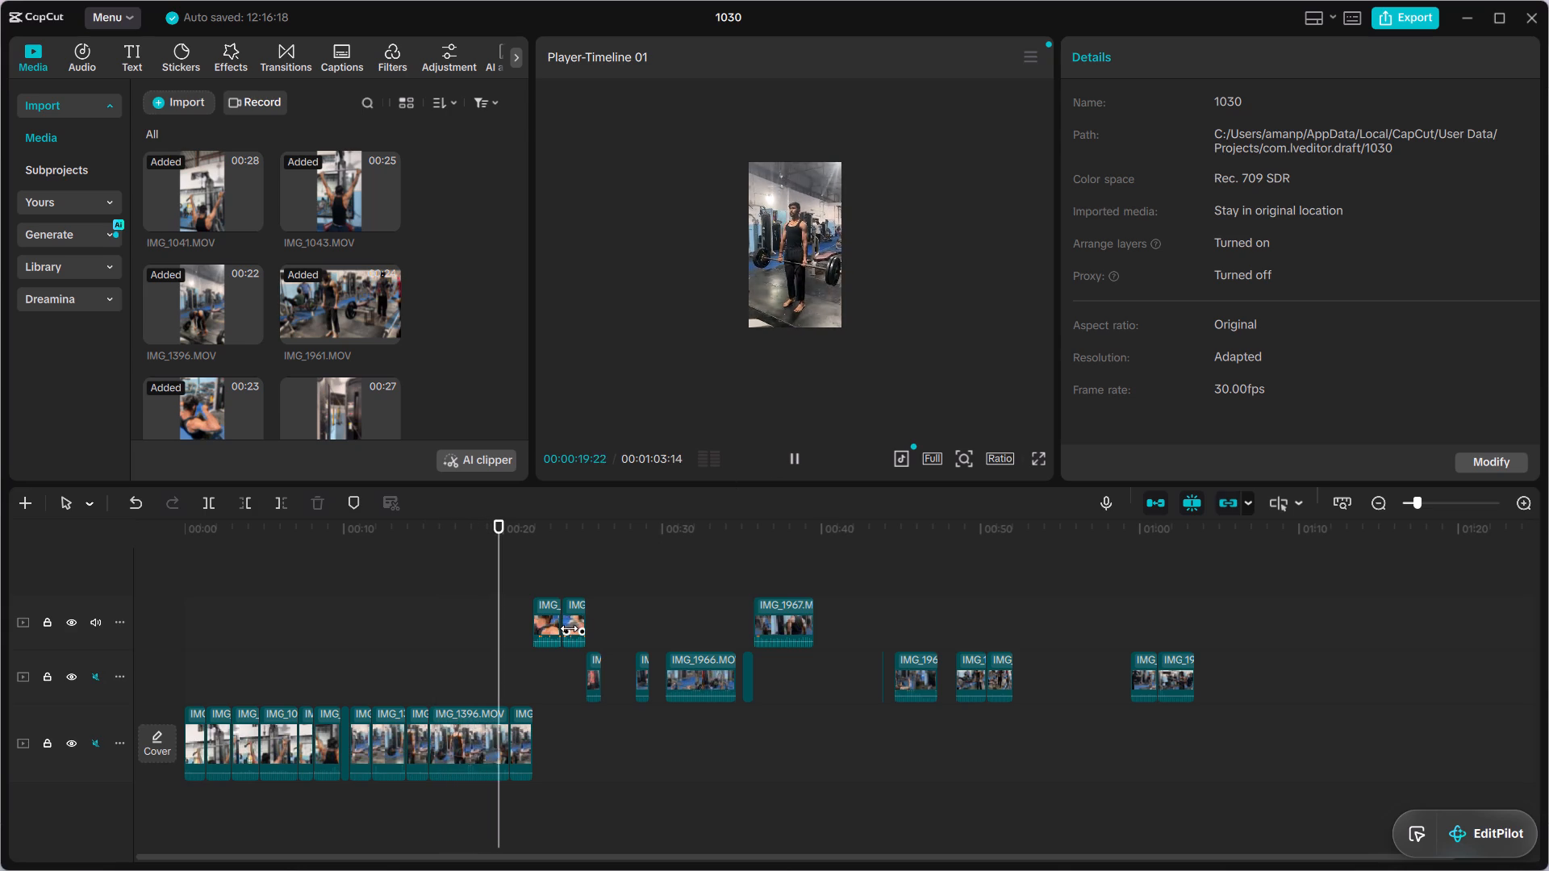
left_click(800, 452)
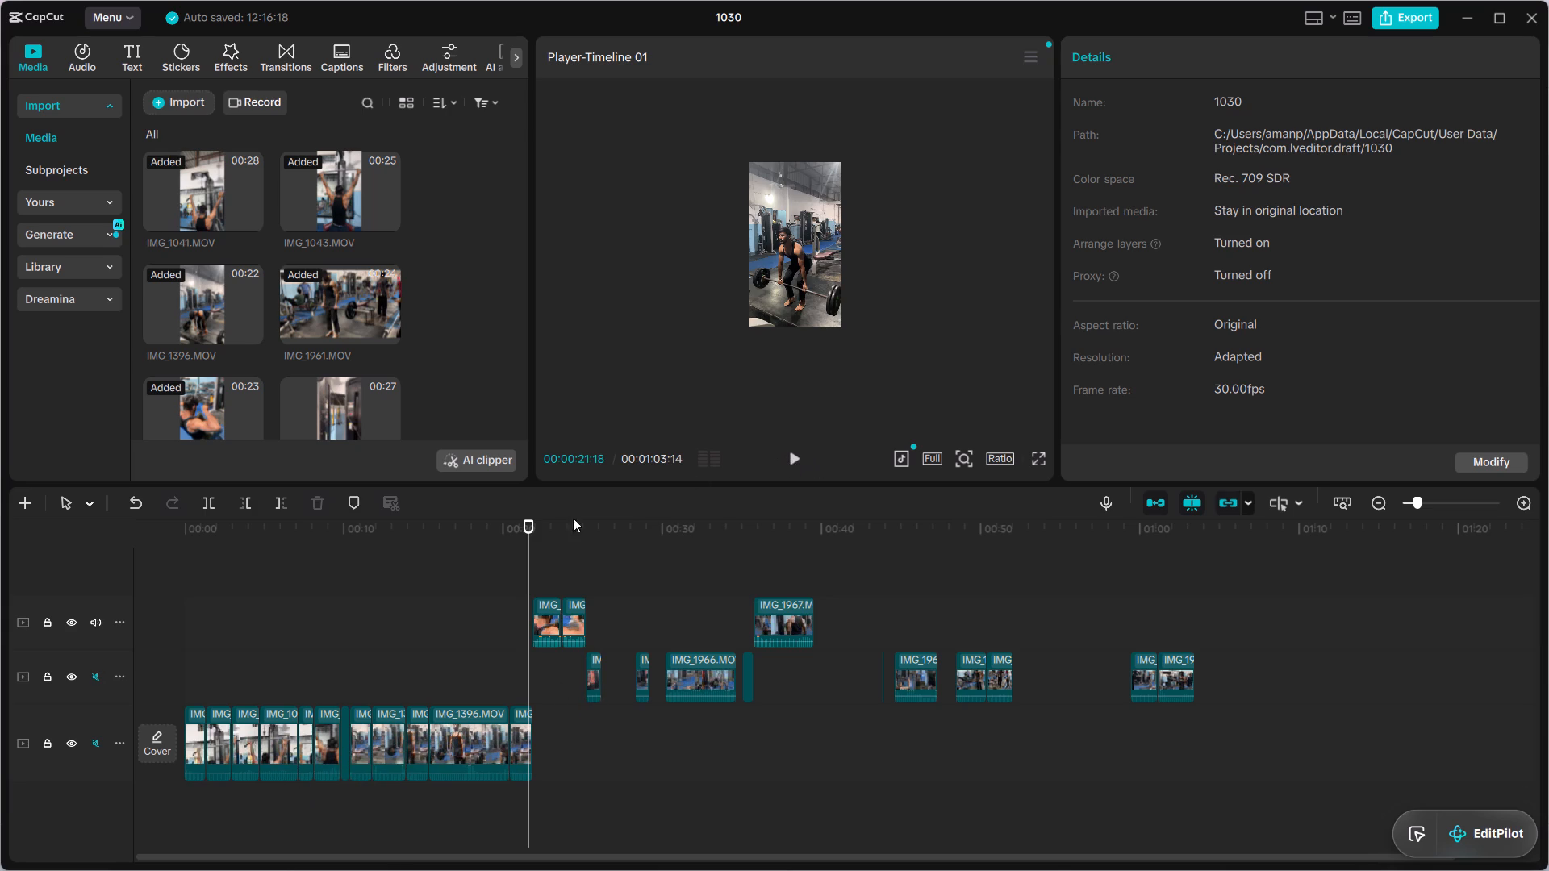
left_click_drag(528, 556, 344, 611)
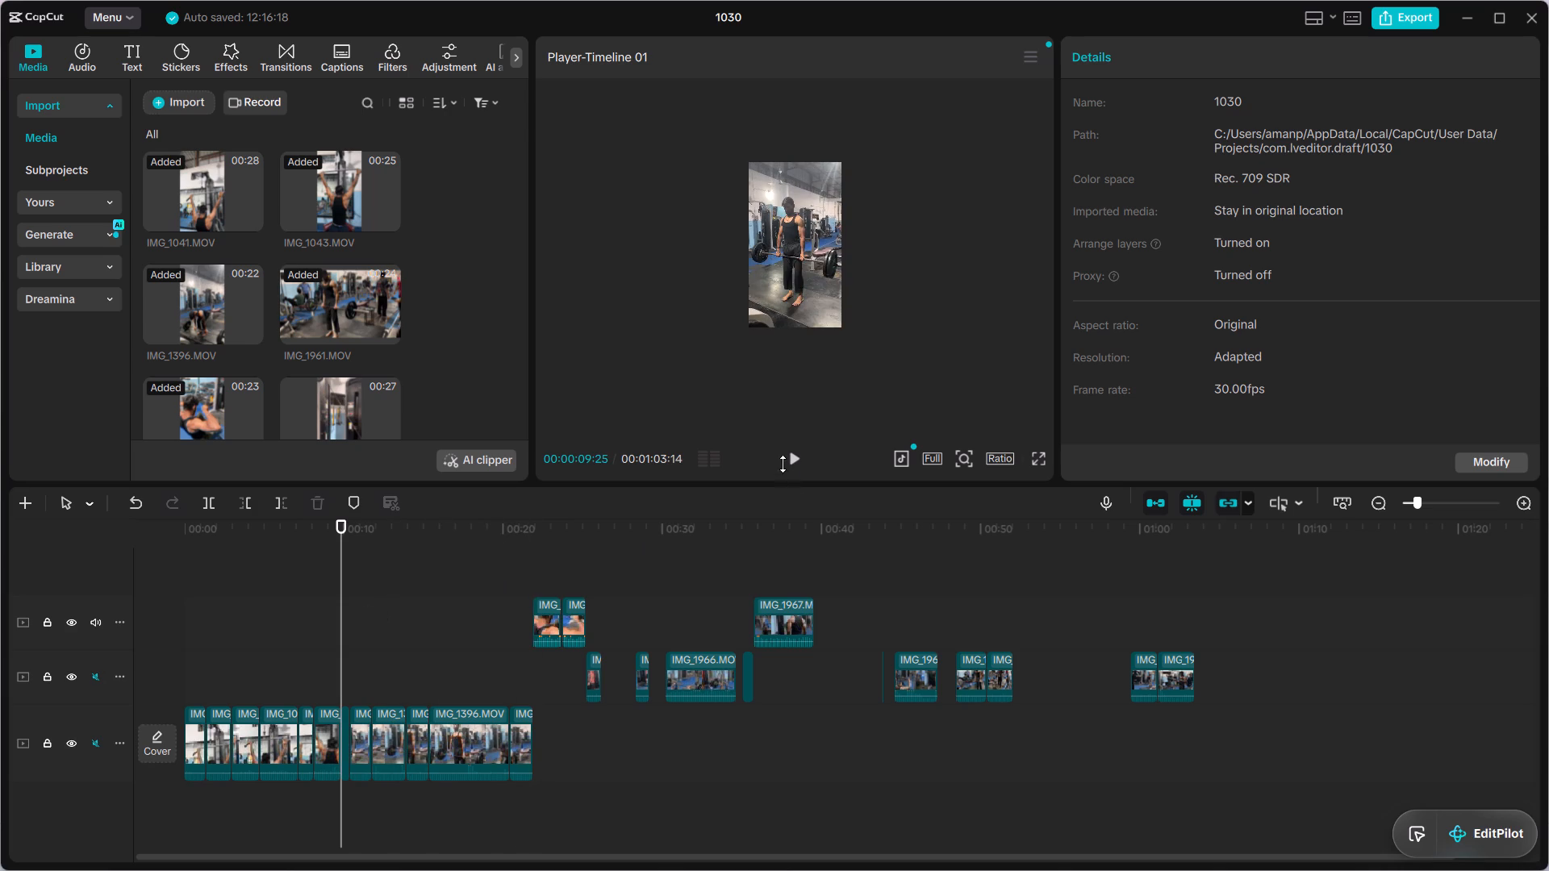
left_click(790, 462)
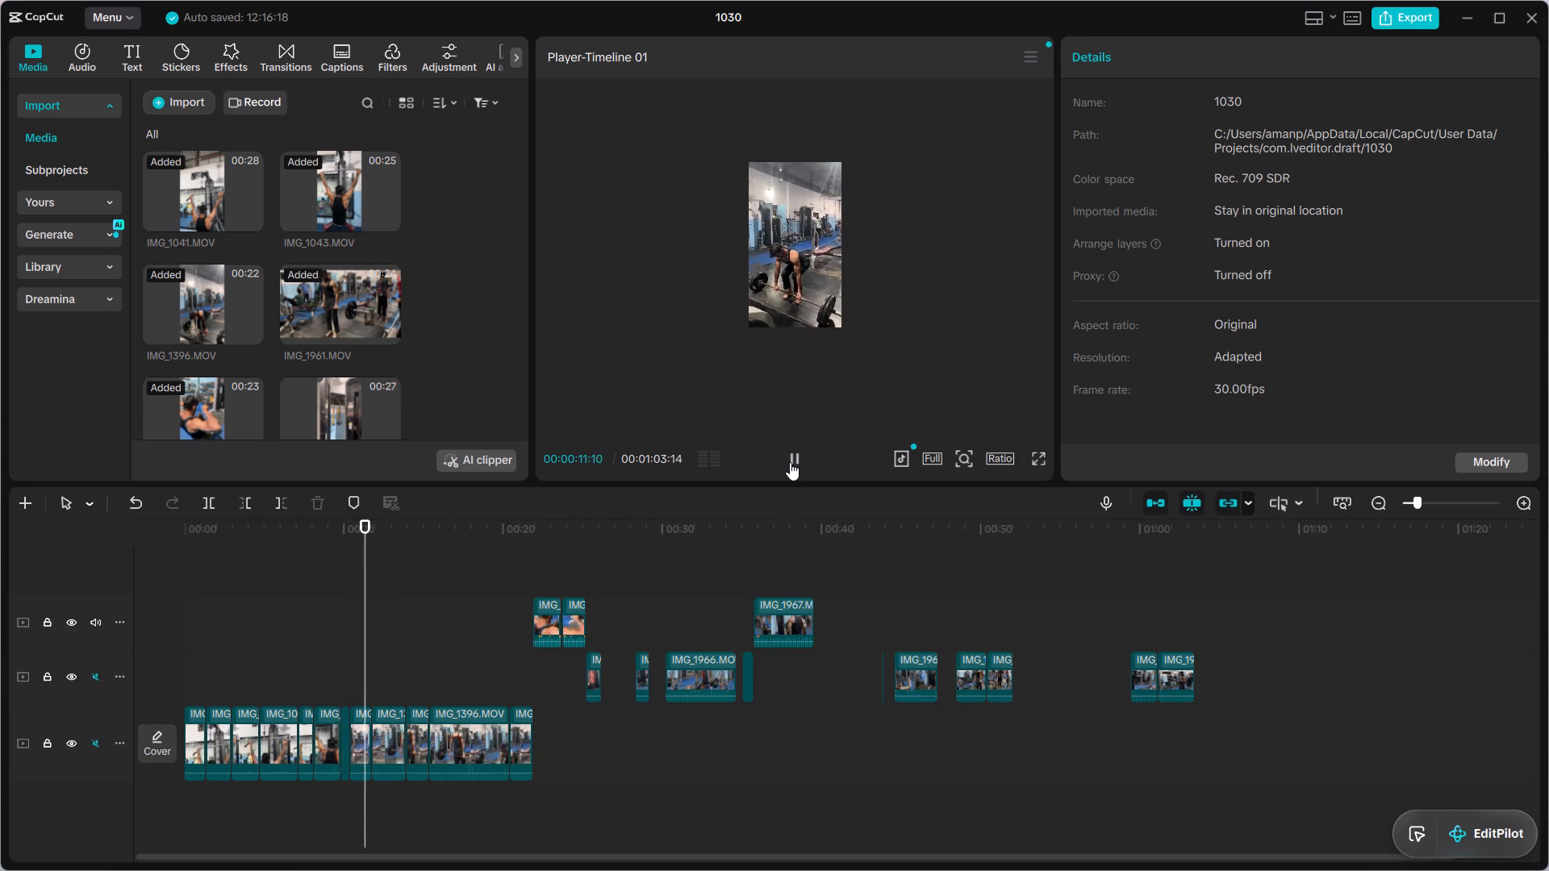
left_click(791, 462)
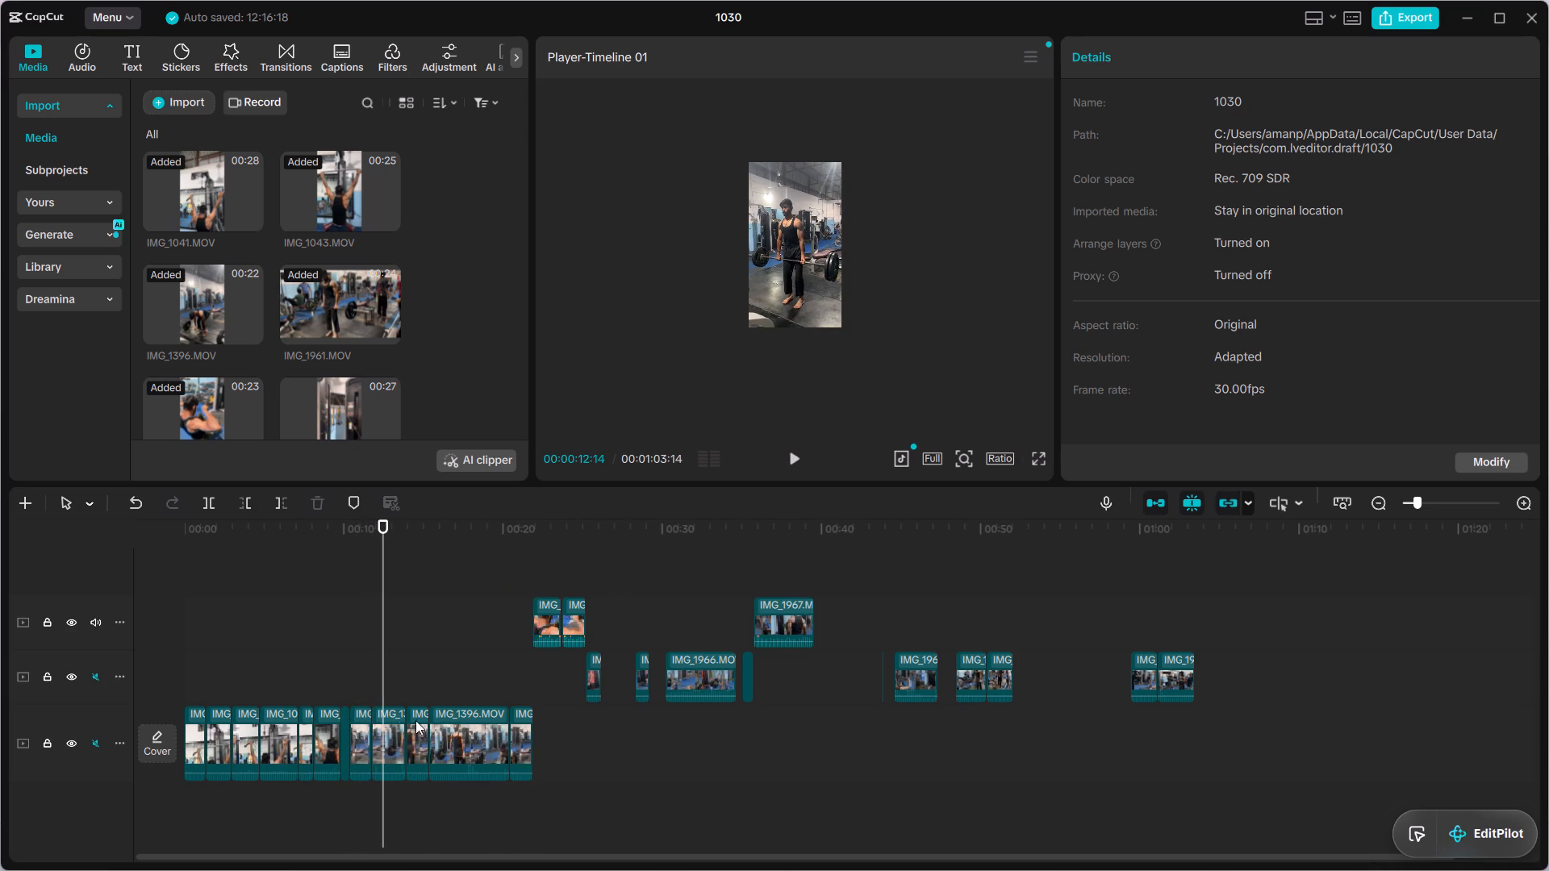
Check the very short main-track piece between 00:00:09:25 and 00:00:10:12 and move it directly after the first clip.
left_click_drag(387, 685, 366, 683)
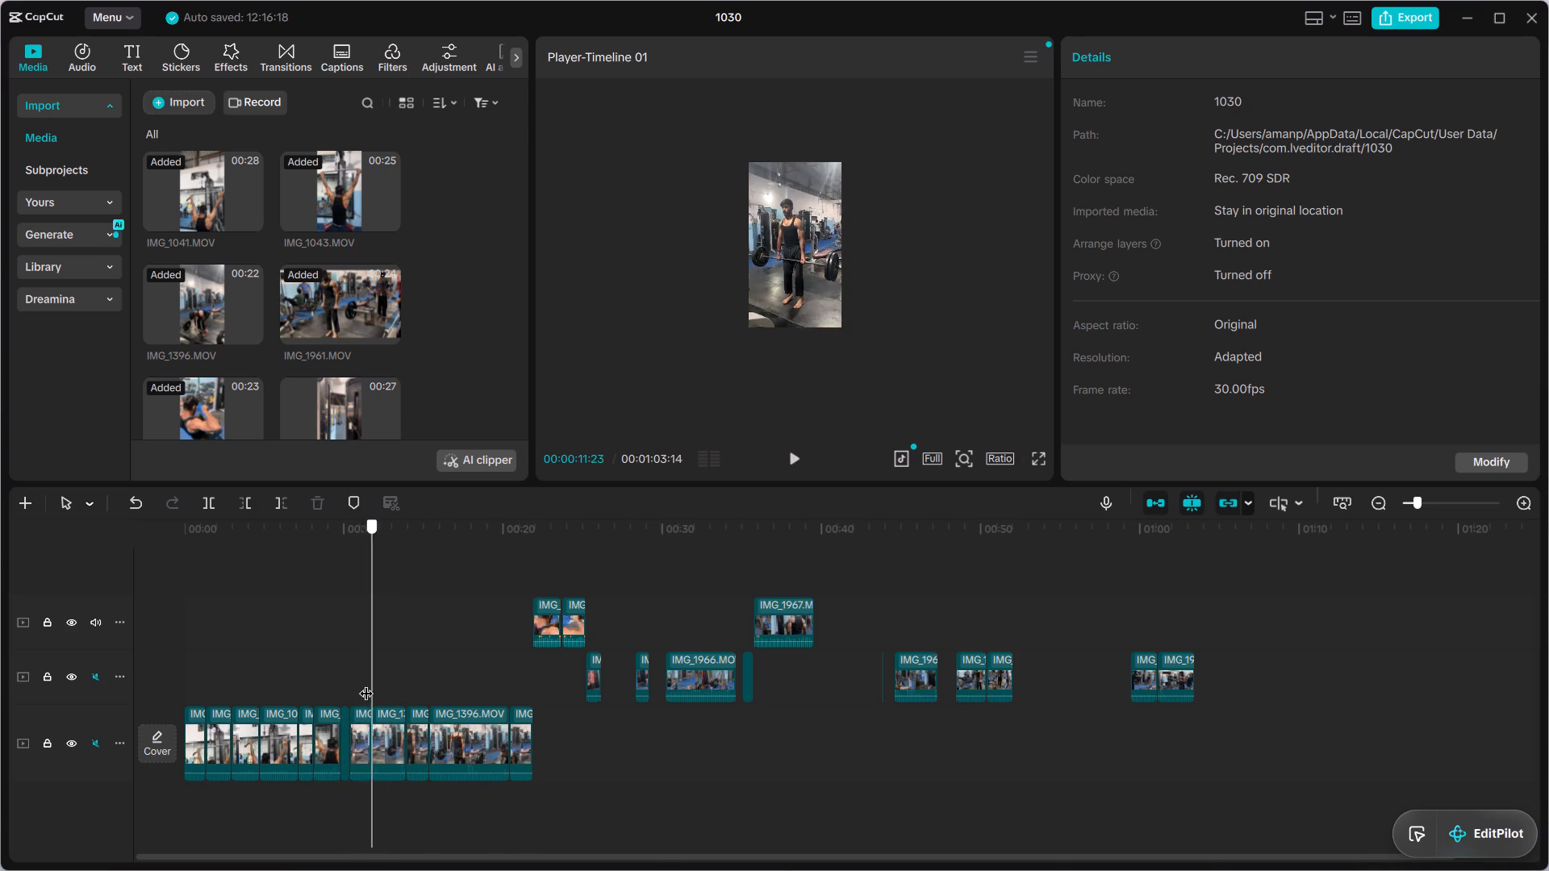
left_click_drag(366, 683, 347, 685)
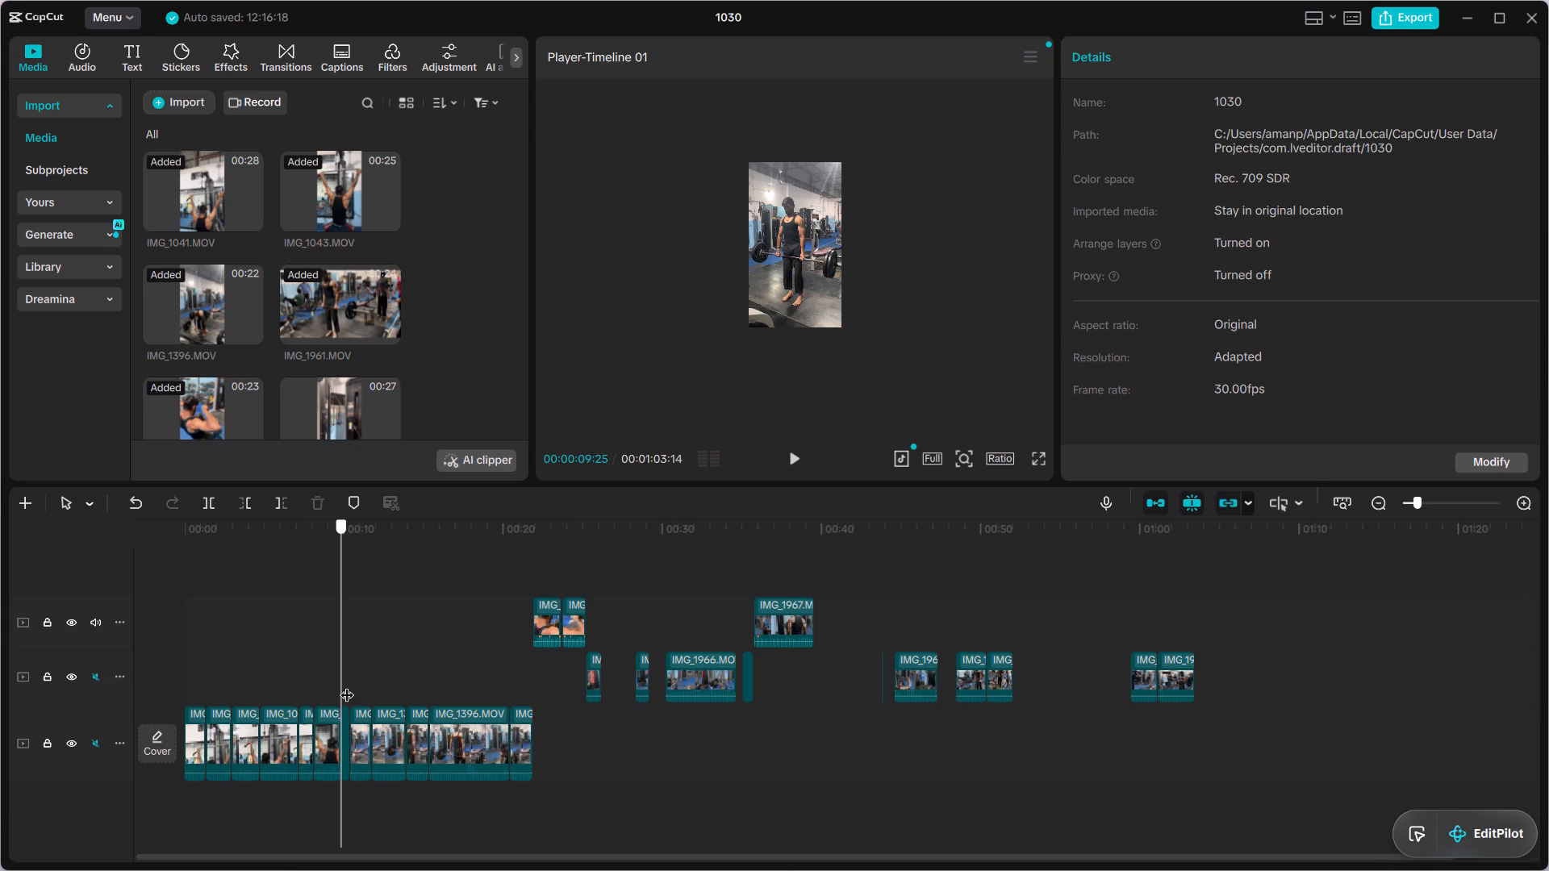
left_click_drag(347, 685, 350, 685)
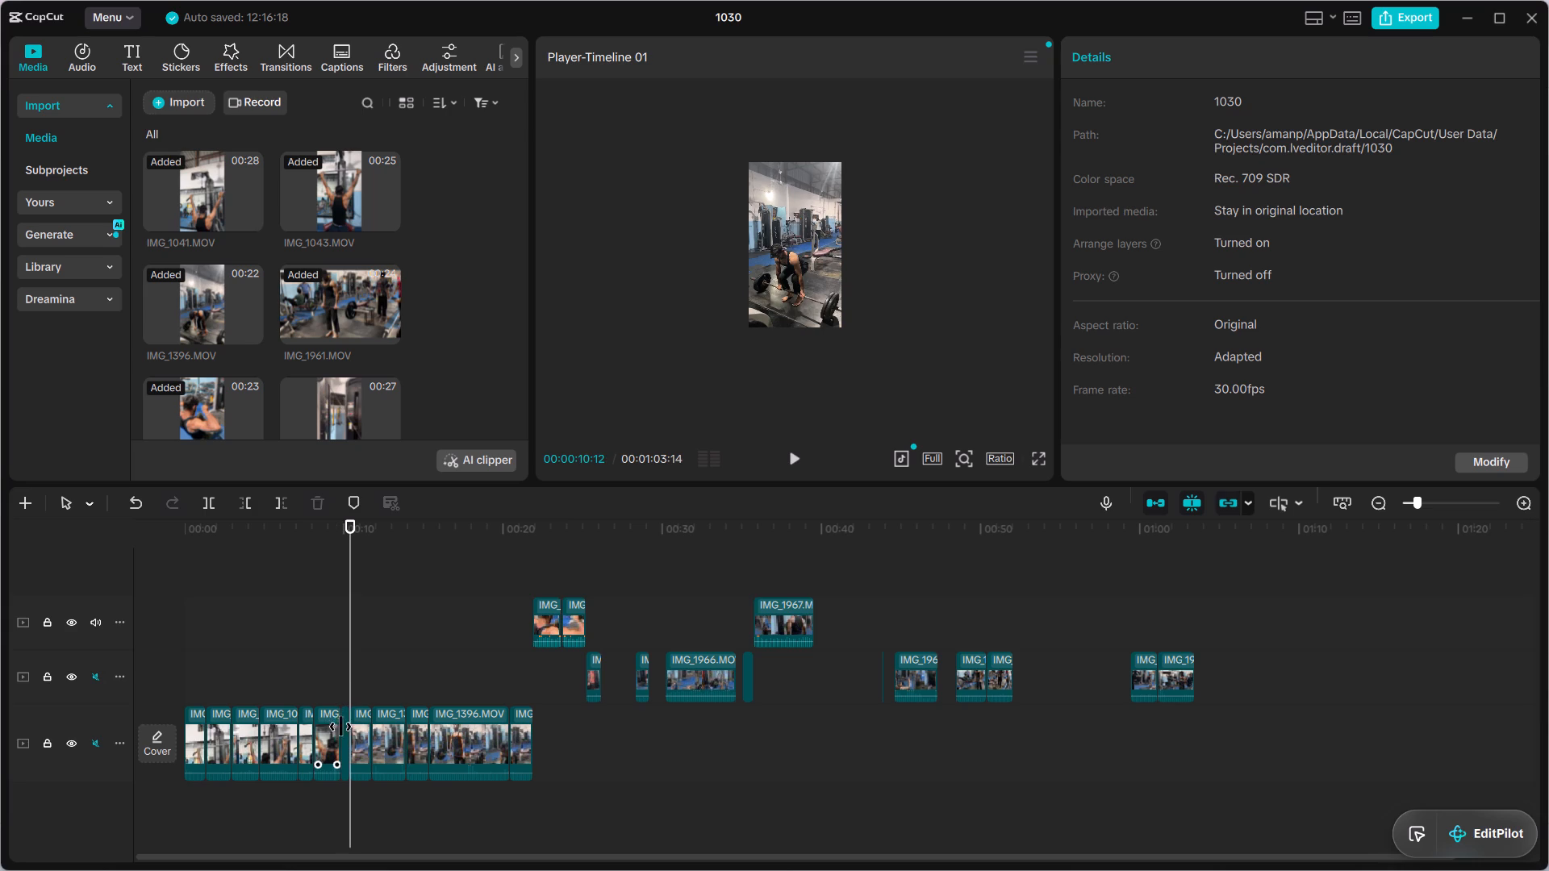
scroll(353, 757, "up", 4)
left_click_drag(347, 747, 333, 648)
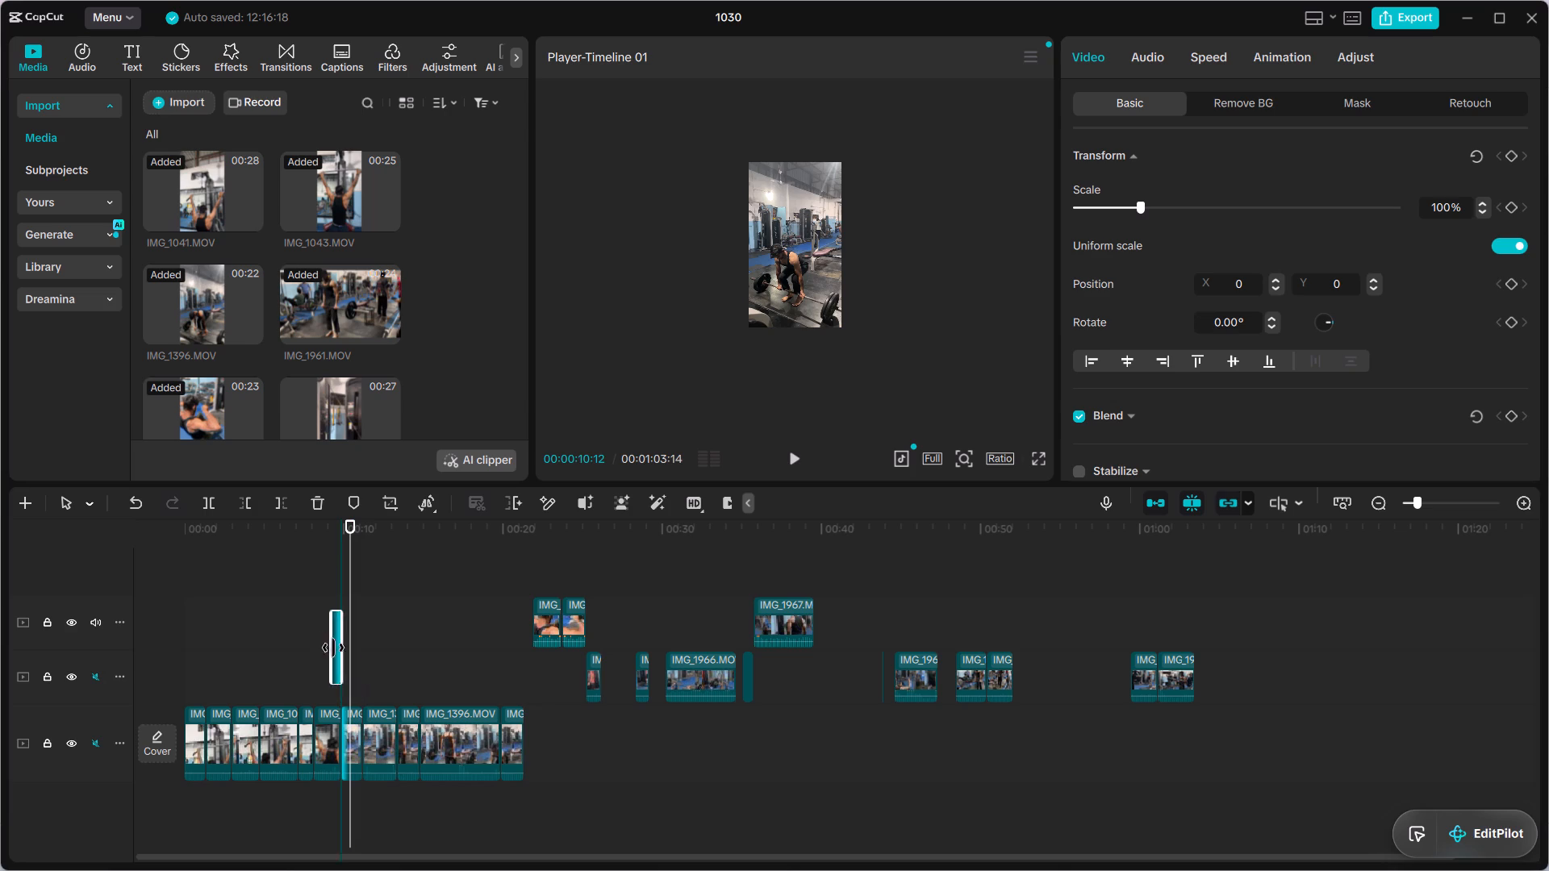
left_click_drag(333, 648, 210, 741)
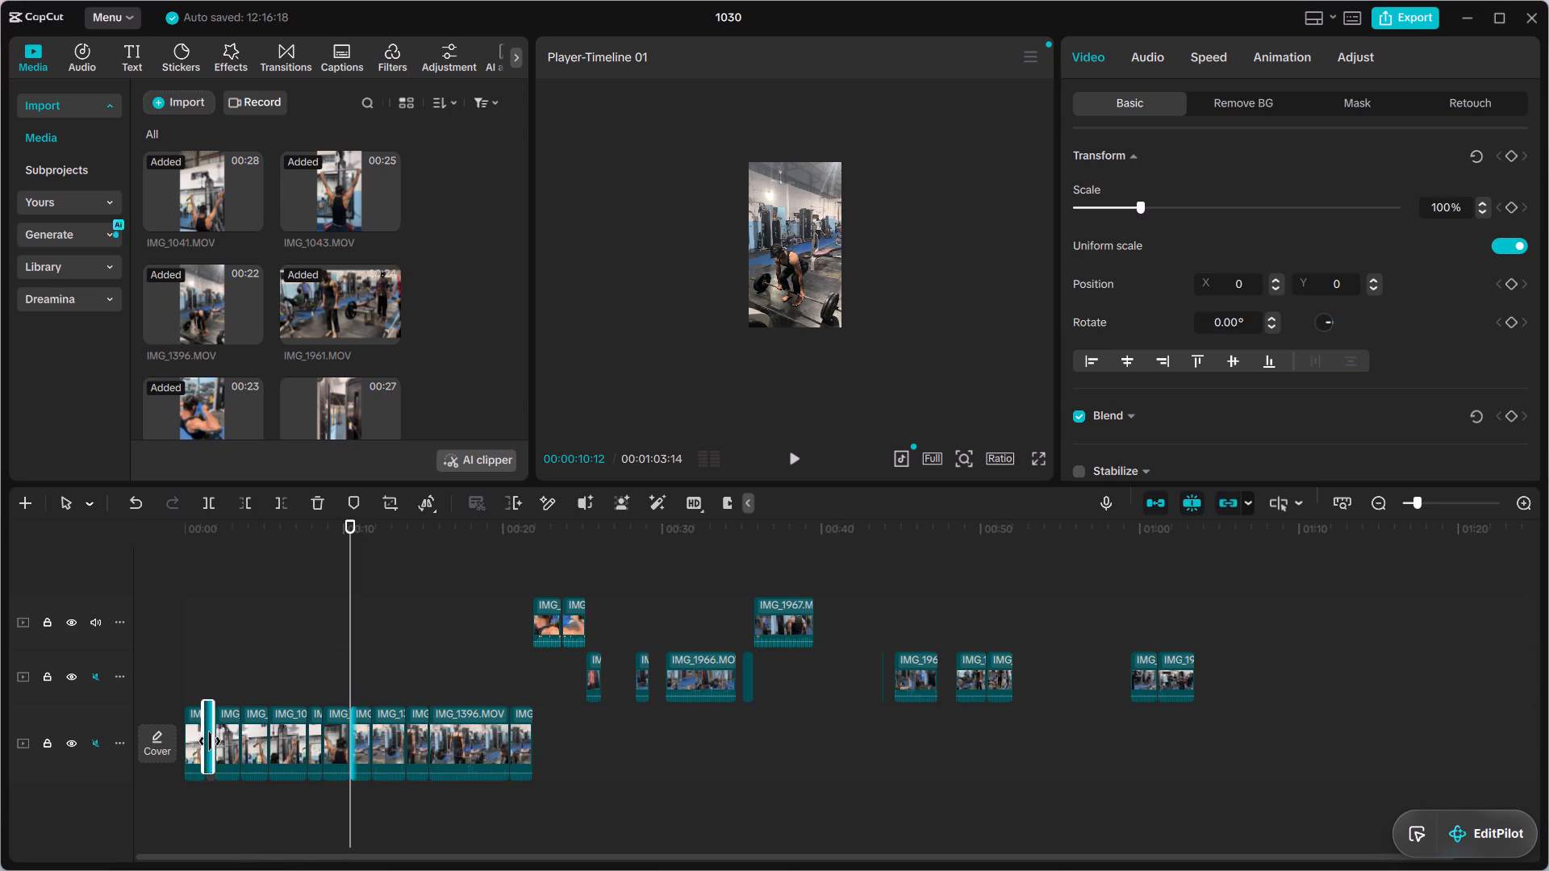
left_click_drag(210, 741, 211, 748)
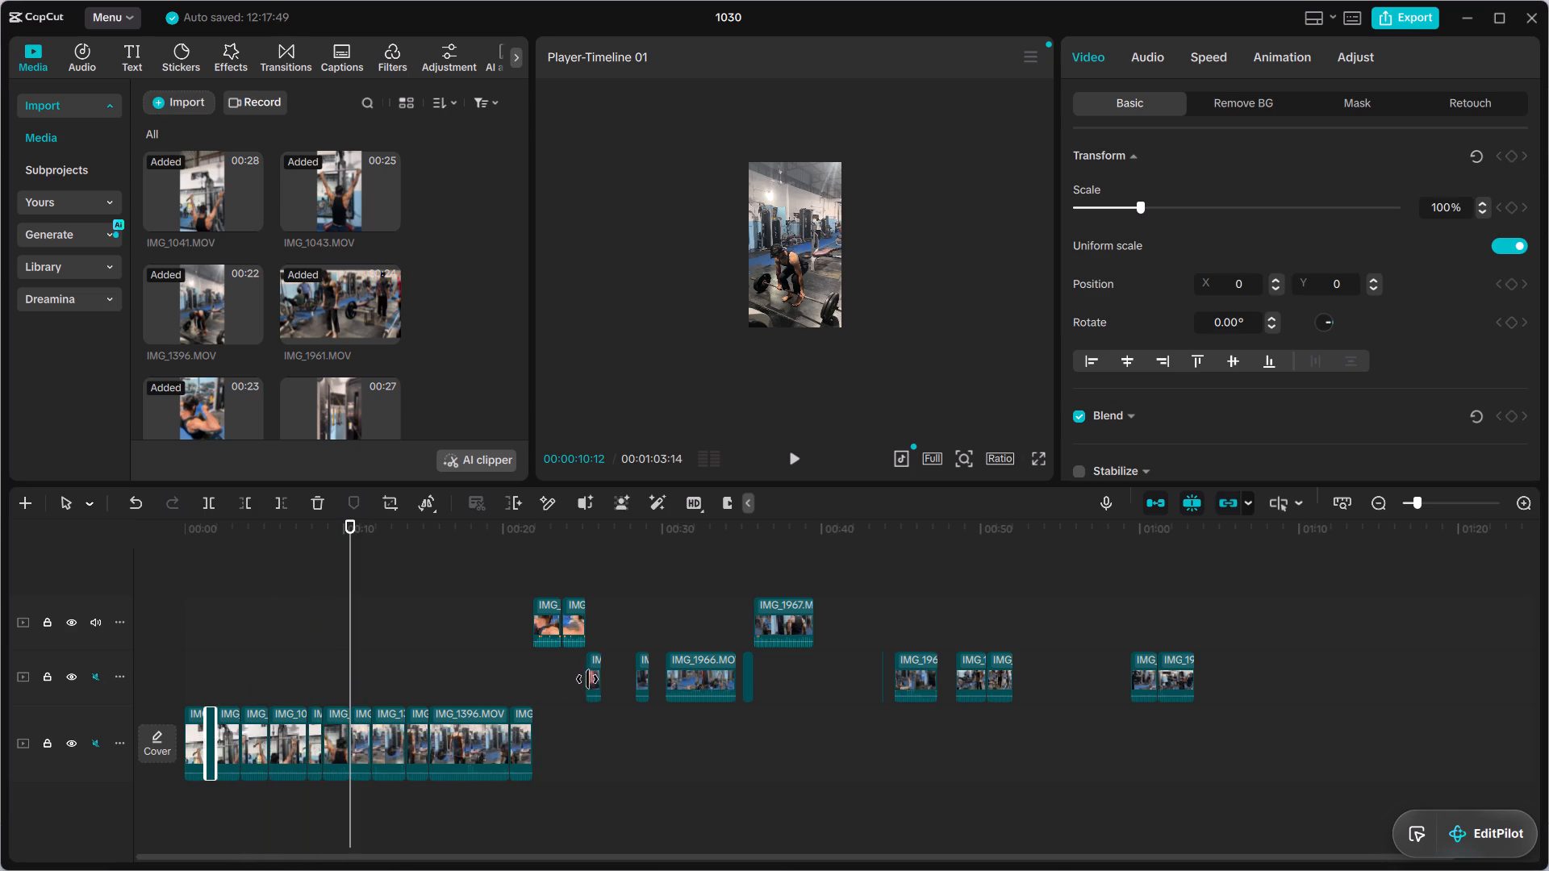
Move the short clip at 00:00:25:07 from the track above to the very beginning of the main track.
left_click_drag(349, 650, 599, 661)
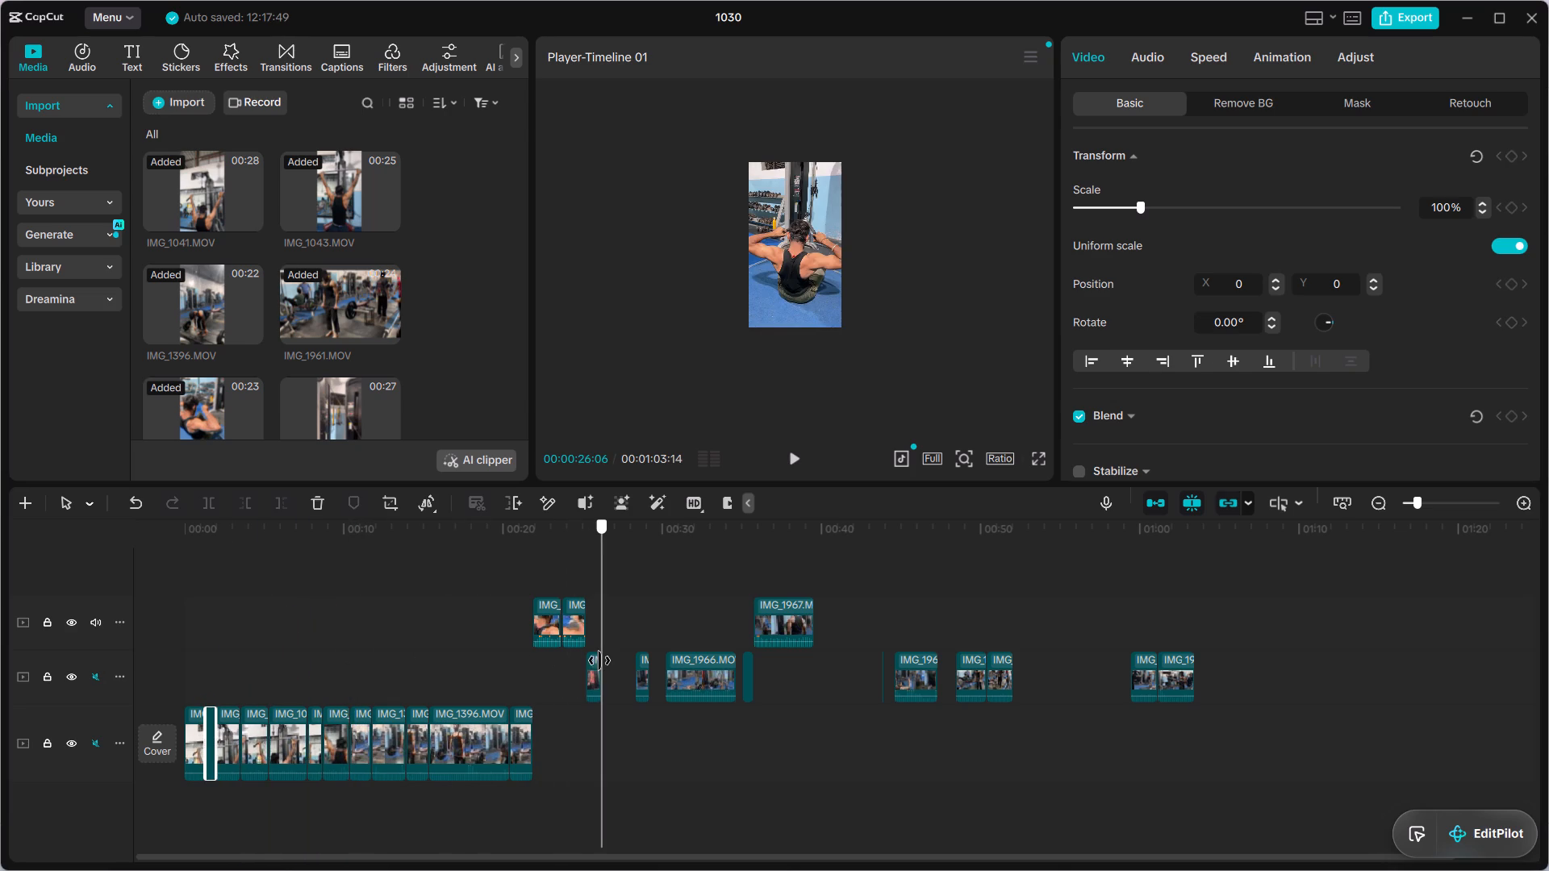
left_click_drag(599, 661, 592, 664)
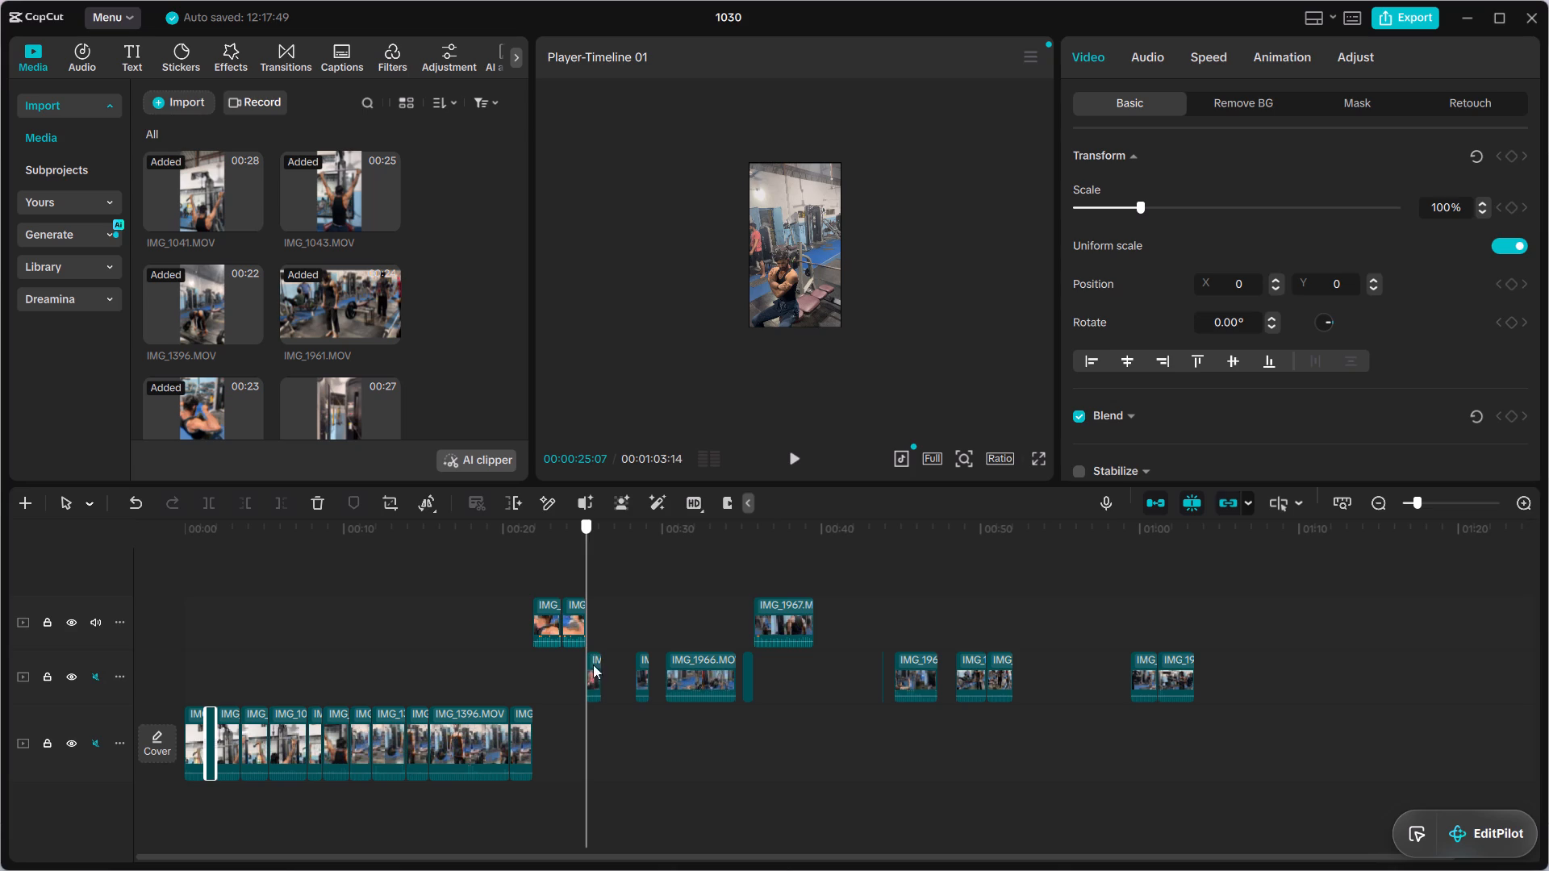
left_click_drag(595, 669, 545, 636)
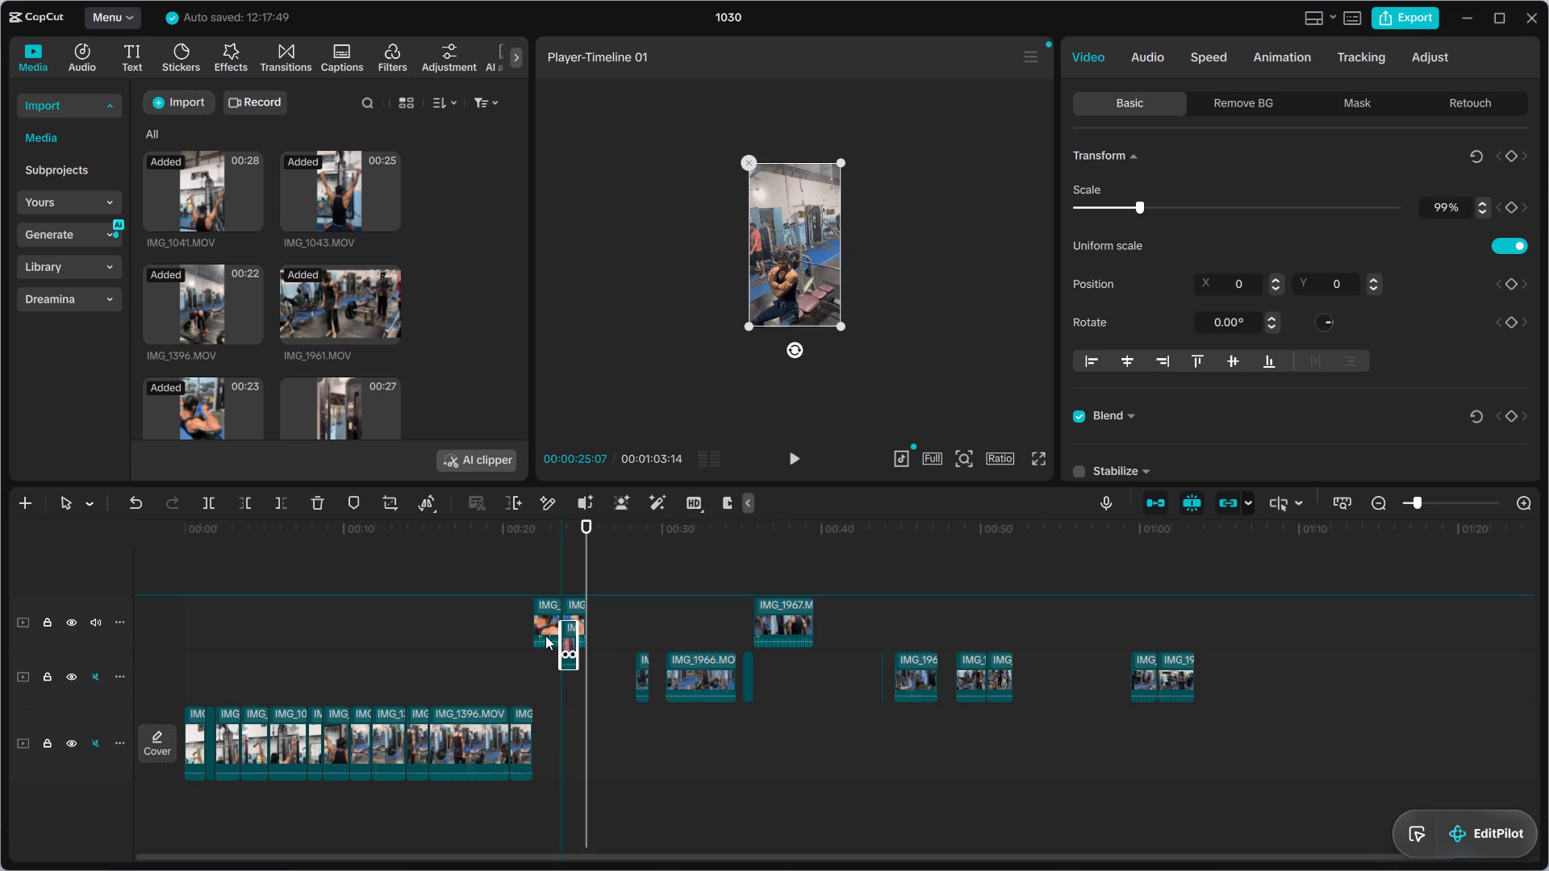
left_click_drag(545, 636, 207, 740)
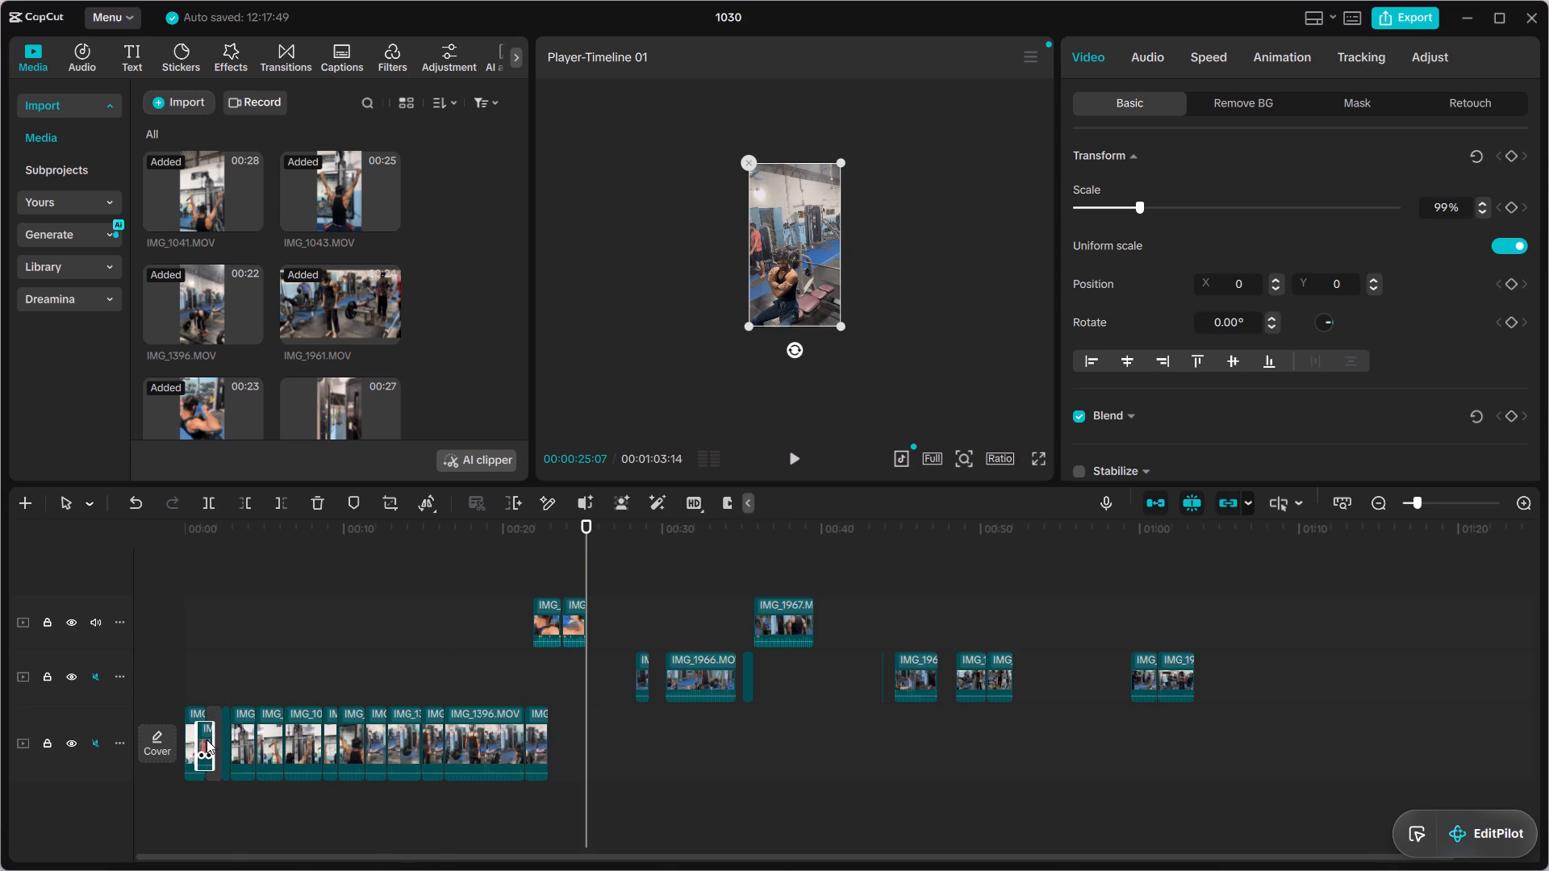
left_click_drag(207, 740, 184, 728)
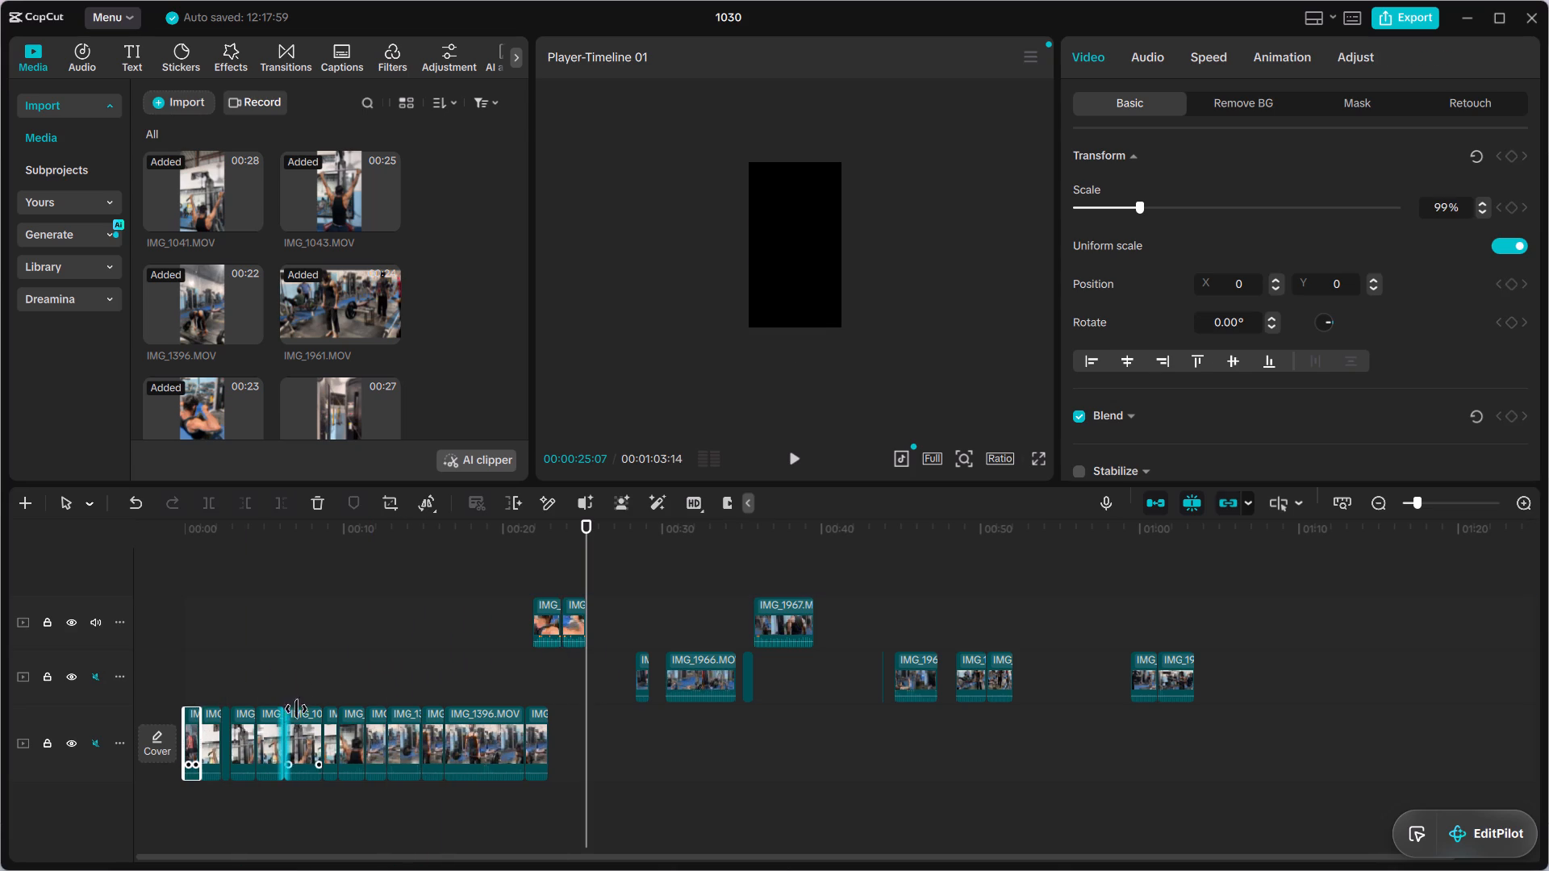
Play the rearranged opening of the sequence from the start to 00:00:04:00.
left_click_drag(587, 546, 119, 648)
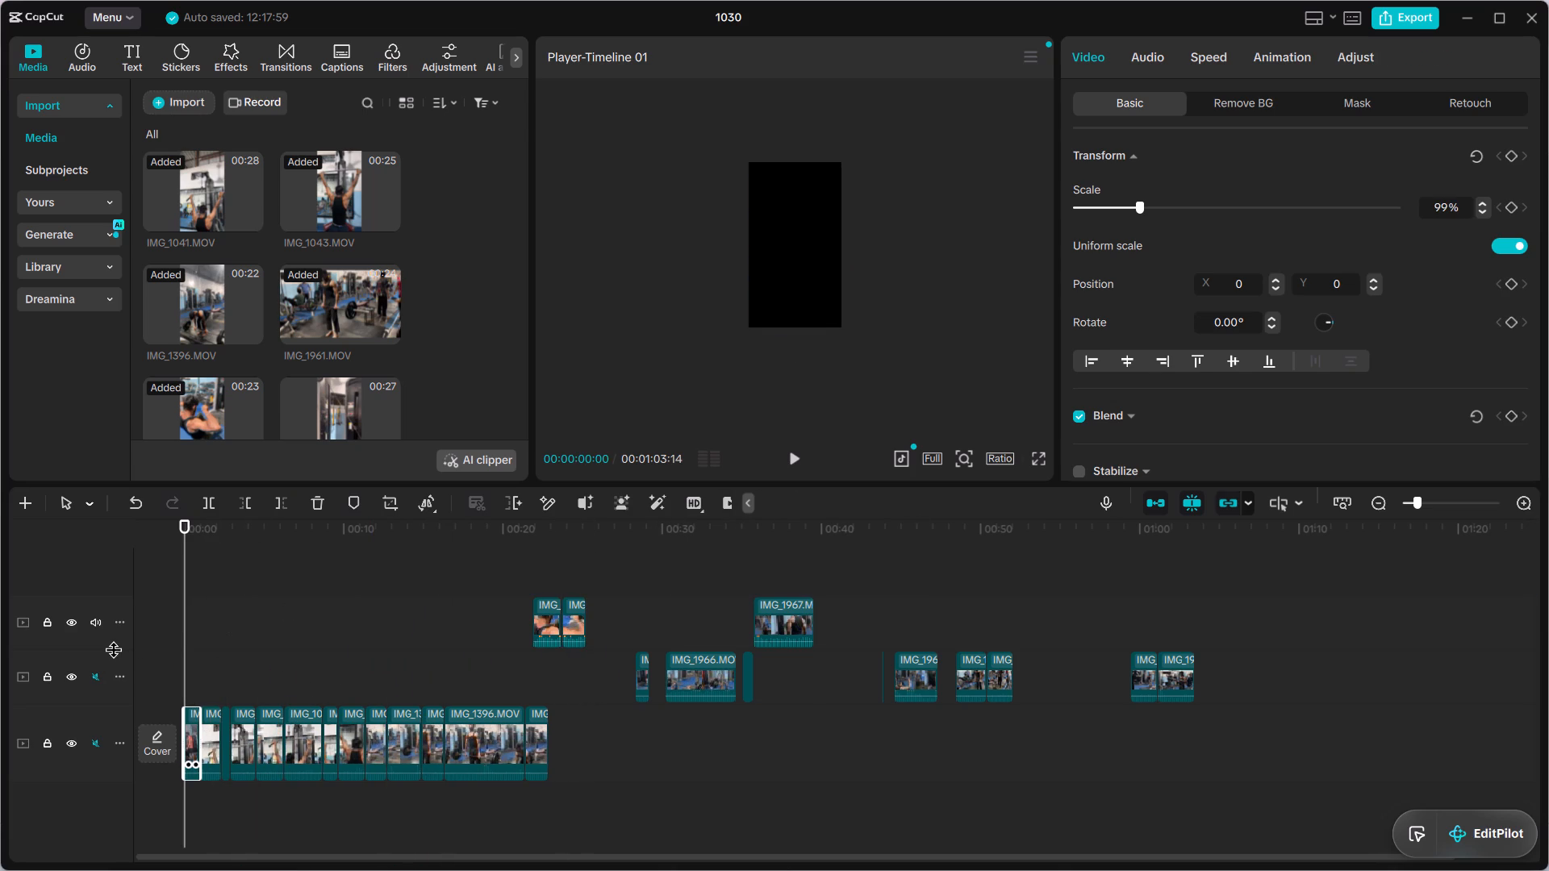
left_click(791, 458)
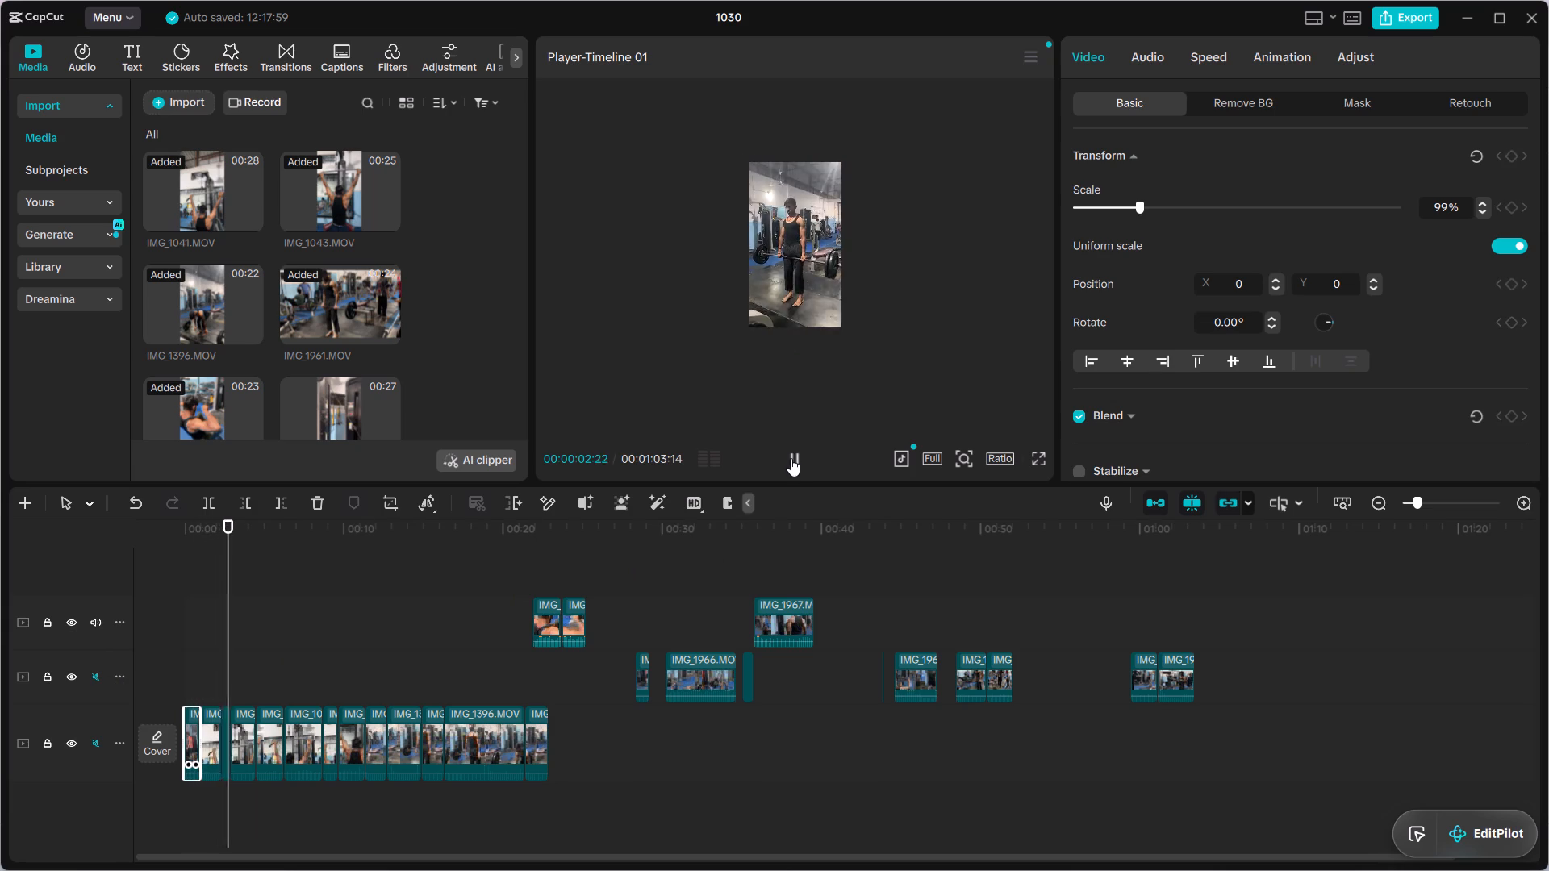
left_click(791, 457)
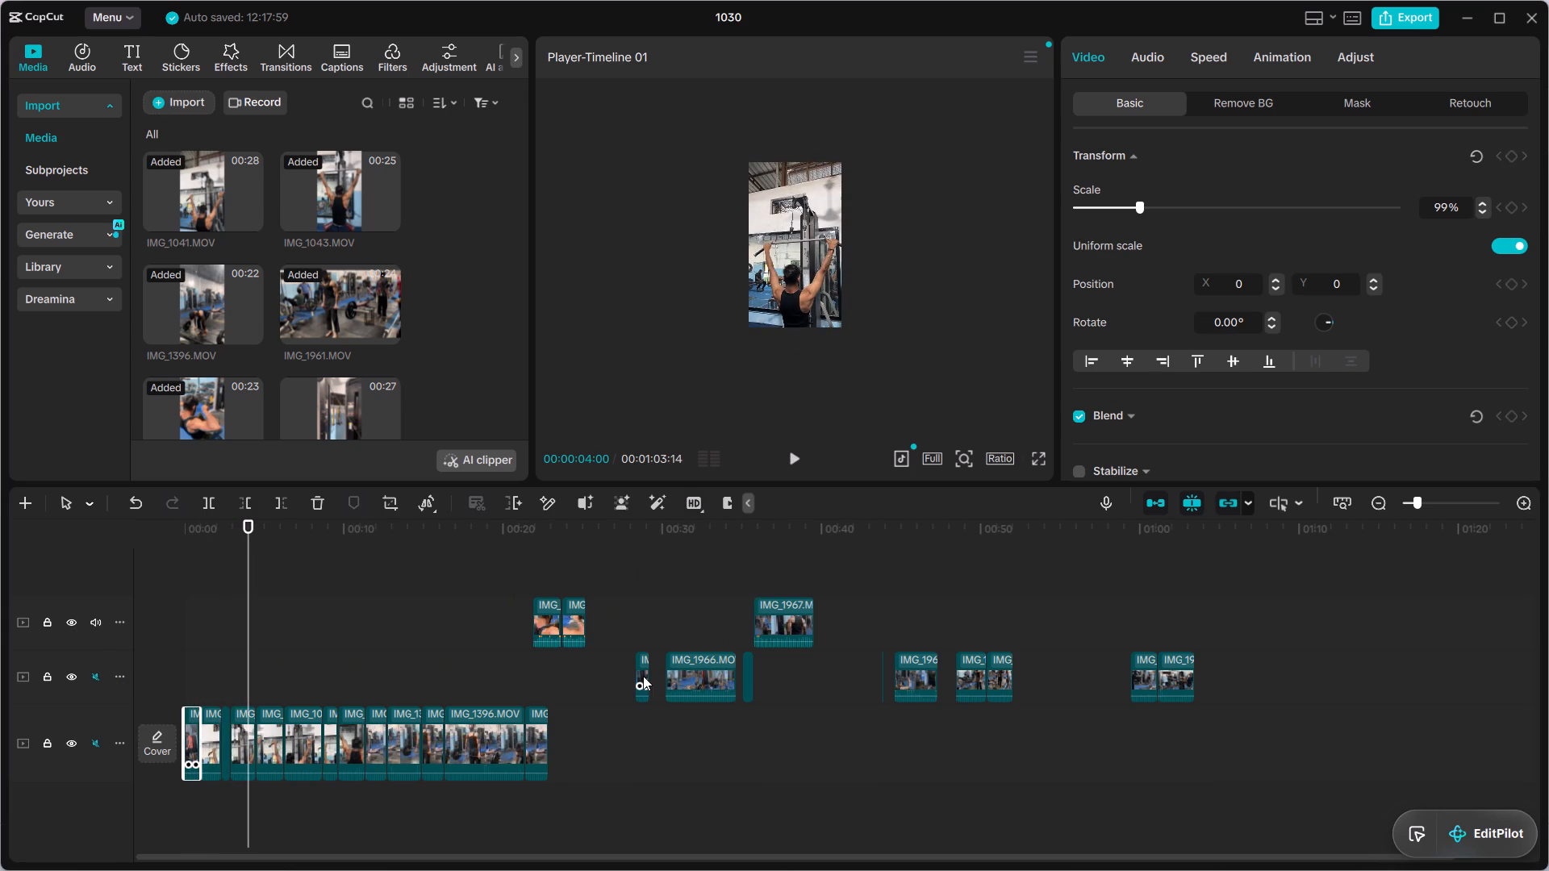
Move the short clips at about 00:00:28 and 00:00:35 from the track above into the main track at about 00:00:04 and 00:00:03.
left_click_drag(643, 676, 258, 737)
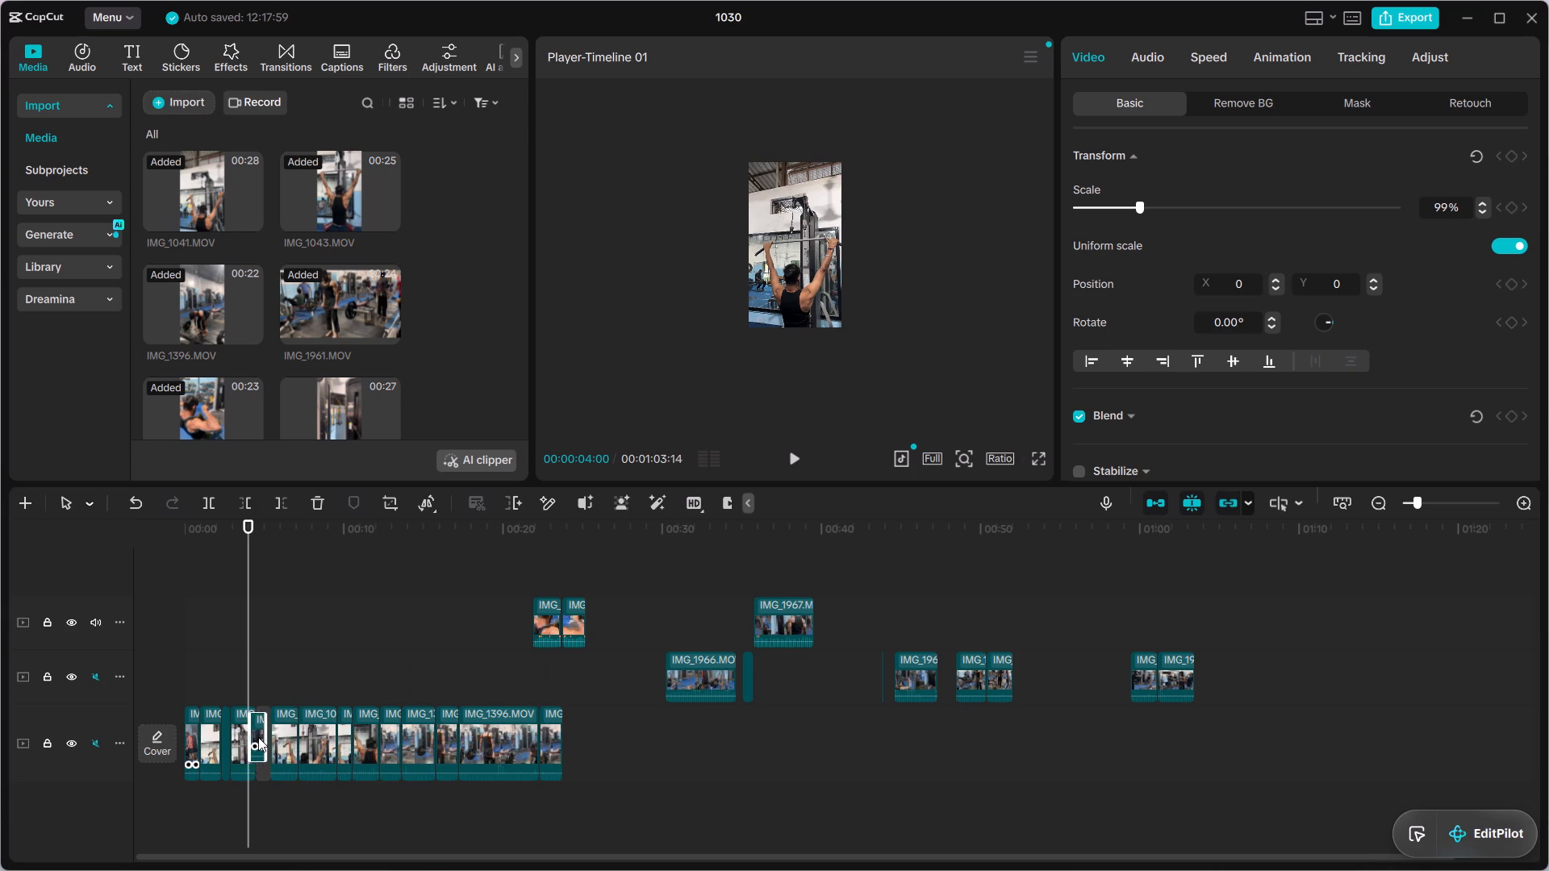
left_click_drag(750, 674, 733, 665)
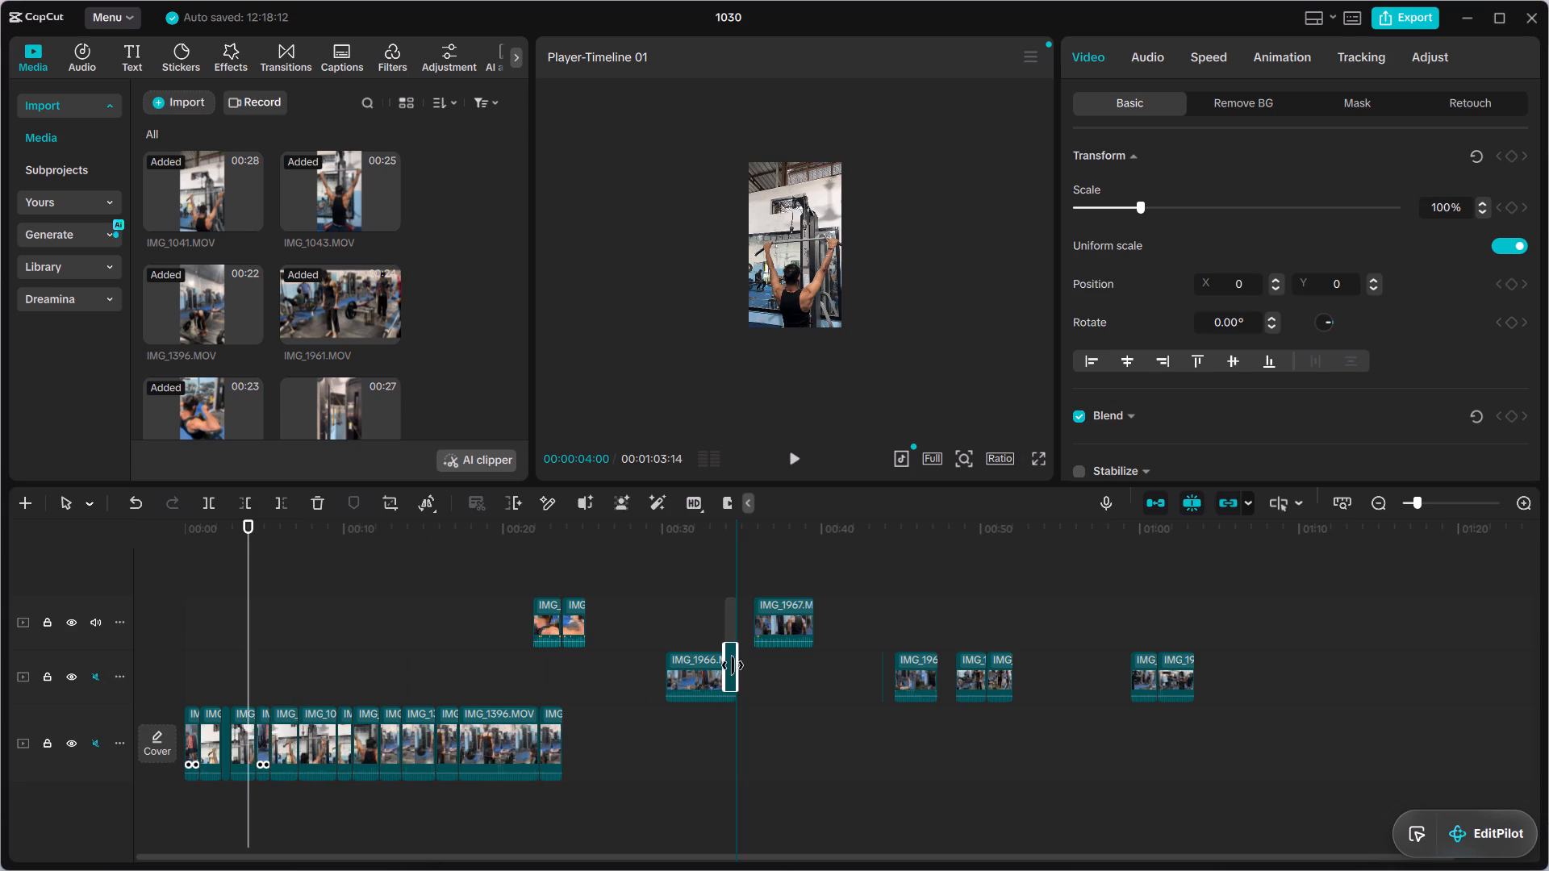
left_click_drag(733, 665, 223, 741)
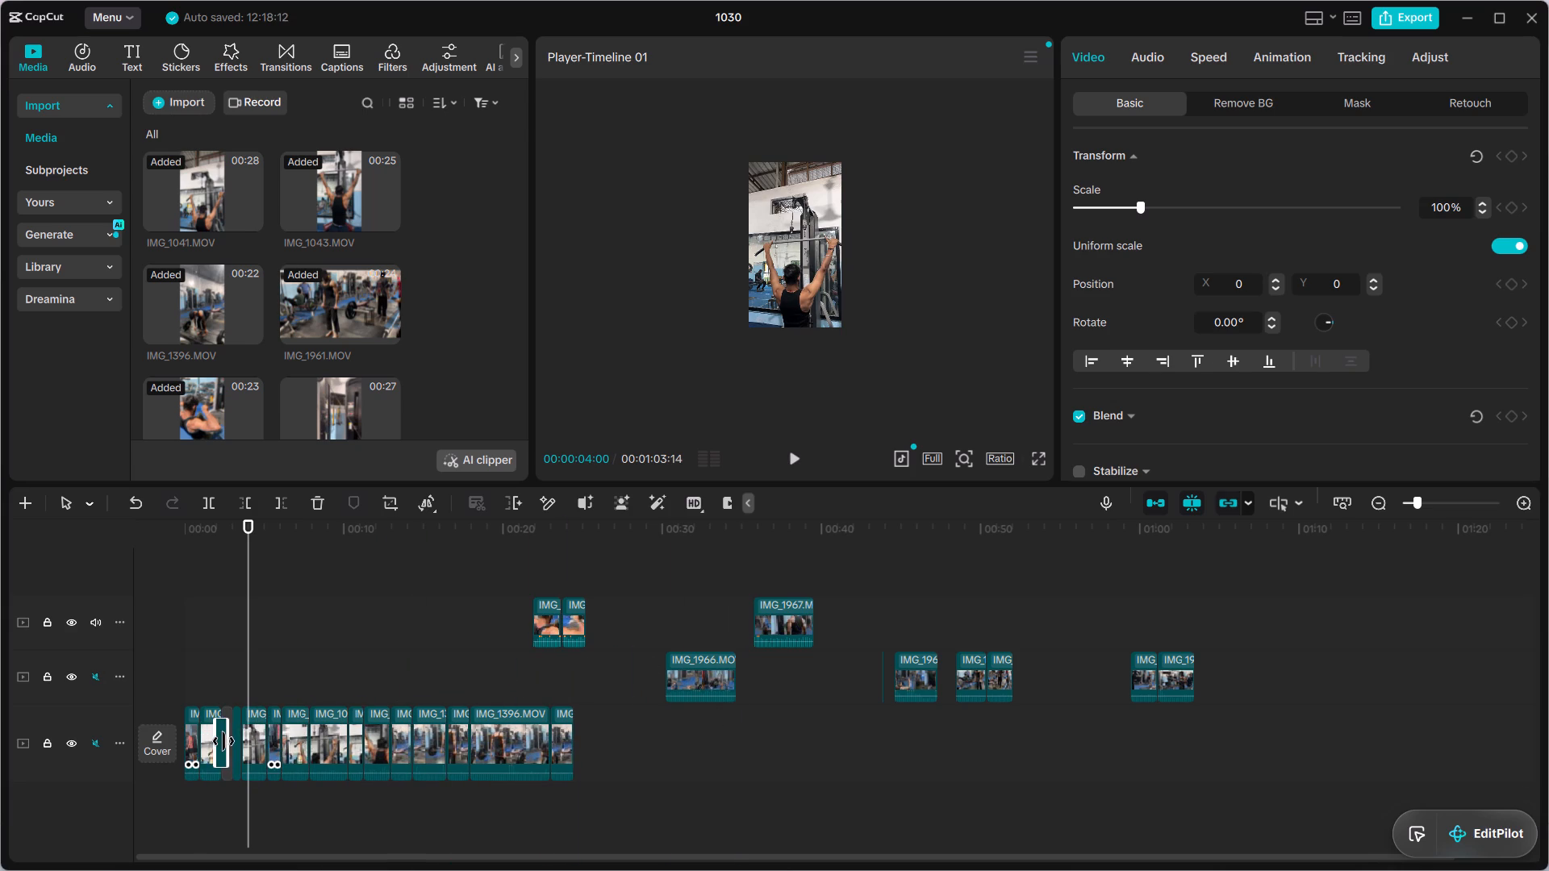
left_click_drag(223, 741, 228, 740)
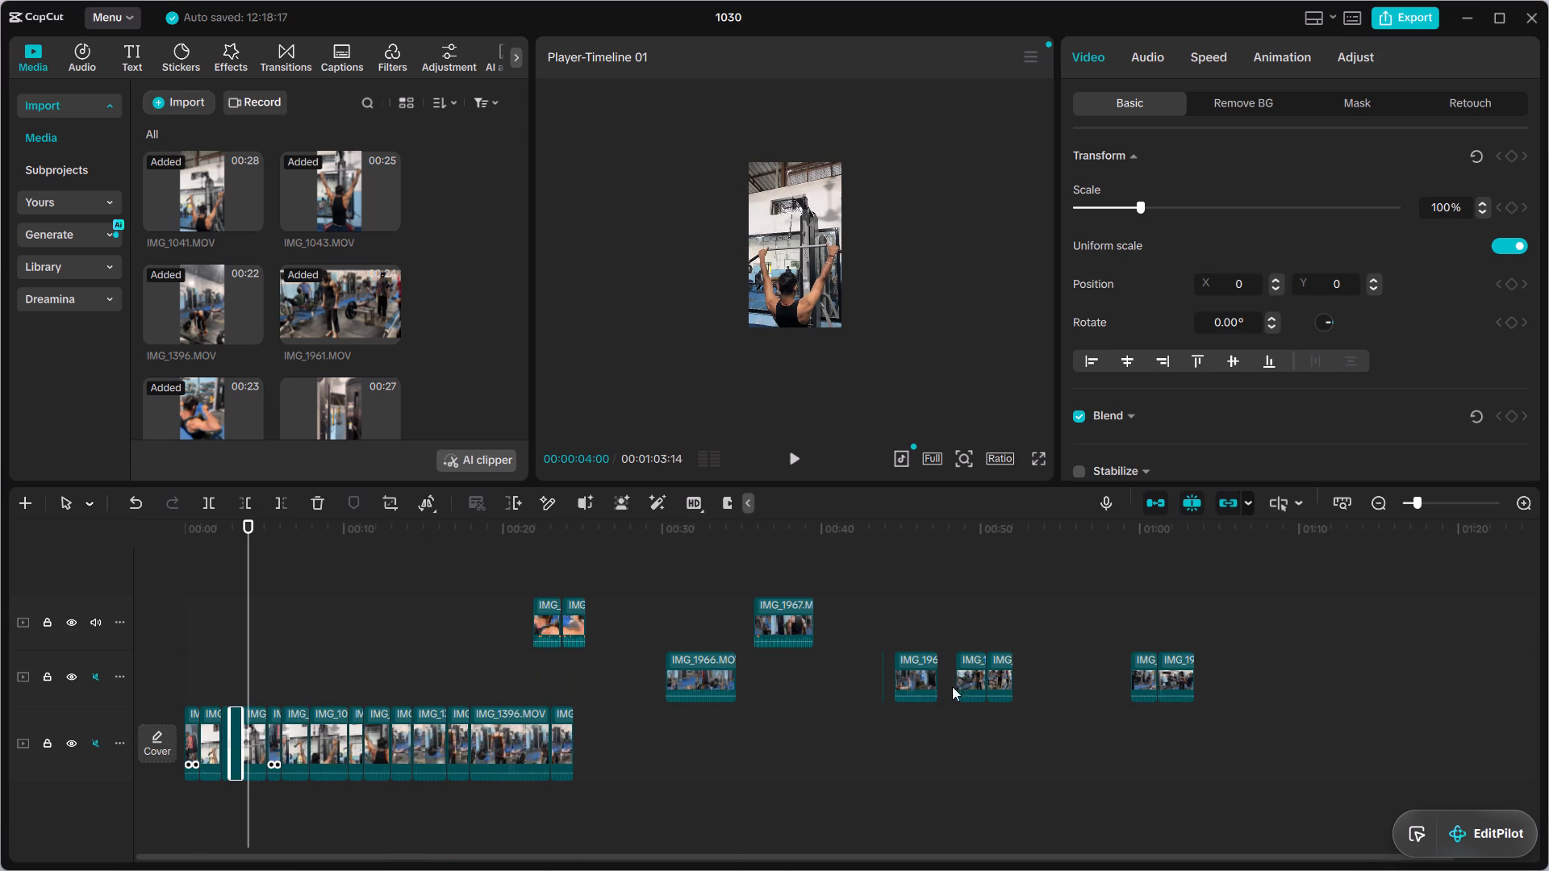
Play the rearranged main-track sequence from the start to 00:00:09:21.
left_click_drag(245, 685, 127, 710)
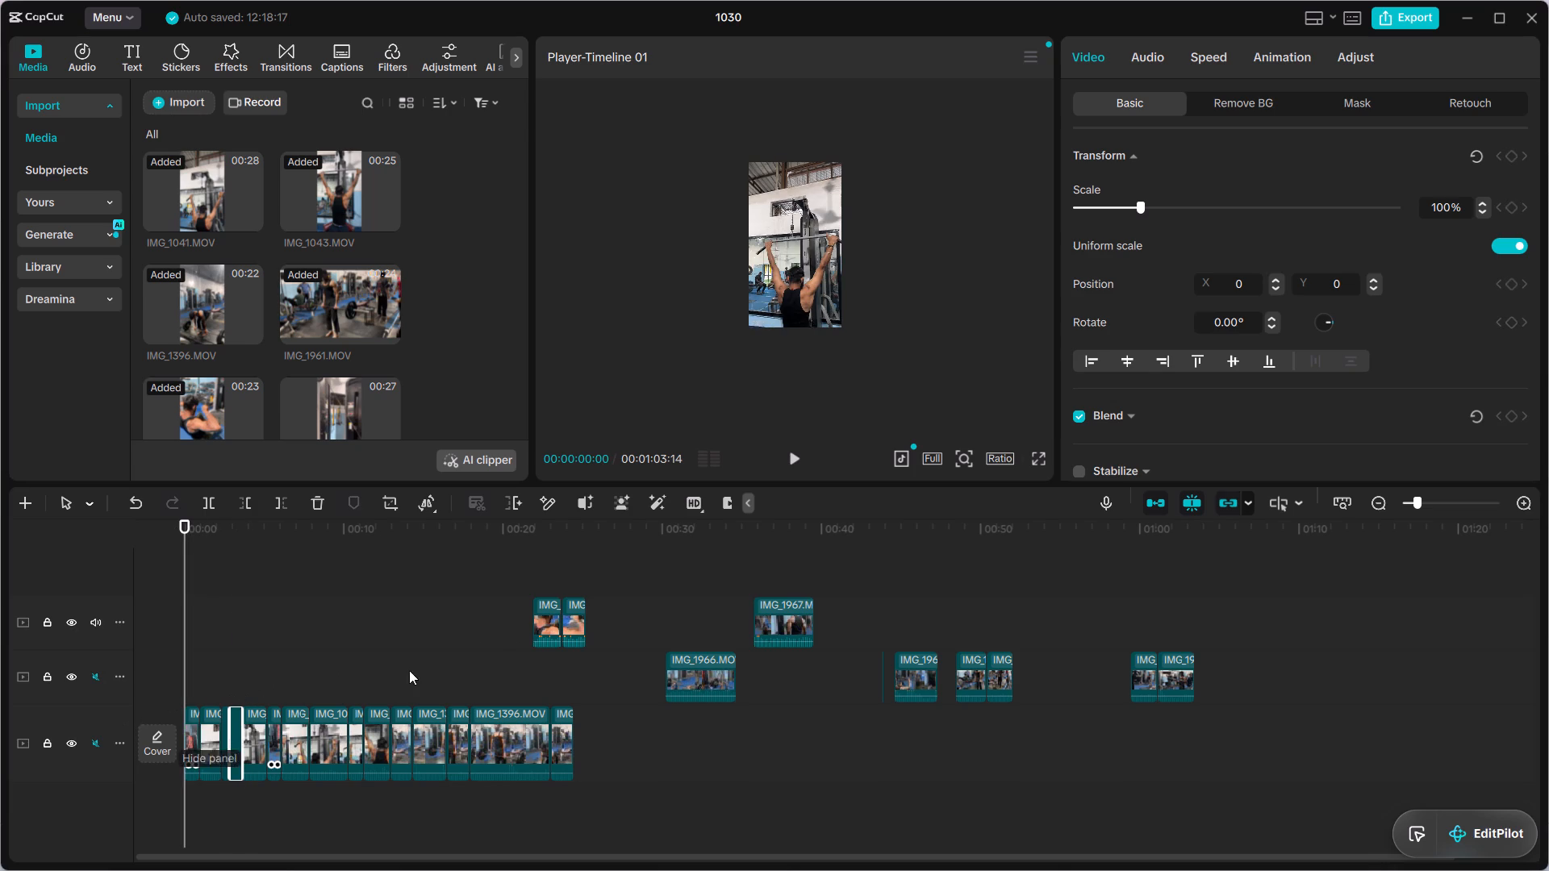
left_click(799, 459)
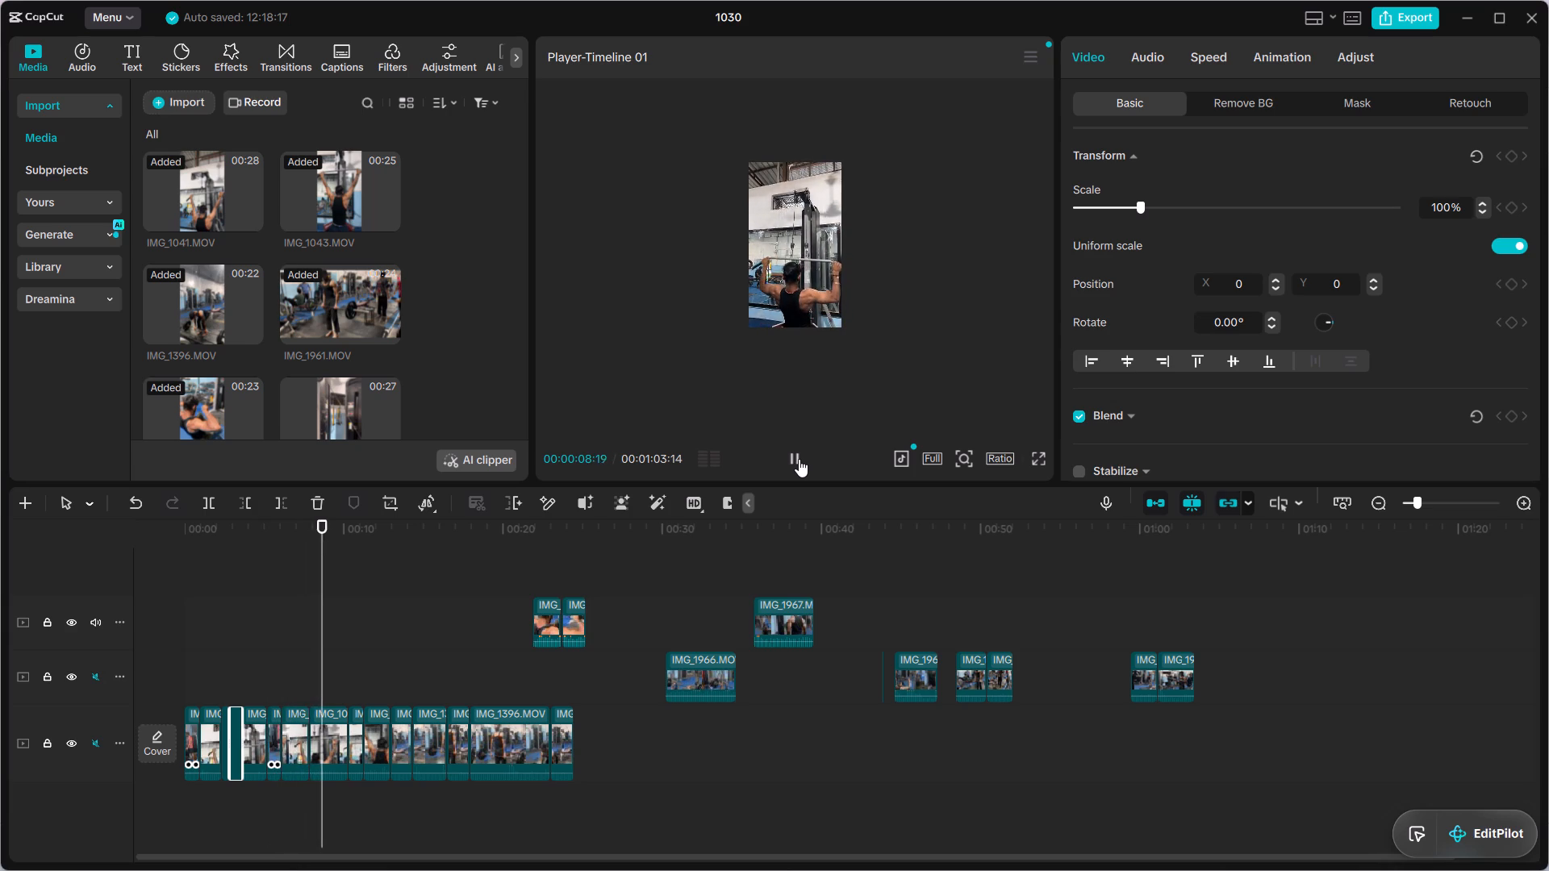
left_click(800, 459)
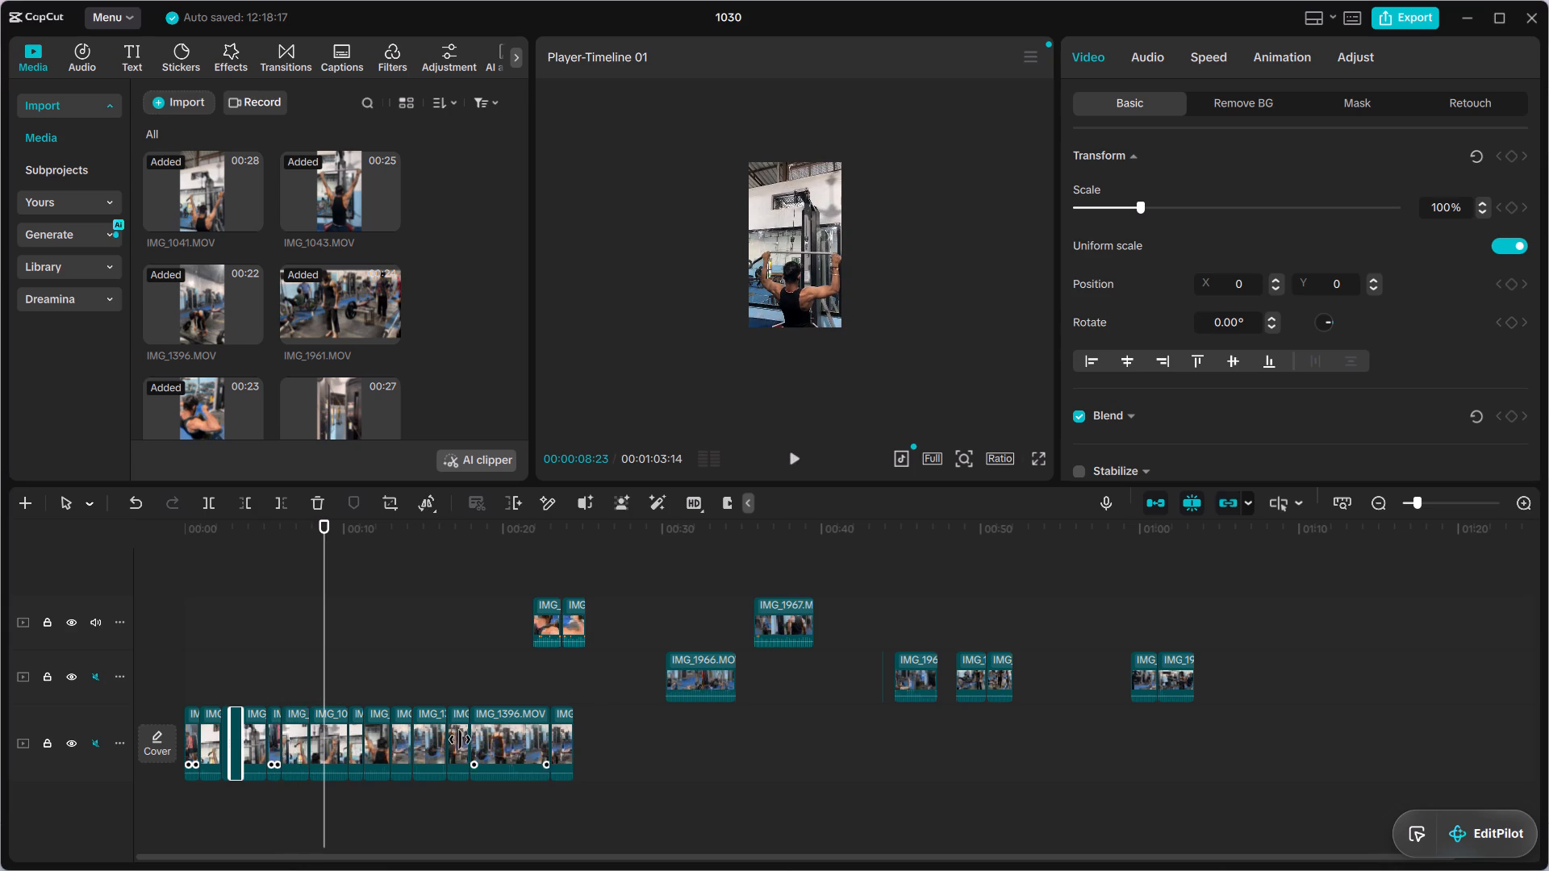
left_click(797, 463)
left_click(797, 462)
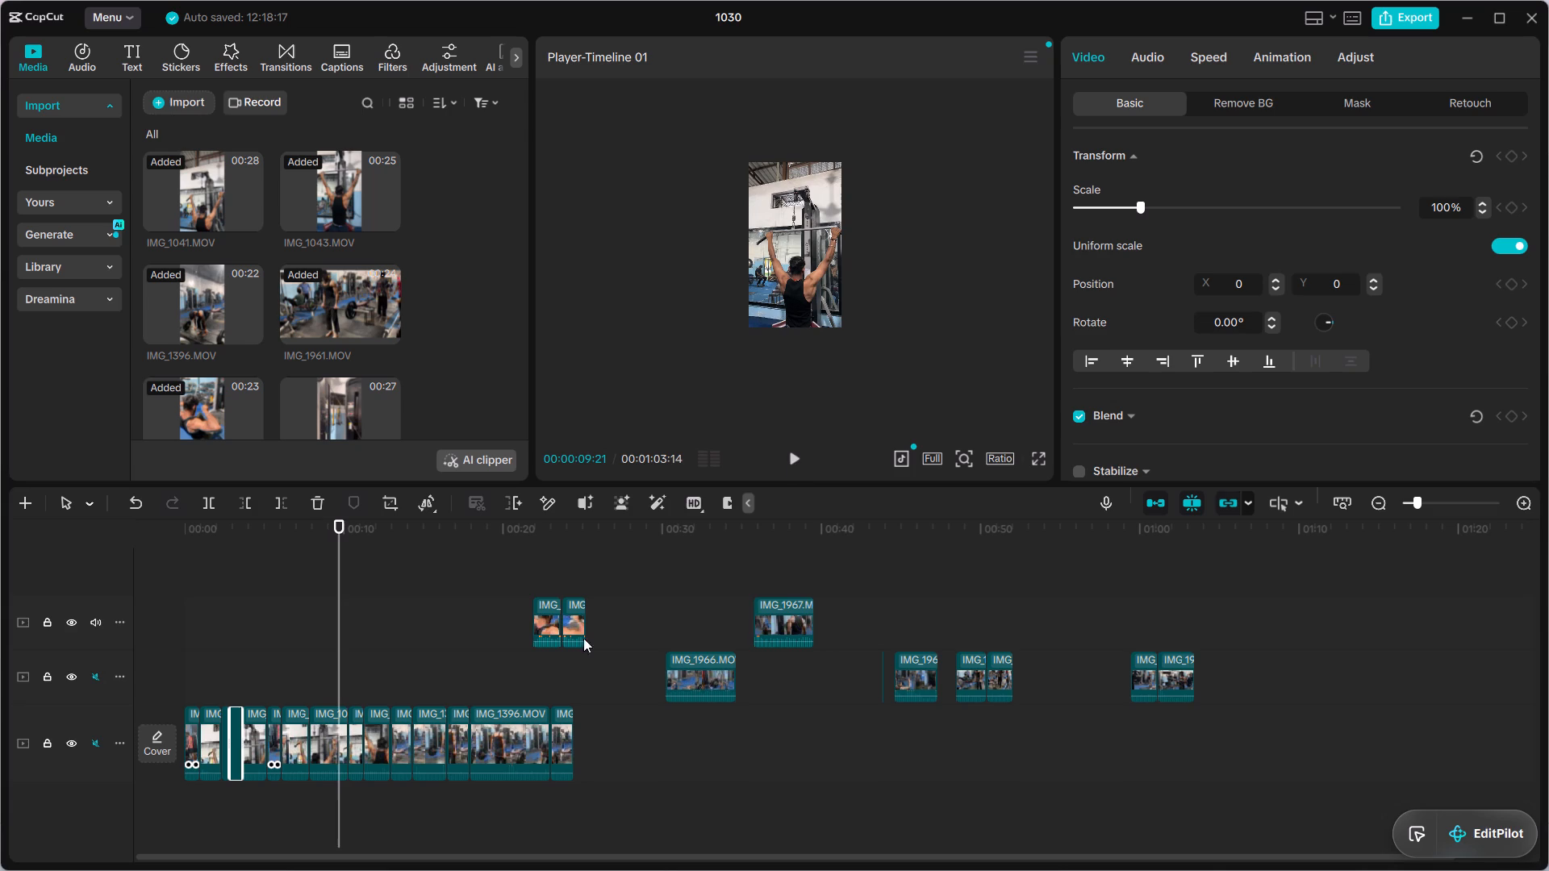
Check the short main-track clip at 00:00:10:24 and move it off onto a new top track at about 00:00:14.
left_click(356, 735)
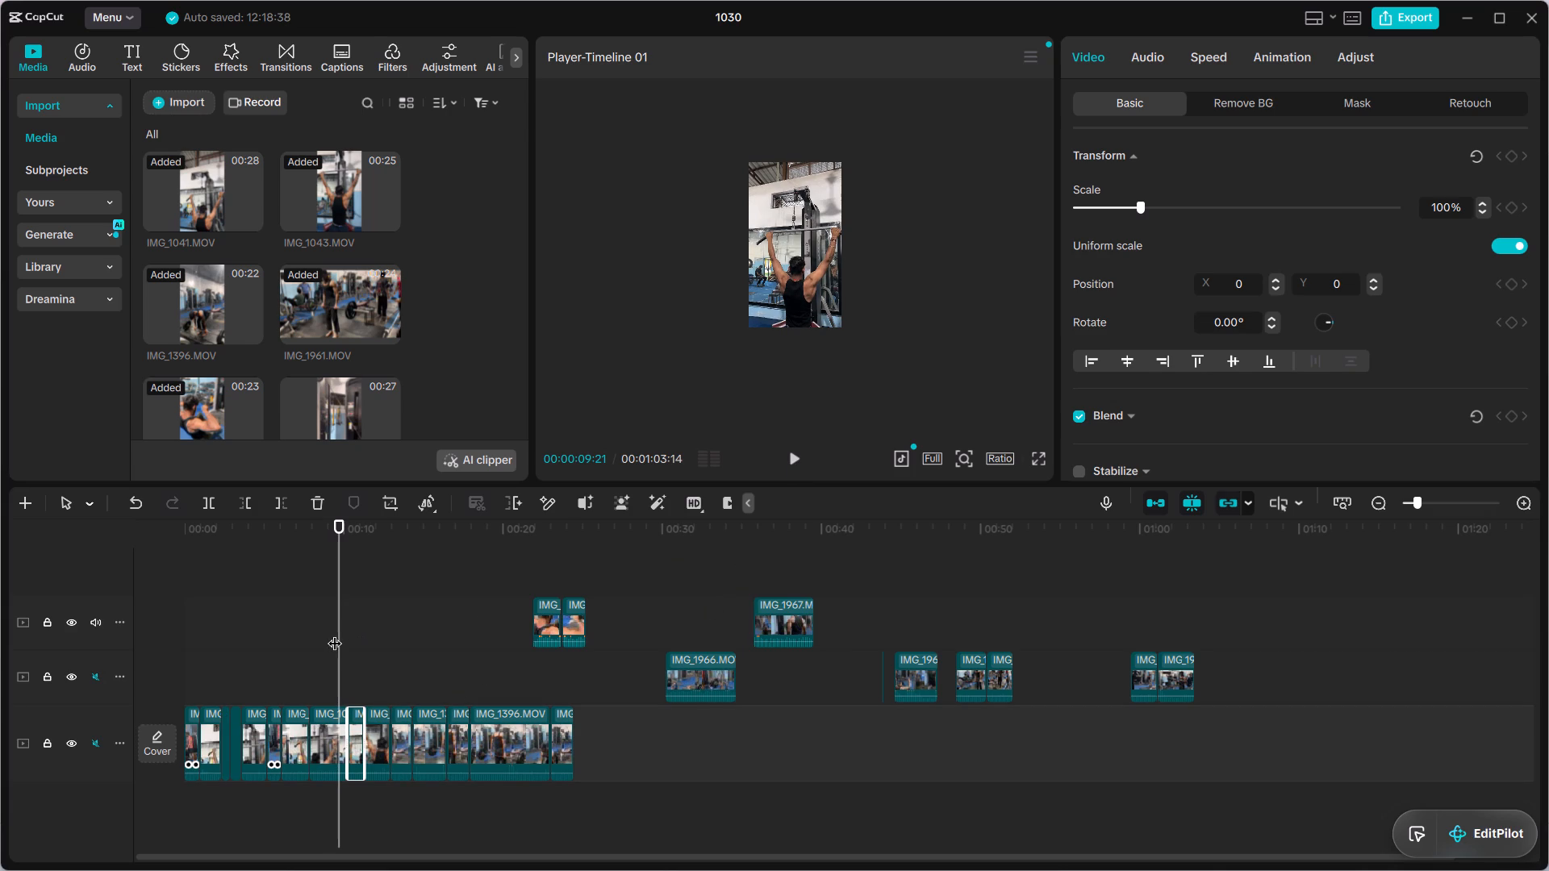
left_click_drag(335, 633, 357, 633)
left_click(355, 715)
left_click_drag(355, 715, 385, 668)
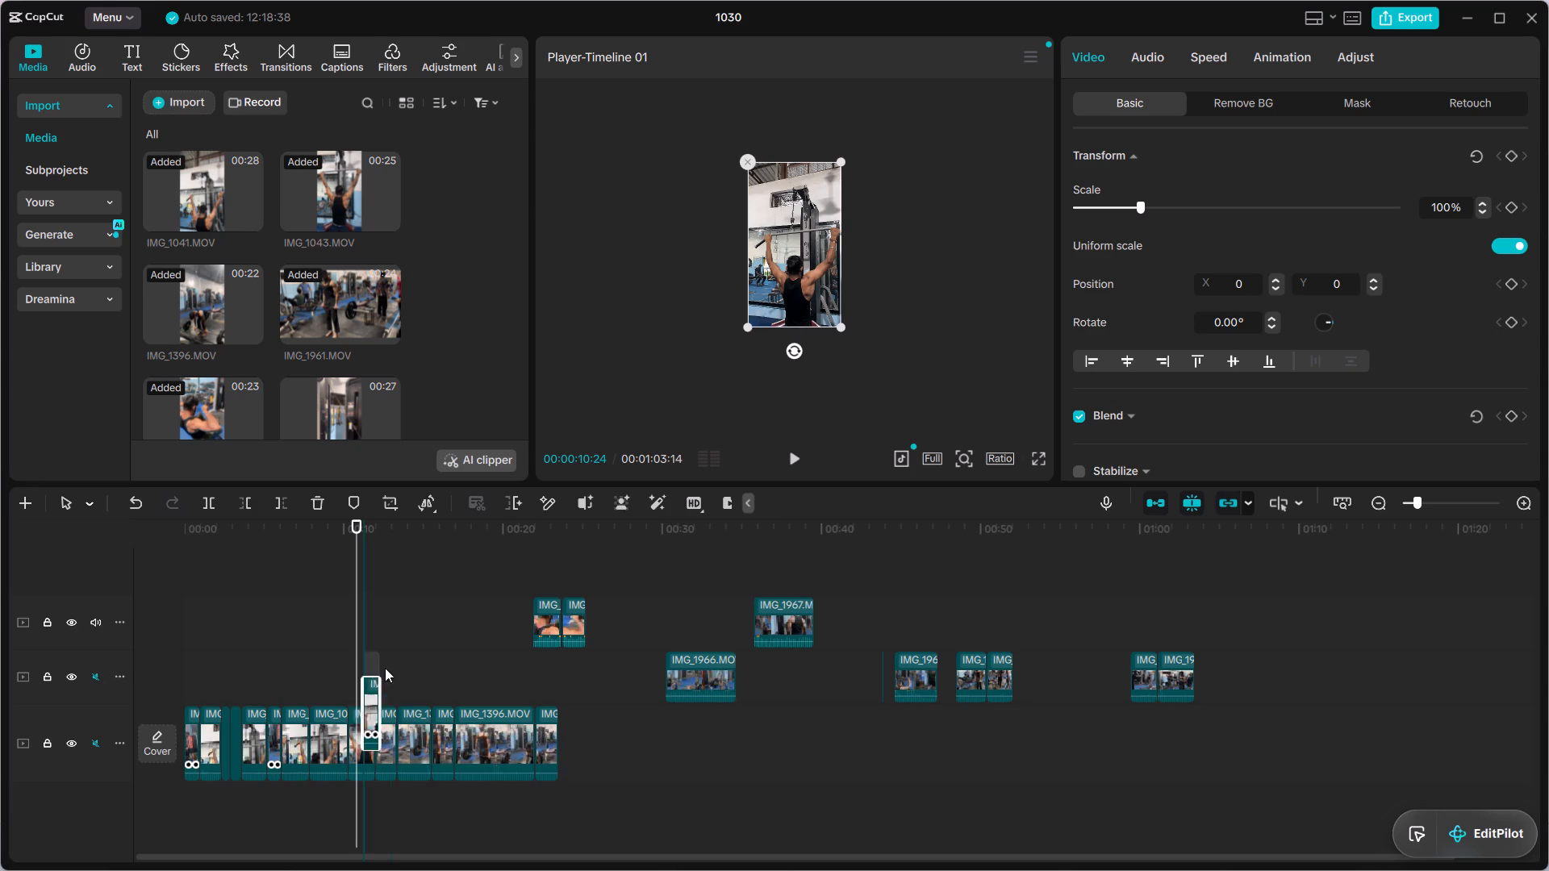
left_click_drag(385, 668, 411, 593)
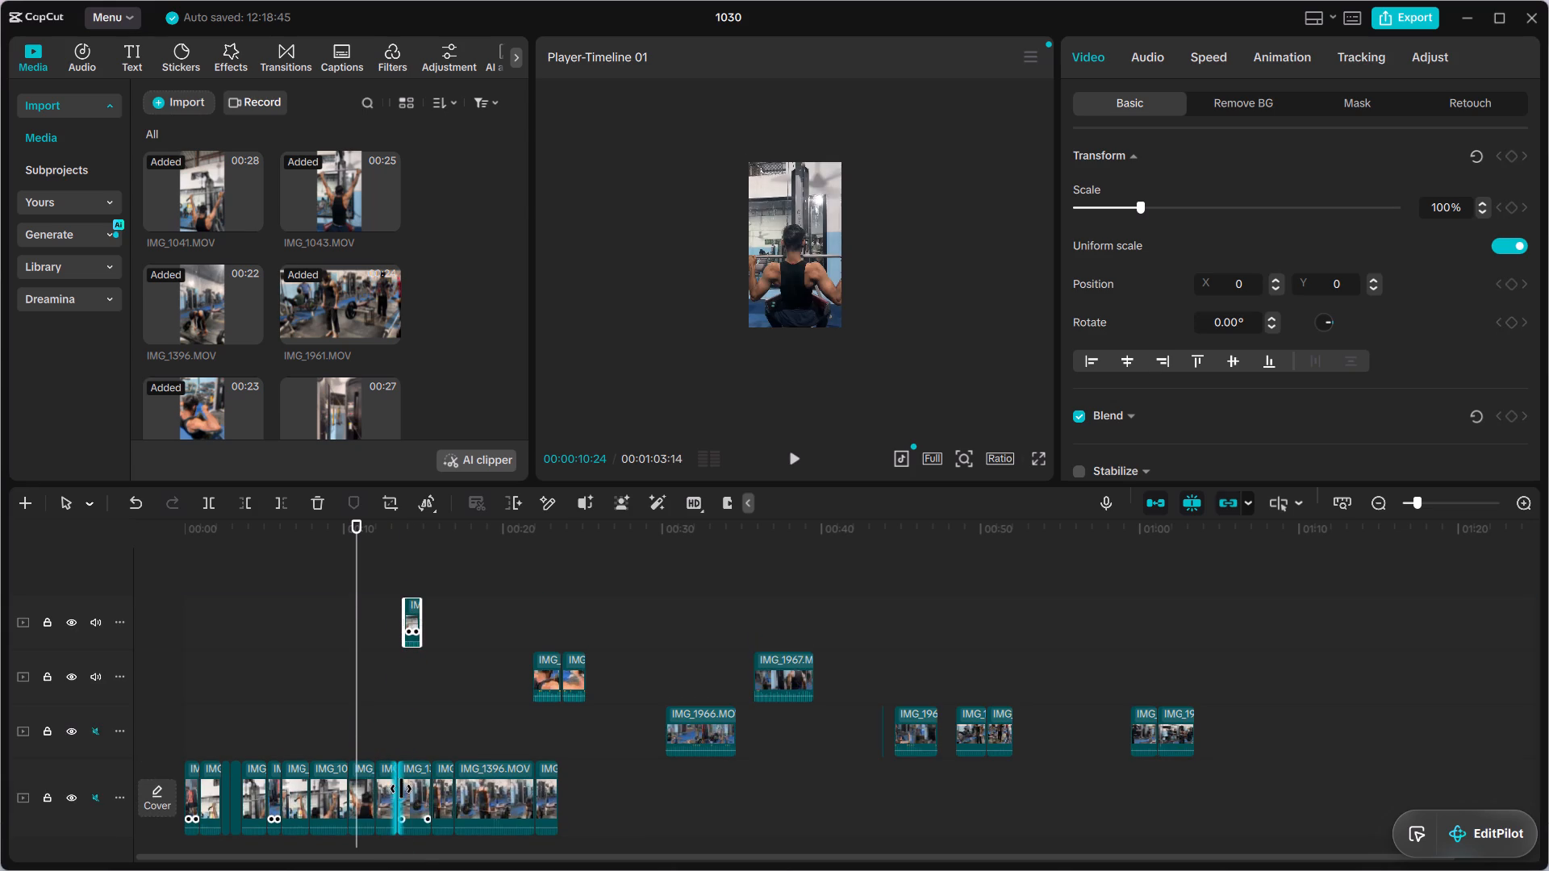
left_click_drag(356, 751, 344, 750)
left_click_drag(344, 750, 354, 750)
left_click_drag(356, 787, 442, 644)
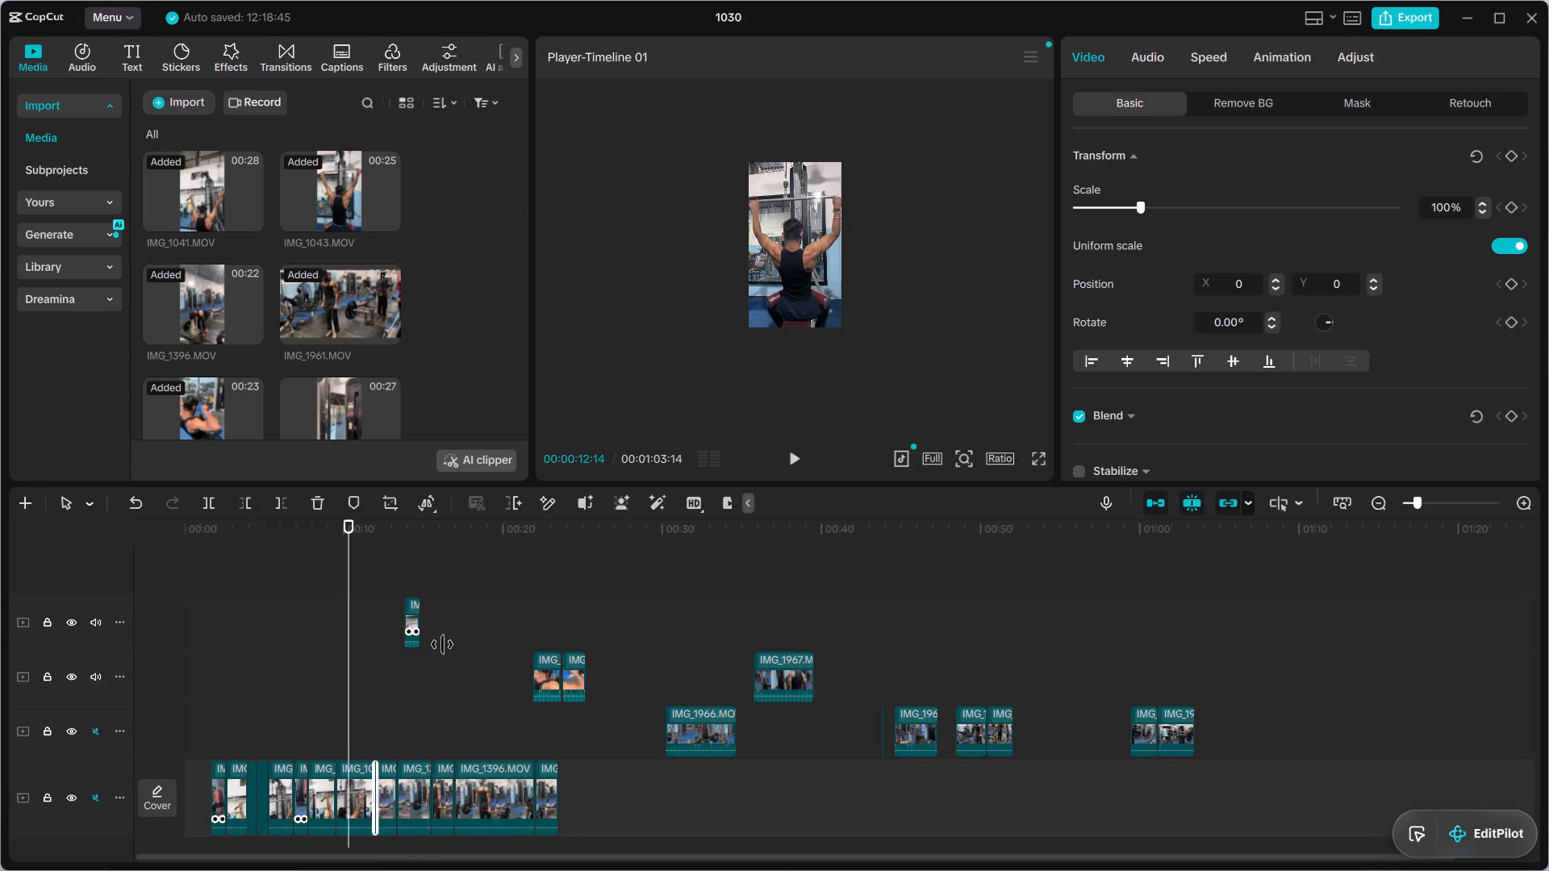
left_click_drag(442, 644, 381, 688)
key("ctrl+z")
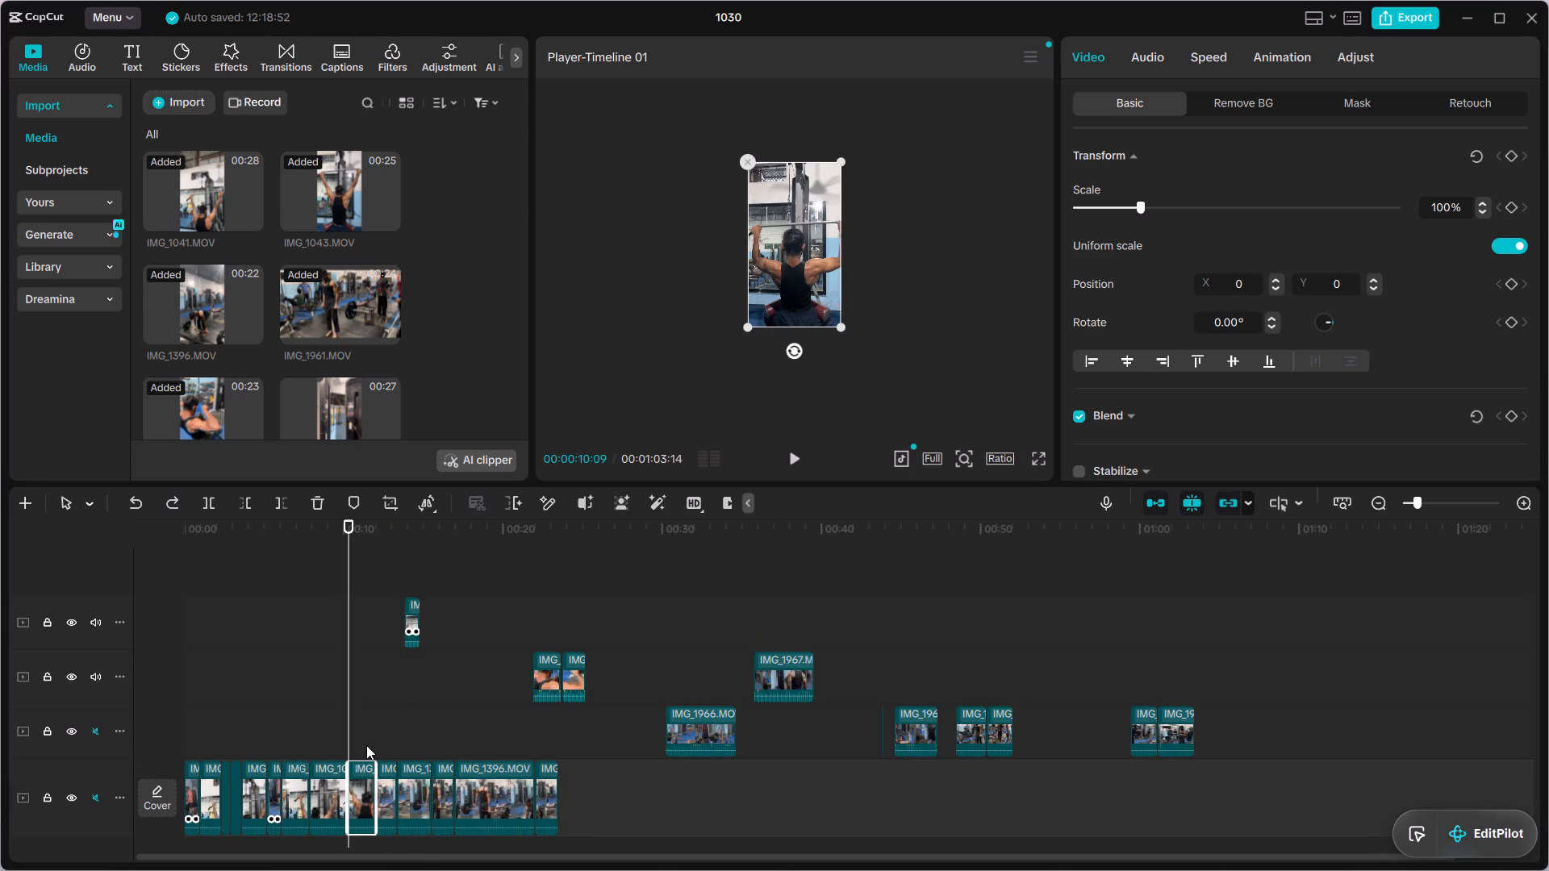
Move the main-track clip starting at about 00:00:10:09 up to the top track at about 00:00:17.
left_click_drag(357, 789, 457, 617)
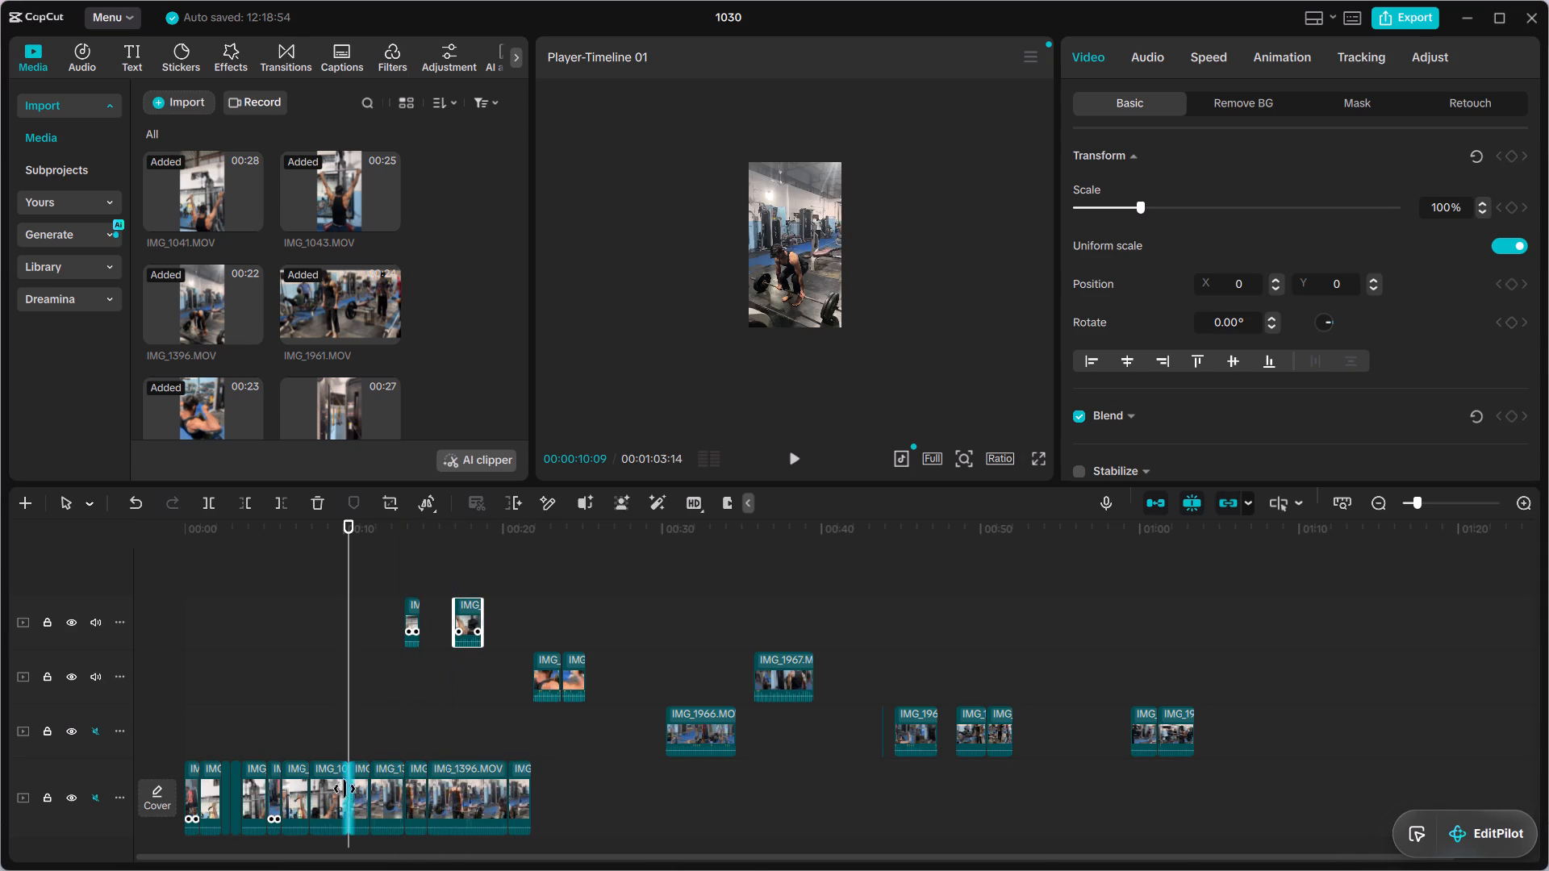
Examine the following main-track clips between about 00:00:10:09 and 00:00:13:22, playing the last part.
left_click(361, 800)
left_click_drag(350, 739, 361, 735)
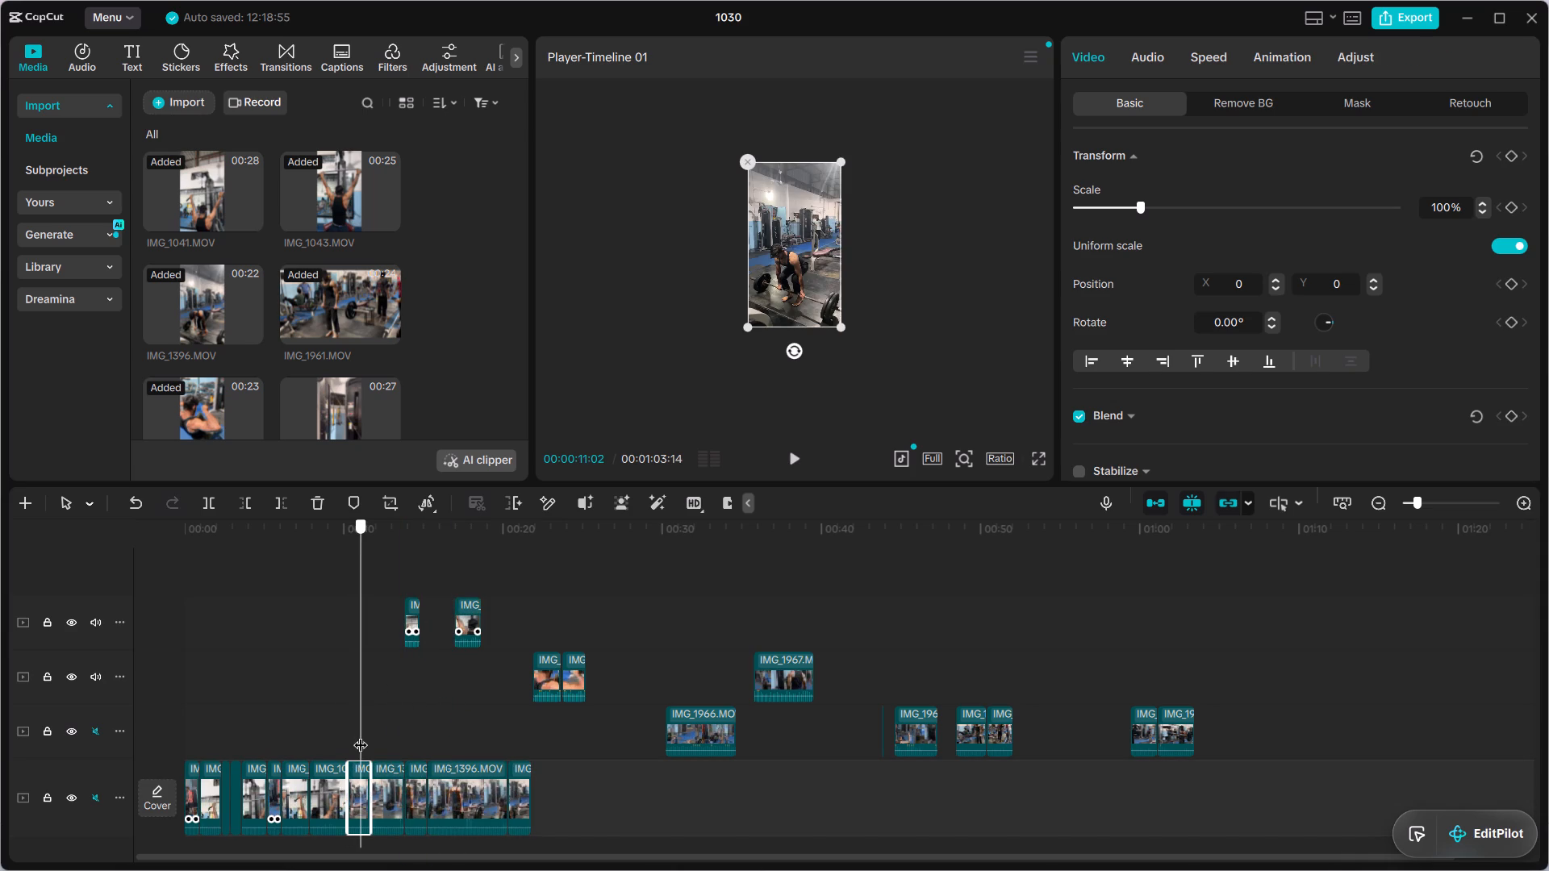
left_click_drag(361, 735, 367, 735)
left_click(382, 777)
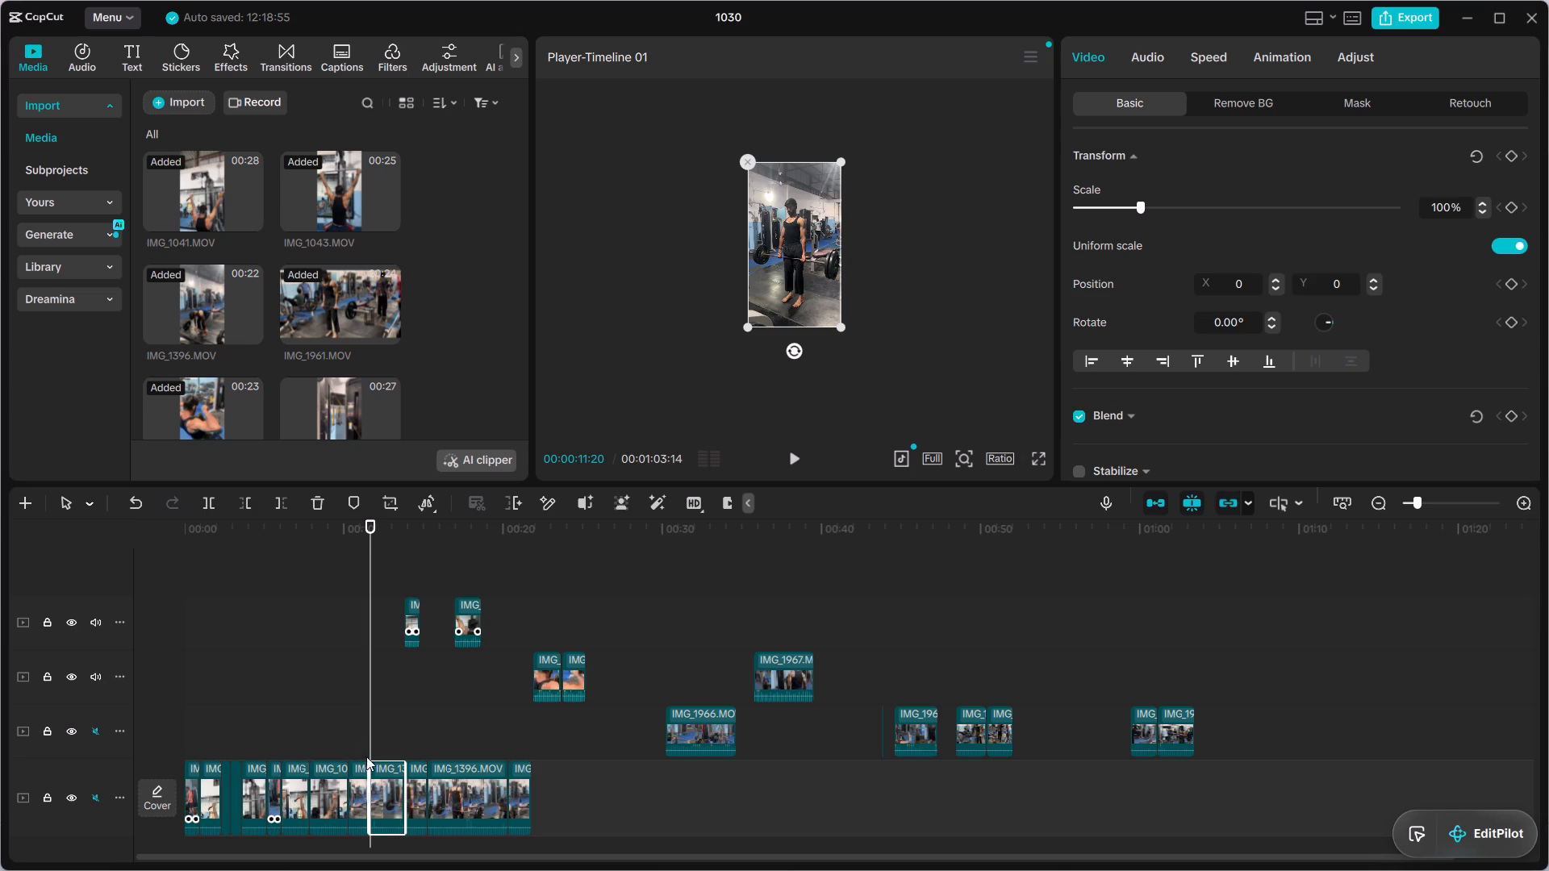
left_click(355, 775)
left_click(386, 783)
left_click(801, 459)
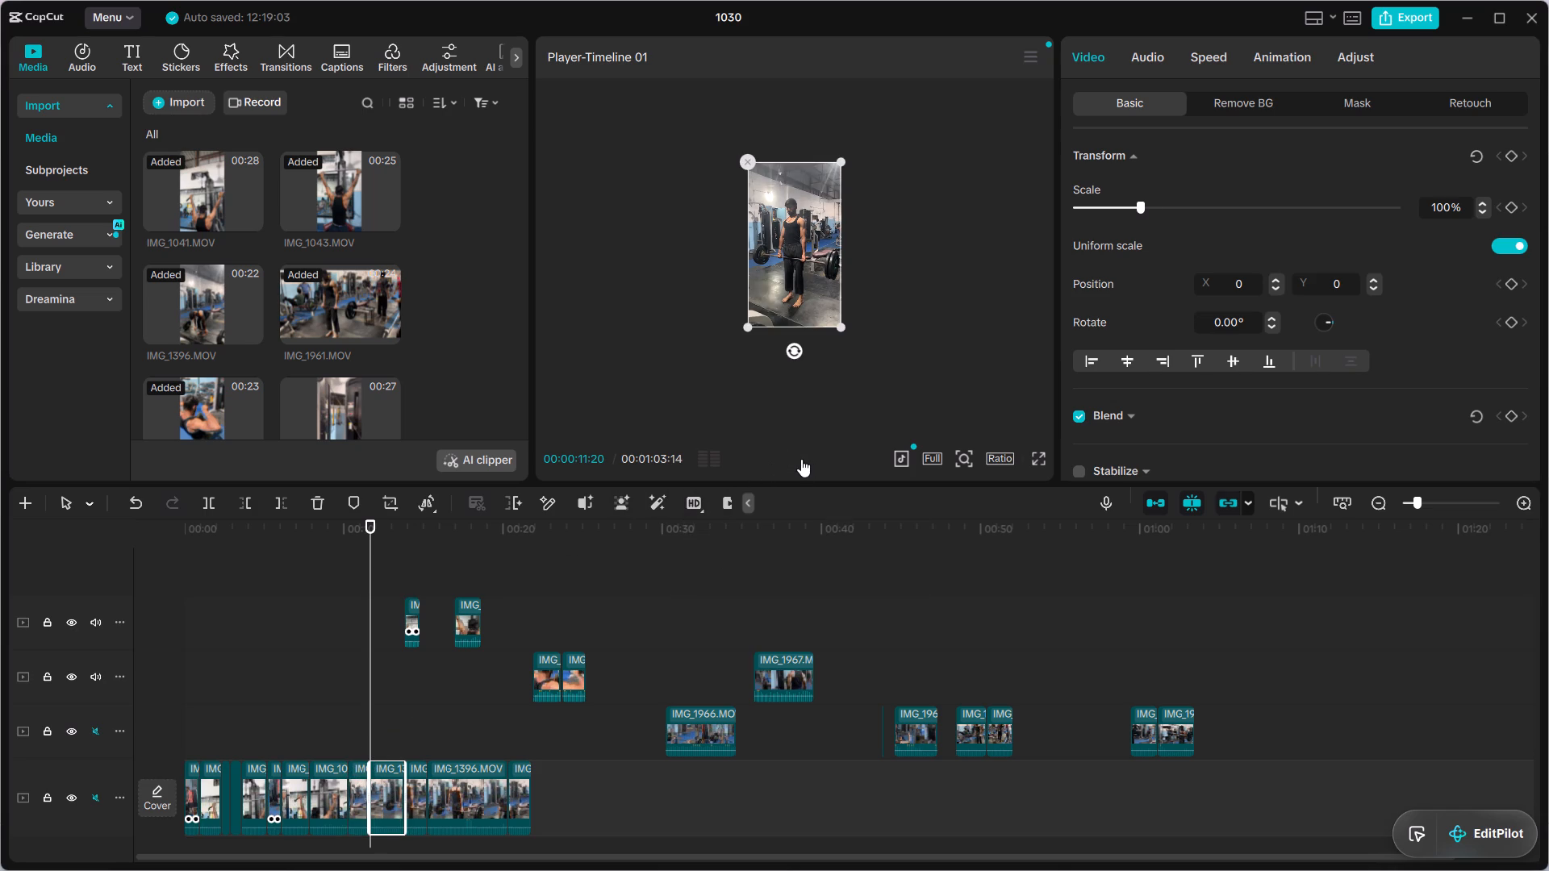
left_click(801, 459)
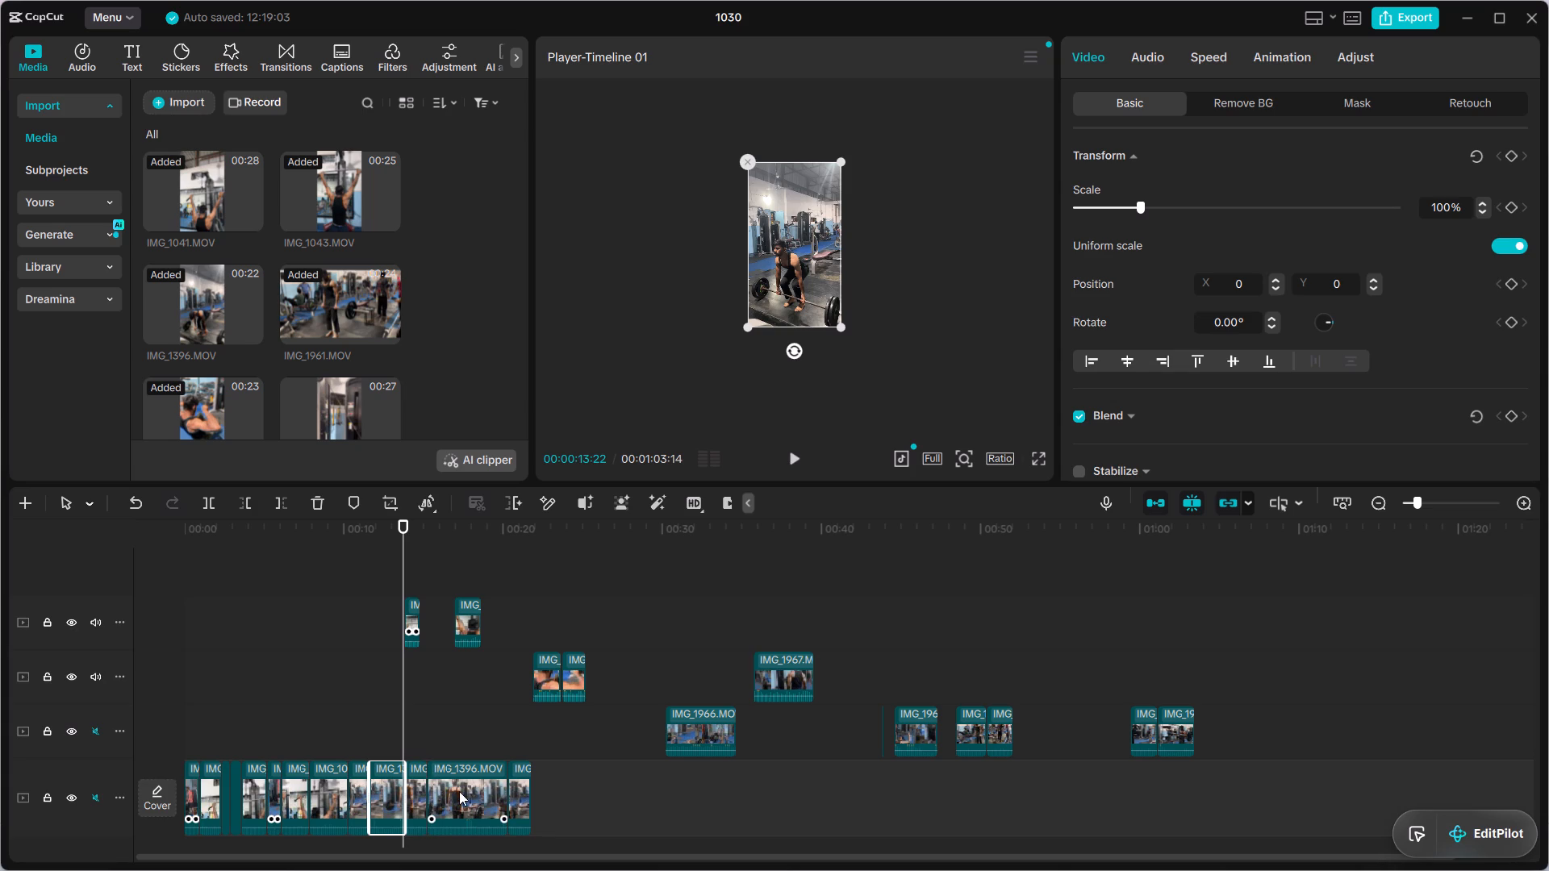
Move the long IMG_1396.MOV clip earlier to about 00:00:11:20 on the main track and delete it.
left_click_drag(460, 791, 383, 784)
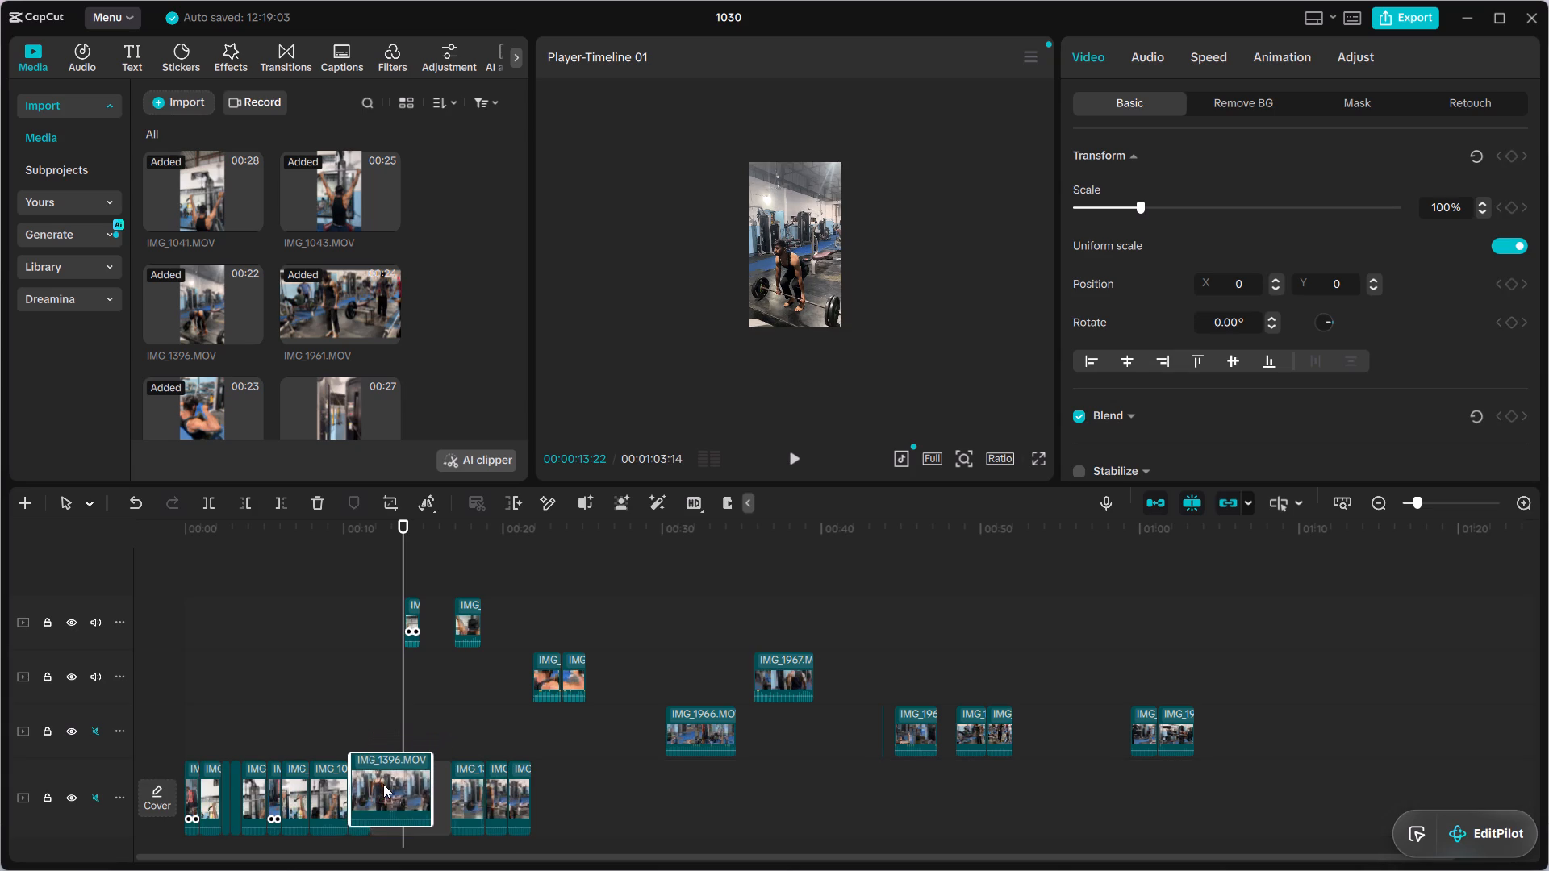
left_click_drag(383, 784, 374, 794)
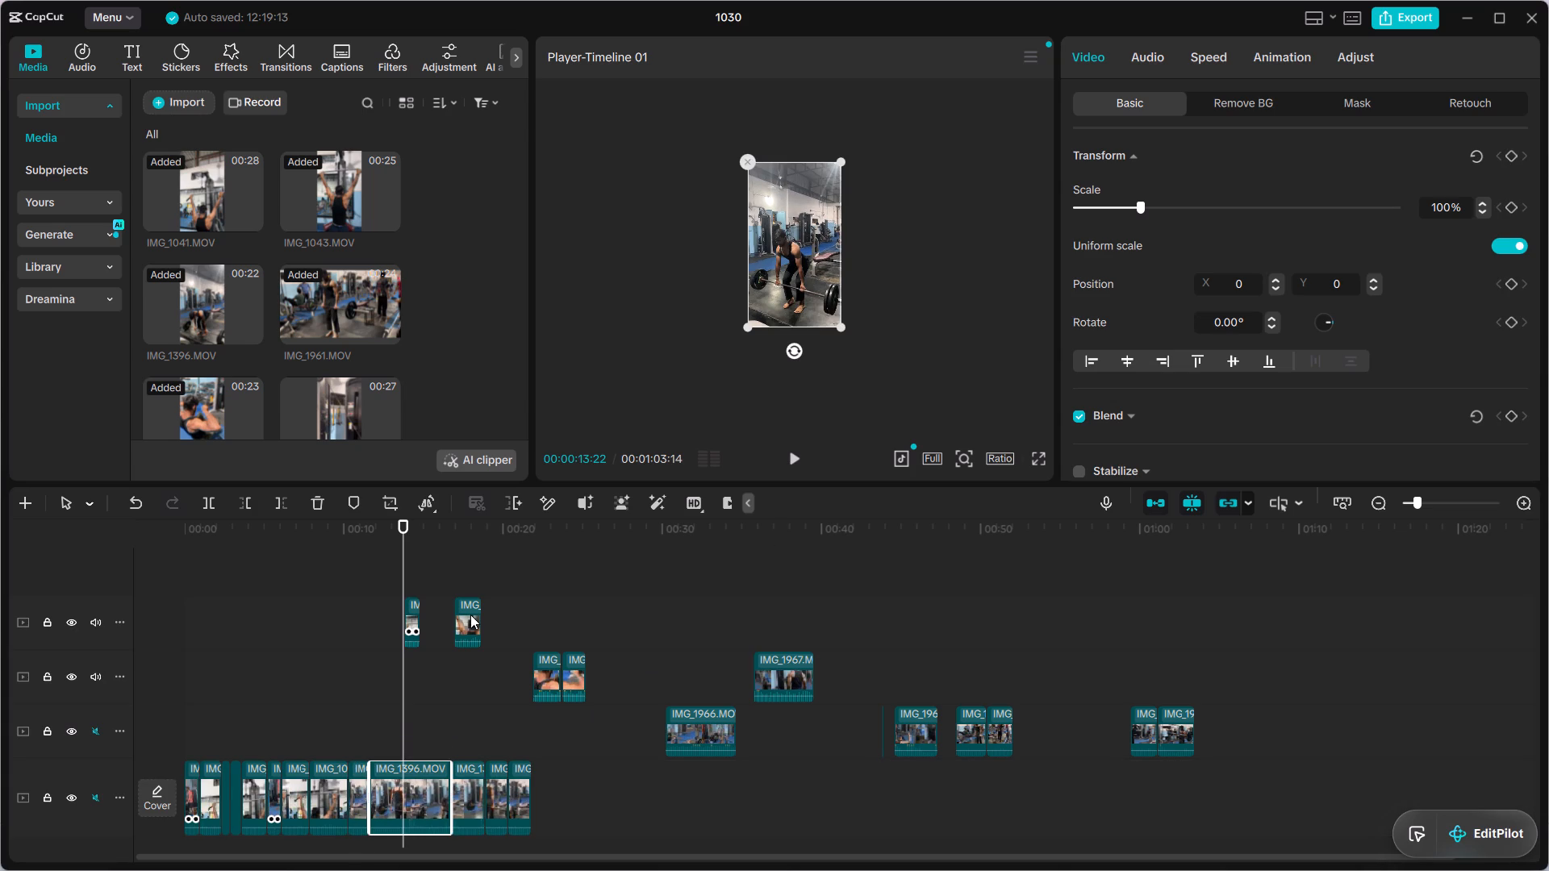
left_click(390, 792)
key("Delete")
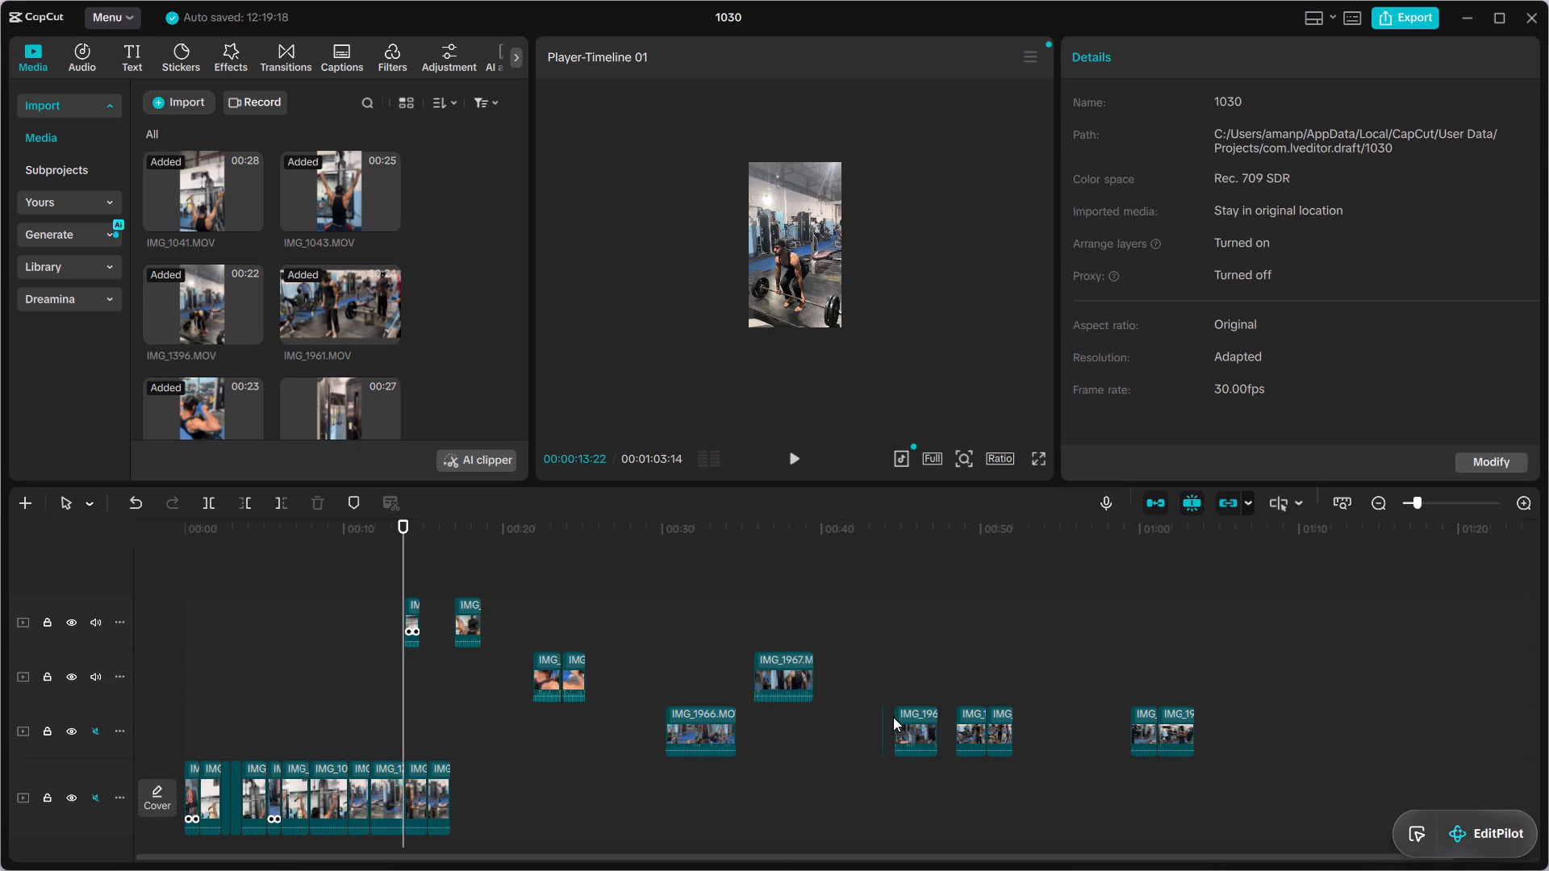
Preview the clips at about 00:00:30 and 00:00:45 and move the latter onto the main track at about 00:00:11:20.
left_click(692, 732)
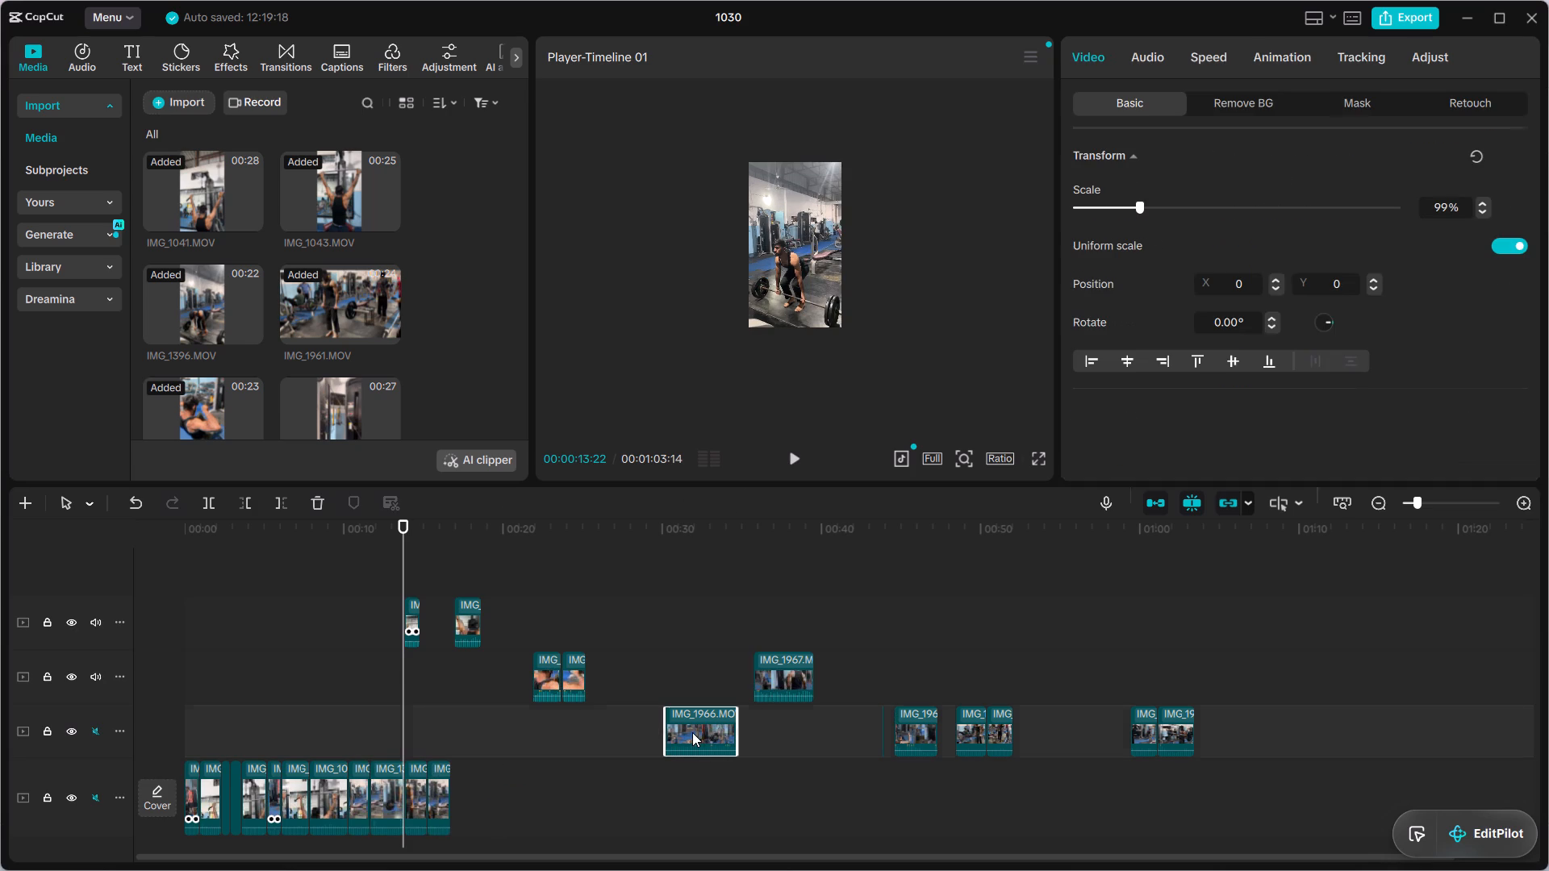
left_click_drag(401, 681, 691, 707)
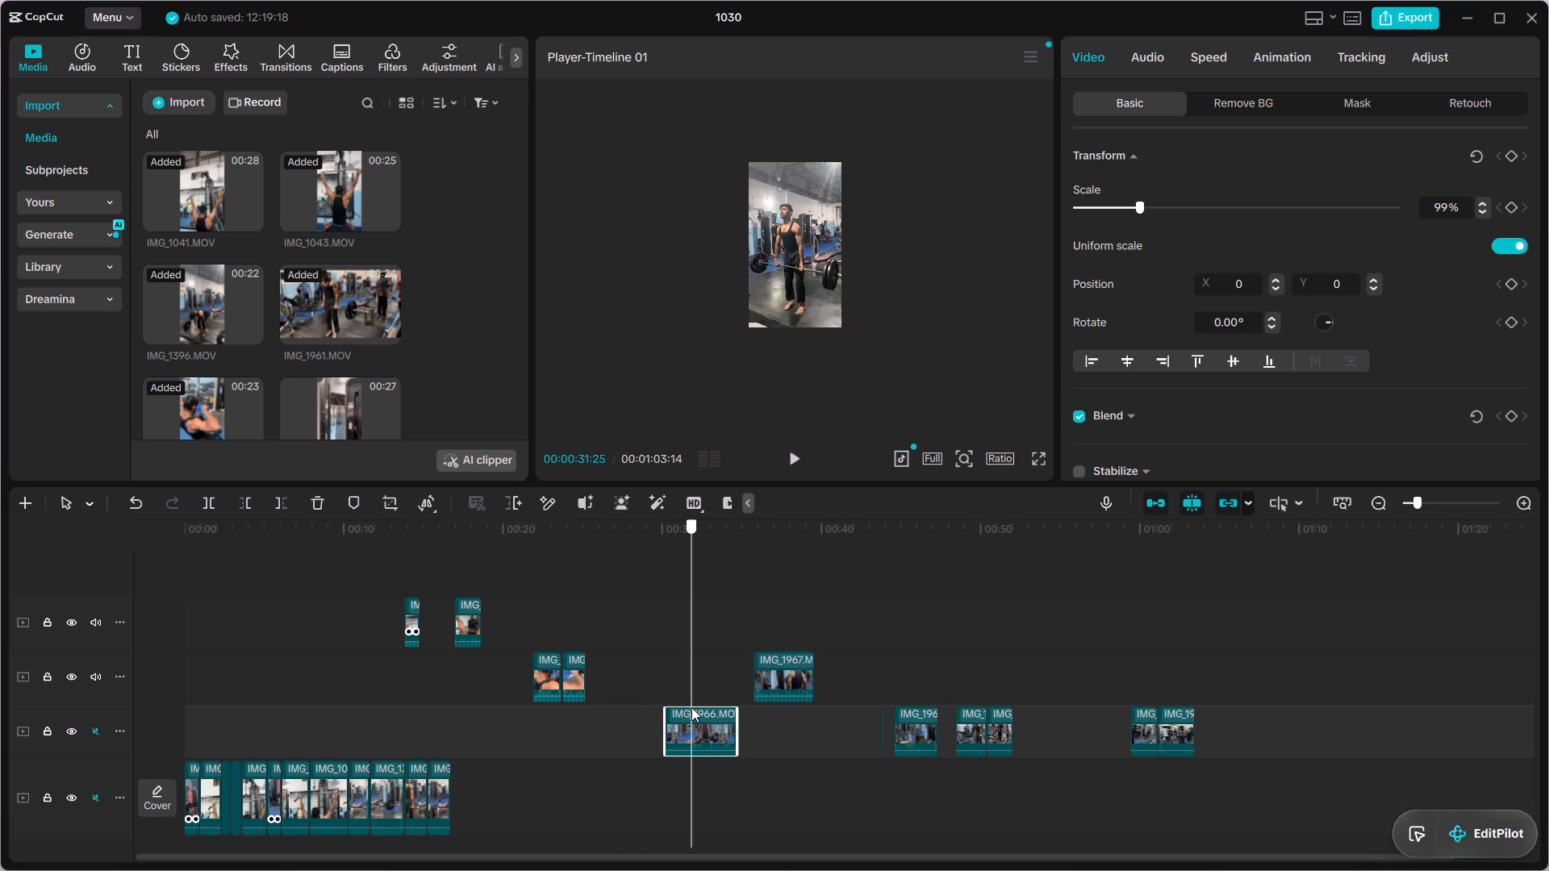
left_click_drag(691, 707, 724, 706)
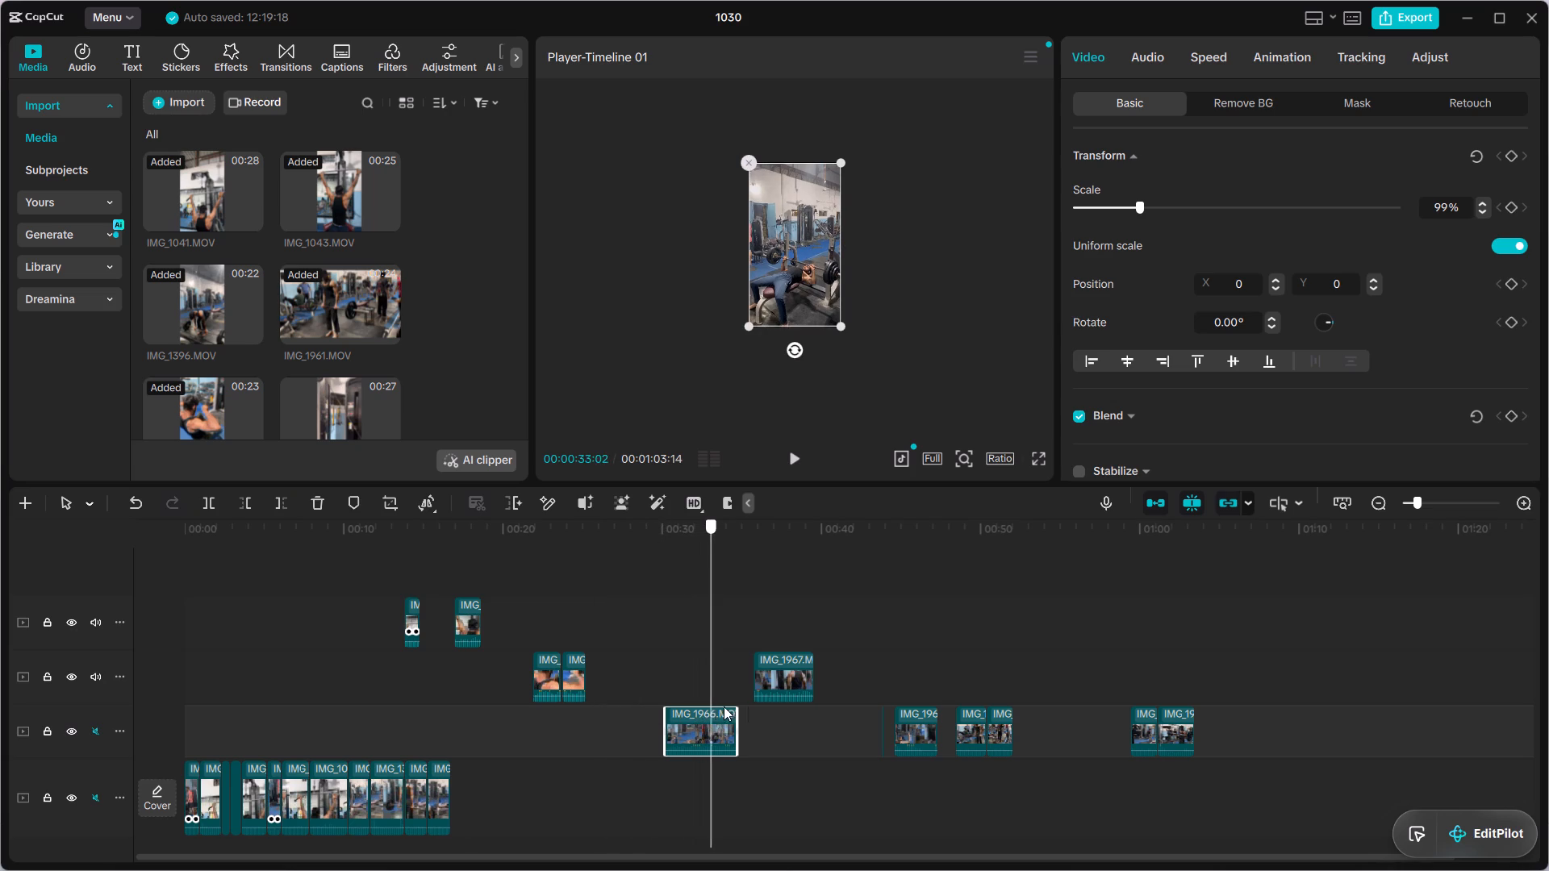
left_click_drag(724, 706, 919, 715)
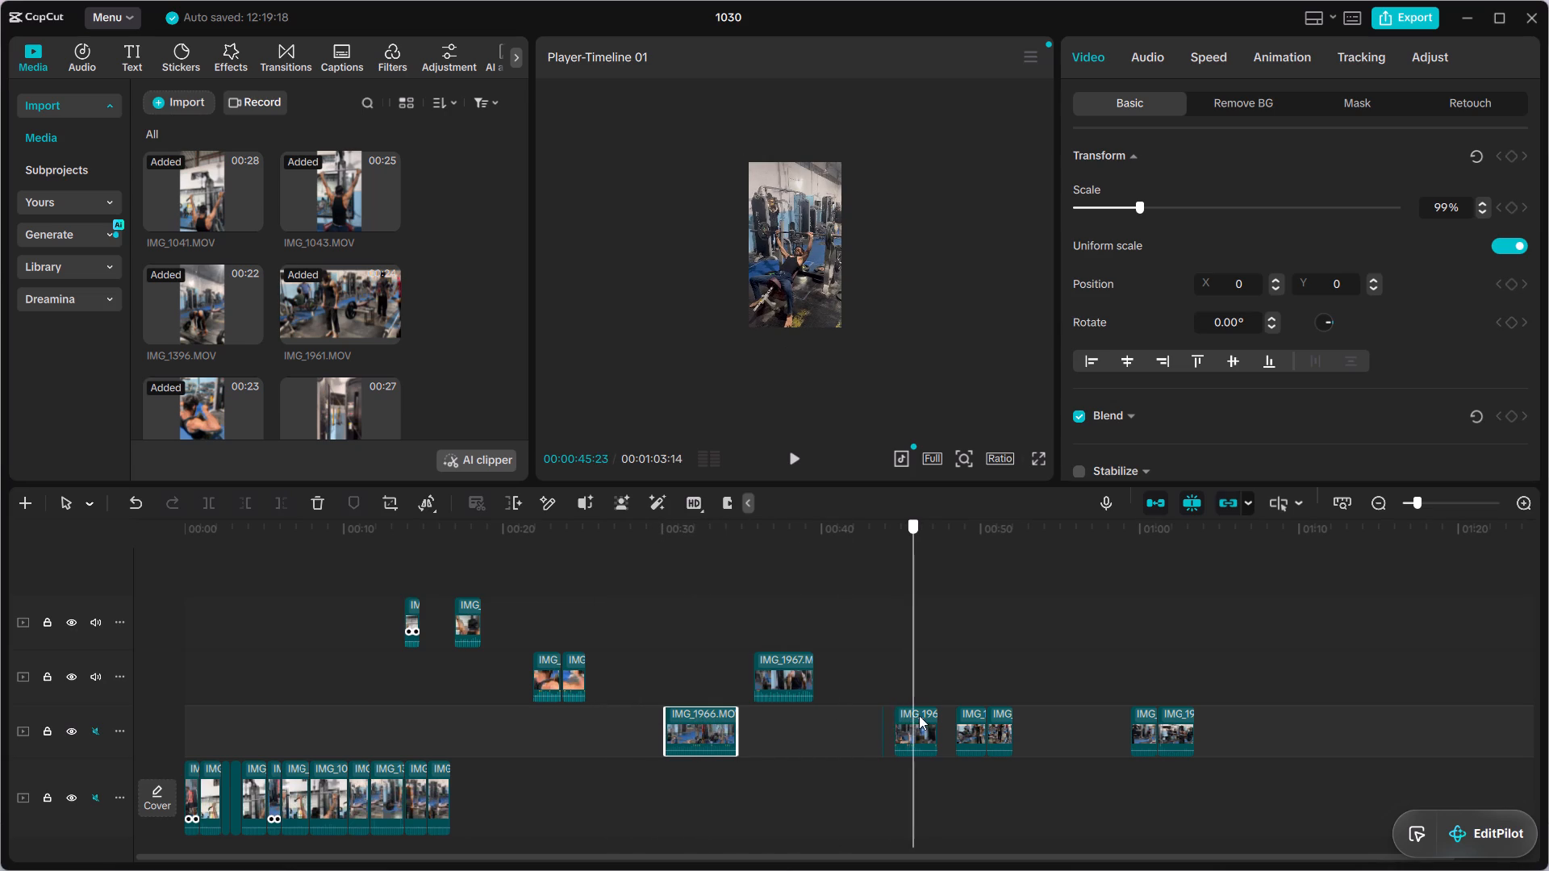
left_click_drag(919, 715, 931, 715)
left_click_drag(911, 725, 911, 721)
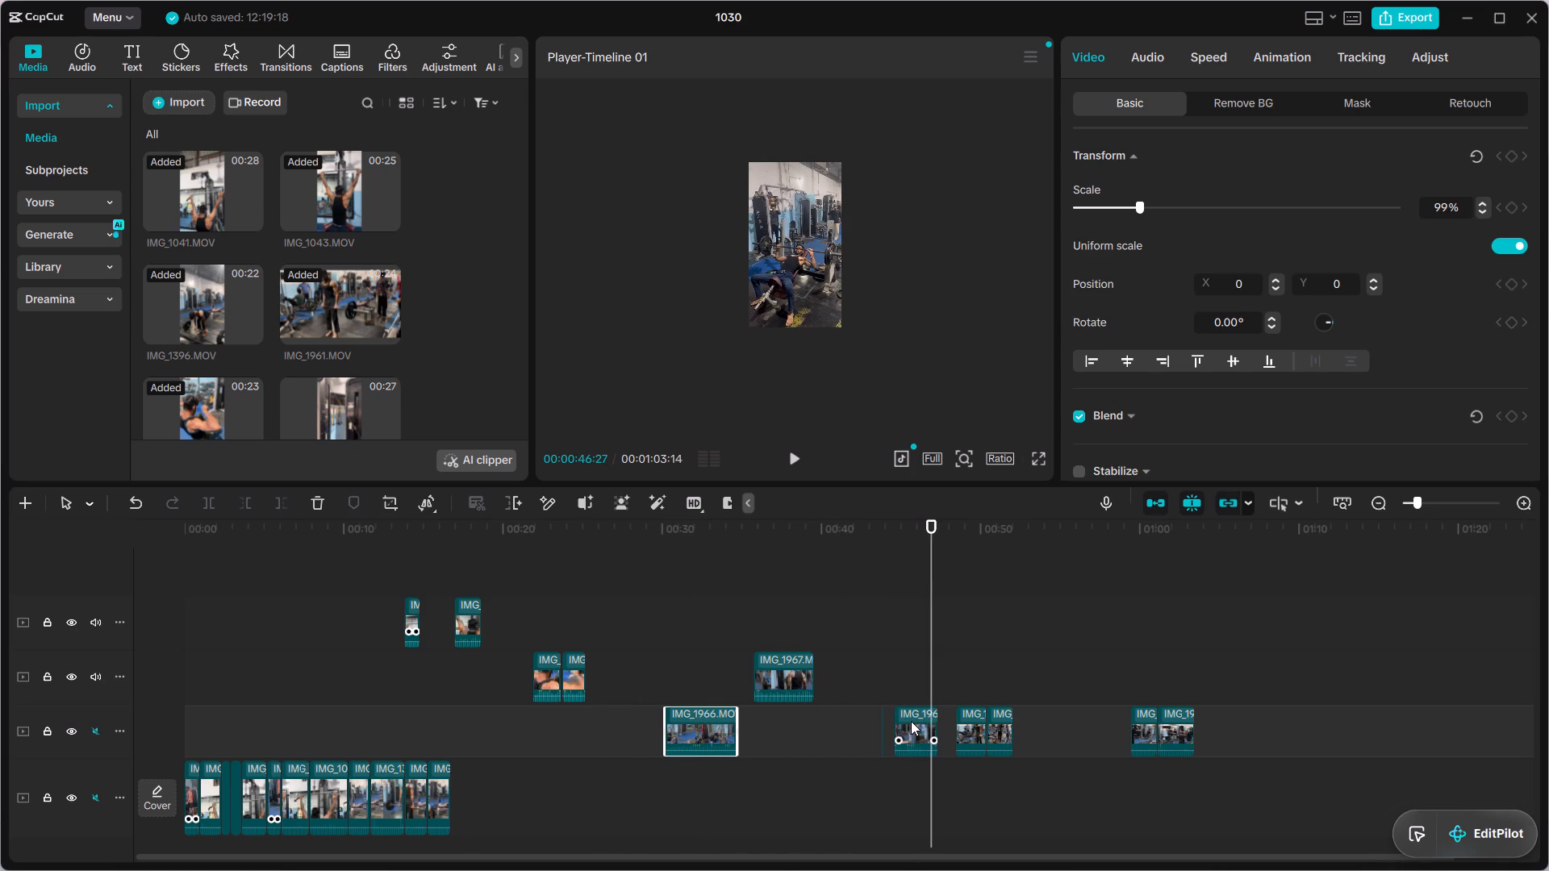
left_click_drag(911, 721, 325, 799)
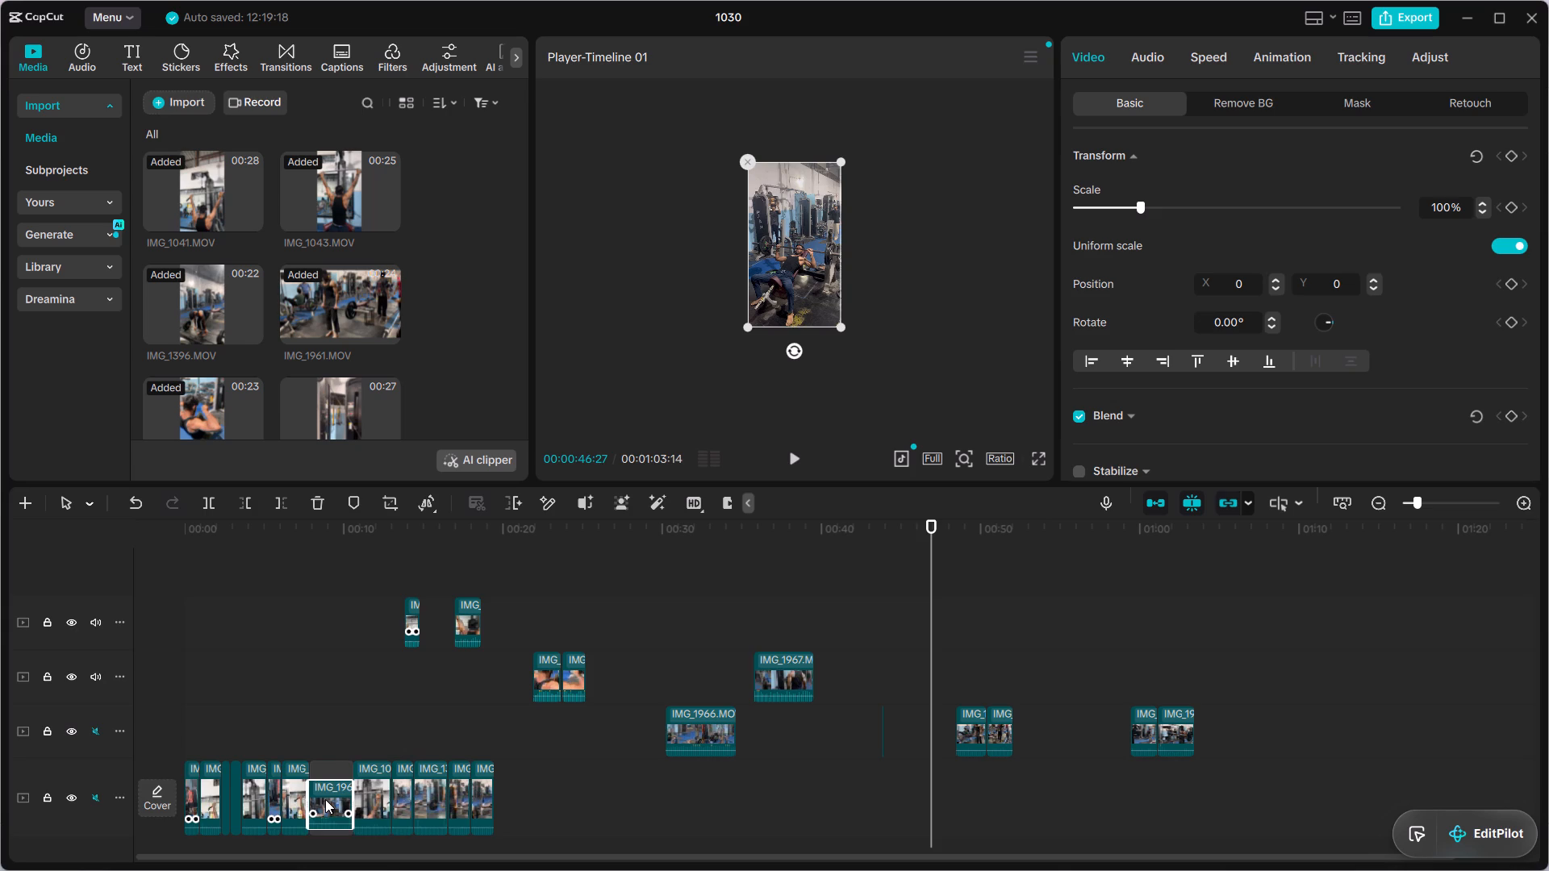
left_click_drag(325, 799, 373, 791)
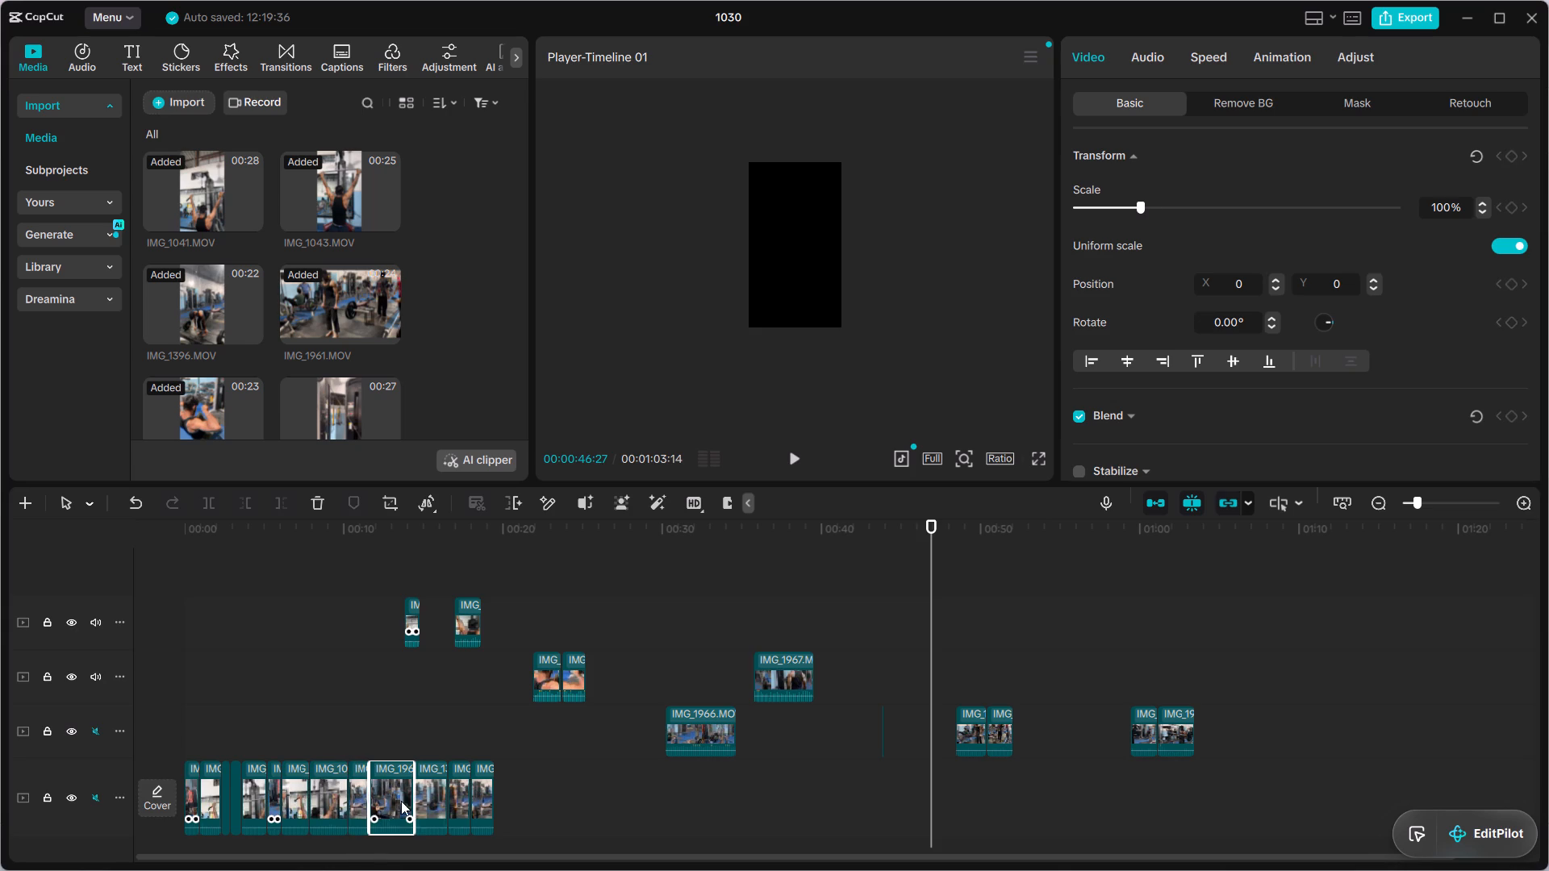
Play the main-track sequence from the start to about 00:00:06:14.
left_click_drag(930, 644, 854, 661)
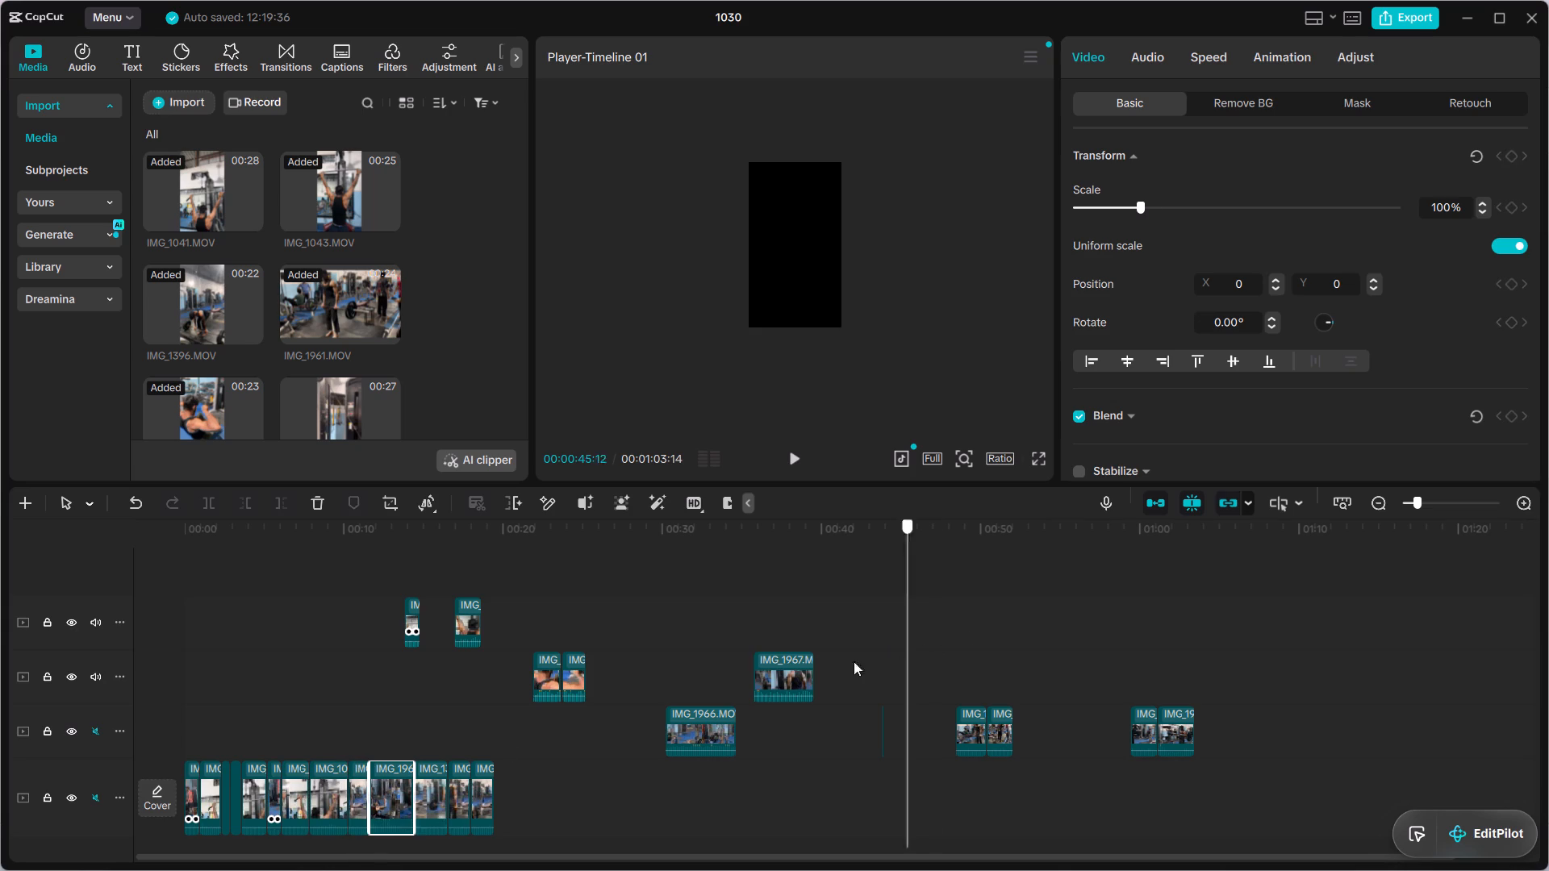
left_click_drag(854, 661, 108, 811)
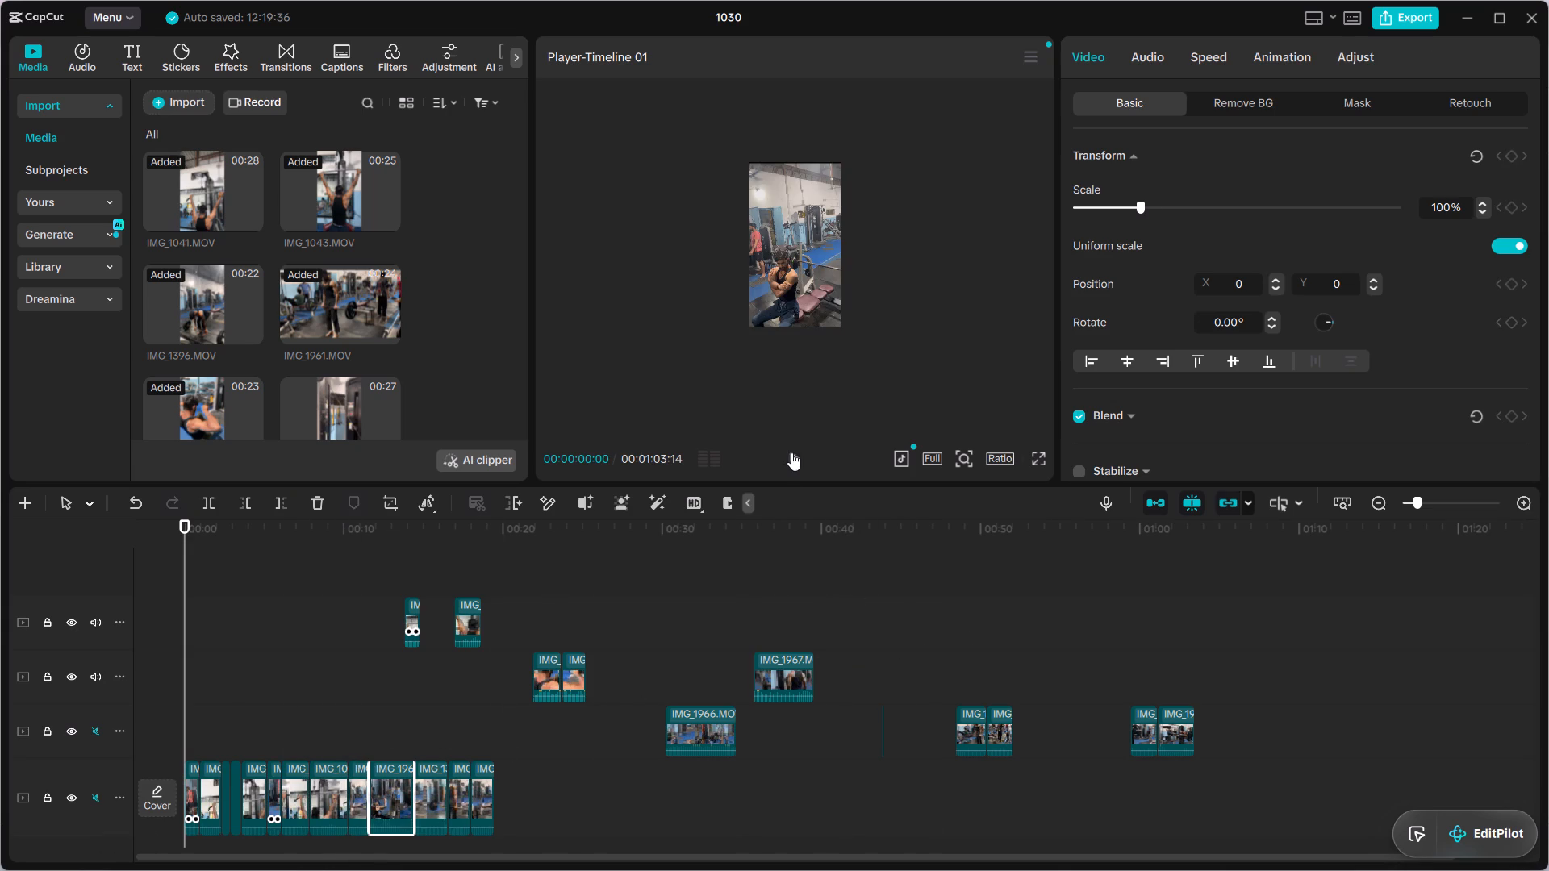
left_click(795, 454)
left_click(795, 454)
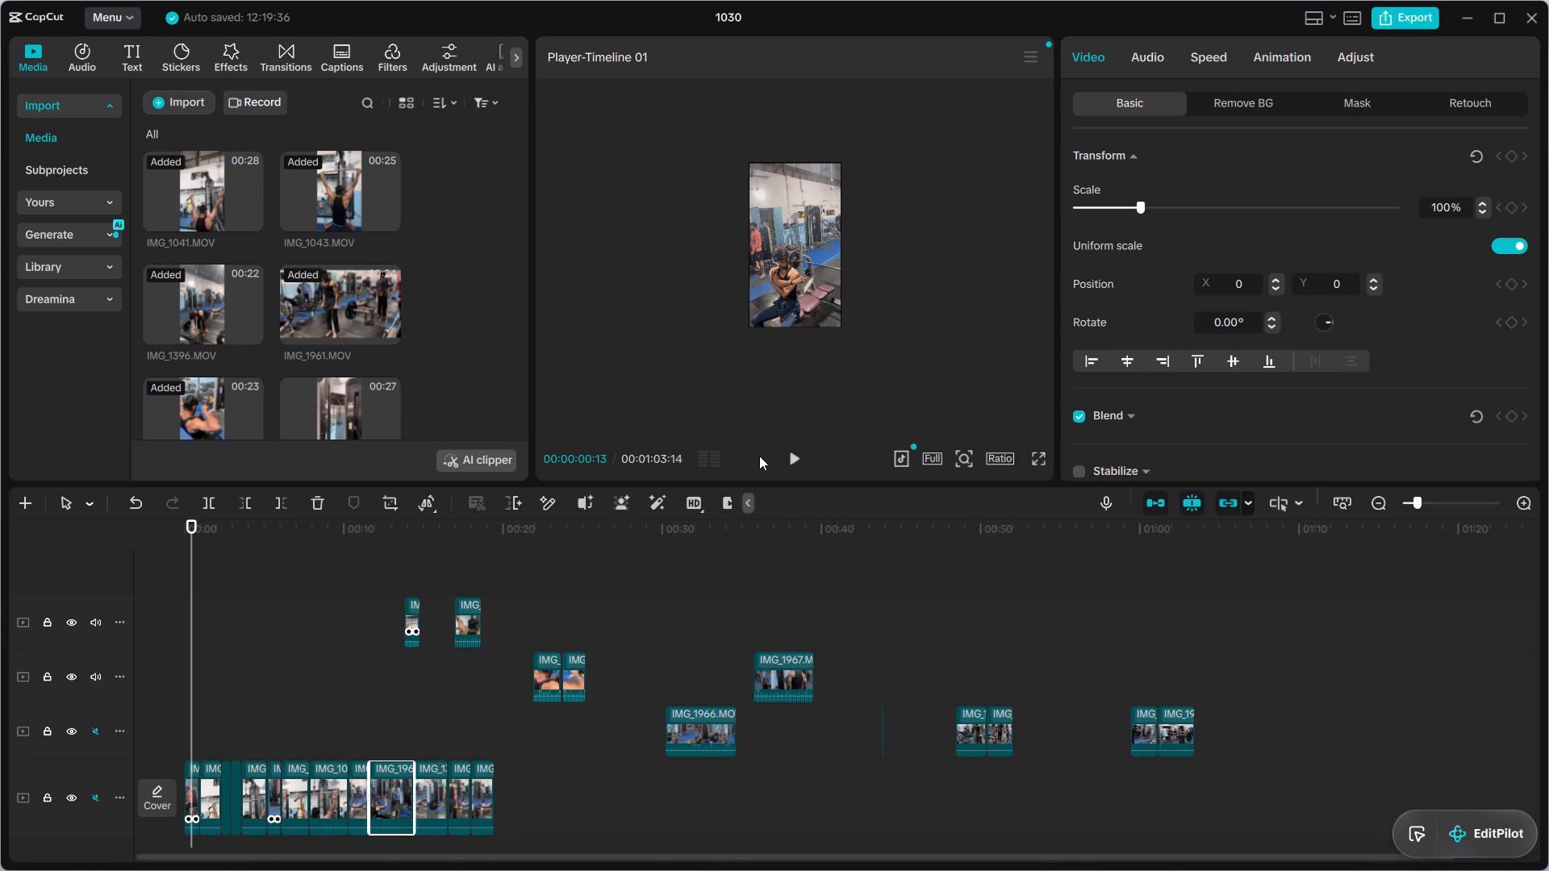
left_click(797, 456)
left_click(797, 456)
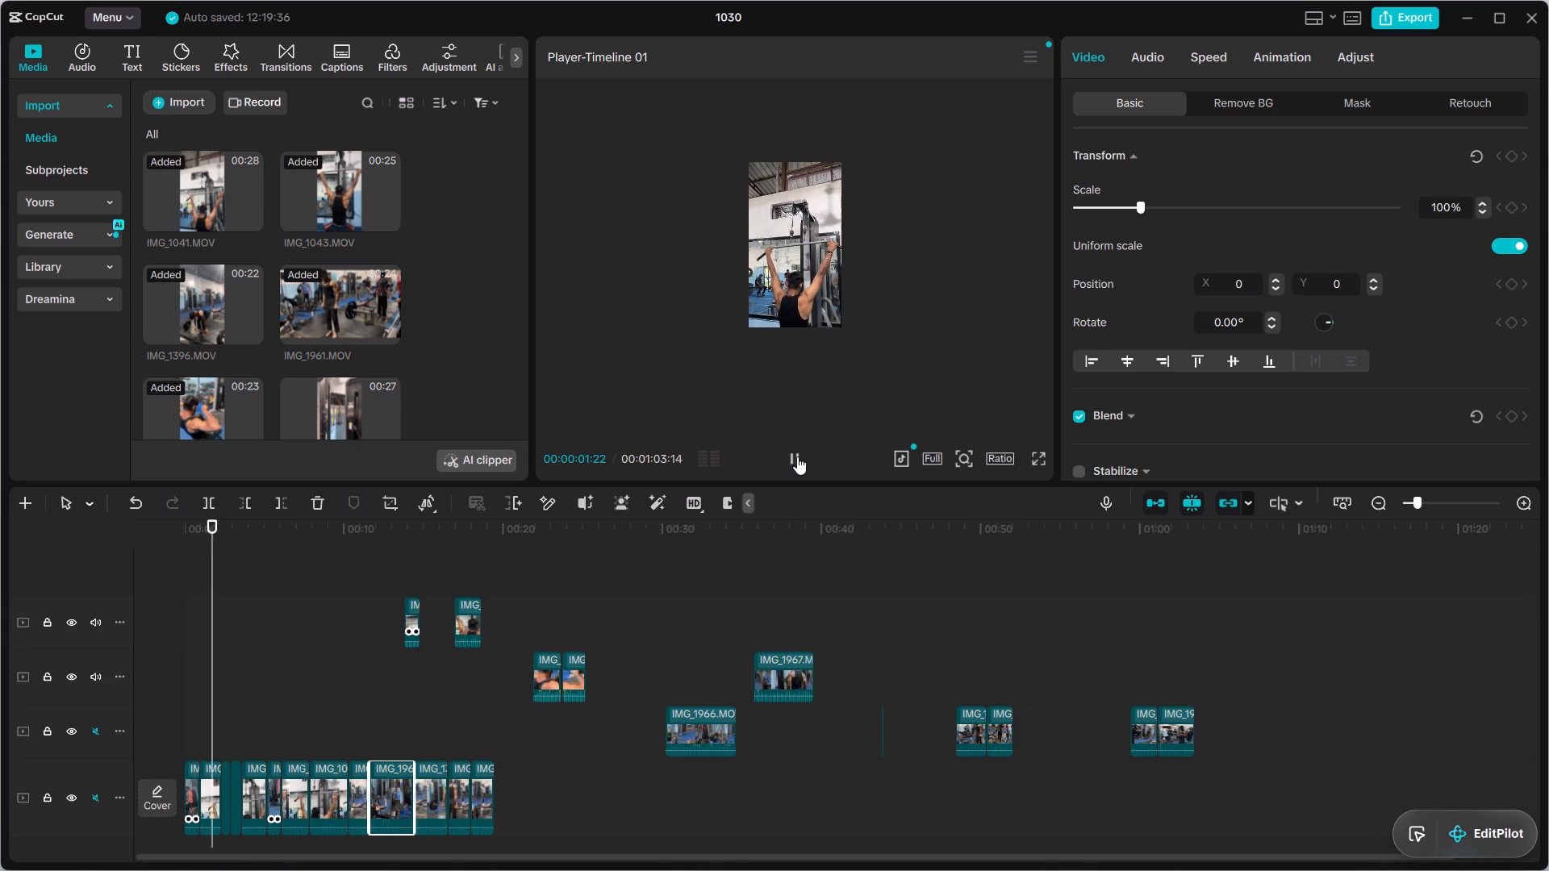
left_click(797, 456)
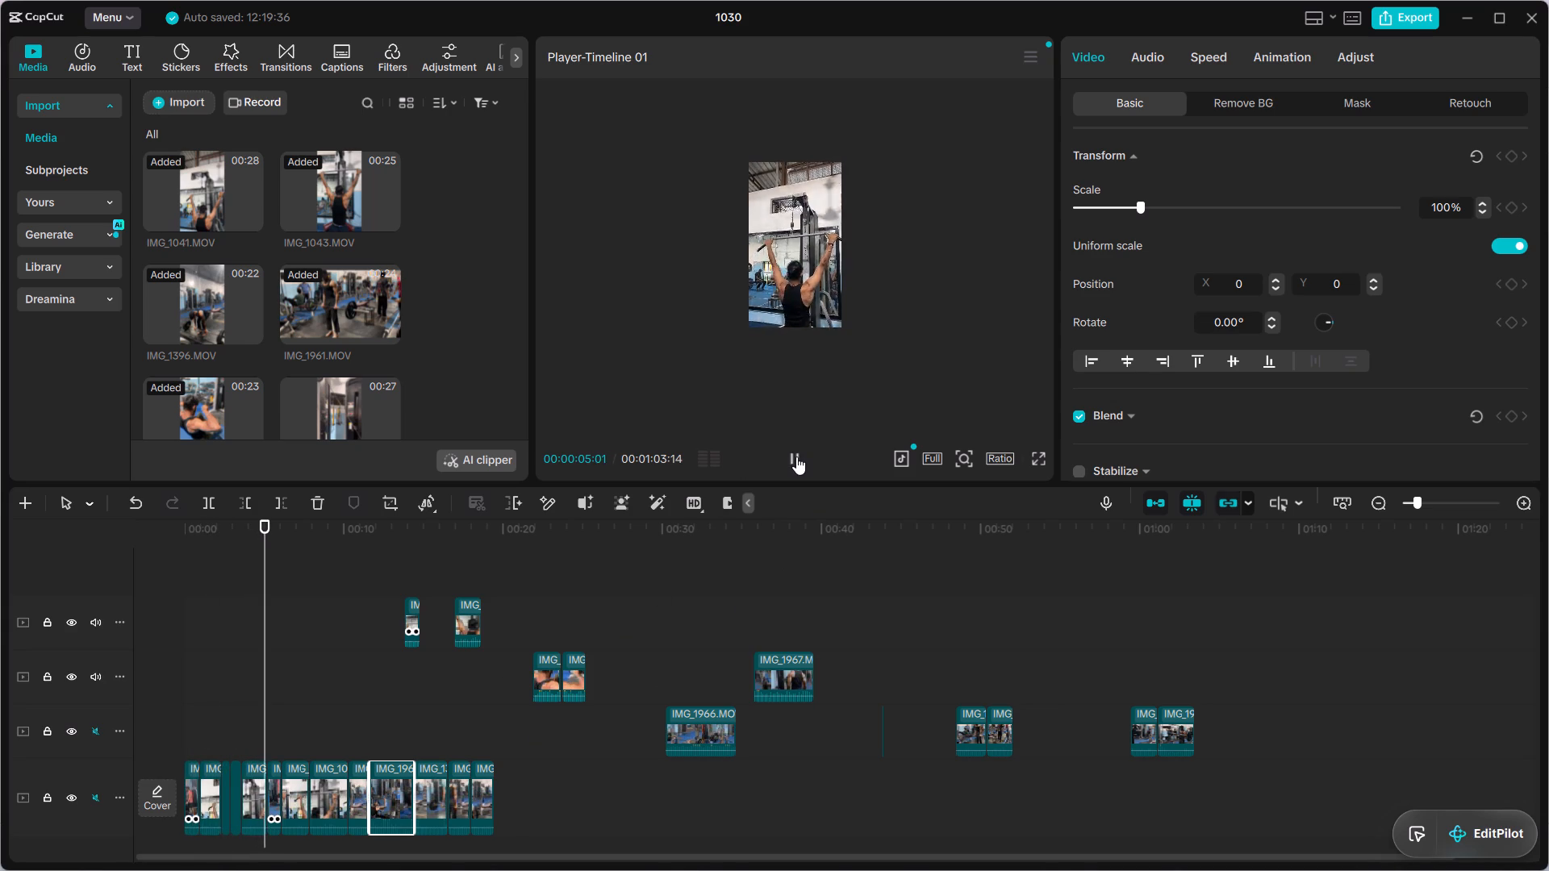
left_click(796, 456)
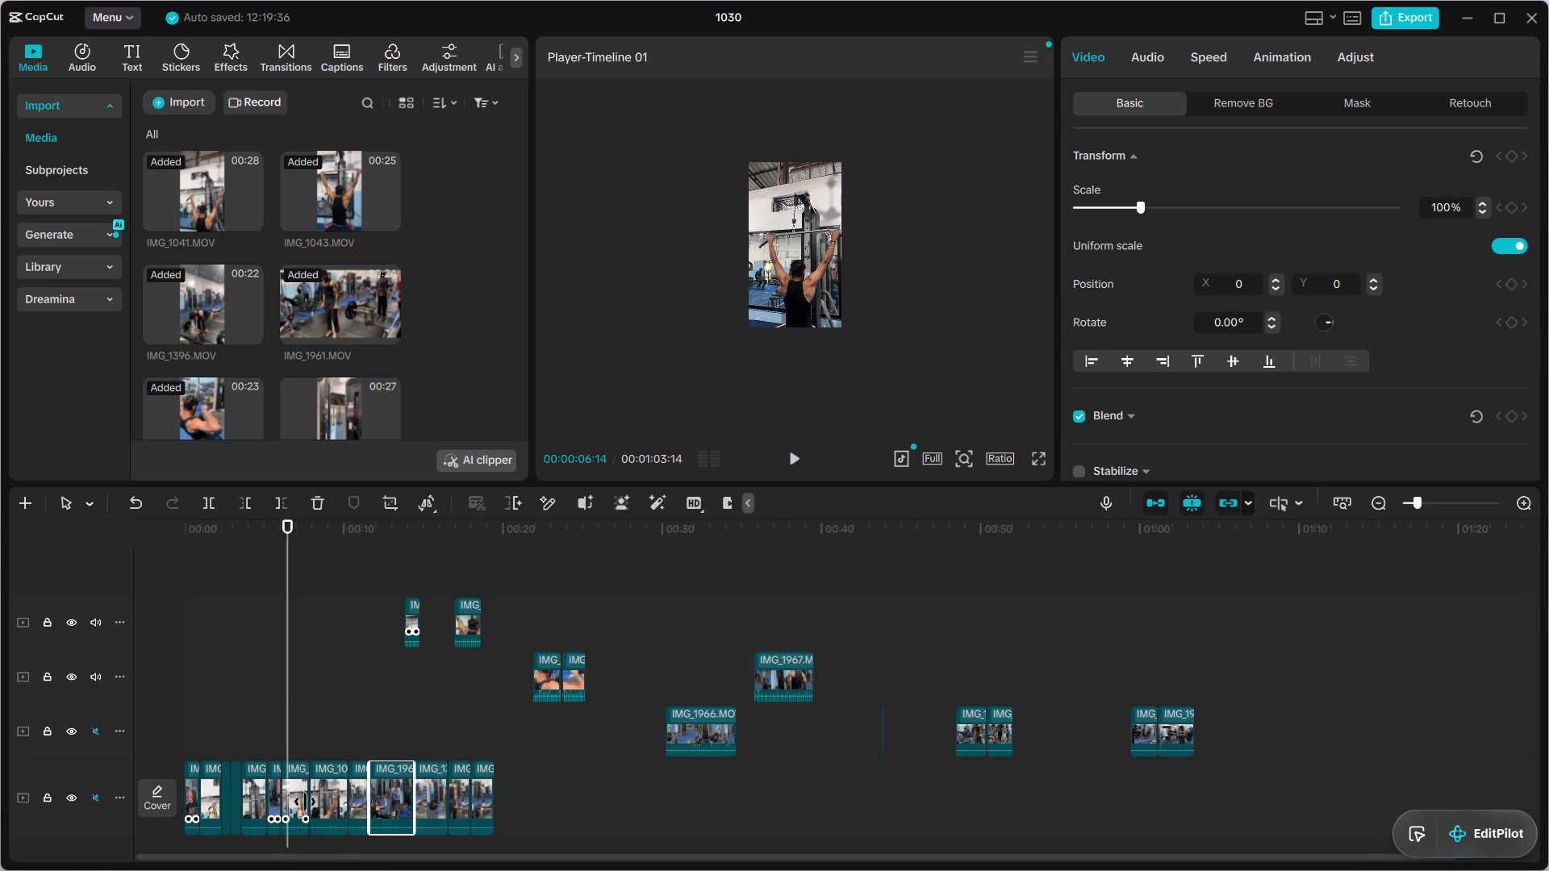
Examine the main-track clips closely from the start through their end at about 00:00:19:14 and the timeline beyond.
key("ctrl+plus")
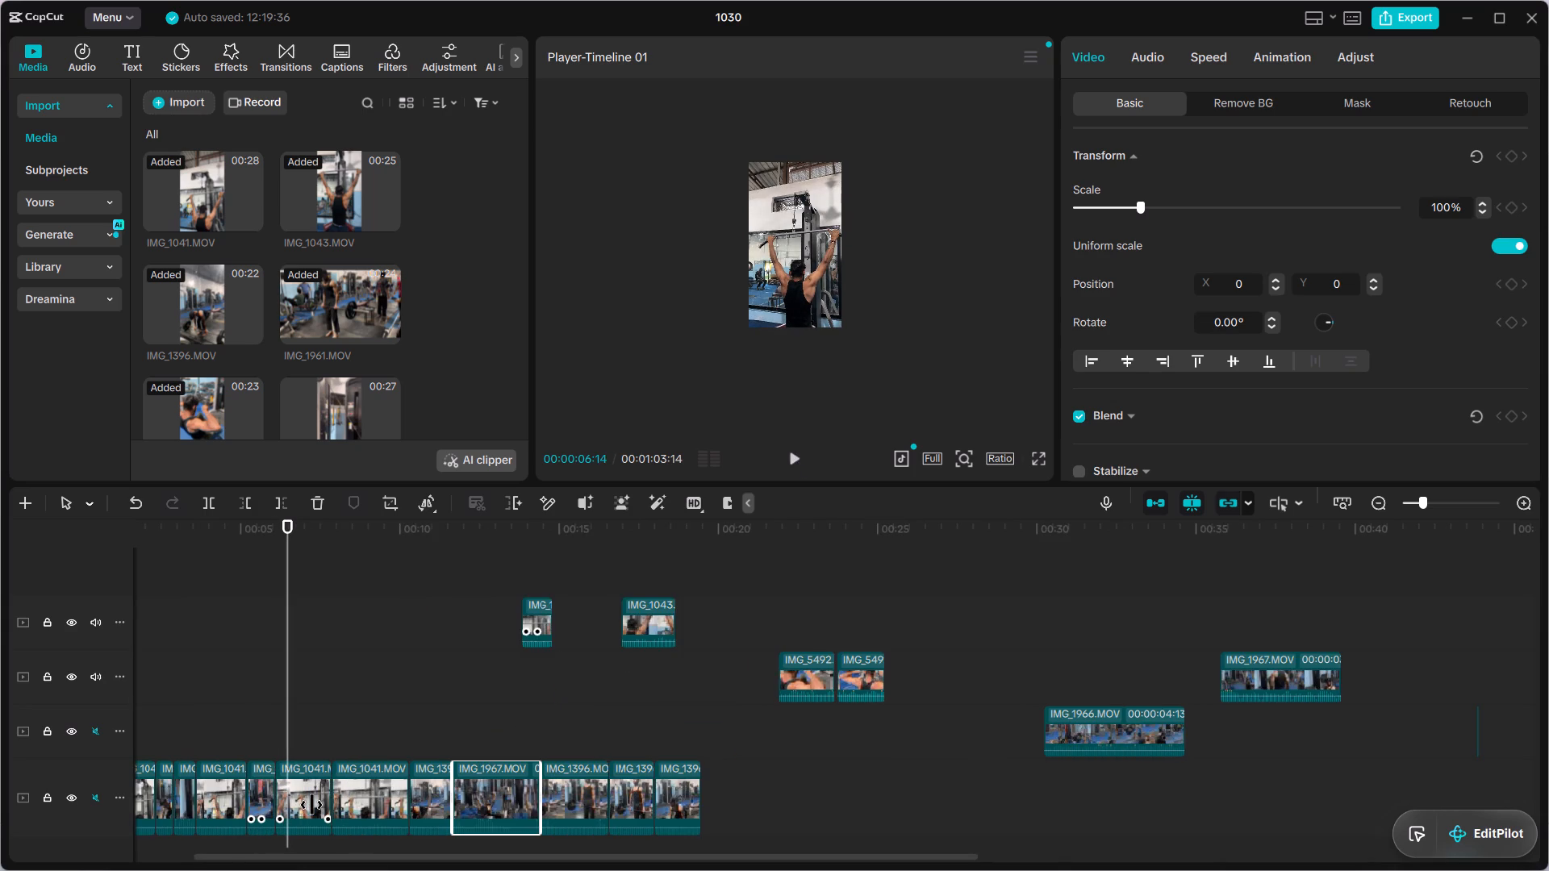
key("ctrl+plus")
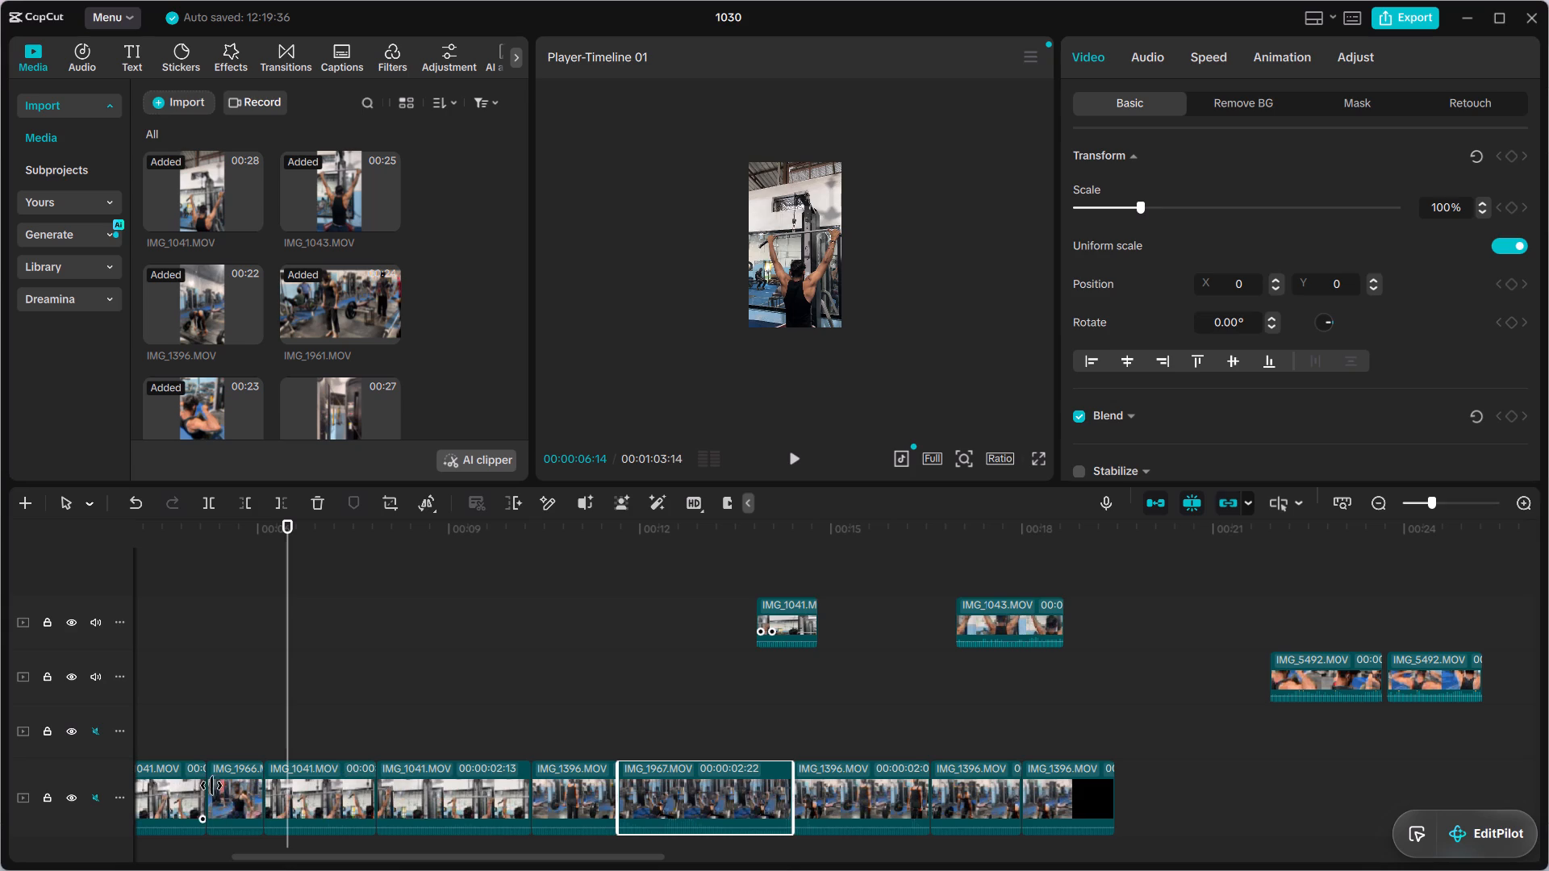
left_click(165, 798)
left_click_drag(287, 716, 310, 804)
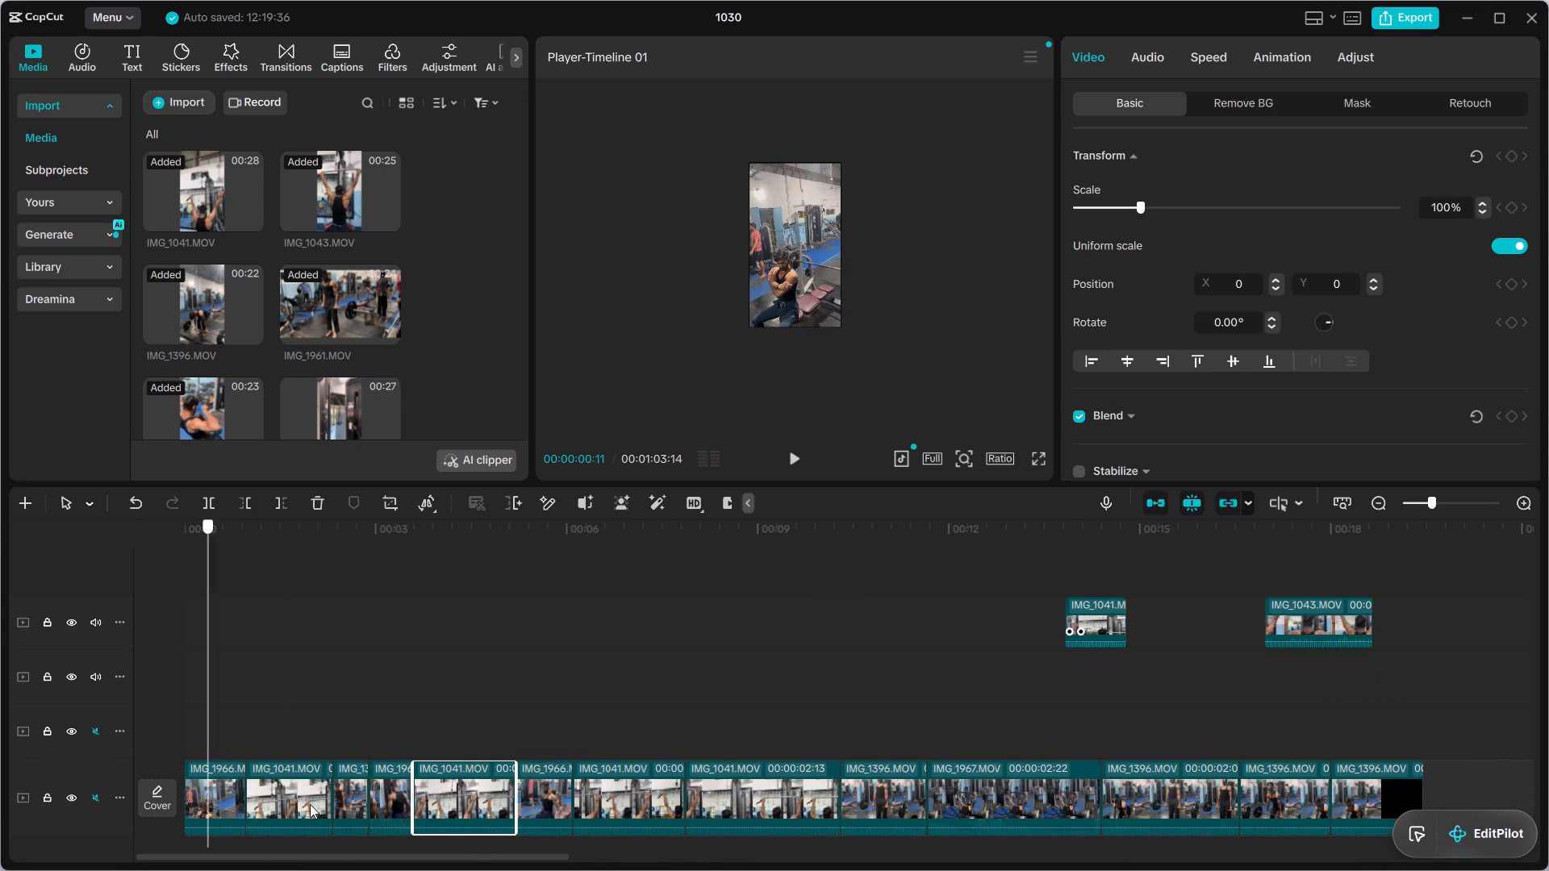
left_click_drag(310, 804, 1140, 870)
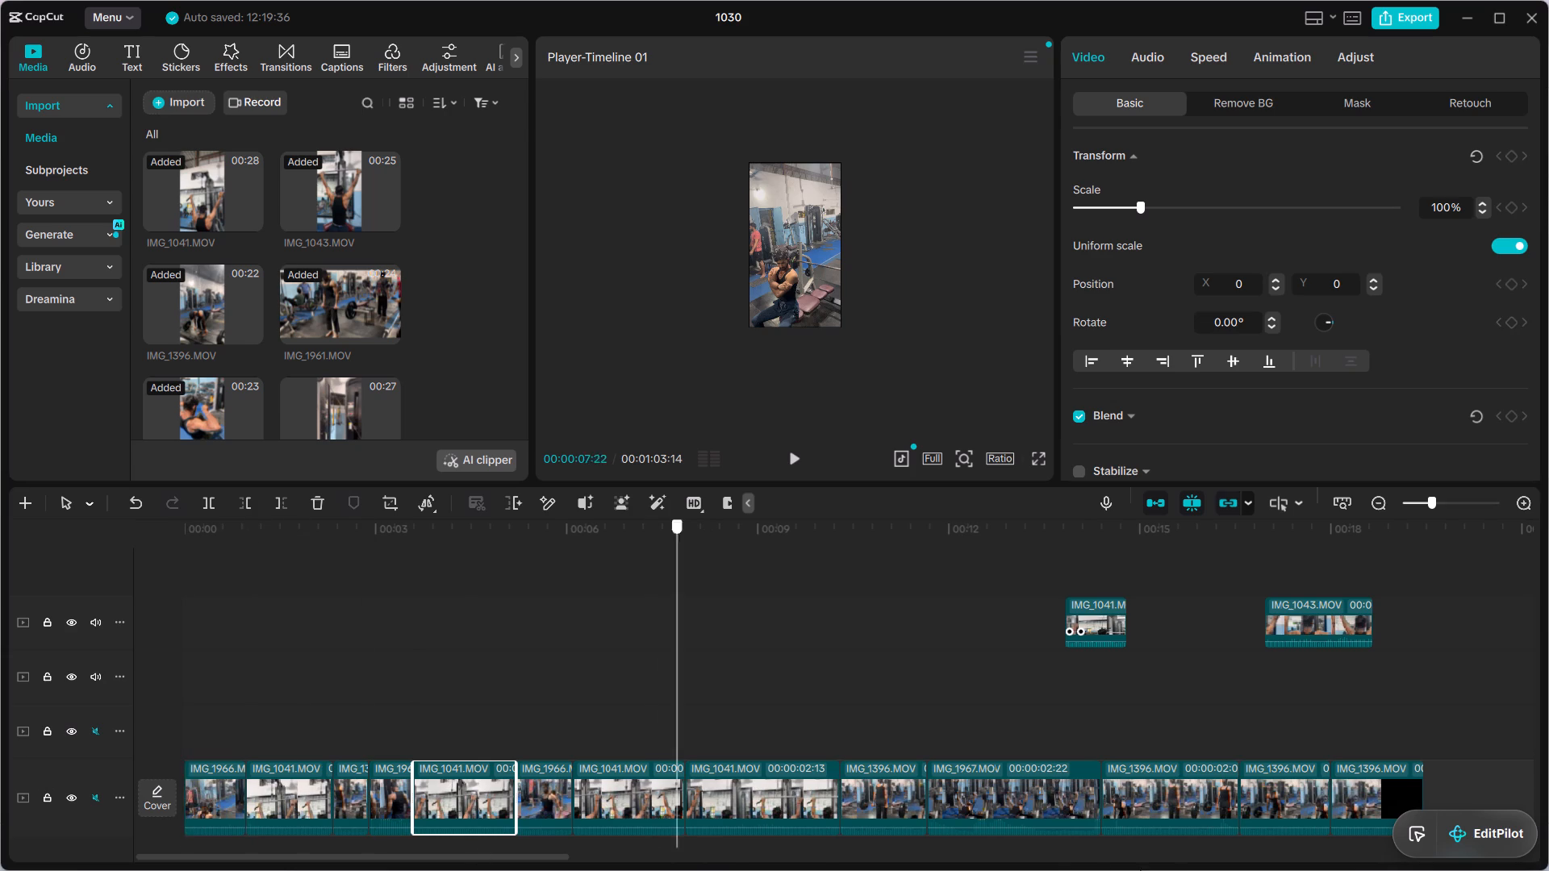
left_click_drag(1140, 870, 0, 759)
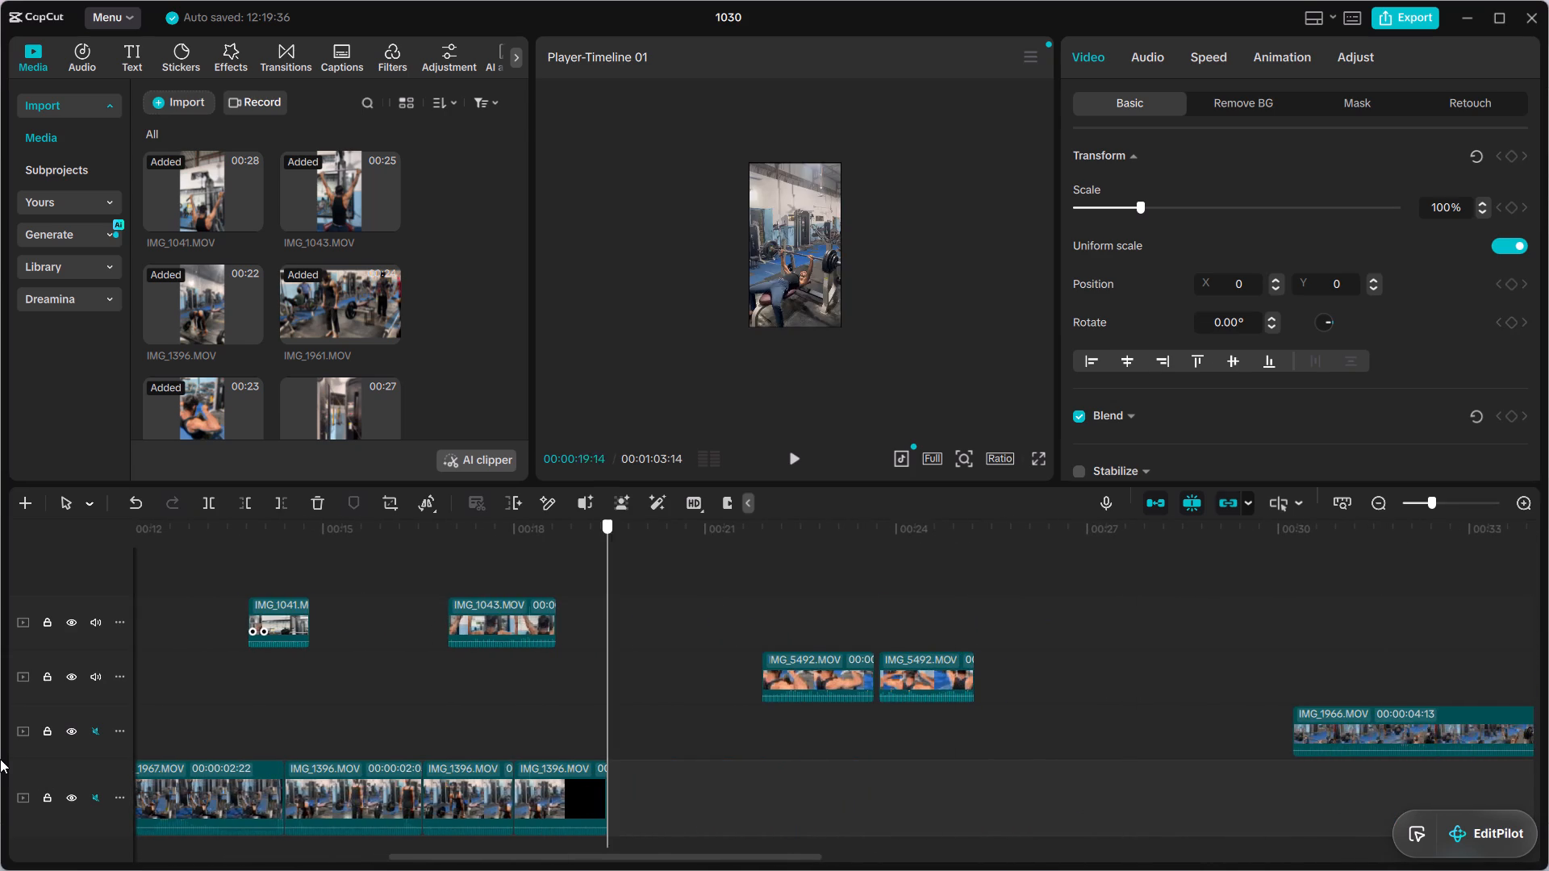
left_click_drag(0, 759, 0, 736)
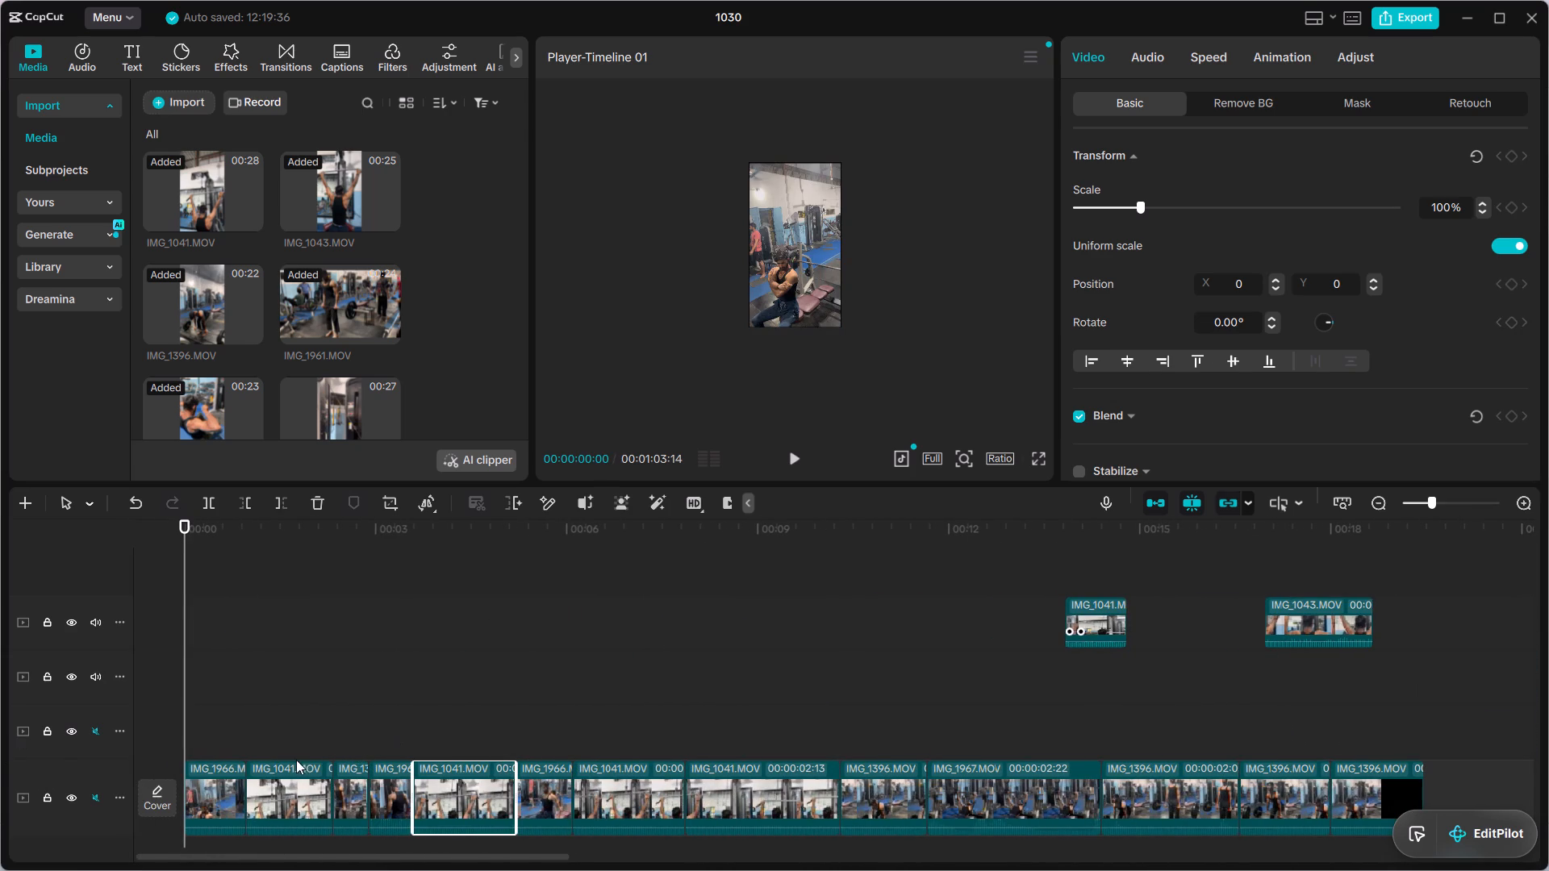
left_click_drag(185, 694, 188, 698)
left_click_drag(188, 698, 1548, 803)
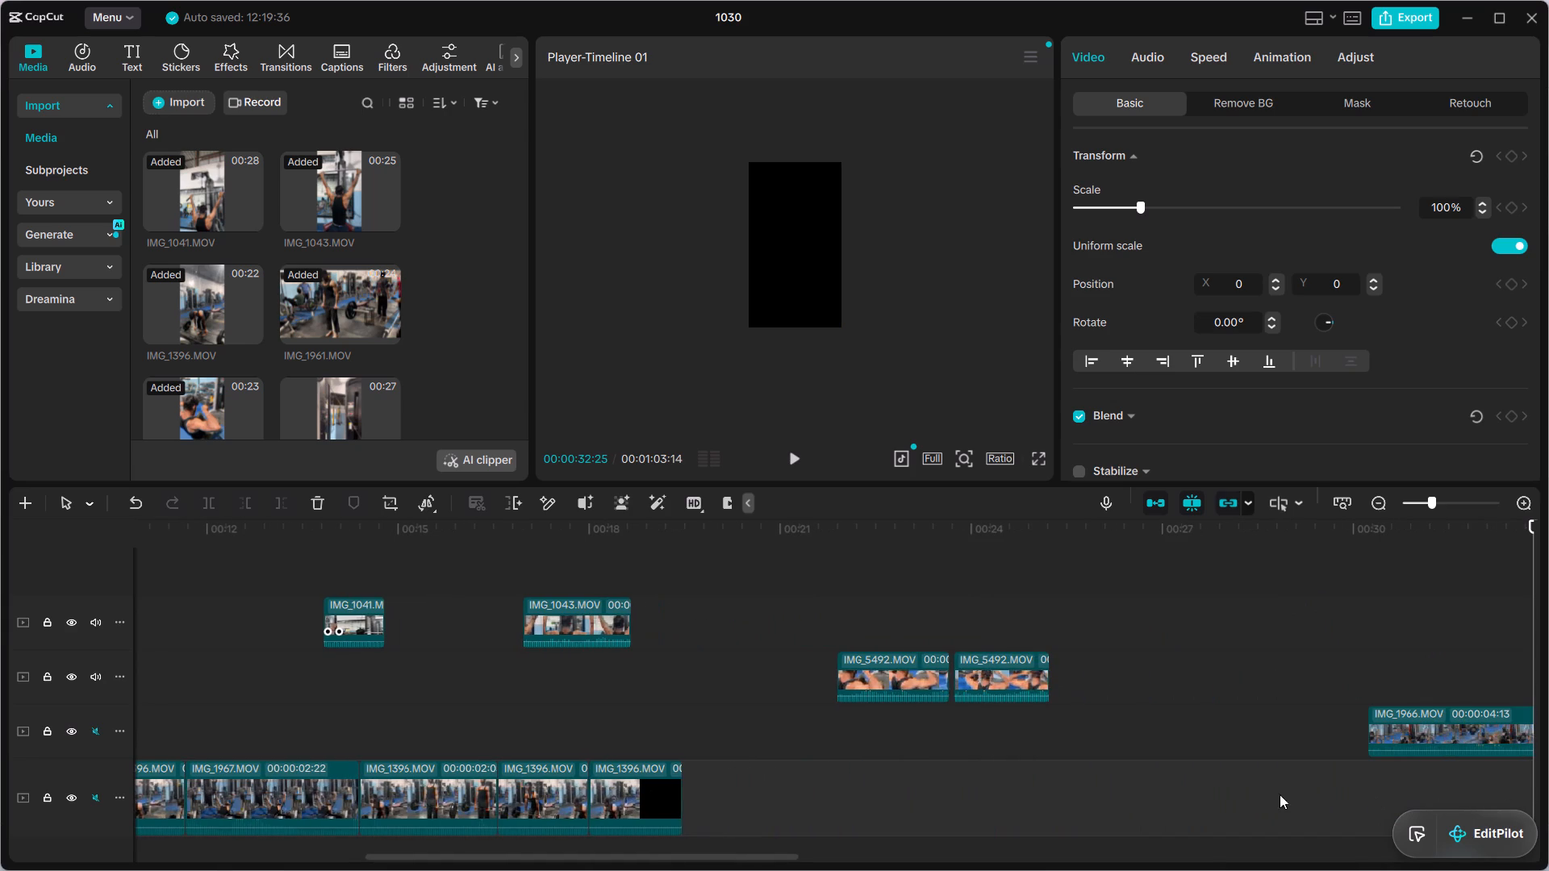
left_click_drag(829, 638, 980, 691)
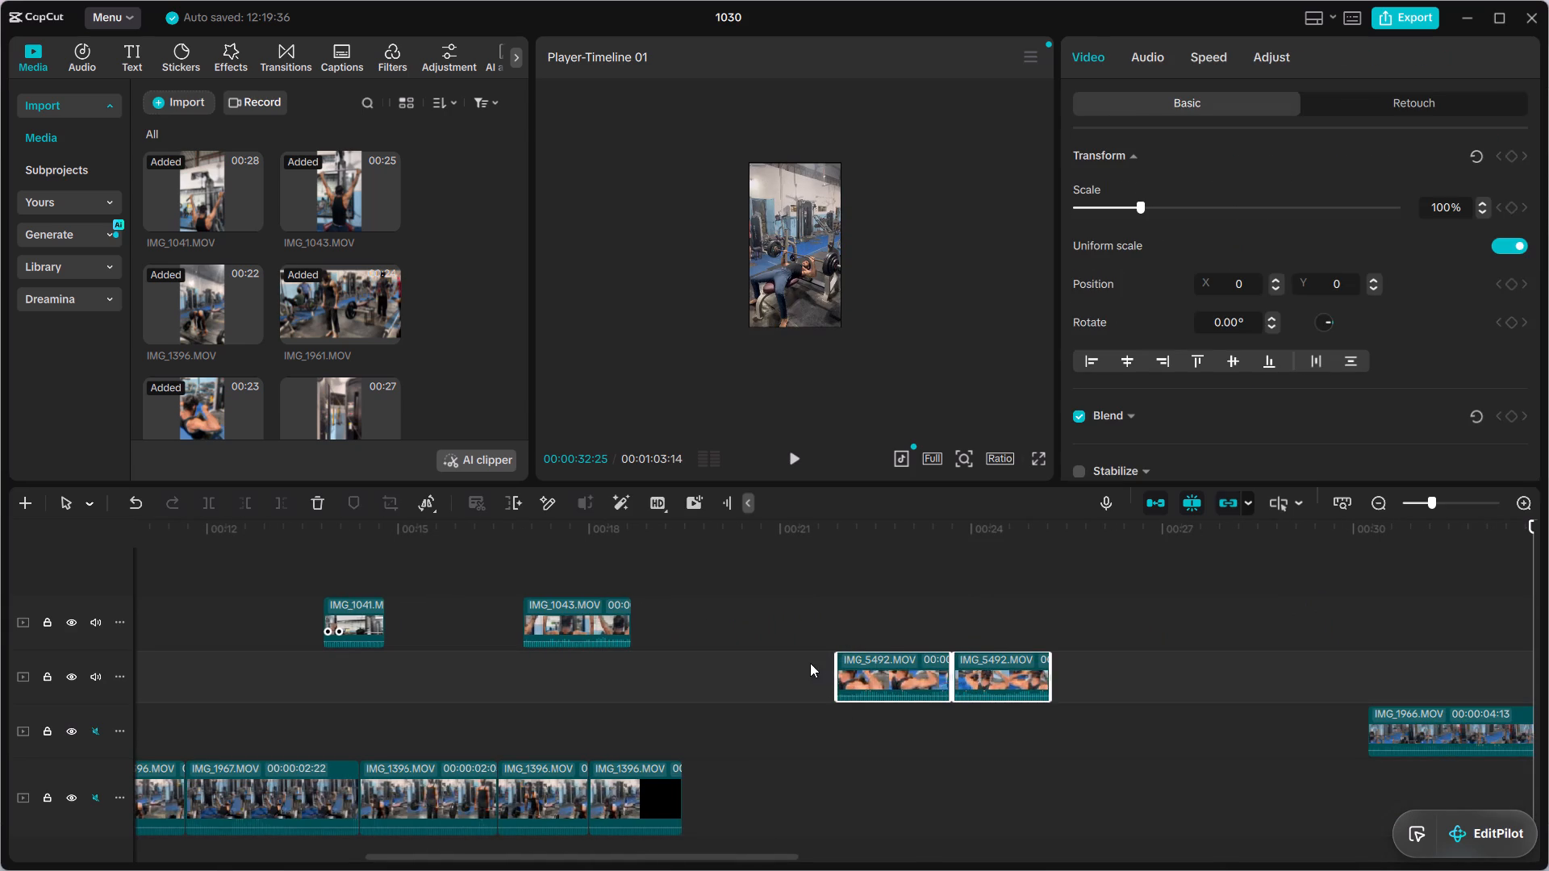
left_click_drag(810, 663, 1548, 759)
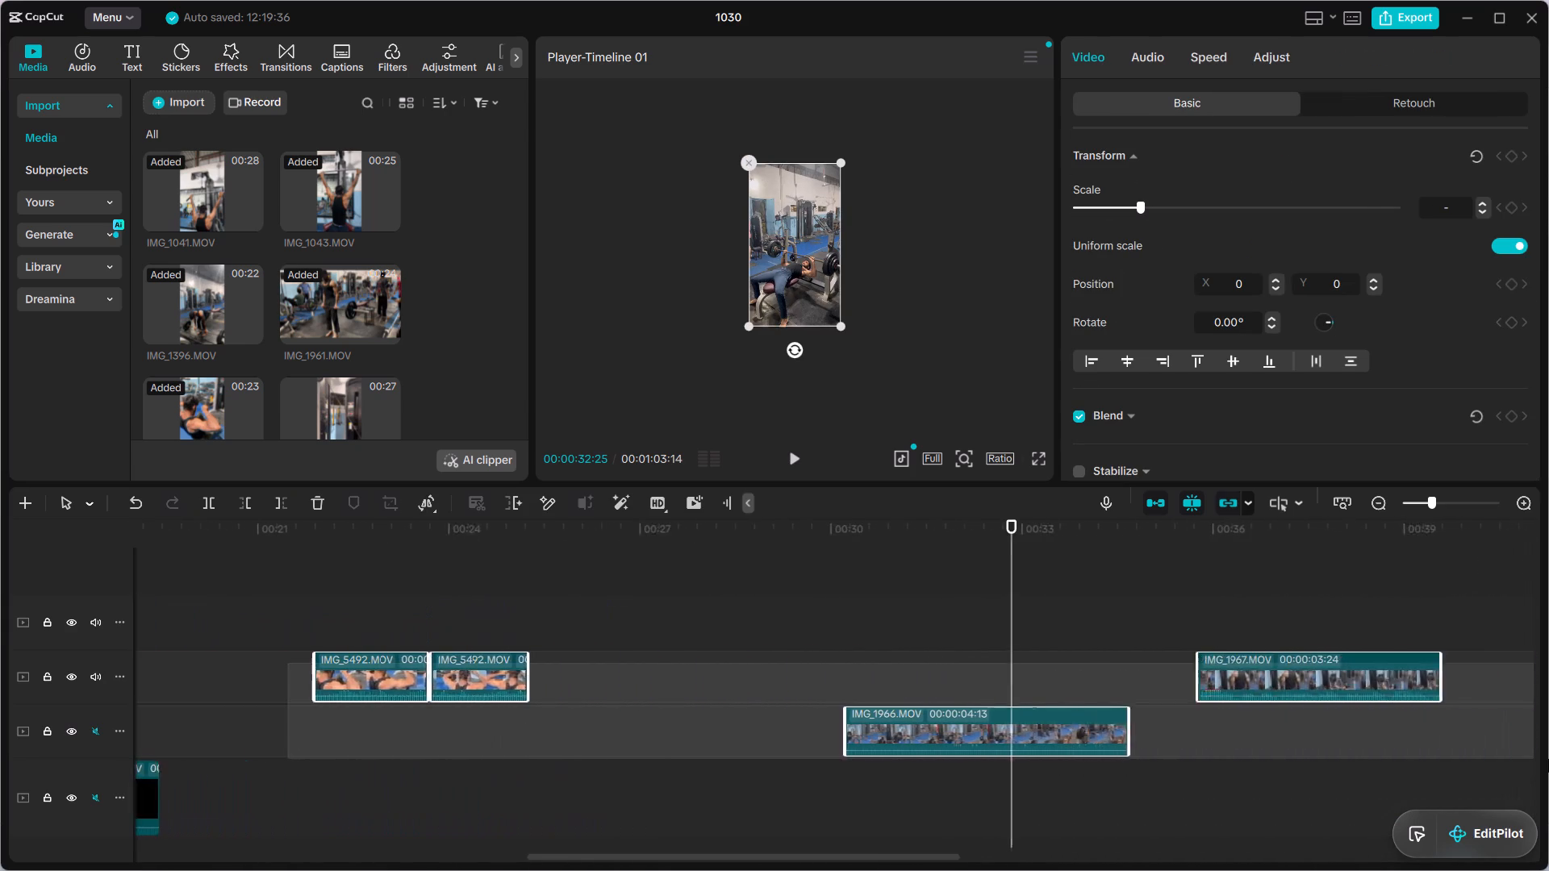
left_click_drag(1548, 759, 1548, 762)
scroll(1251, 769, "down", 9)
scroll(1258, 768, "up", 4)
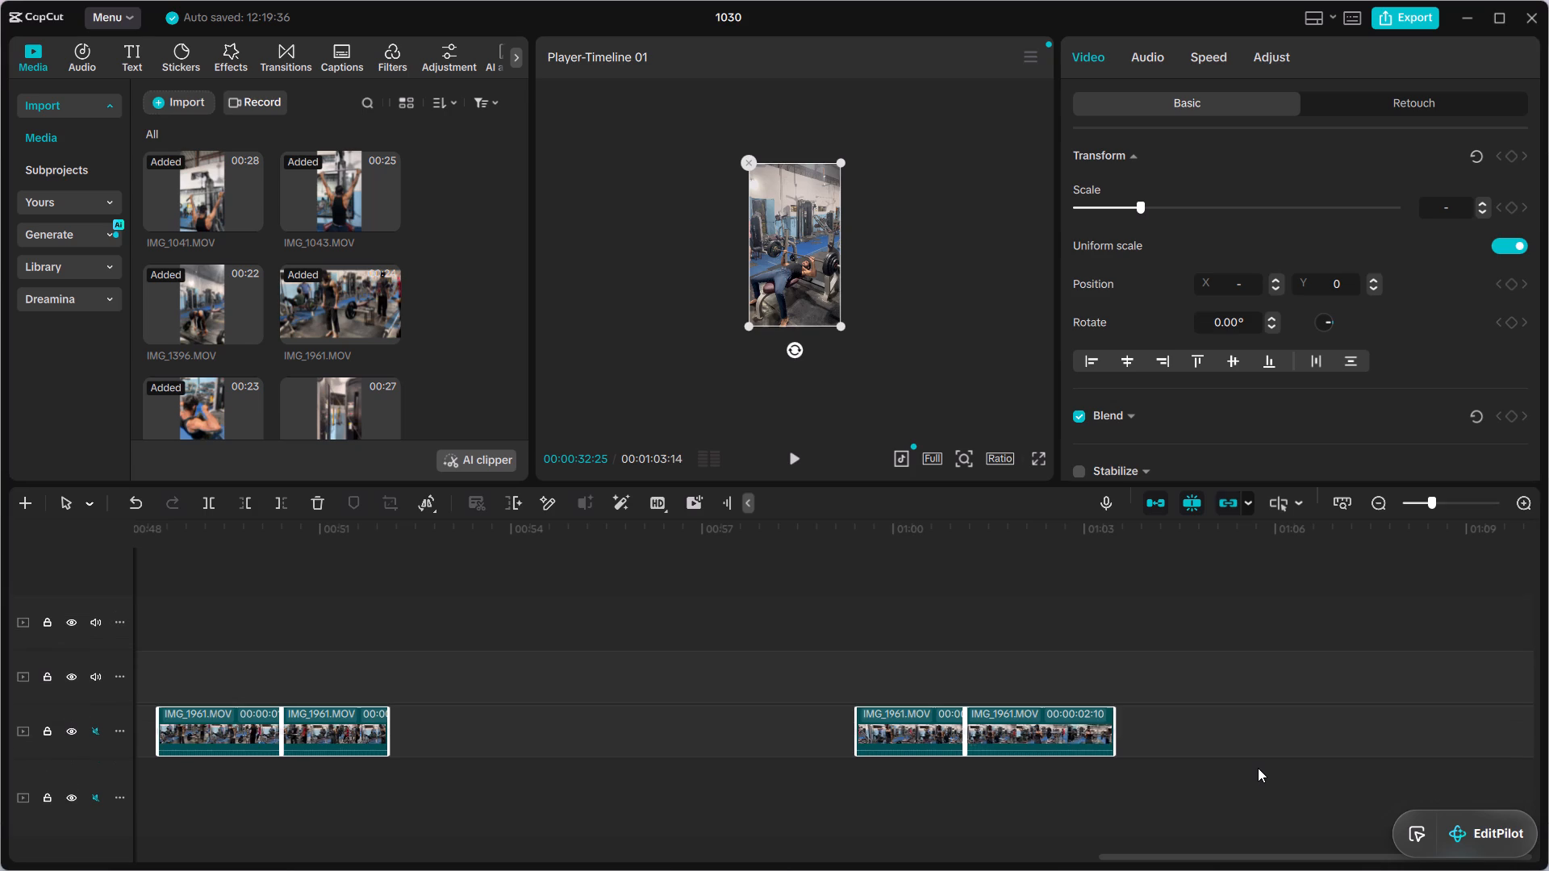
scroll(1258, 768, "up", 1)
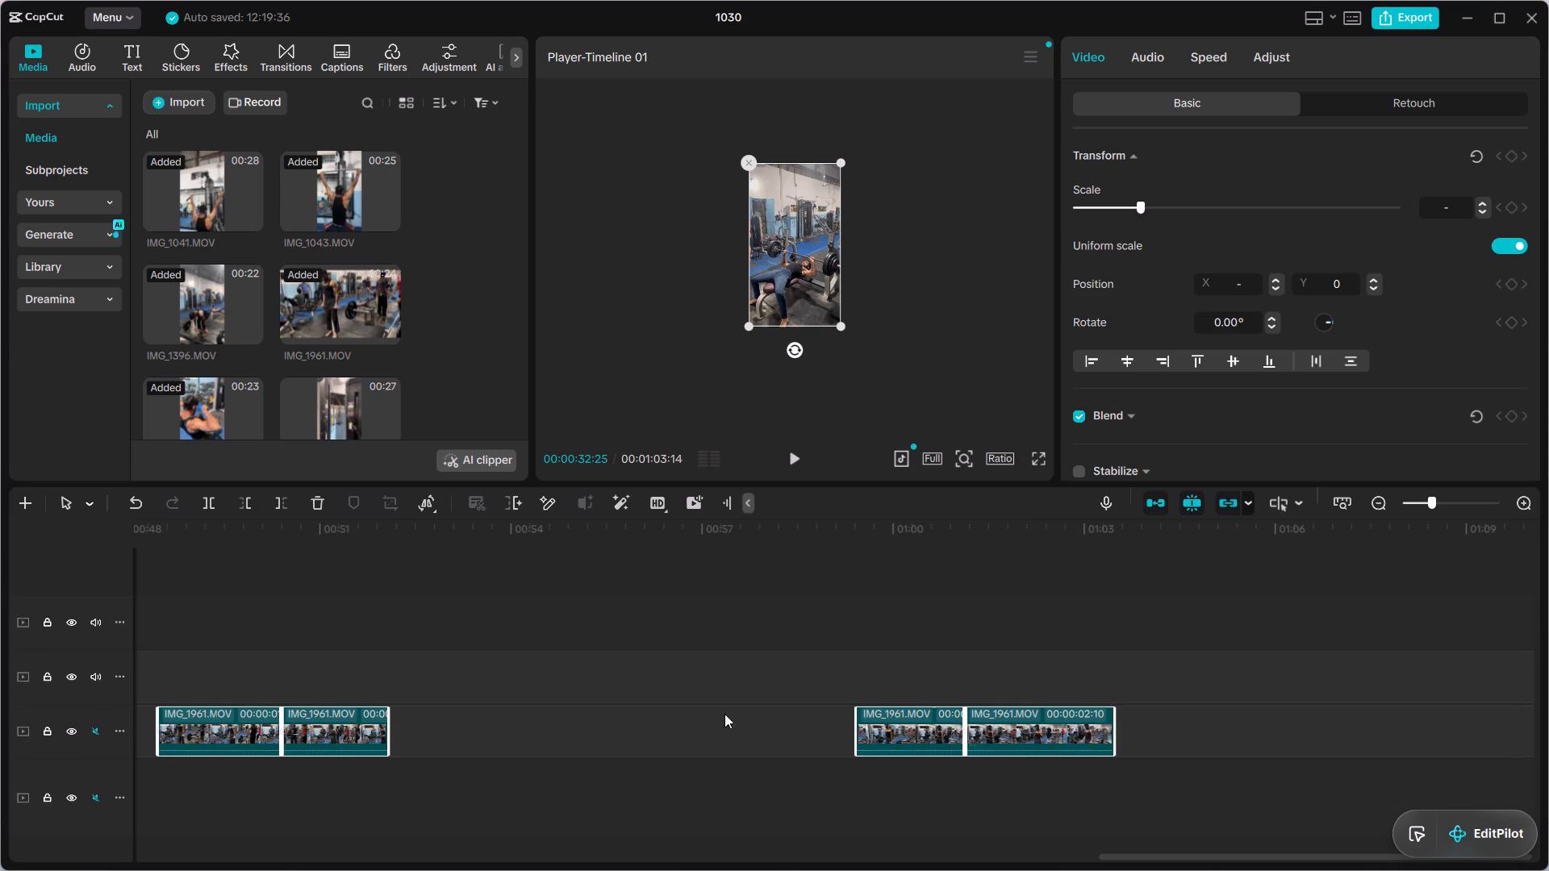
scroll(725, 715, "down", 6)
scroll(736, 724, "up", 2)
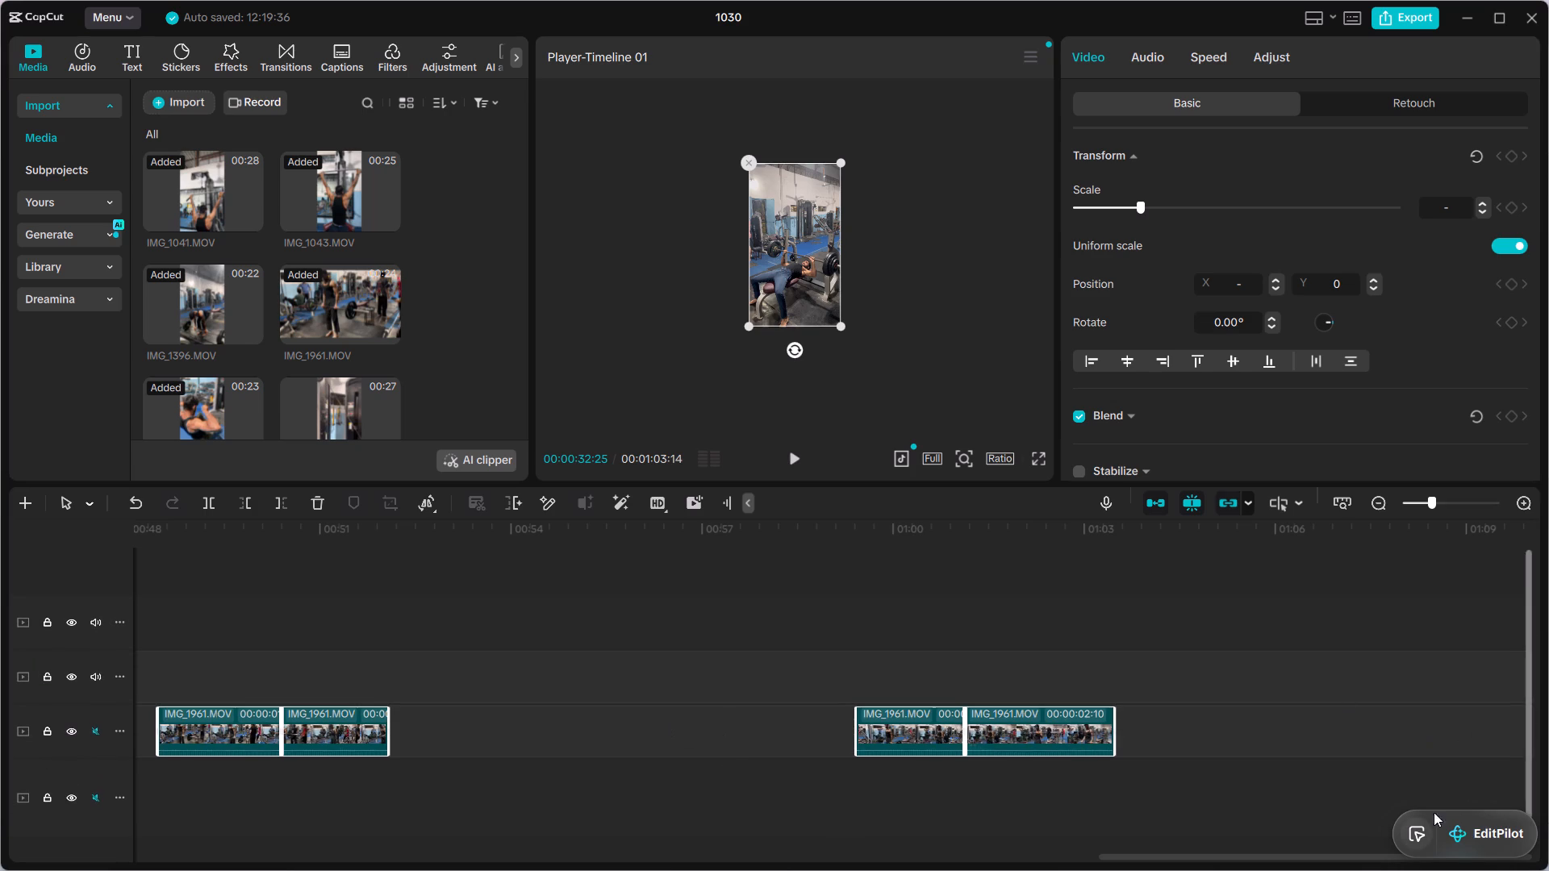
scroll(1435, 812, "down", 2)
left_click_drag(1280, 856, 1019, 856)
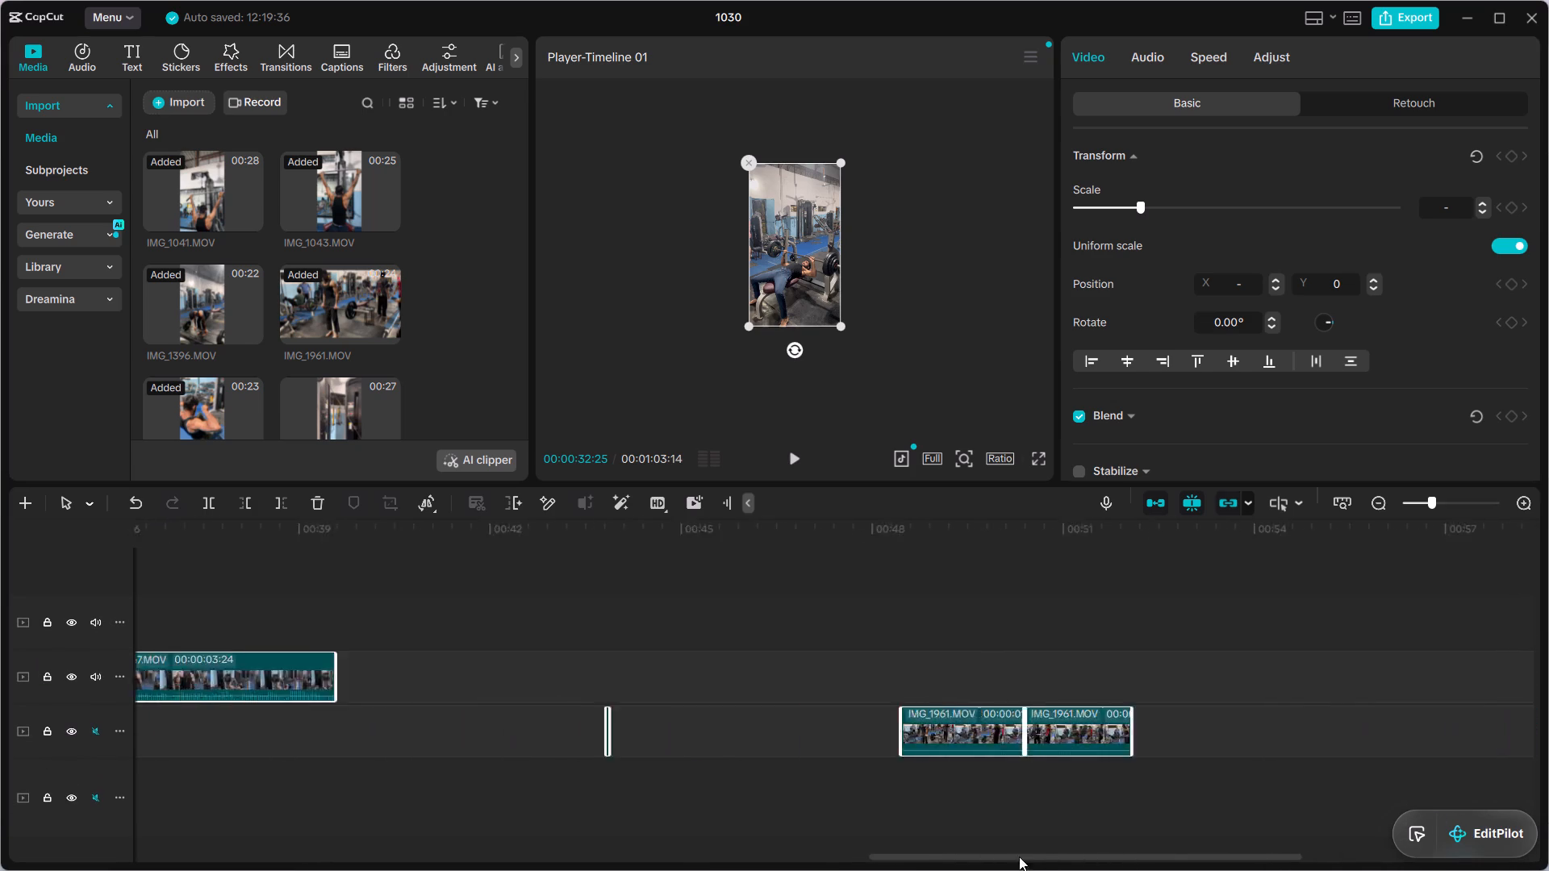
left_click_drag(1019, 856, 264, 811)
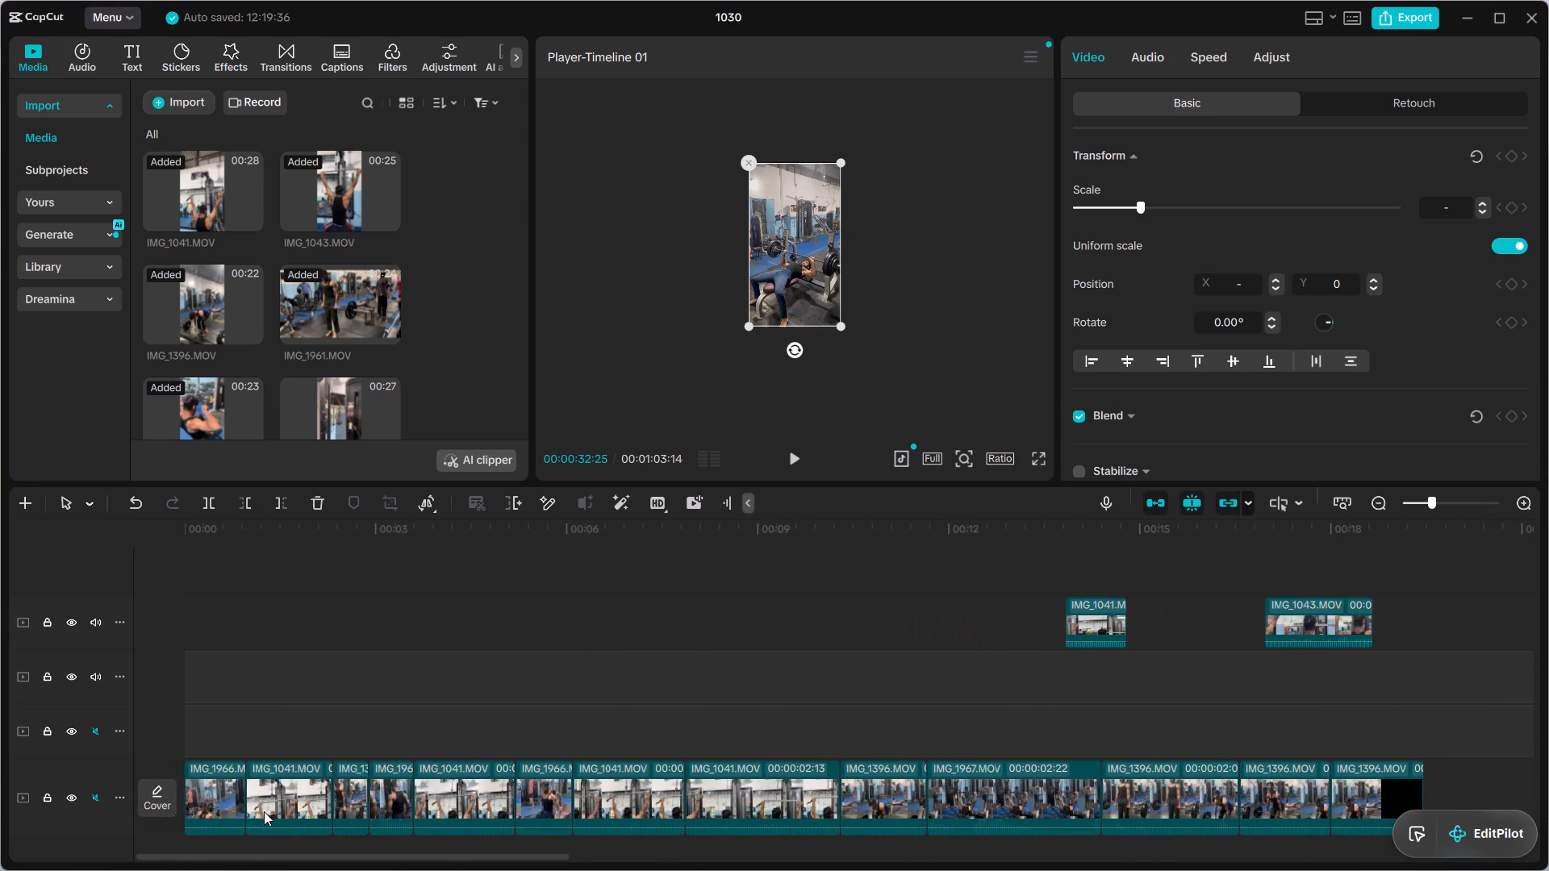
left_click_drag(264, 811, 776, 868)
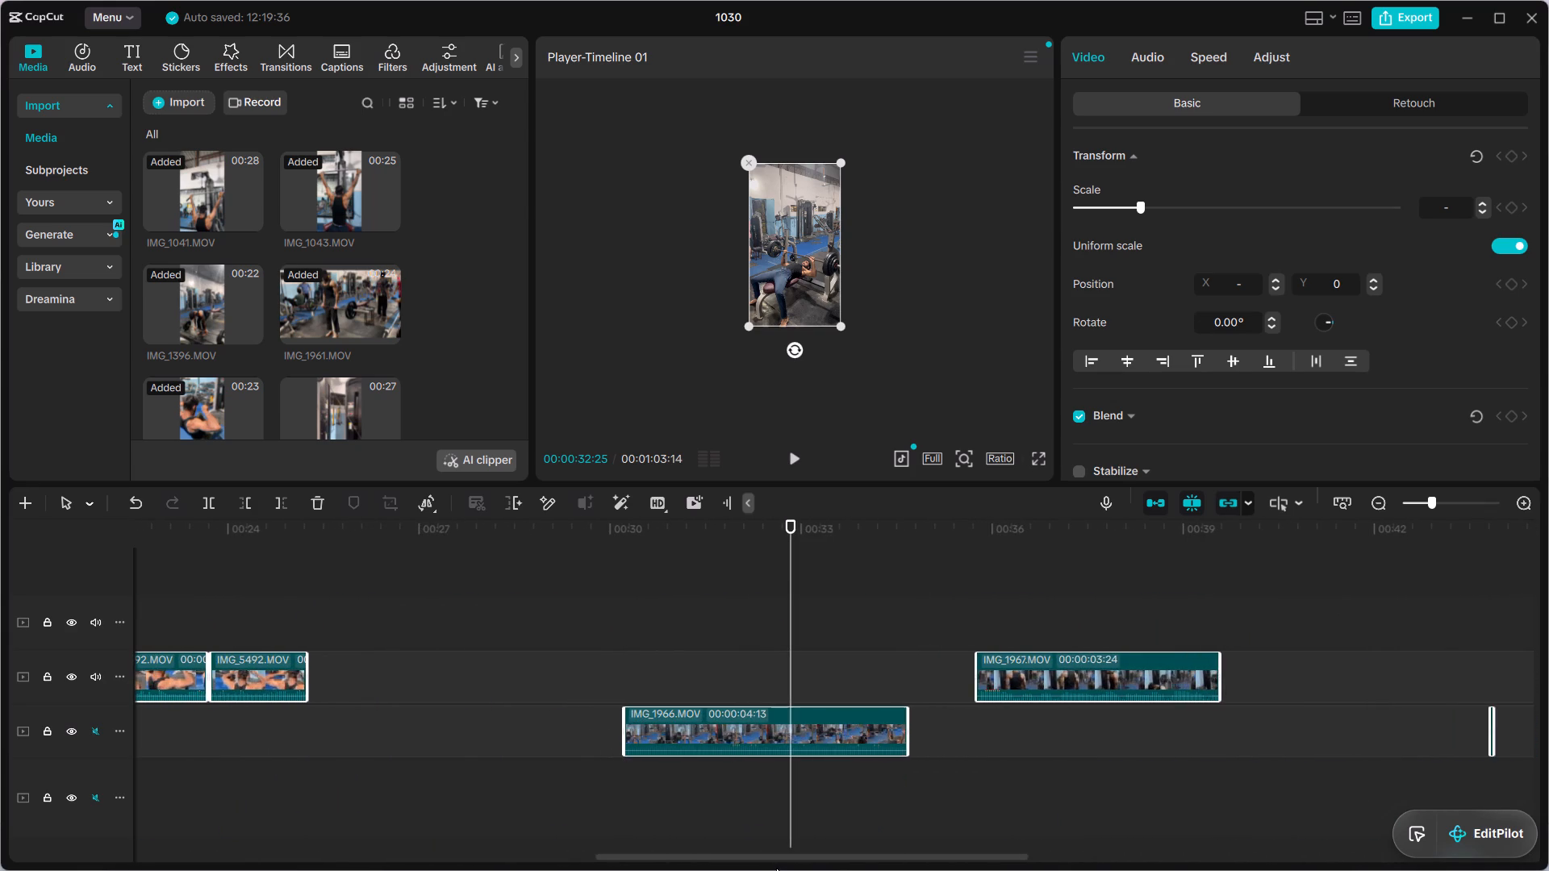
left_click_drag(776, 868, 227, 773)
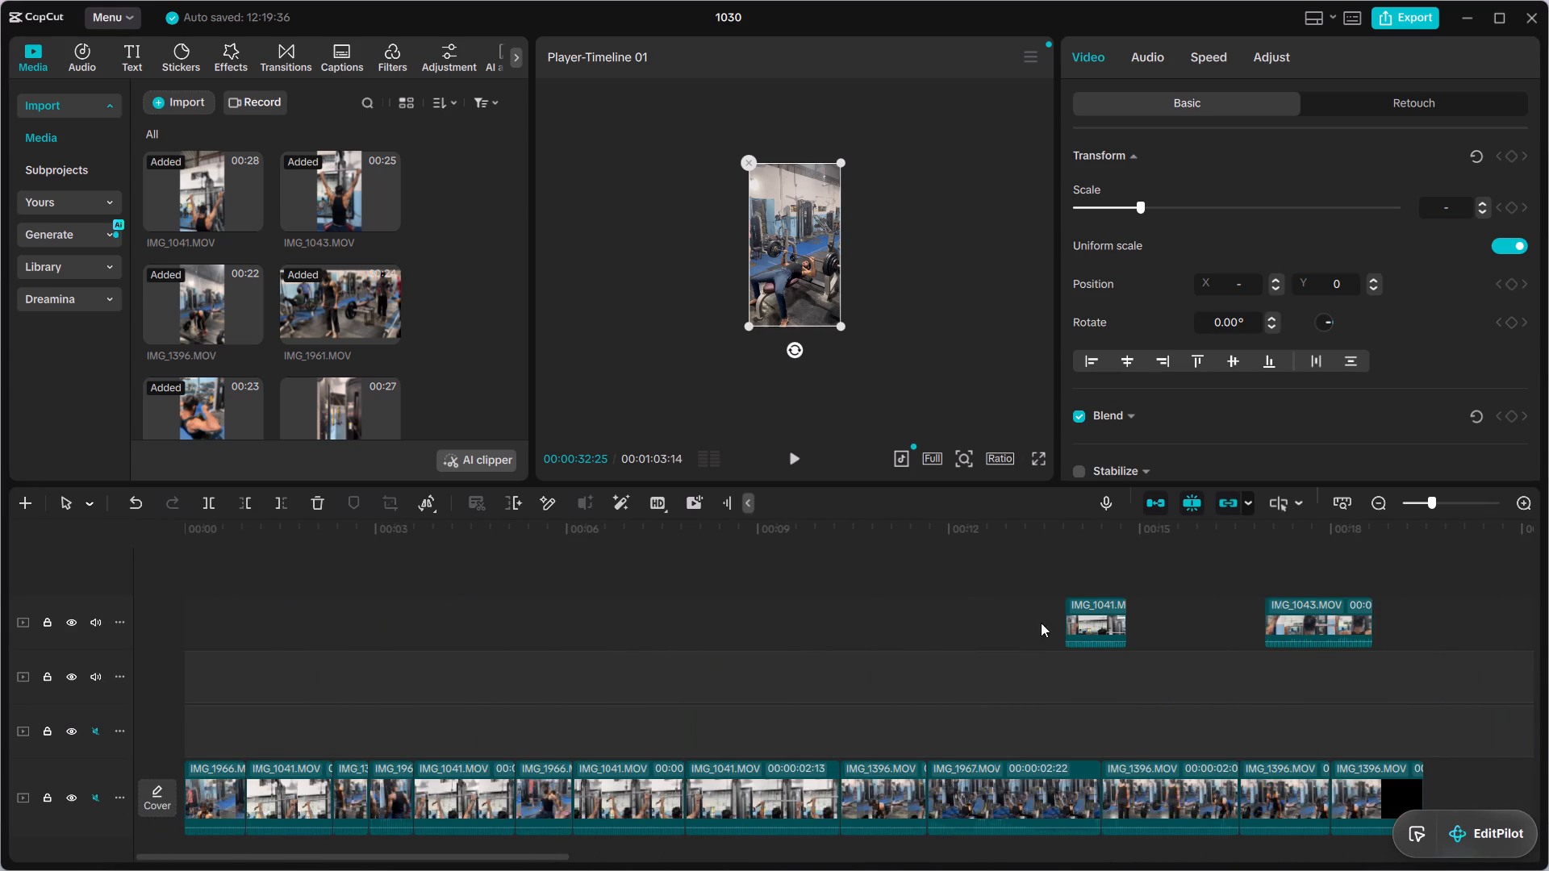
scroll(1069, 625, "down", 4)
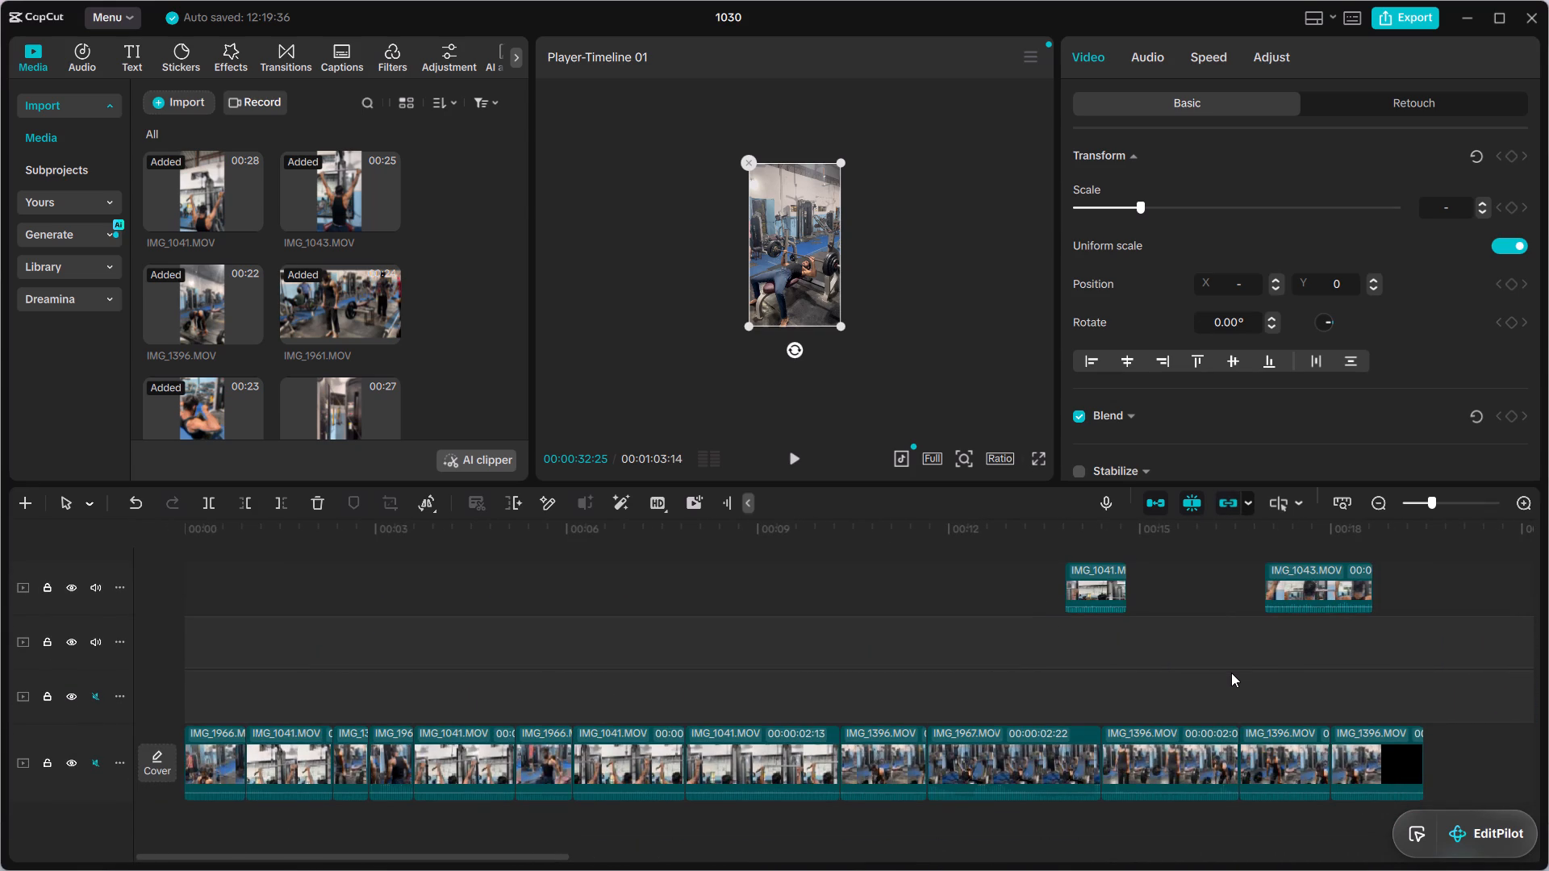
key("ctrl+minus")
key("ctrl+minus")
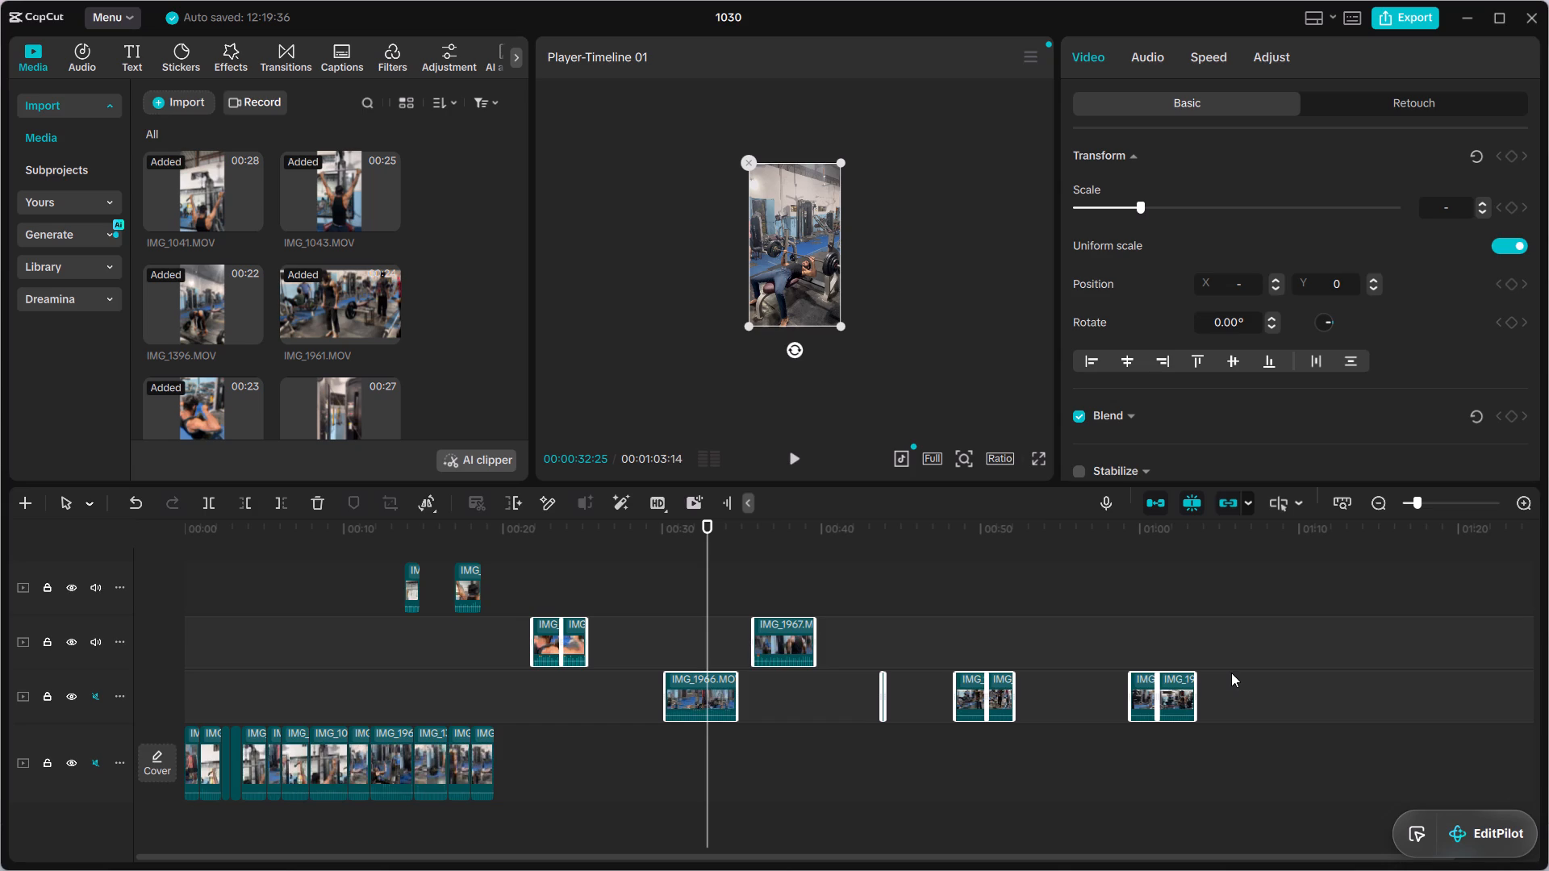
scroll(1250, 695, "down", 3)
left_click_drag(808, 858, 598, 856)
Play the opening of the main track from the start and examine its clips up to about 00:00:06.
left_click_drag(709, 602, 111, 603)
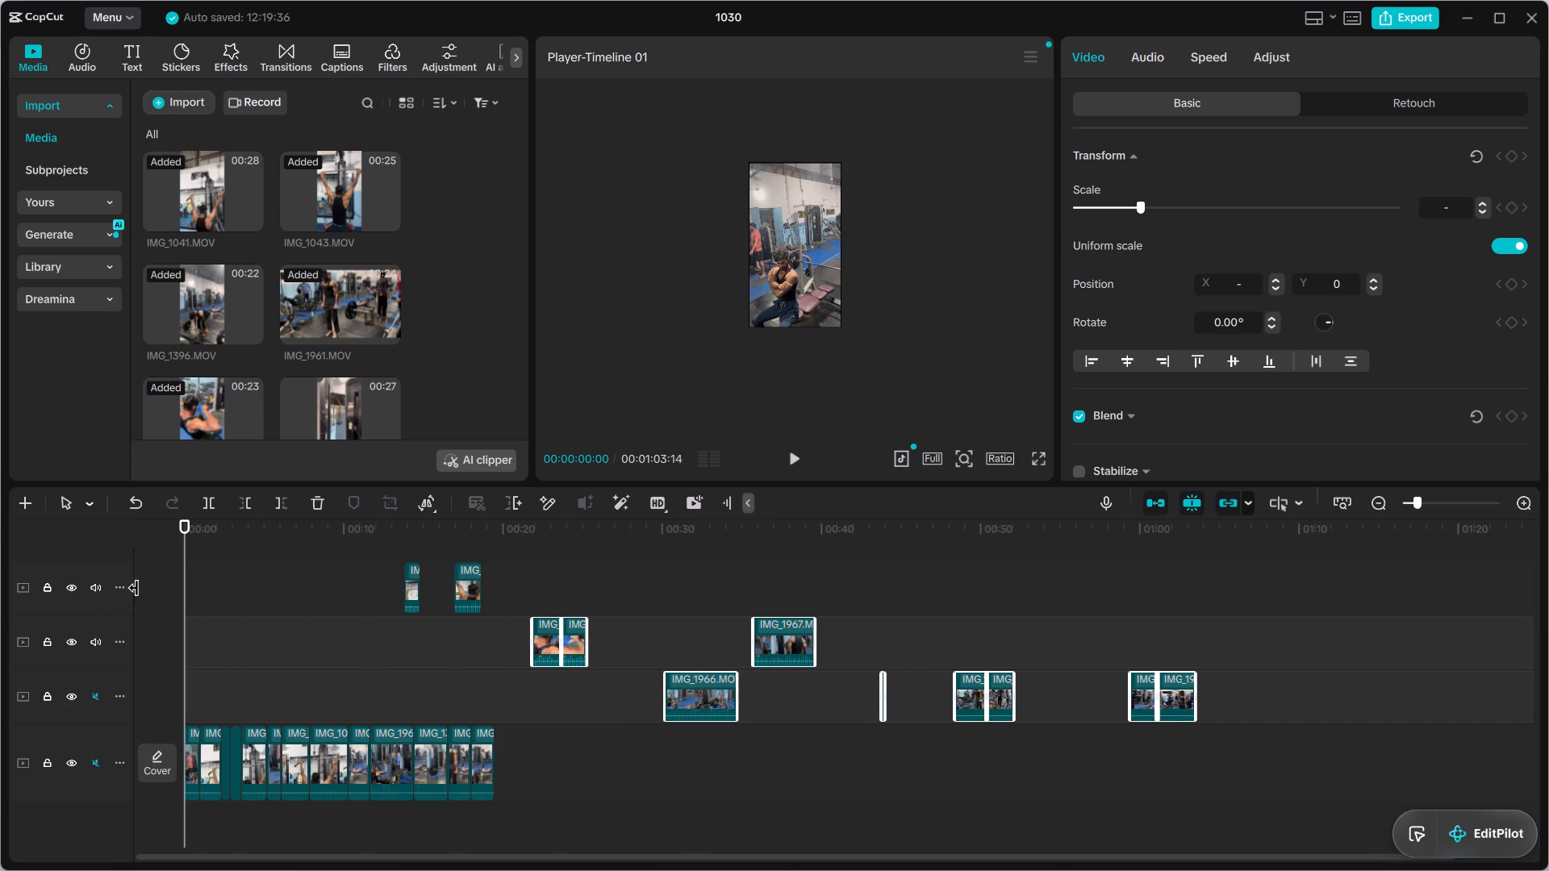
left_click(792, 456)
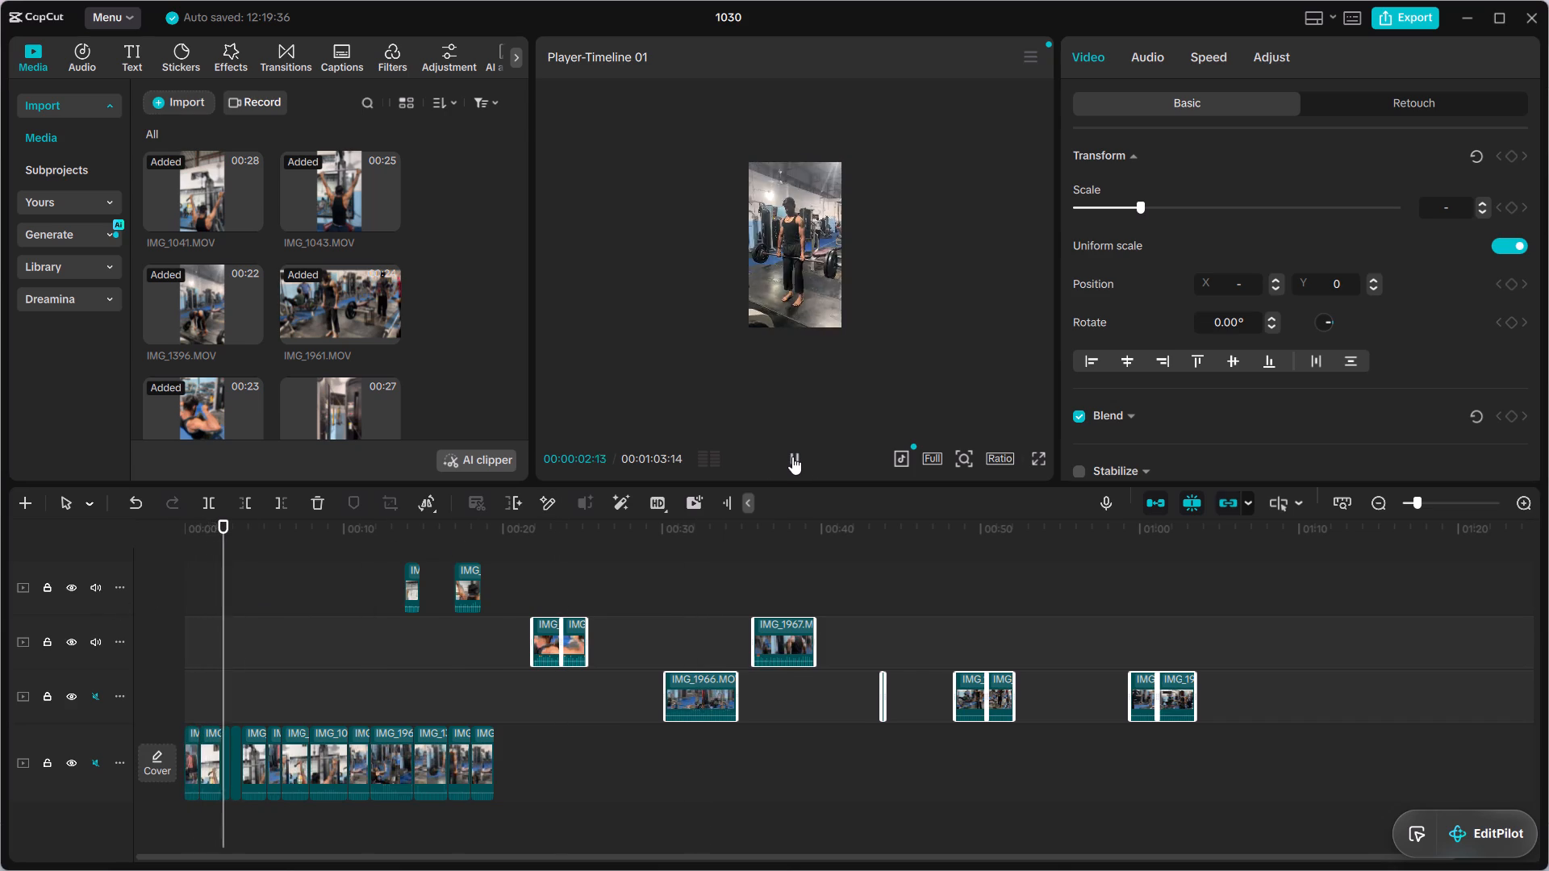
left_click(792, 456)
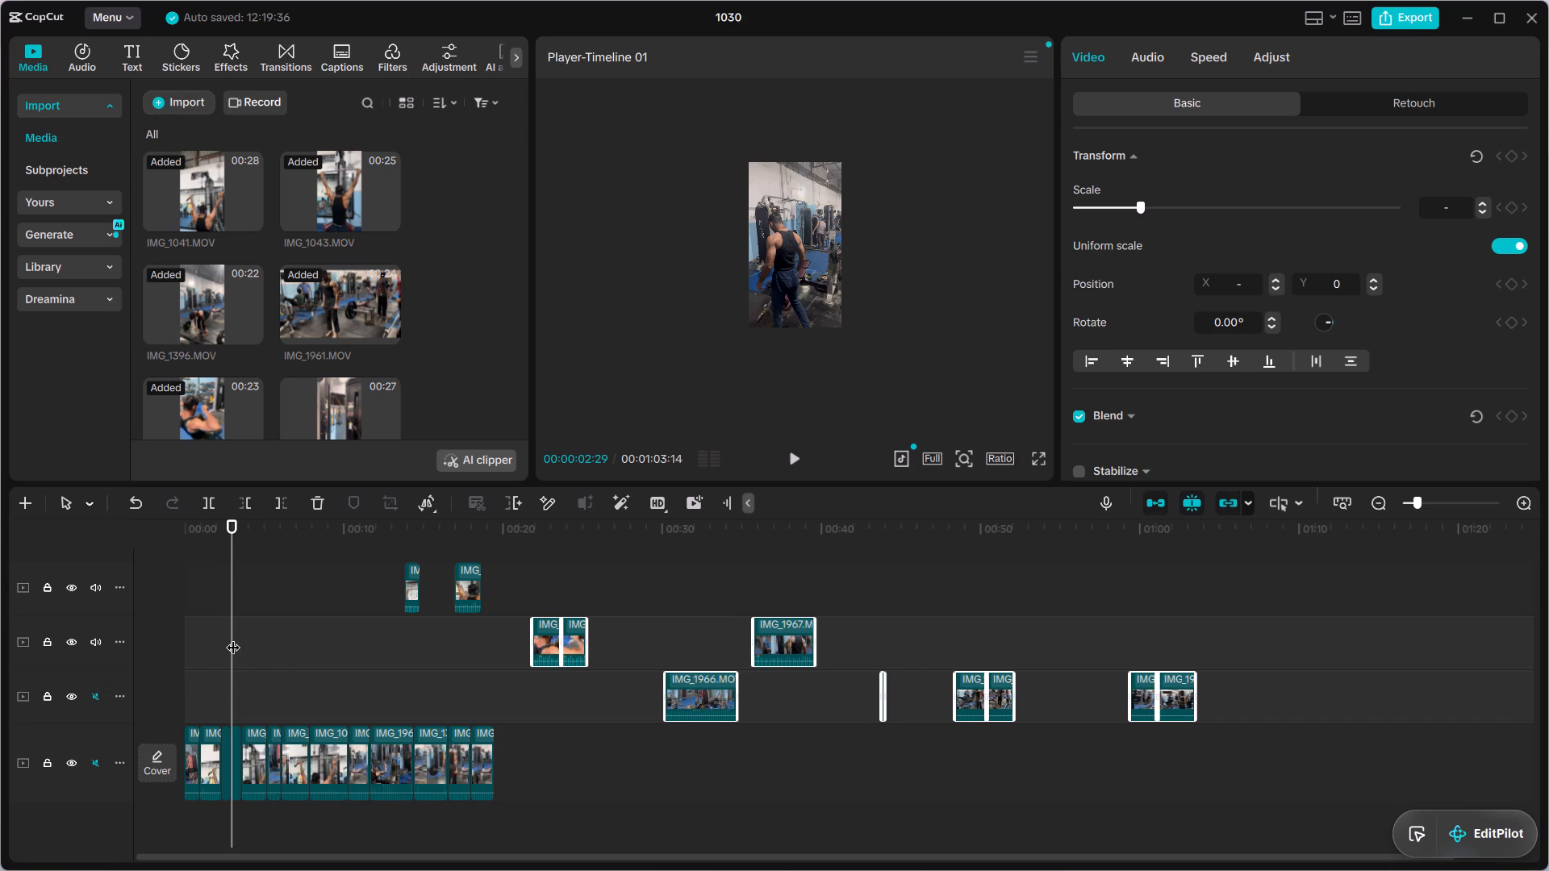
left_click_drag(233, 637, 248, 637)
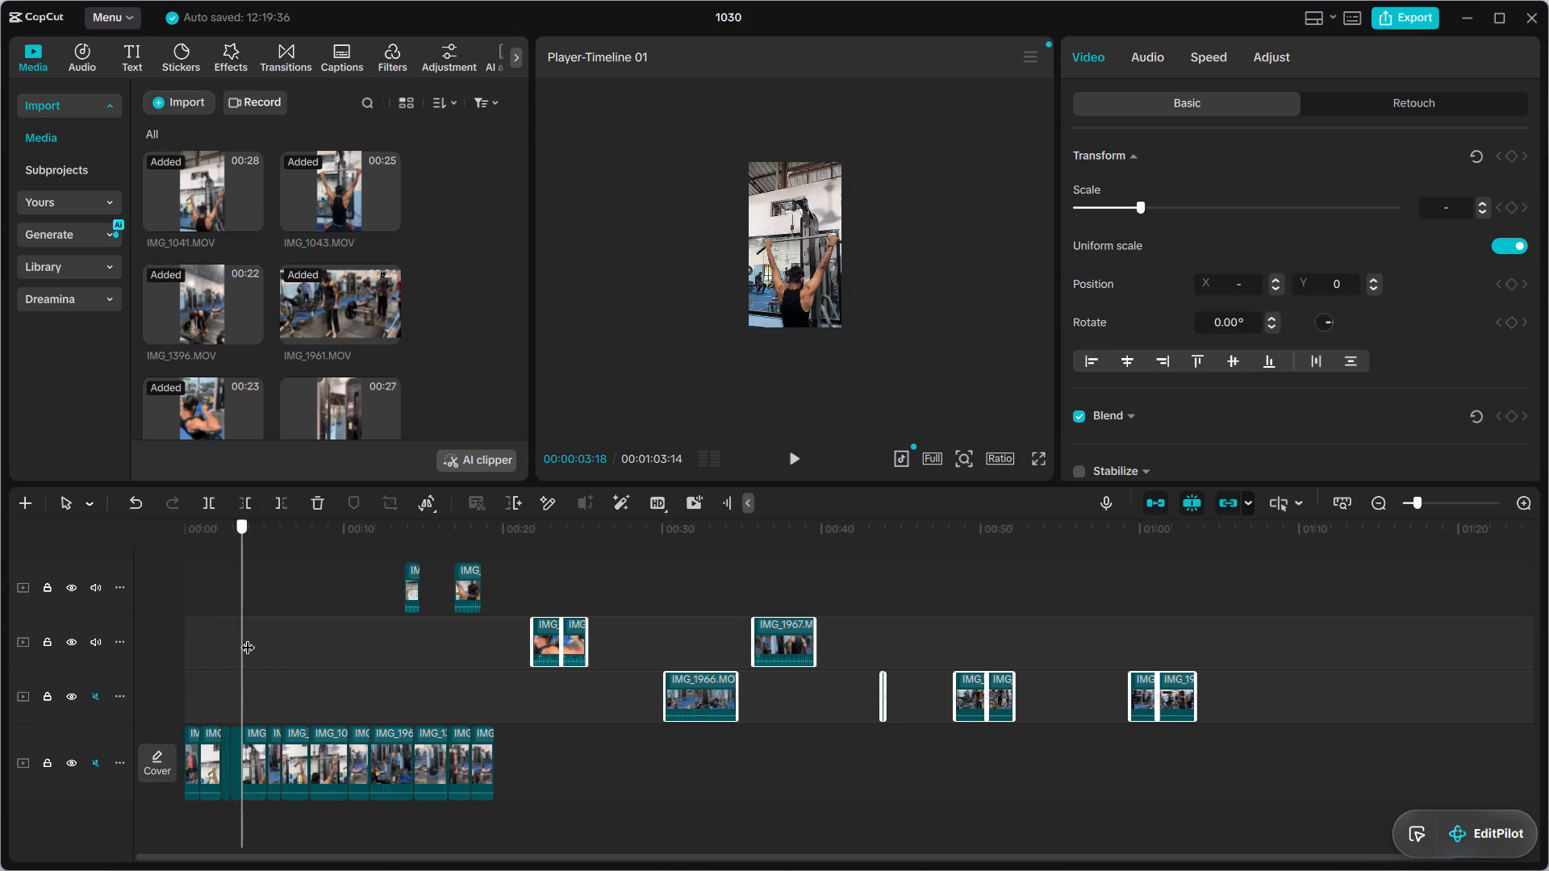
left_click_drag(248, 637, 257, 637)
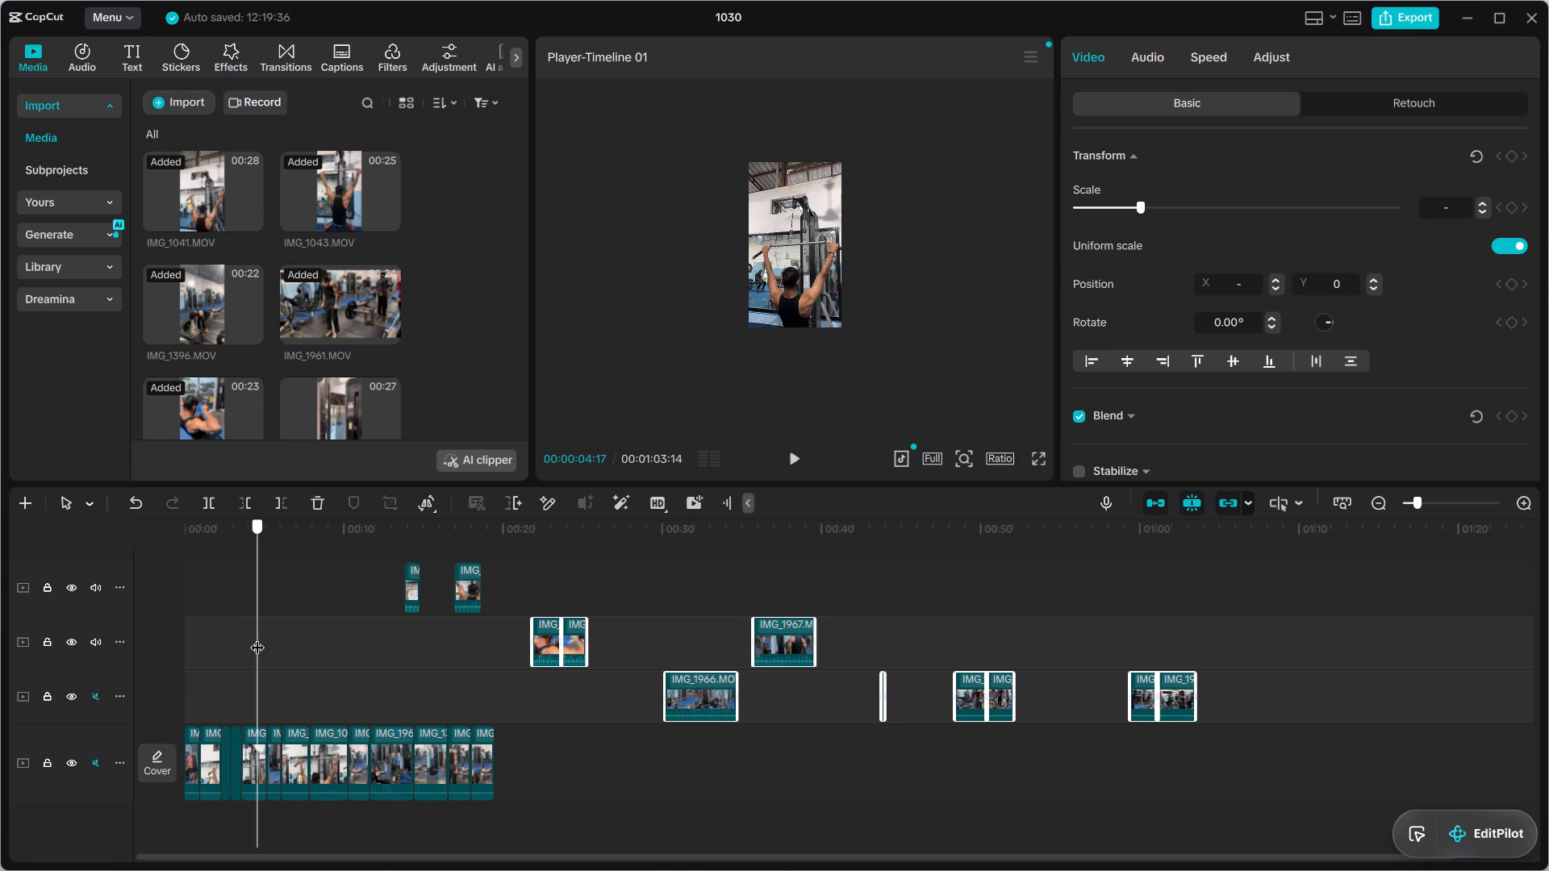
left_click_drag(257, 637, 269, 638)
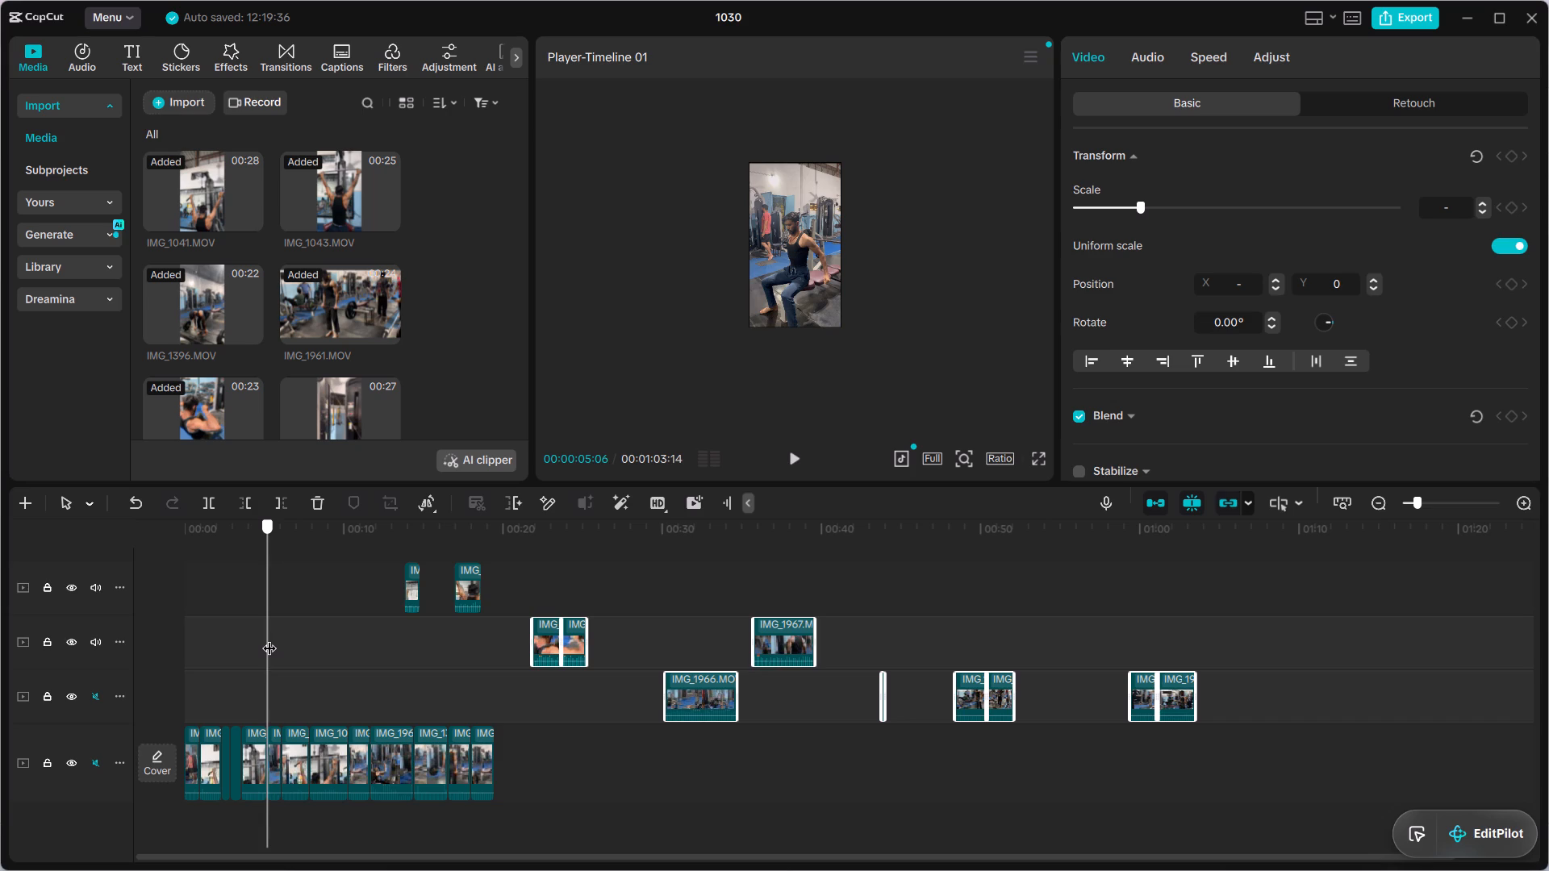
left_click_drag(269, 638, 275, 638)
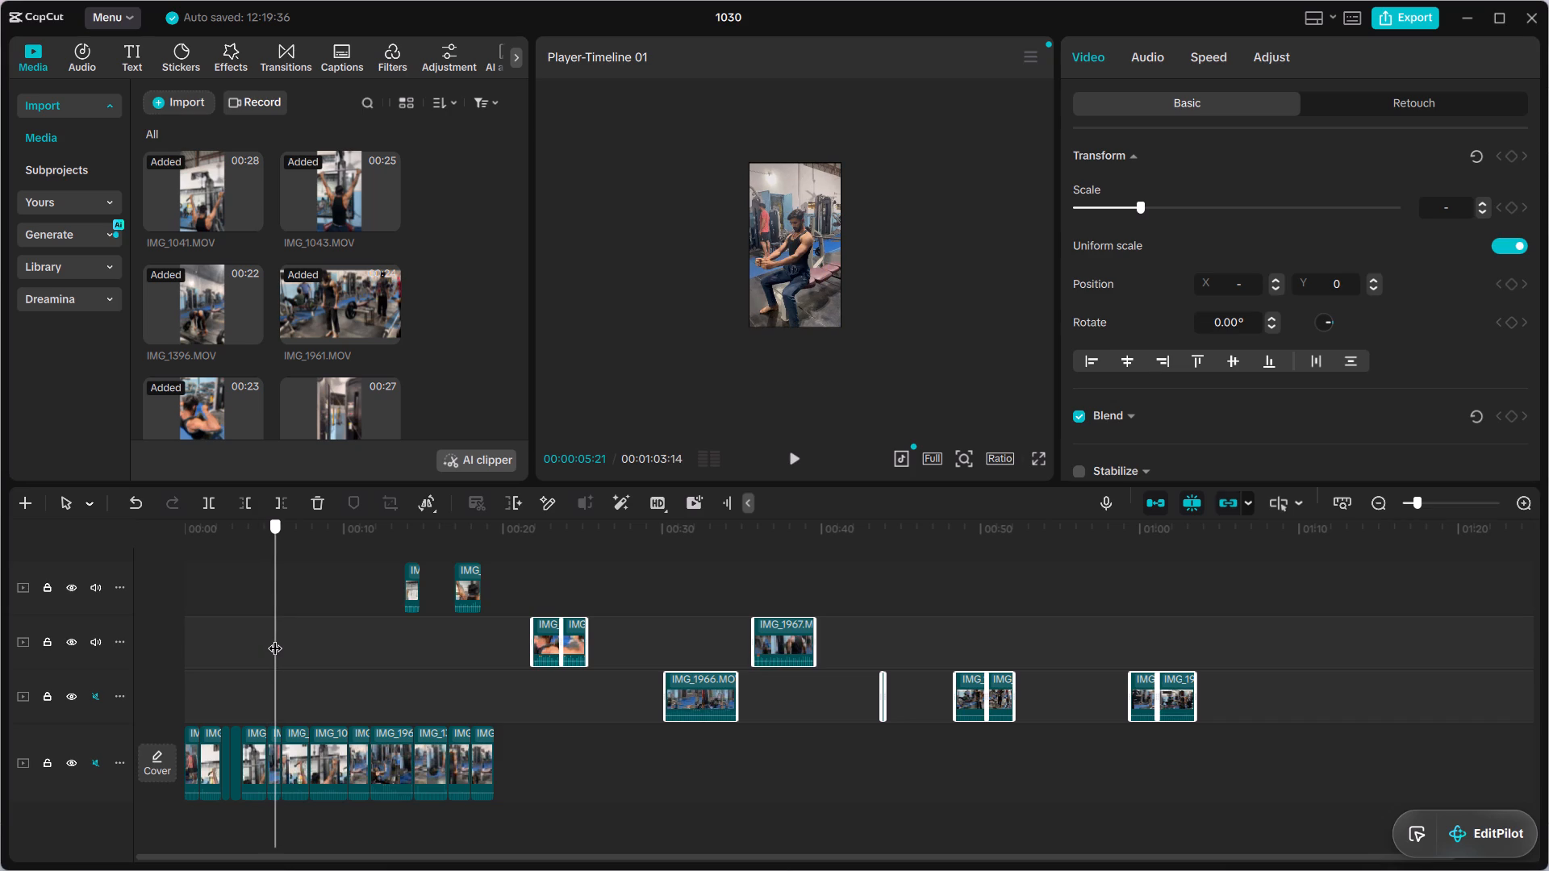
left_click_drag(275, 638, 281, 638)
Delete the short clip of the seated man at about 00:00:05 from the main track.
left_click(273, 732)
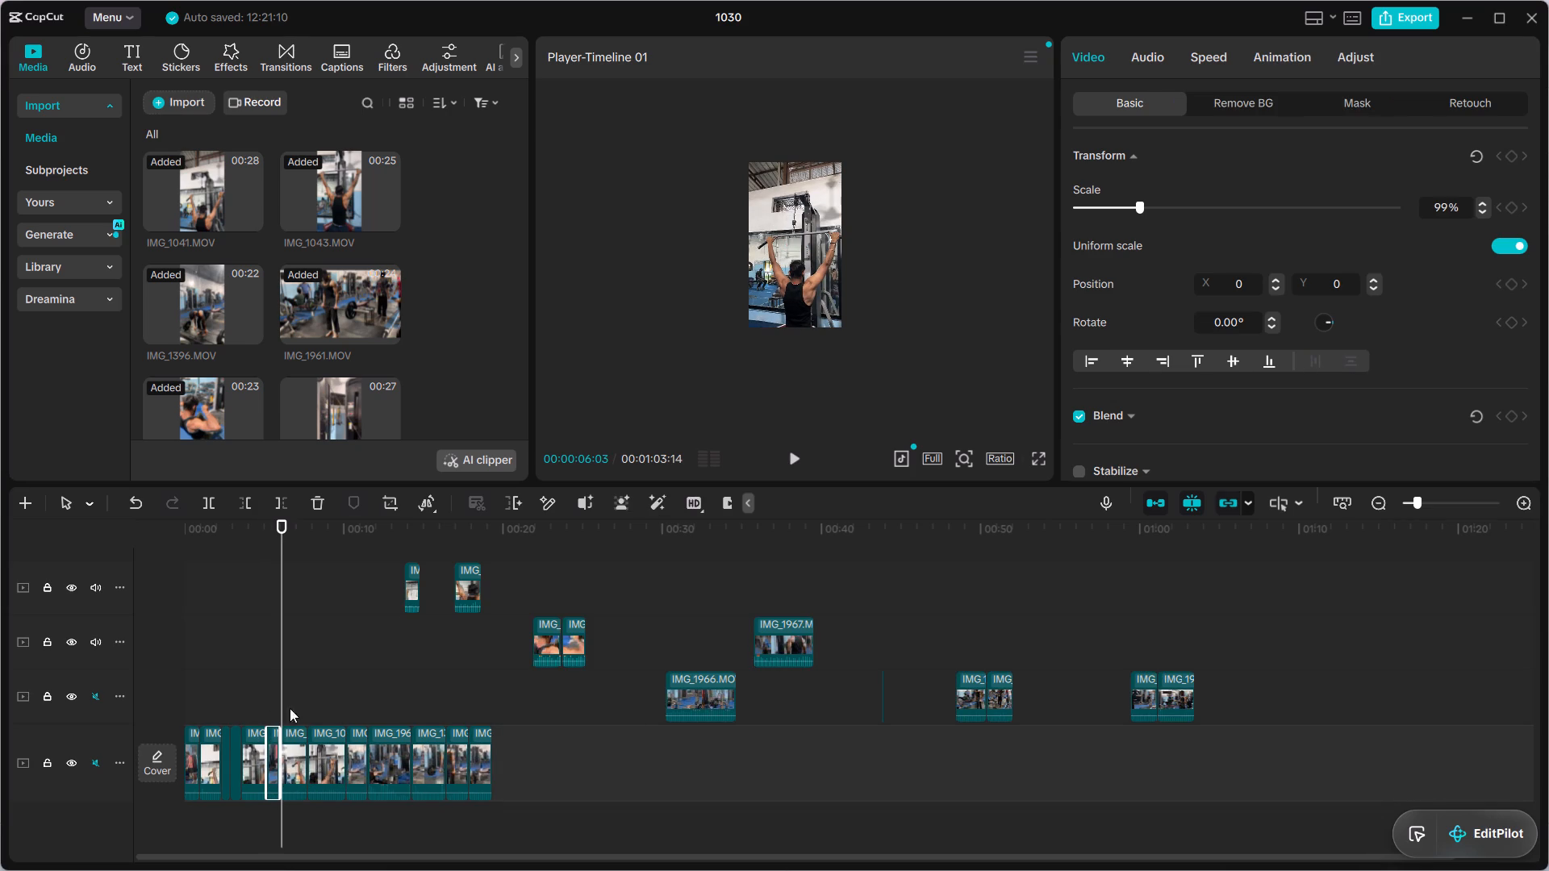
left_click(294, 748)
left_click(275, 755)
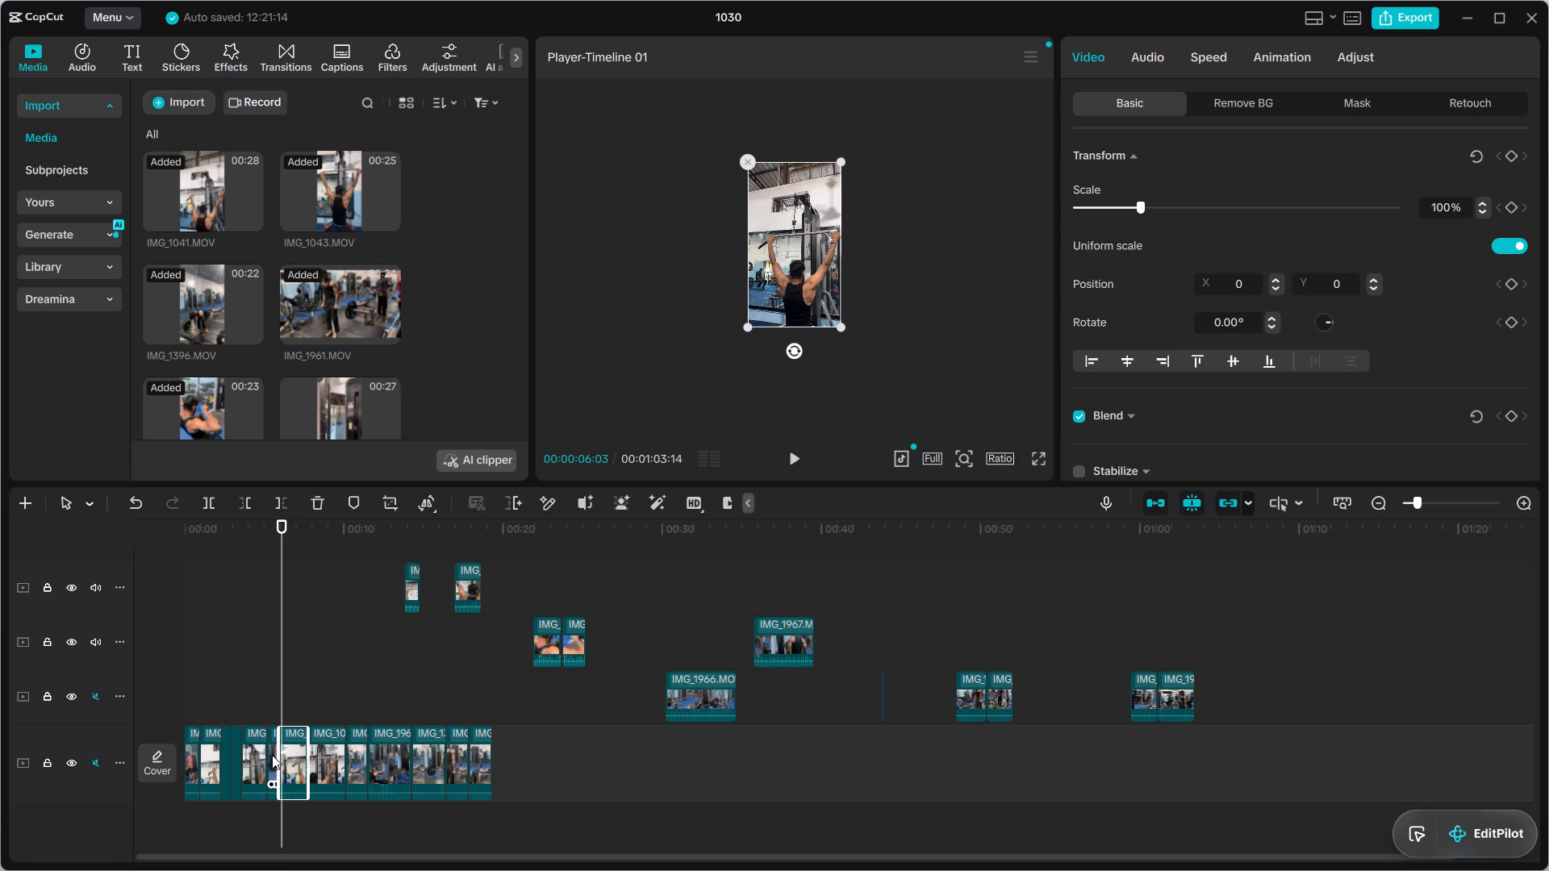
left_click(271, 753)
left_click_drag(282, 695, 269, 702)
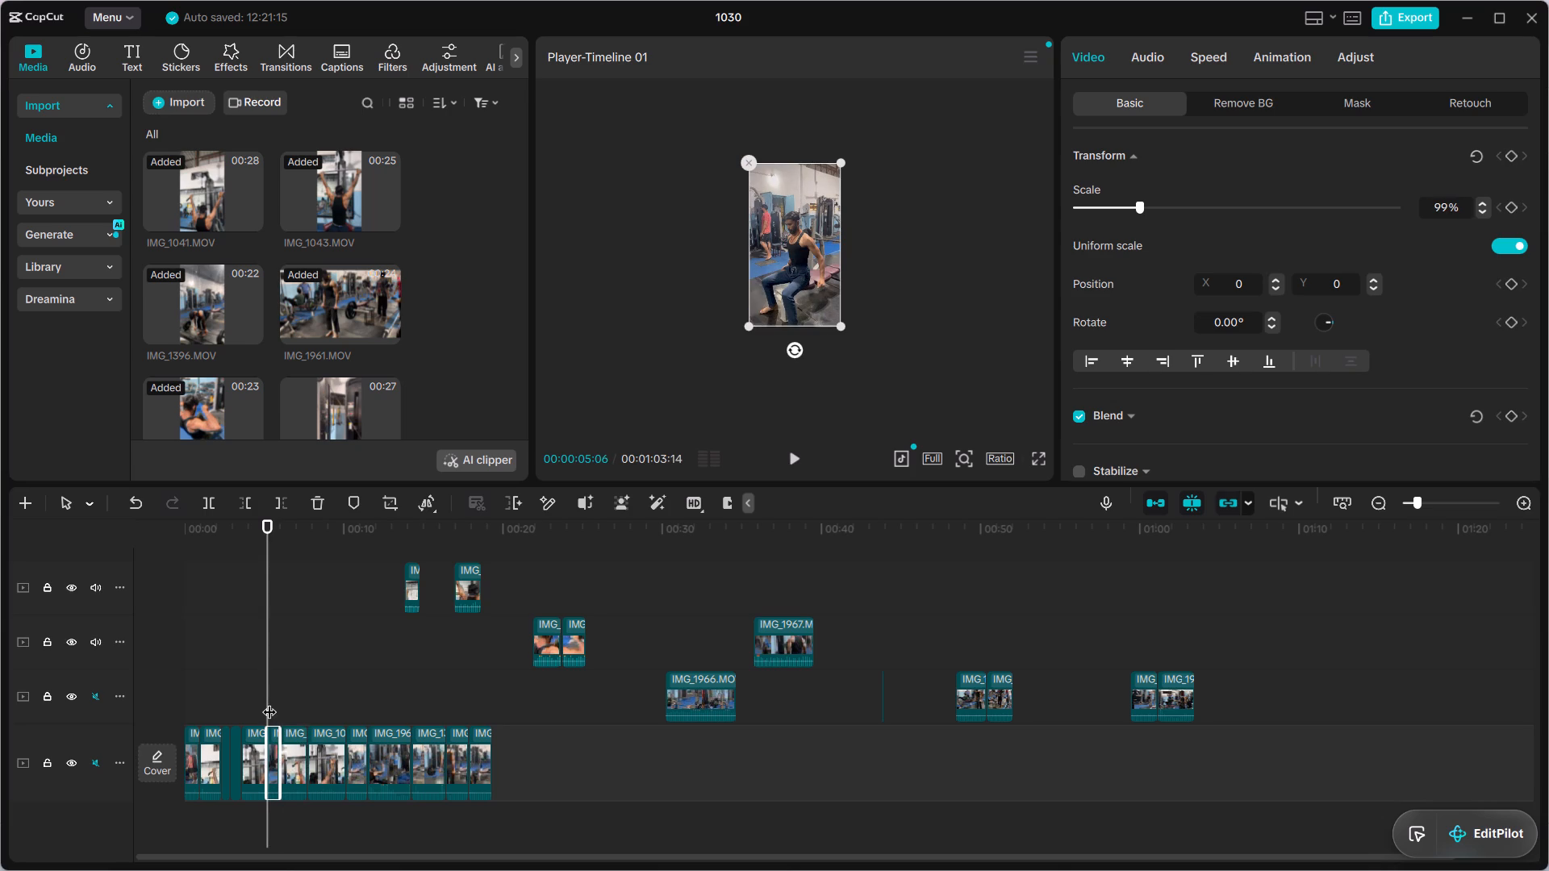
key("Delete")
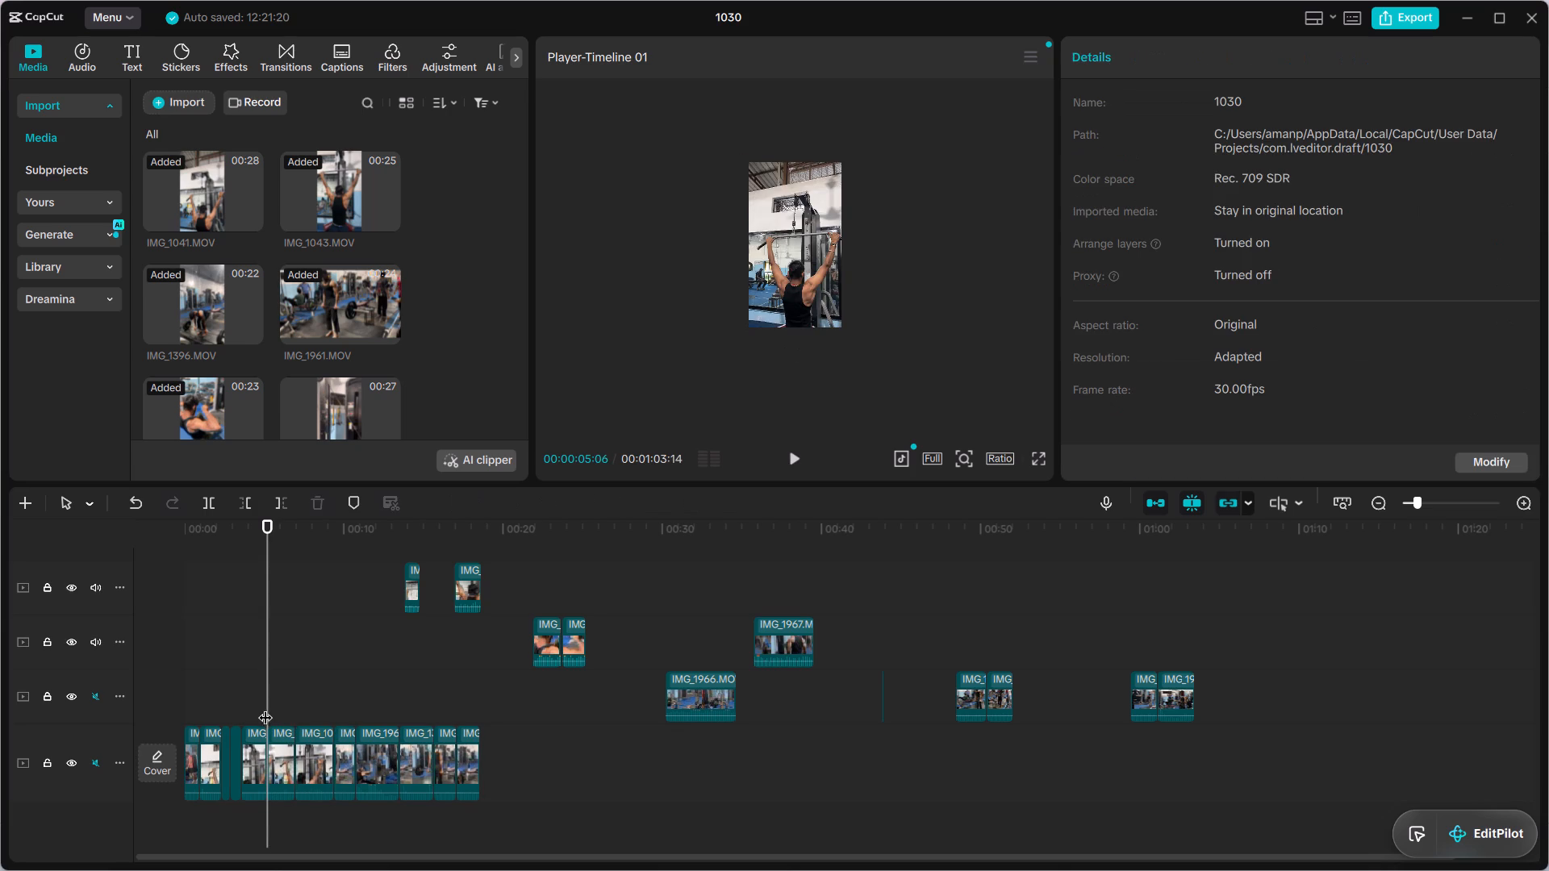
Examine the main-track clips frame by frame between about 00:00:05 and 00:00:10.
left_click_drag(269, 702, 278, 706)
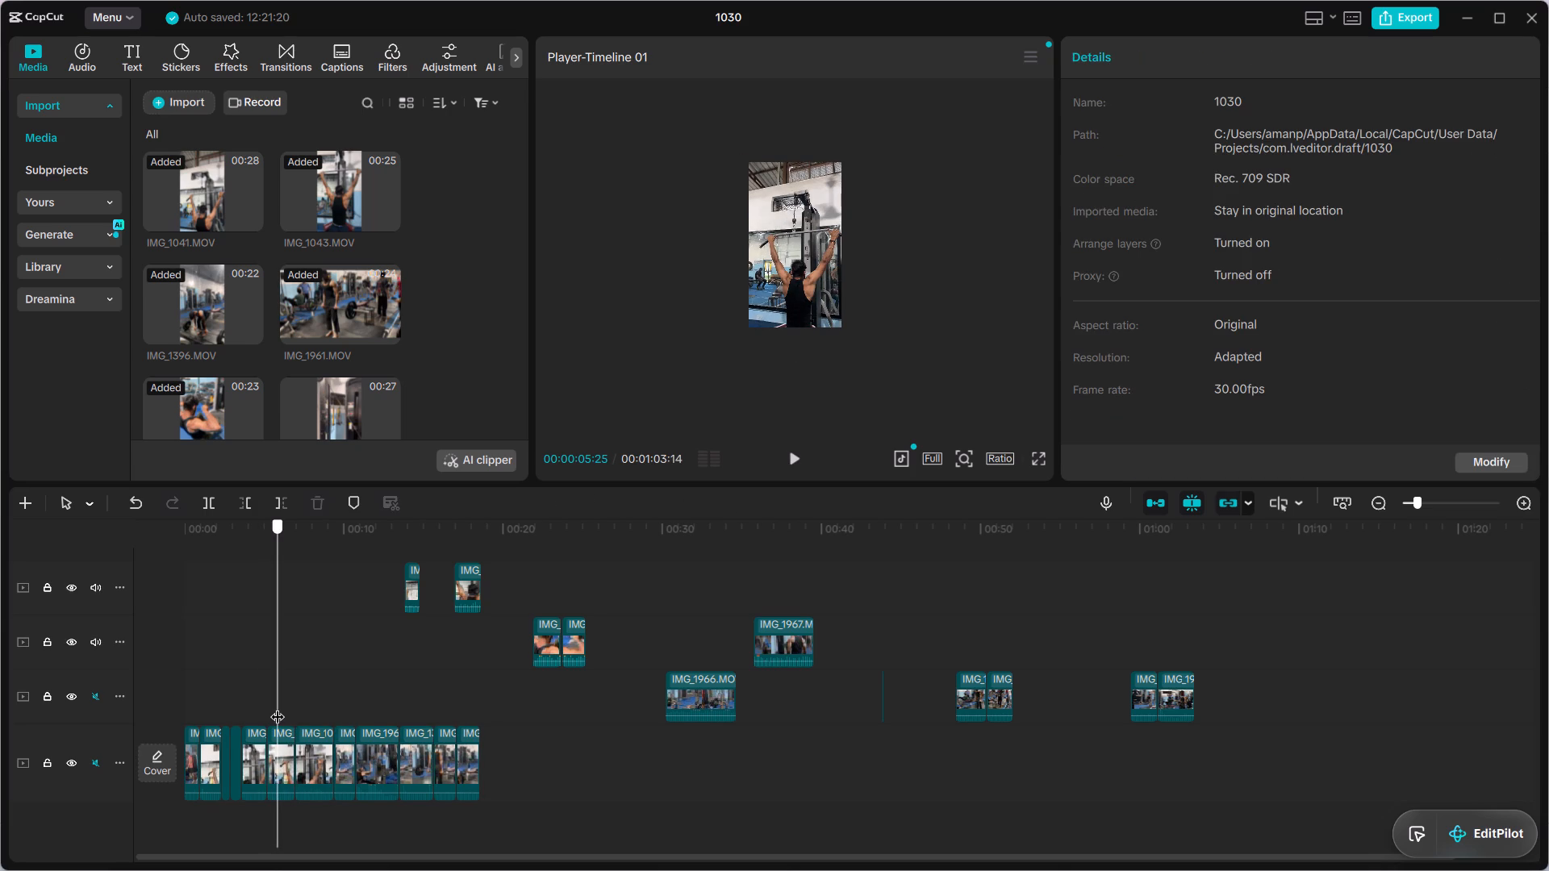
left_click_drag(278, 706, 285, 706)
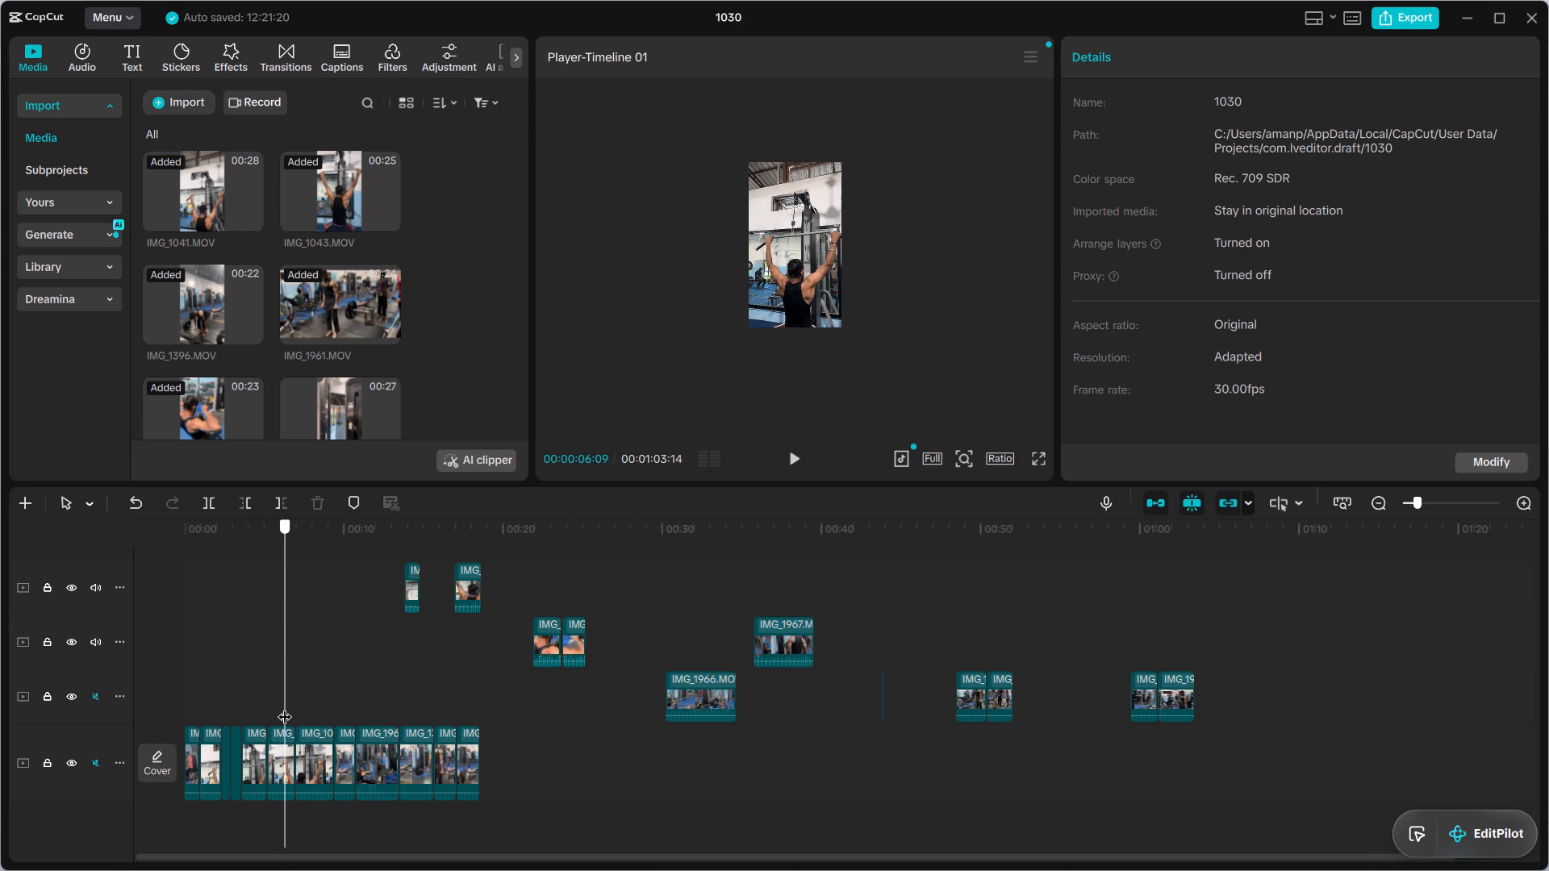
left_click_drag(285, 706, 295, 706)
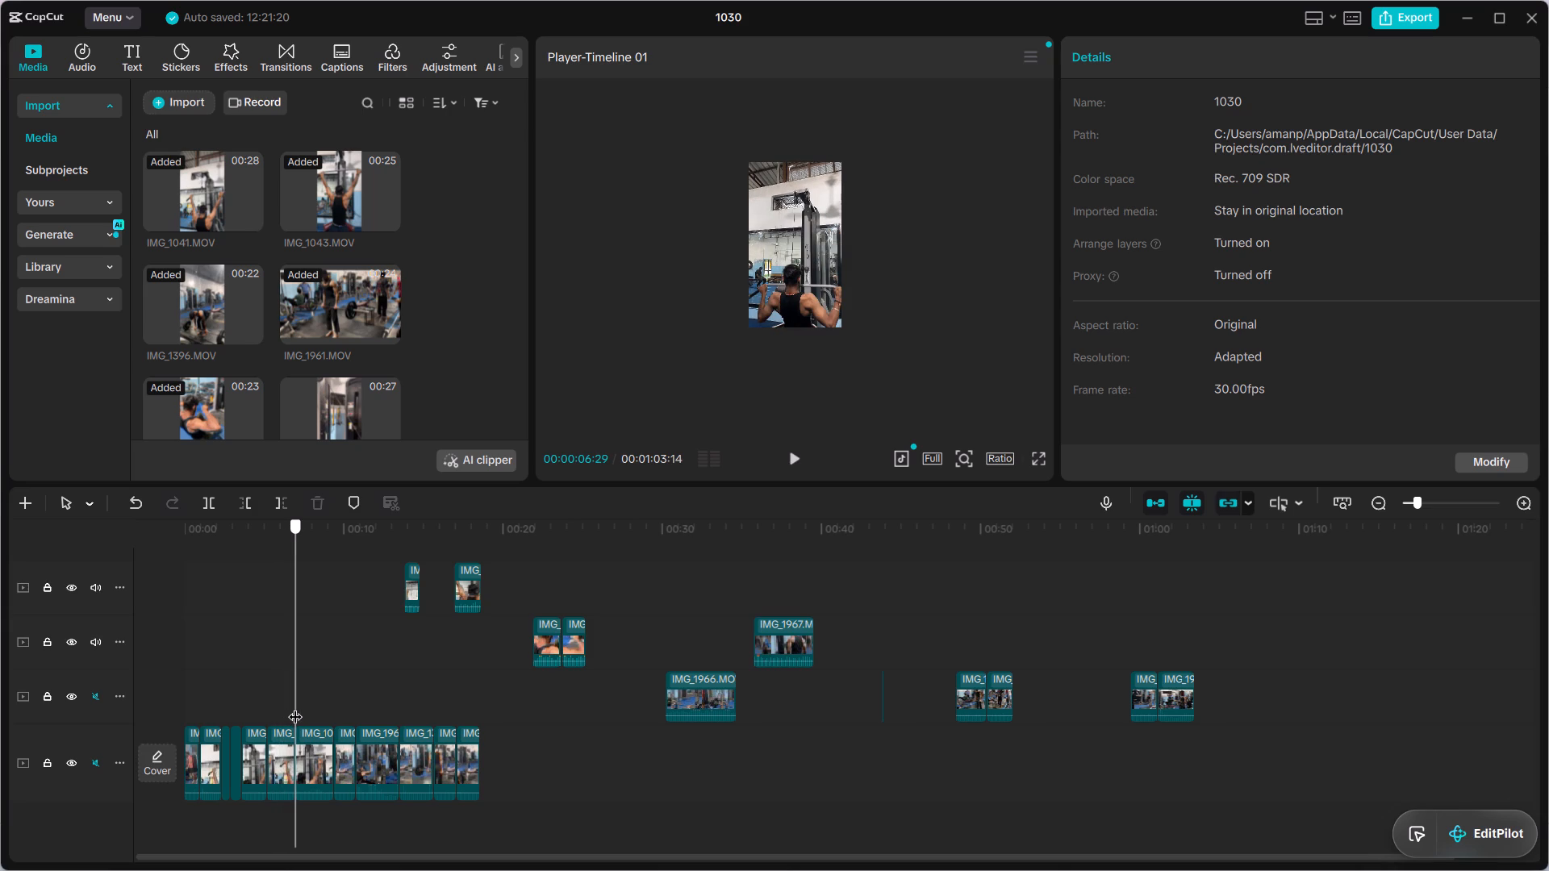
left_click_drag(295, 706, 308, 706)
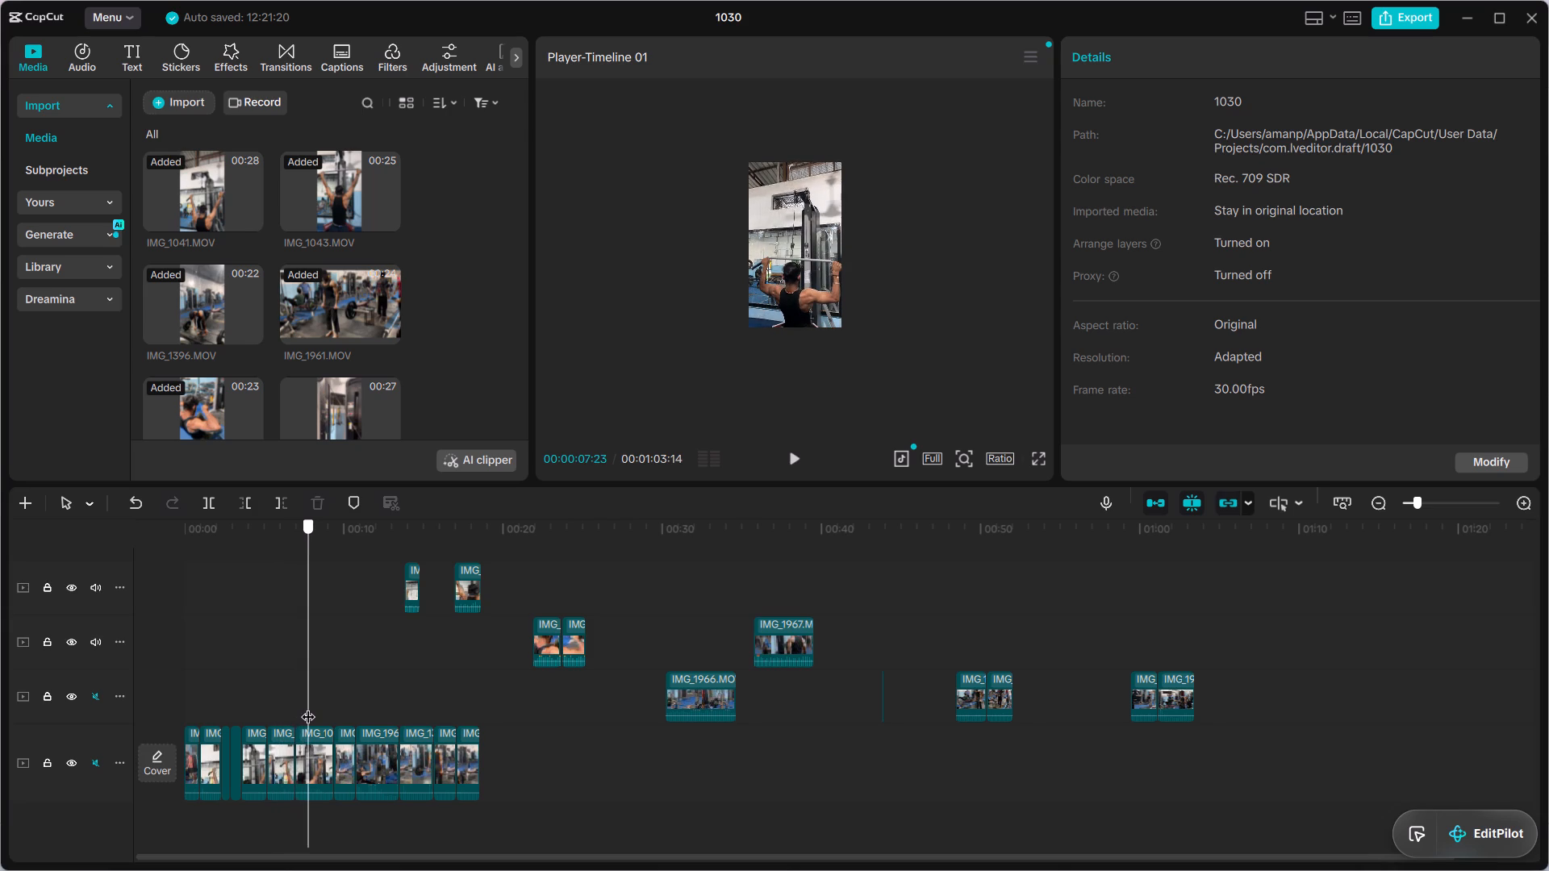
left_click_drag(308, 706, 296, 720)
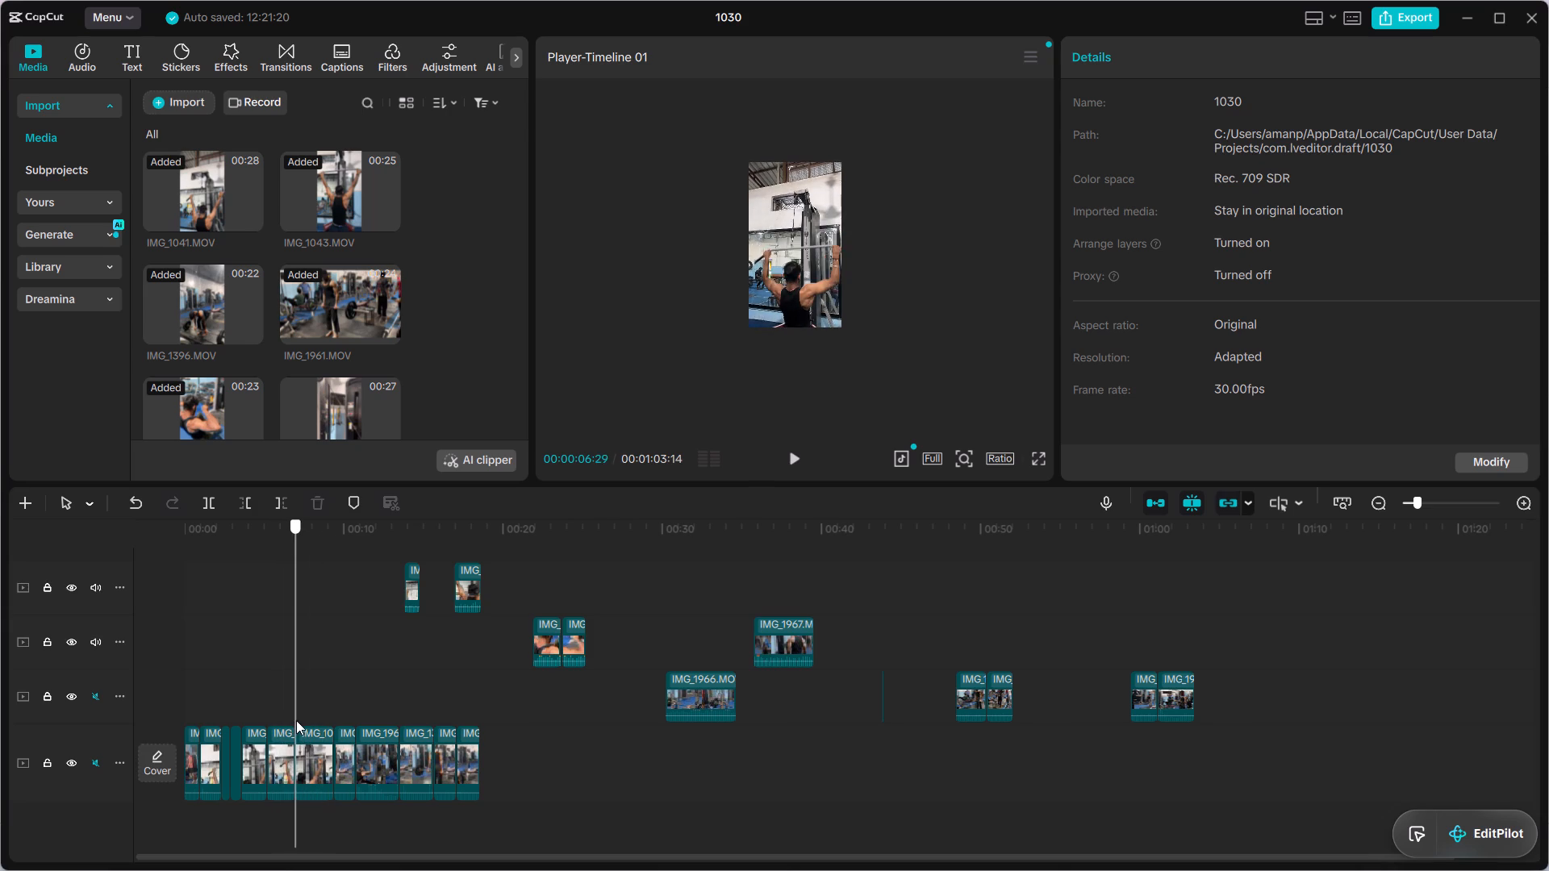
left_click_drag(296, 720, 276, 727)
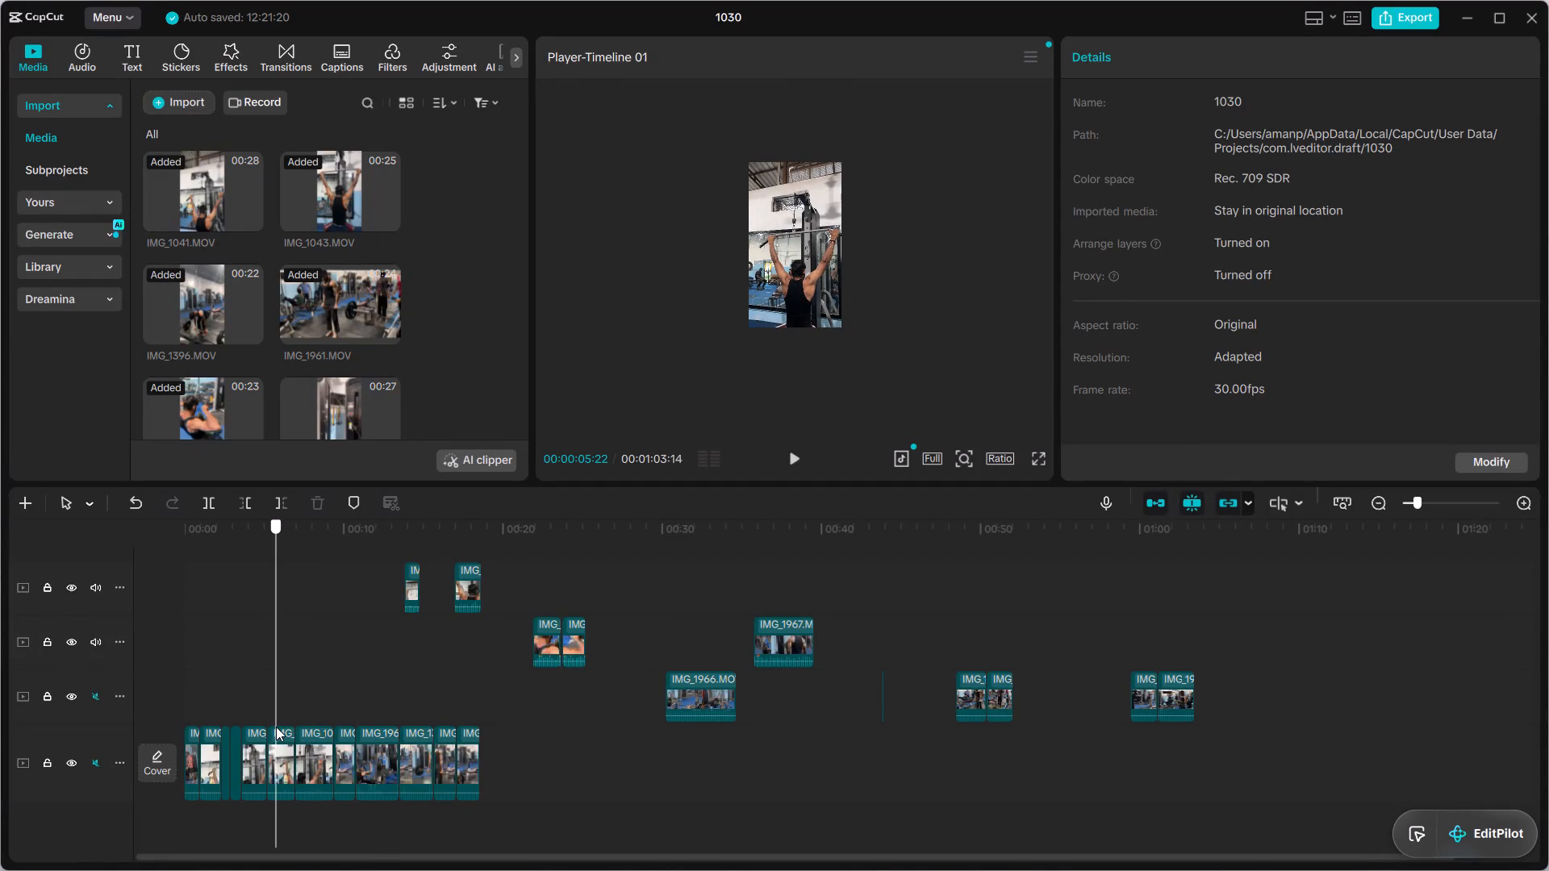
left_click_drag(276, 727, 290, 723)
left_click(308, 749)
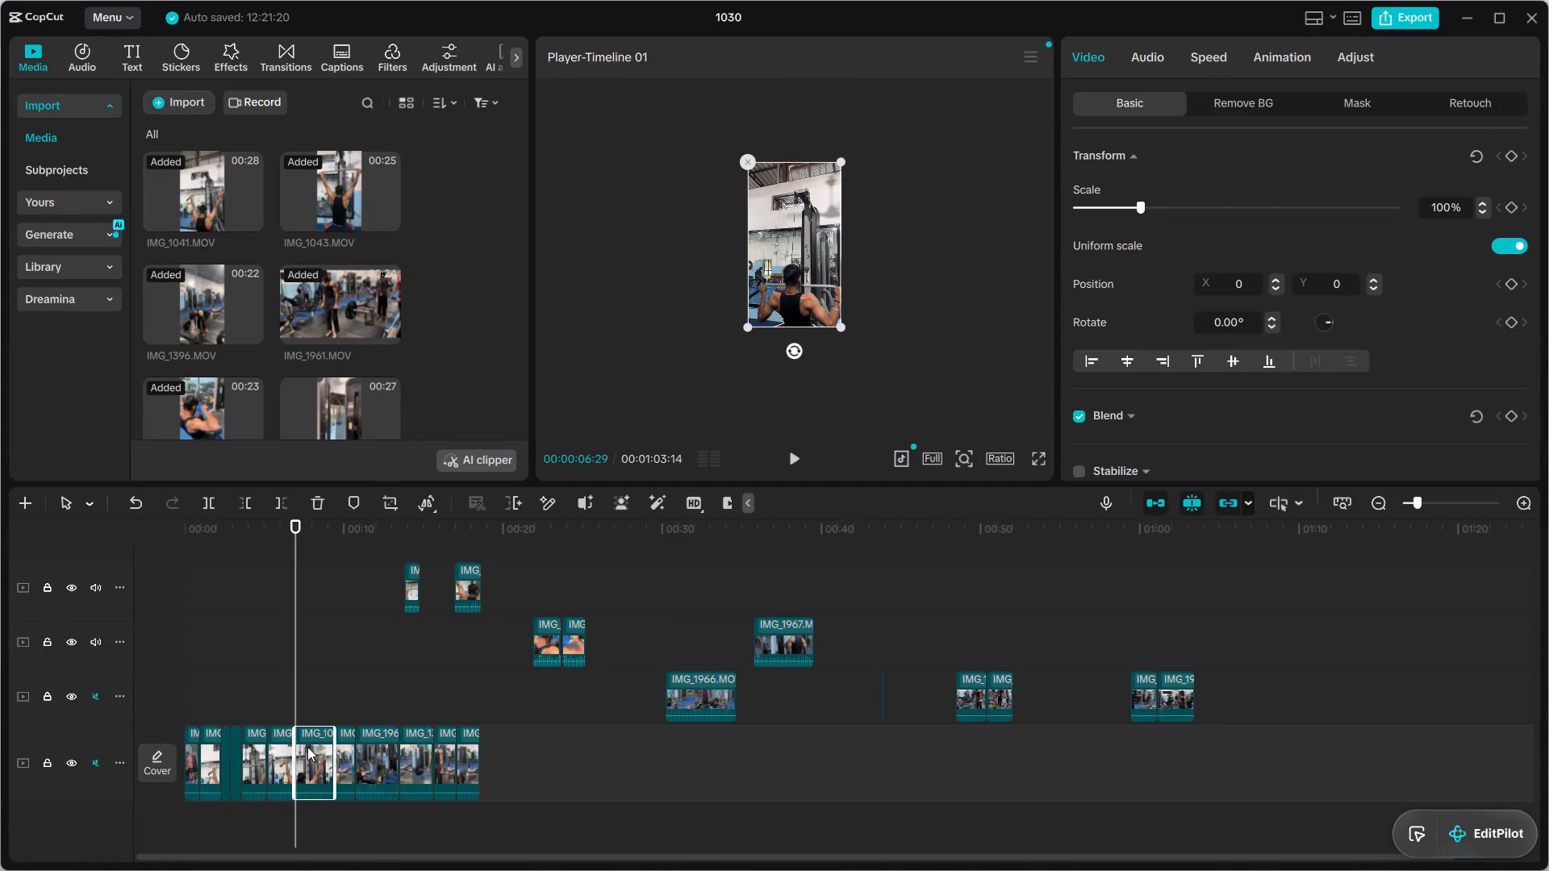
left_click_drag(294, 698, 309, 699)
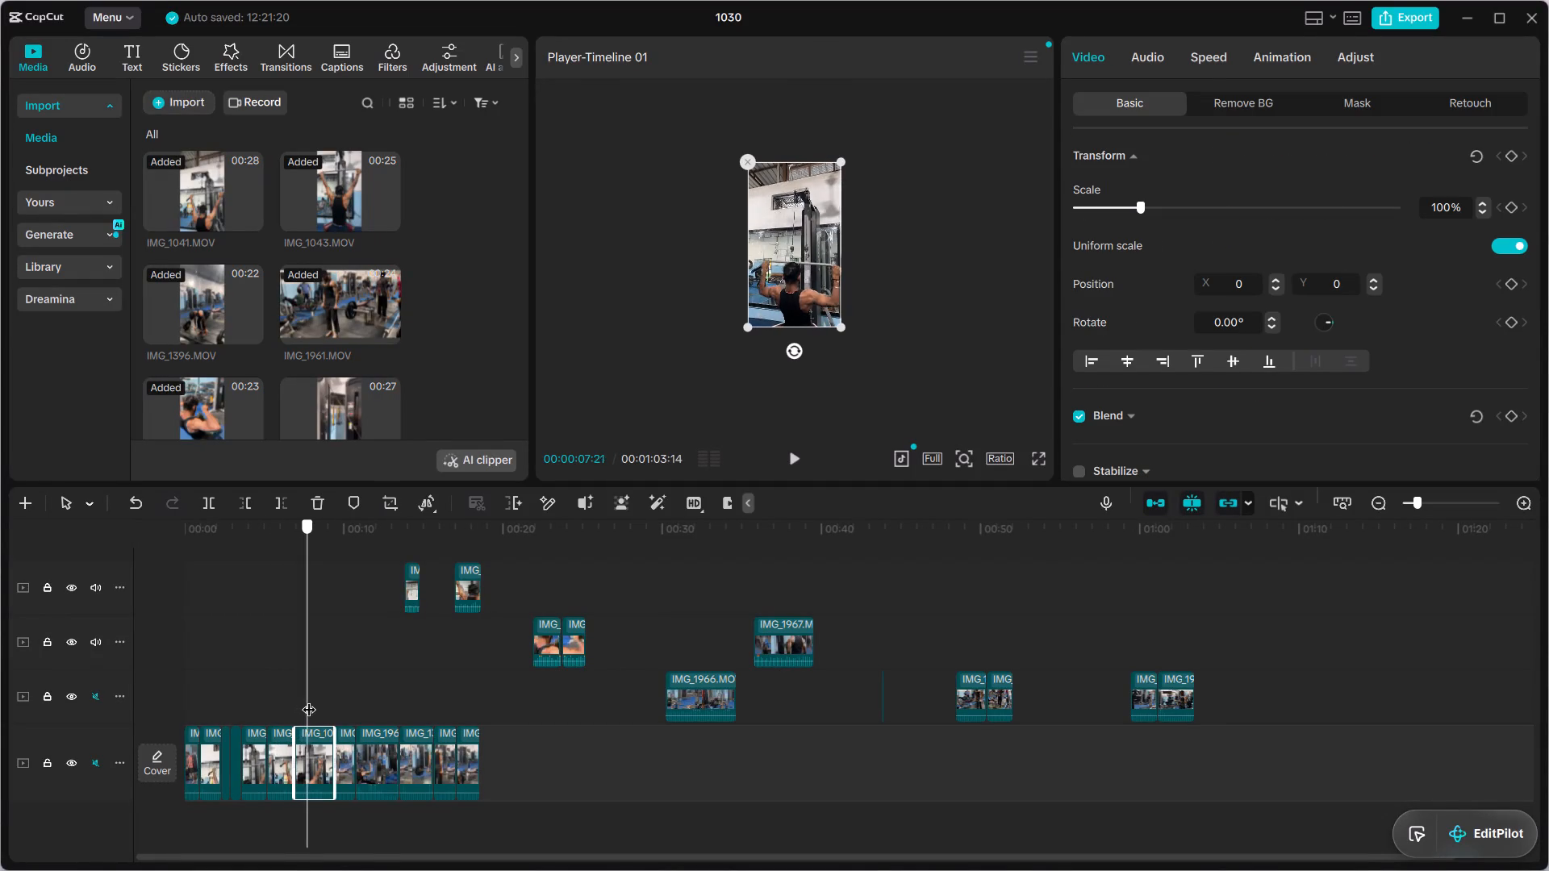
left_click_drag(309, 699, 322, 699)
left_click(282, 742)
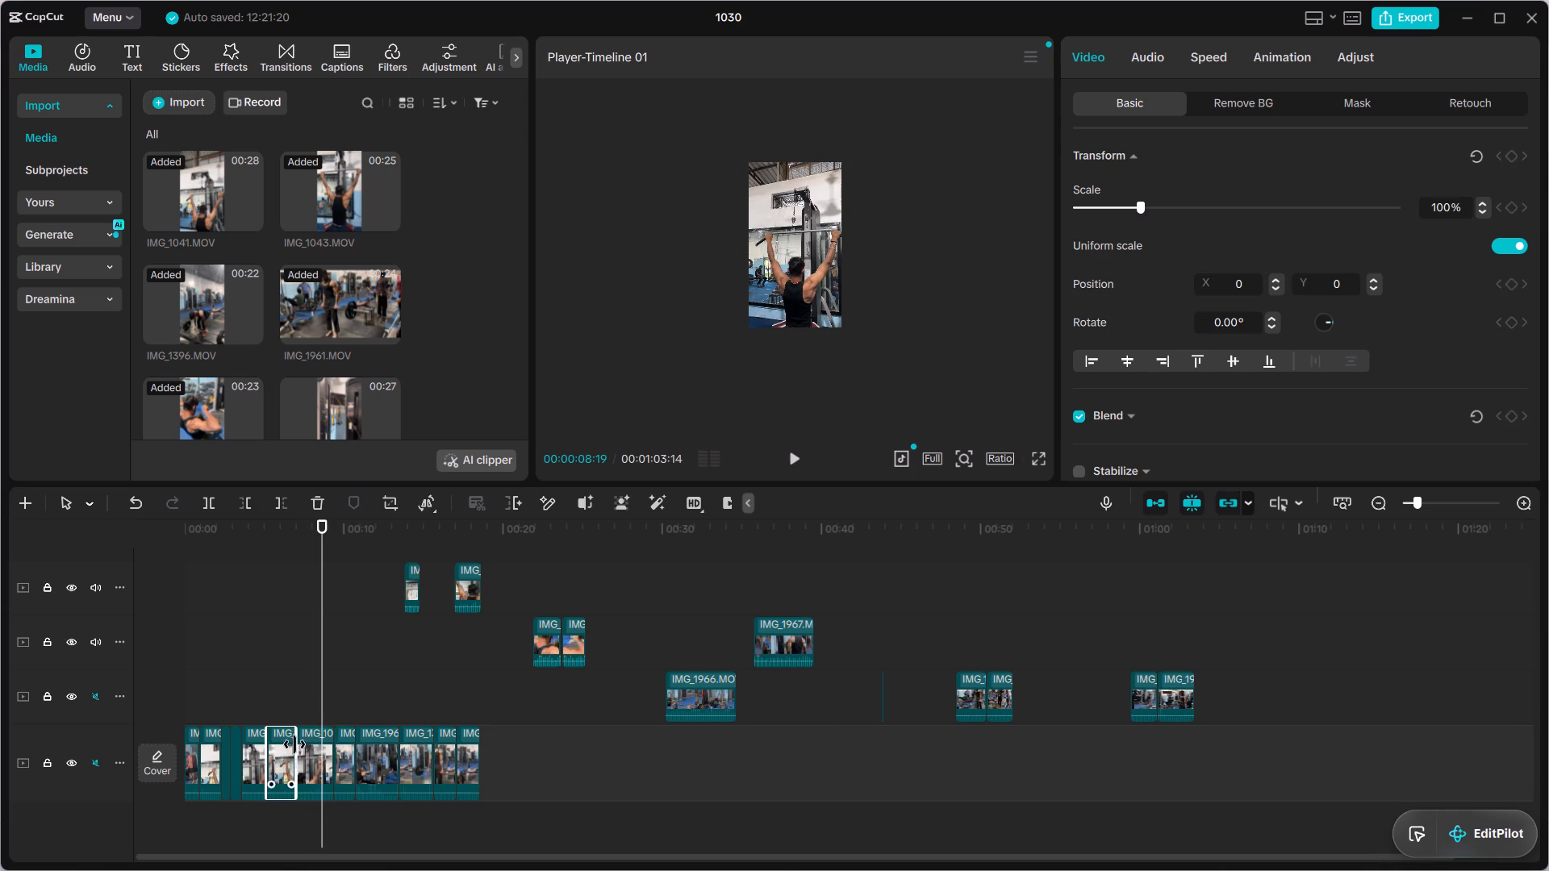
left_click(315, 740)
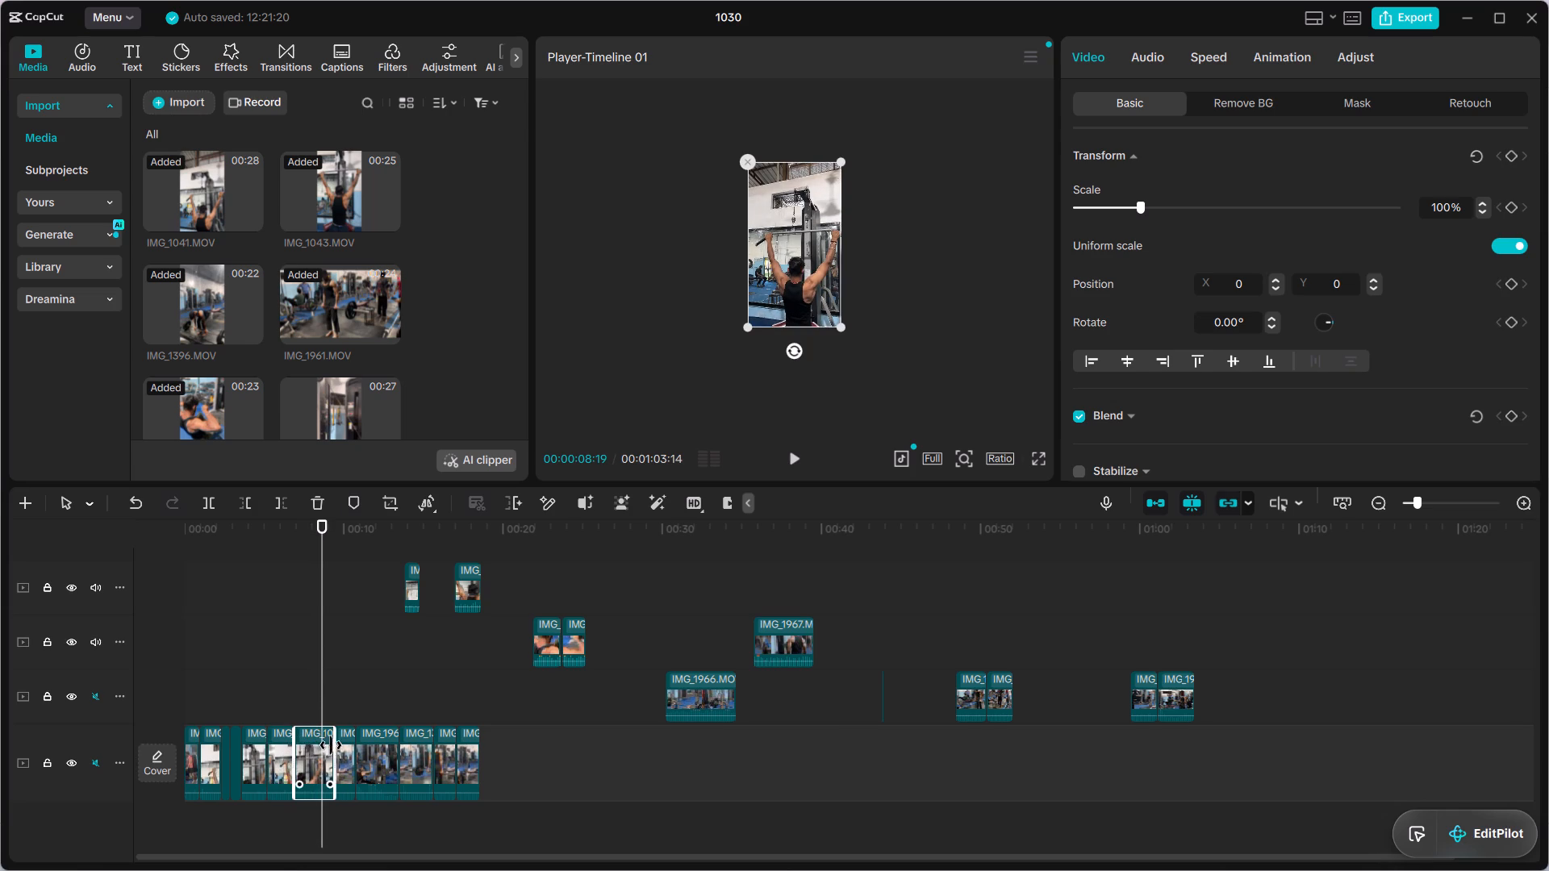
left_click(342, 746)
left_click_drag(319, 711, 337, 709)
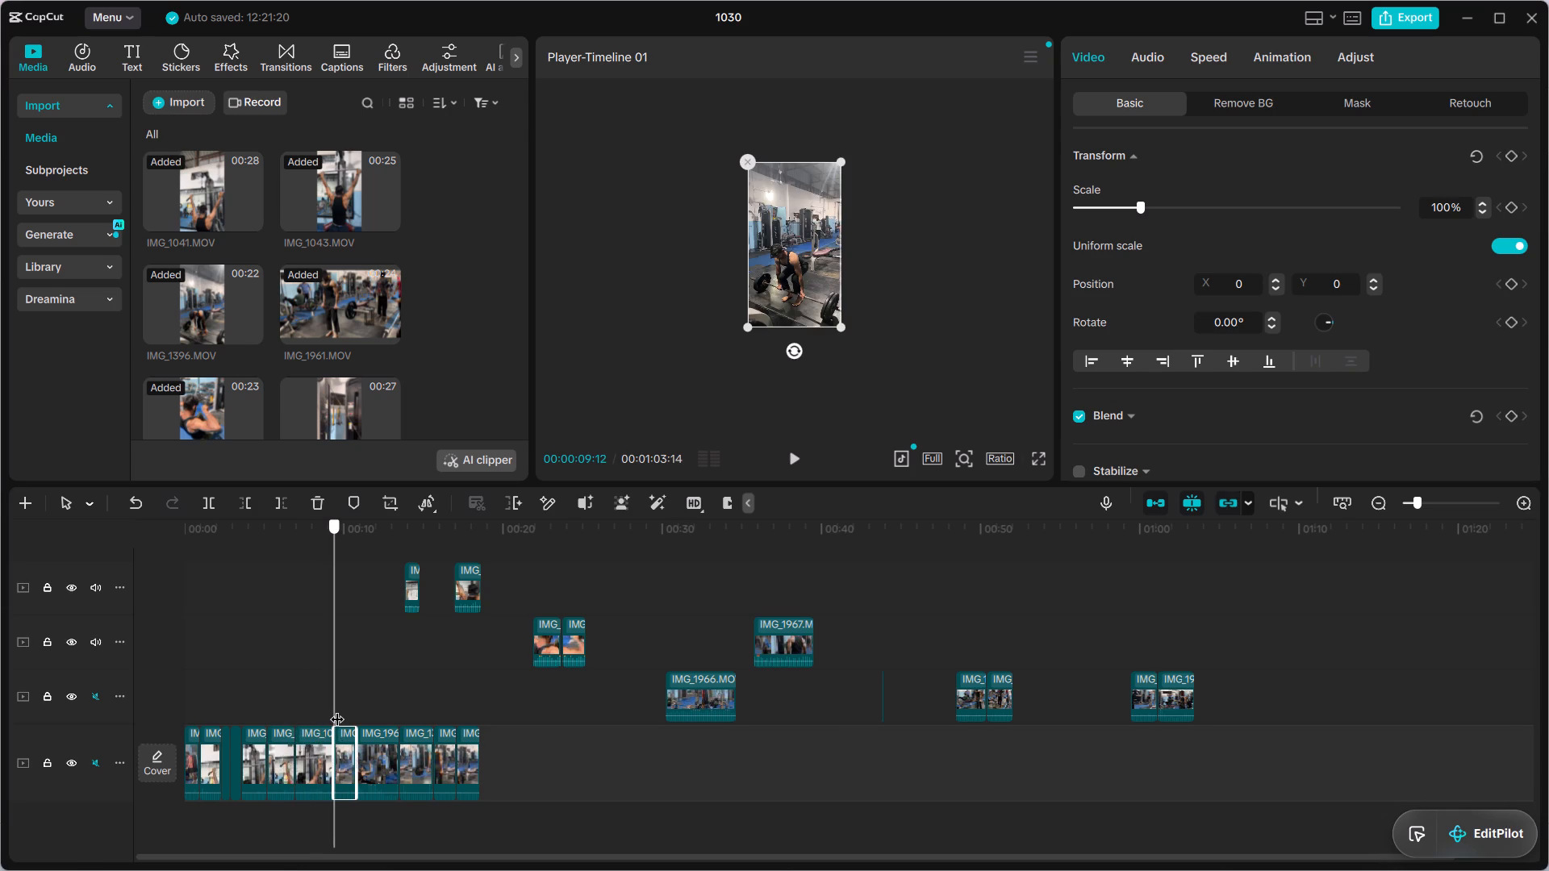
left_click_drag(337, 709, 349, 709)
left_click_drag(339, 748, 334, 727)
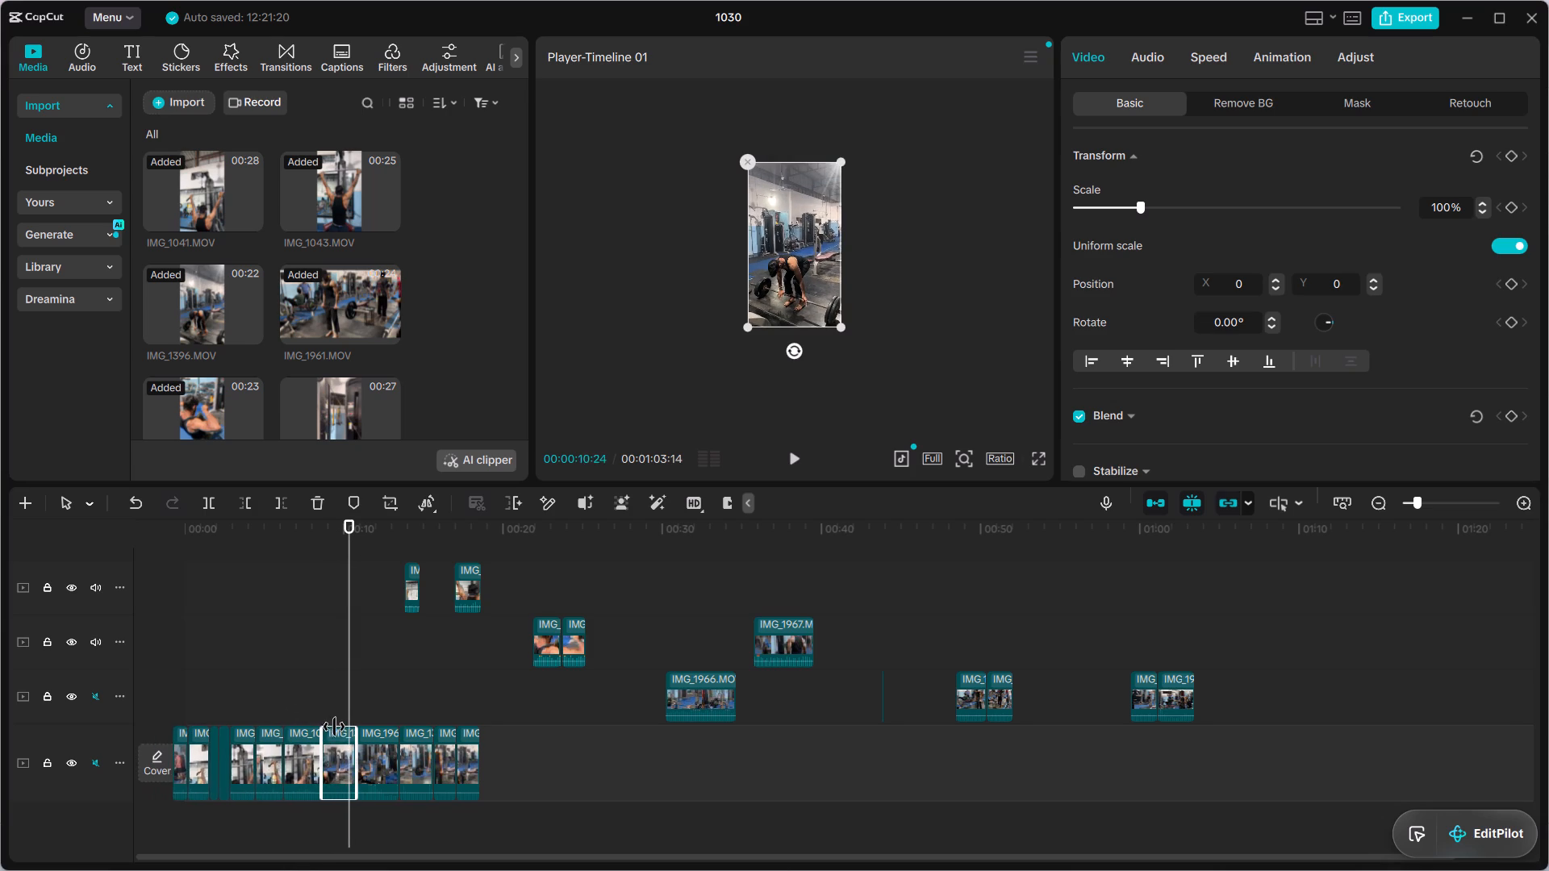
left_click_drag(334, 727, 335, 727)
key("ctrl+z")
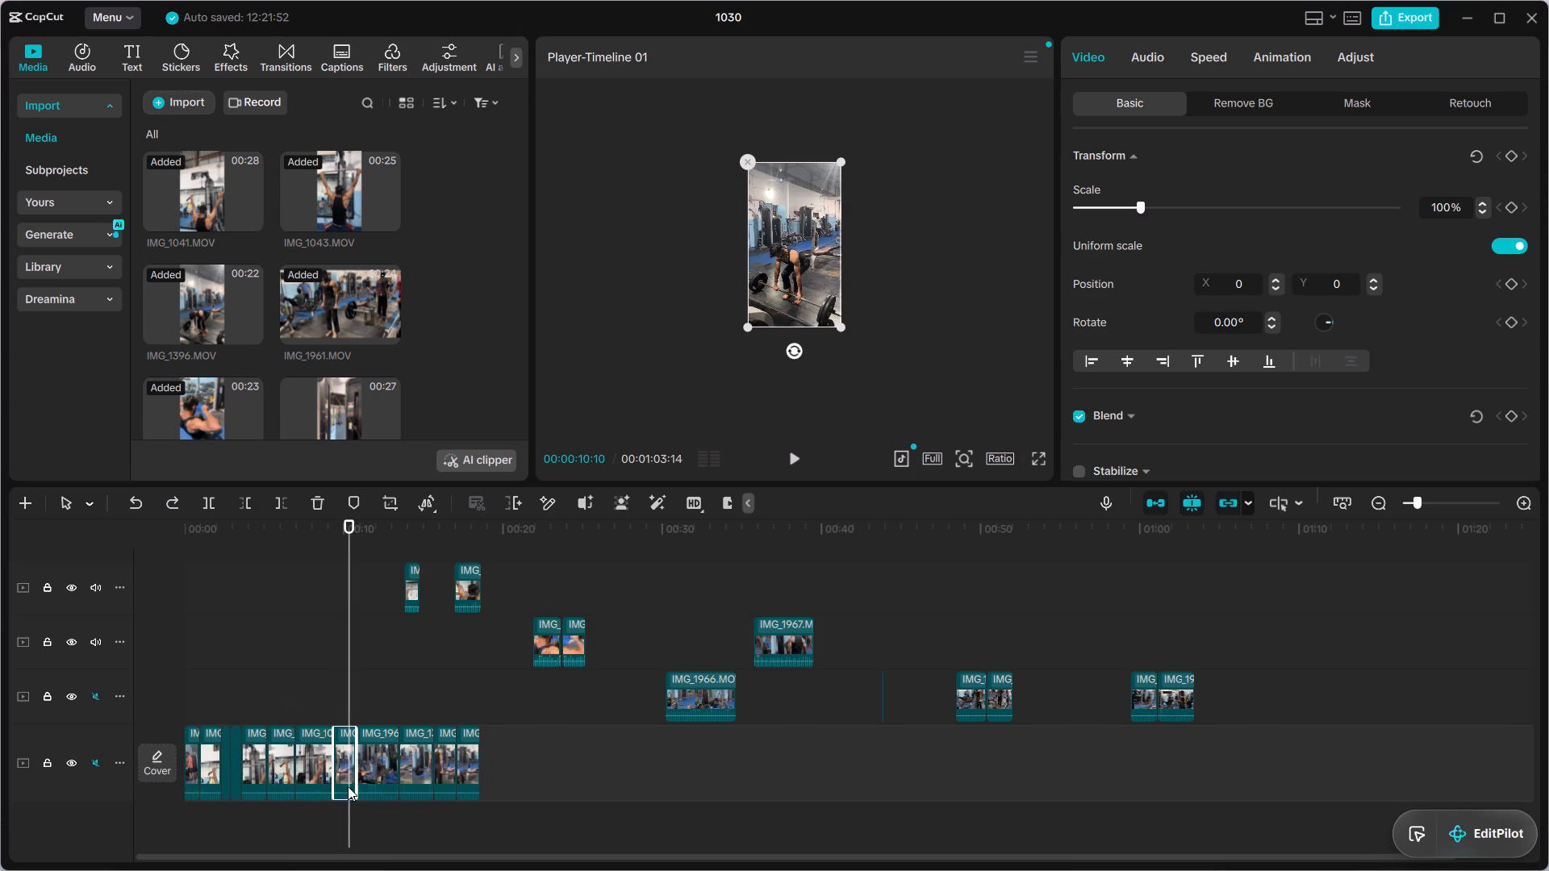
Move the short barbell clip at about 00:00:09 to about 00:00:03 on the main track.
left_click(303, 777)
left_click(341, 754)
left_click_drag(341, 754, 151, 735)
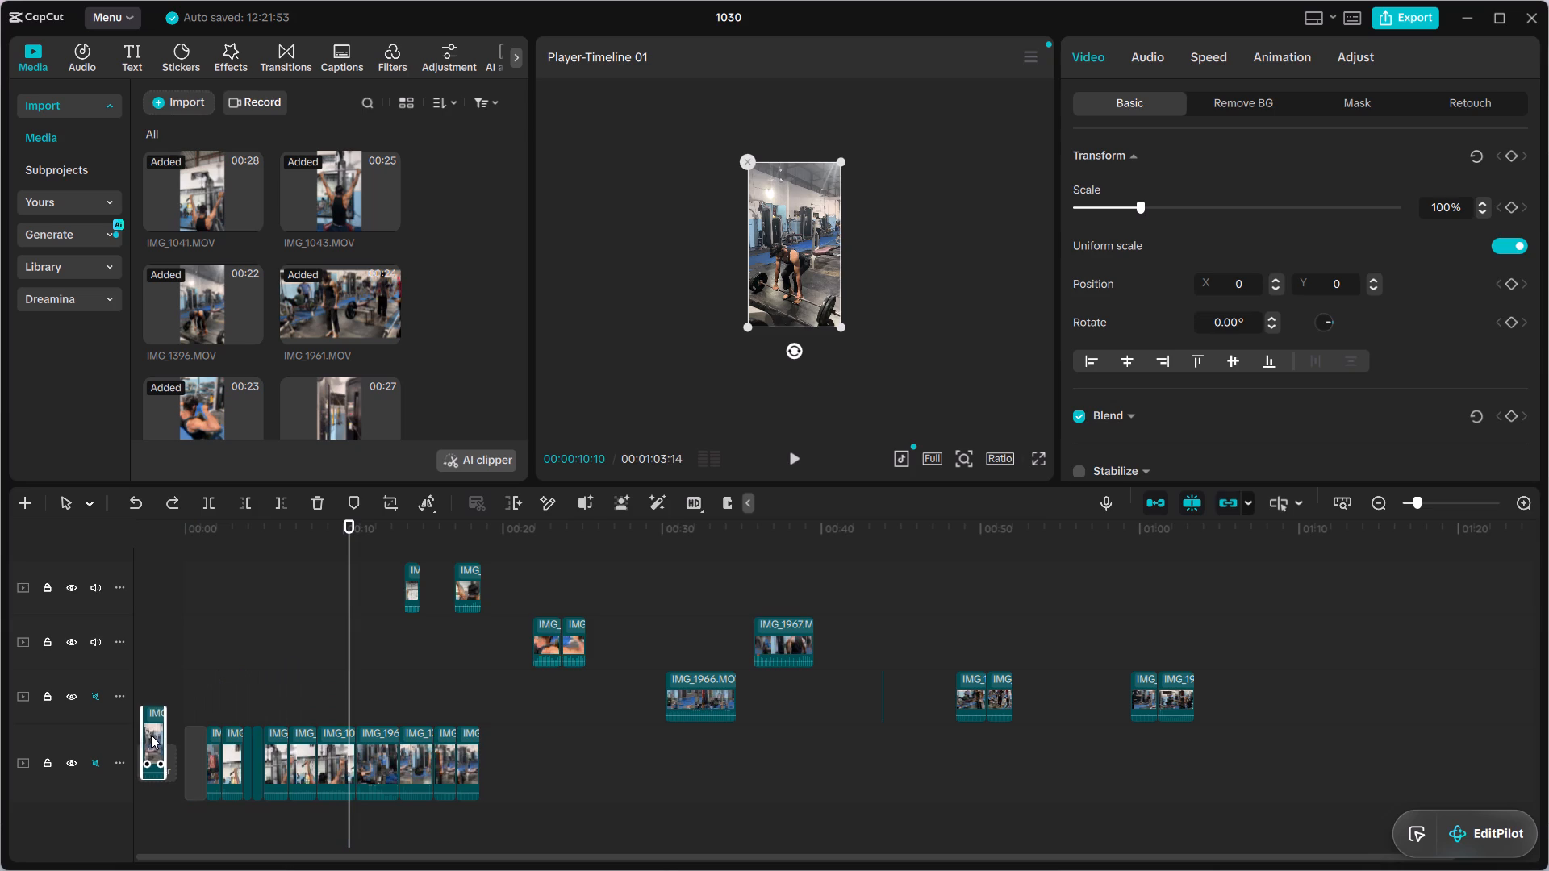
left_click_drag(151, 735, 235, 759)
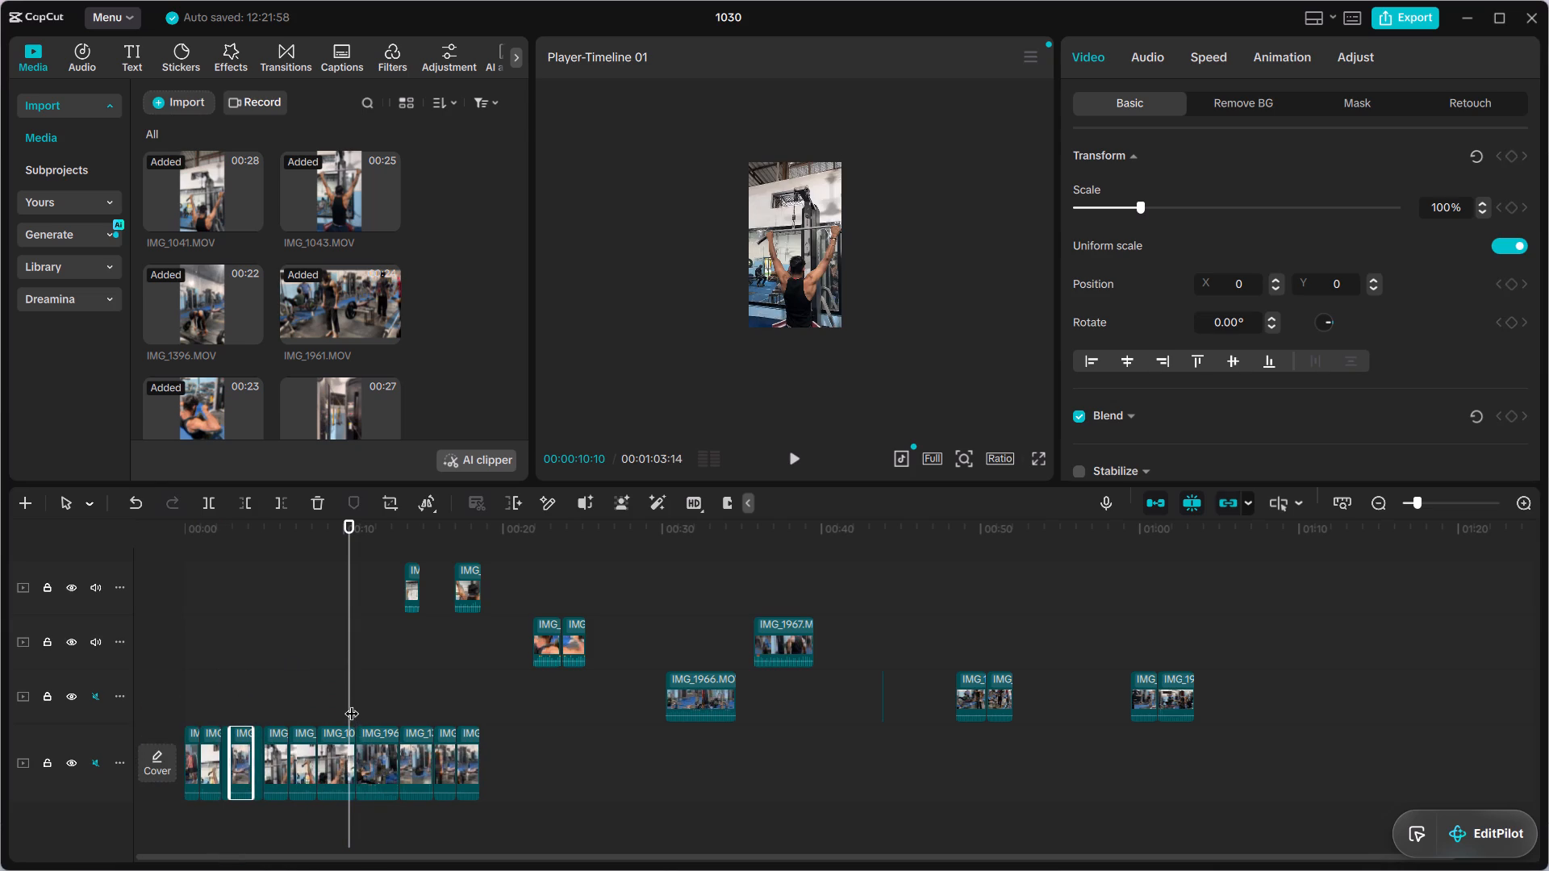
Preview the bench clip at about 00:00:11 and lift it off the main track onto the middle overlay track.
left_click_drag(351, 703, 370, 706)
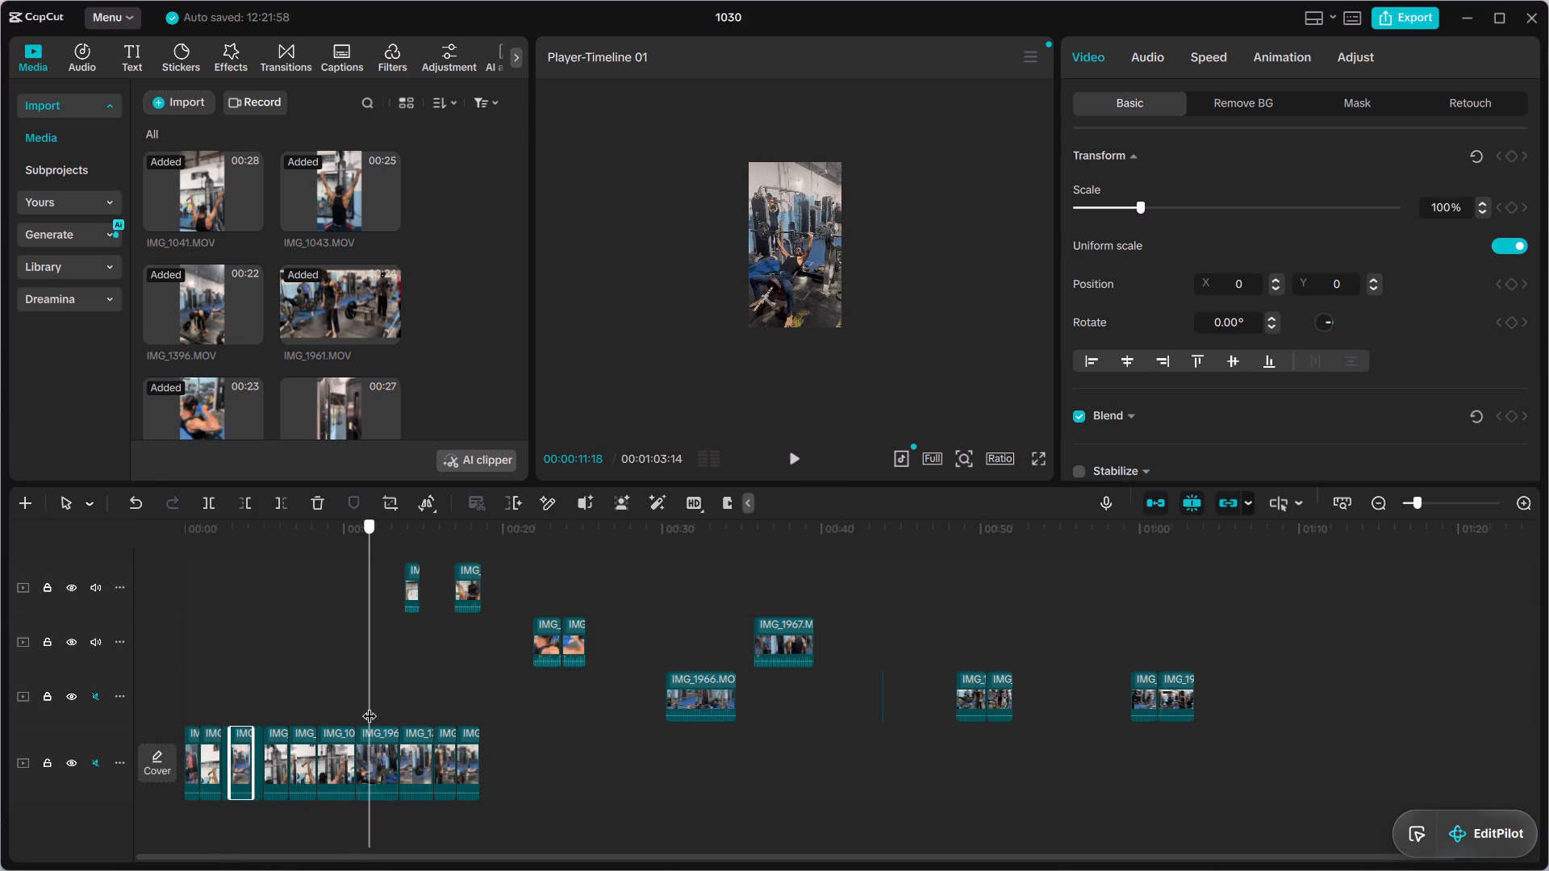
left_click_drag(370, 706, 381, 706)
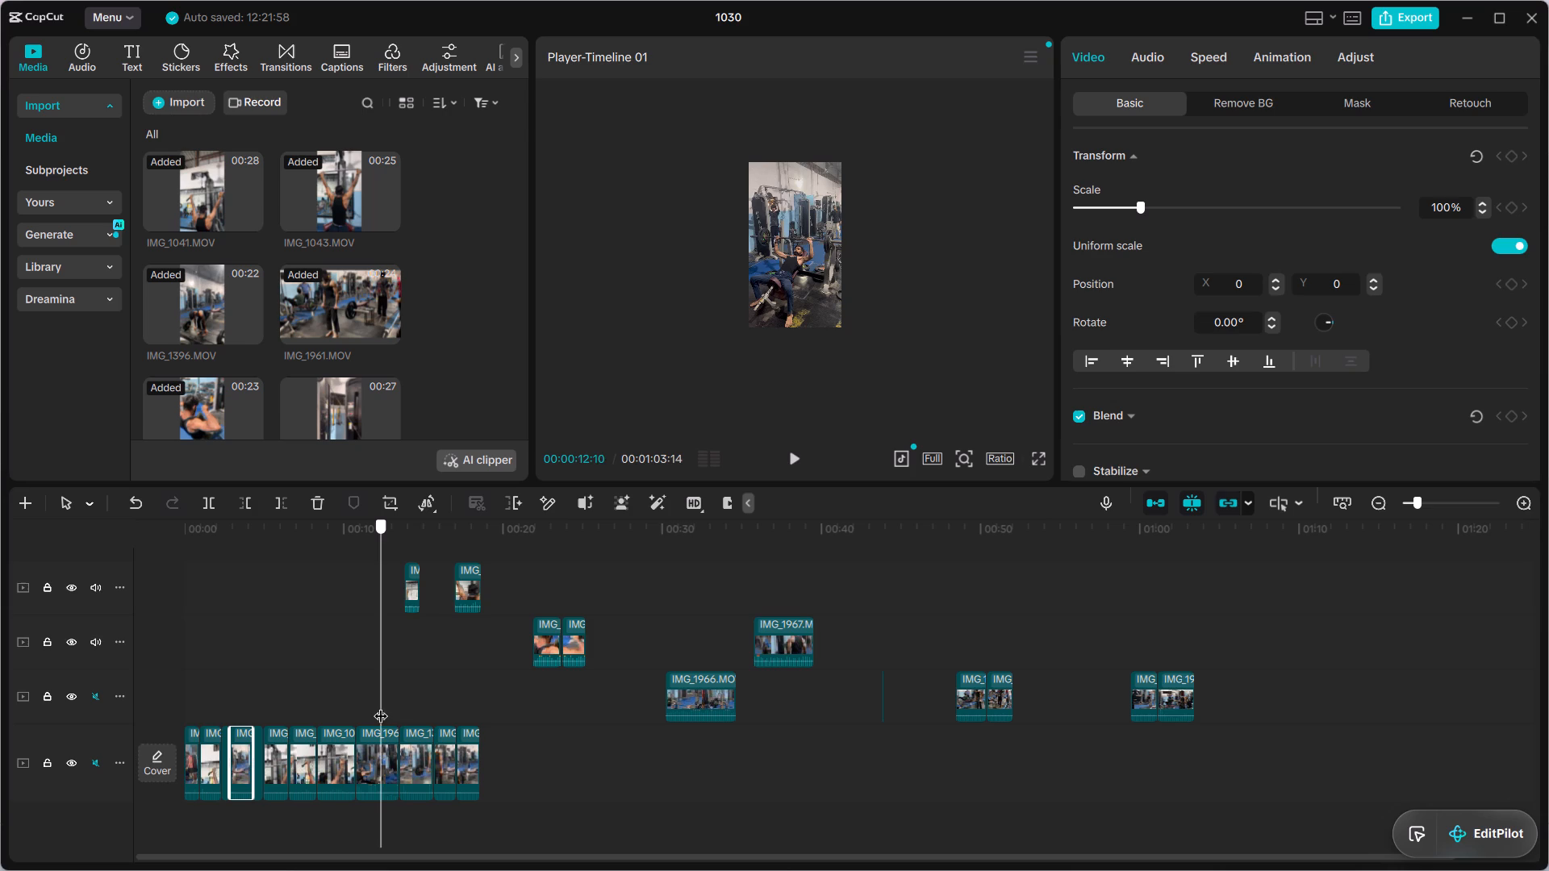
left_click_drag(381, 706, 387, 707)
left_click(374, 753)
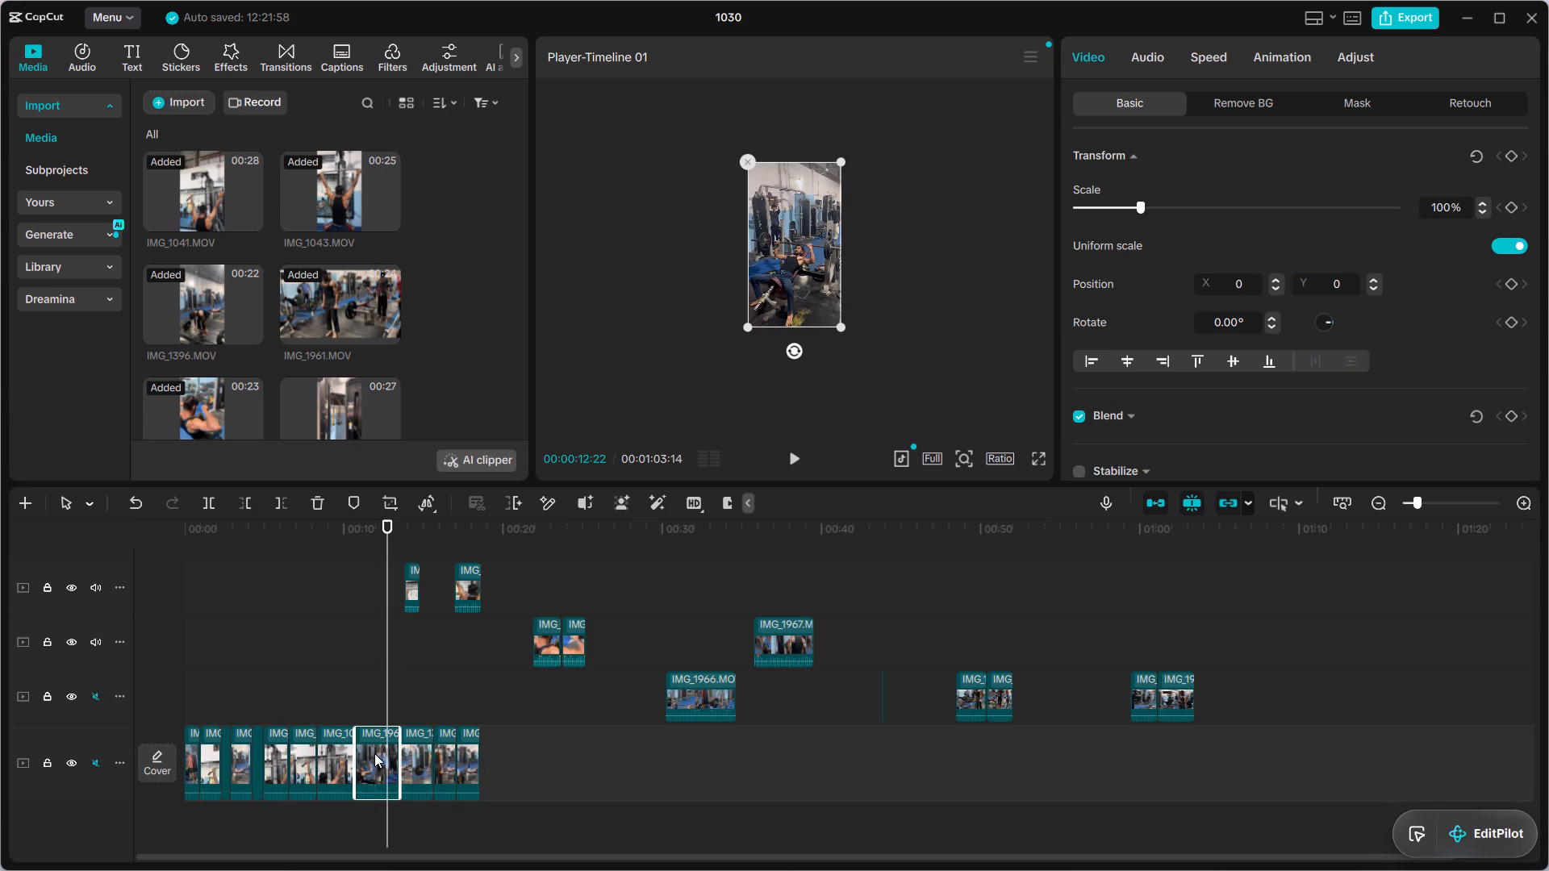
left_click_drag(374, 753, 387, 639)
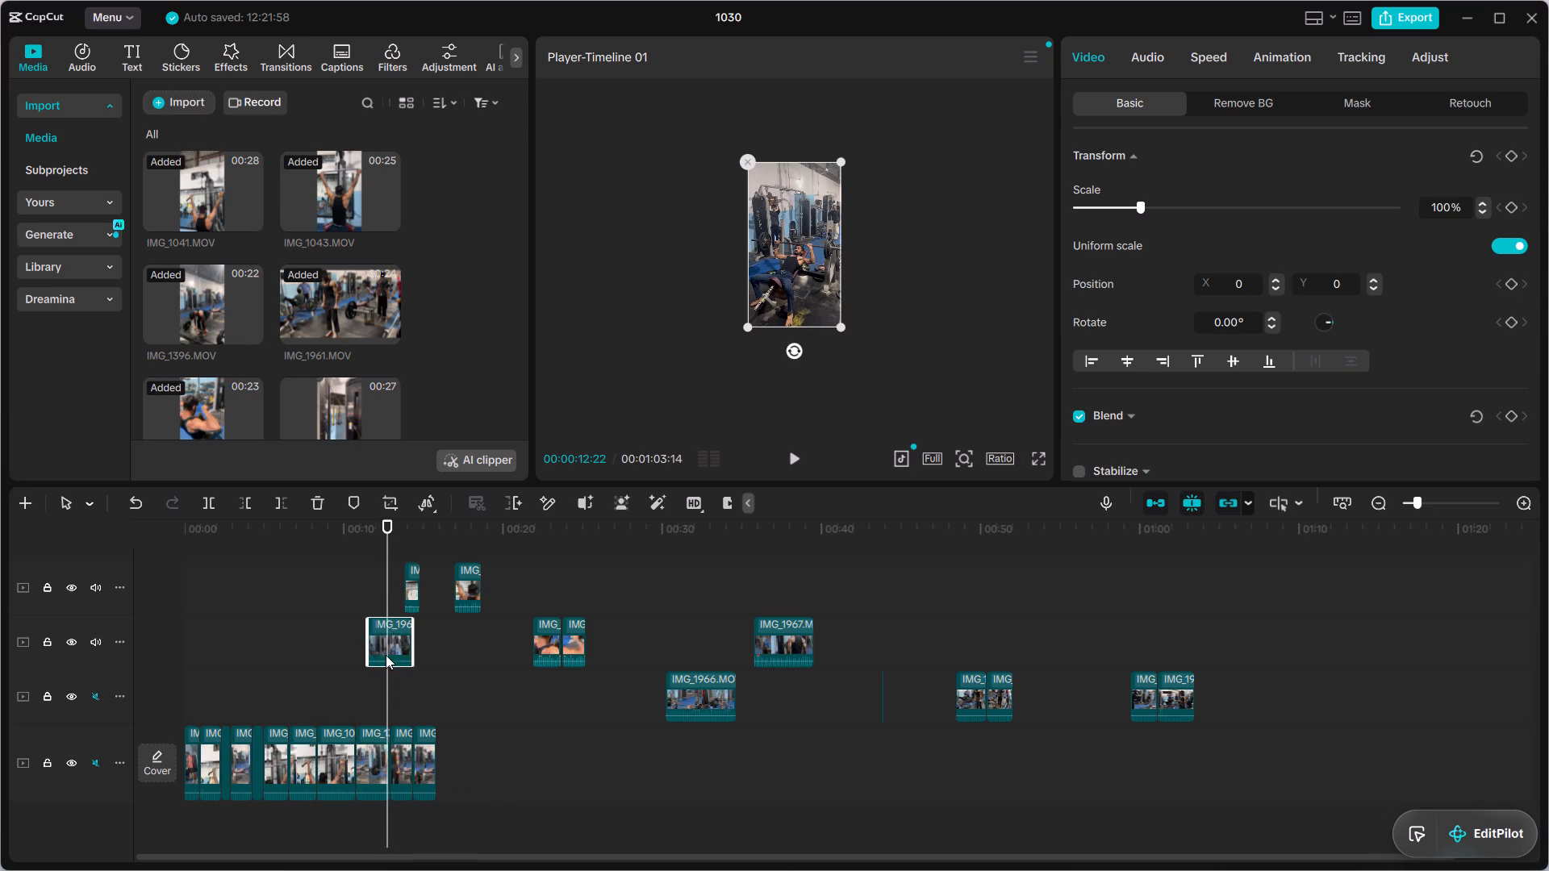
Review the lifted bench clip and park it on the topmost track at about 00:00:28.
left_click_drag(389, 697, 371, 702)
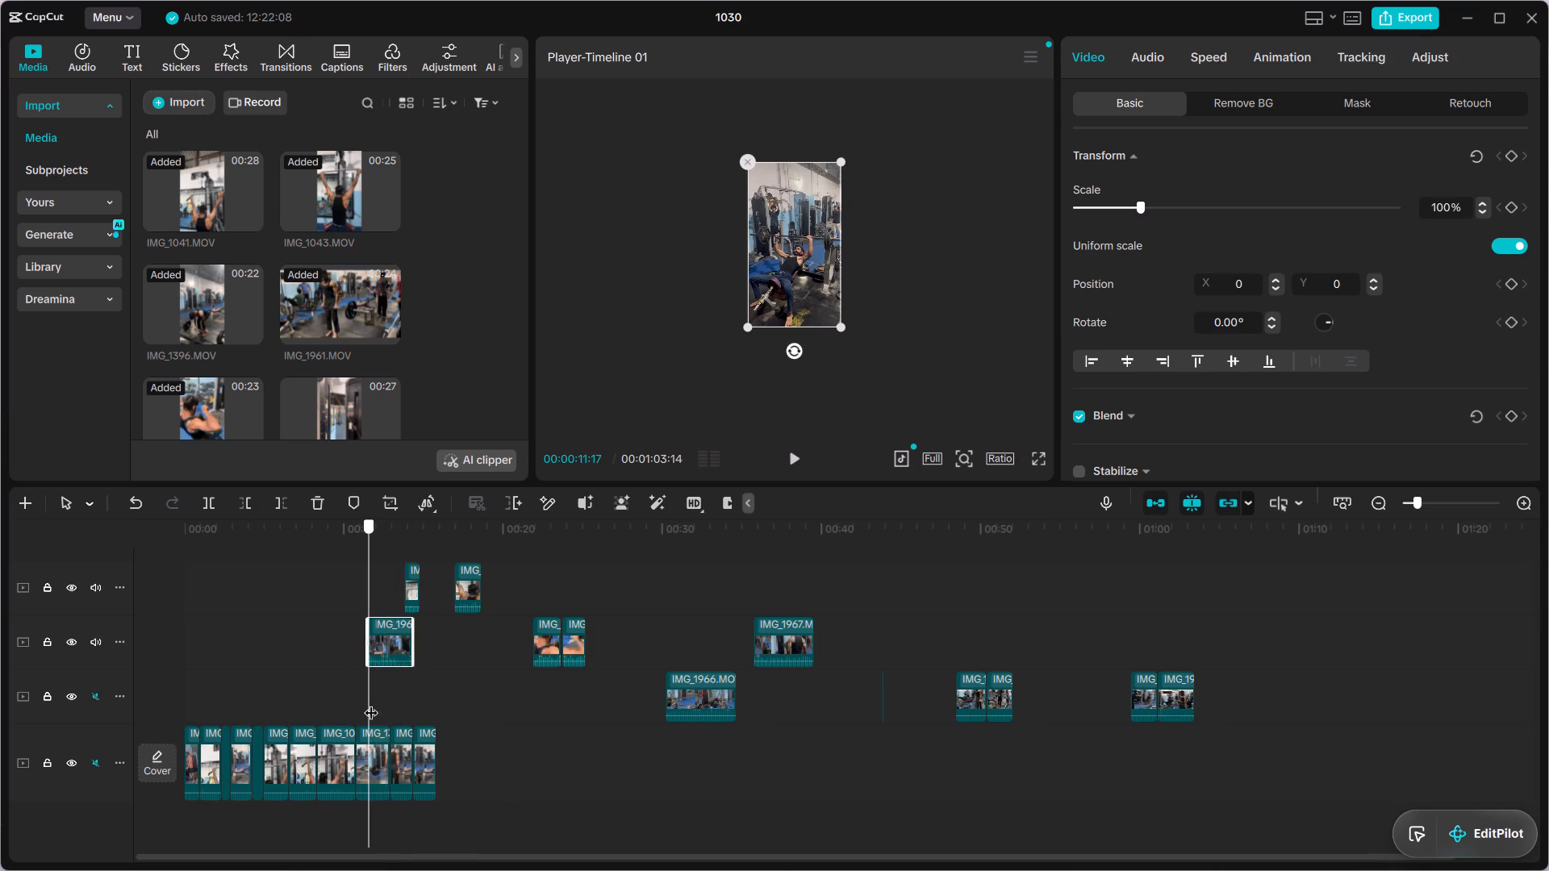
left_click_drag(371, 702, 386, 705)
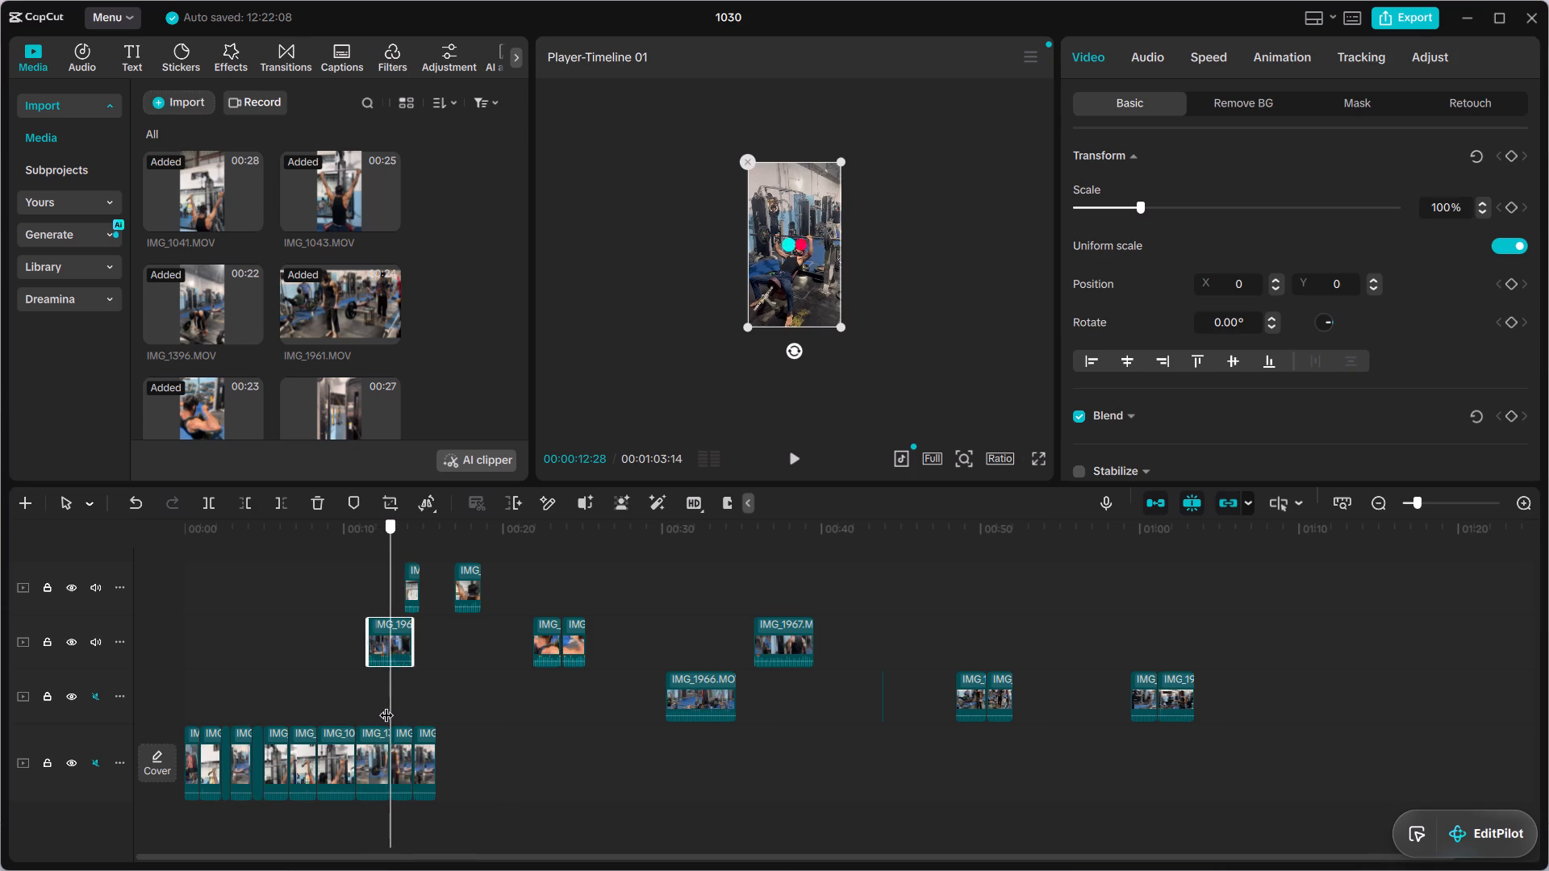
left_click_drag(386, 705, 387, 705)
left_click_drag(387, 705, 360, 713)
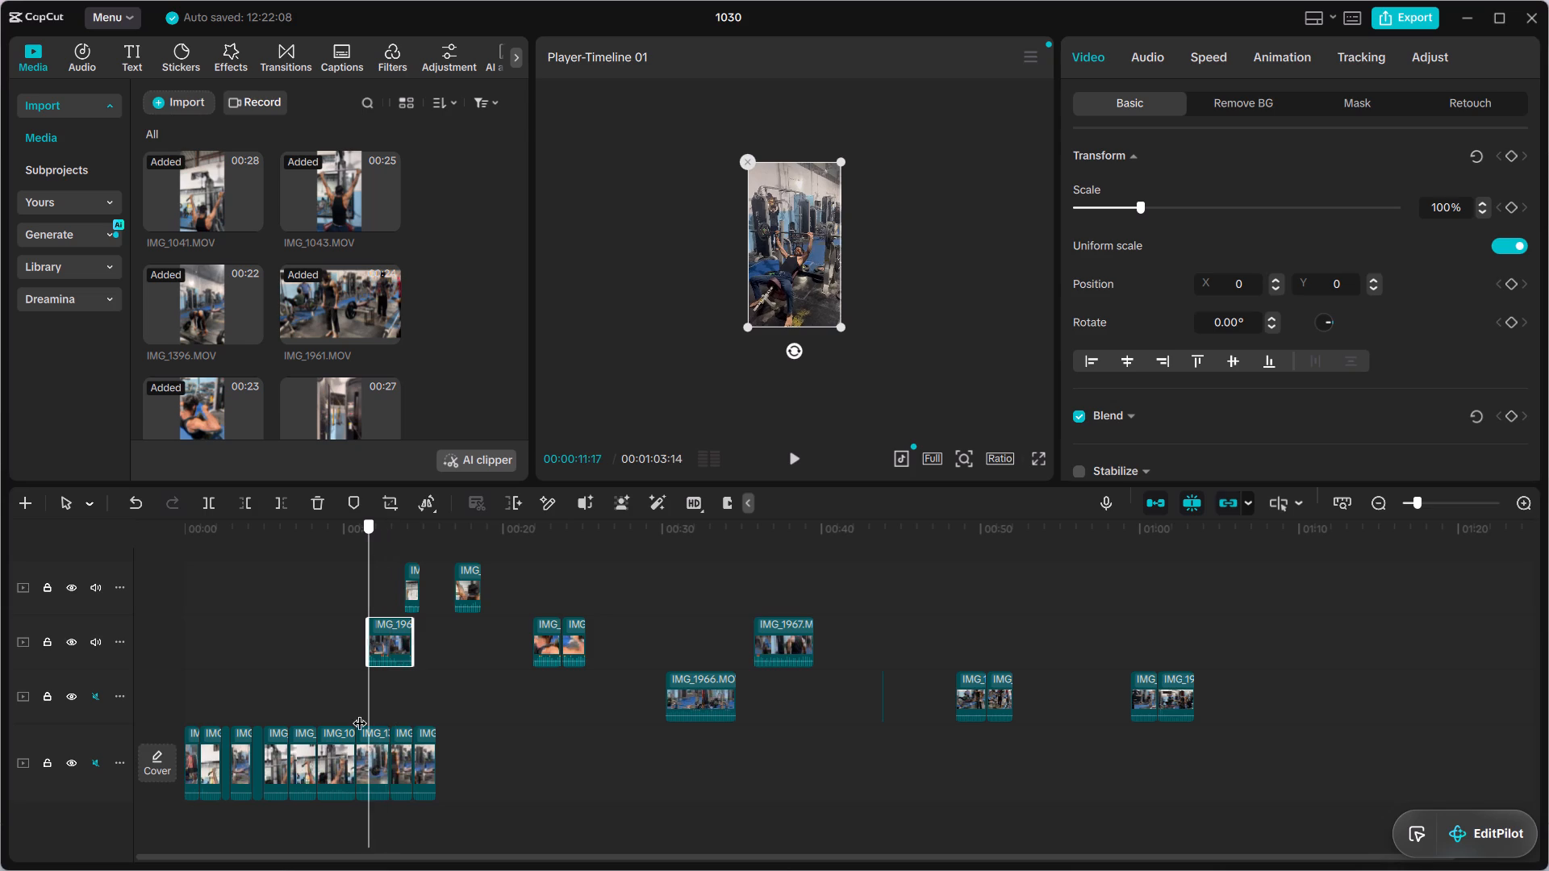
left_click_drag(360, 713, 369, 714)
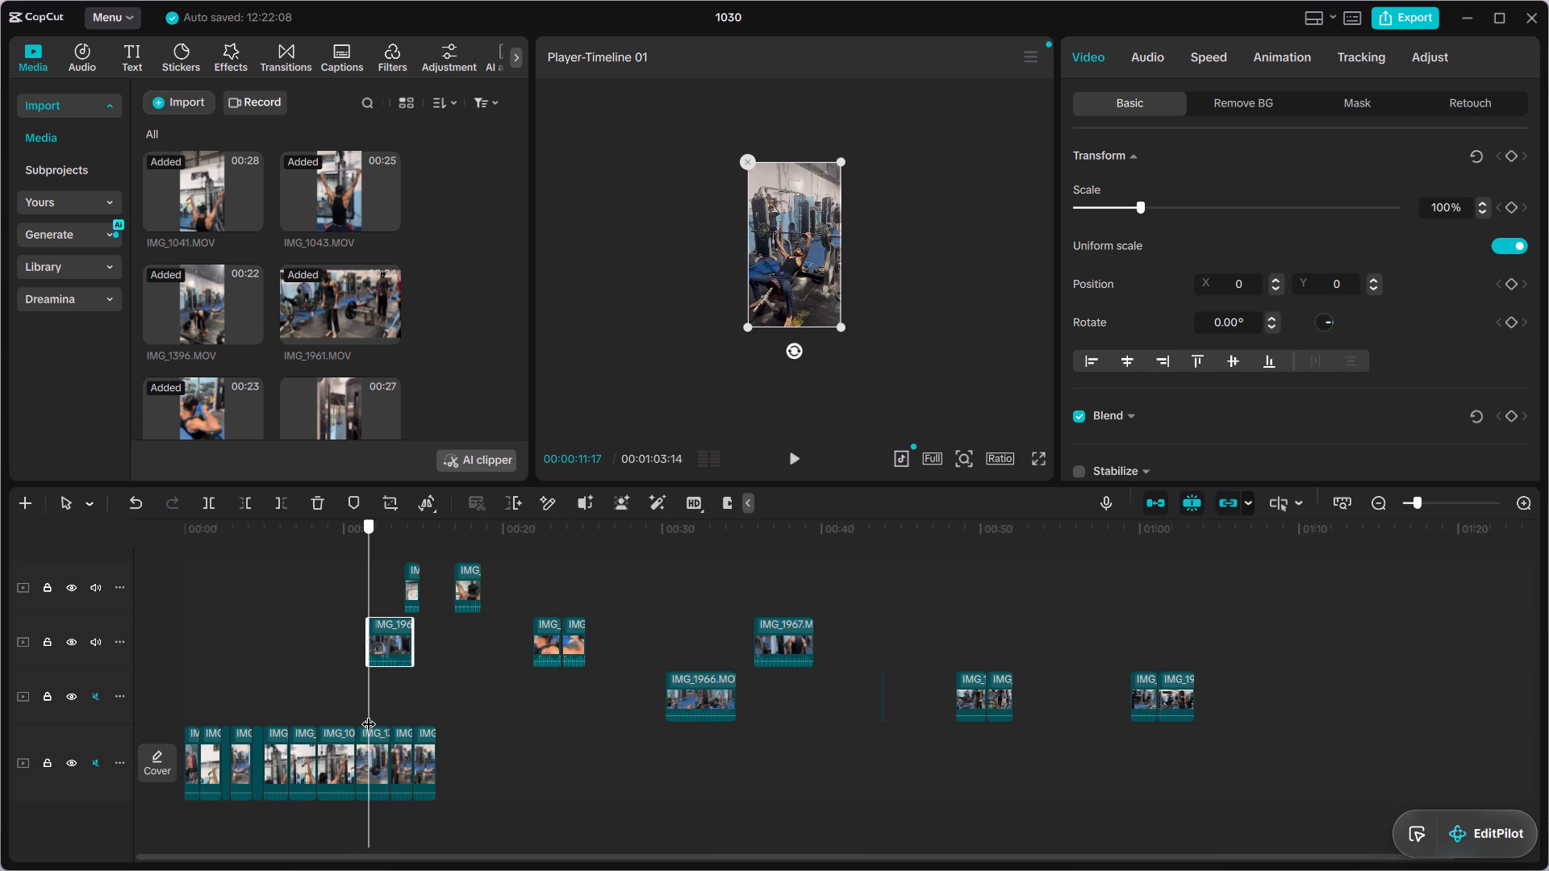
left_click_drag(369, 714, 354, 715)
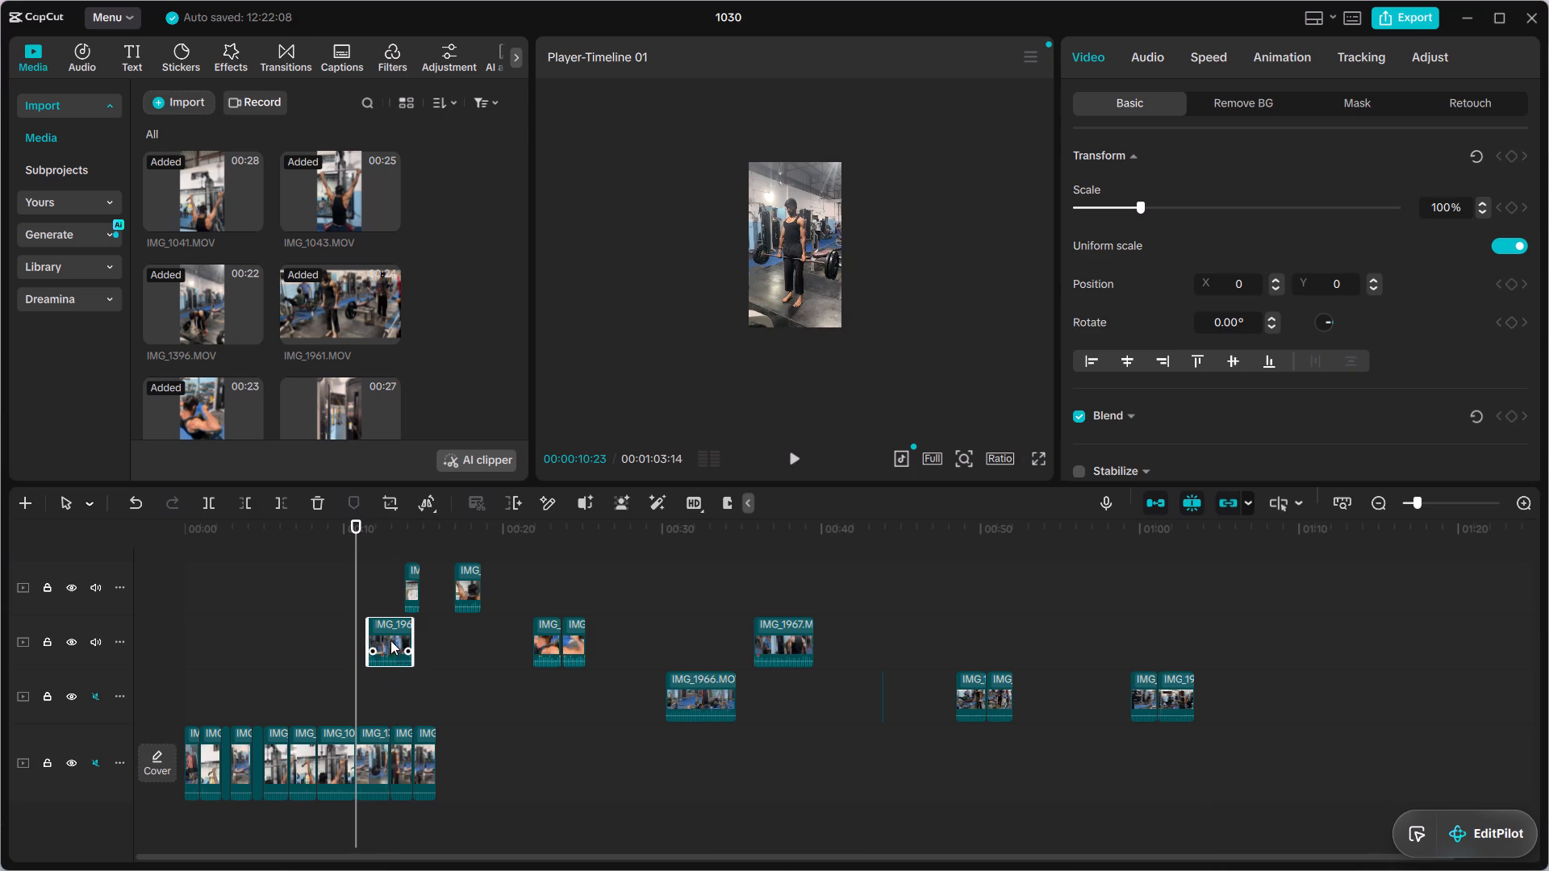
left_click_drag(390, 637, 656, 589)
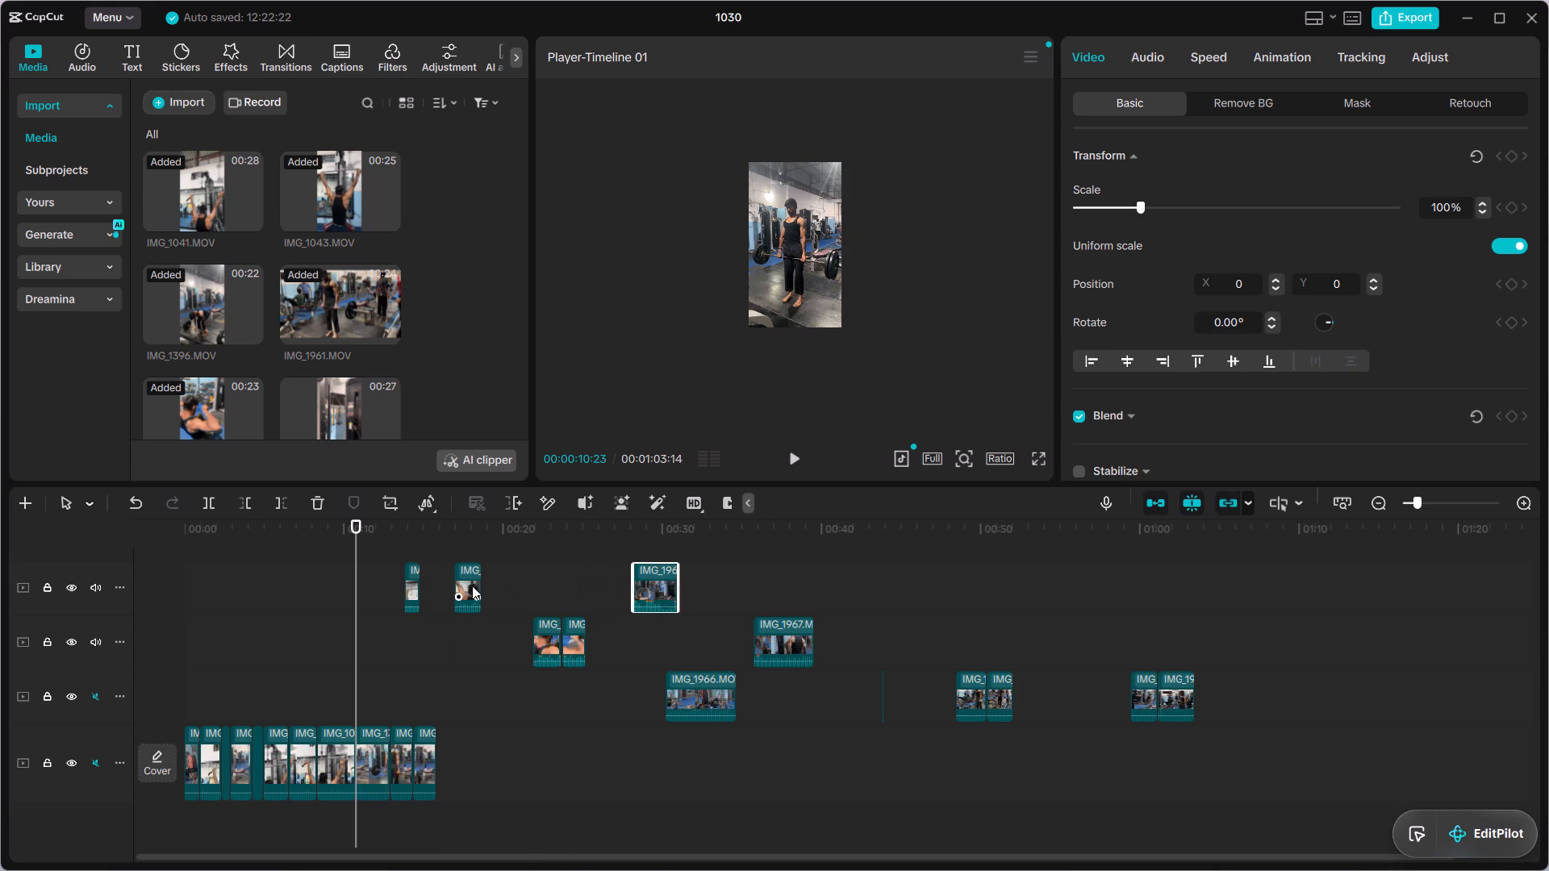
Move the two short clips on the topmost track to about 00:00:35 and 00:00:40, clear of the main sequence.
left_click_drag(472, 586, 754, 595)
left_click_drag(408, 592, 786, 600)
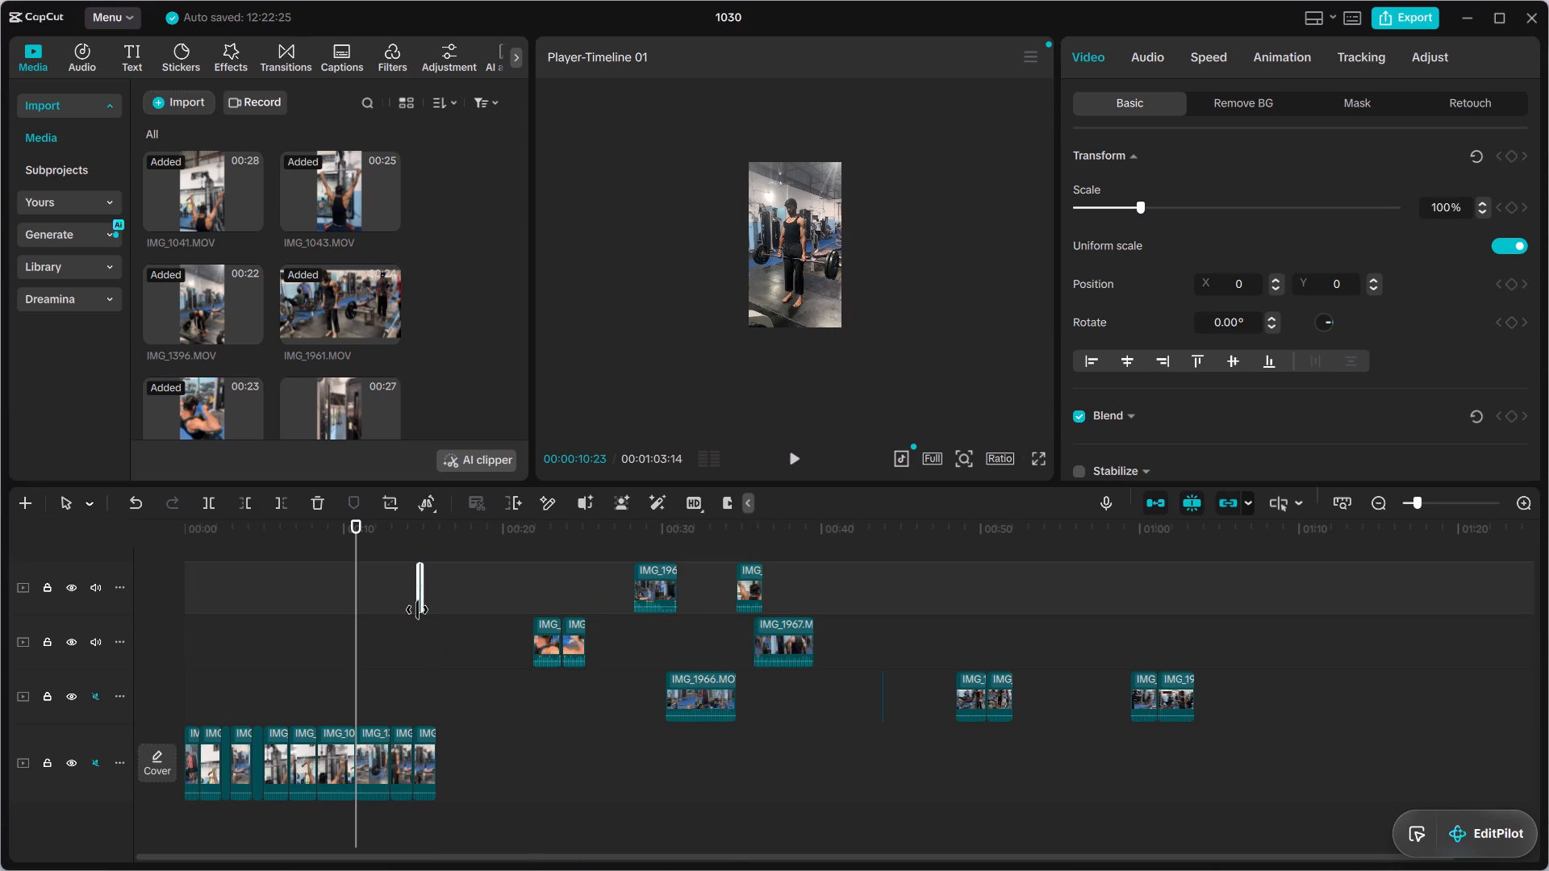
key("ctrl+z")
left_click_drag(411, 594, 412, 617)
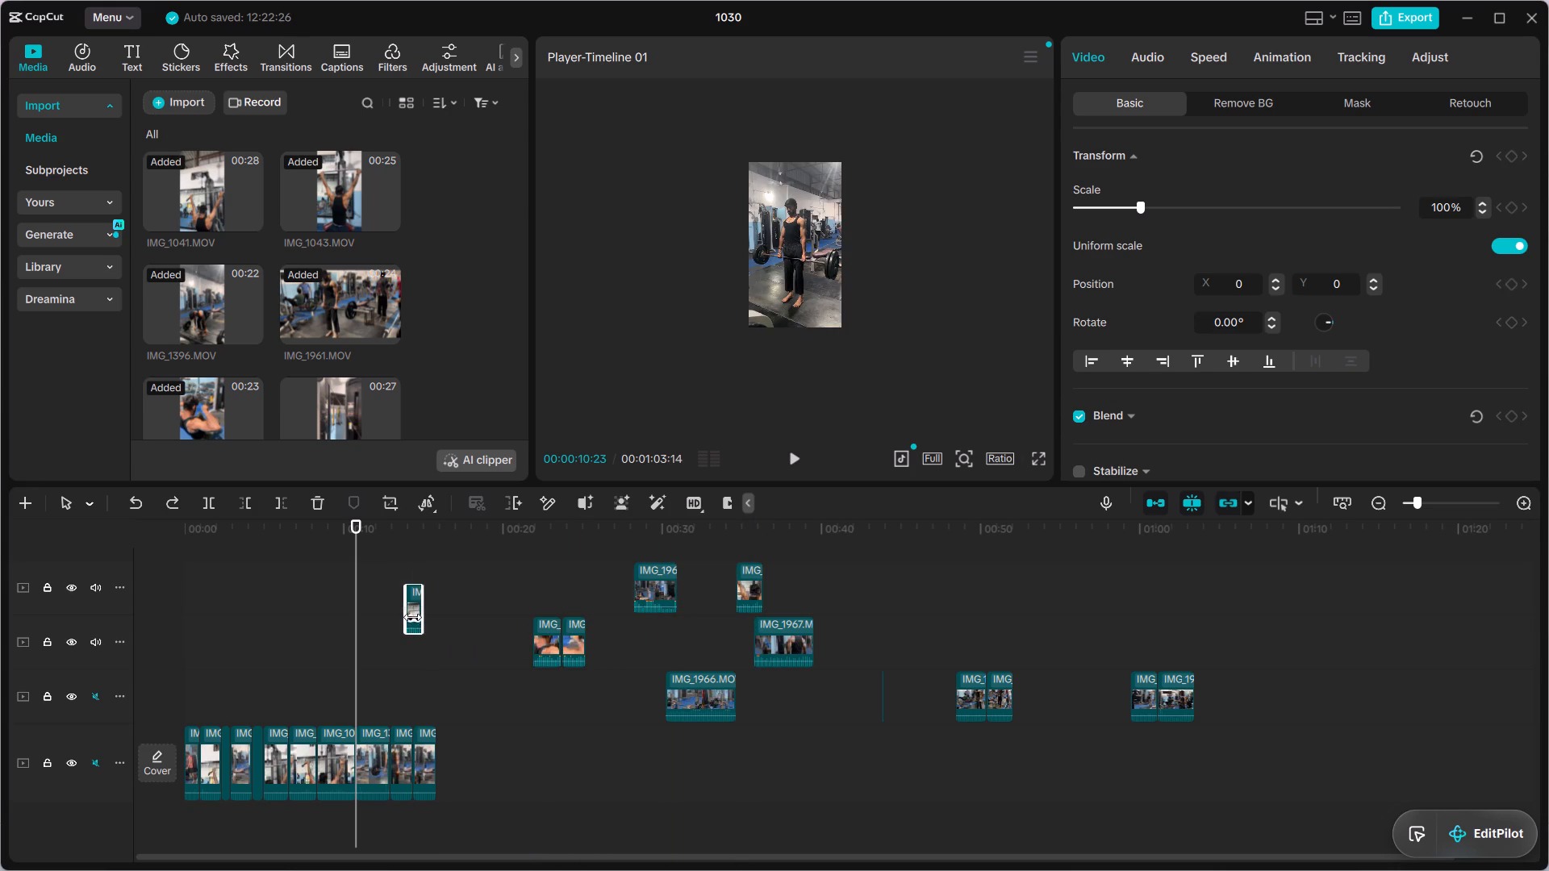
left_click_drag(412, 617, 831, 598)
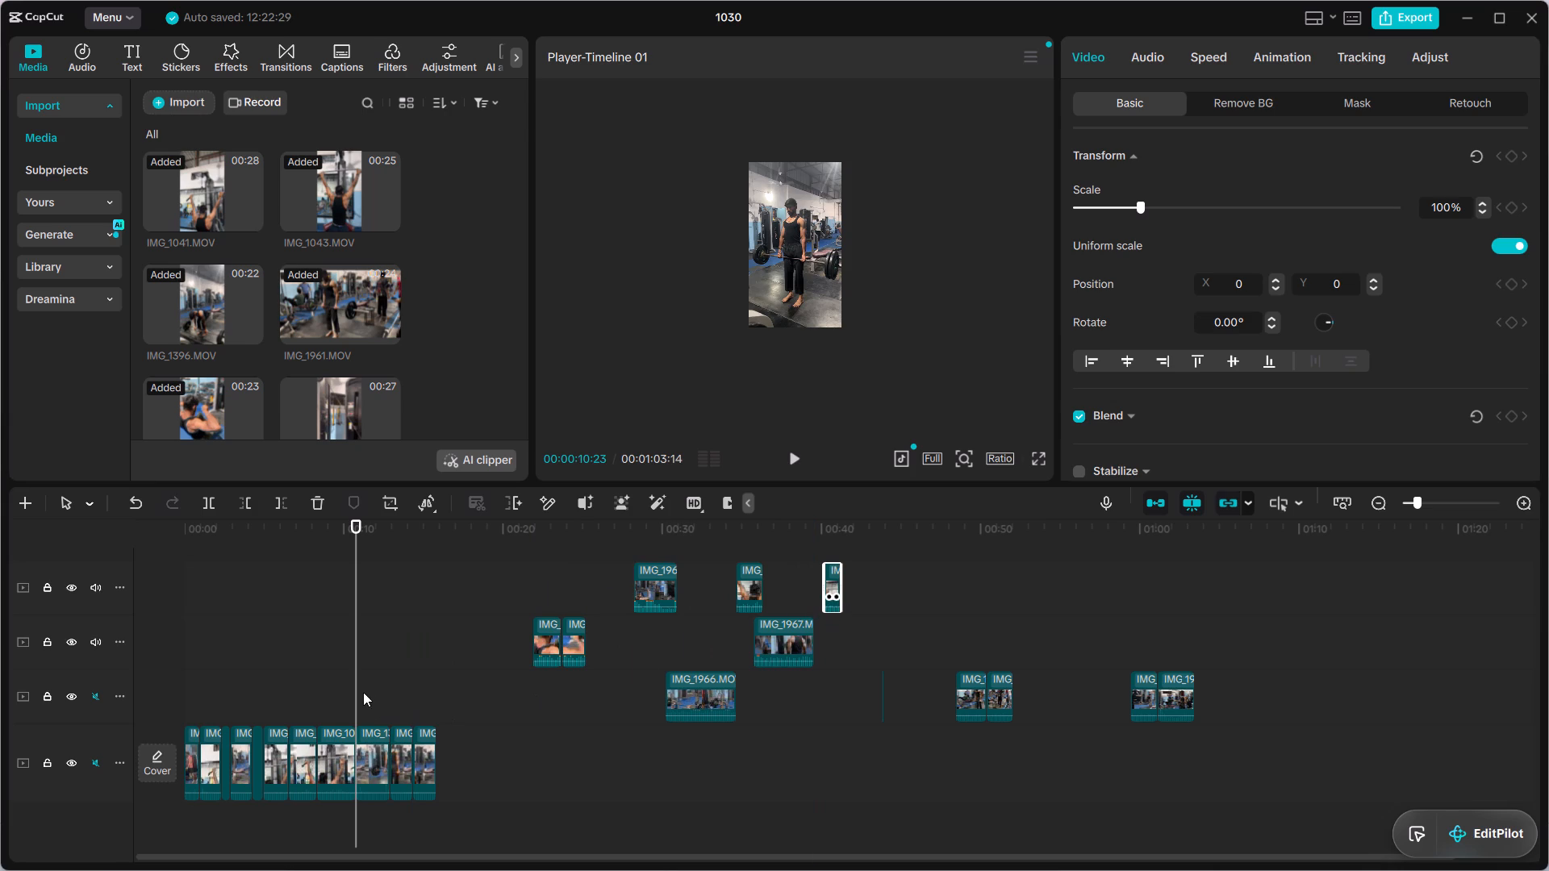
Play the main-track sequence from the start.
left_click_drag(358, 690, 132, 721)
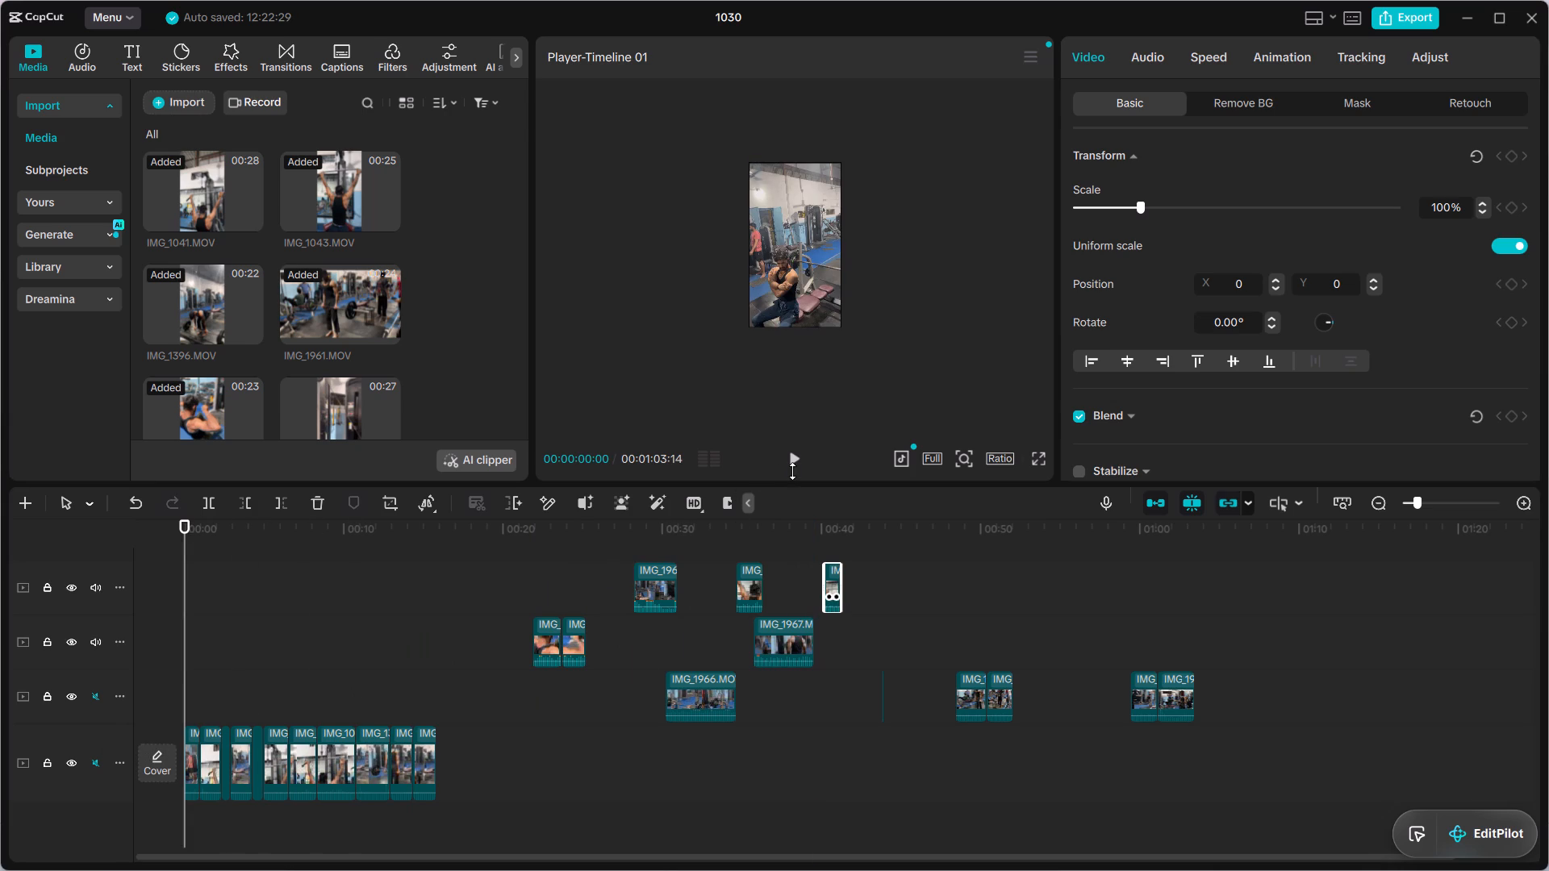
left_click(795, 469)
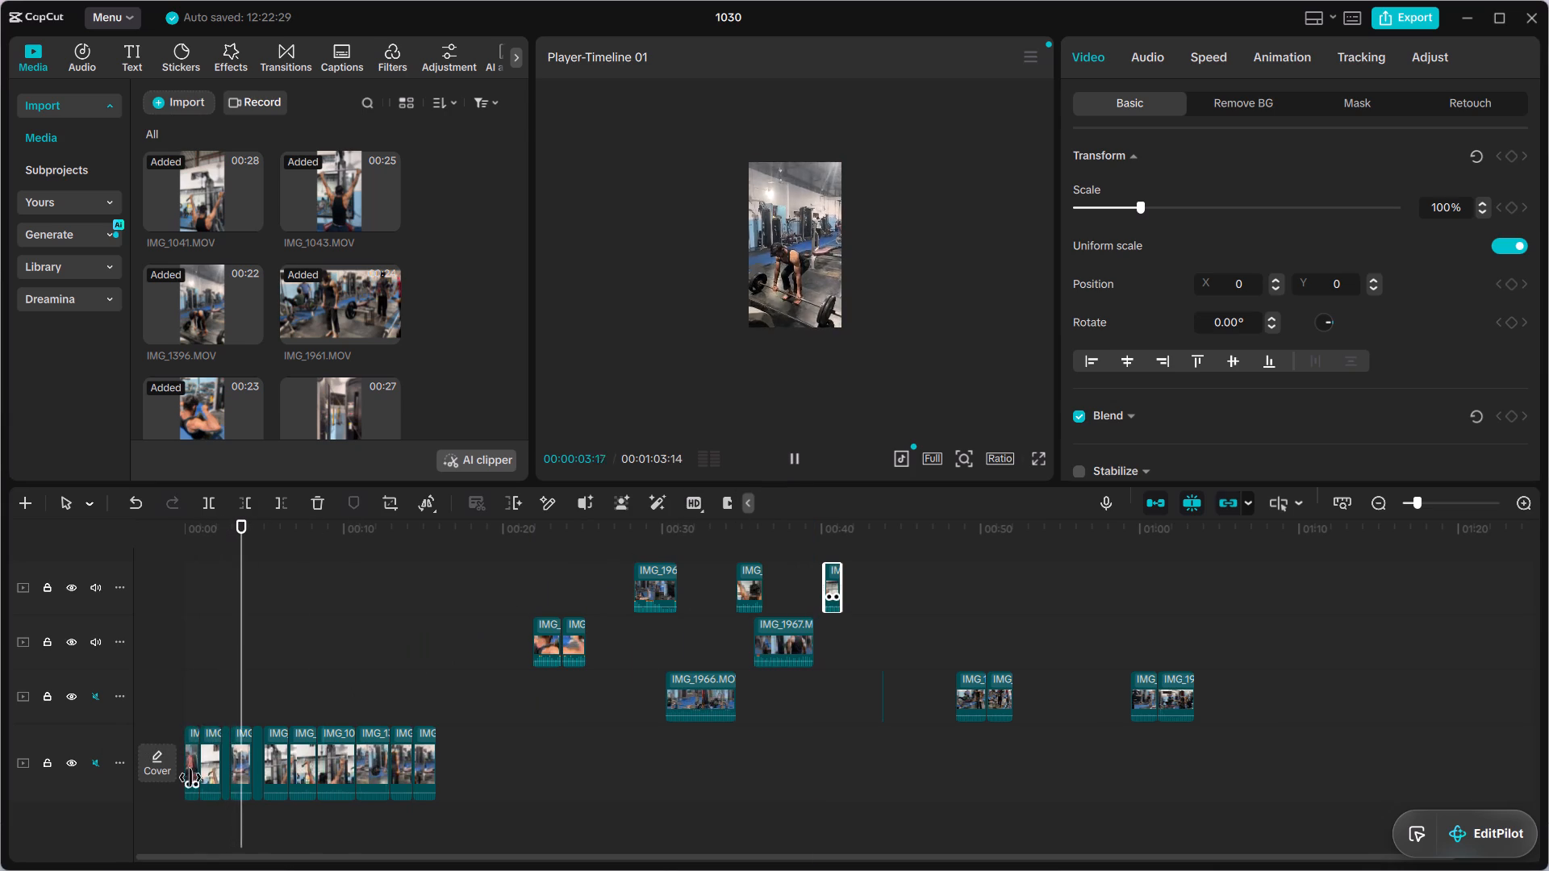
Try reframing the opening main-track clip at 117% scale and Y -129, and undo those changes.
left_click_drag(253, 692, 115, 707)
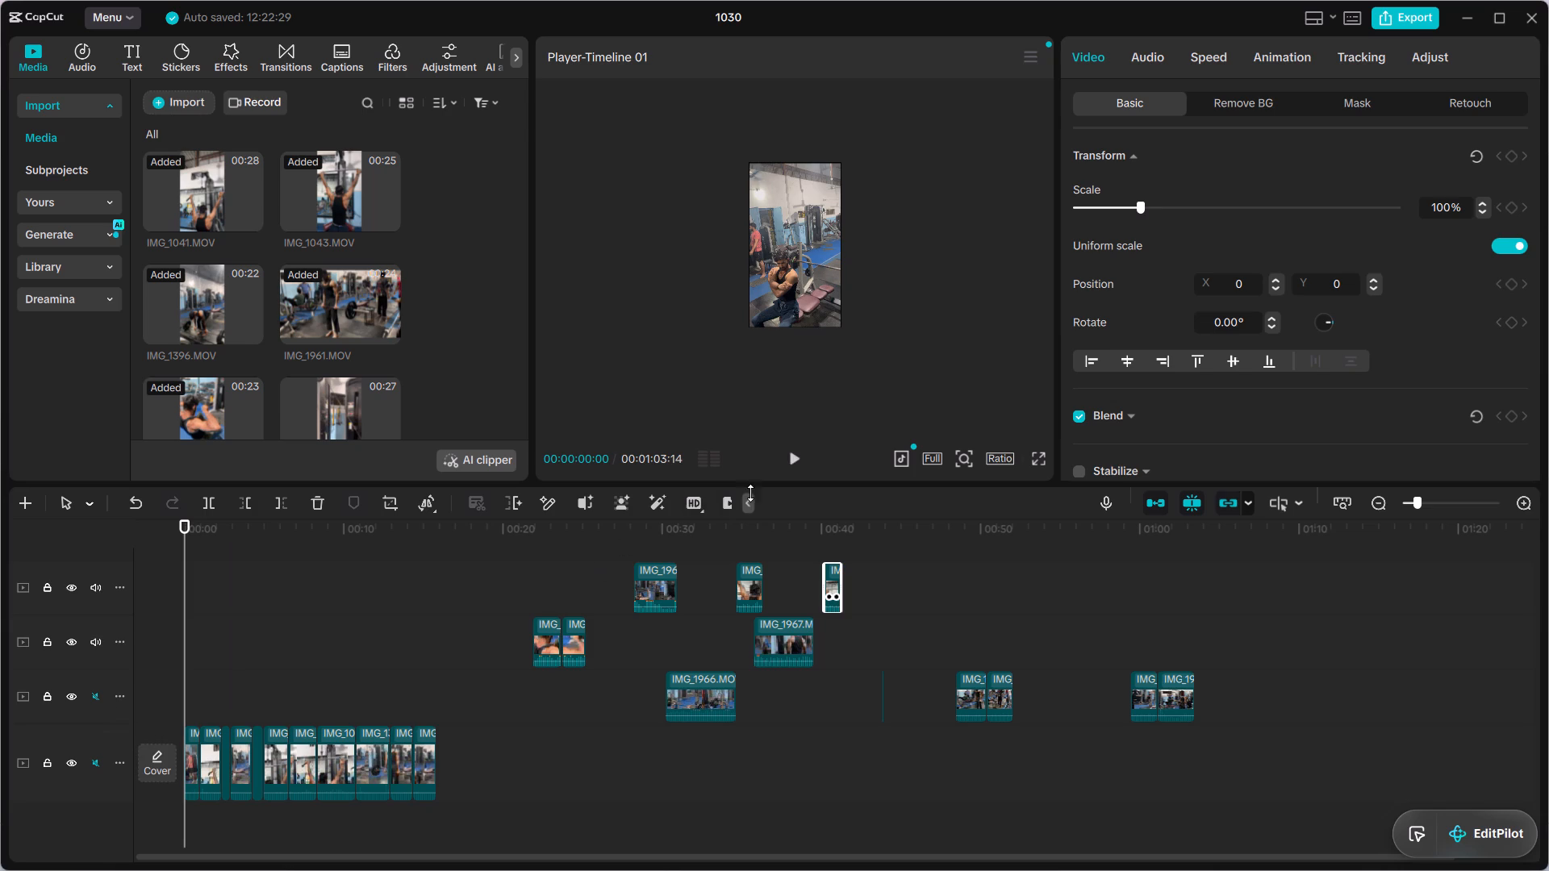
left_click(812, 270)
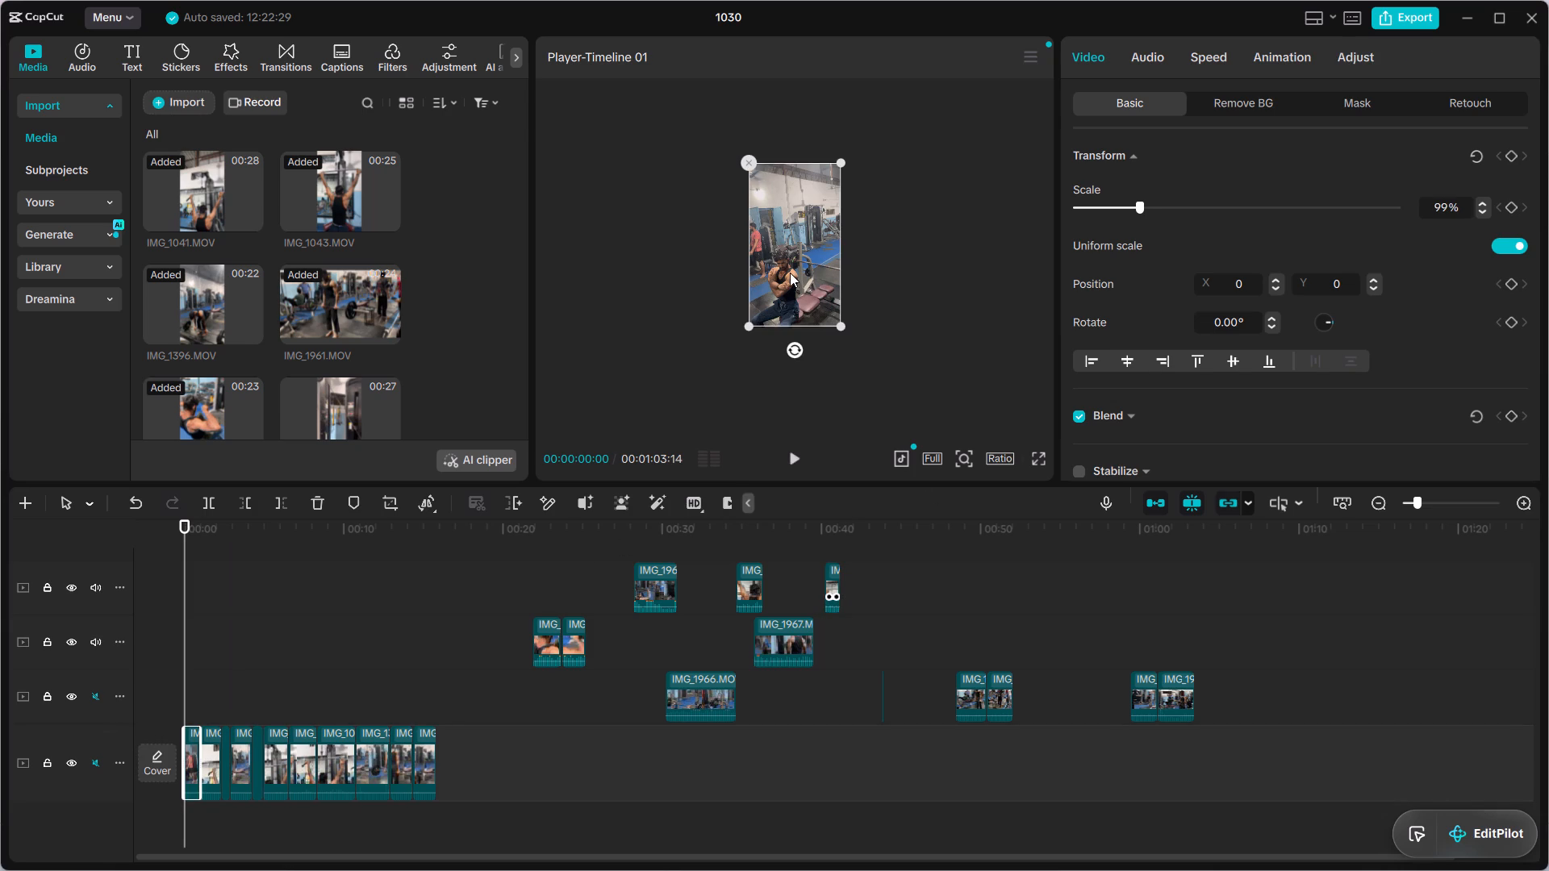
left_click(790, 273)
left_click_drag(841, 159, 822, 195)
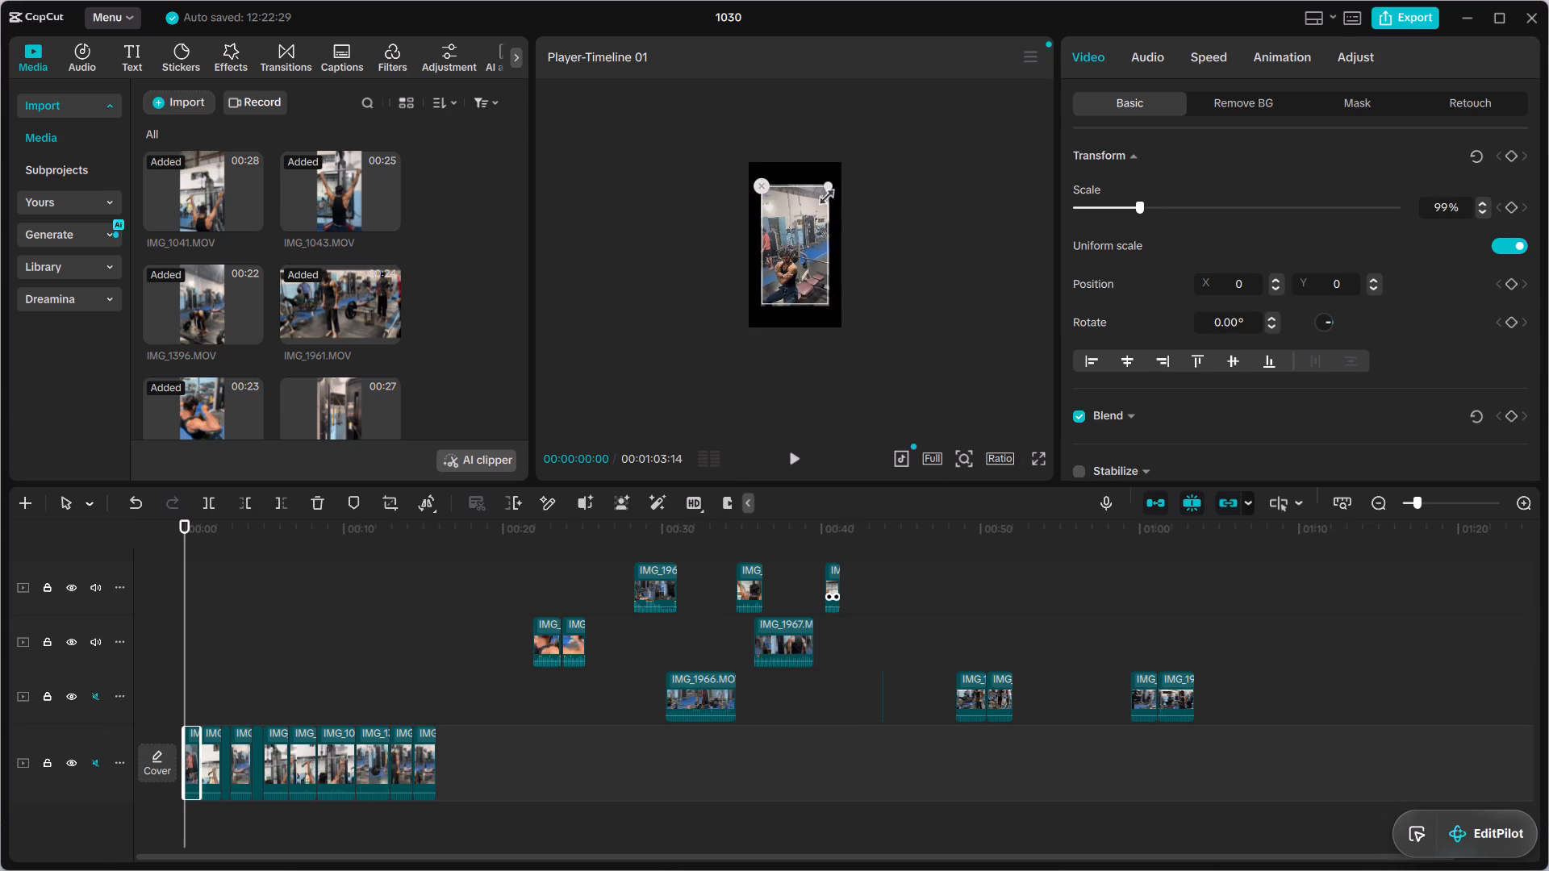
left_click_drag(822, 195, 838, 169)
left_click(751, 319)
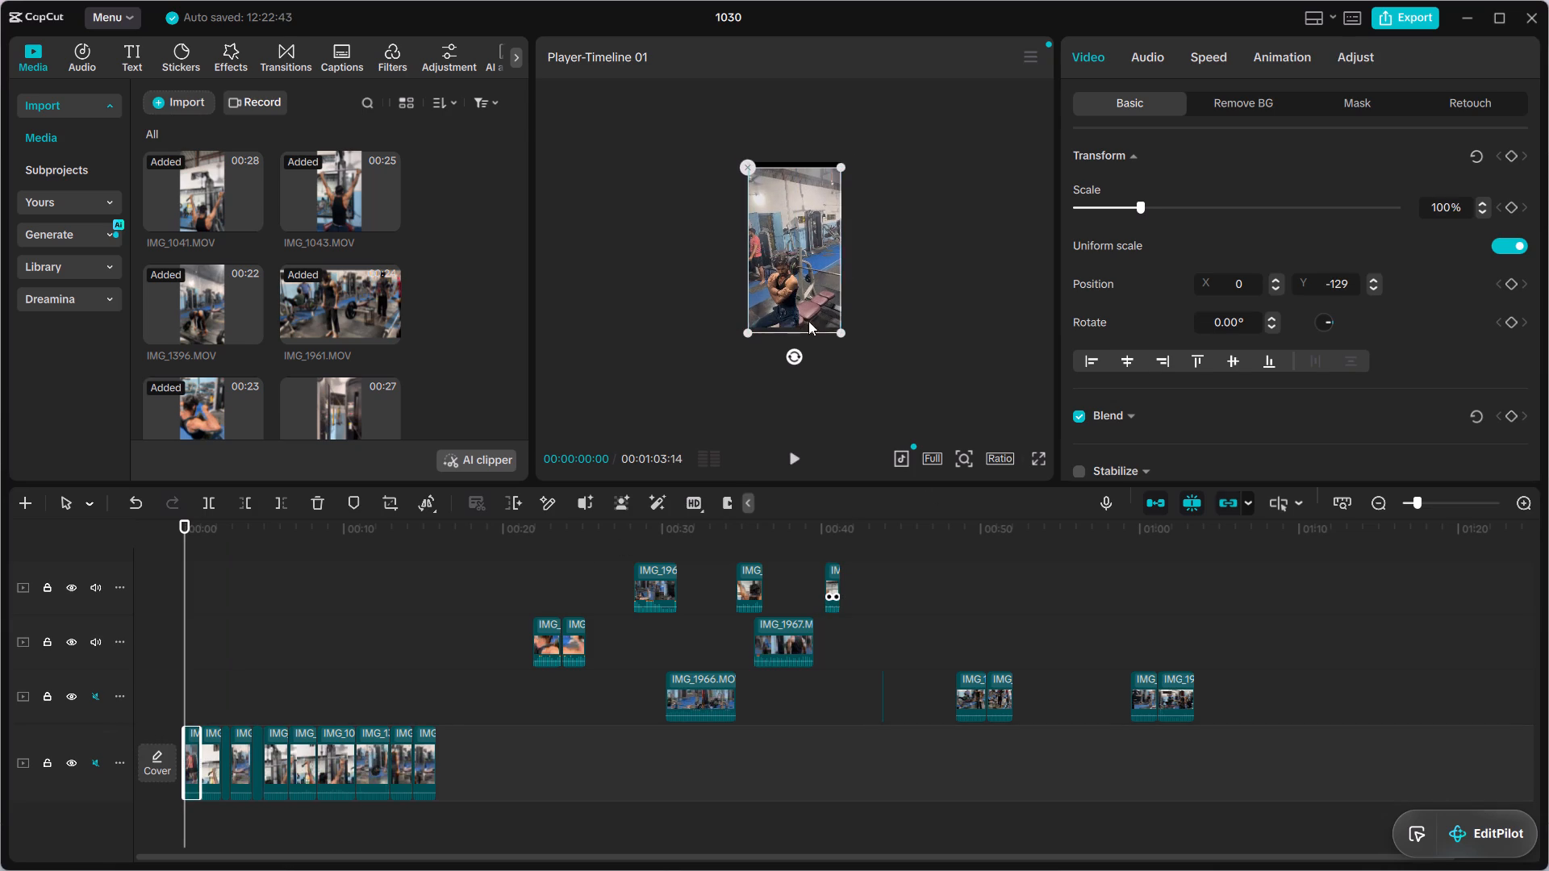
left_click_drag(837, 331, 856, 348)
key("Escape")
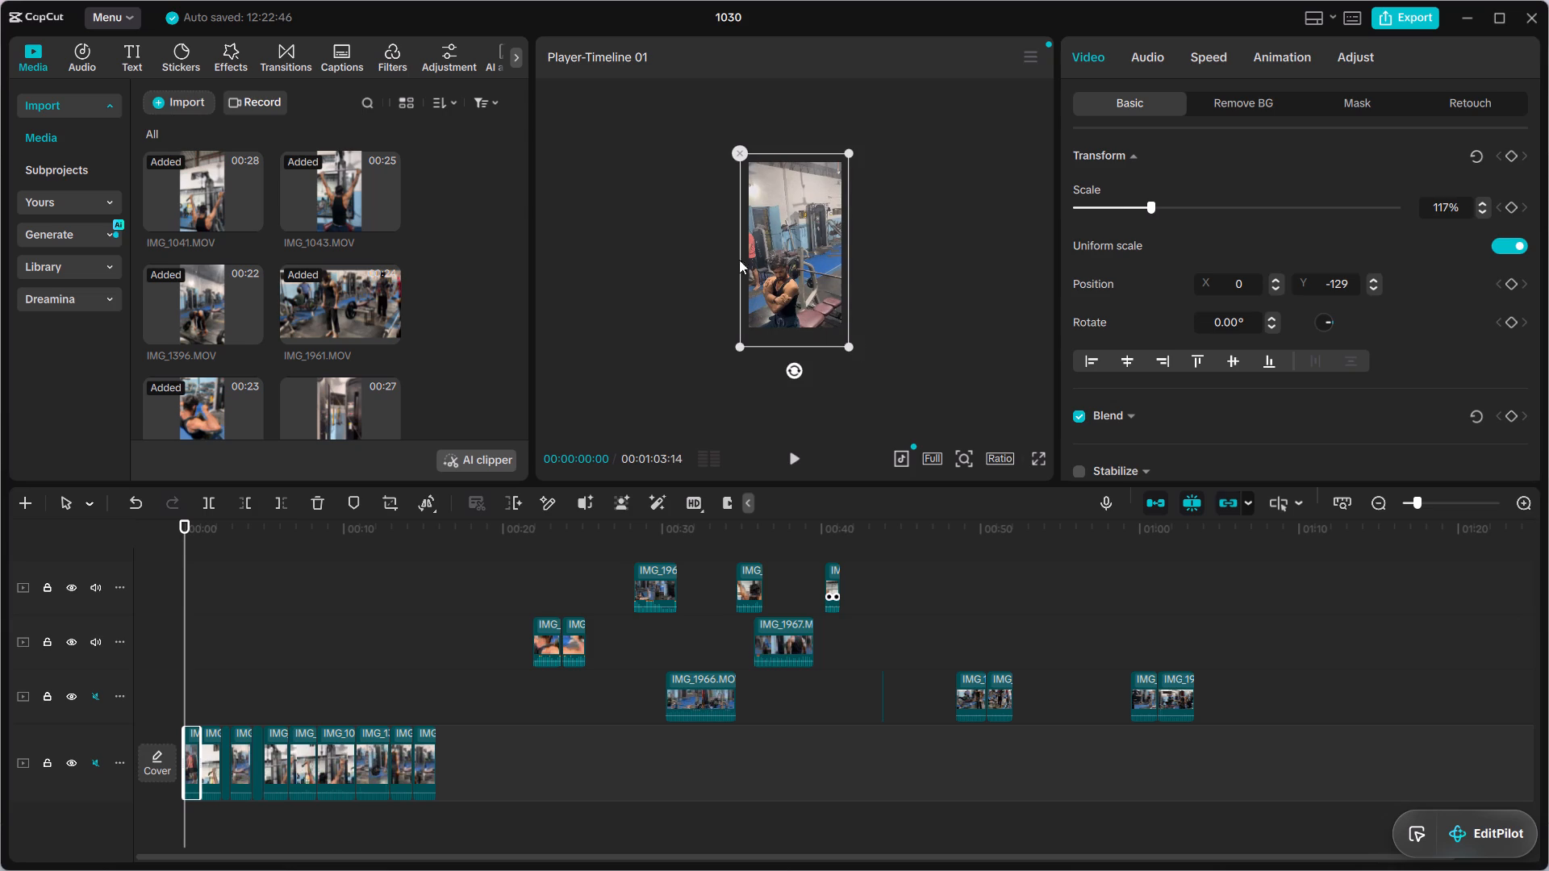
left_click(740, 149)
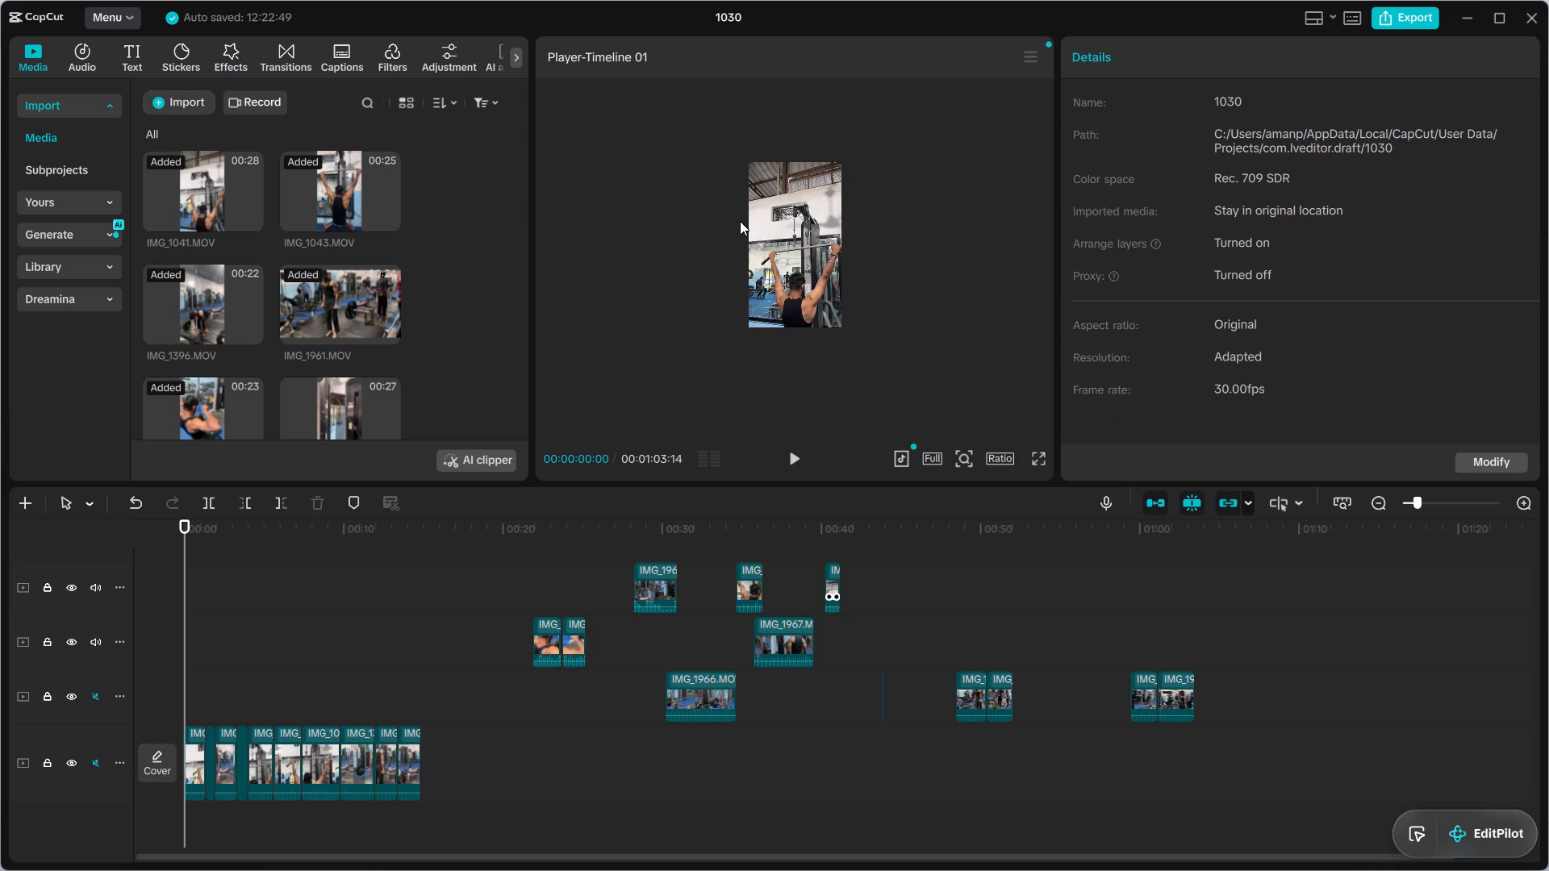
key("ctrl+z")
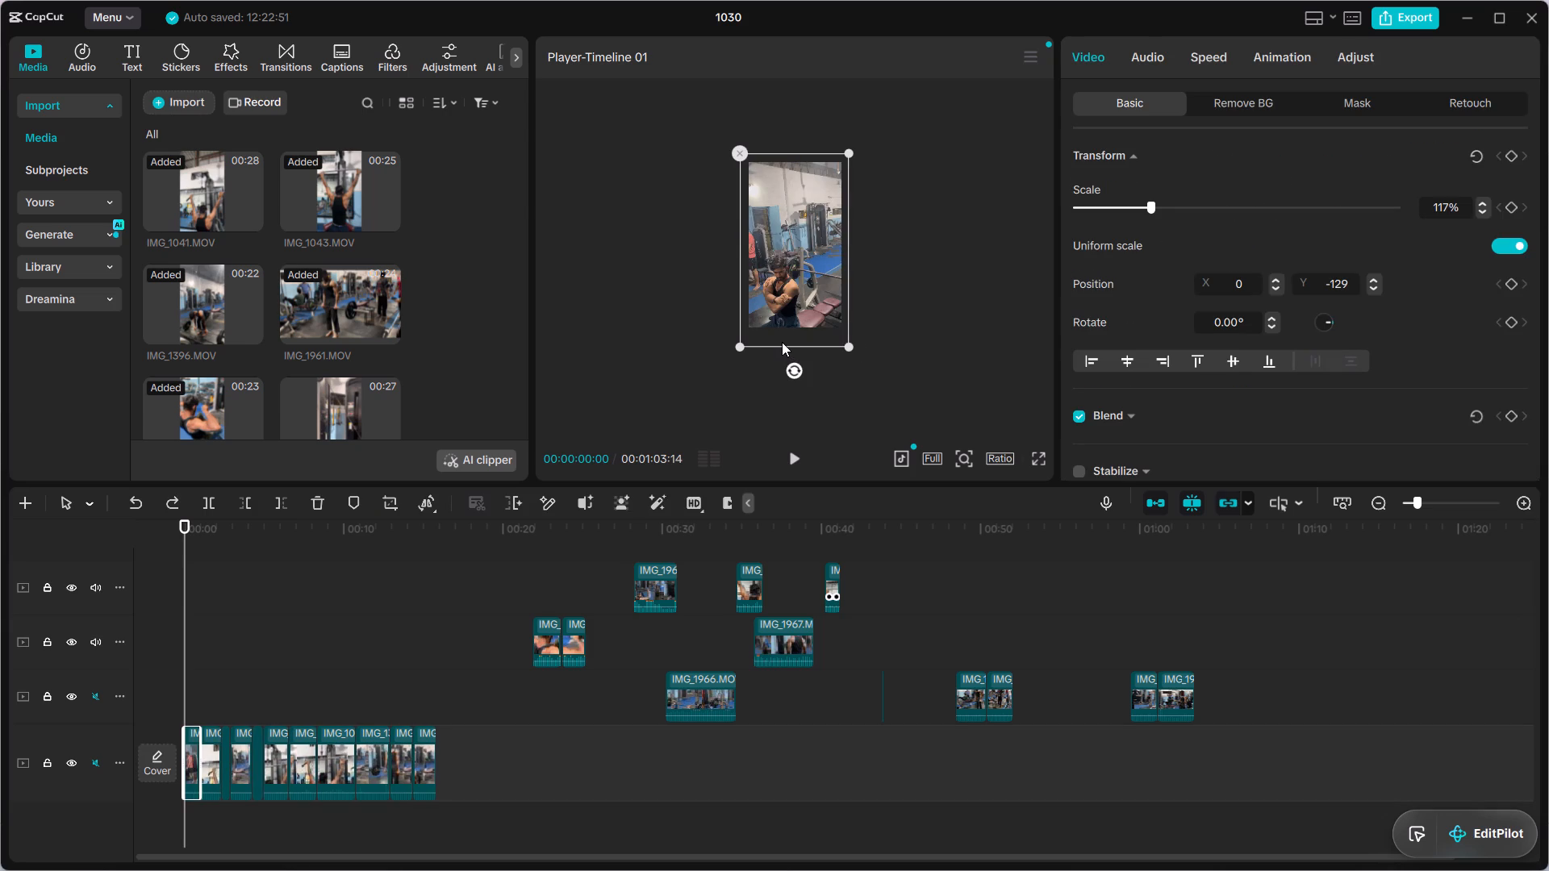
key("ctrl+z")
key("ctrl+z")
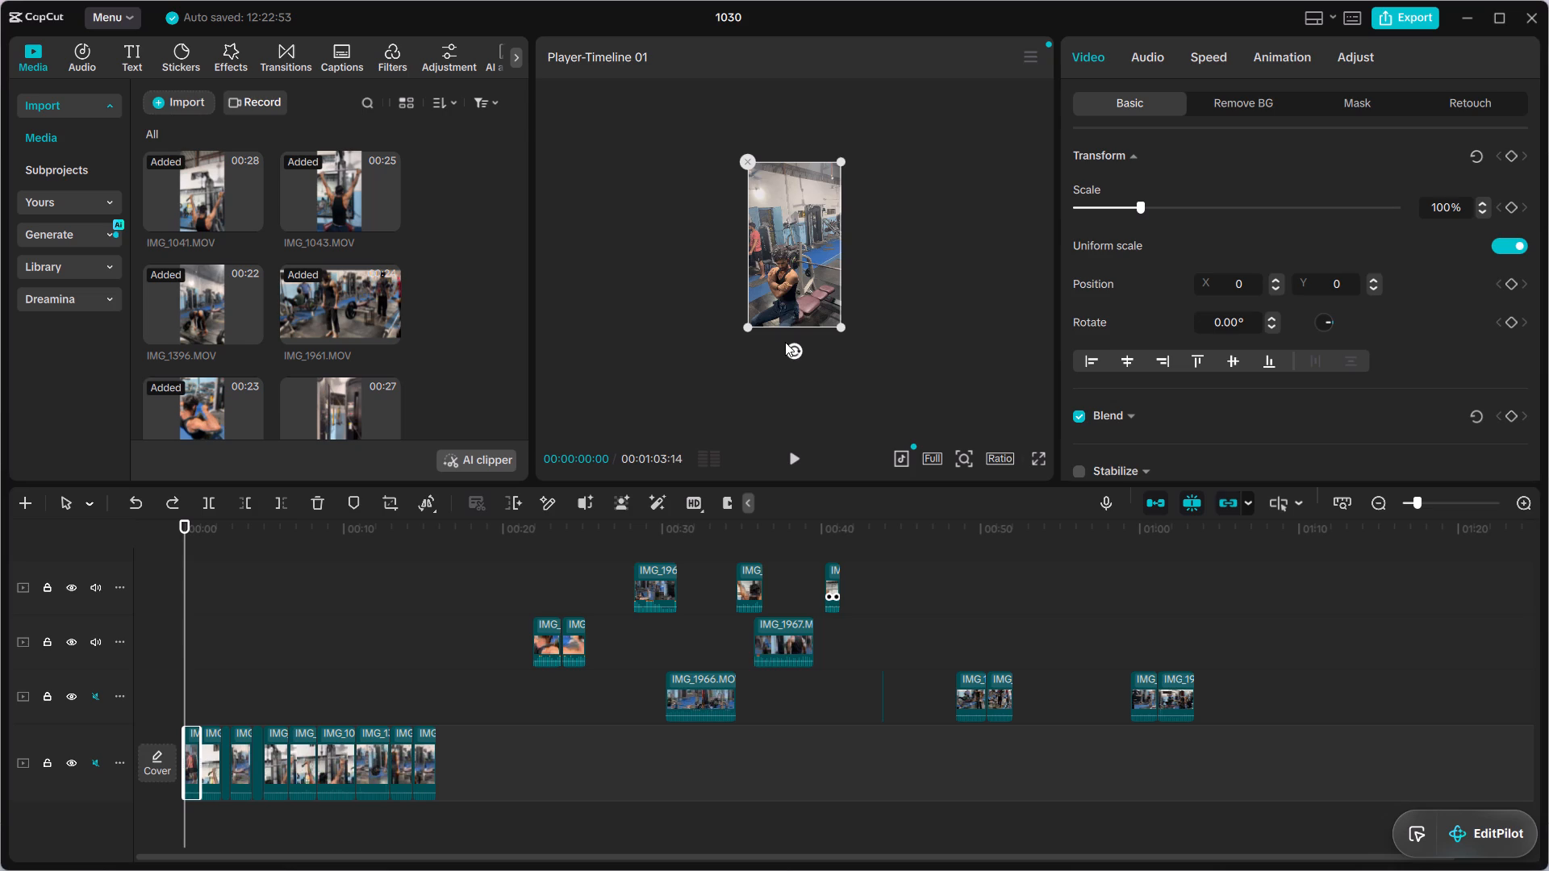
Enlarge the opening main-track clip to about 133% and reposition it at about X 359, Y 642 so it fills the frame.
left_click_drag(786, 293, 802, 266)
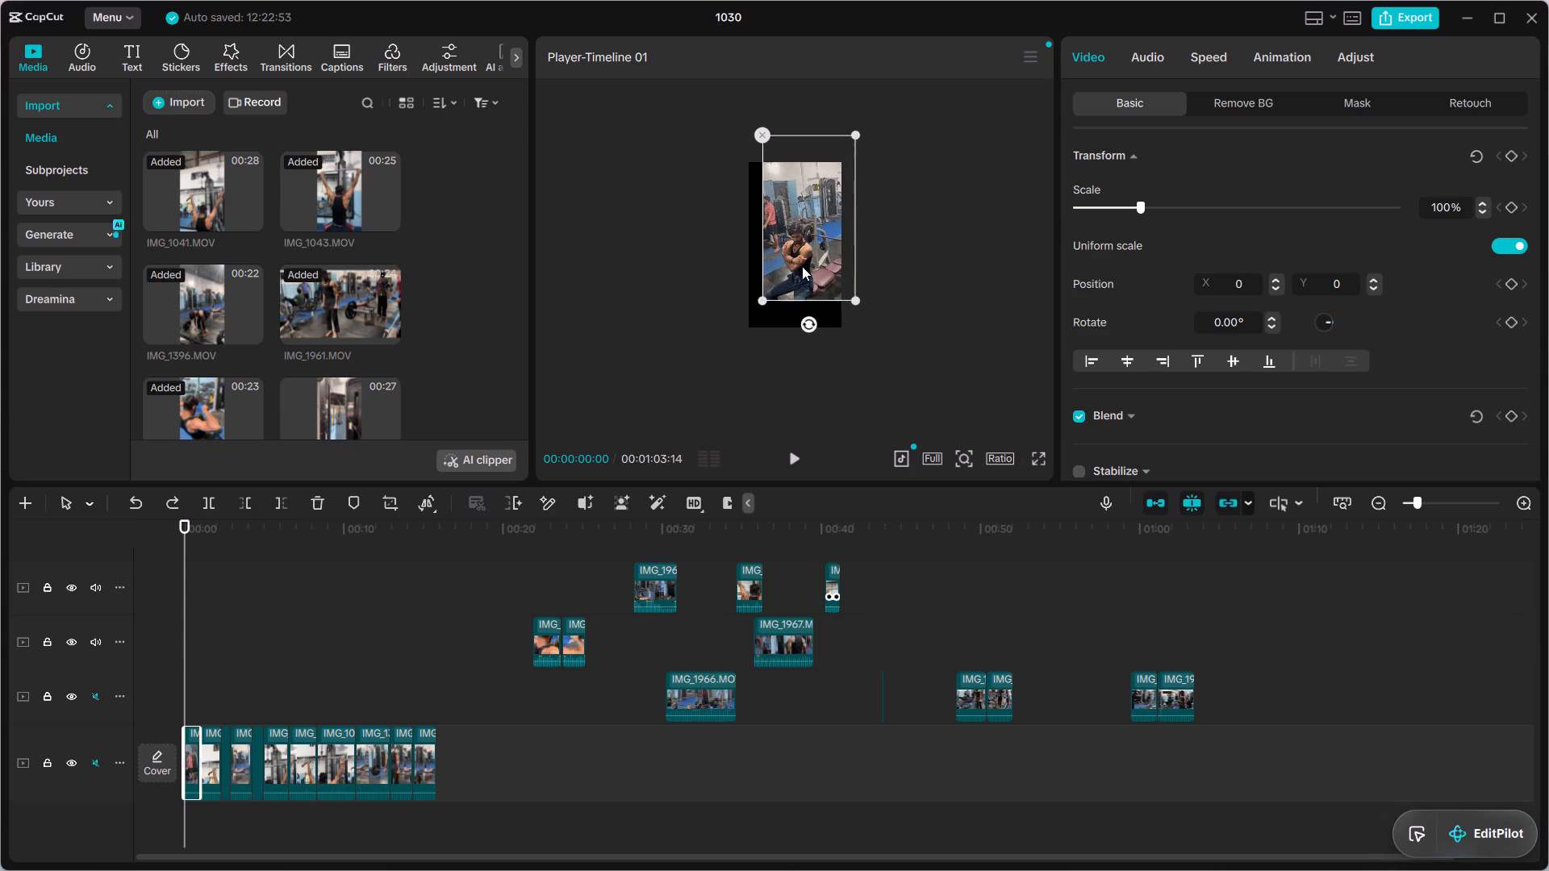
left_click_drag(802, 266, 804, 243)
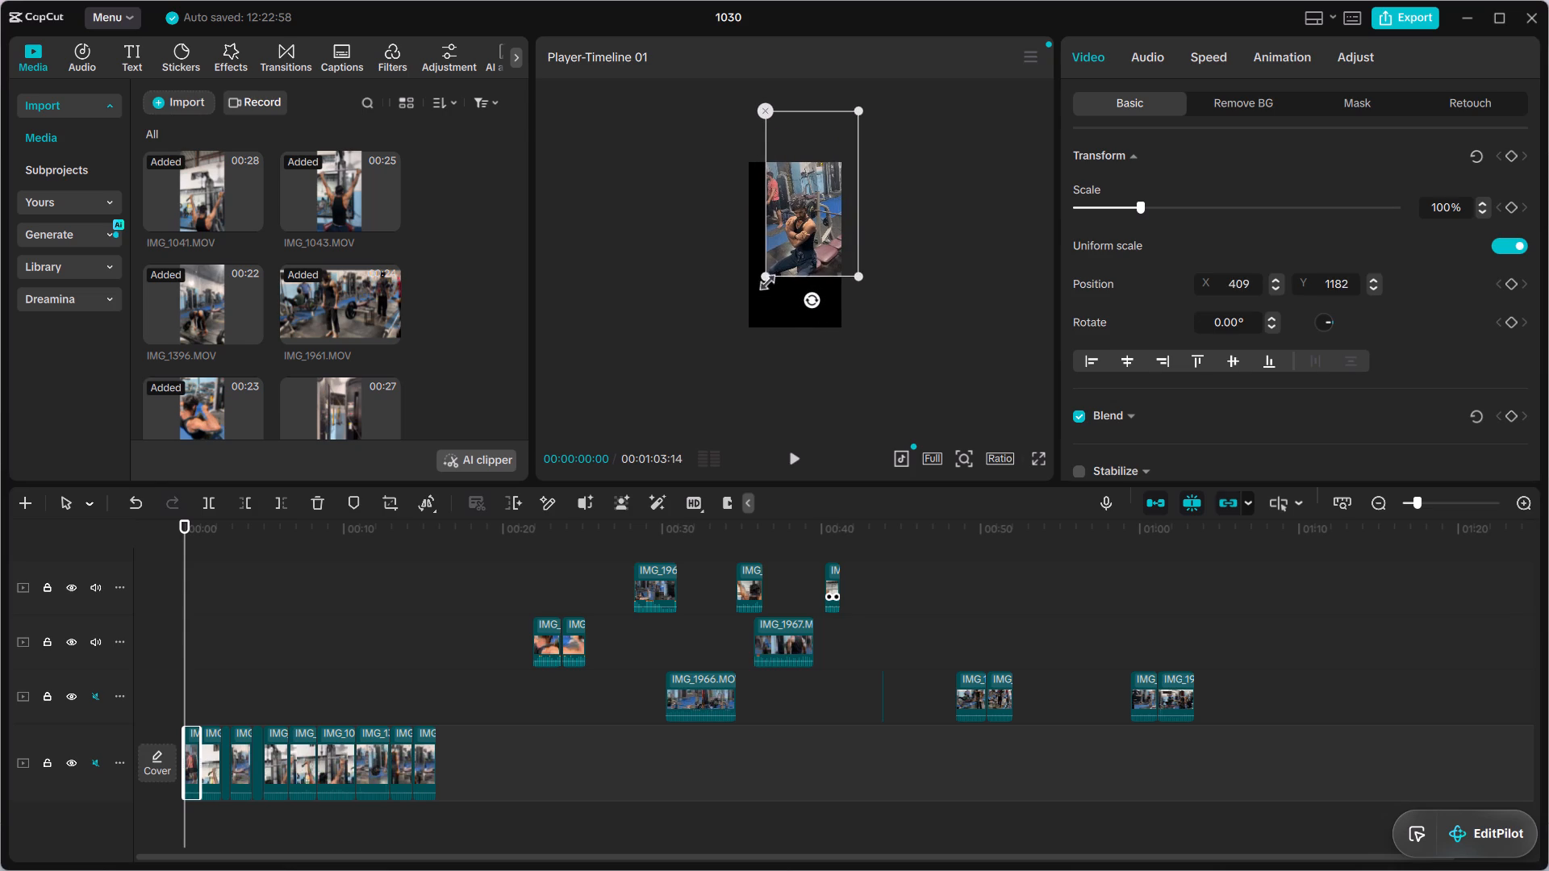
left_click_drag(758, 272, 739, 356)
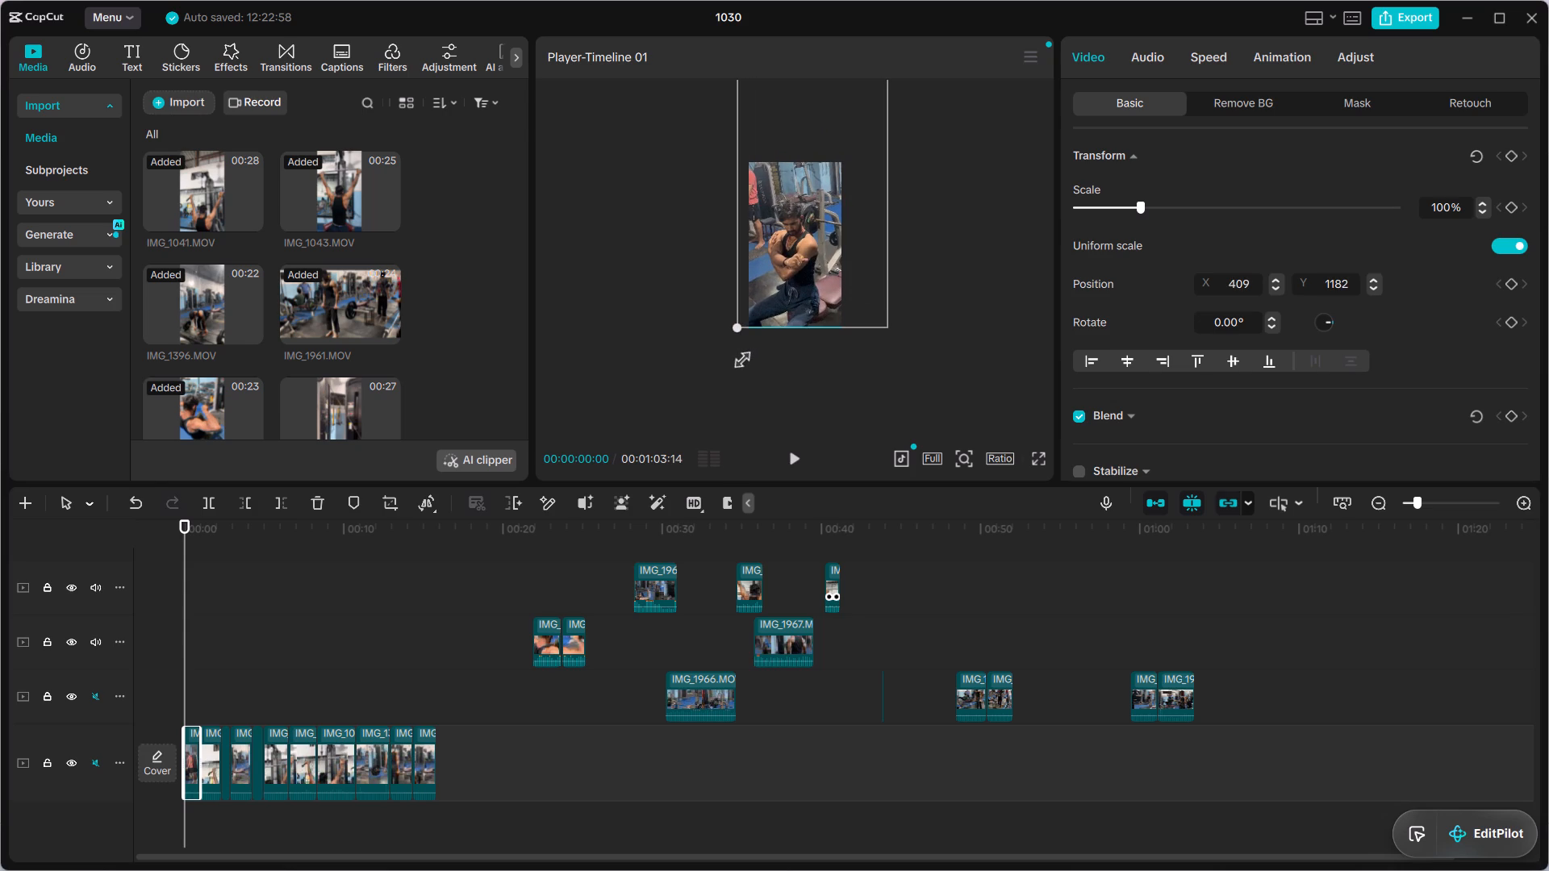
left_click_drag(739, 356, 739, 357)
left_click_drag(766, 285, 779, 280)
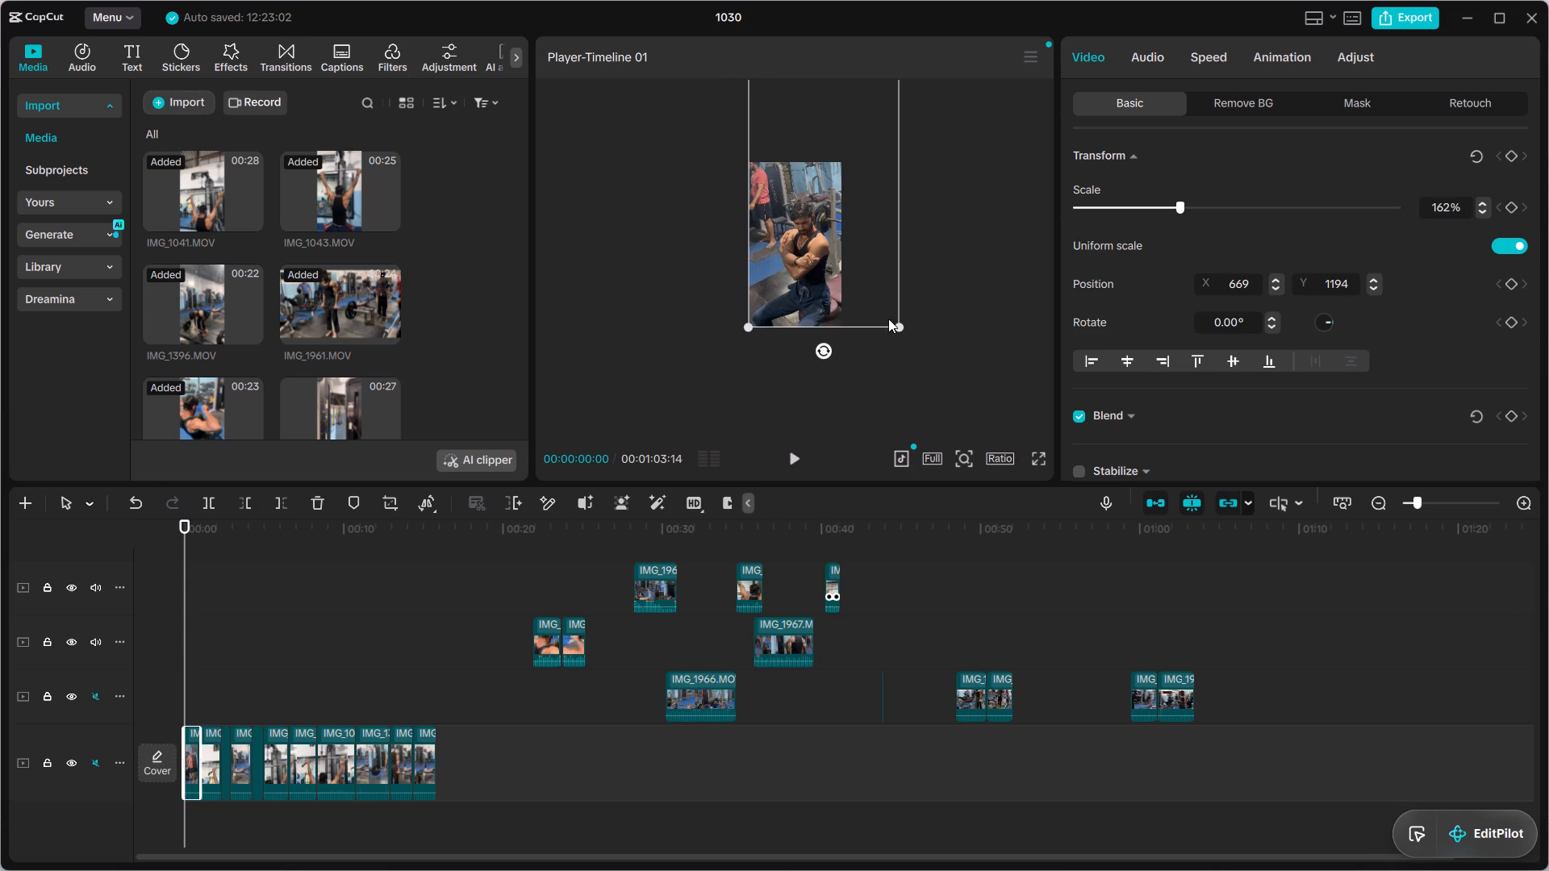
left_click(888, 326)
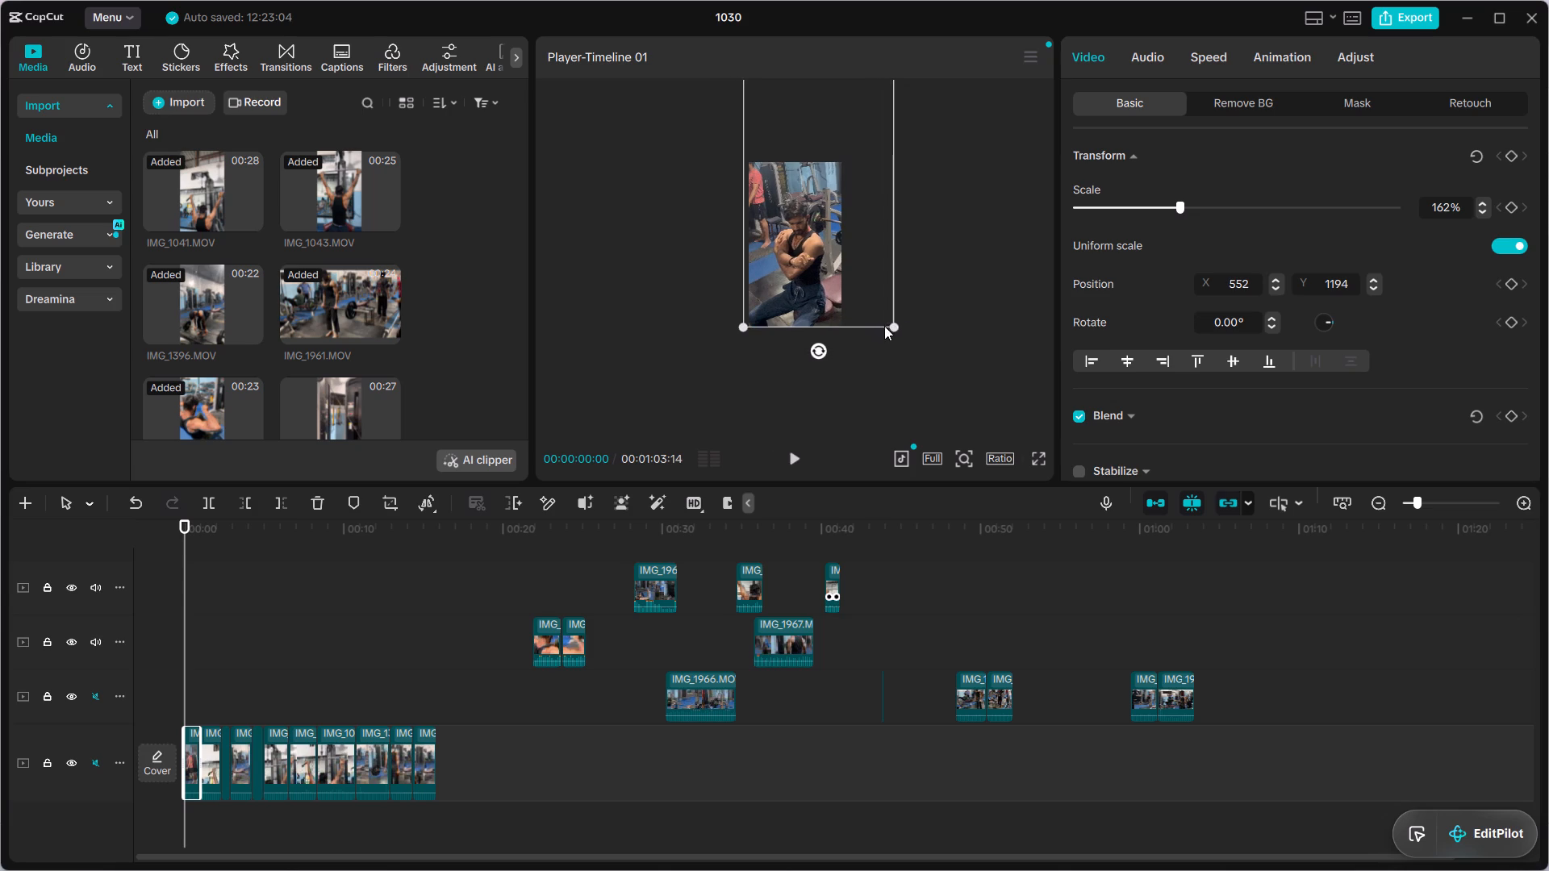
left_click_drag(890, 325, 848, 309)
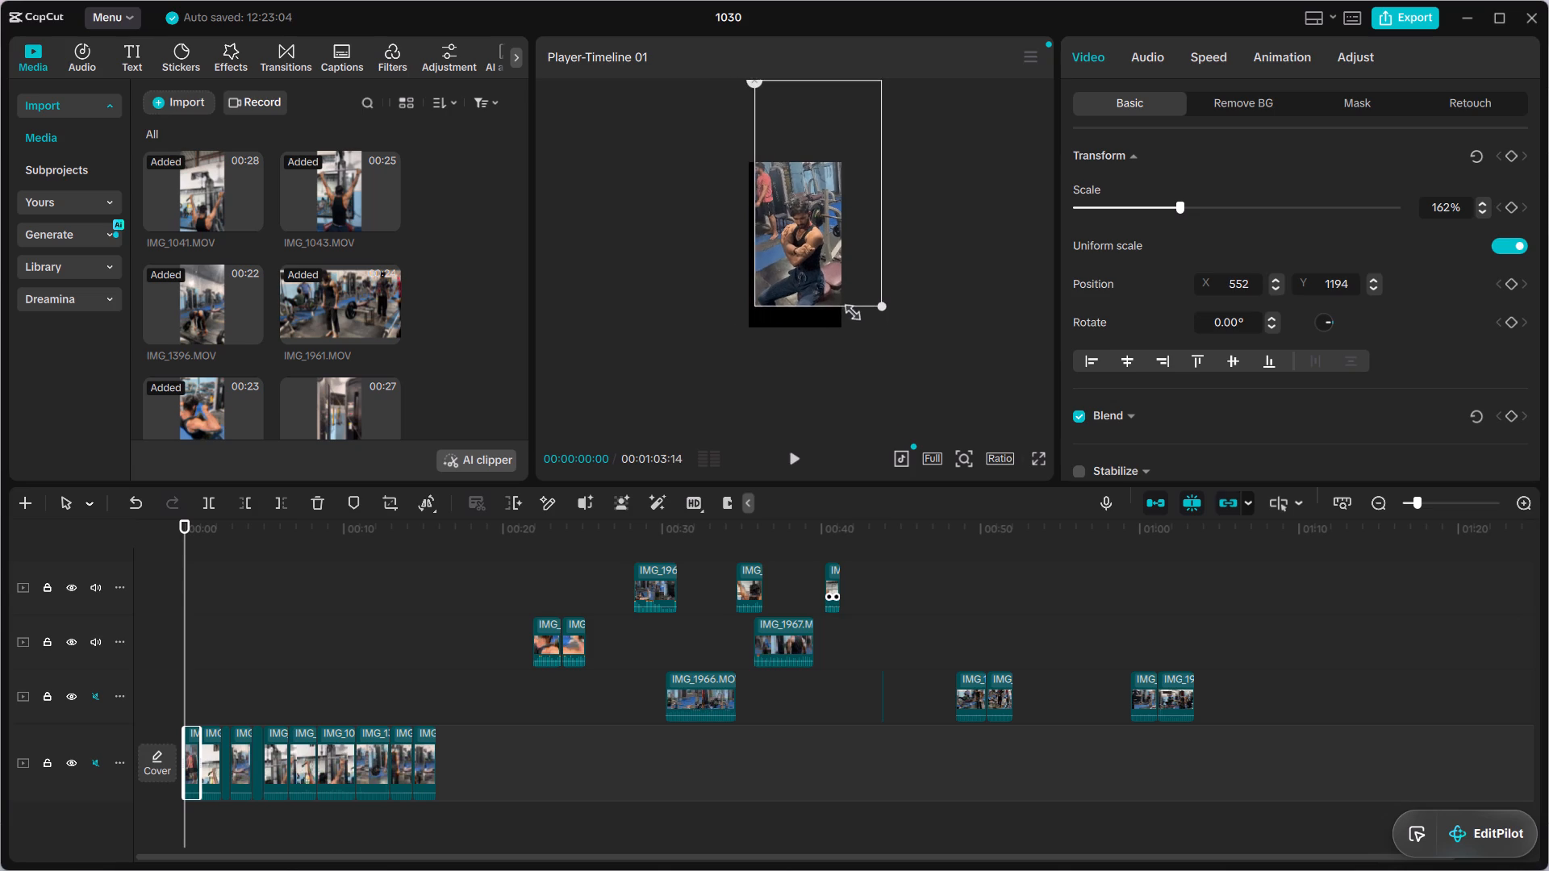
left_click_drag(848, 309, 844, 306)
left_click_drag(812, 276, 806, 302)
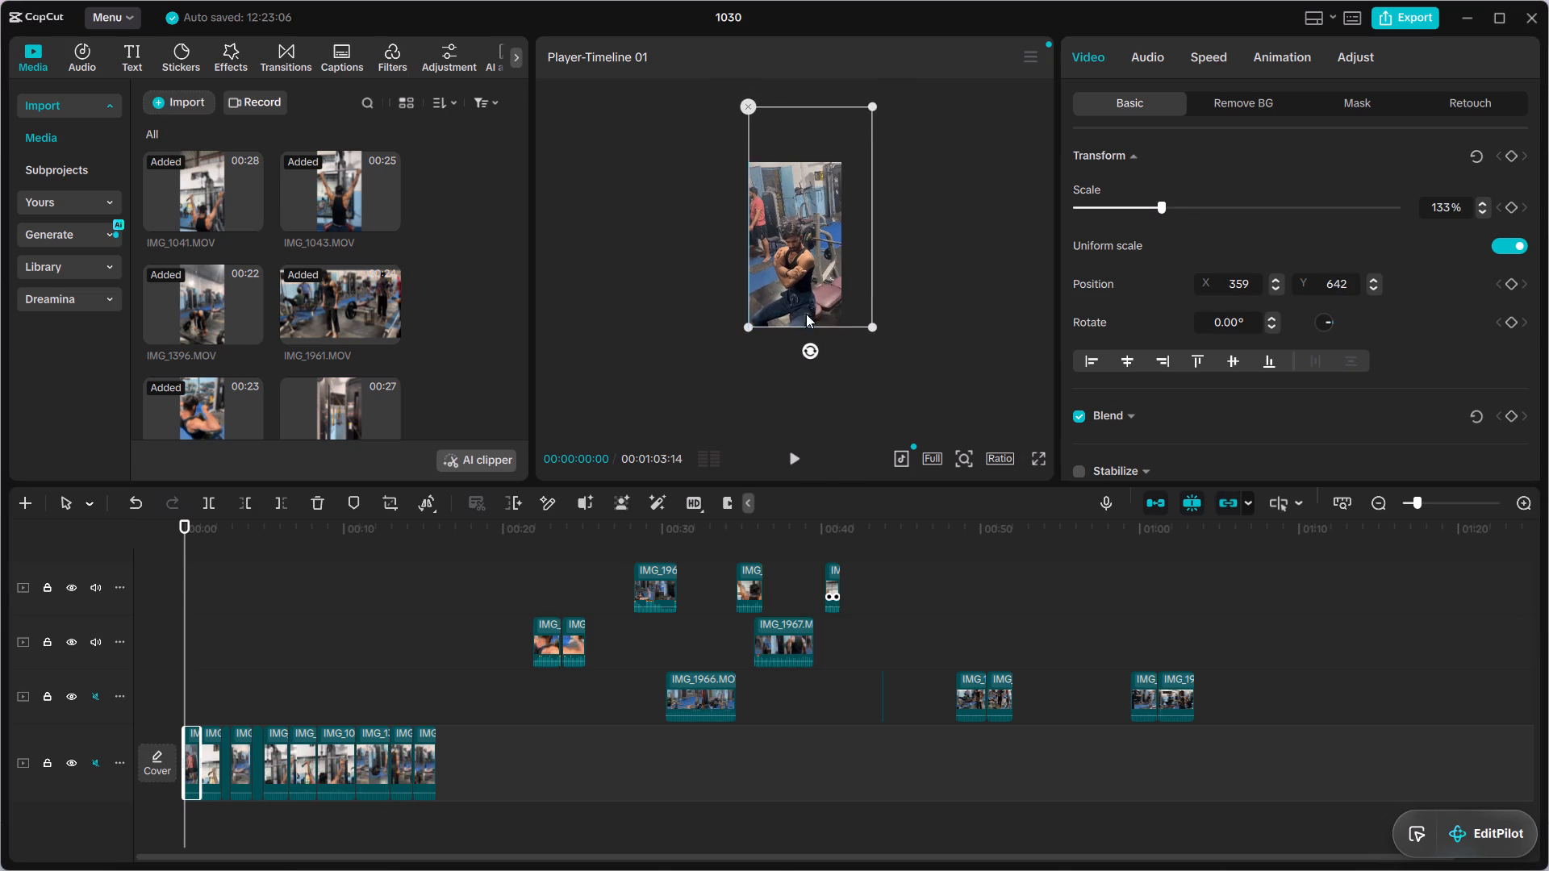
Preview the opening clips and move the short walking clip at about 00:00:04 to about 00:00:03 on the main track, before the barbell clip.
left_click(796, 467)
left_click(796, 465)
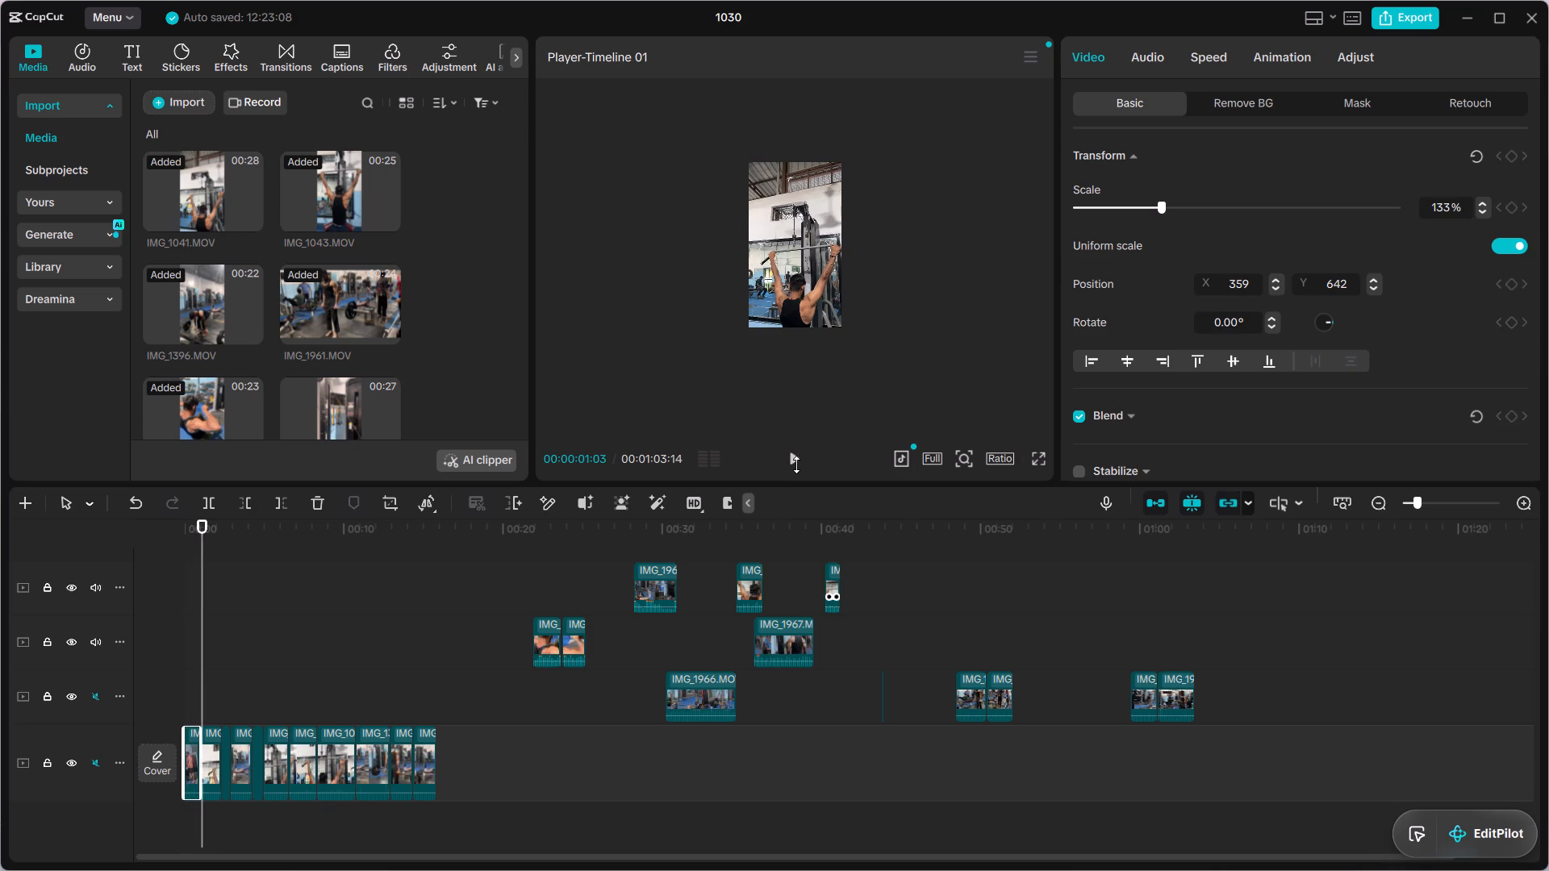
left_click(796, 454)
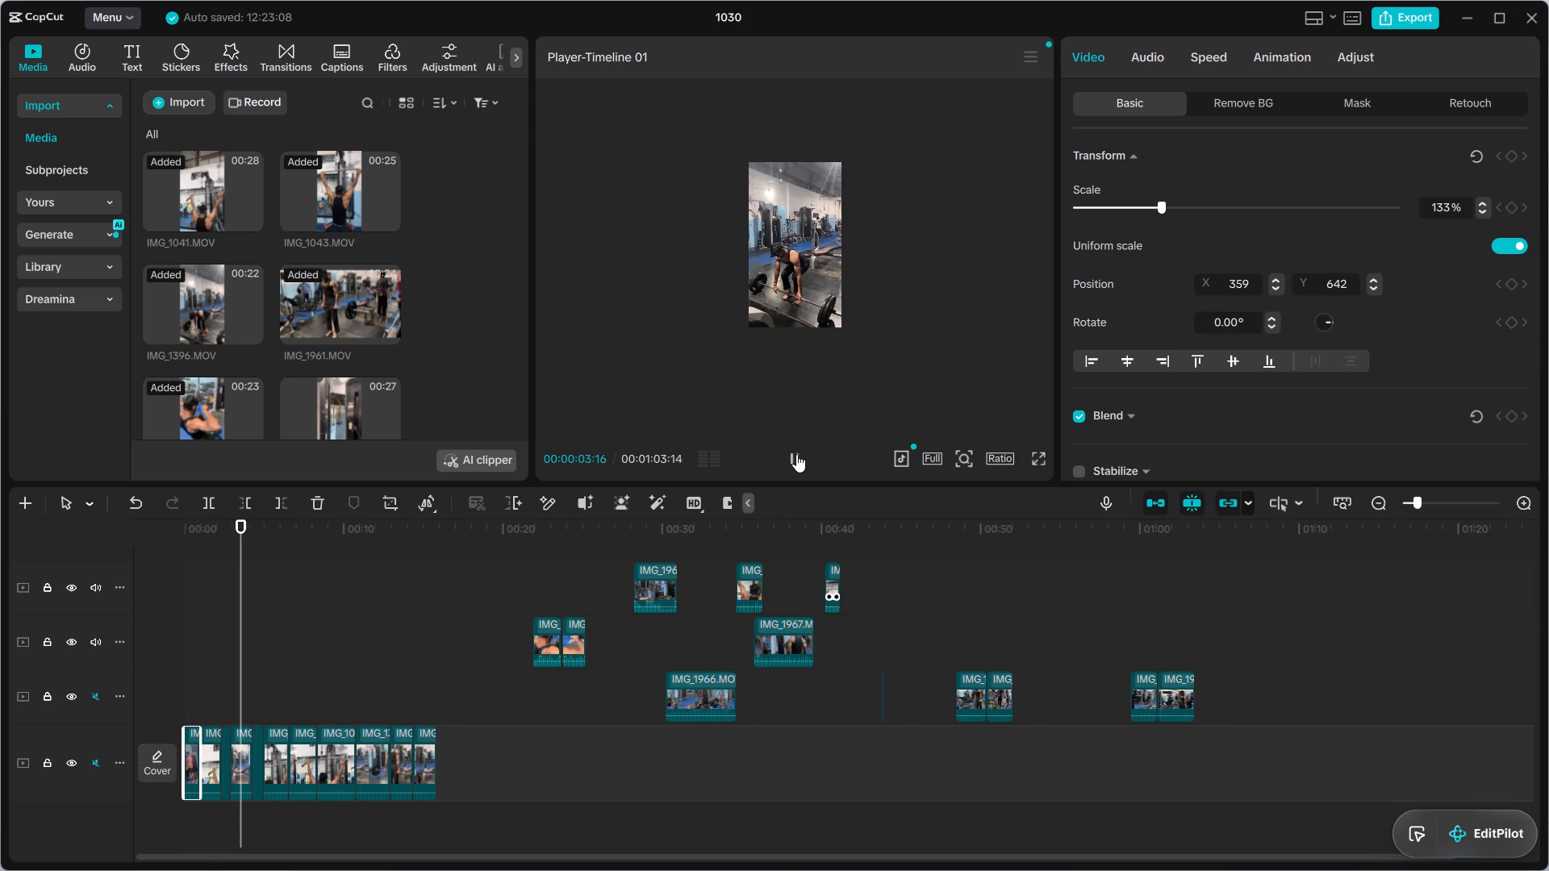
left_click(796, 454)
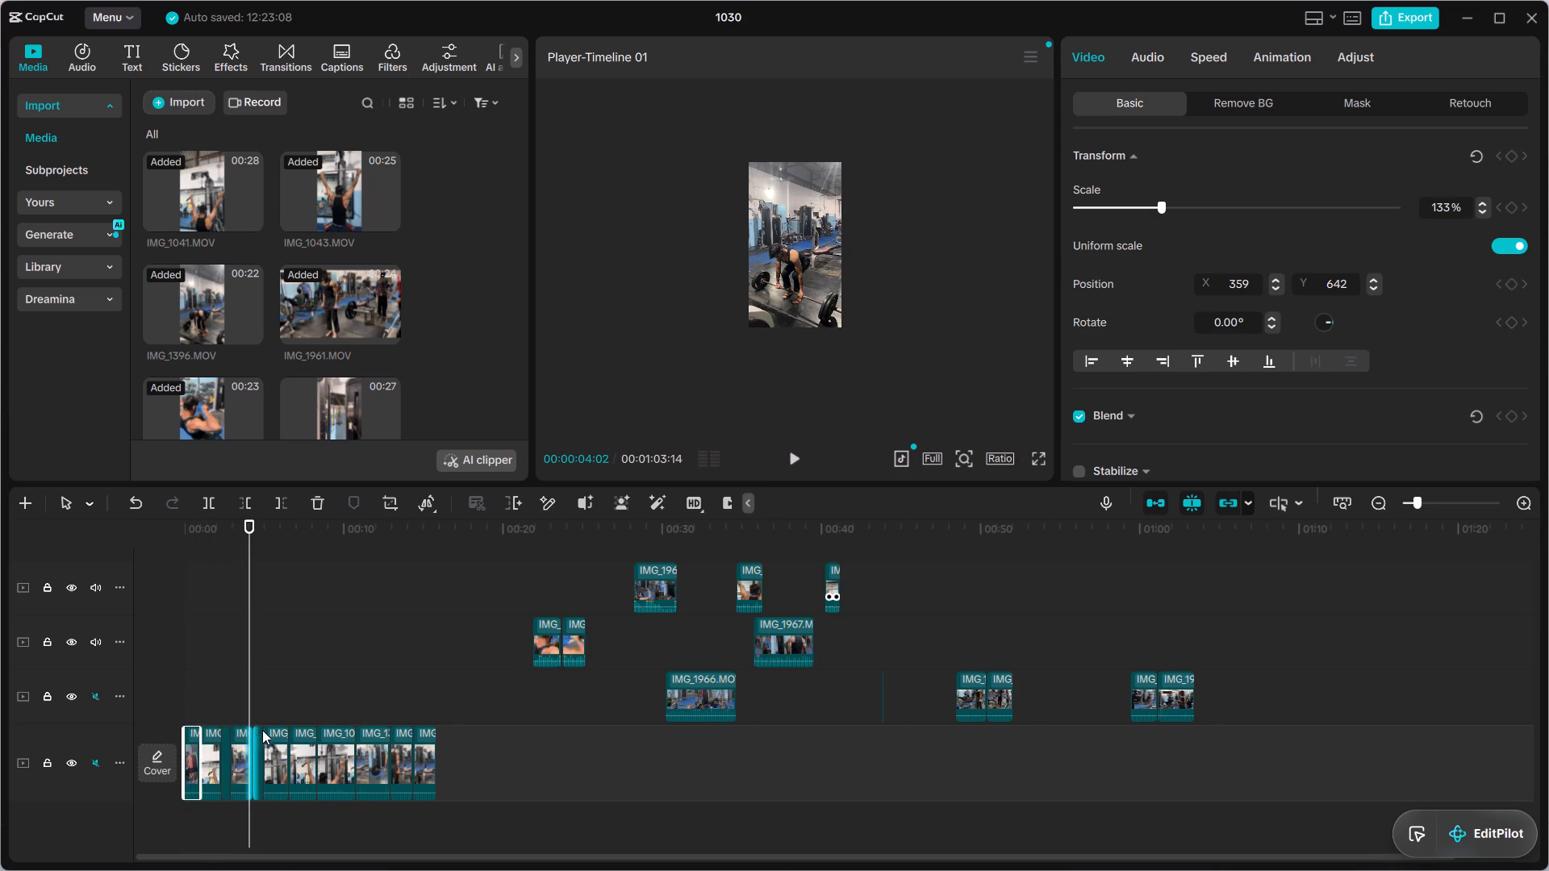
left_click(795, 459)
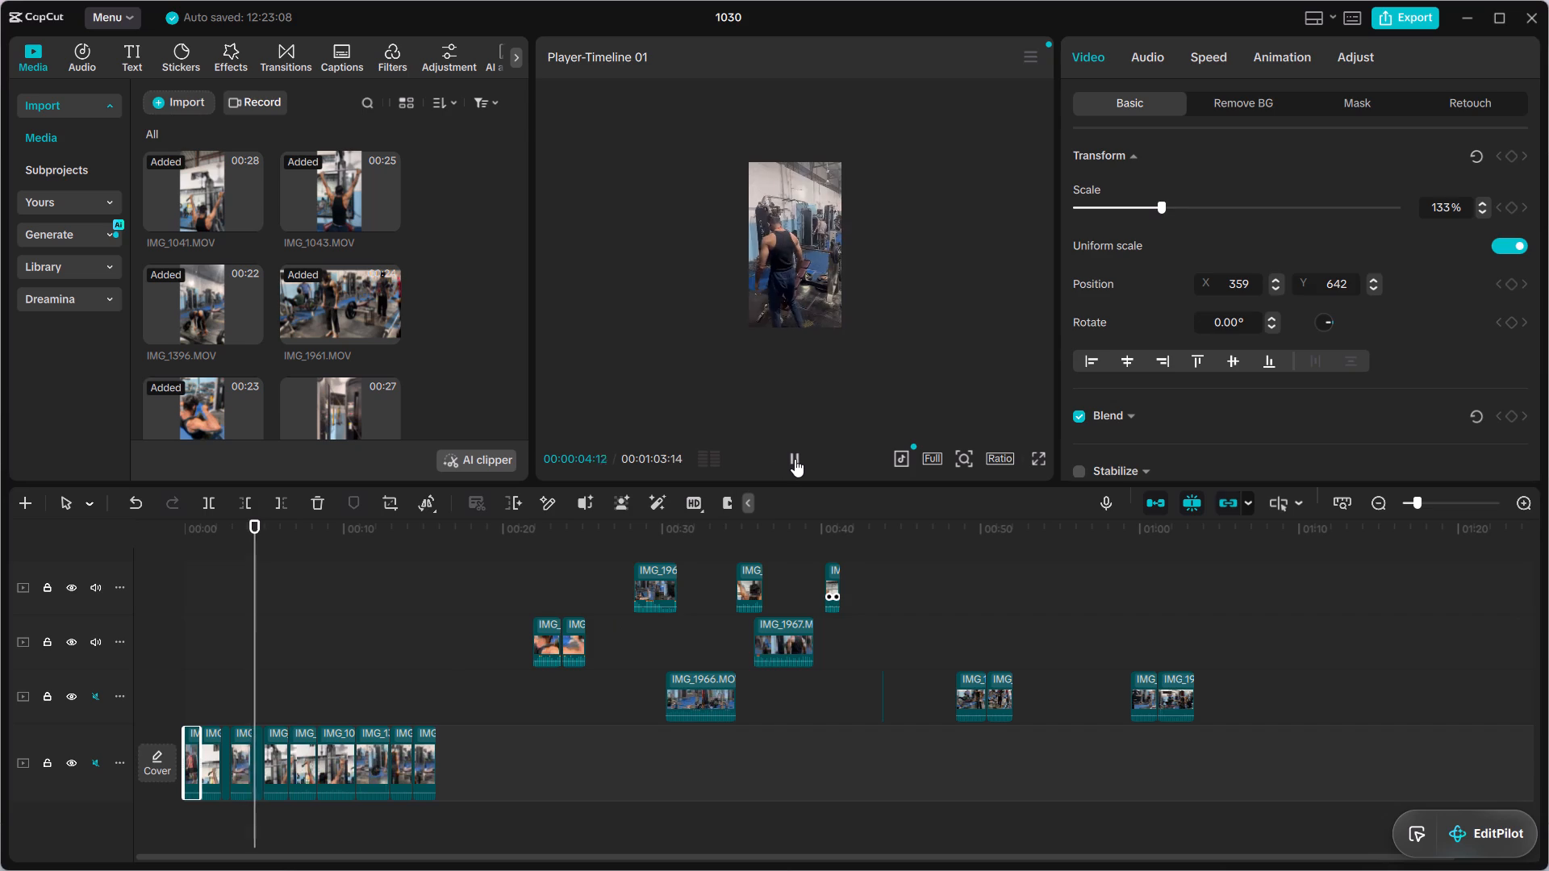
left_click(795, 459)
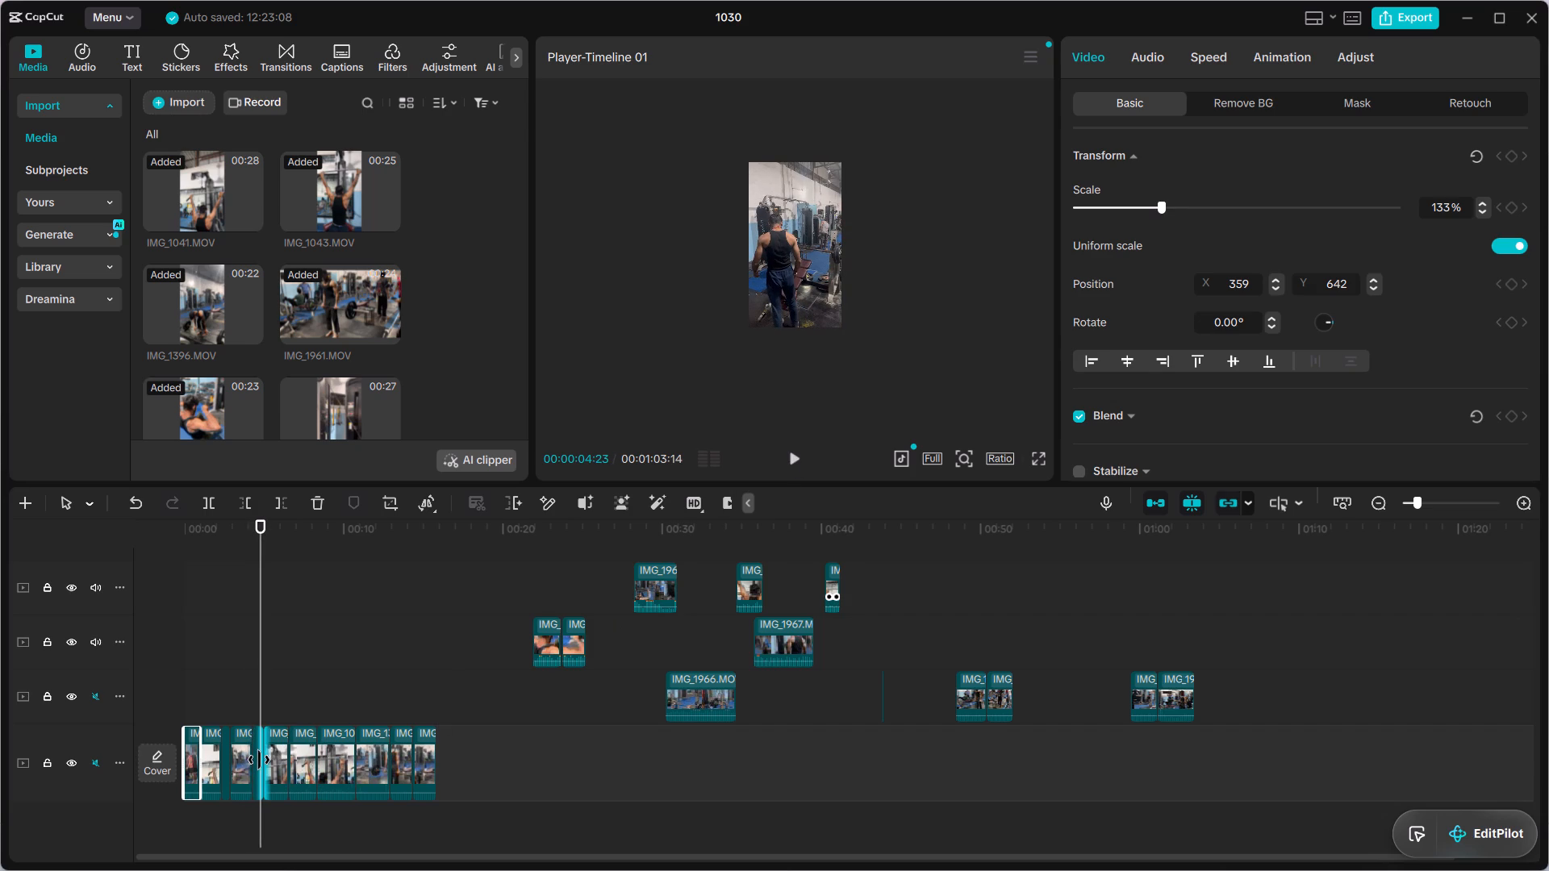
left_click_drag(257, 759, 258, 715)
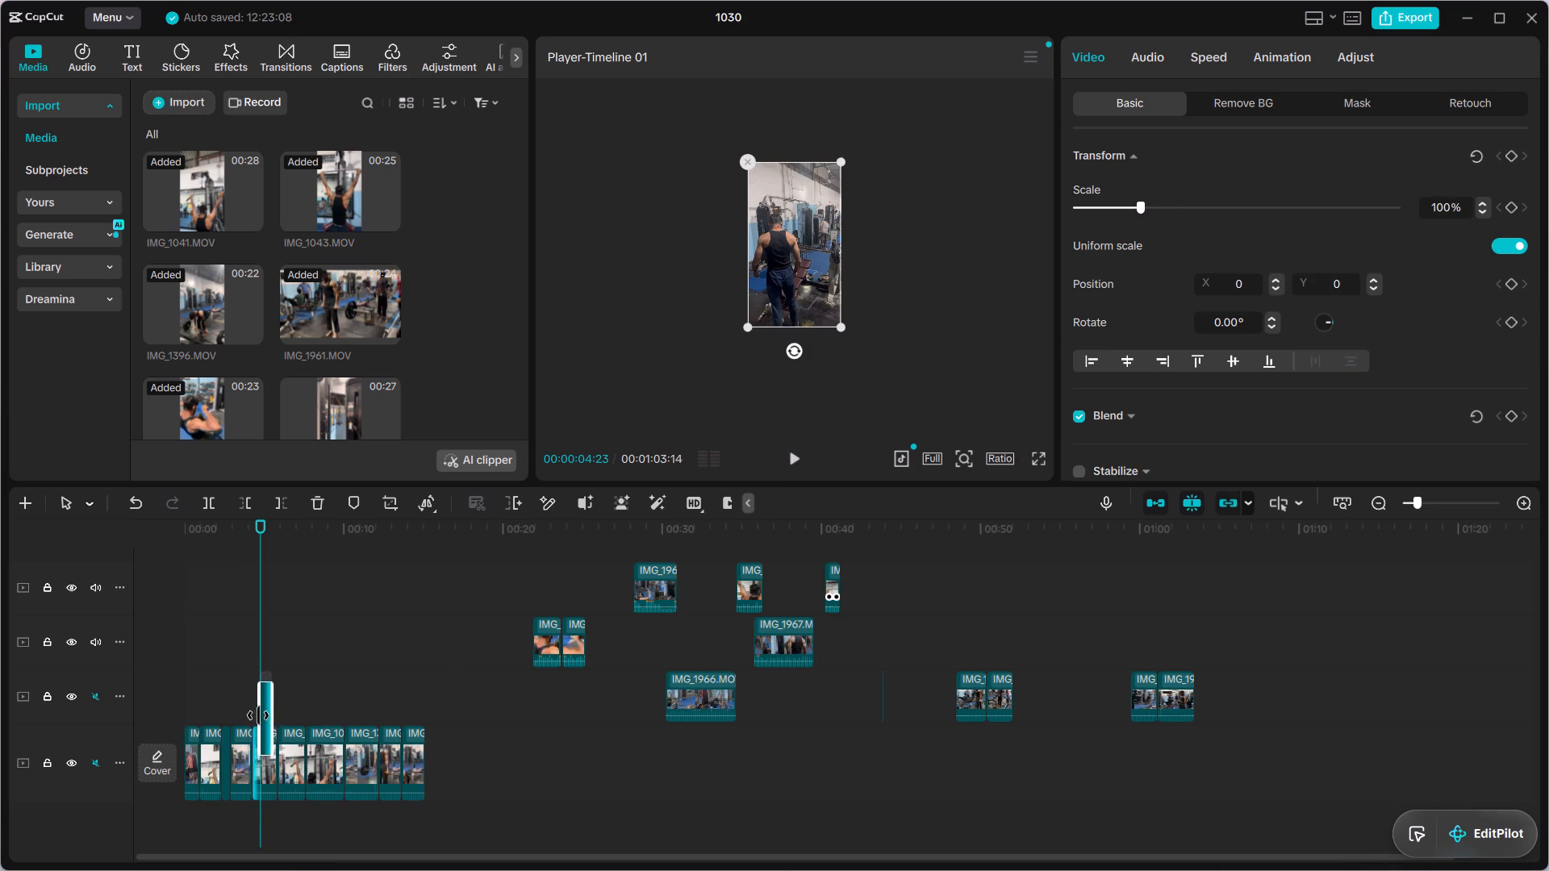
left_click_drag(258, 715, 207, 760)
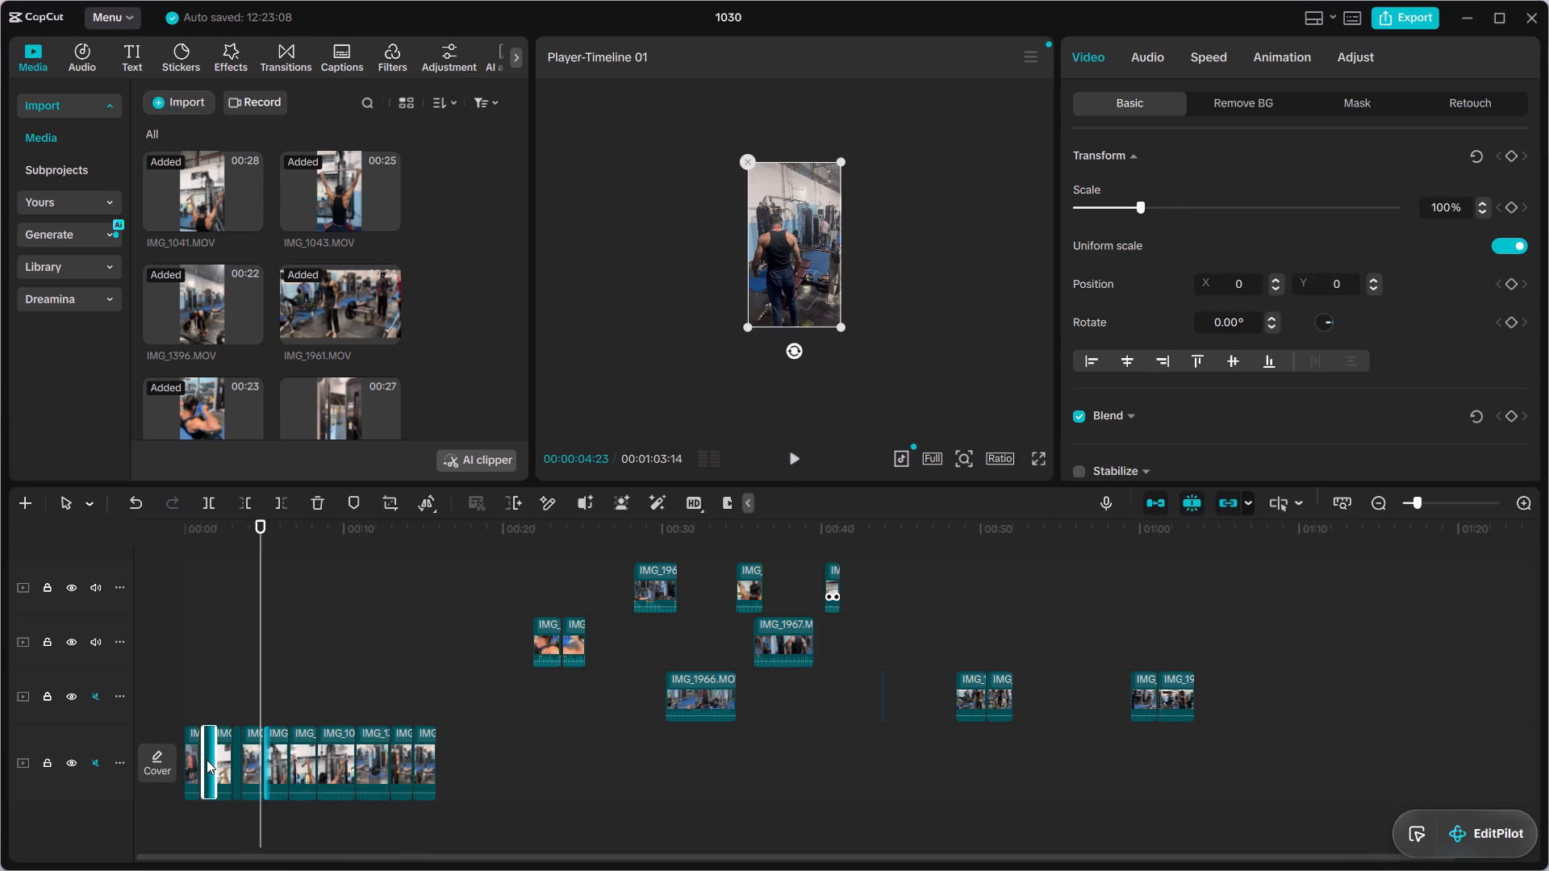
left_click_drag(207, 760, 232, 760)
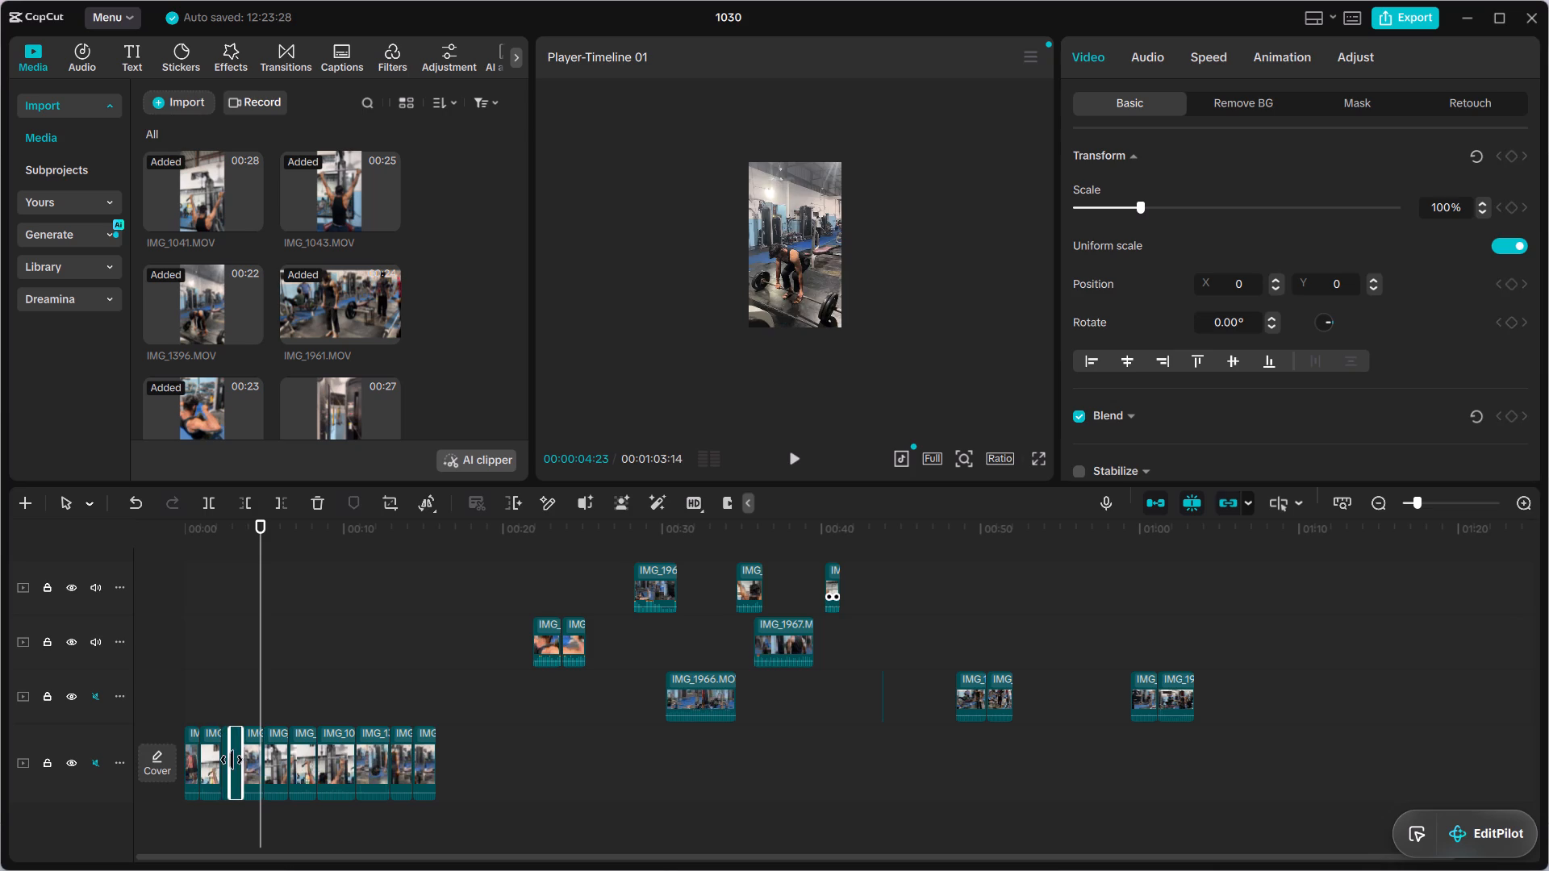
Preview the reordered opening and move the pulldown clip at about 00:00:05 to about 00:00:09 on the main track.
left_click_drag(258, 669, 137, 707)
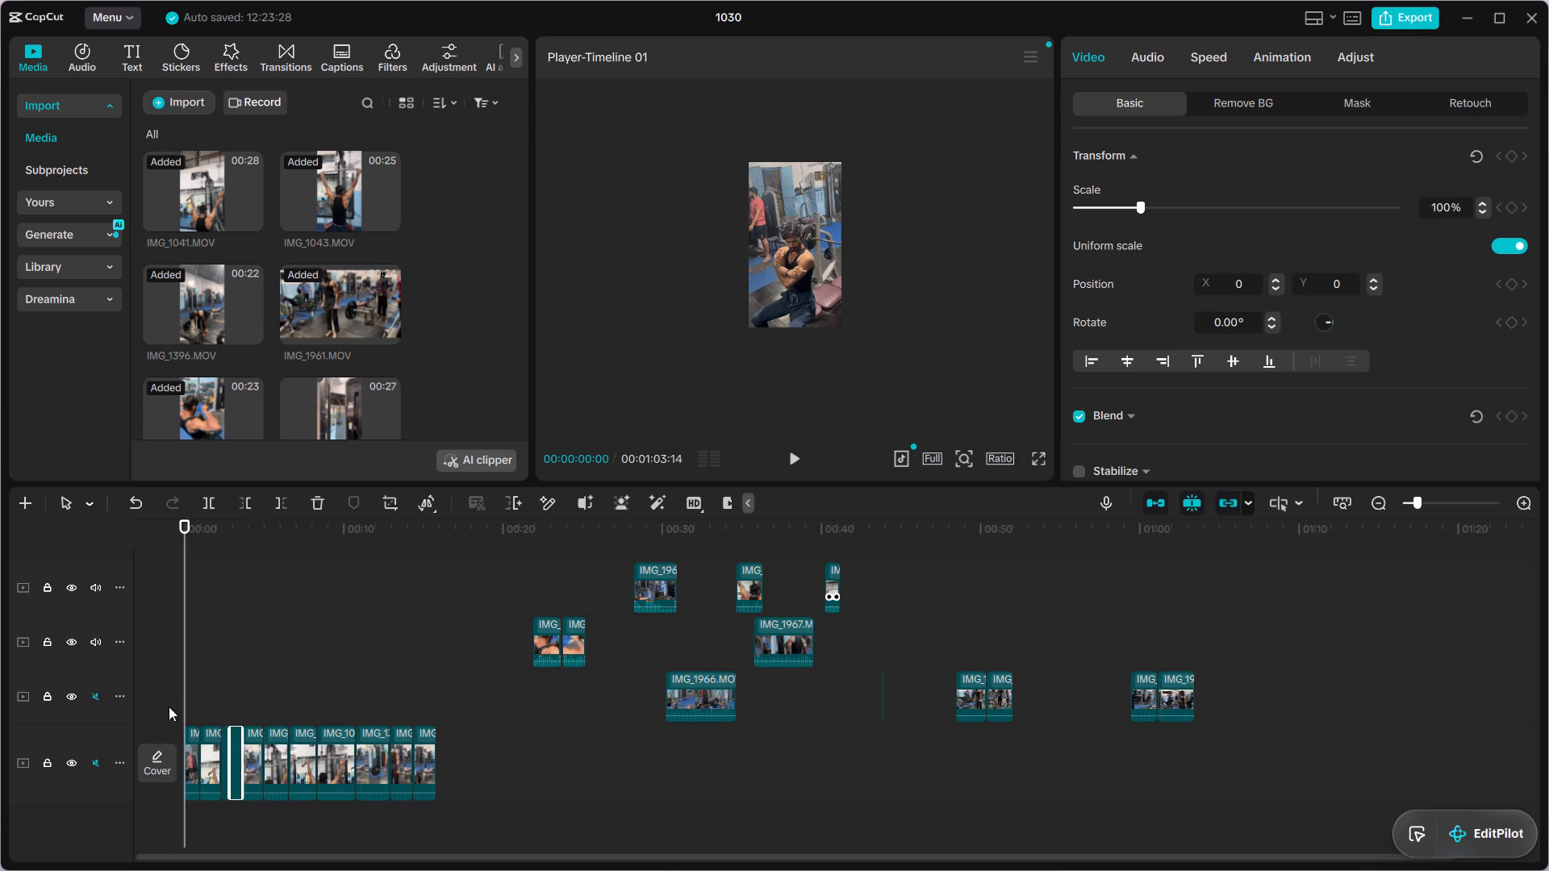
left_click(787, 461)
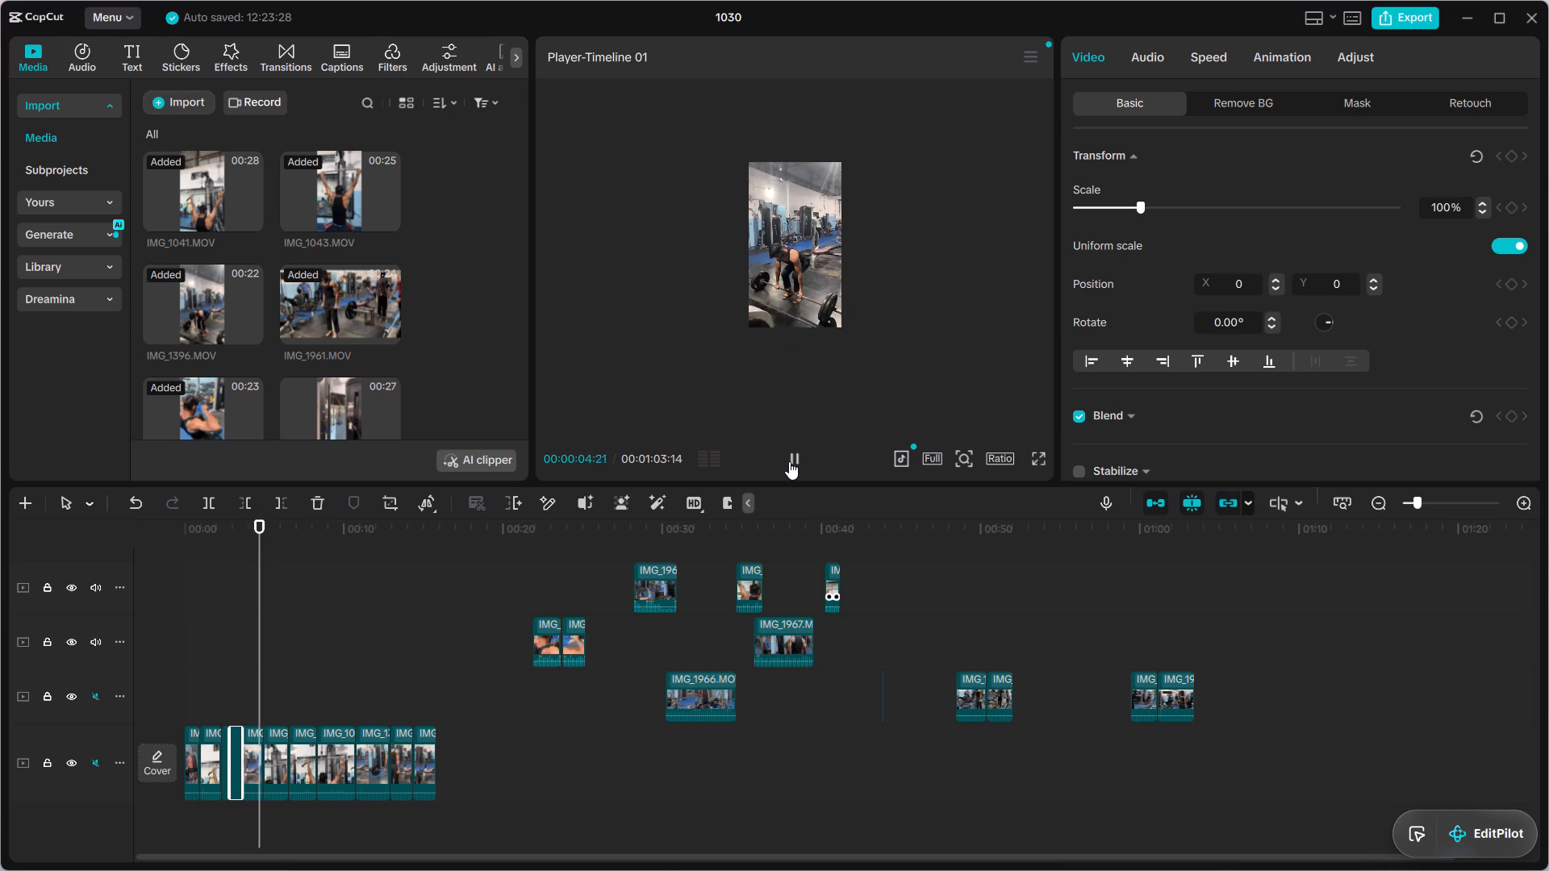
left_click(789, 461)
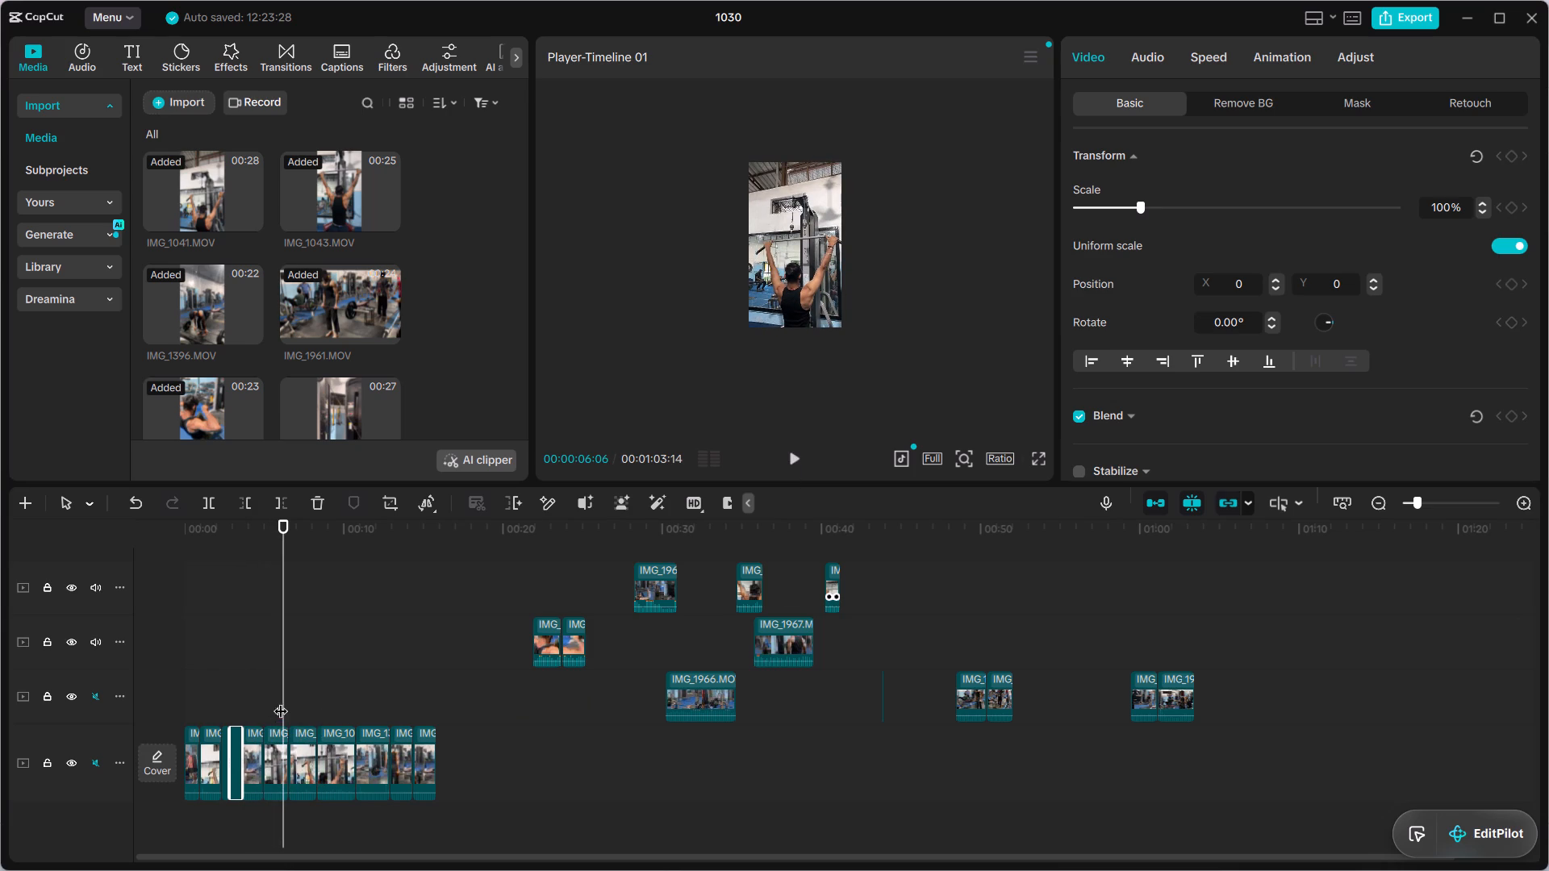
left_click_drag(286, 694, 272, 702)
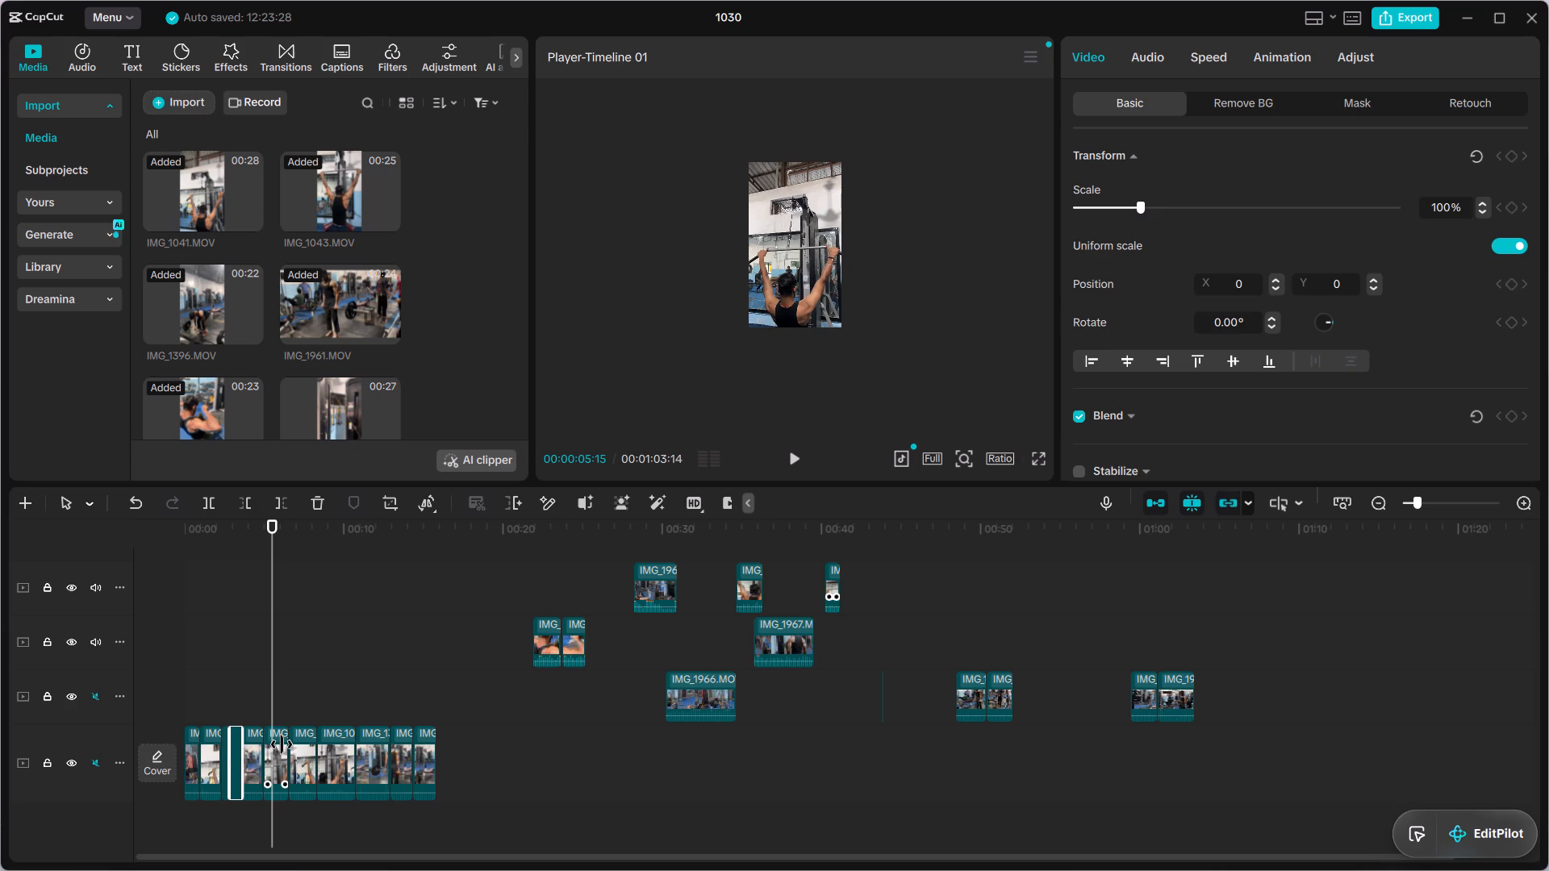
left_click_drag(281, 744, 286, 705)
key("ctrl+z")
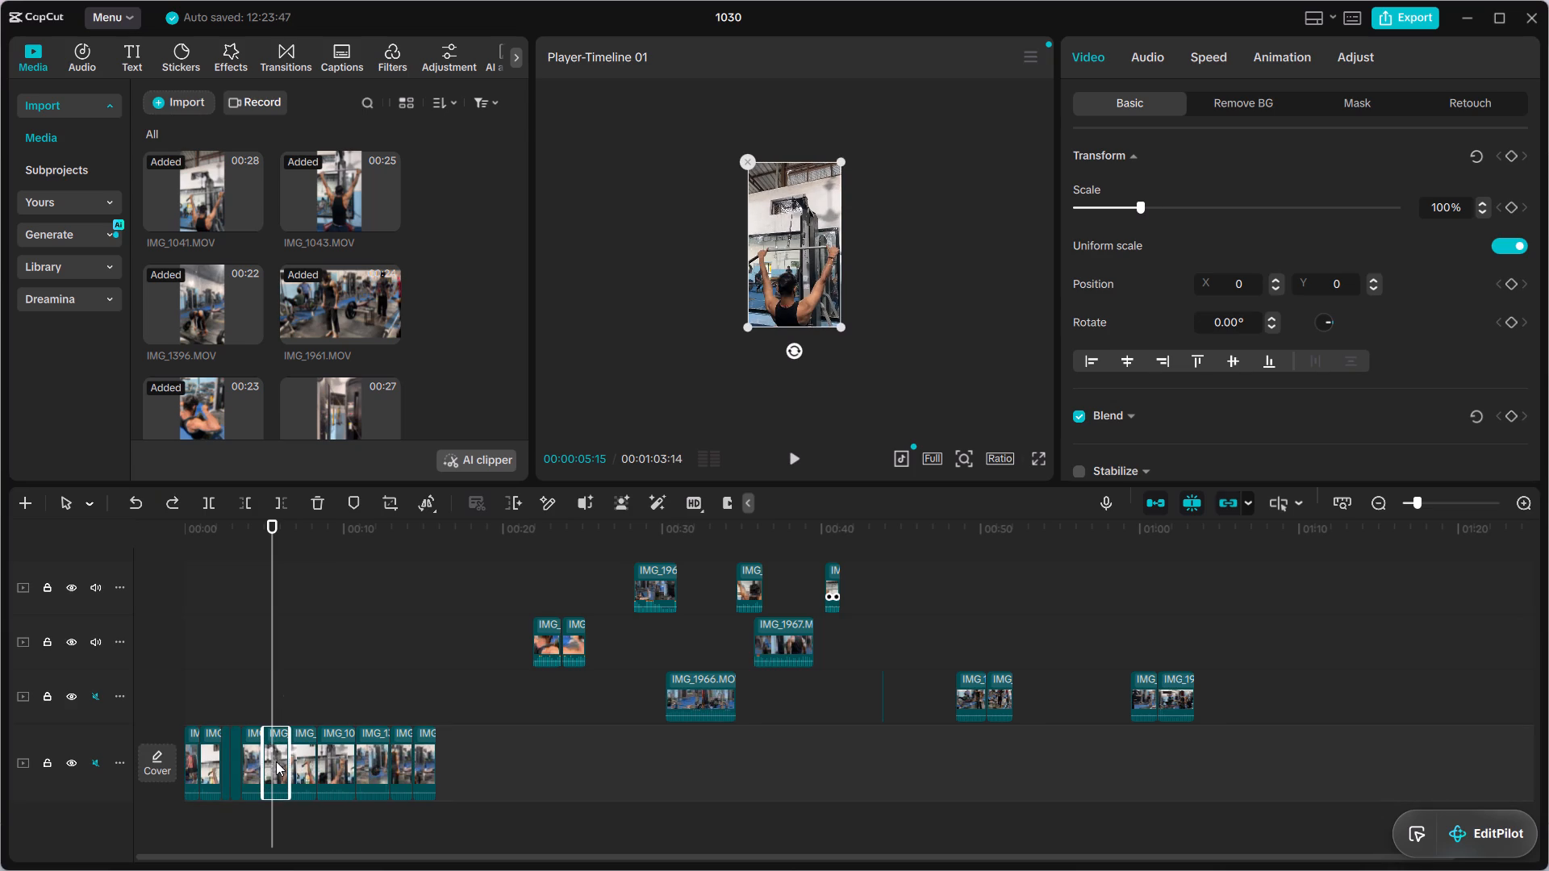
left_click_drag(279, 763, 213, 713)
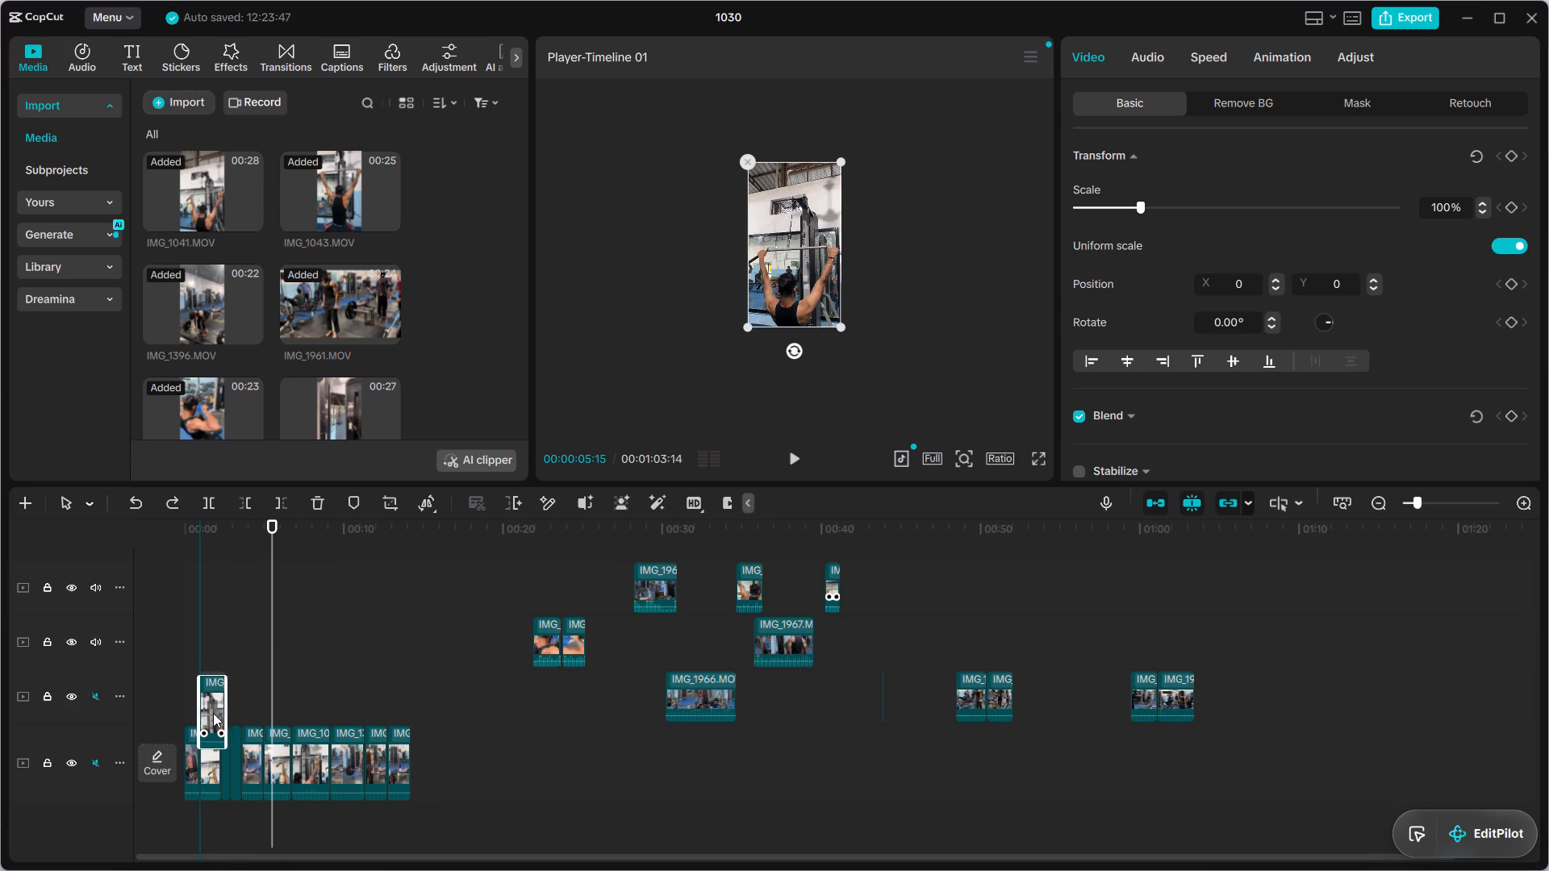
left_click_drag(213, 713, 211, 766)
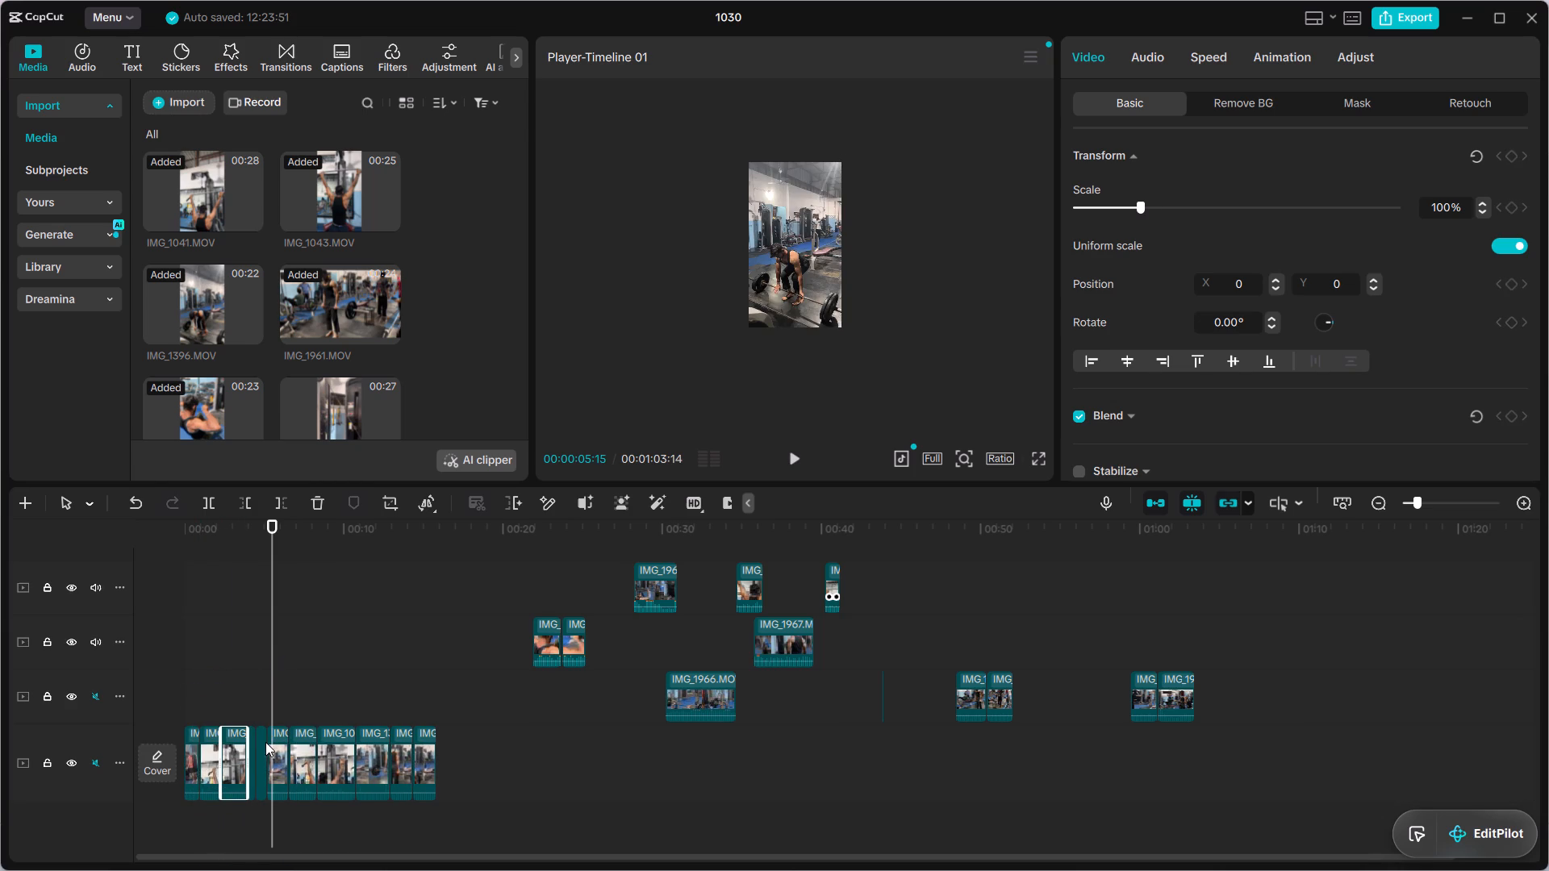
left_click_drag(236, 761, 333, 702)
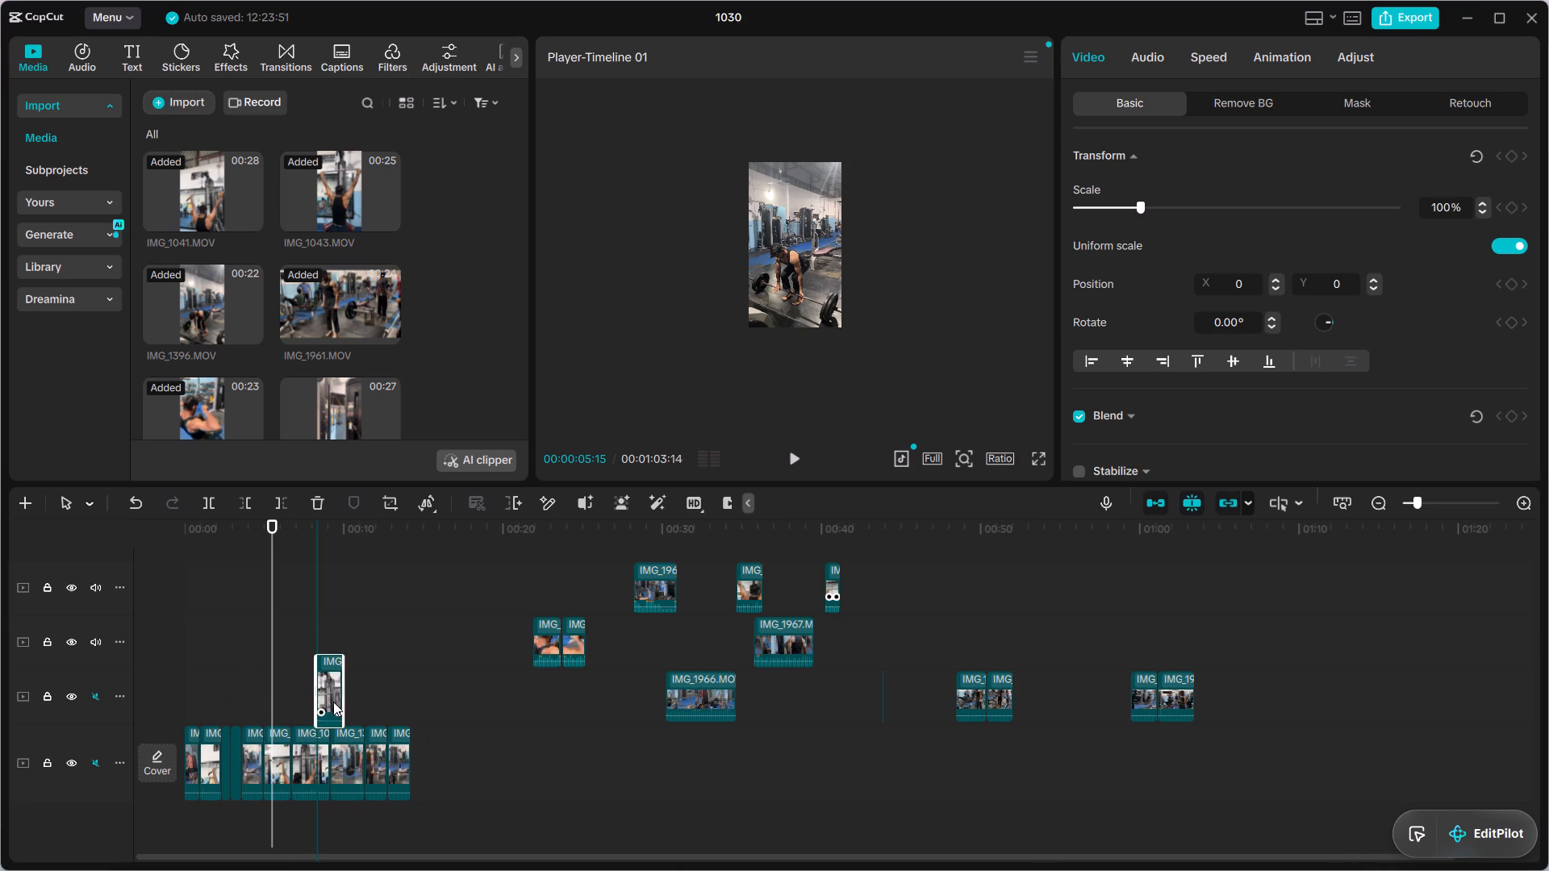
left_click_drag(333, 702, 318, 773)
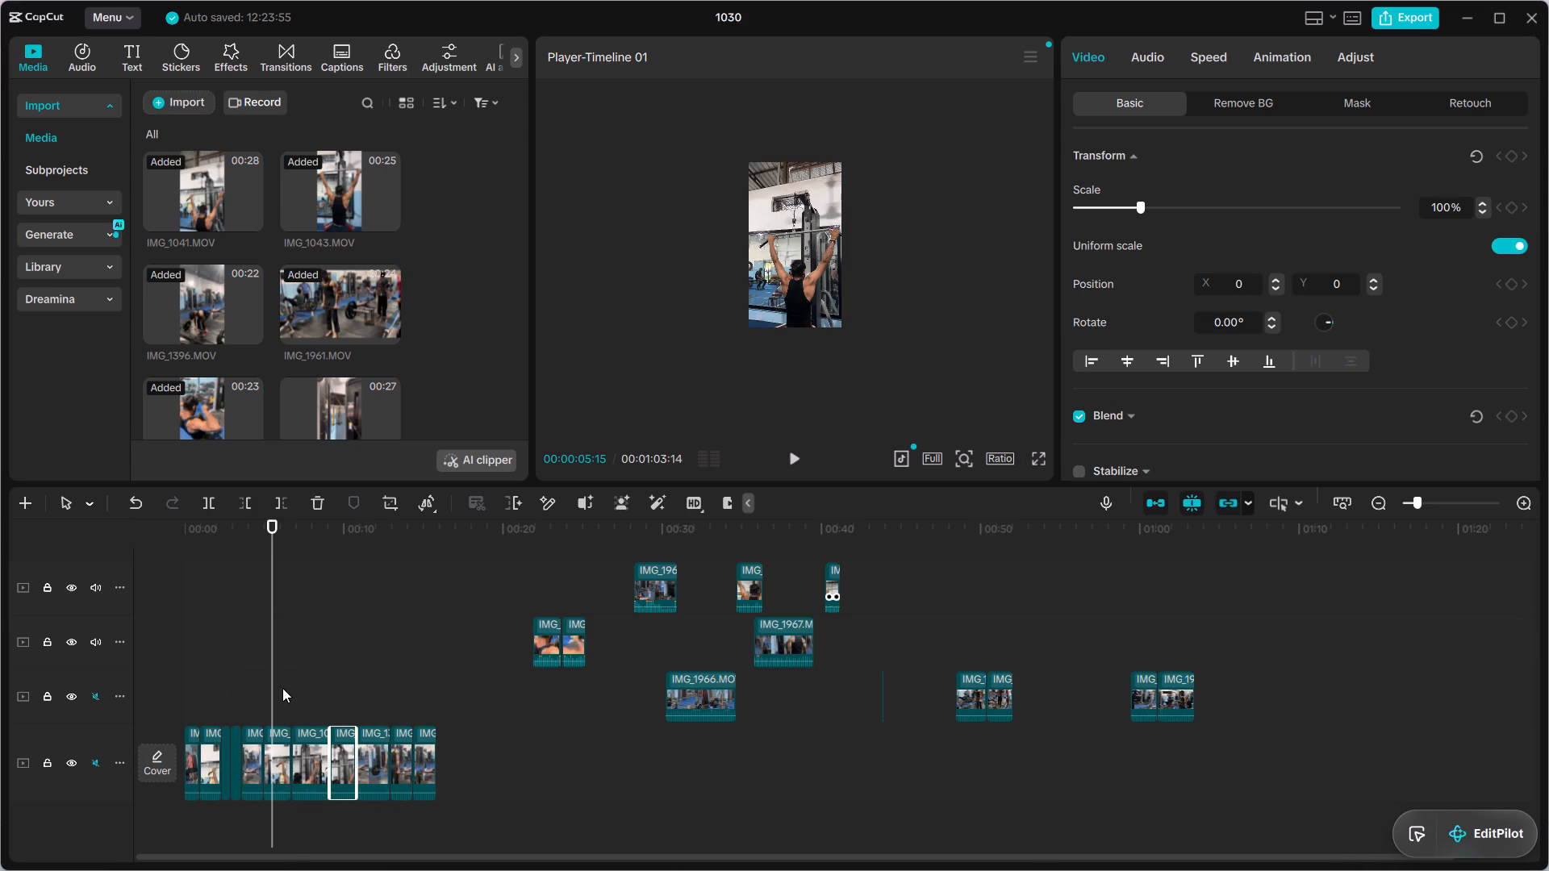
Preview the sequence from the start and move the pulldown clip at about 00:00:09 to about 00:00:02 on the main track.
left_click_drag(273, 690, 119, 731)
left_click(793, 463)
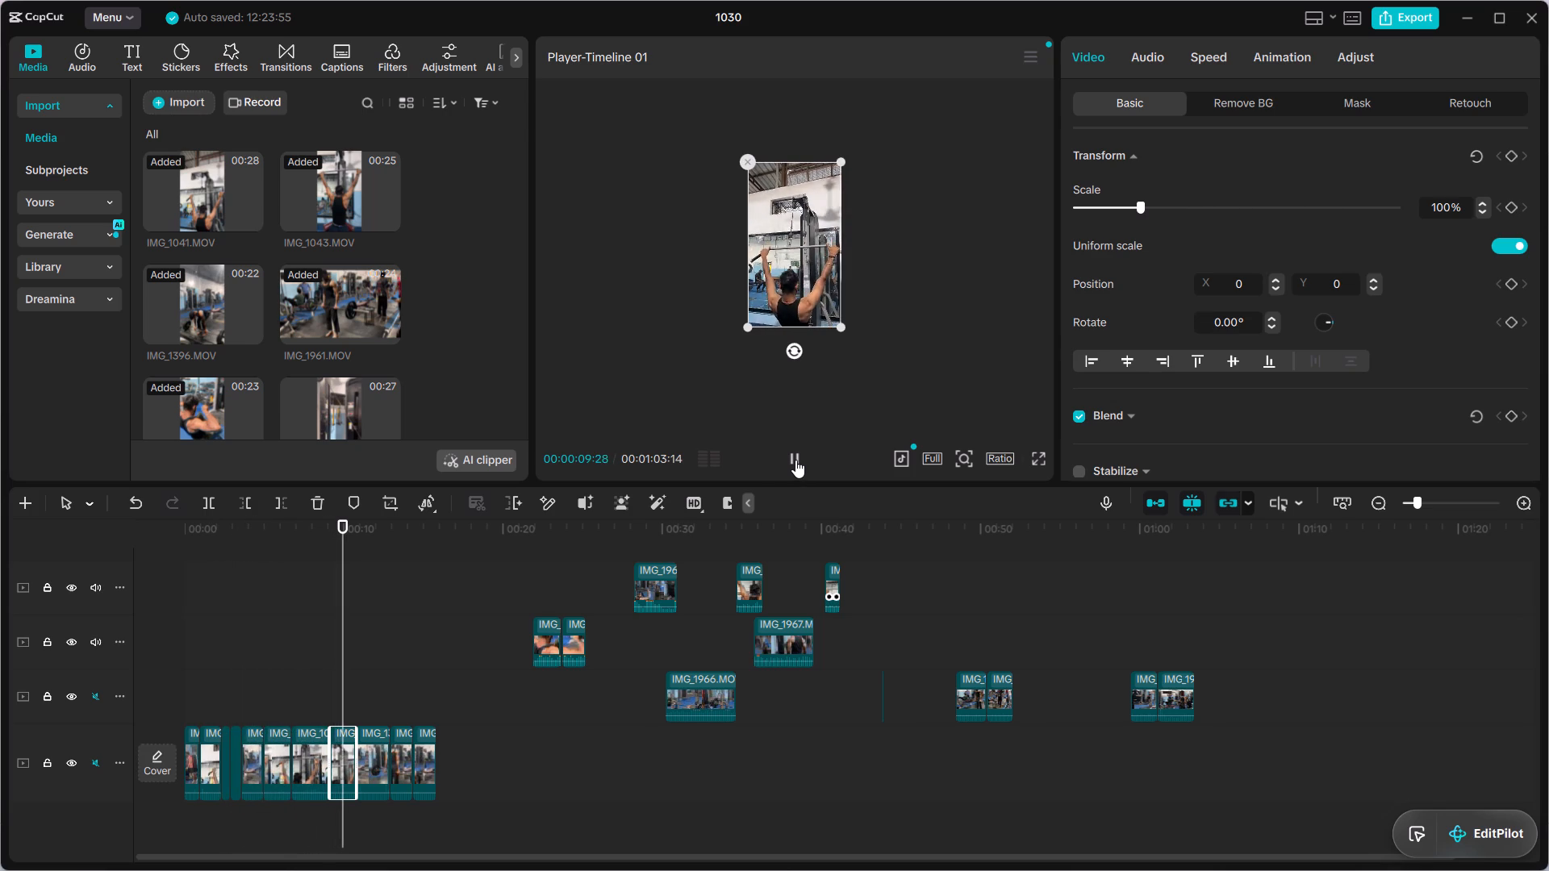
left_click(795, 458)
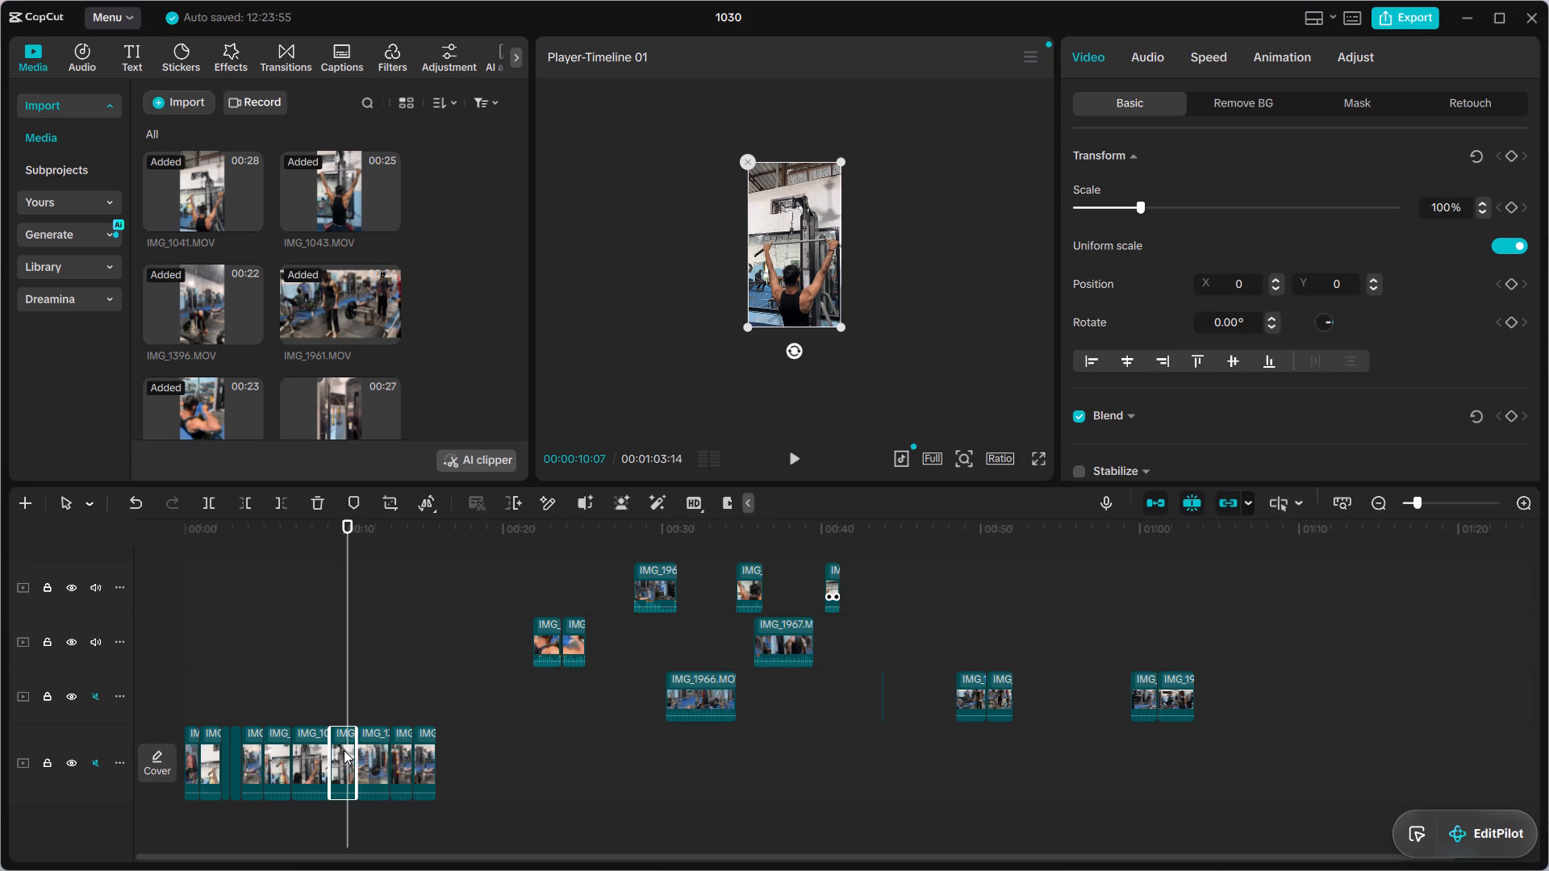
left_click_drag(341, 751, 215, 736)
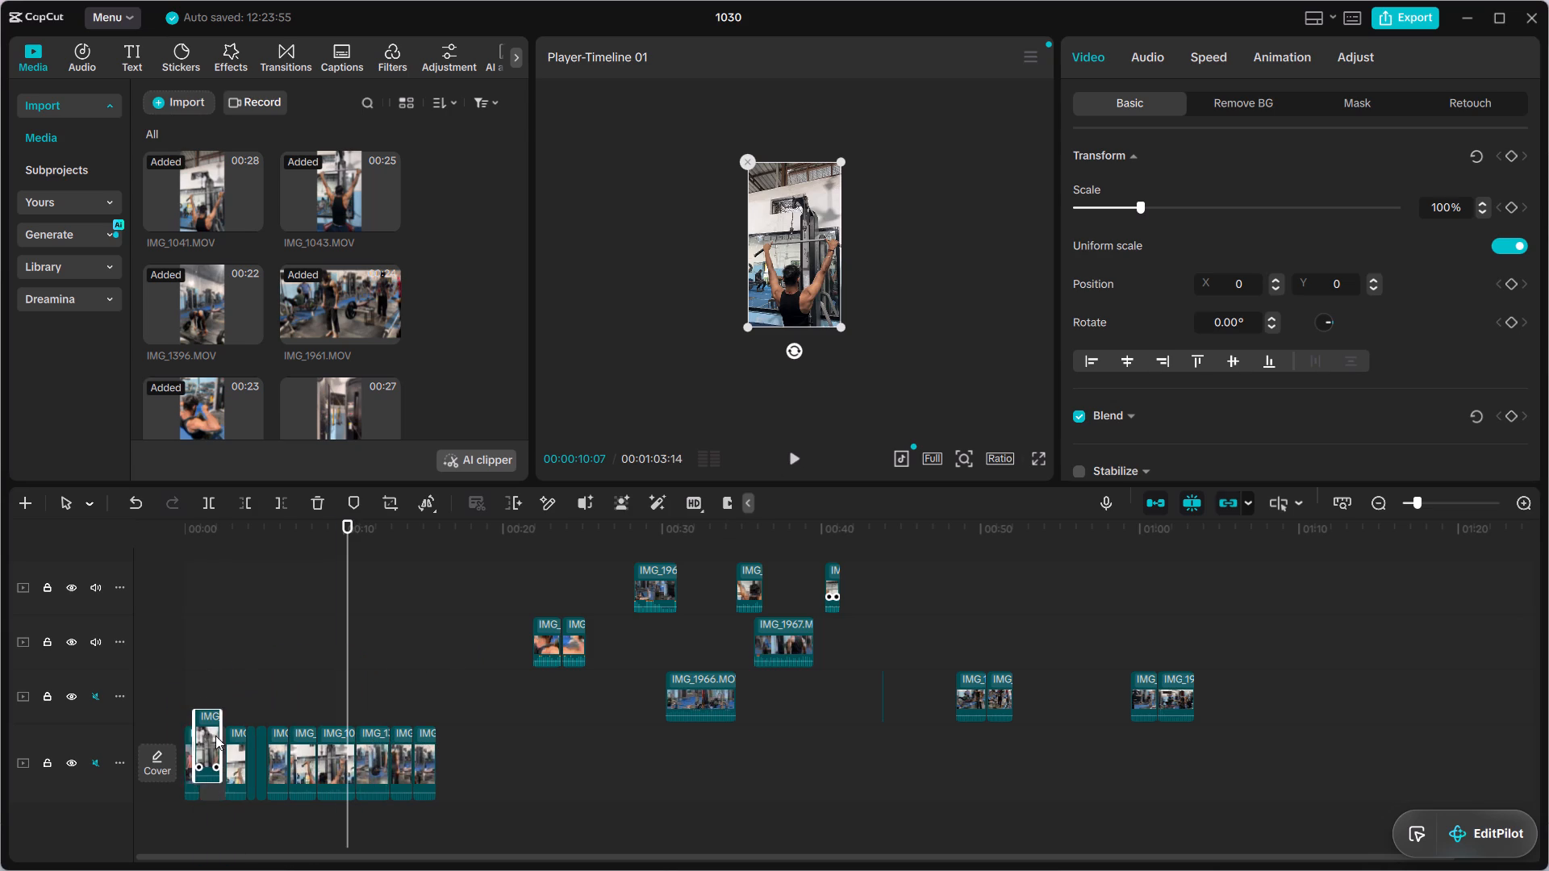
left_click_drag(215, 736, 223, 744)
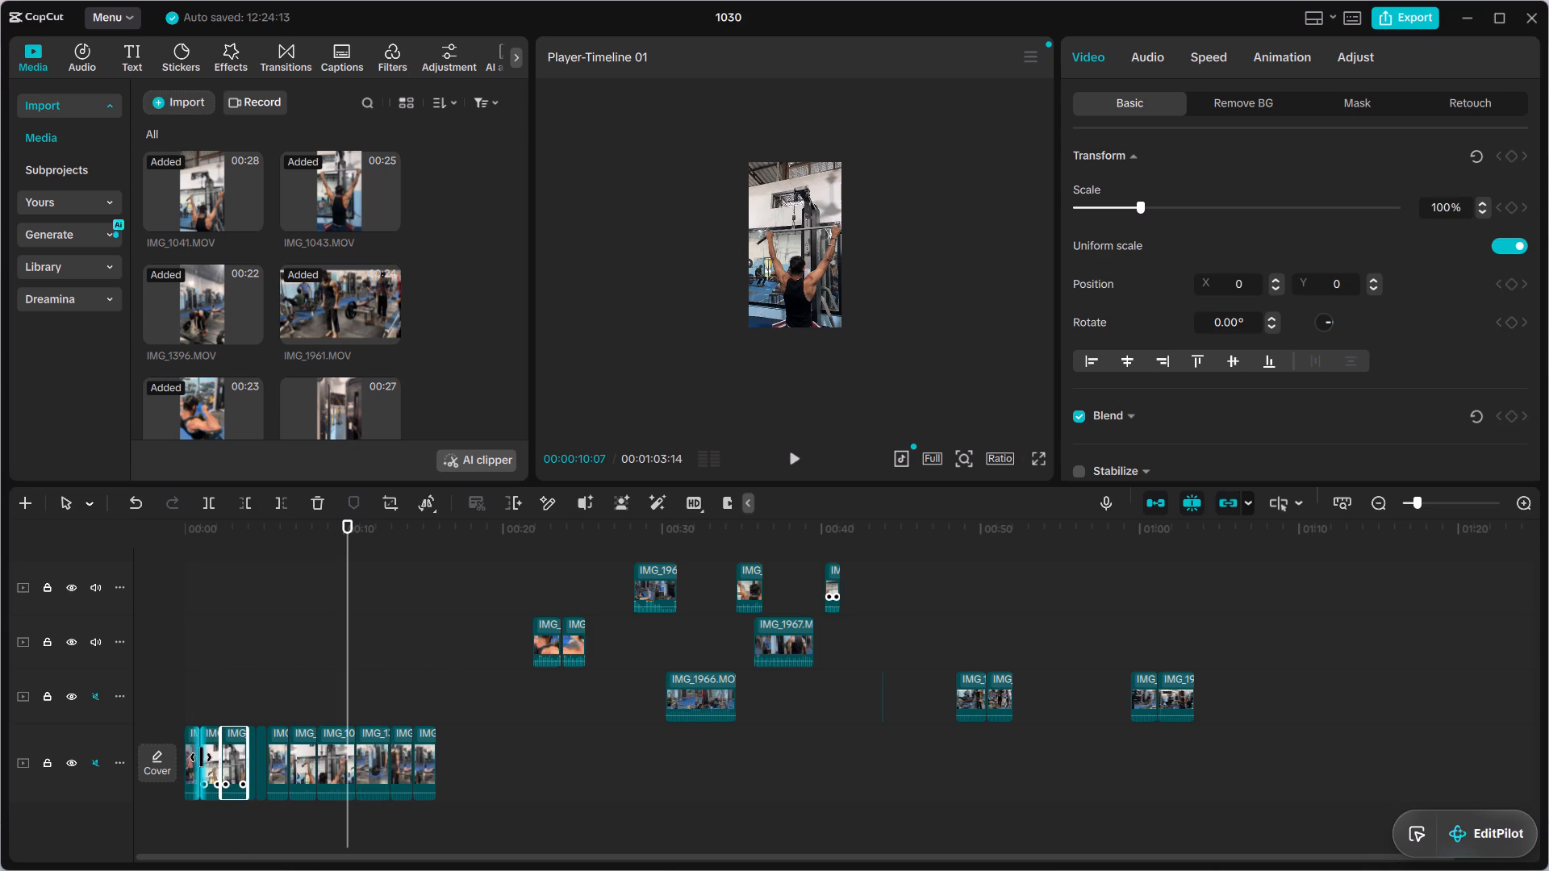
Park the pulldown clip at about 00:00:01 on the second track from the top, at about 00:00:20.
left_click_drag(210, 756, 349, 693)
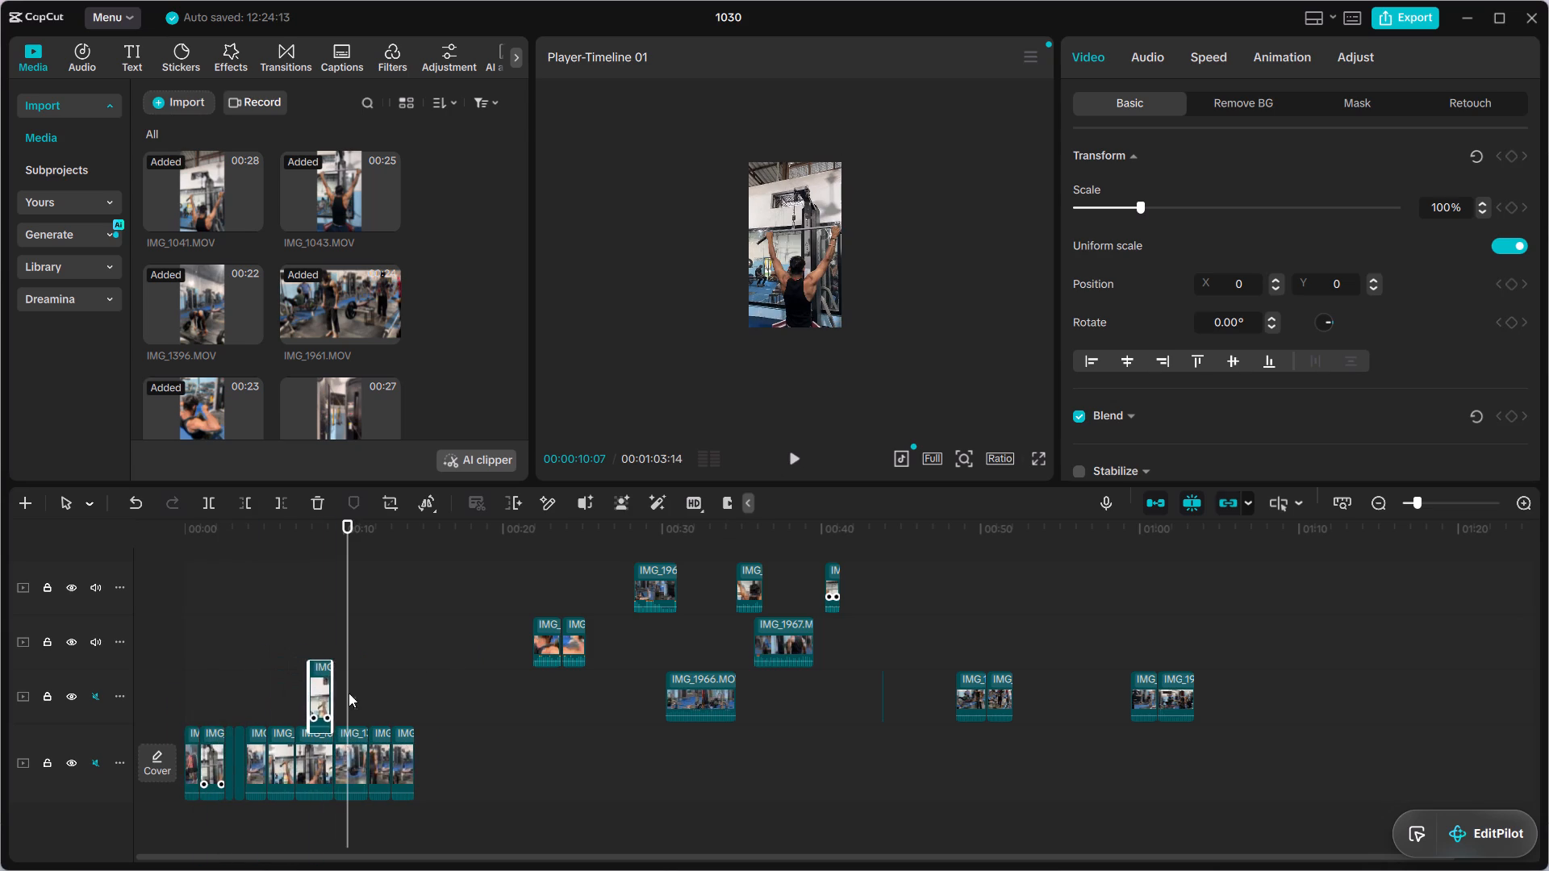
left_click_drag(349, 693, 510, 641)
Preview the shortened opening and park the main-track pulldown clip at about 00:00:05 on the top track at about 00:00:22.
left_click_drag(349, 685, 165, 731)
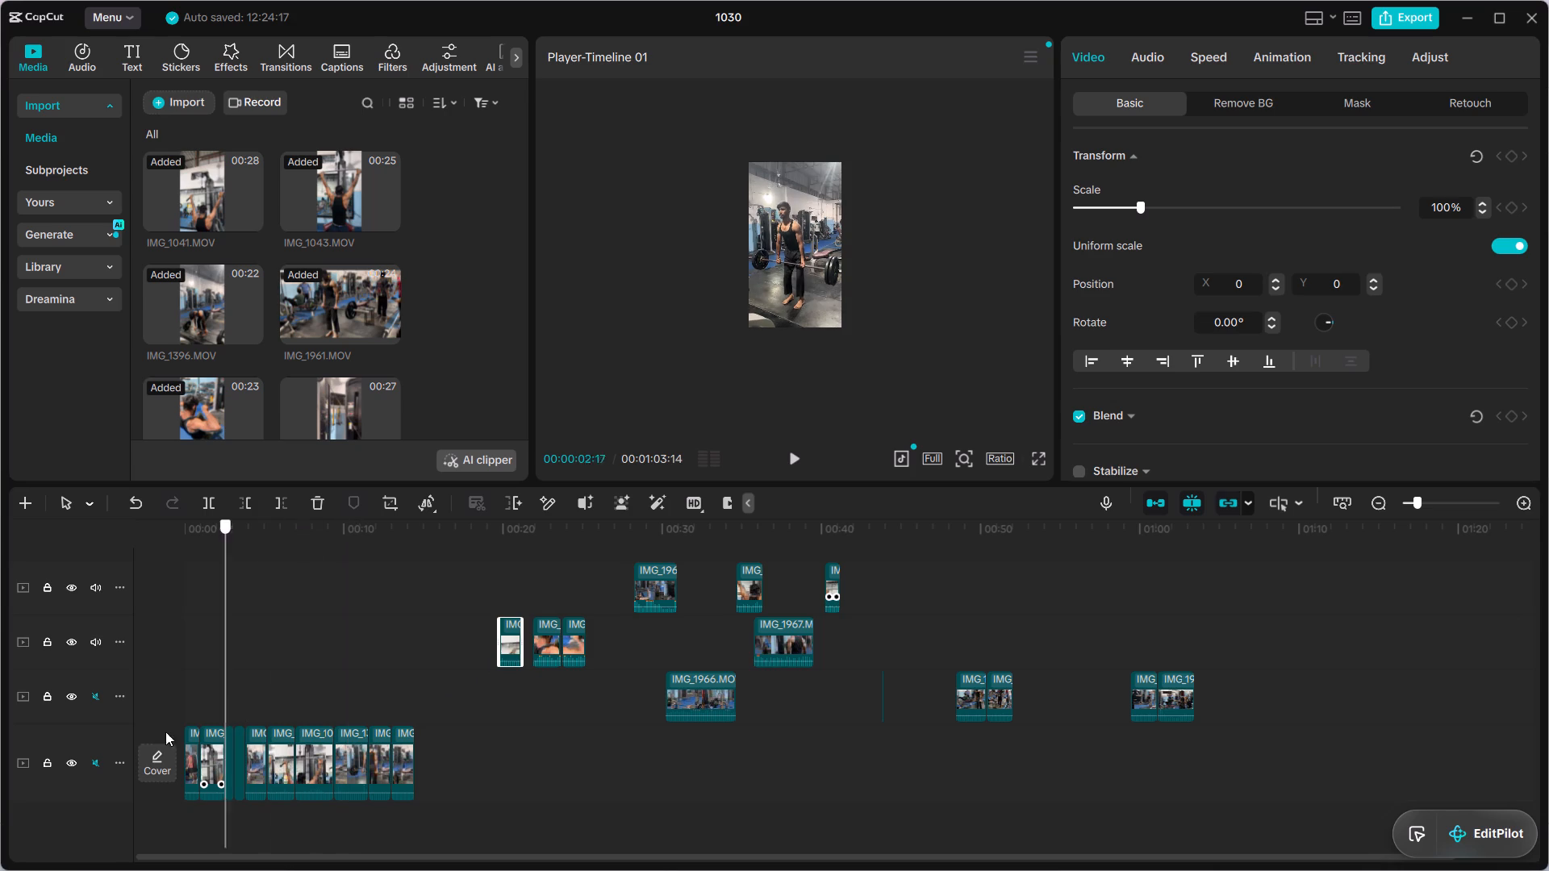
left_click_drag(165, 731, 102, 747)
left_click(795, 458)
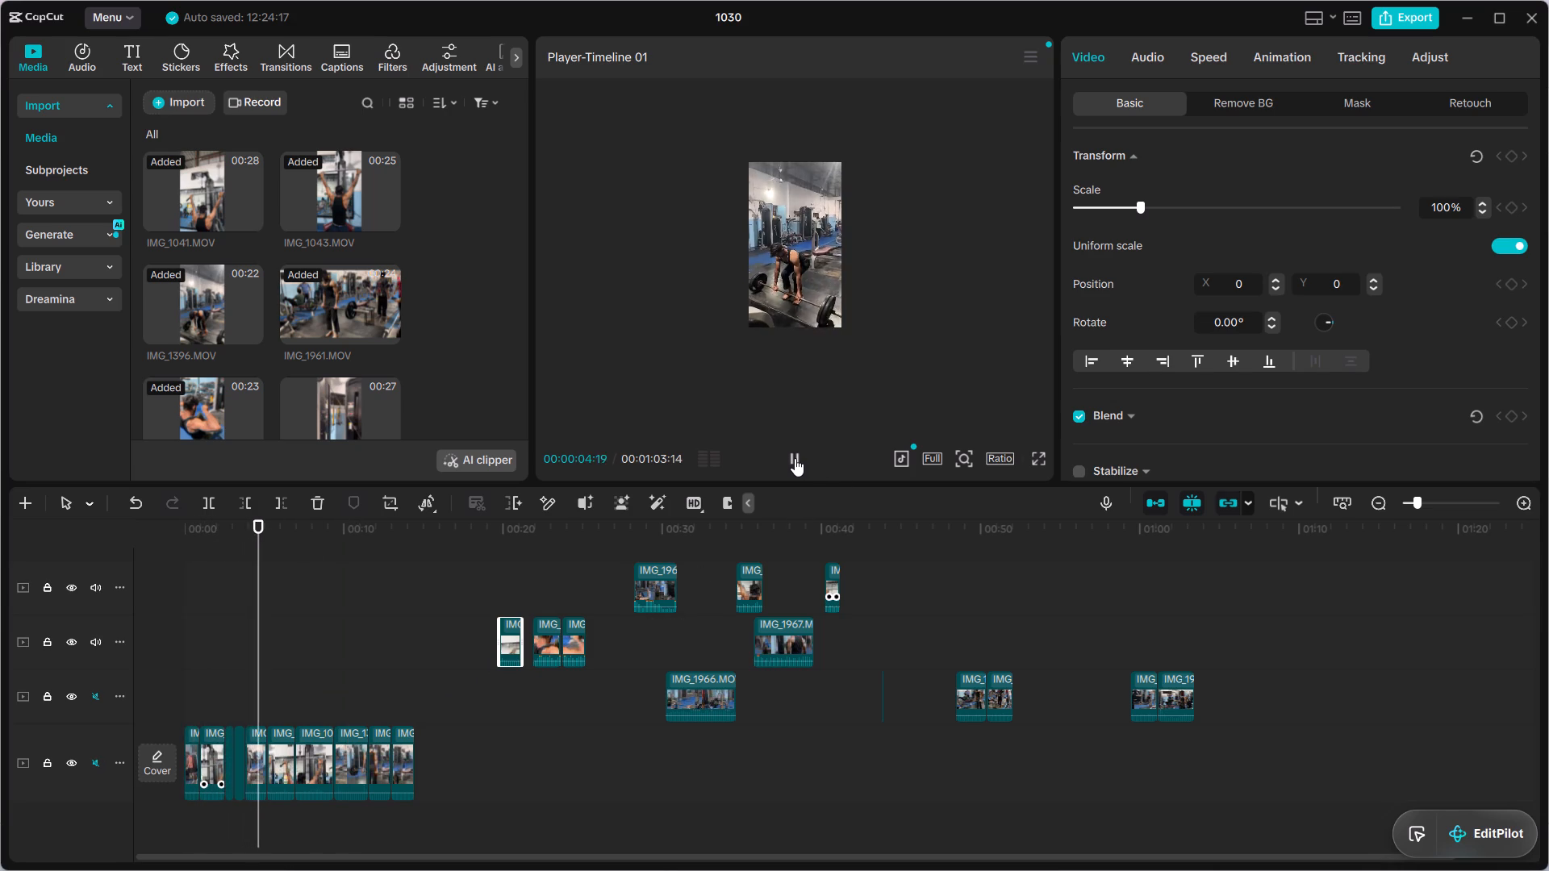
left_click(795, 458)
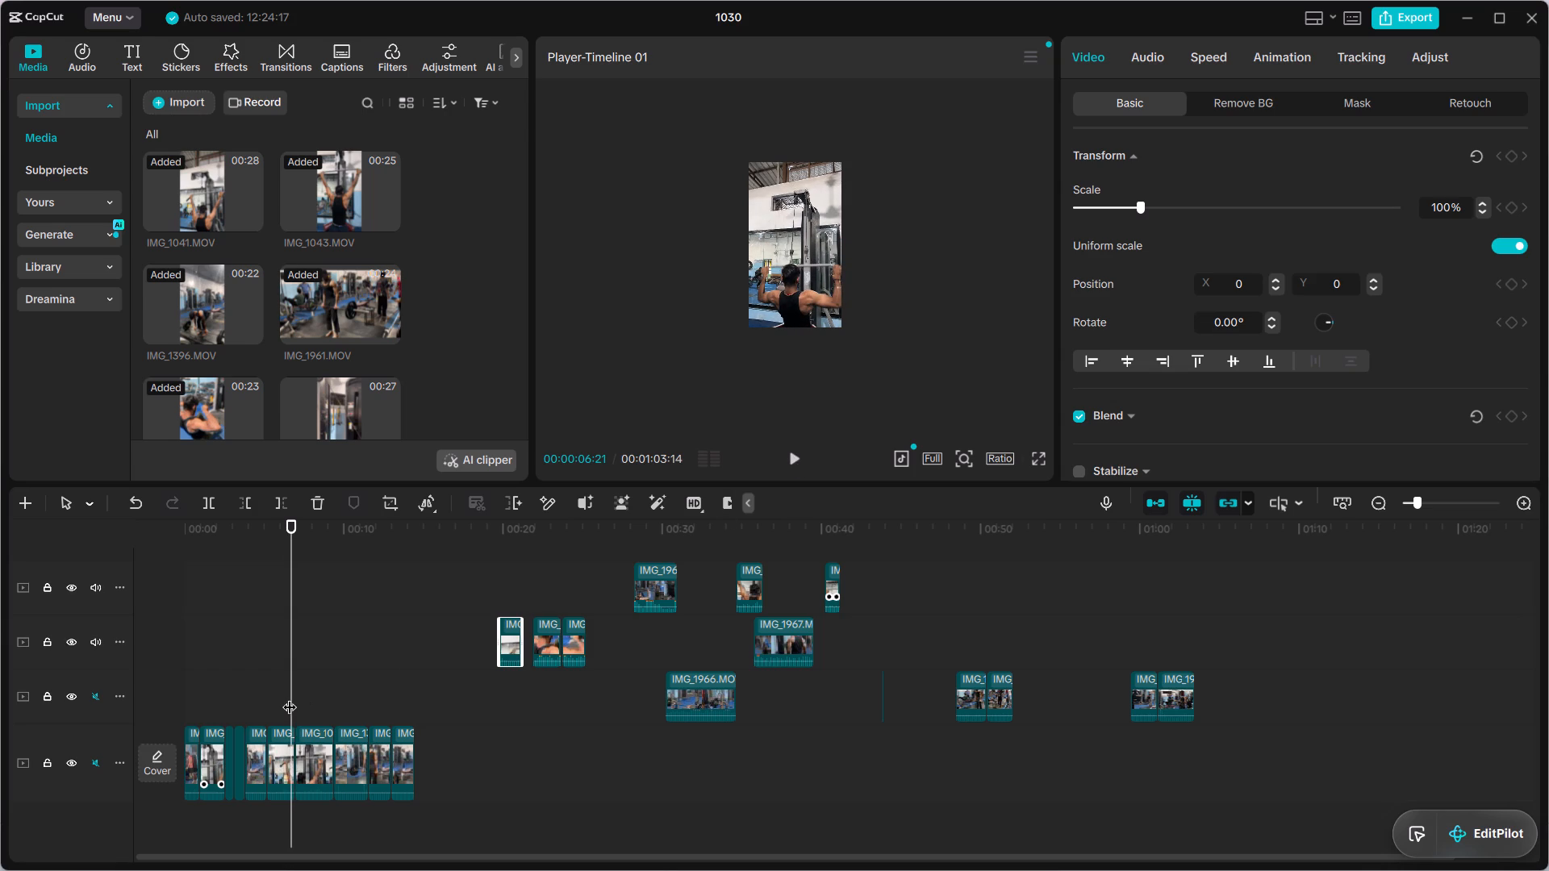
left_click(280, 738)
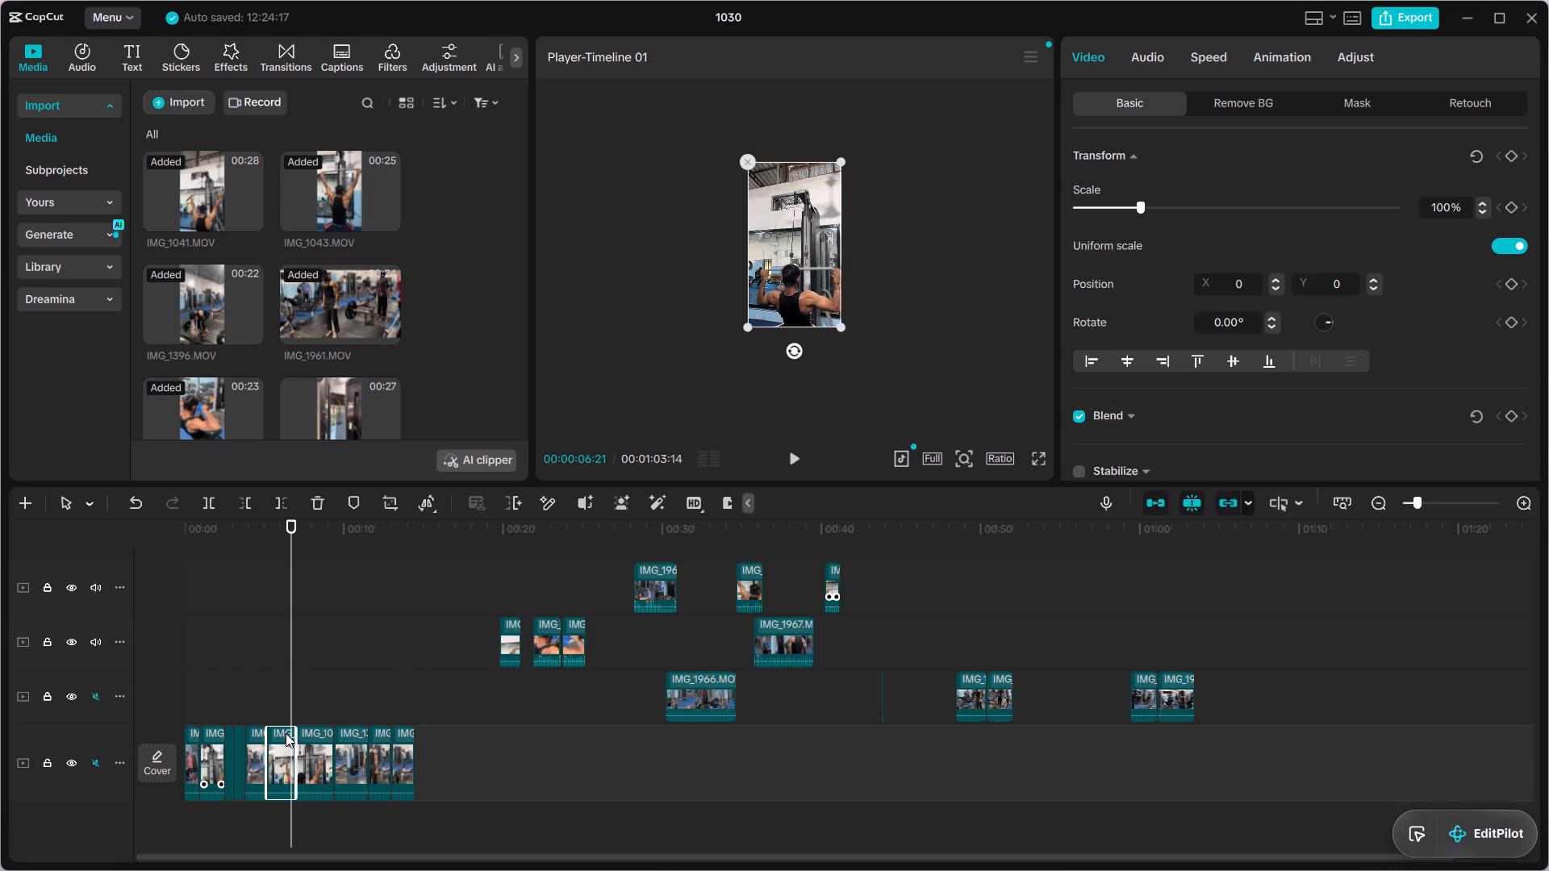
left_click_drag(281, 746, 553, 567)
left_click(278, 749)
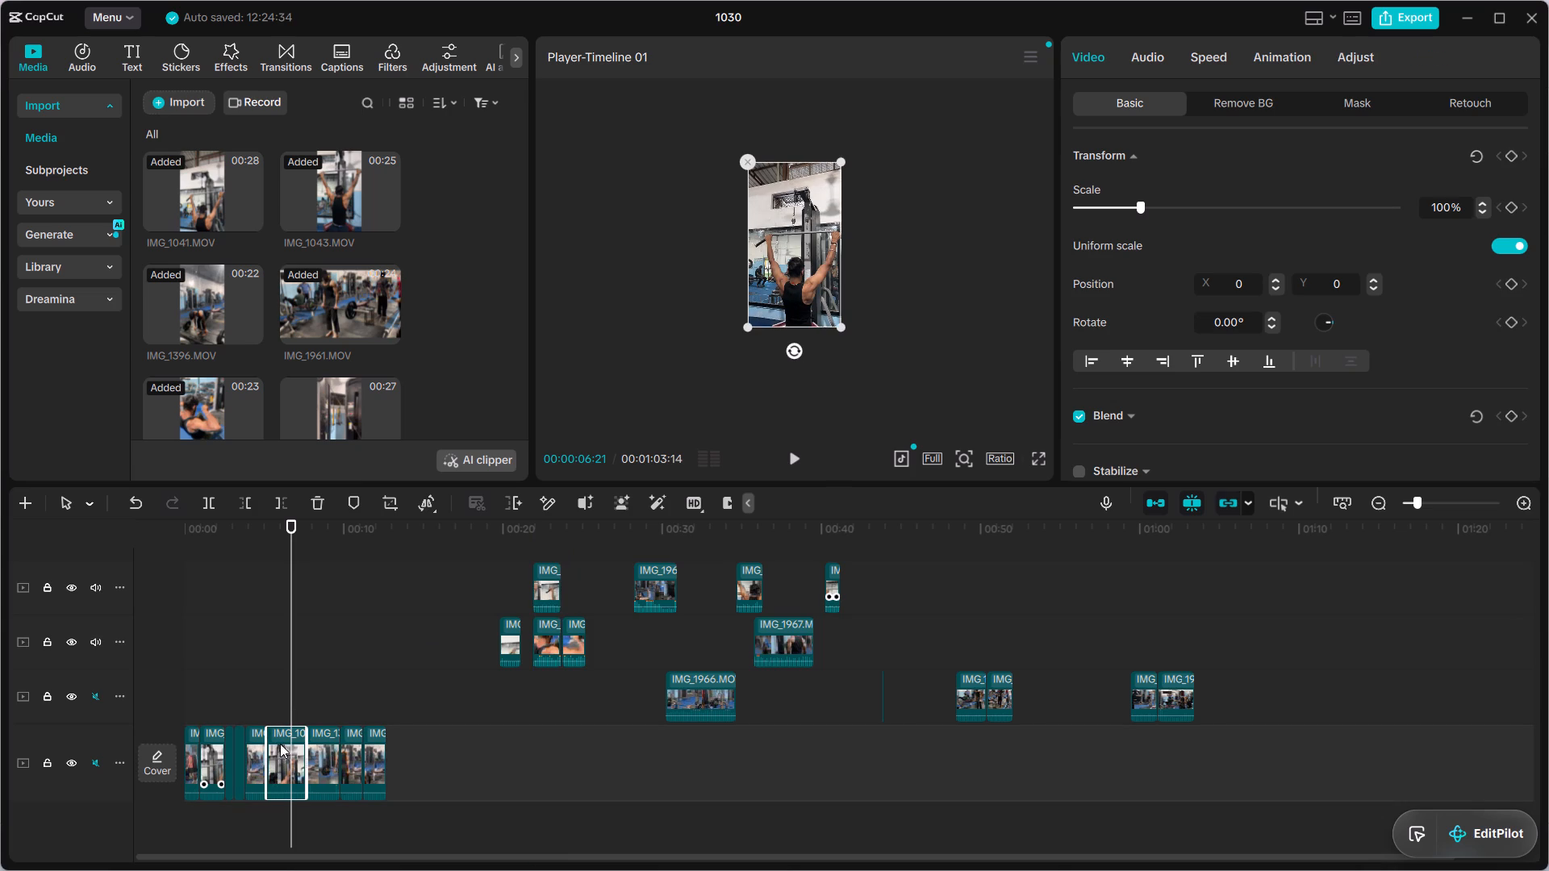
Play the main track from start to end and review its closing barbell clips again.
left_click_drag(294, 648, 125, 707)
left_click(800, 459)
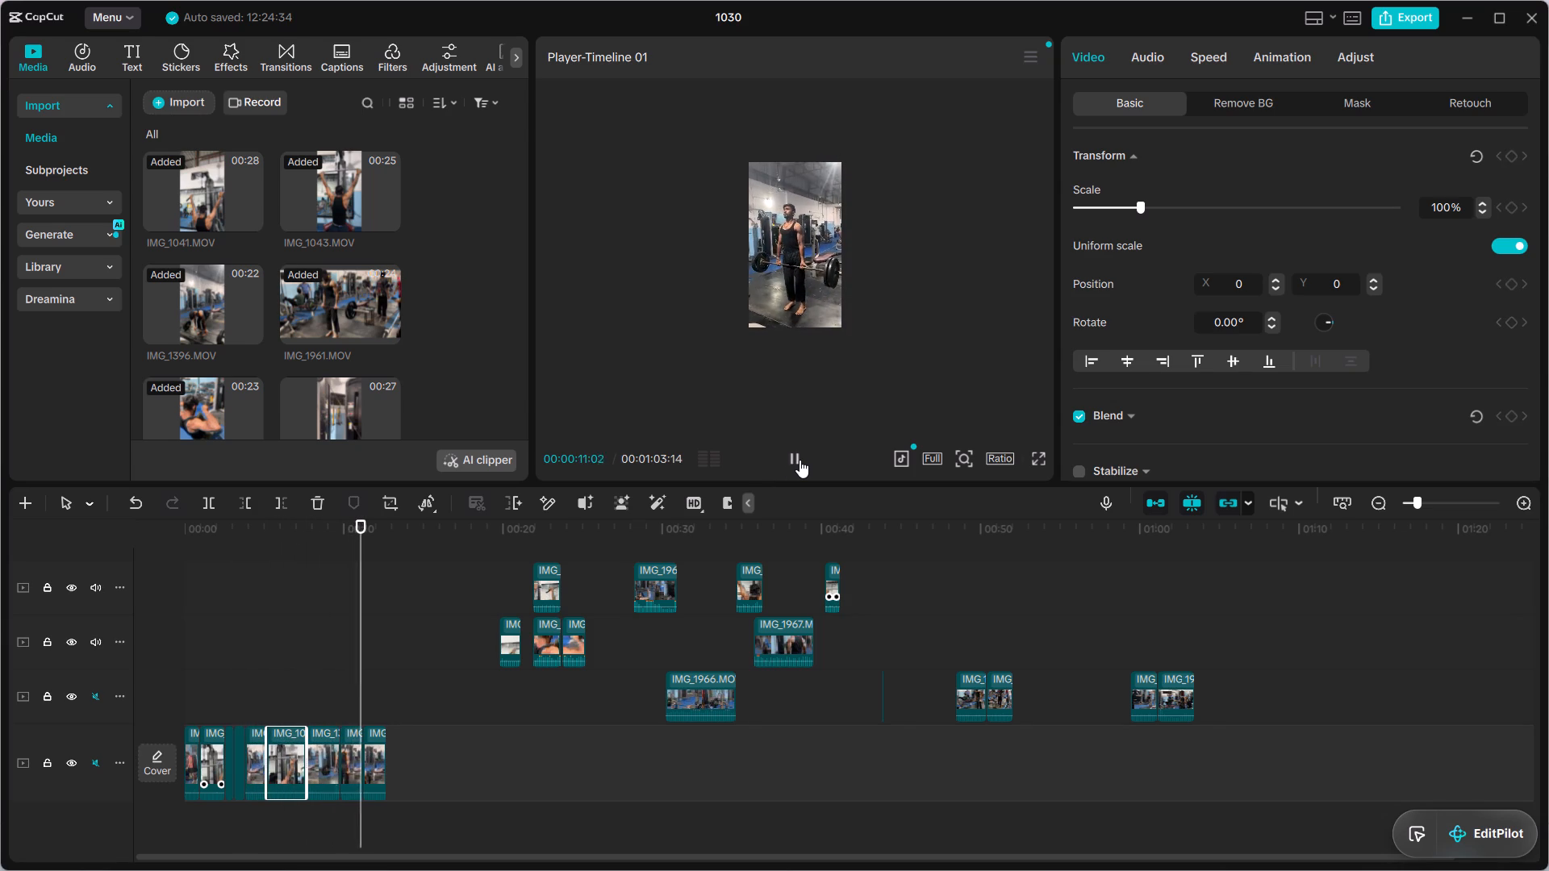
left_click(800, 460)
left_click(800, 460)
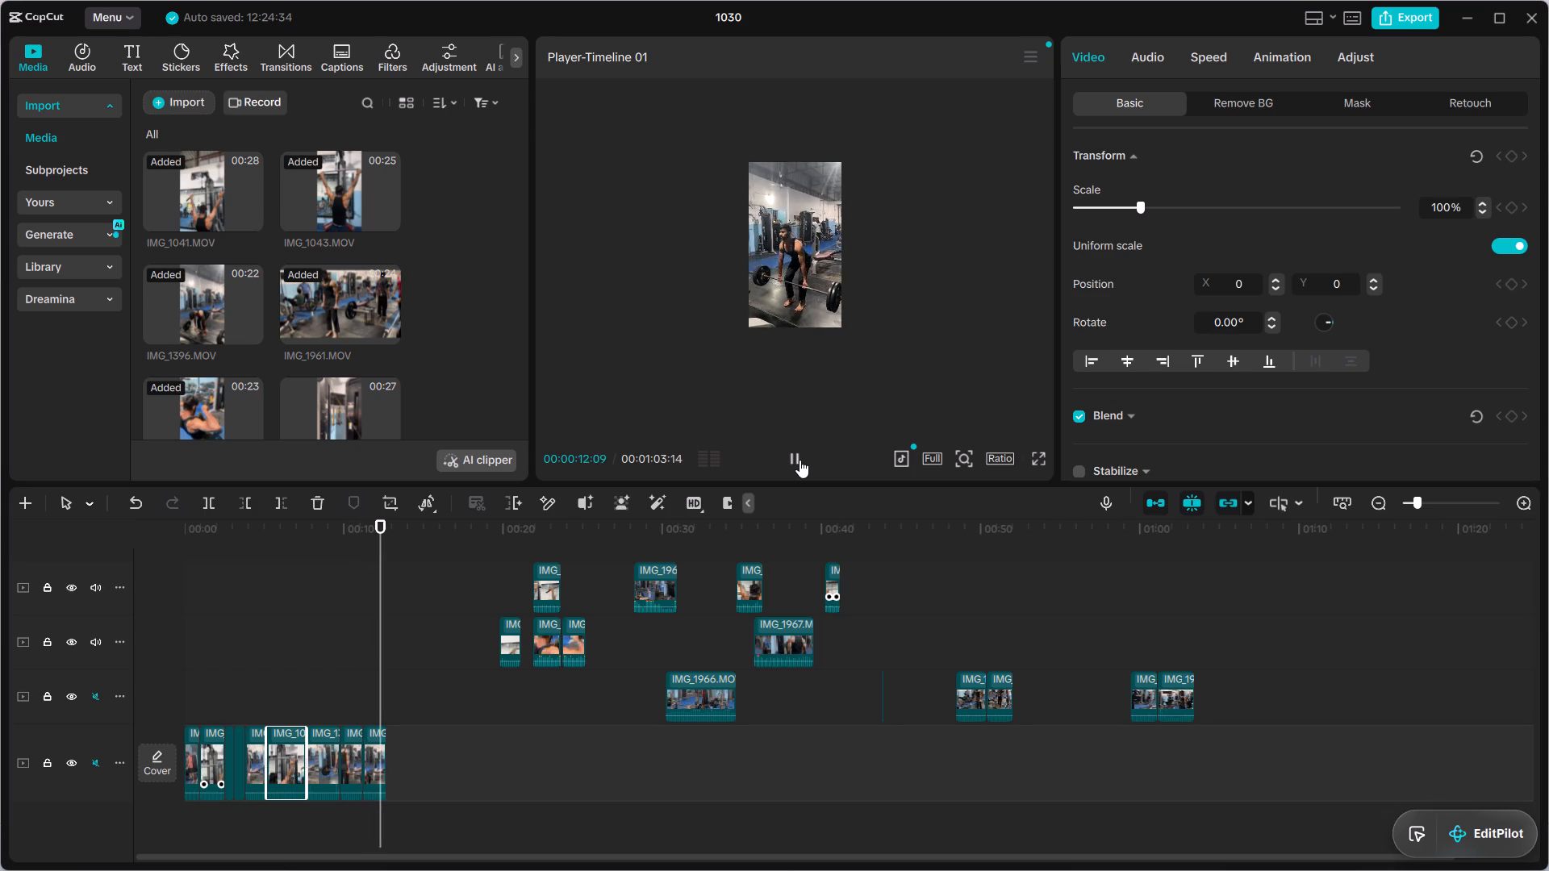
left_click(800, 460)
left_click_drag(390, 698, 379, 698)
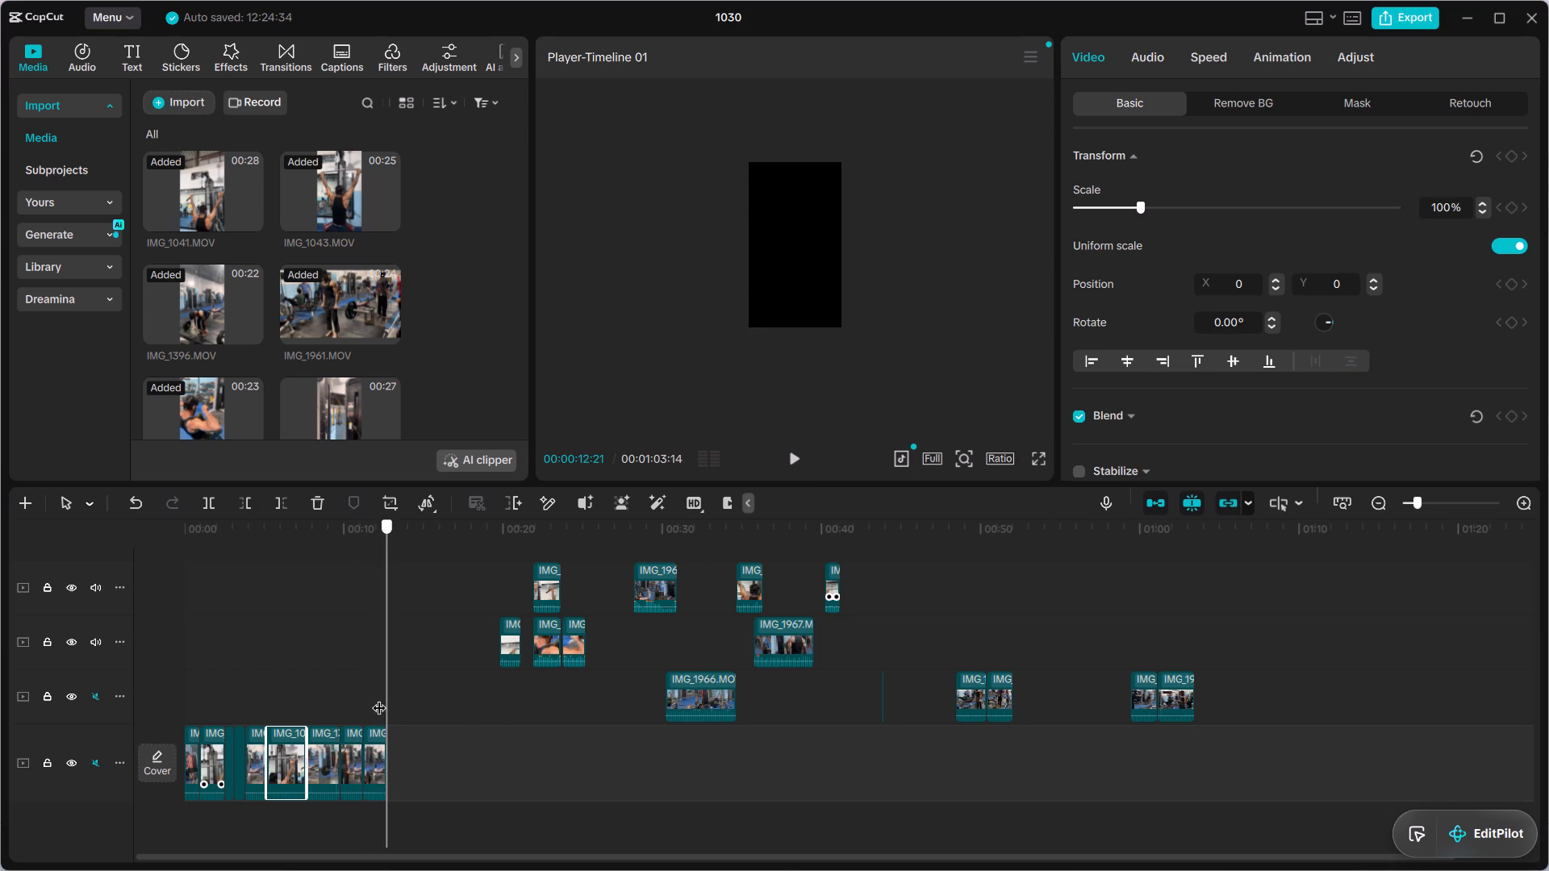
left_click_drag(379, 698, 359, 706)
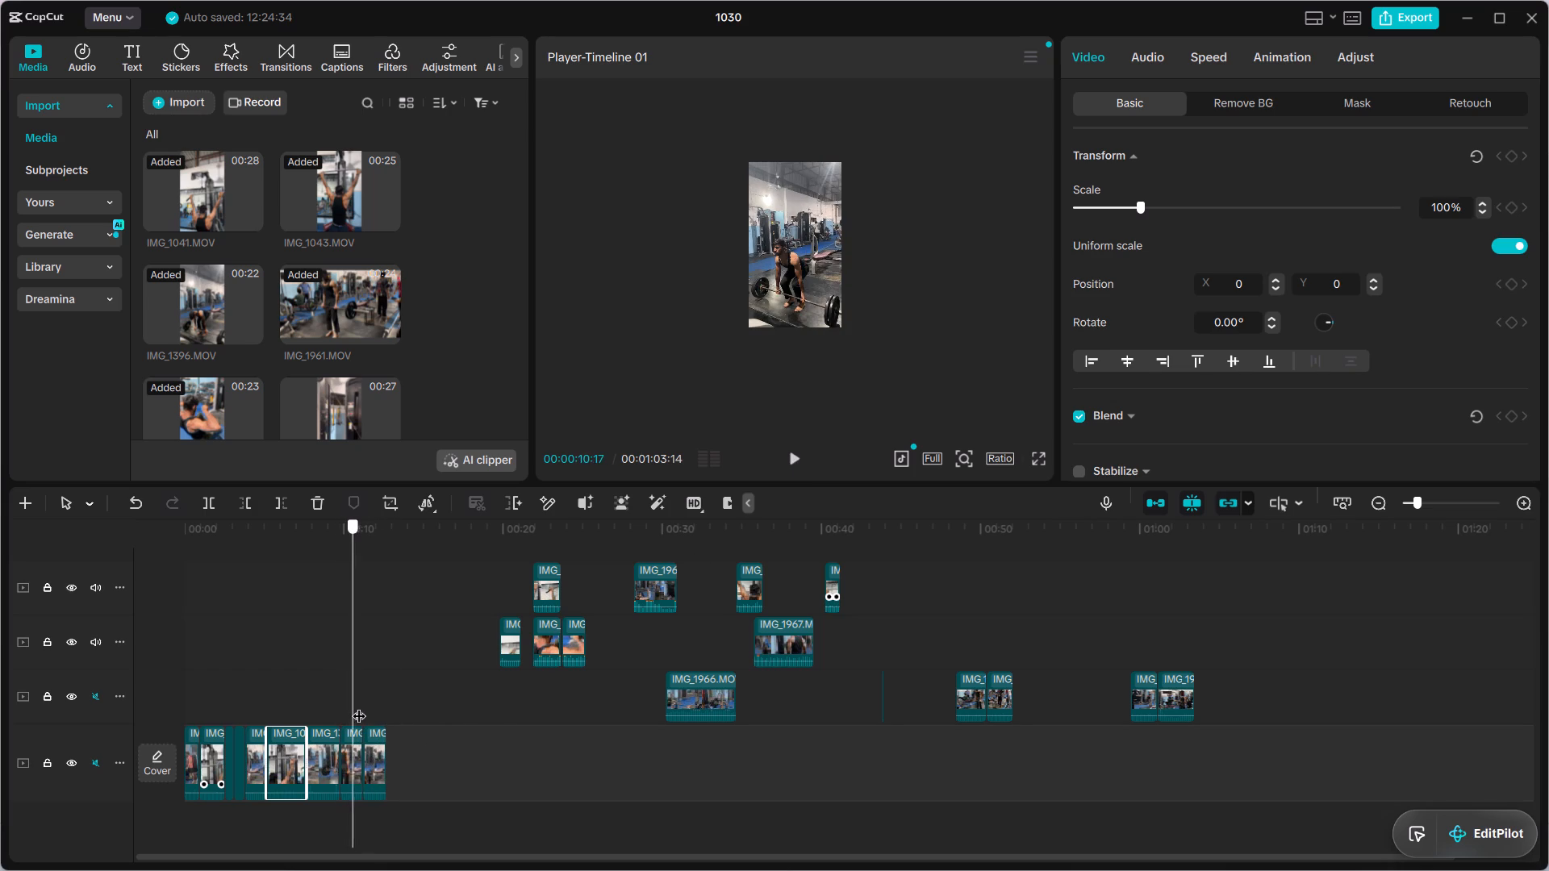
left_click_drag(359, 706, 360, 705)
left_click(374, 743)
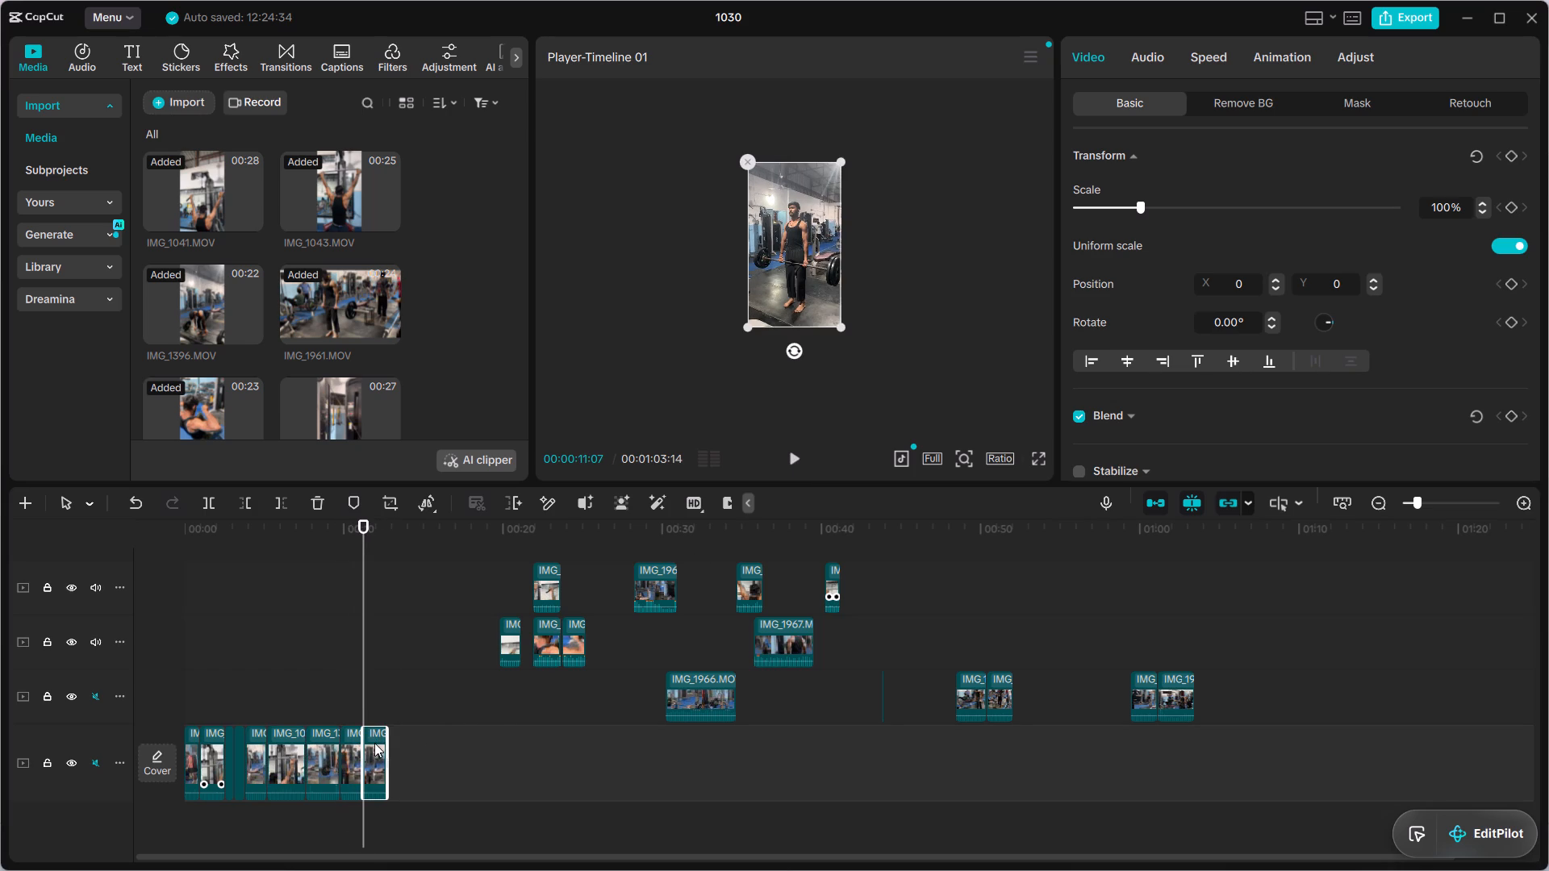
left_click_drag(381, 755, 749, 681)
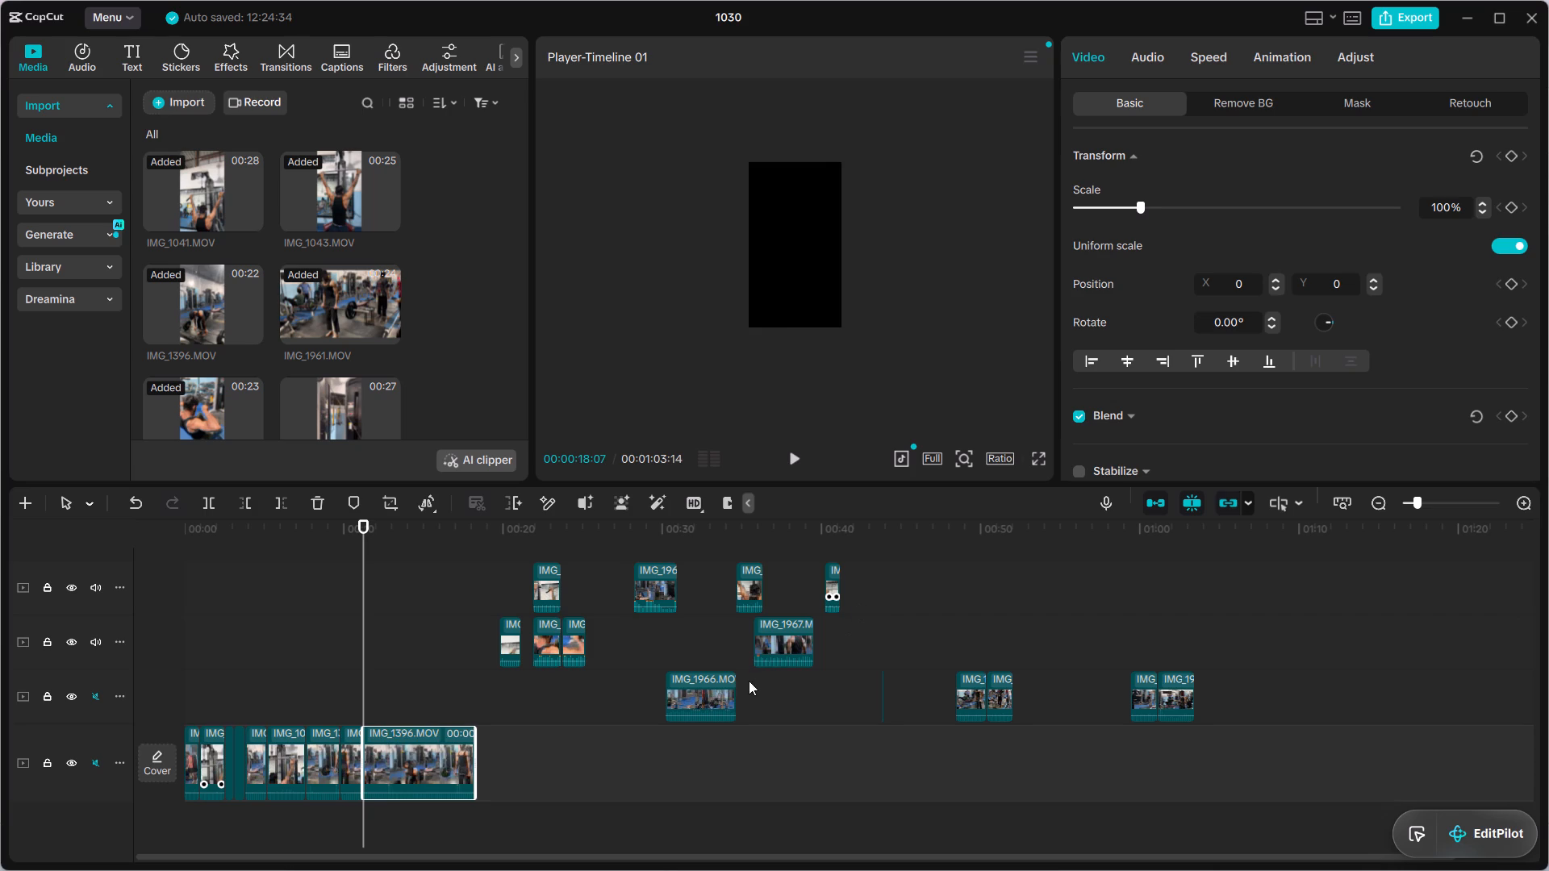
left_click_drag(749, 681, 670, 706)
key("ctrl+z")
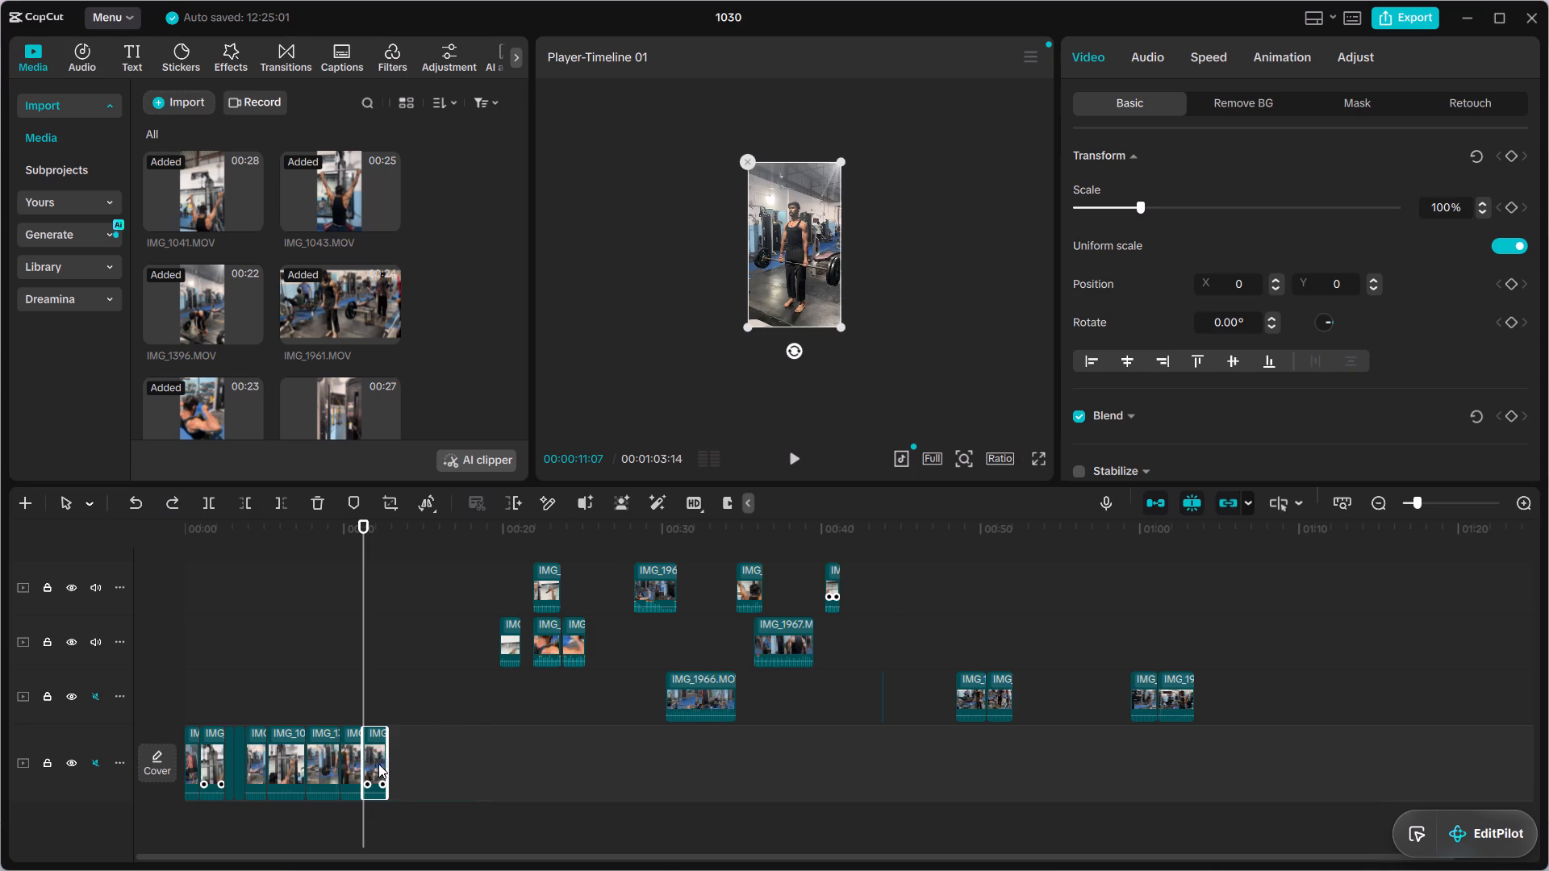
Park the last main-track barbell clip, at about 00:00:11, on the top track at about 00:00:46.
left_click_drag(378, 762, 927, 610)
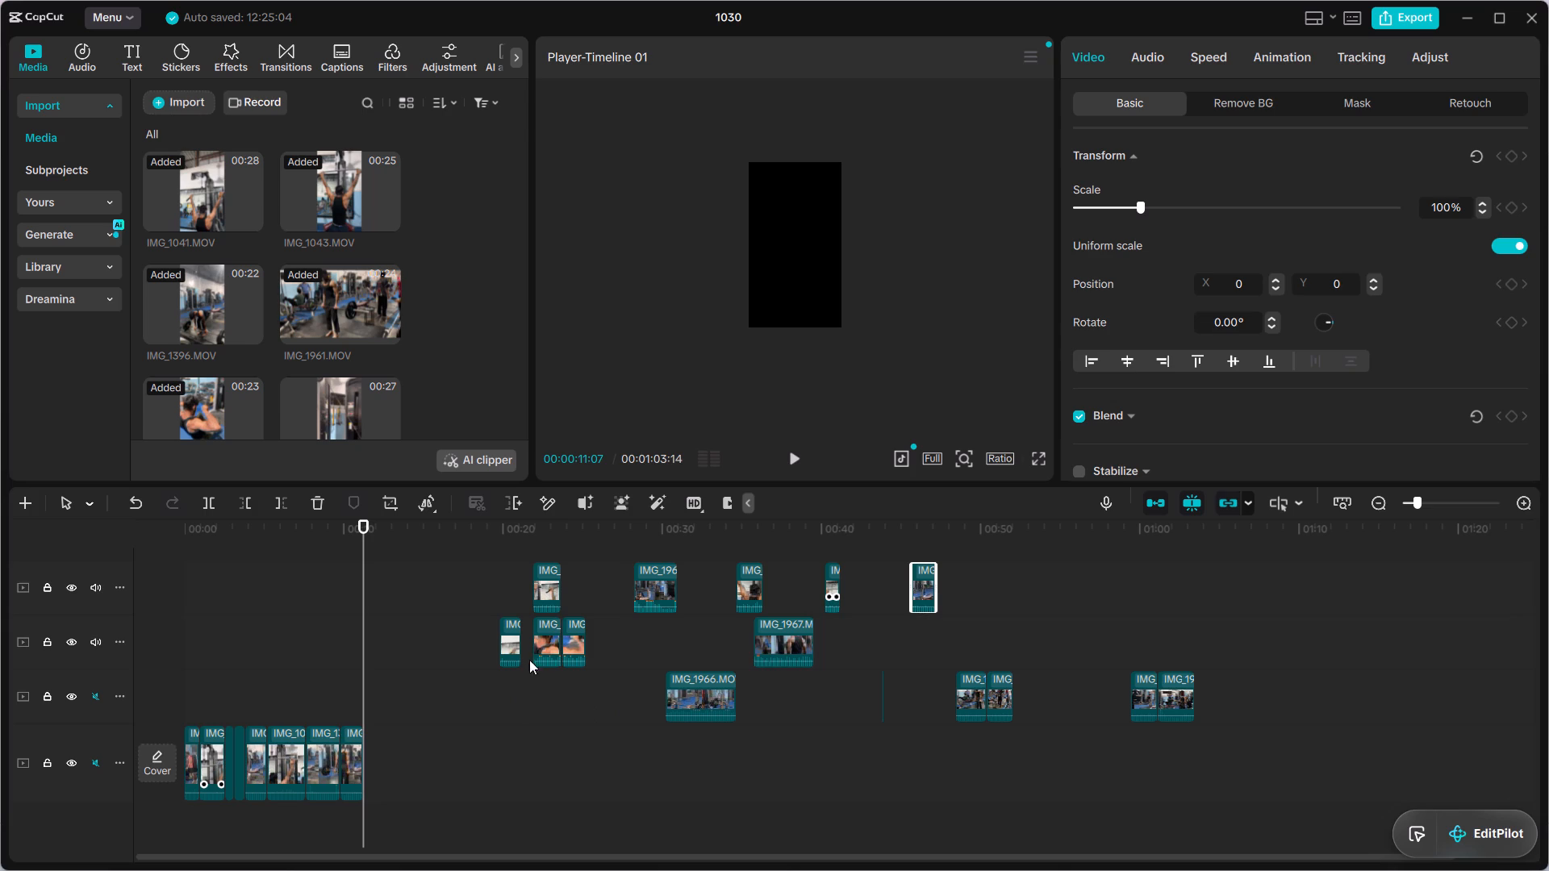
Bring the parked seated cable clip at about 00:00:24 into the main track at about 00:00:04.
left_click_drag(573, 638, 382, 726)
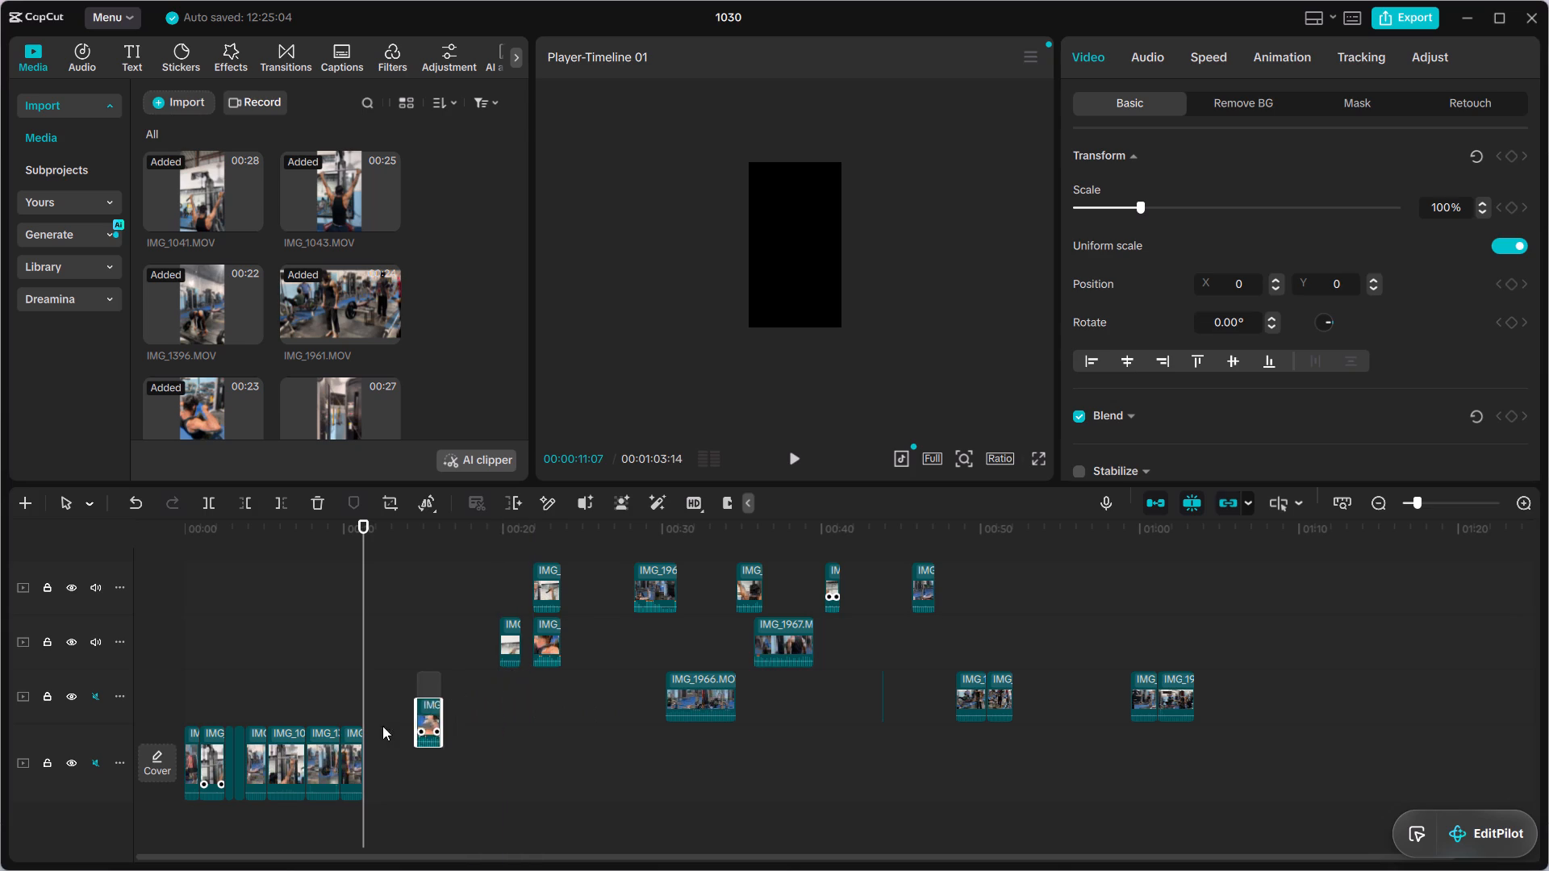
left_click_drag(382, 726, 241, 760)
Preview the opening and move the seated cable clip to about 00:00:10 on the main track, before the last barbell clip.
left_click_drag(361, 655, 341, 656)
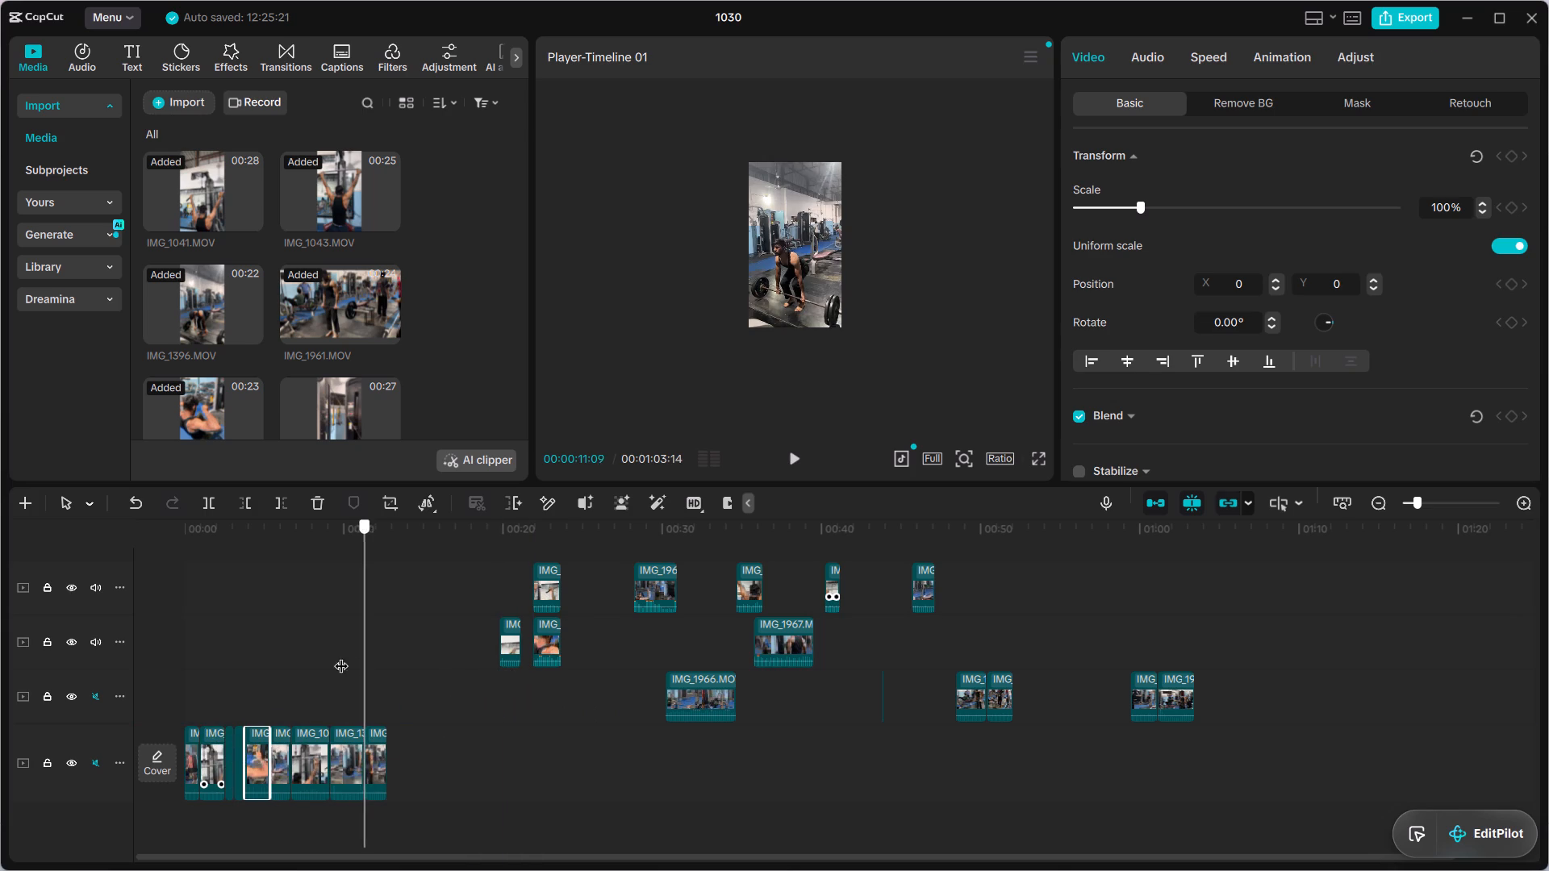
left_click_drag(341, 656, 152, 662)
left_click(800, 466)
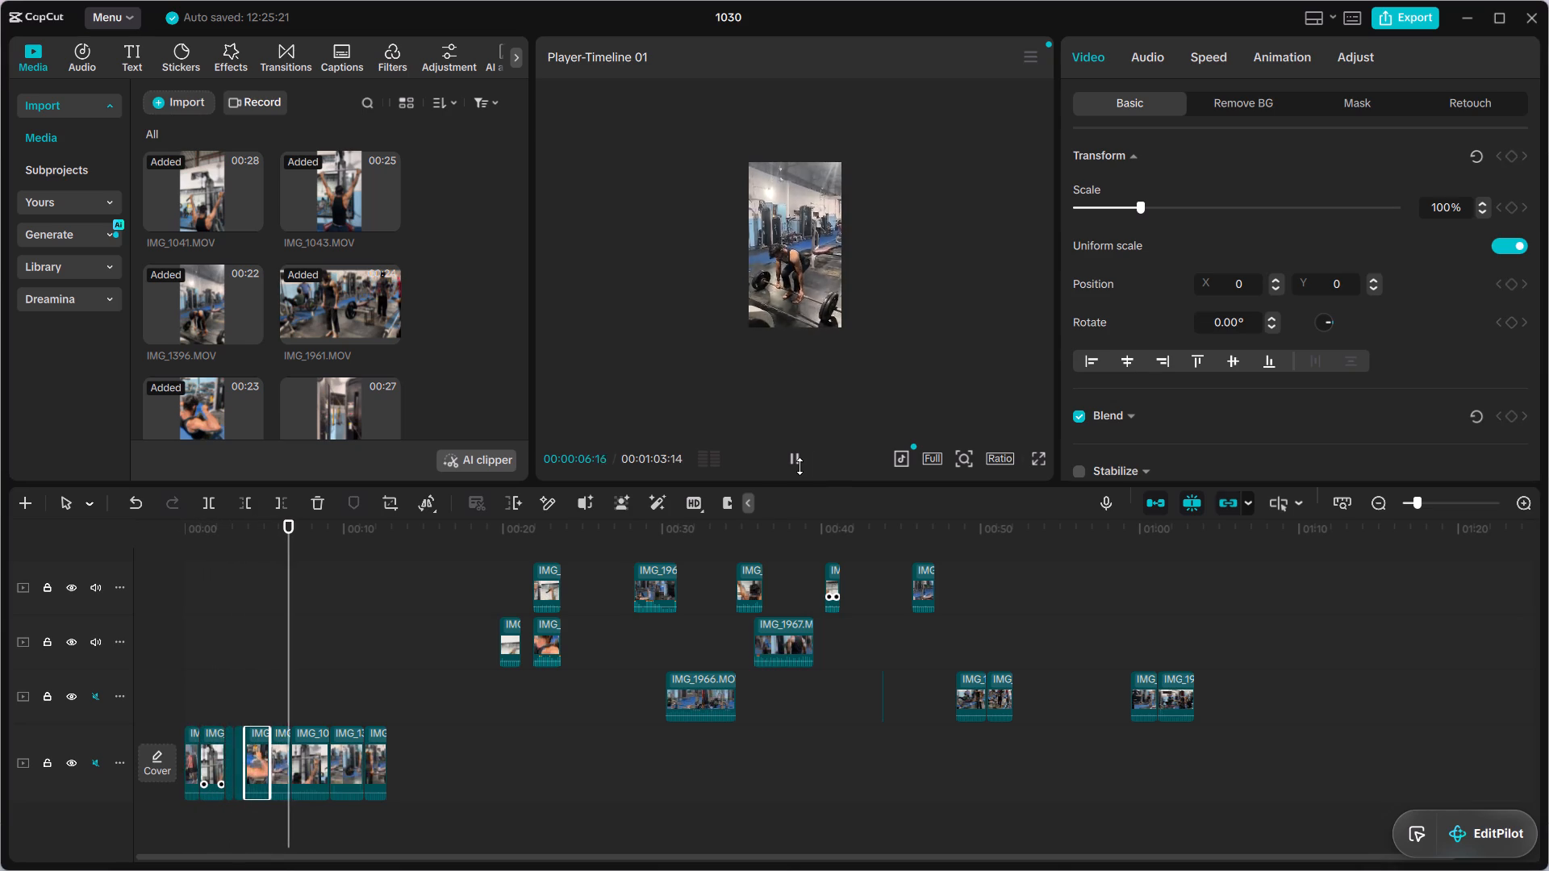
left_click(800, 466)
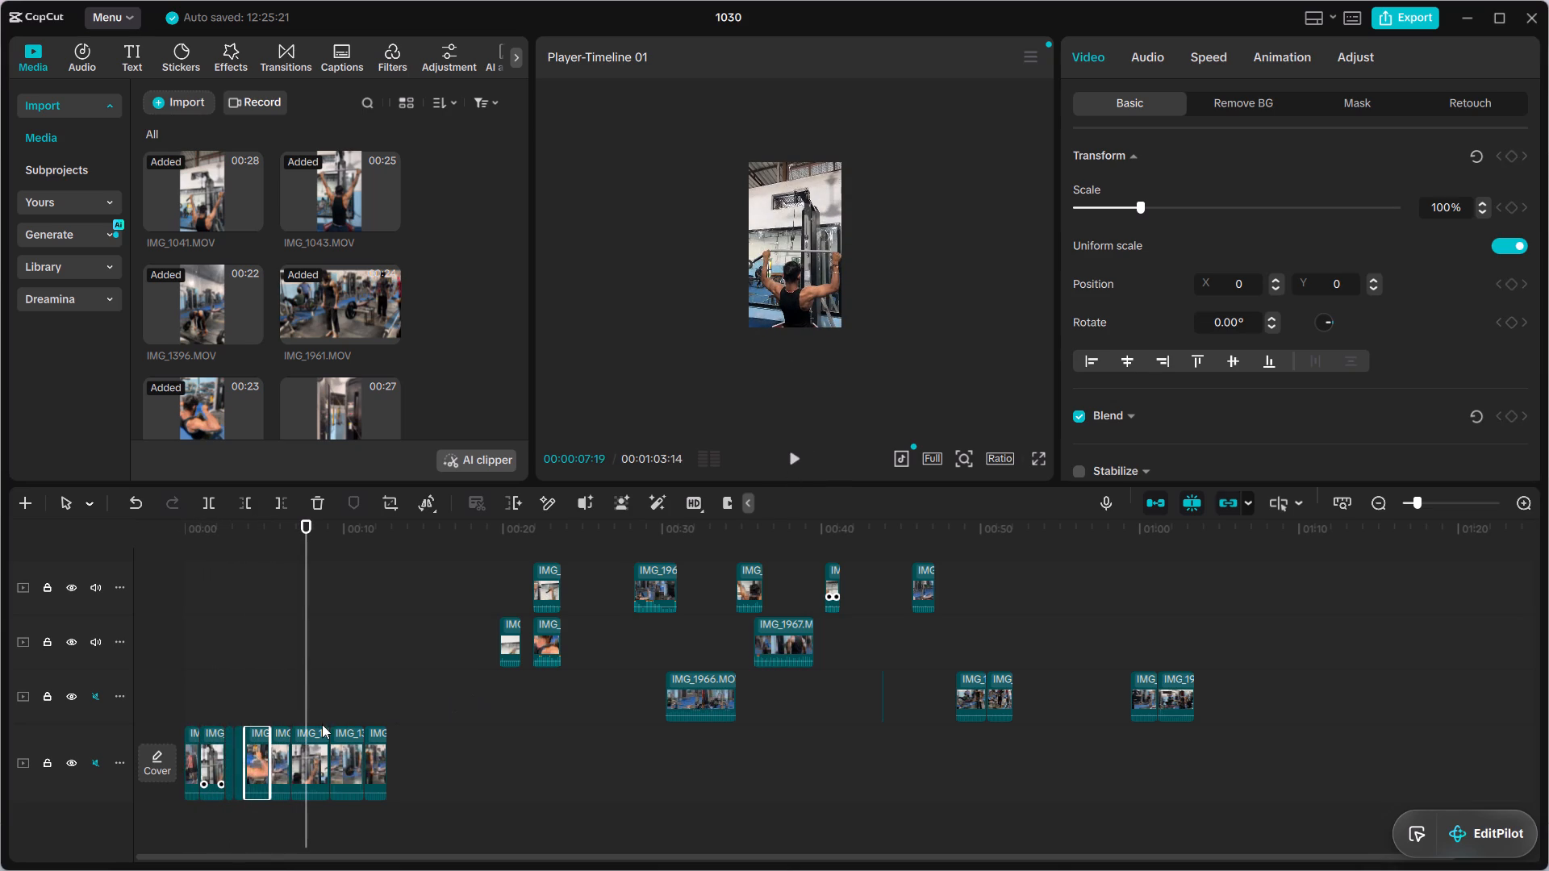
left_click_drag(255, 760, 344, 731)
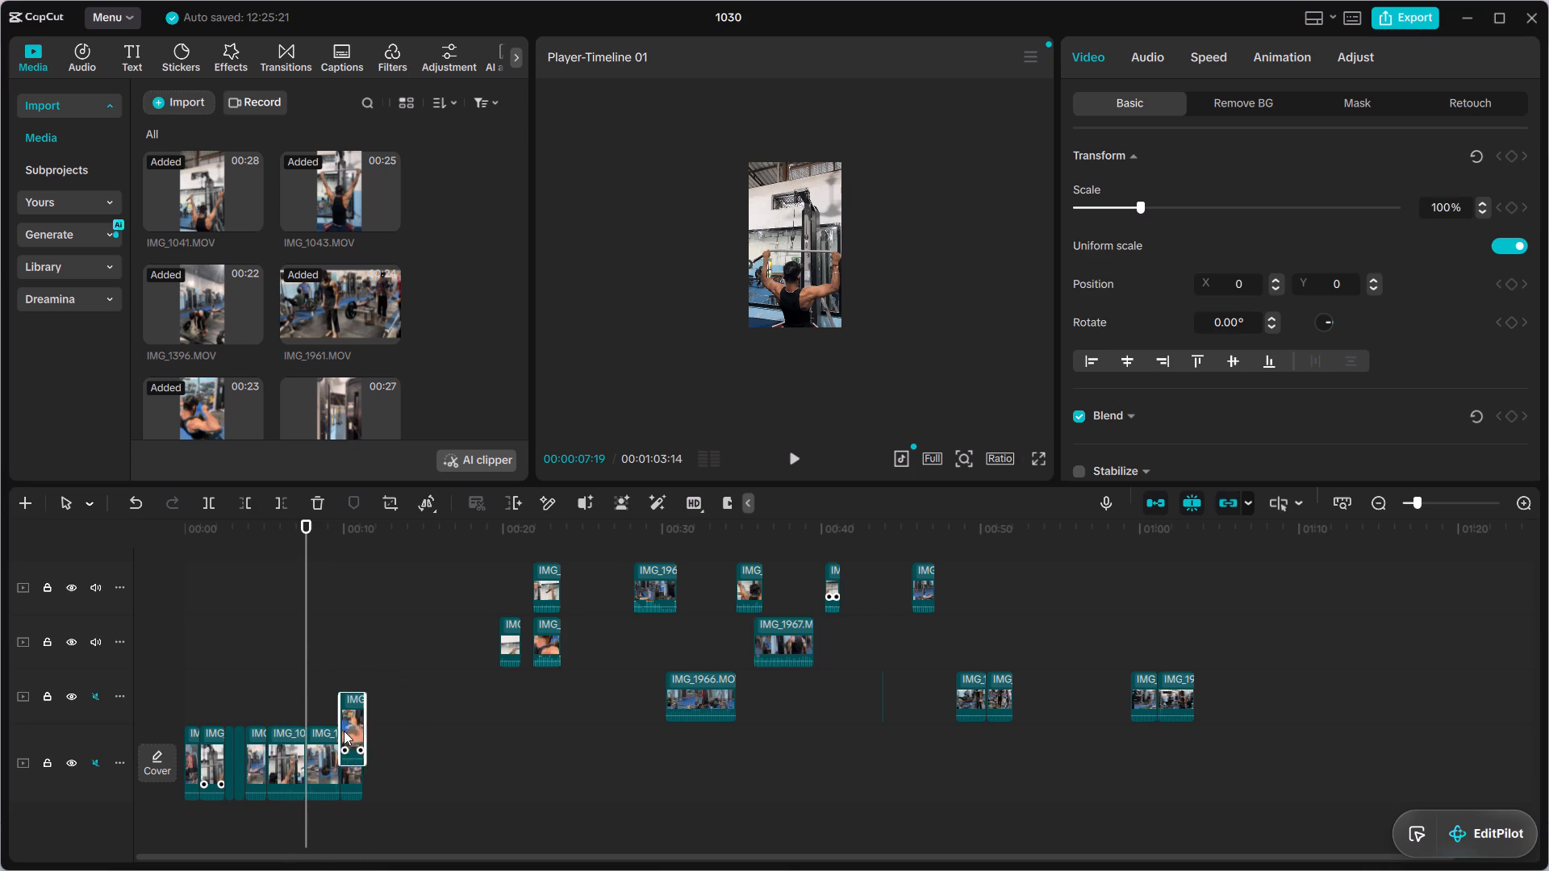
left_click_drag(344, 731, 349, 757)
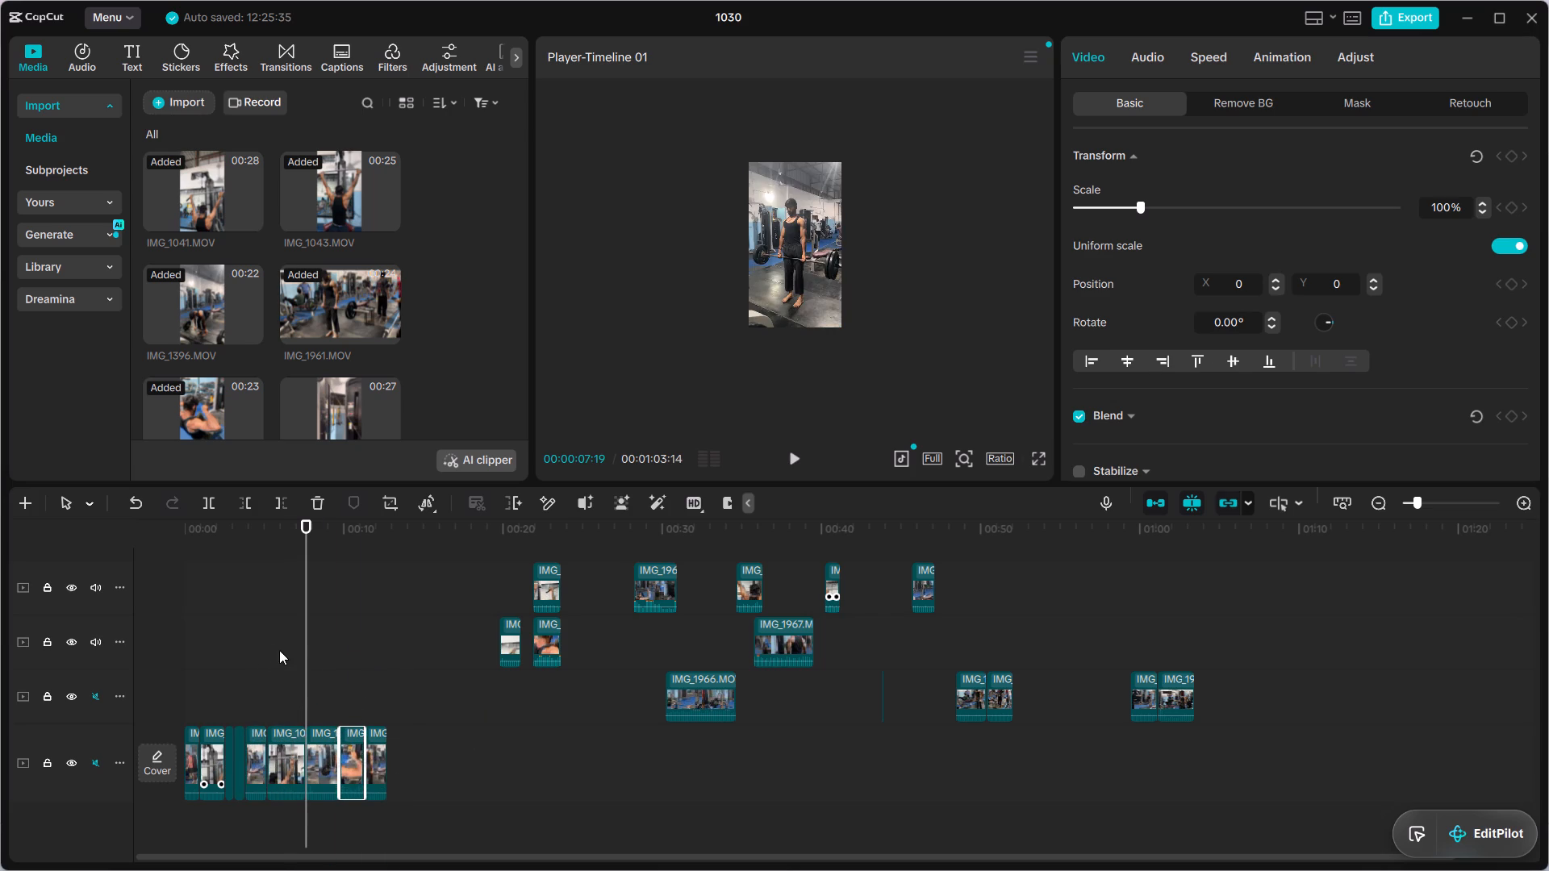
Preview the opening and move the short clip at about 00:00:03 ahead of its short neighbour, directly after the pulldown clip.
left_click_drag(307, 652, 159, 686)
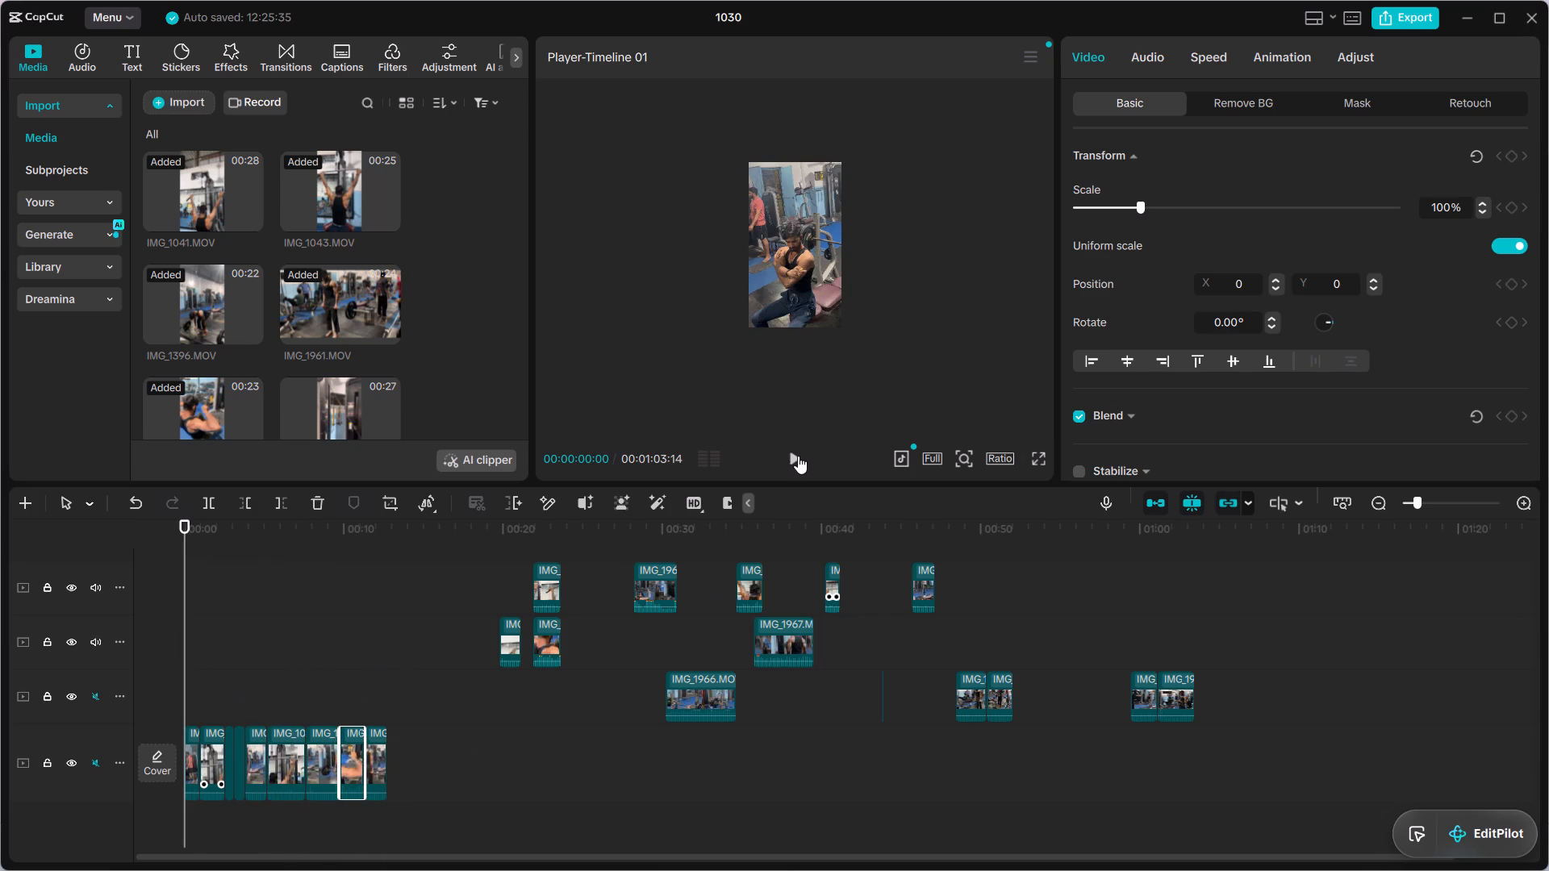
left_click(798, 456)
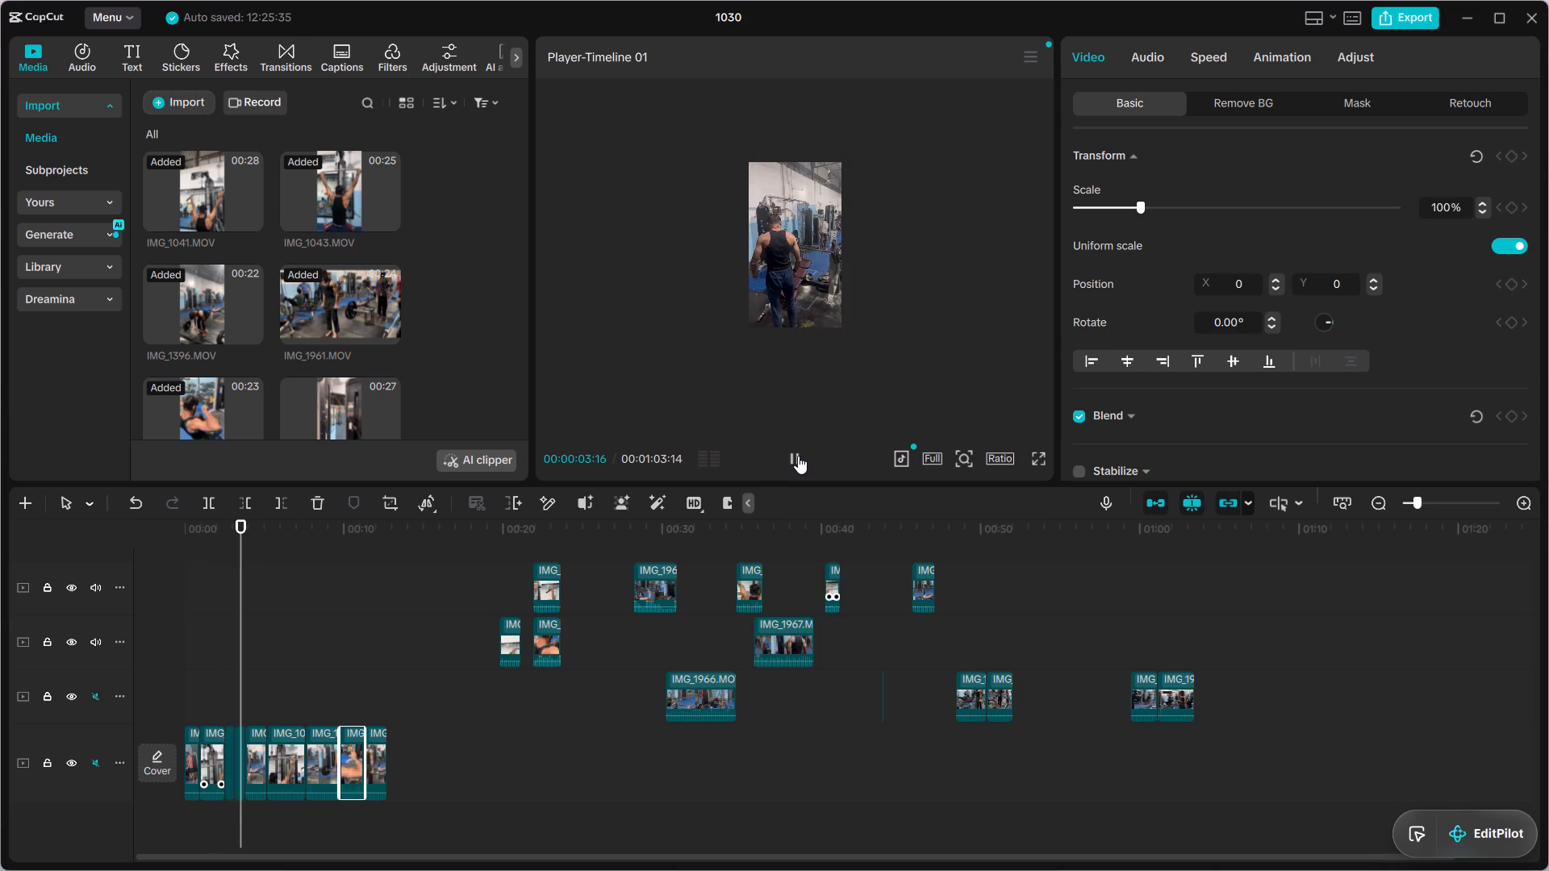
left_click(798, 456)
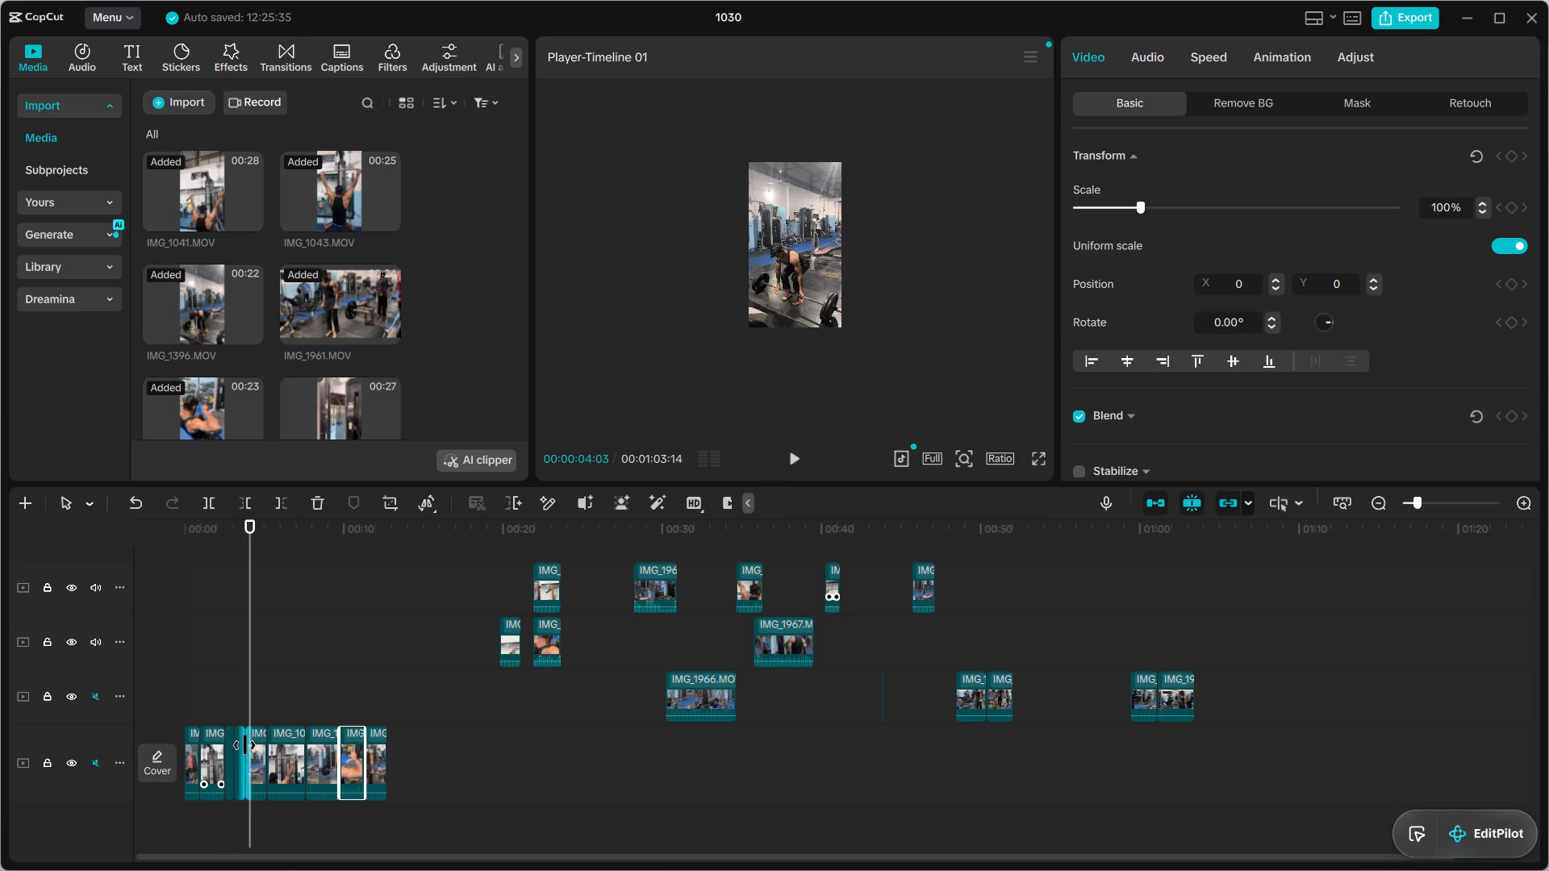
left_click_drag(240, 746, 220, 740)
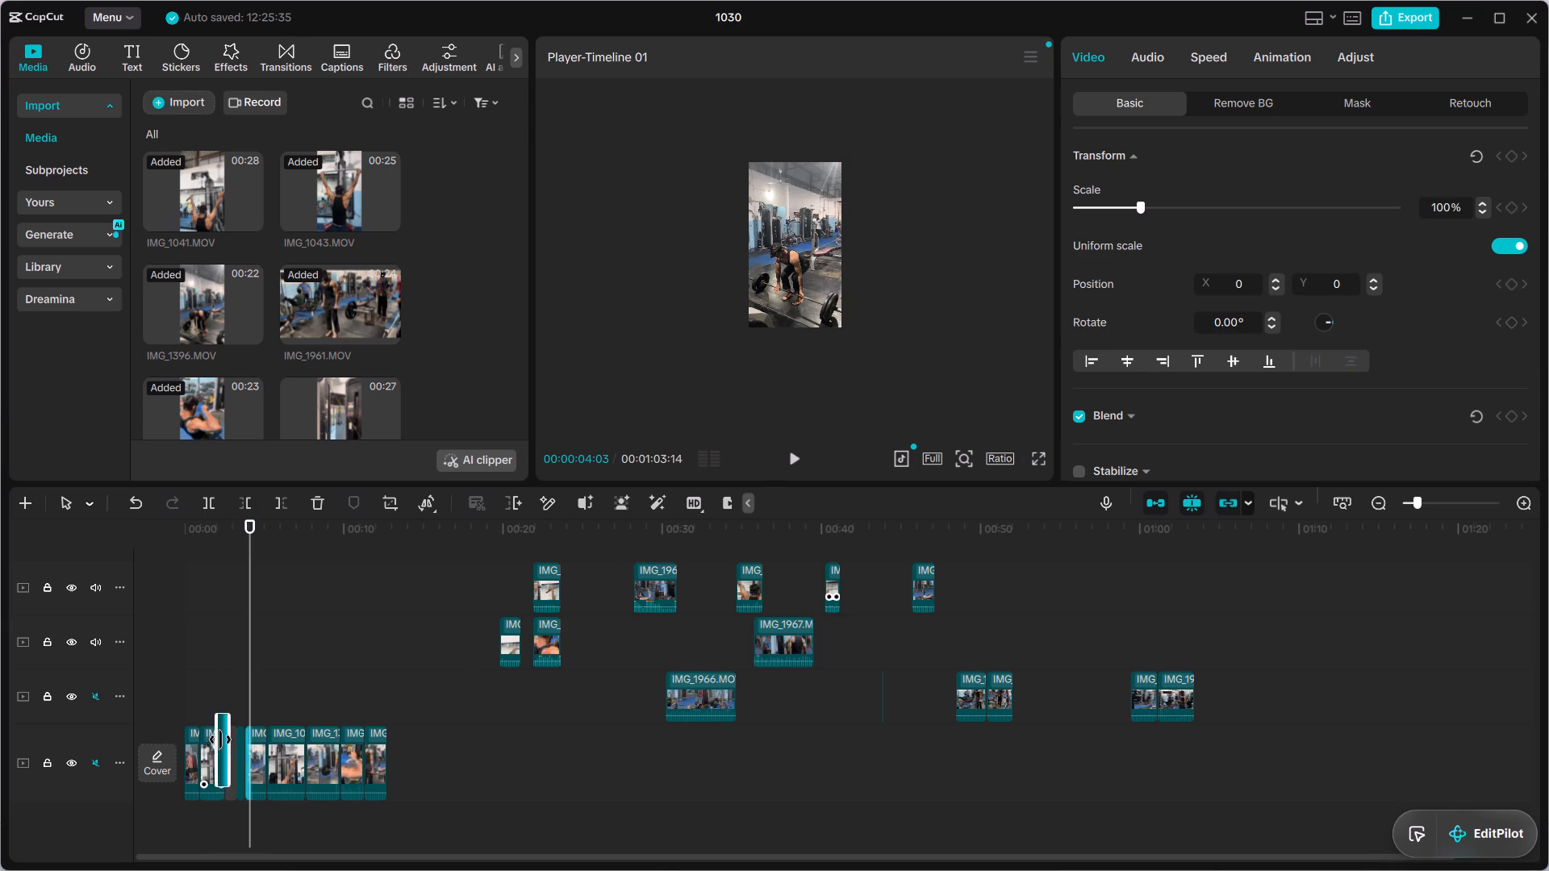
left_click_drag(220, 740, 219, 755)
Play the main track from the start through to its last barbell clip.
left_click_drag(250, 687, 124, 716)
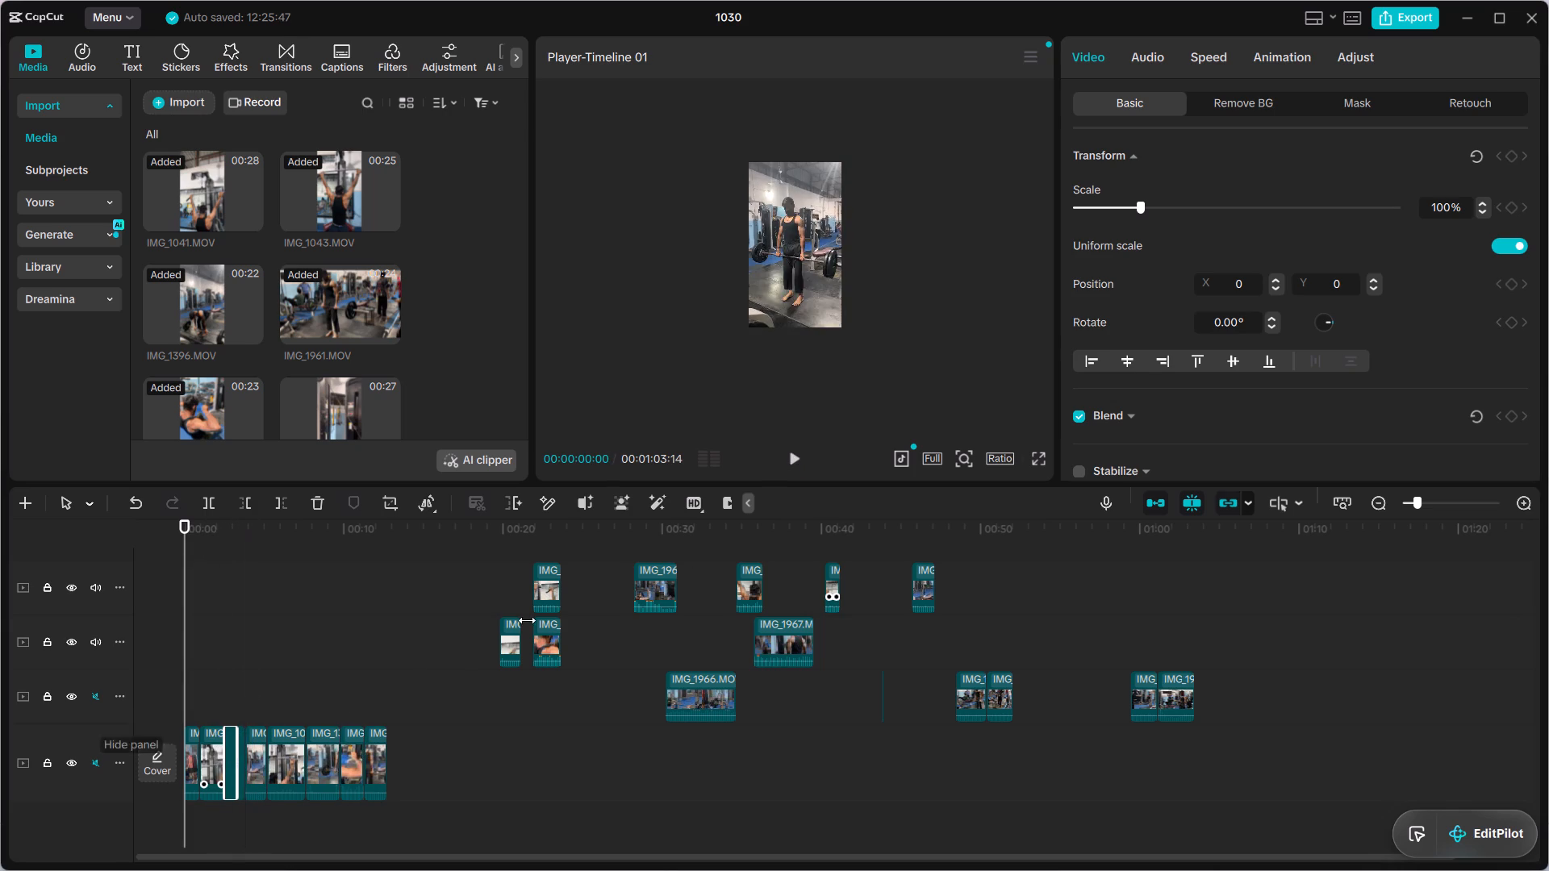
left_click(795, 459)
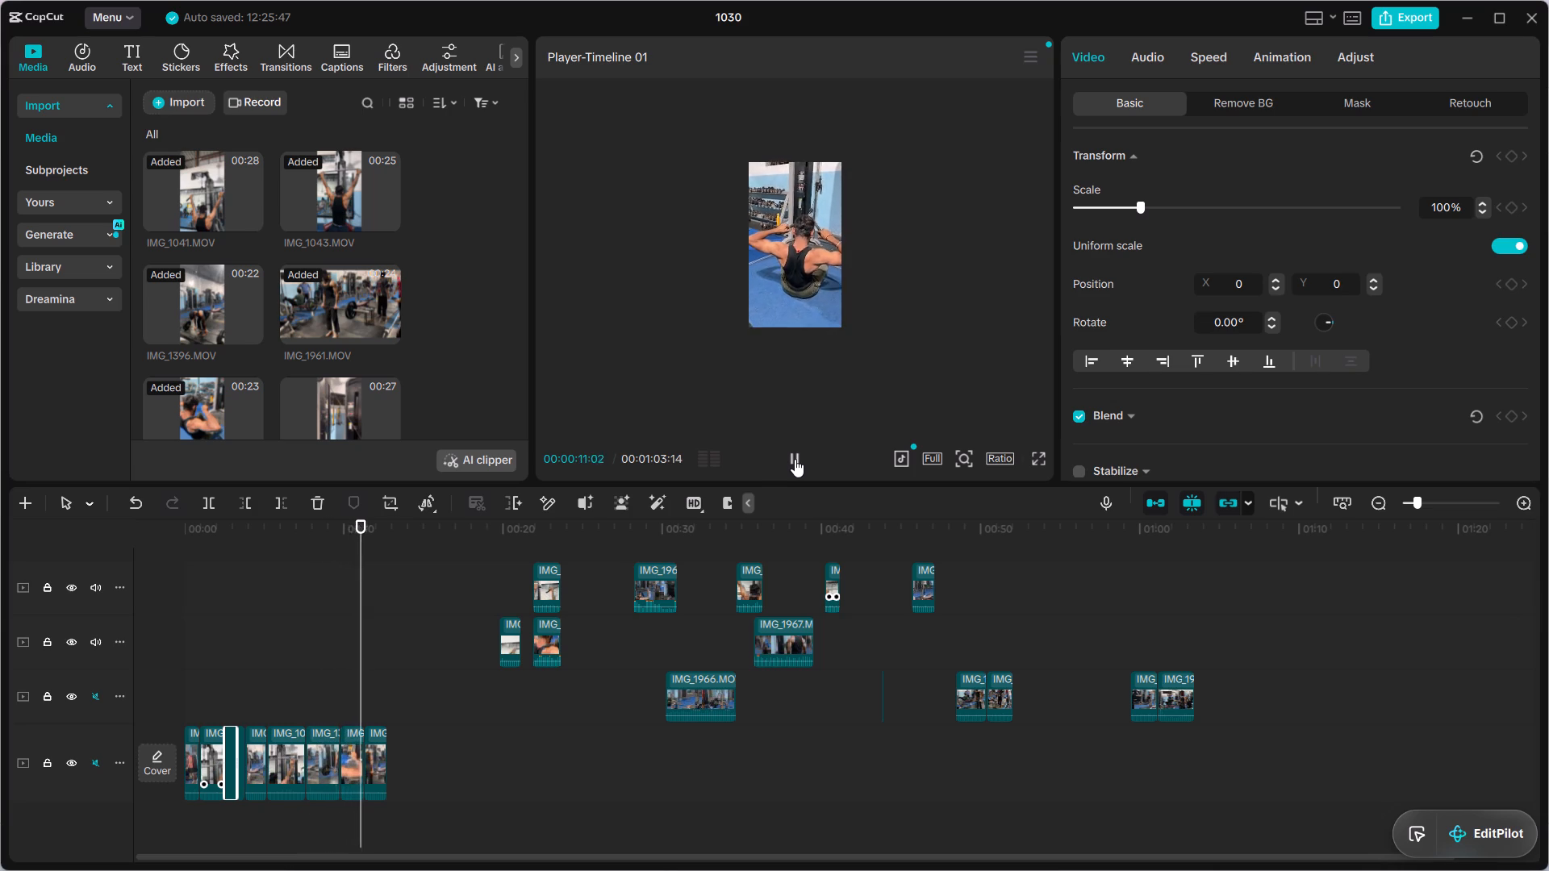
left_click(795, 459)
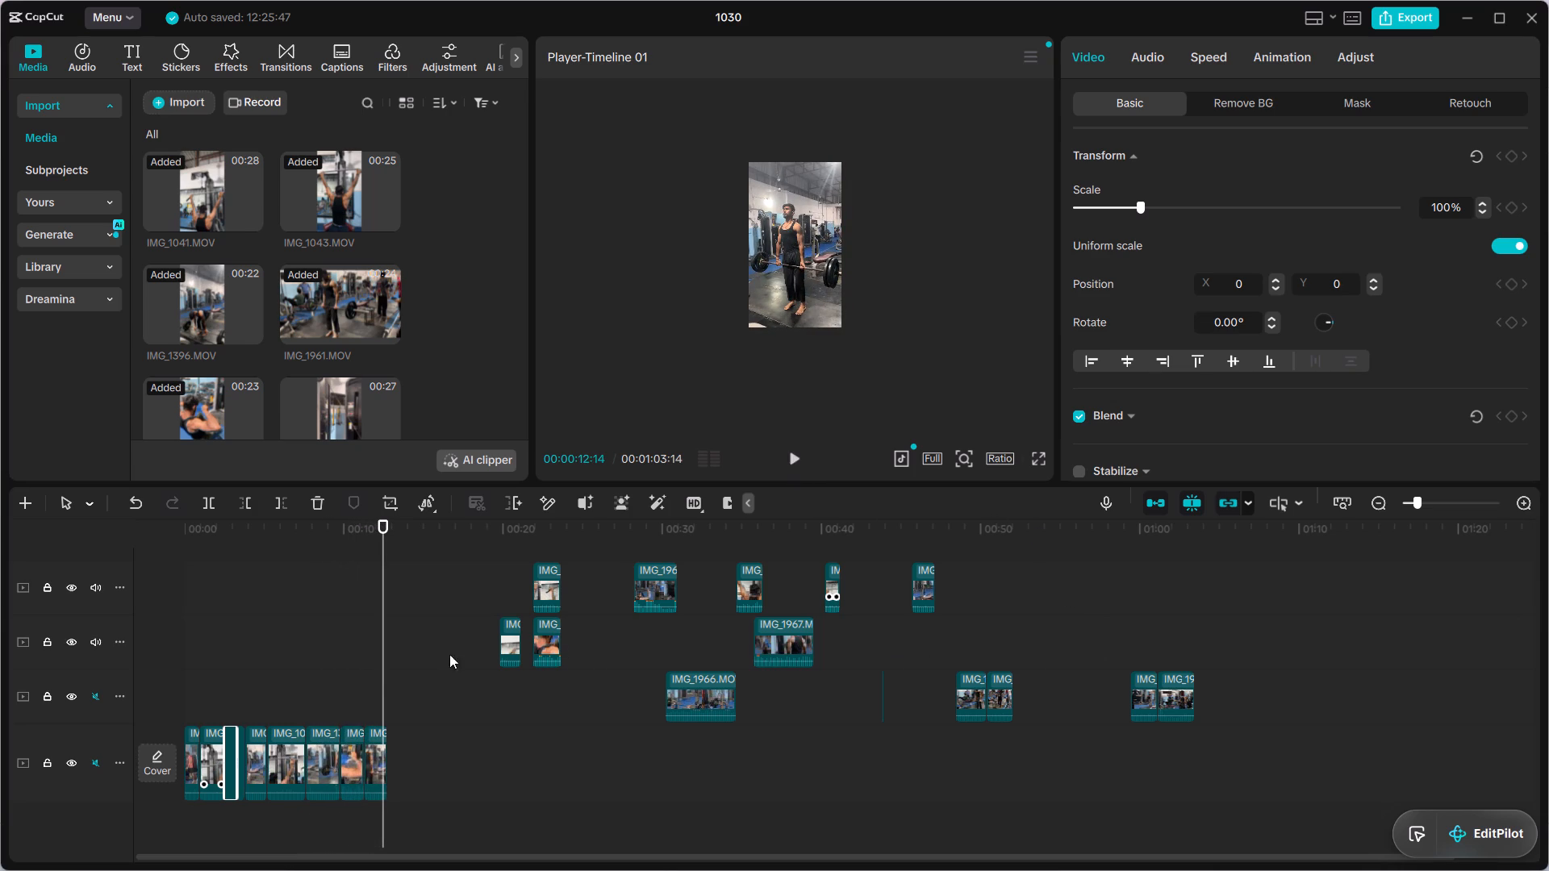
Scrub through the parked clips between about 00:00:20 and 00:00:50 to look for a usable alternative.
left_click_drag(385, 670, 504, 673)
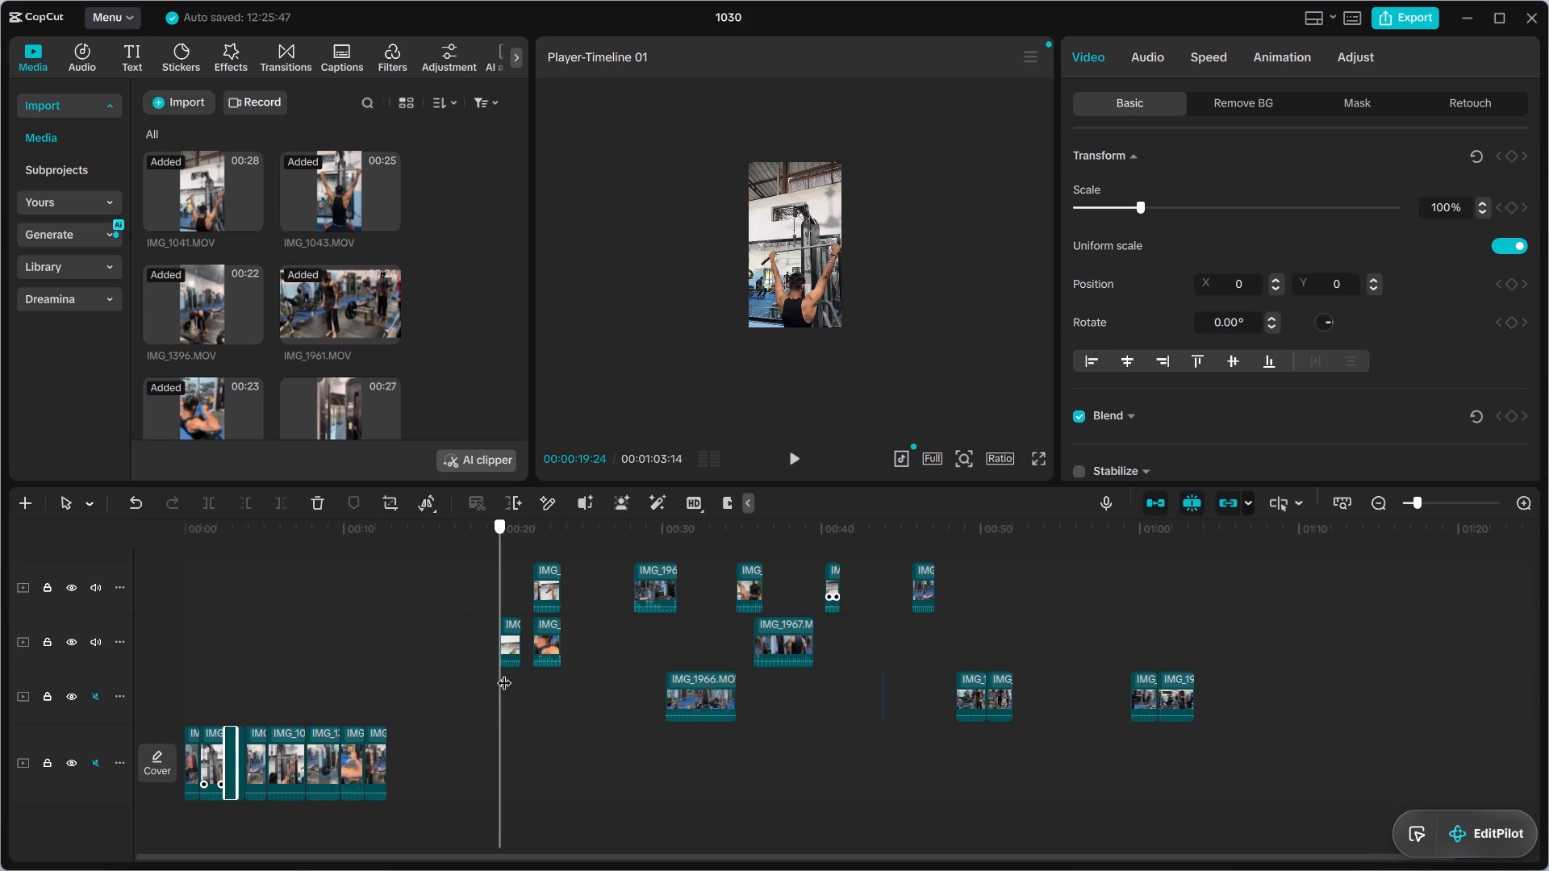
left_click_drag(504, 673, 541, 670)
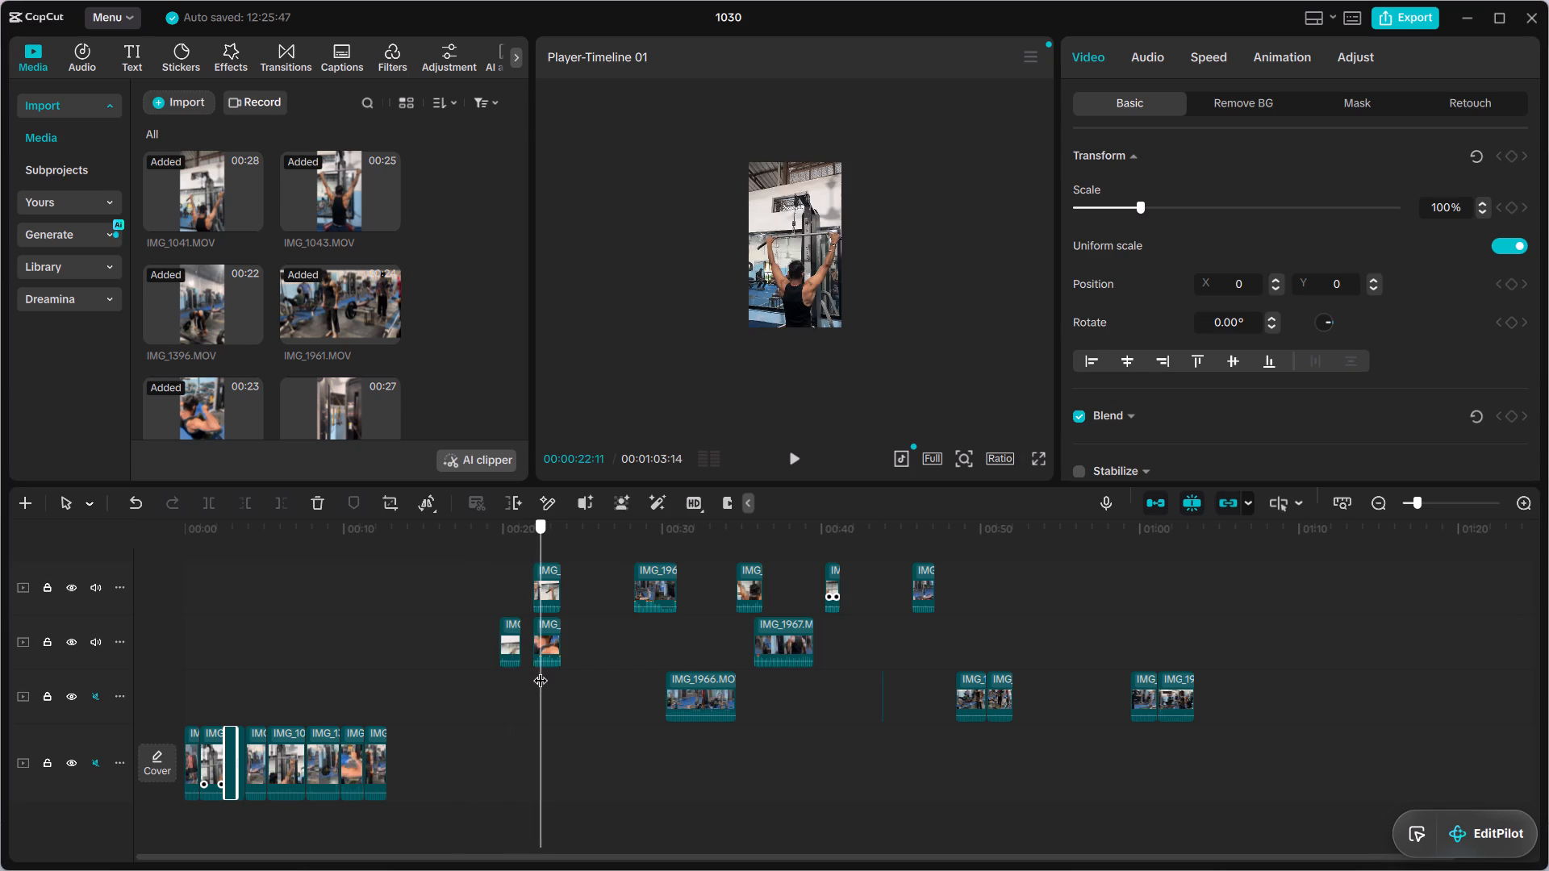
left_click_drag(541, 670, 646, 673)
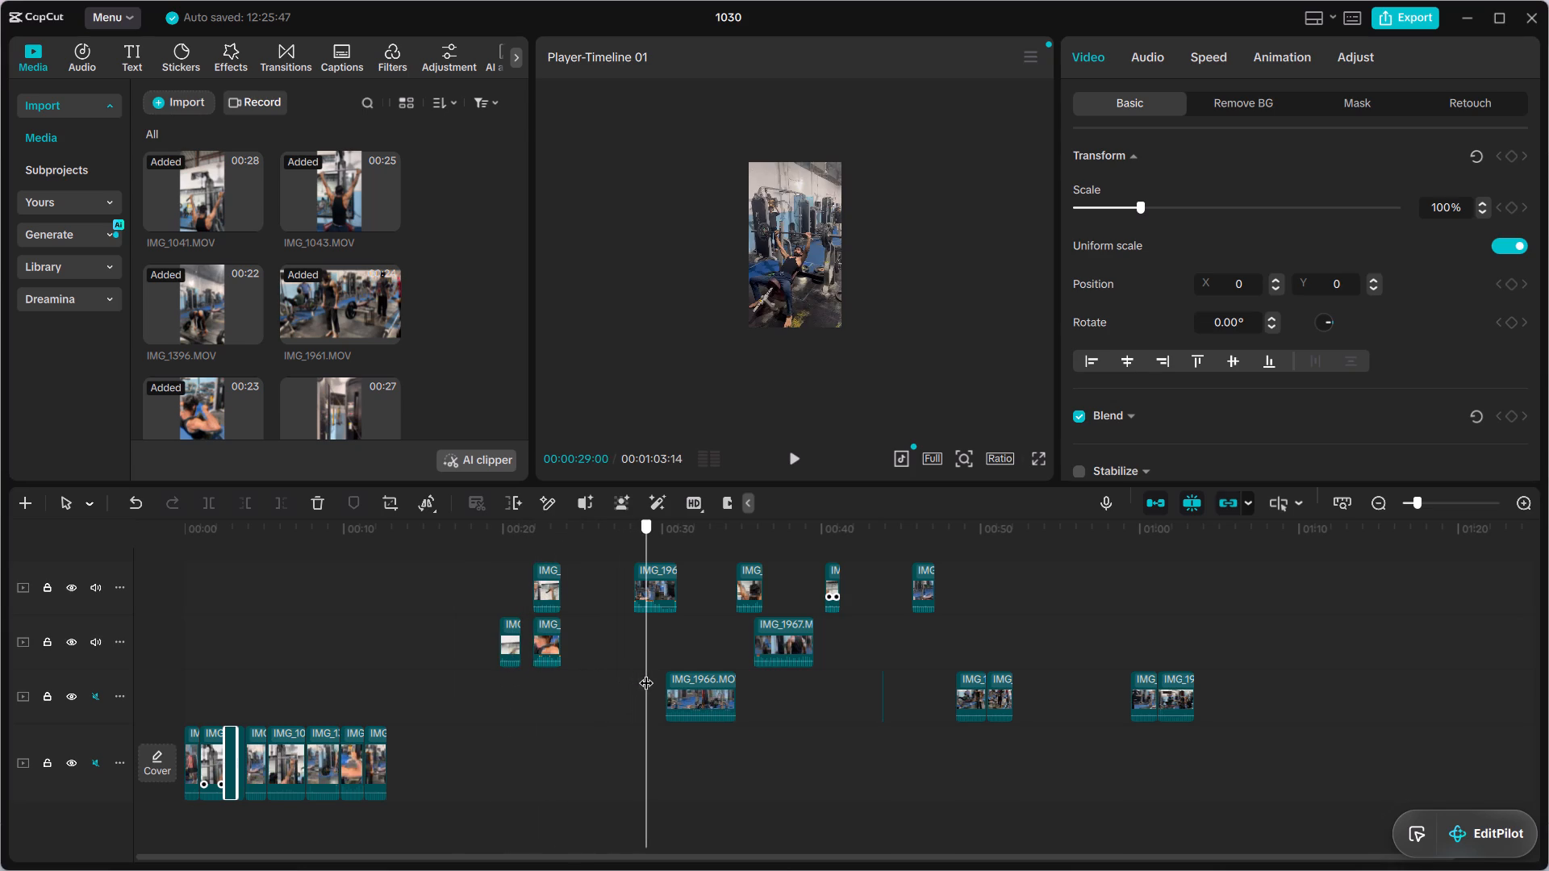
left_click_drag(646, 673, 694, 674)
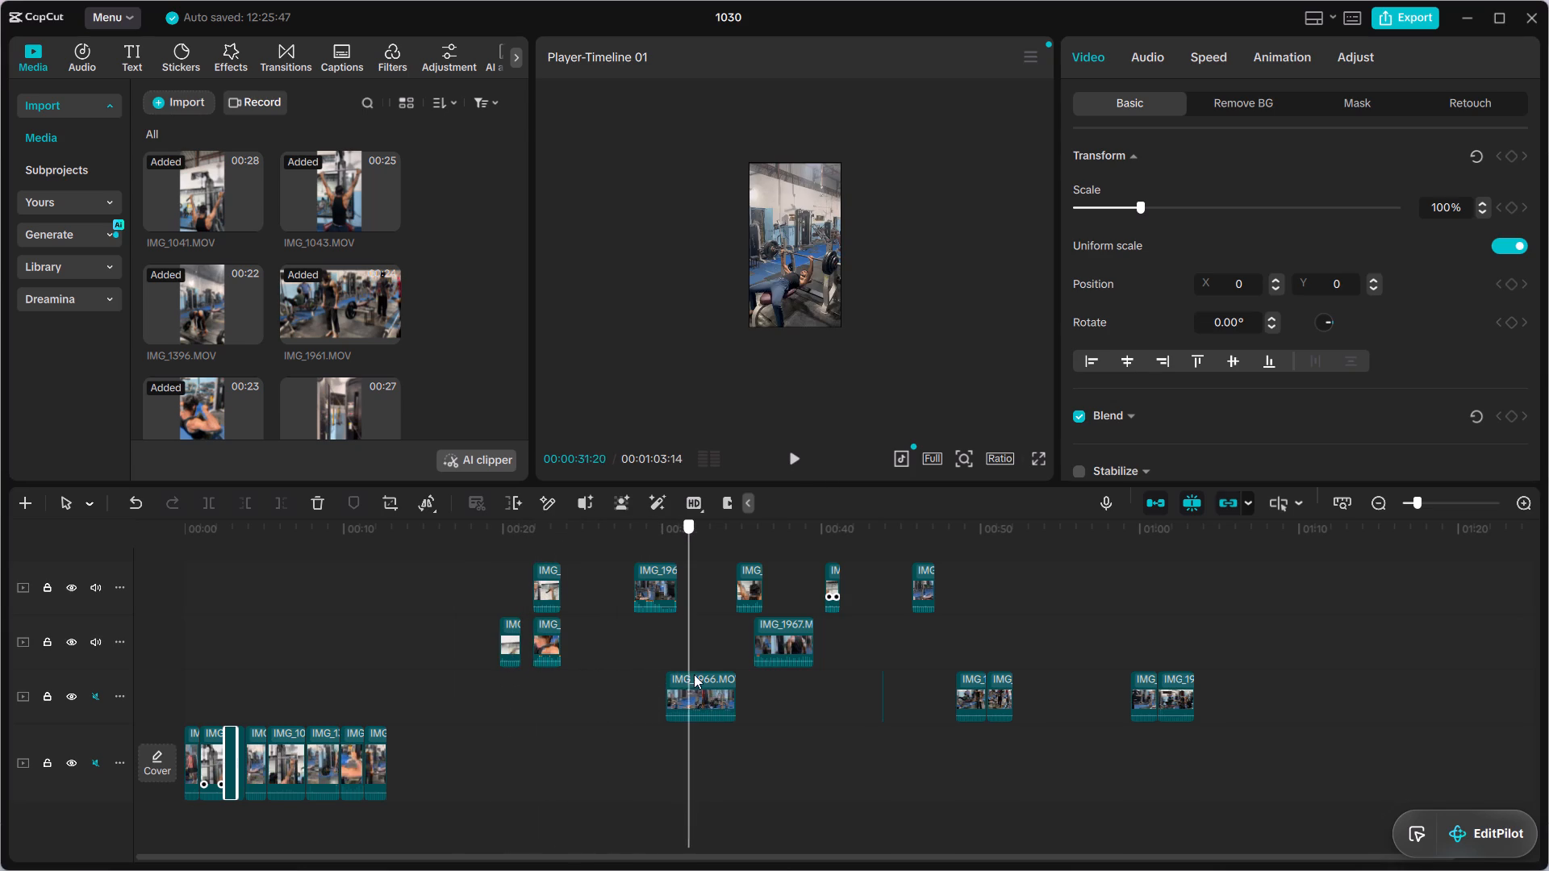
left_click_drag(694, 674, 758, 675)
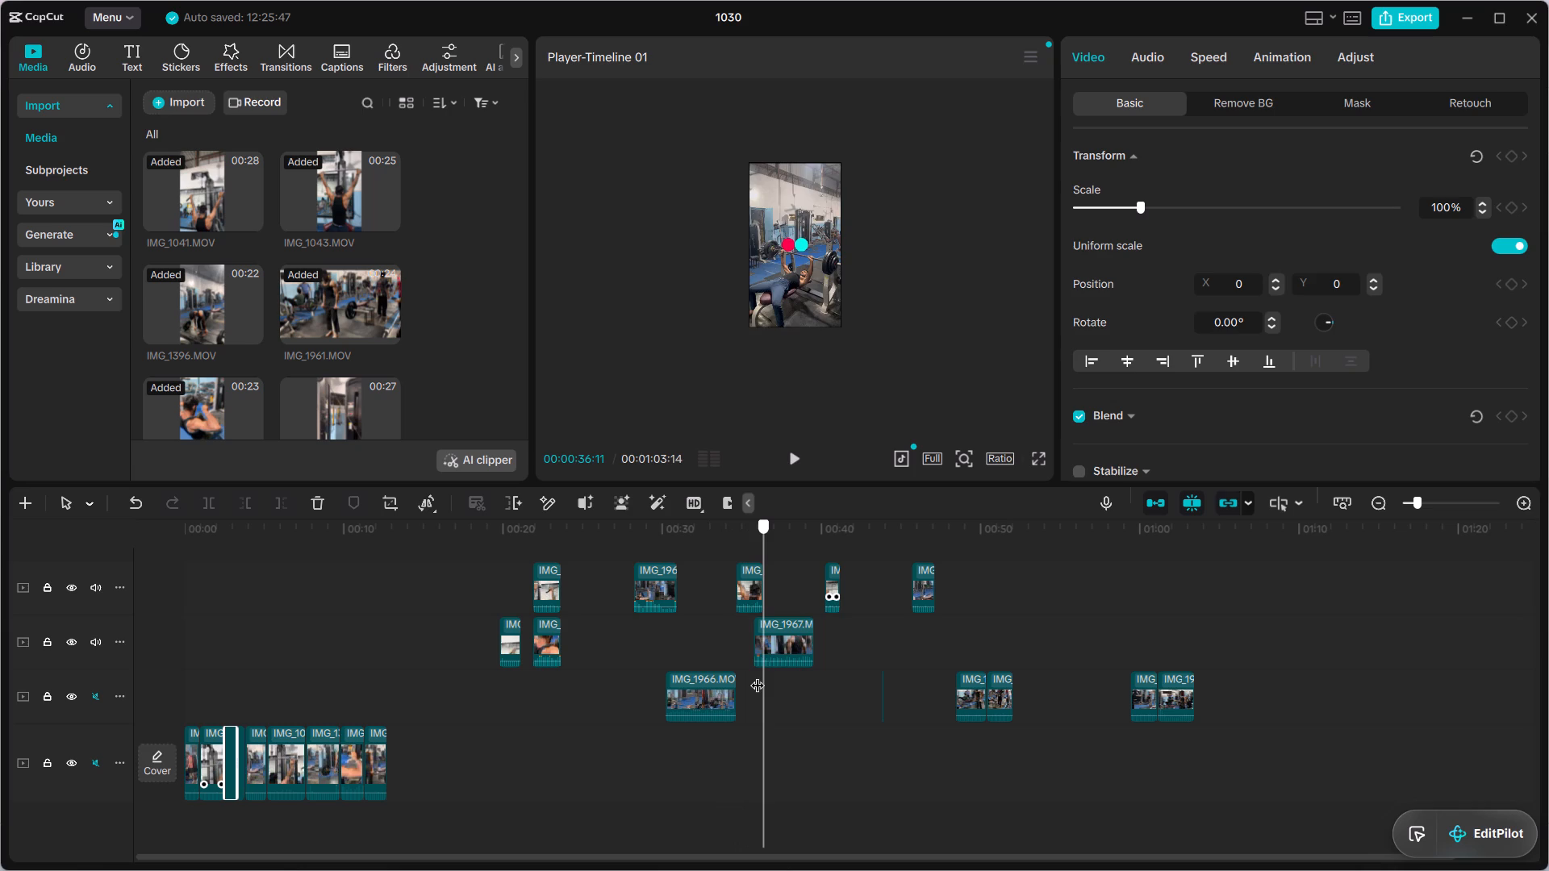
left_click_drag(758, 675, 783, 673)
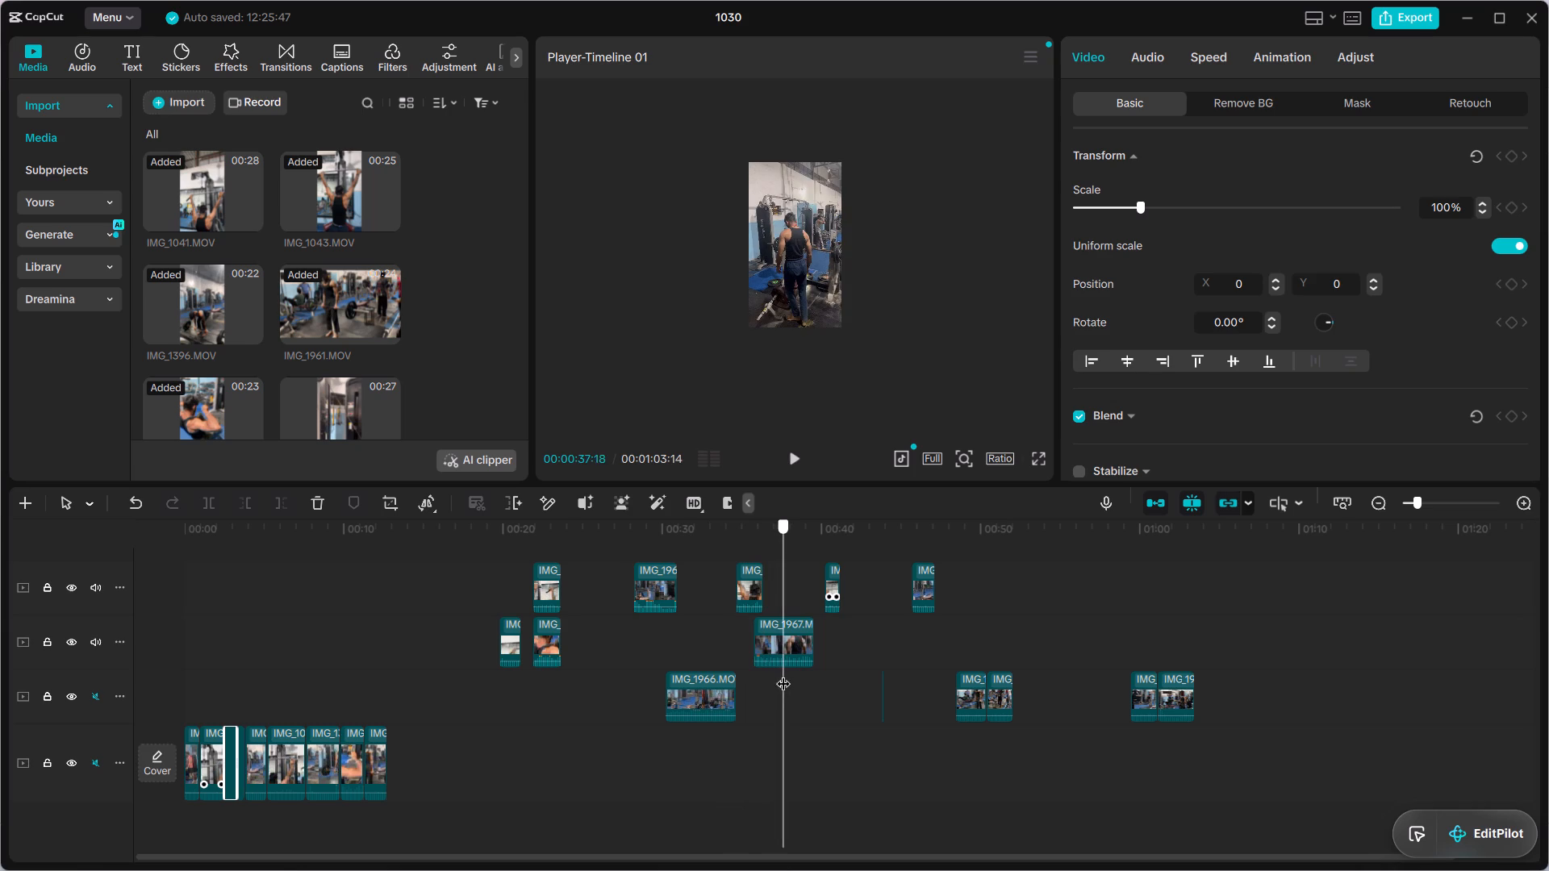
left_click_drag(783, 673, 833, 669)
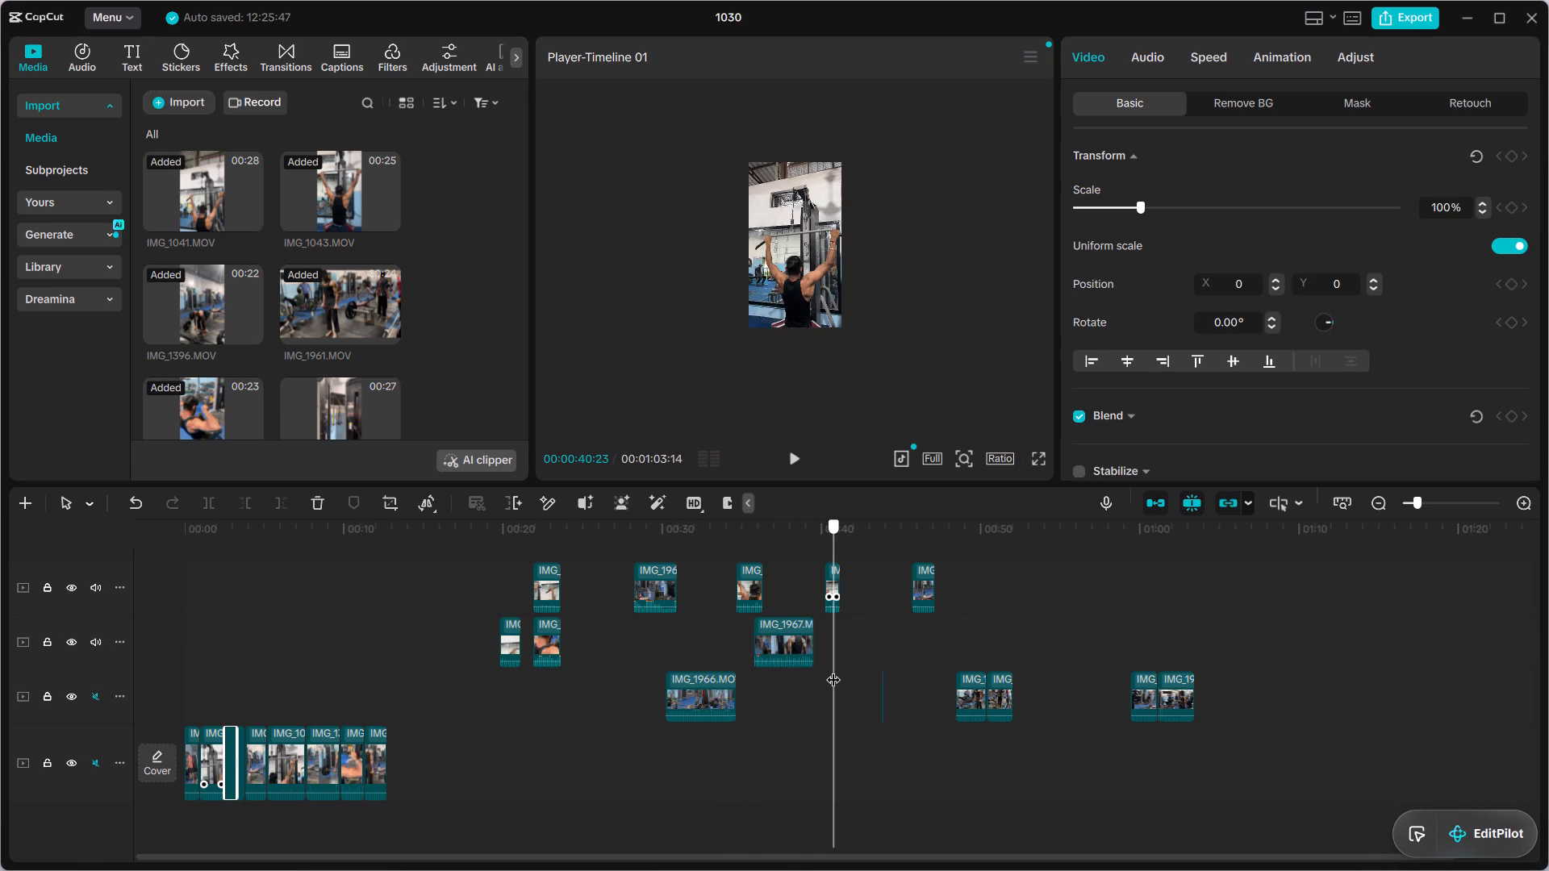
left_click_drag(833, 669, 924, 661)
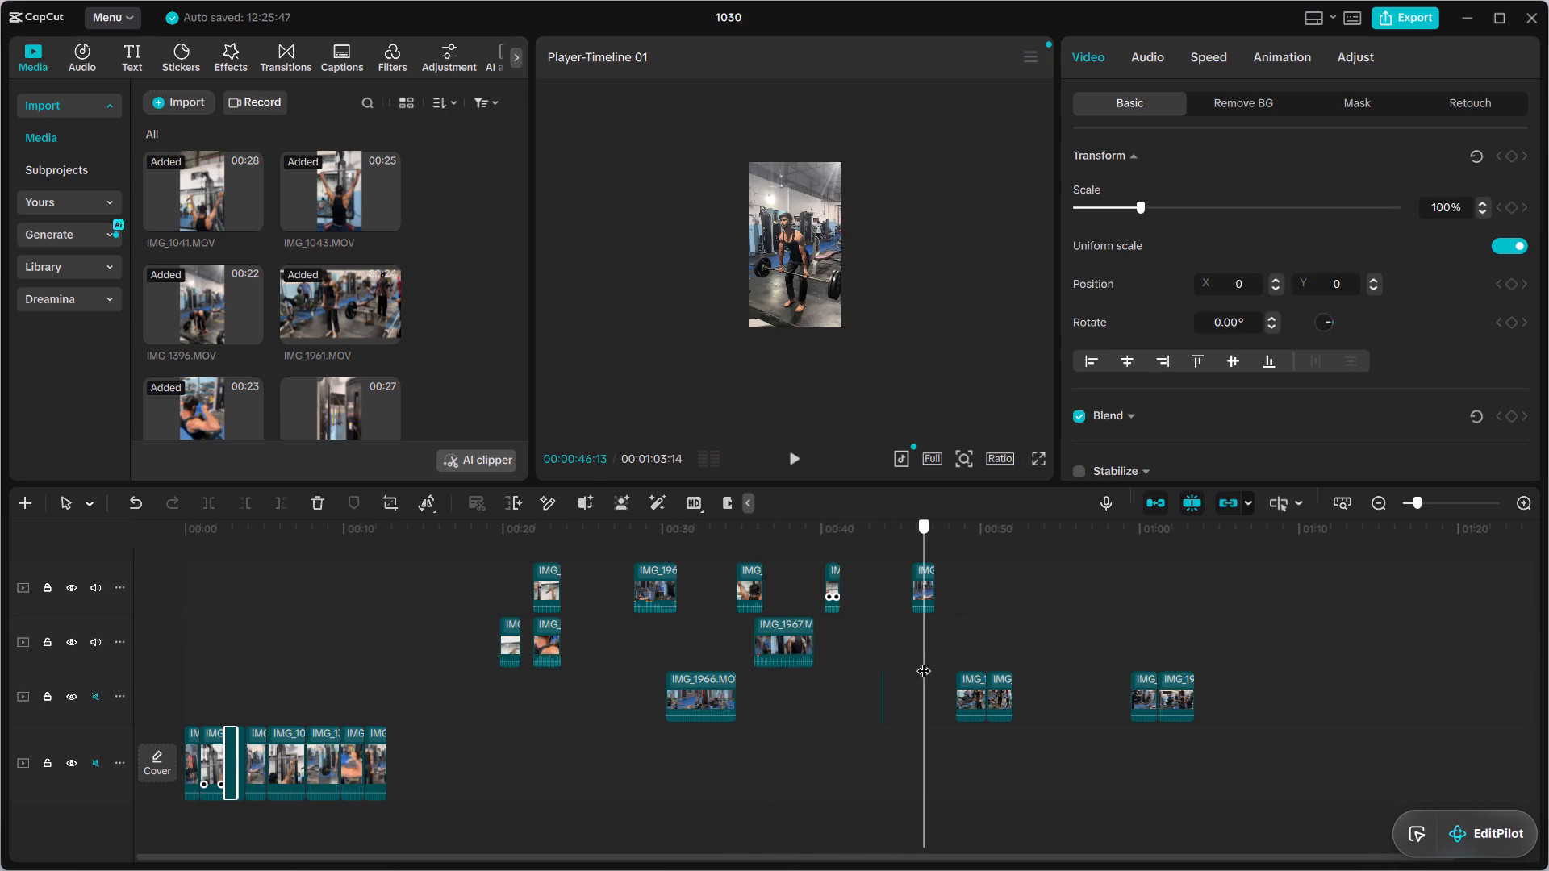
left_click_drag(924, 661, 964, 661)
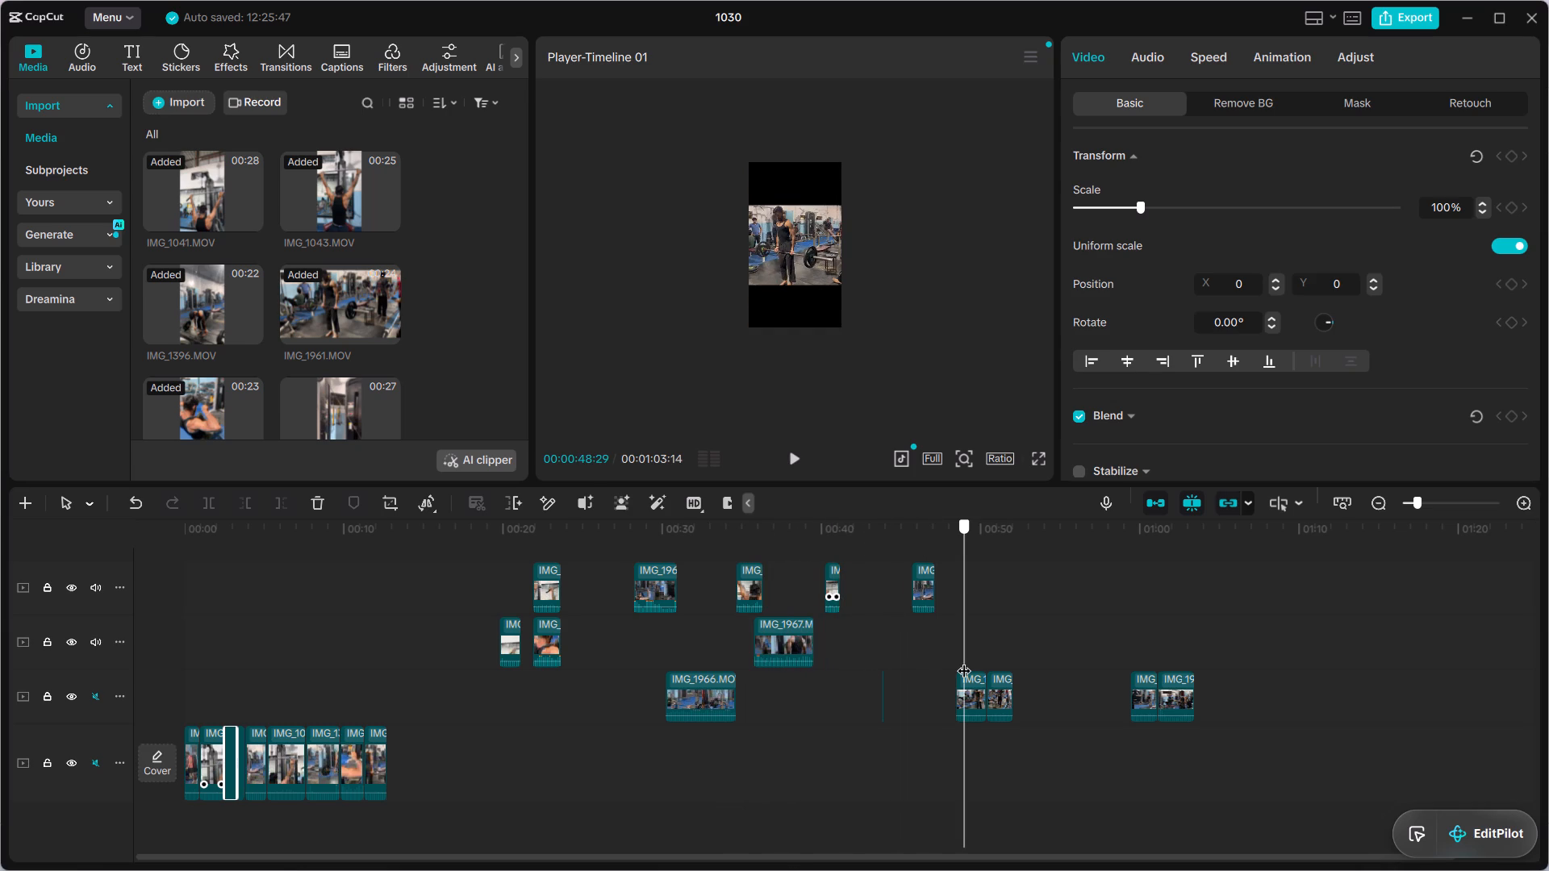
left_click_drag(964, 661, 975, 661)
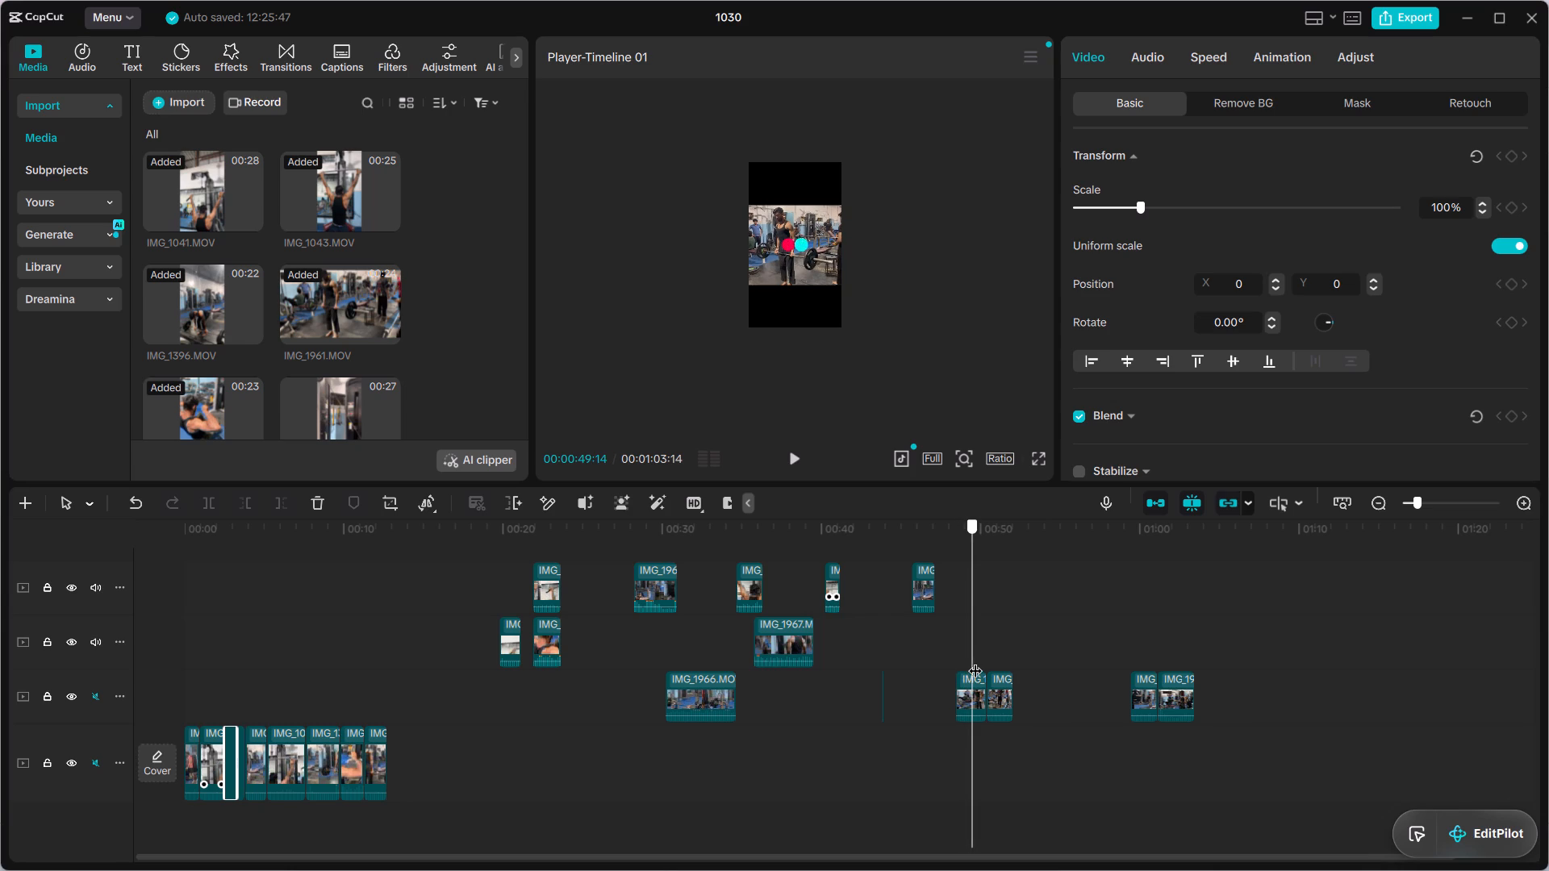
left_click_drag(975, 661, 981, 661)
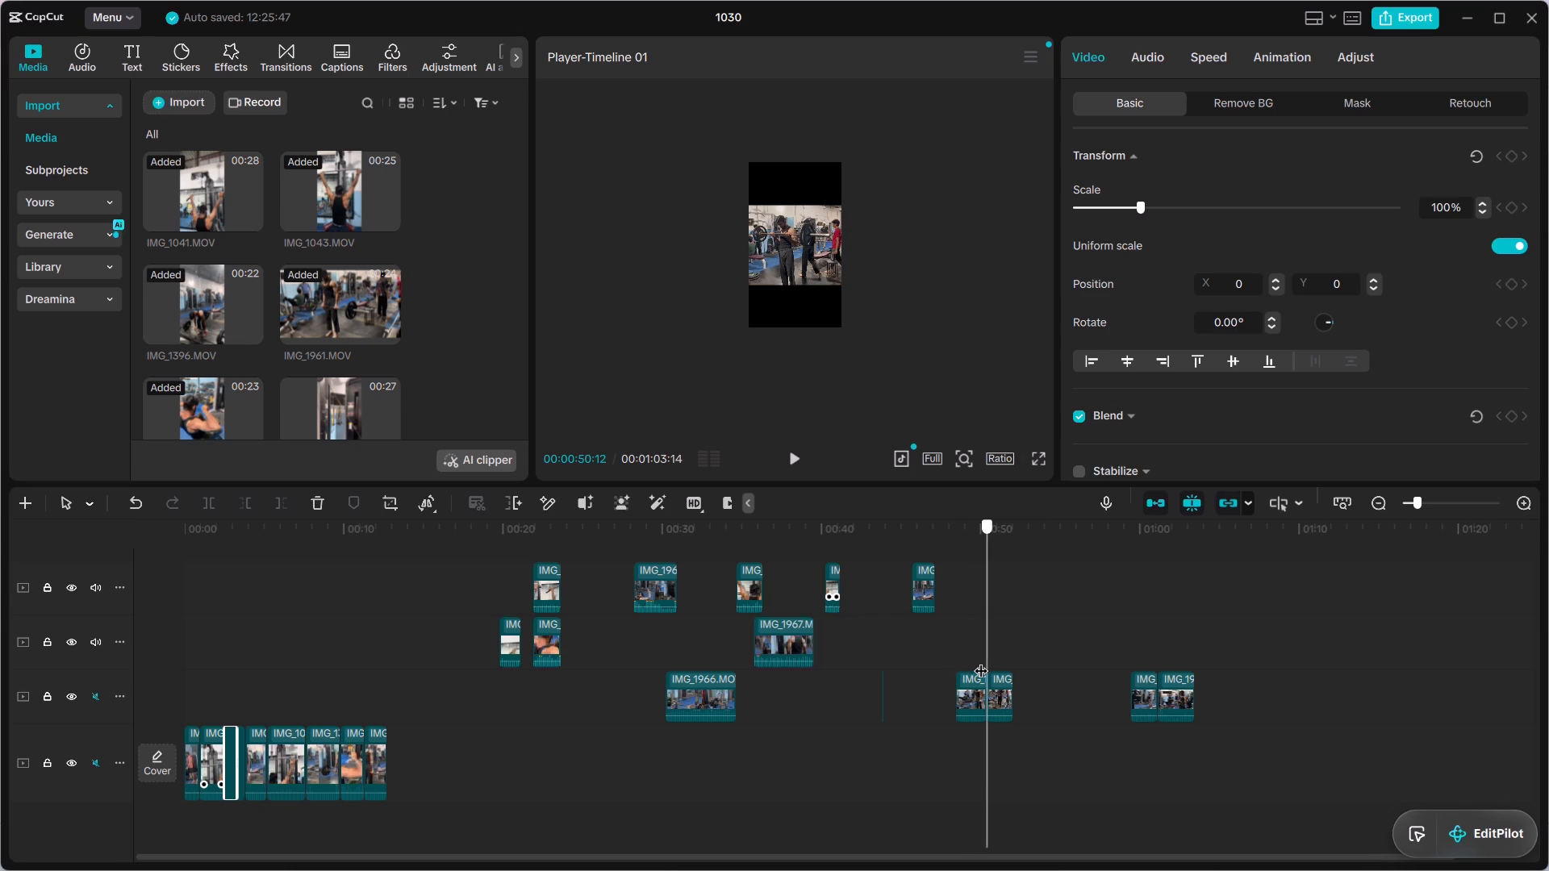
left_click_drag(981, 661, 969, 665)
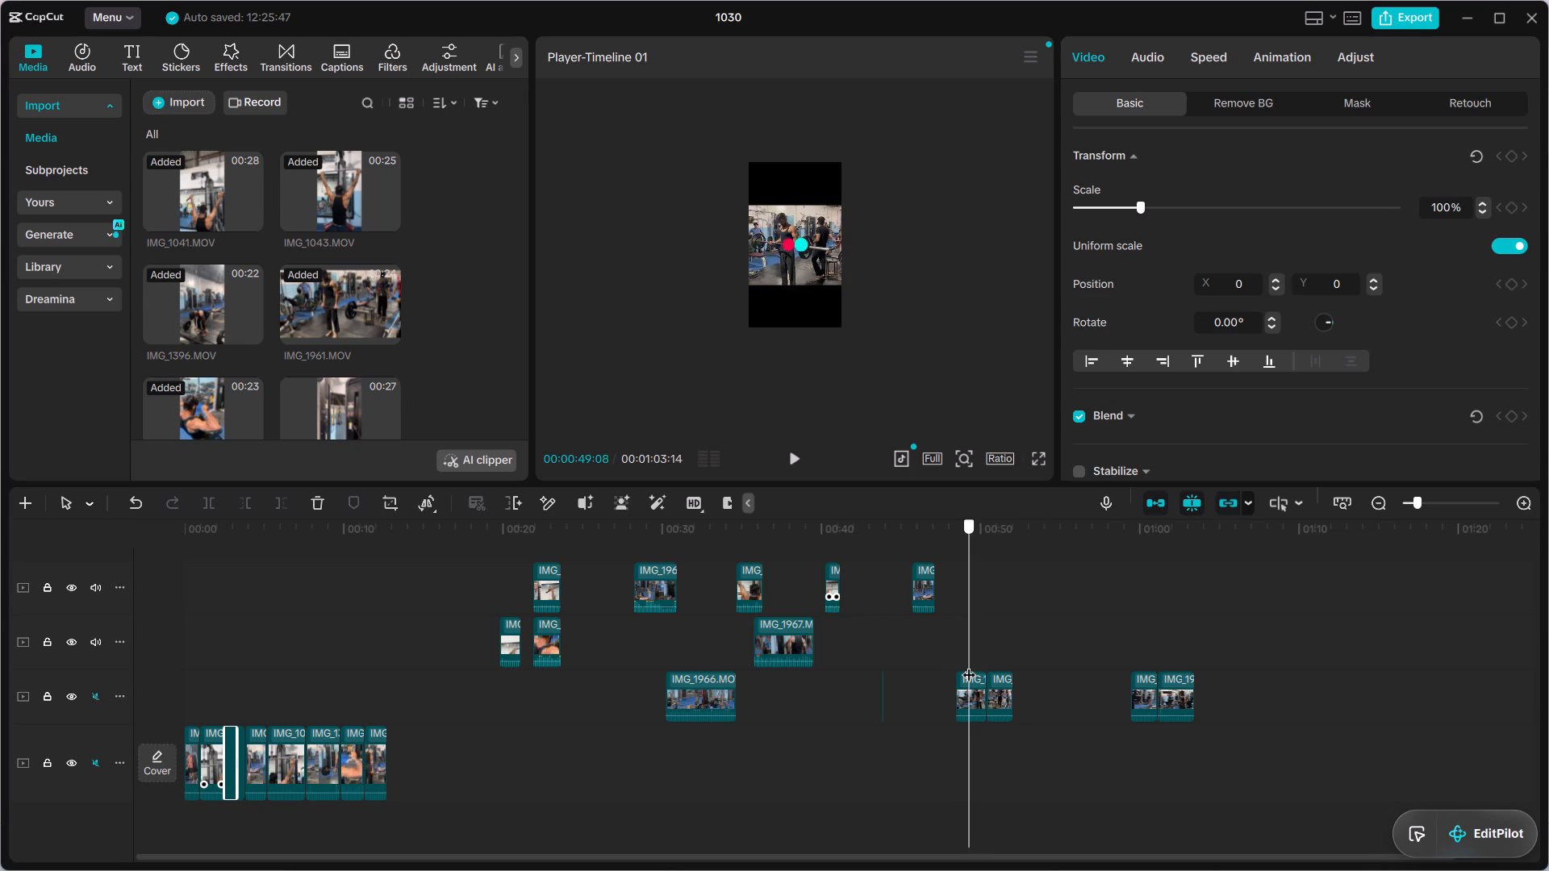
left_click_drag(969, 665, 962, 670)
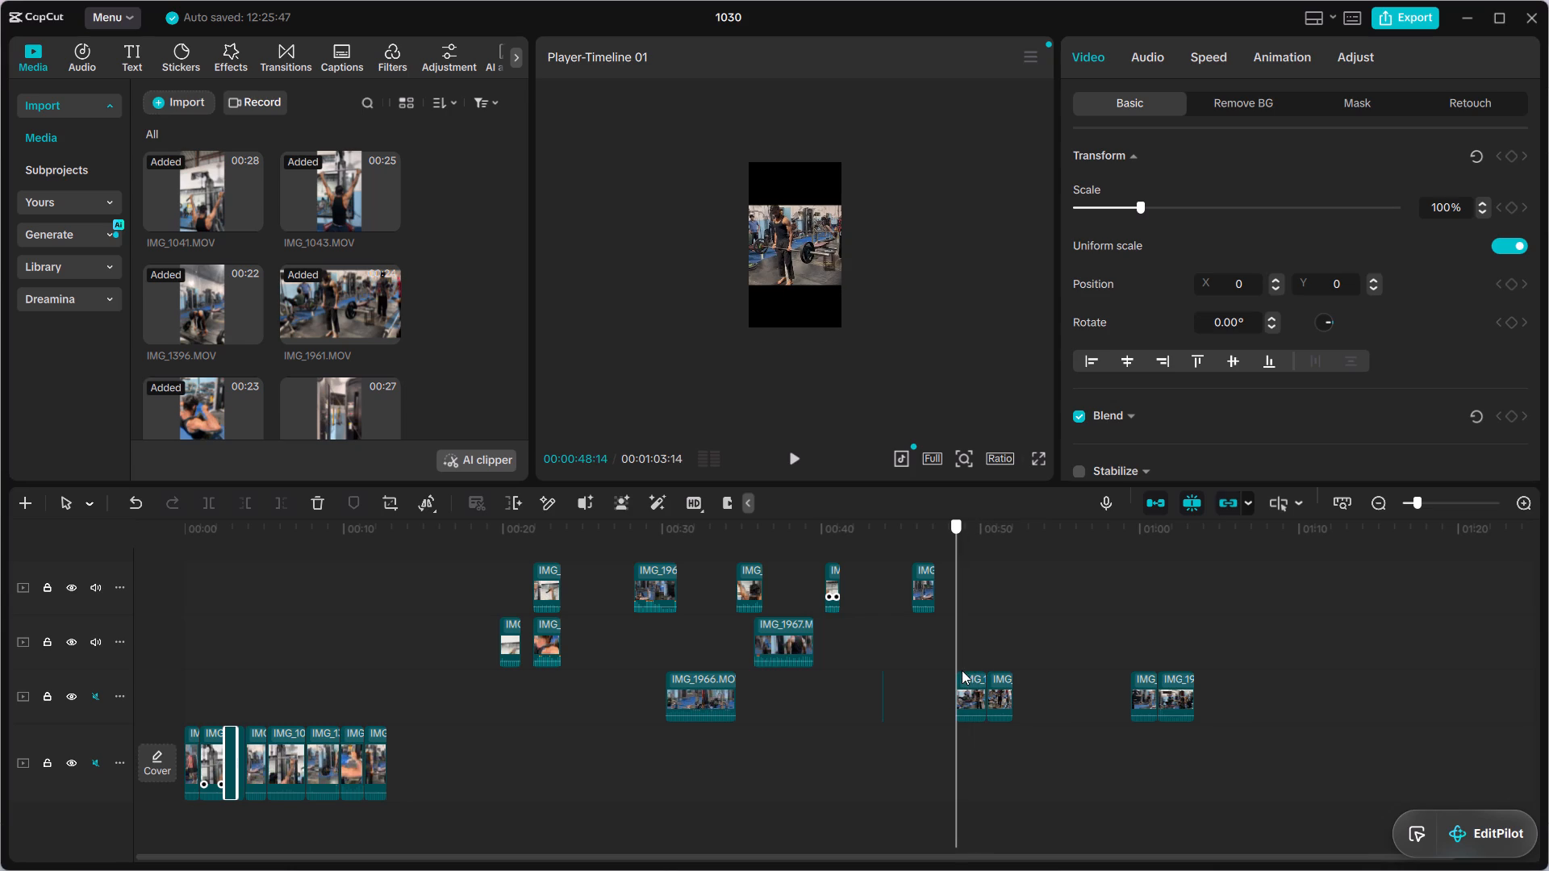
left_click_drag(962, 670, 966, 669)
left_click_drag(967, 656, 909, 658)
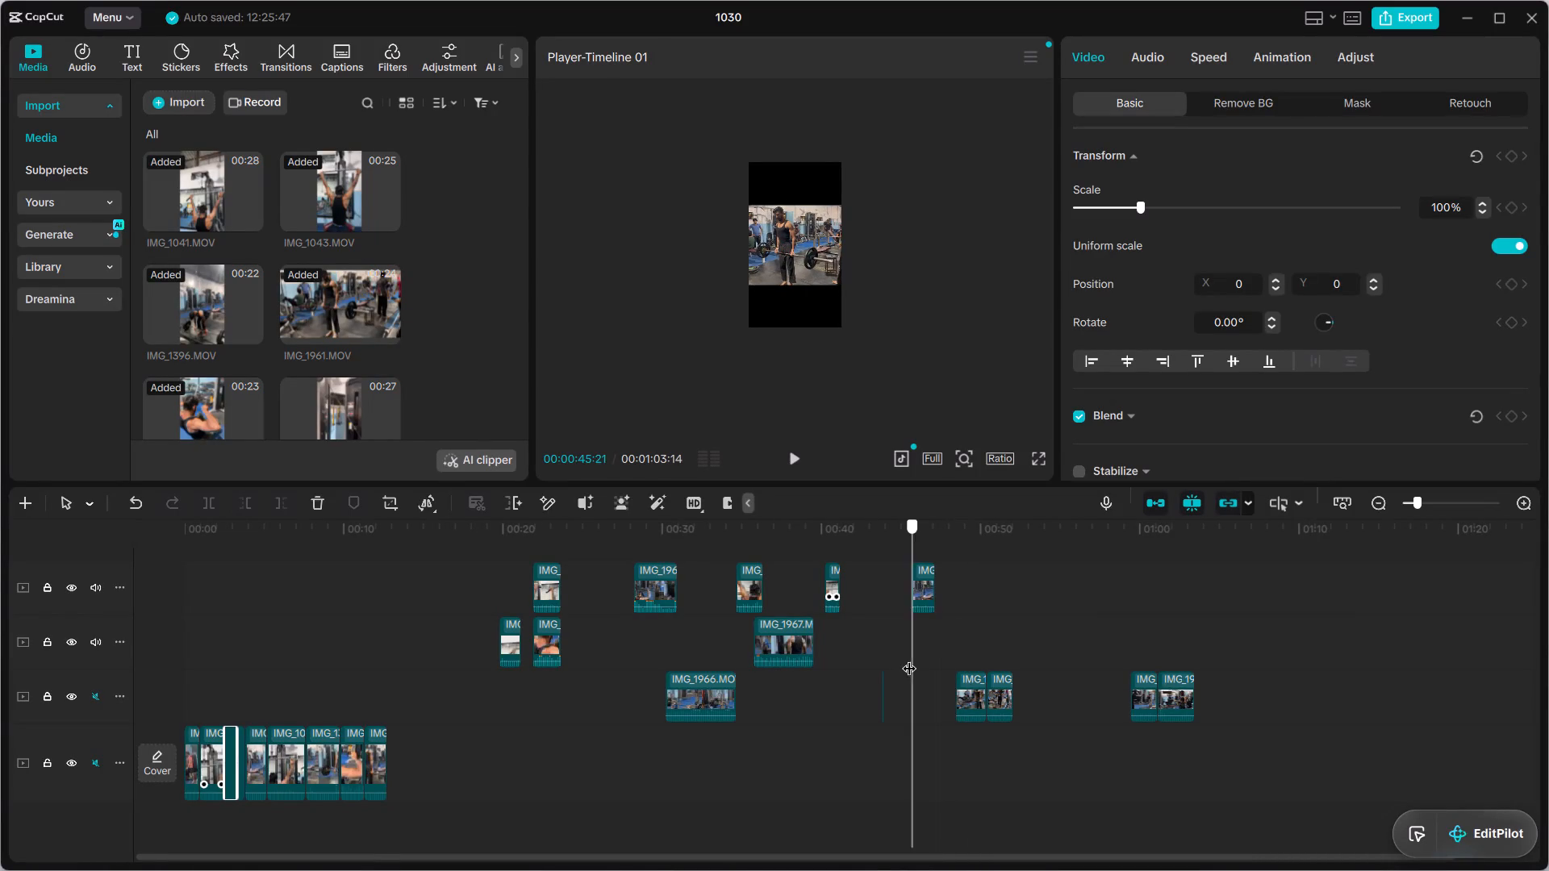
Bring the very short parked clip at about 00:00:43 into the main track at about 00:00:01, directly after the opening clip.
left_click_drag(909, 658, 883, 661)
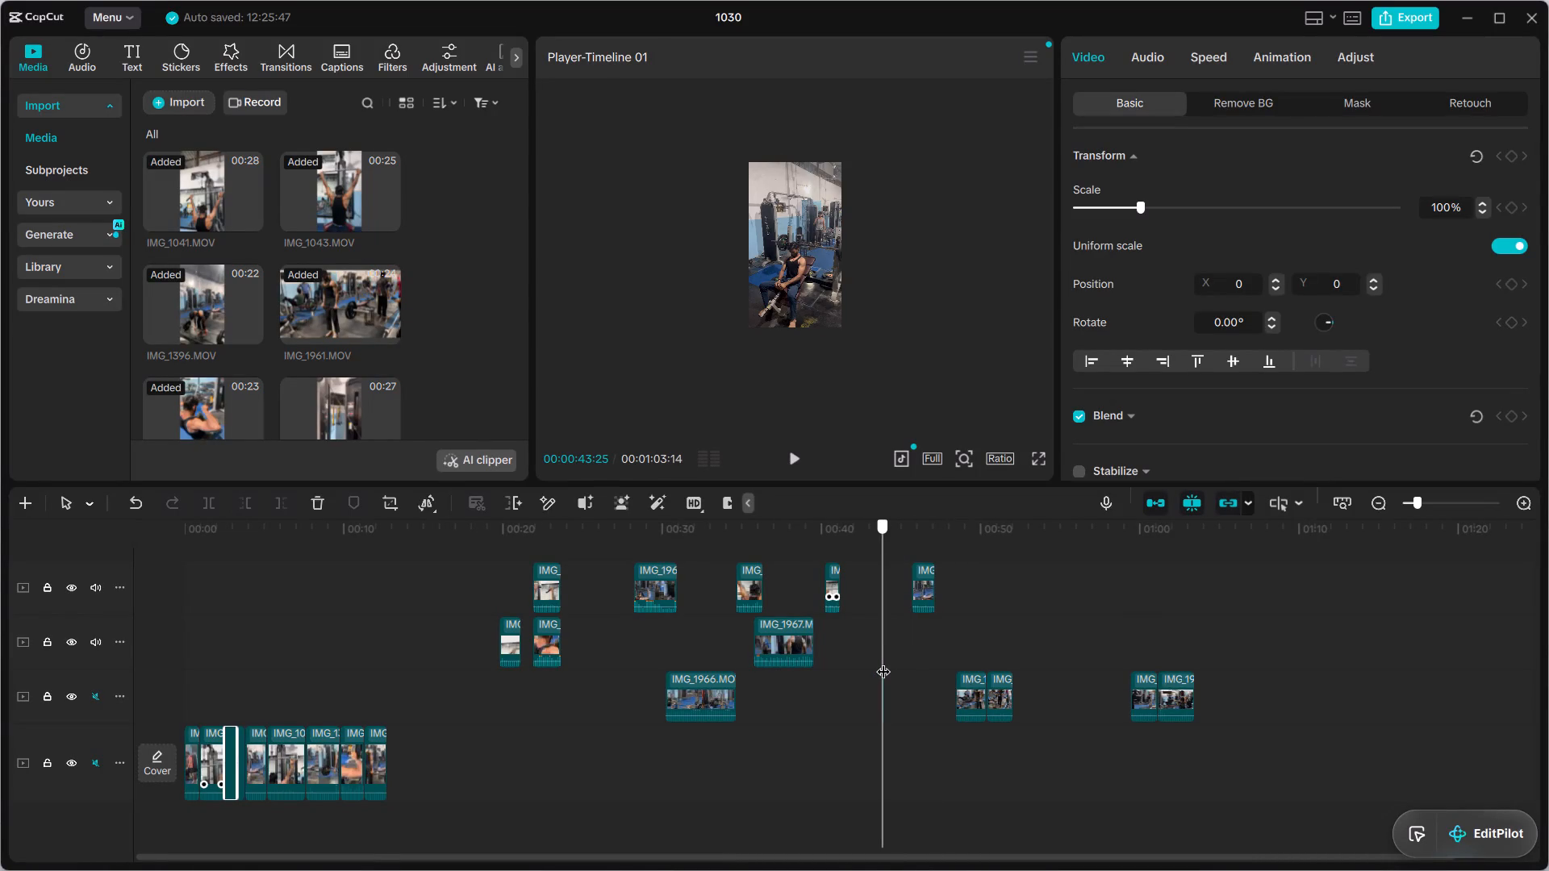
left_click_drag(883, 661, 883, 662)
left_click_drag(883, 698, 217, 749)
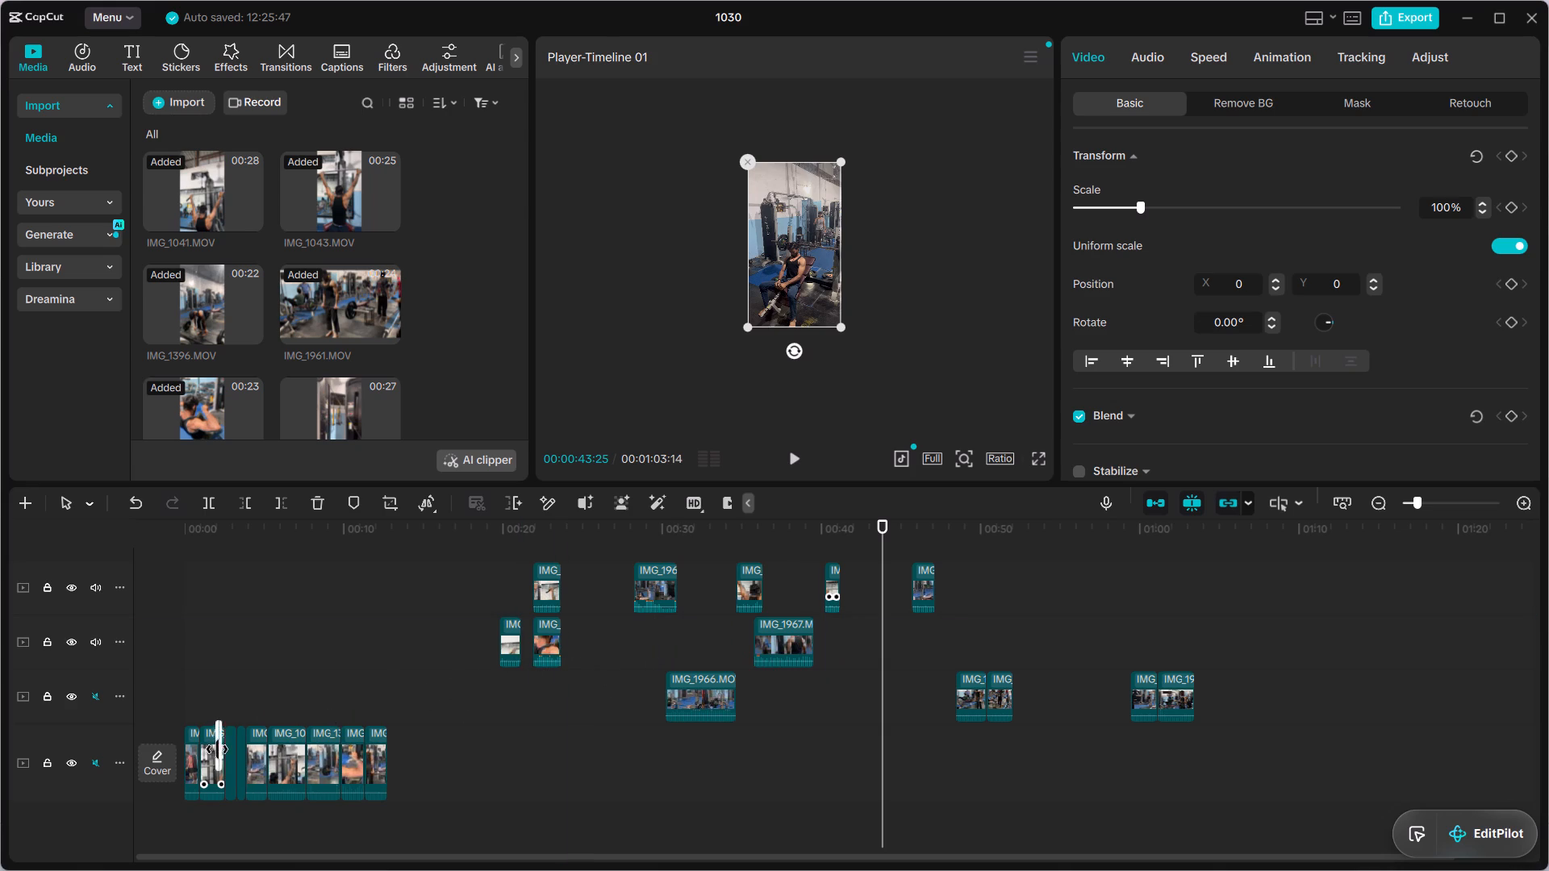
left_click_drag(217, 749, 200, 772)
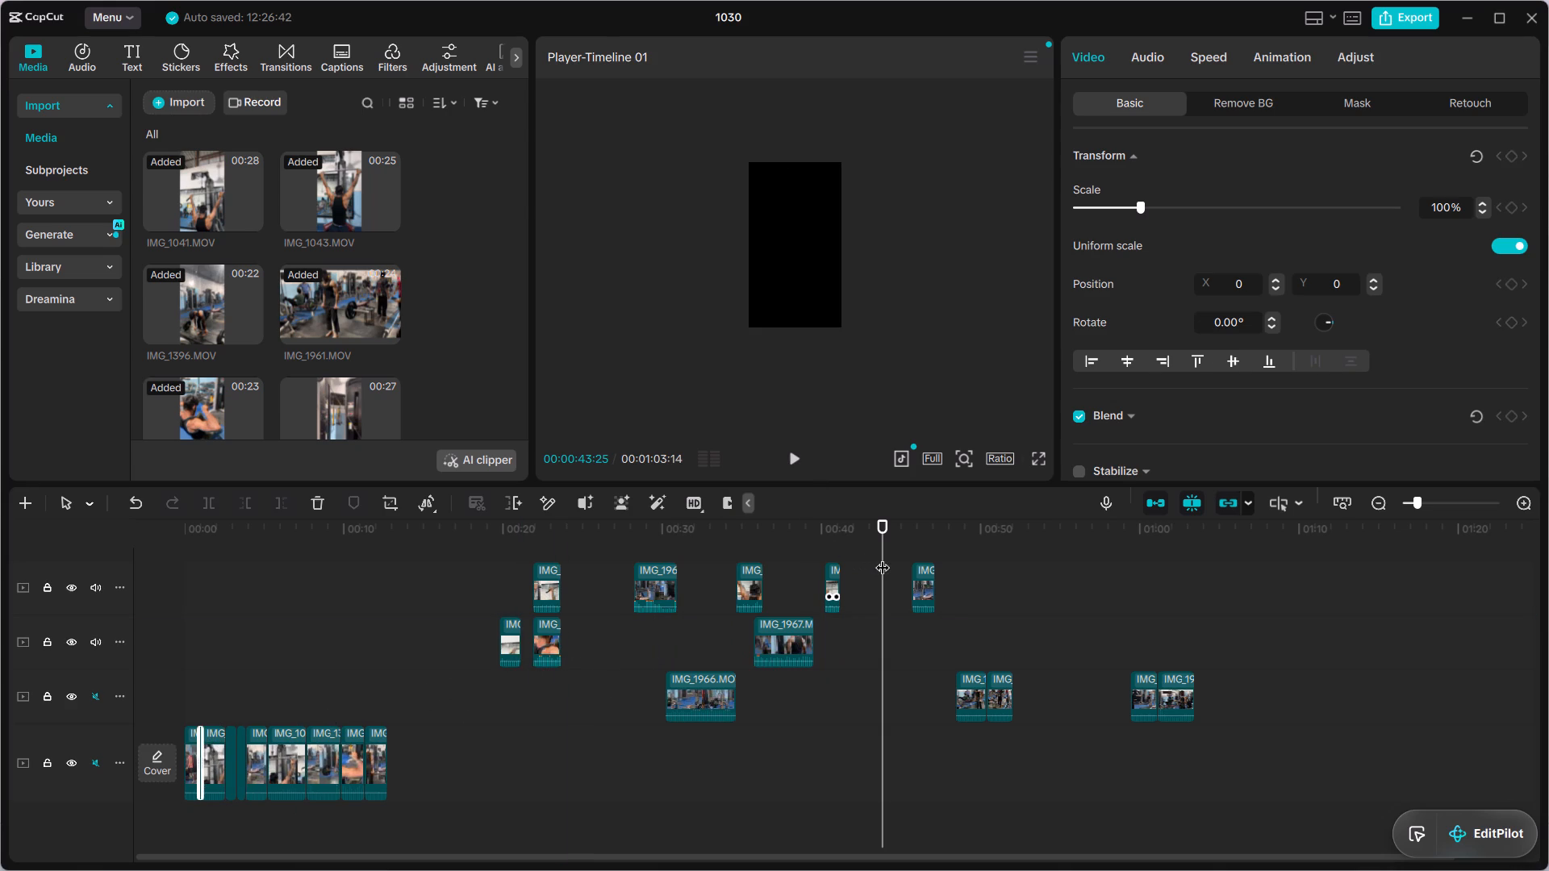
Preview the main track and insert the parked seated cable clip from about 00:00:22 between the existing seated cable clip and the last barbell clip.
left_click_drag(883, 557, 67, 629)
left_click(790, 461)
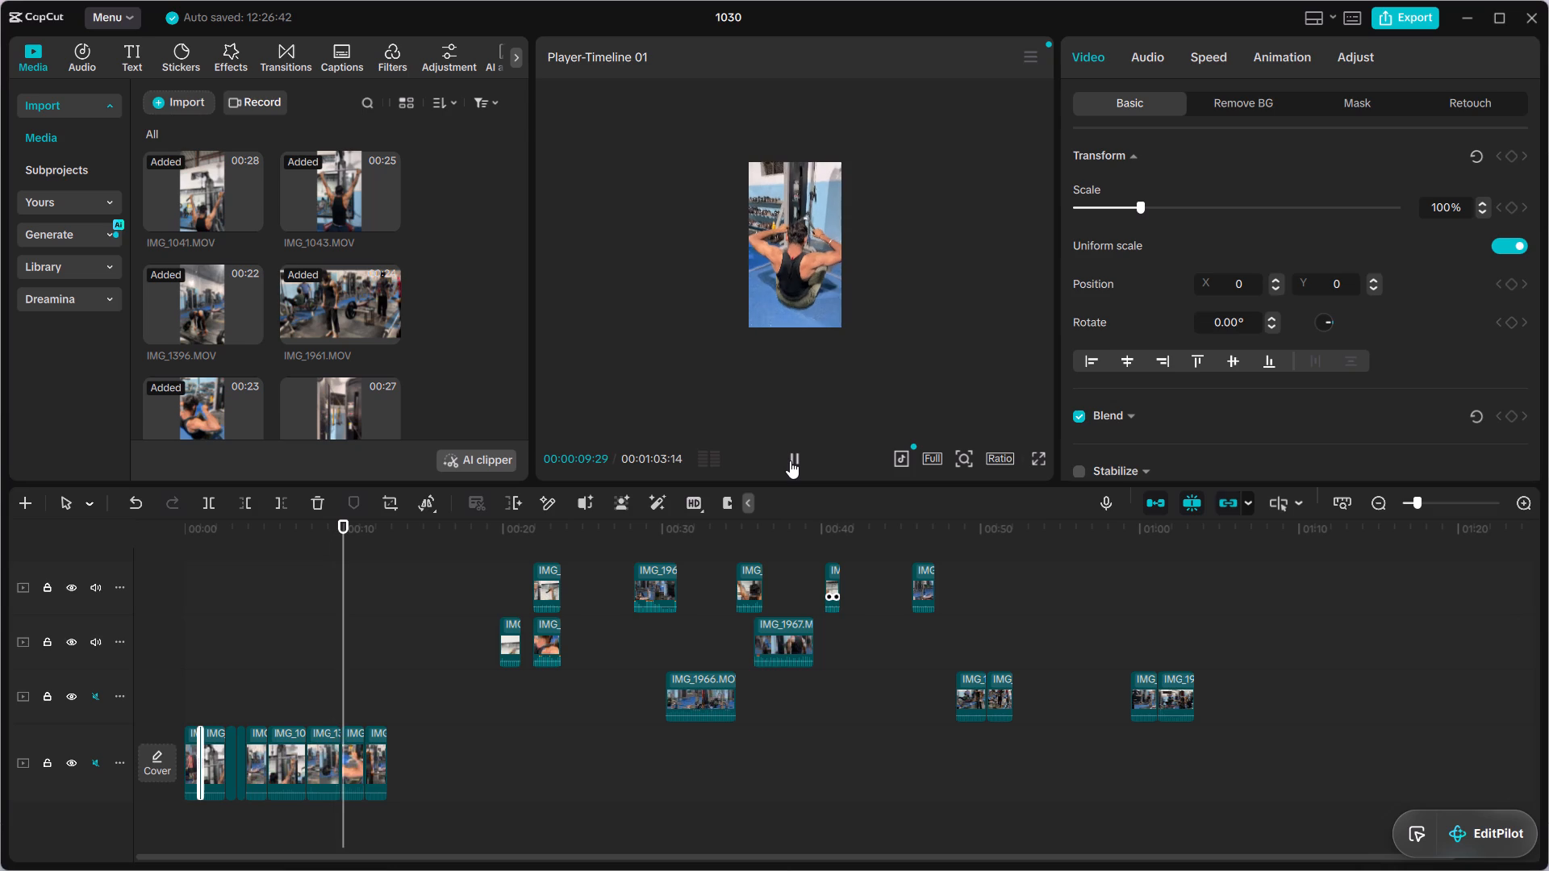
left_click(790, 461)
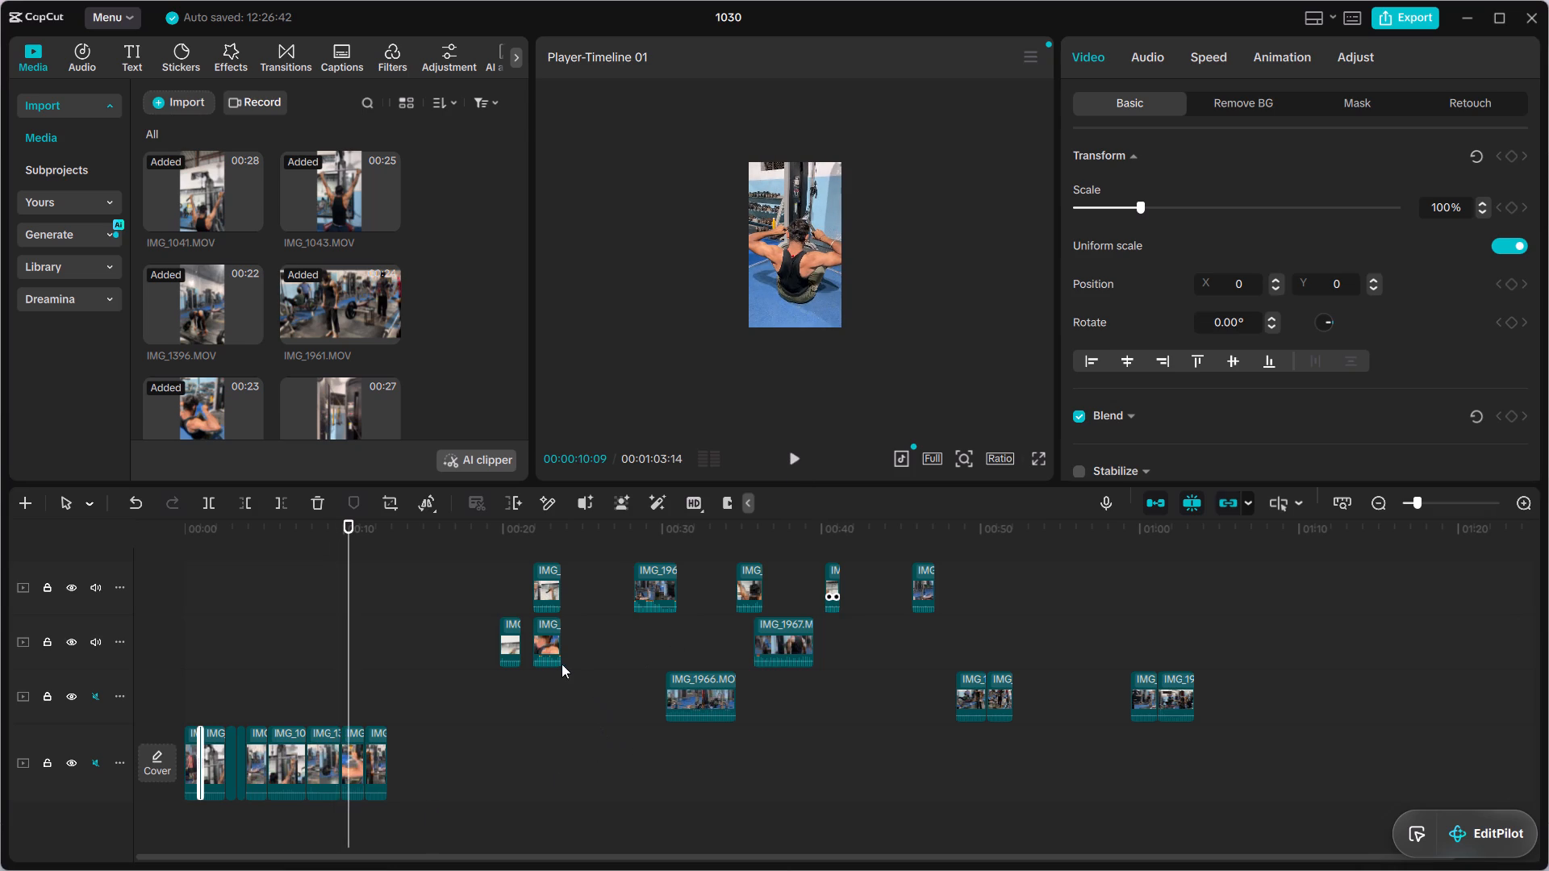
left_click_drag(544, 638, 362, 752)
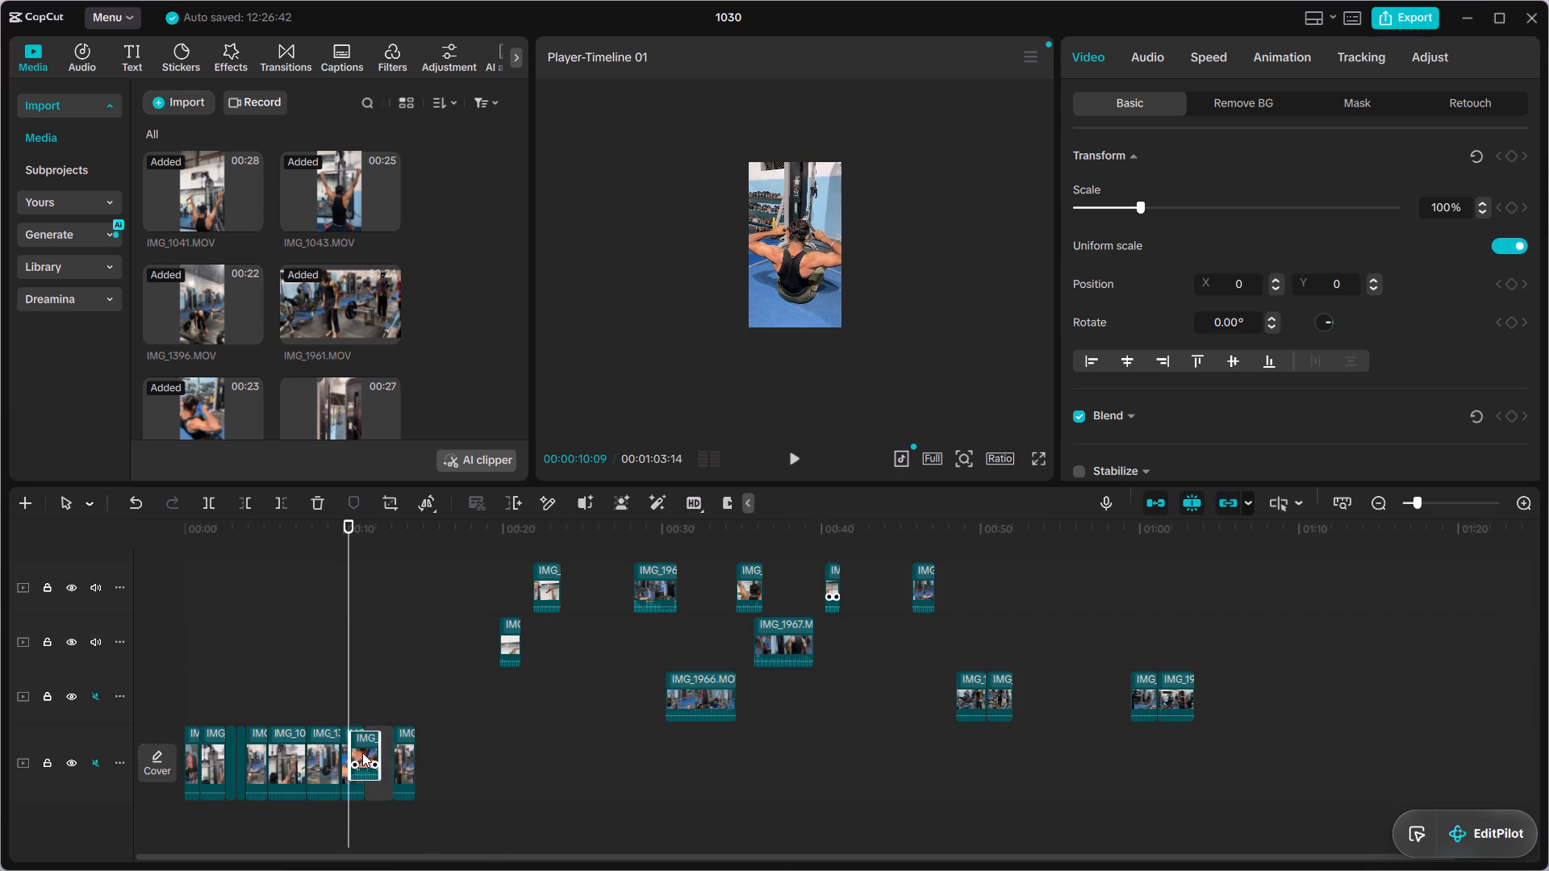
left_click_drag(362, 752, 372, 752)
Park the original main-track seated cable clip, at about 00:00:10, on the top track at about 00:00:54.
left_click_drag(350, 762, 349, 713)
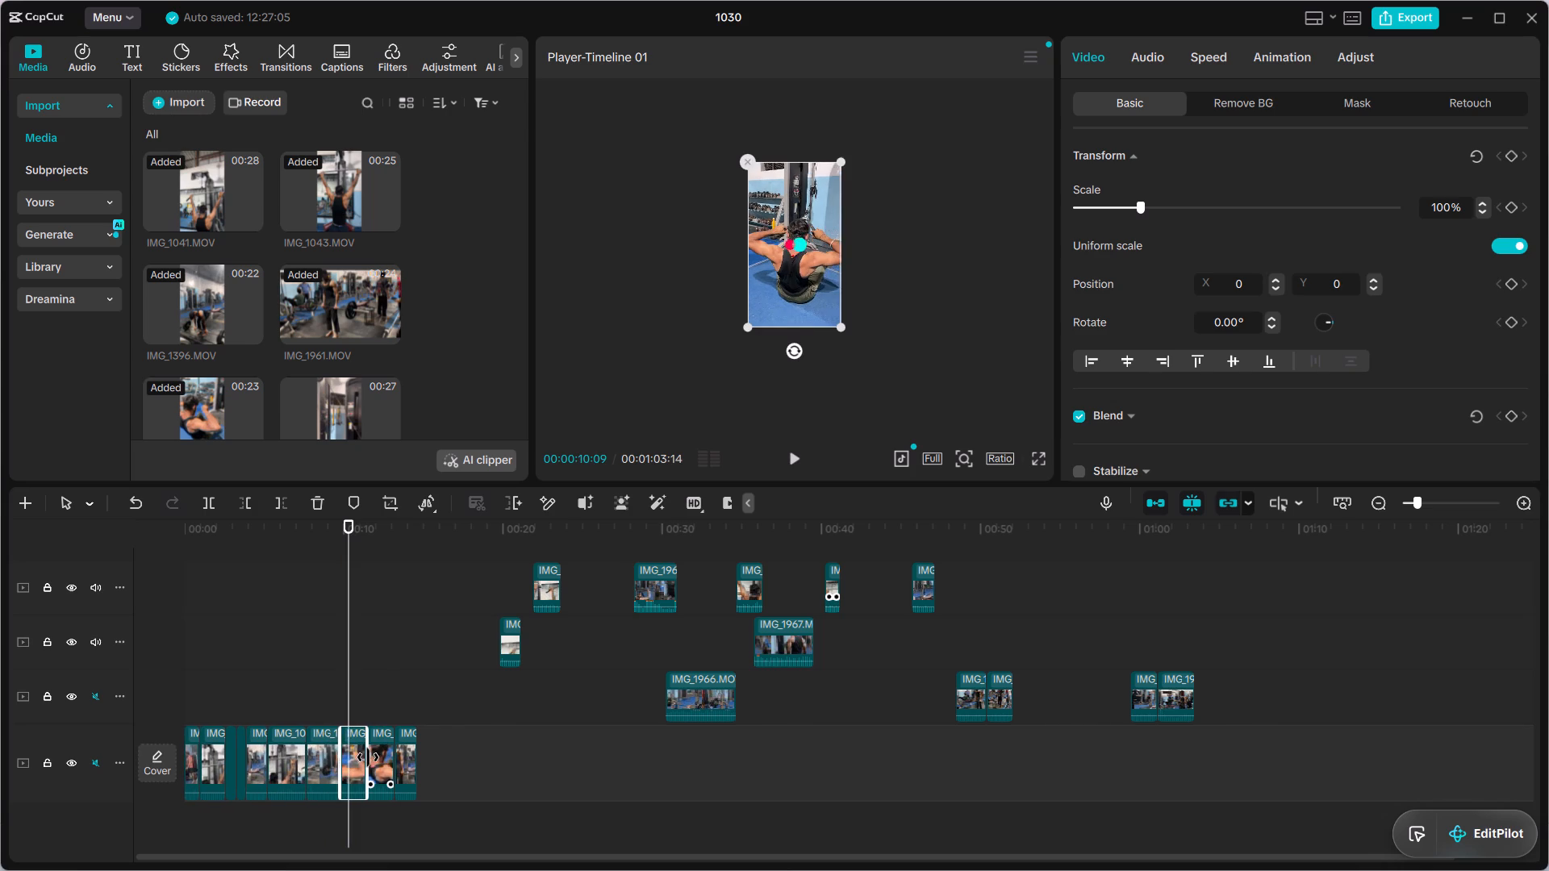
key("ctrl+z")
left_click_drag(354, 753, 446, 684)
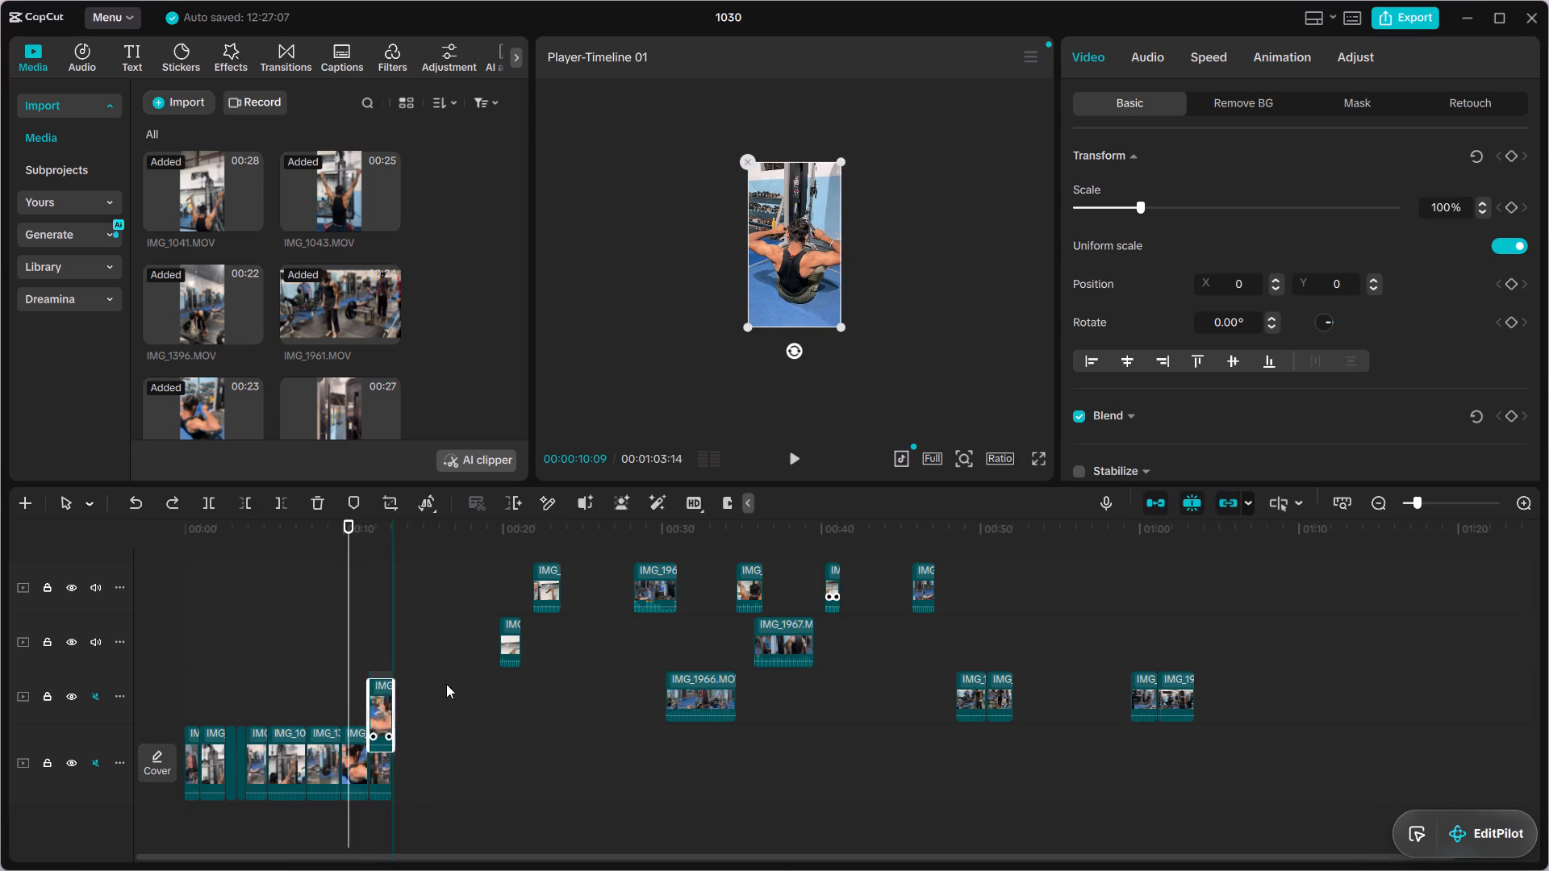
left_click_drag(446, 684, 1064, 595)
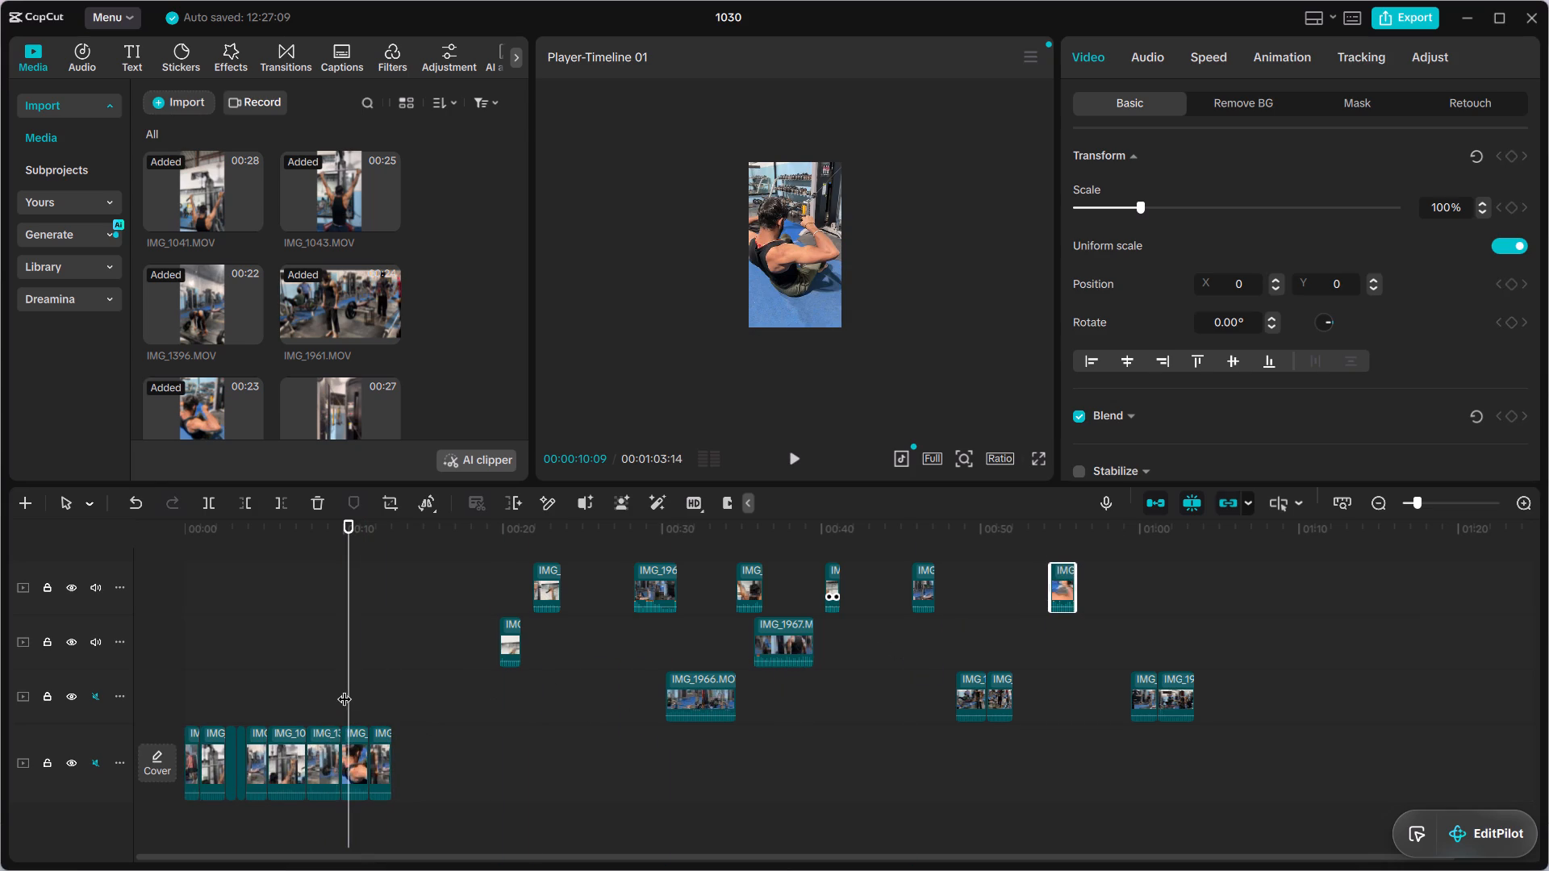
Preview the main track from the start through to the end of the last barbell clip at about 00:00:13.
left_click_drag(344, 688, 96, 740)
left_click(793, 463)
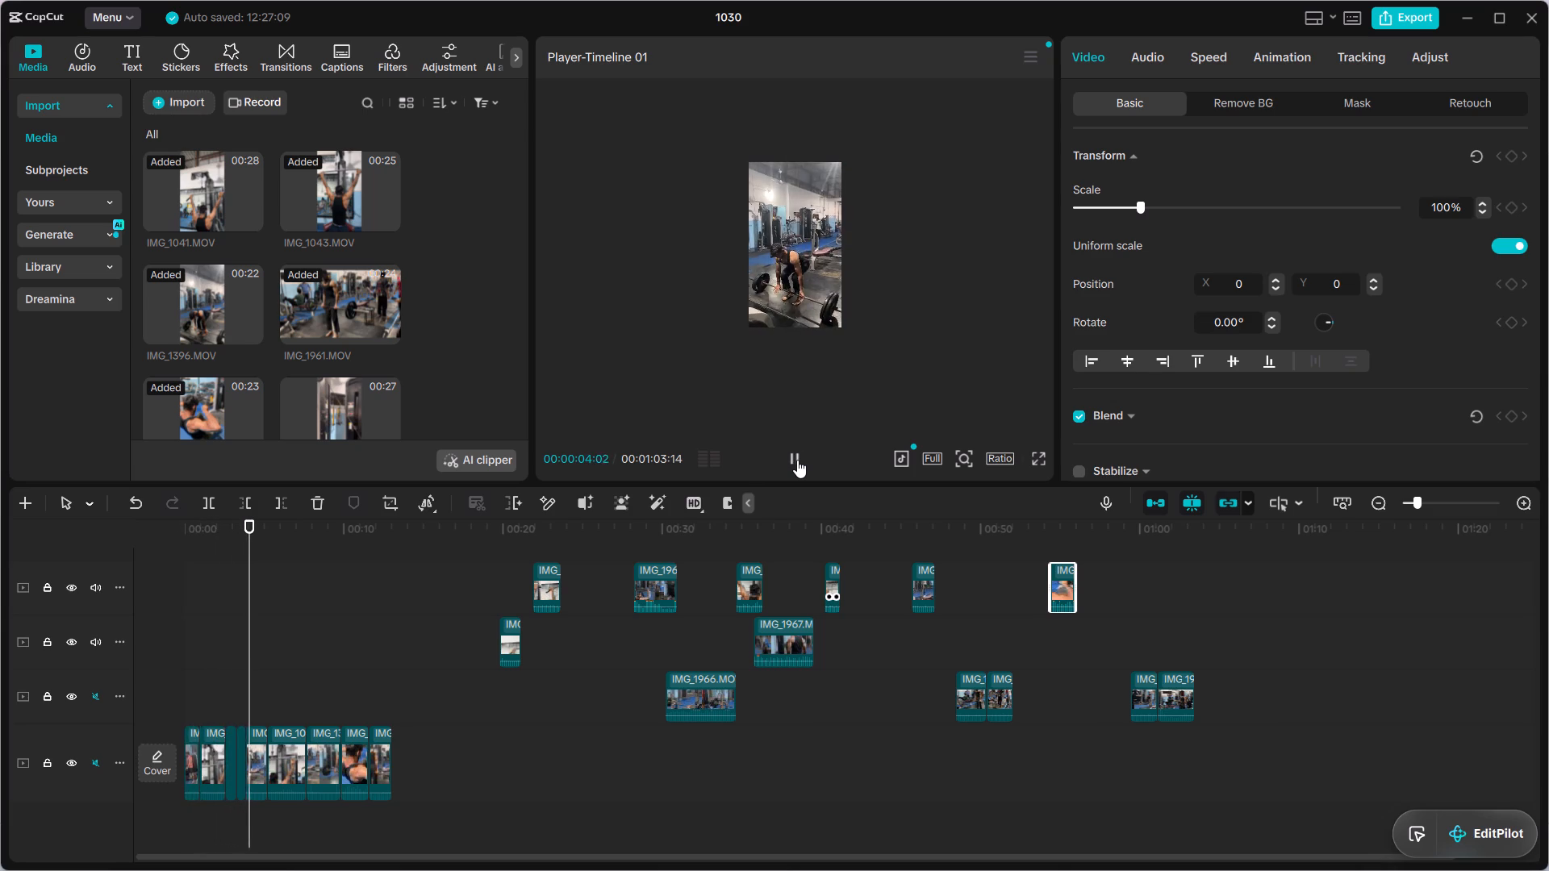
left_click(797, 460)
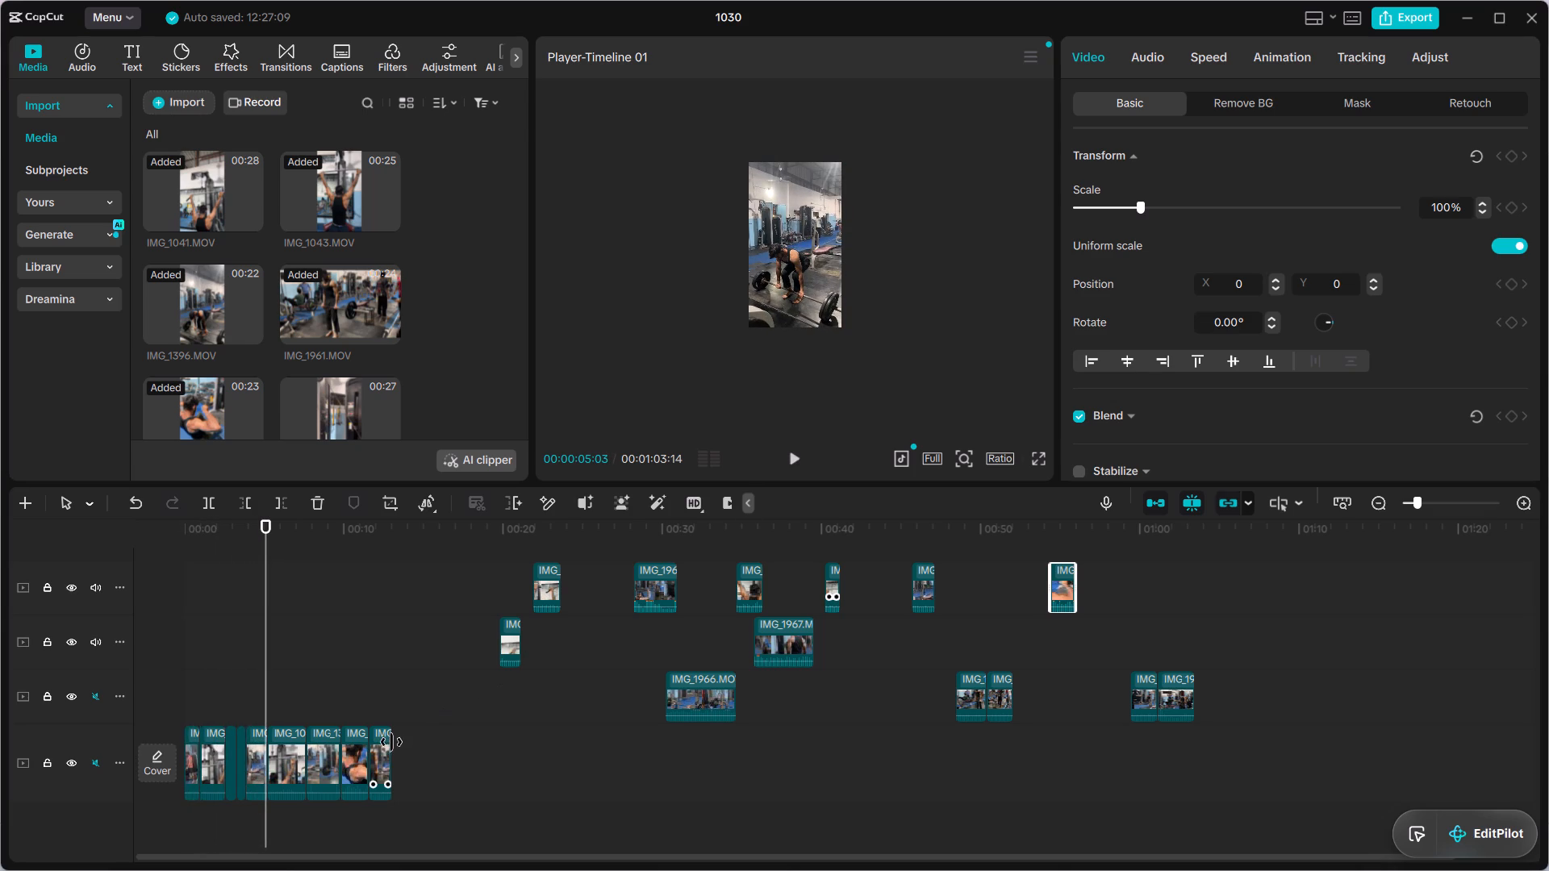
left_click(381, 748)
left_click_drag(265, 700, 330, 692)
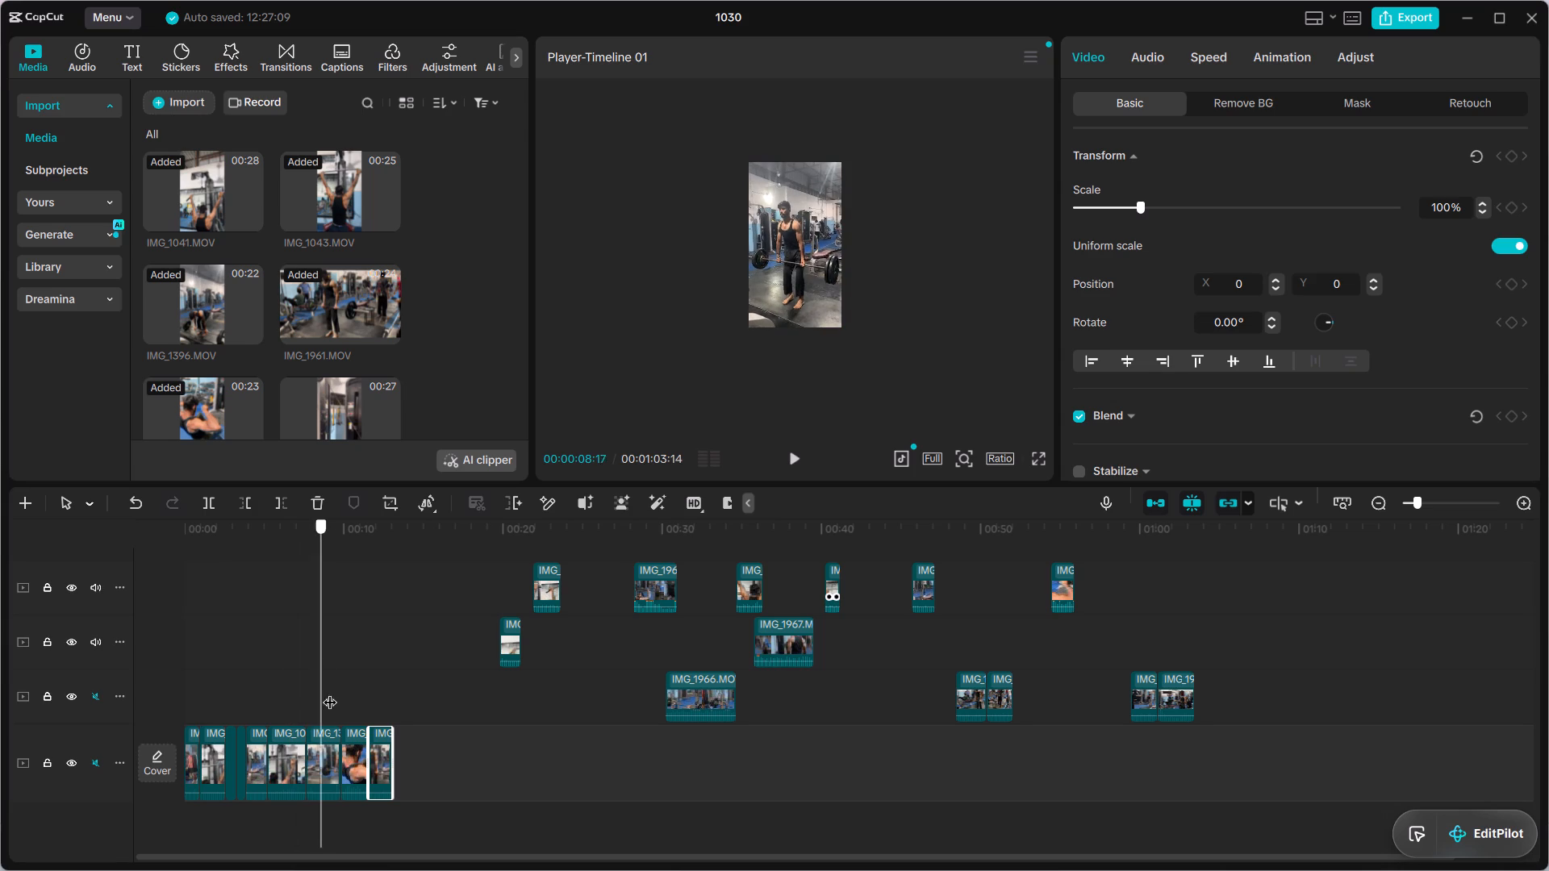
left_click_drag(330, 692, 373, 692)
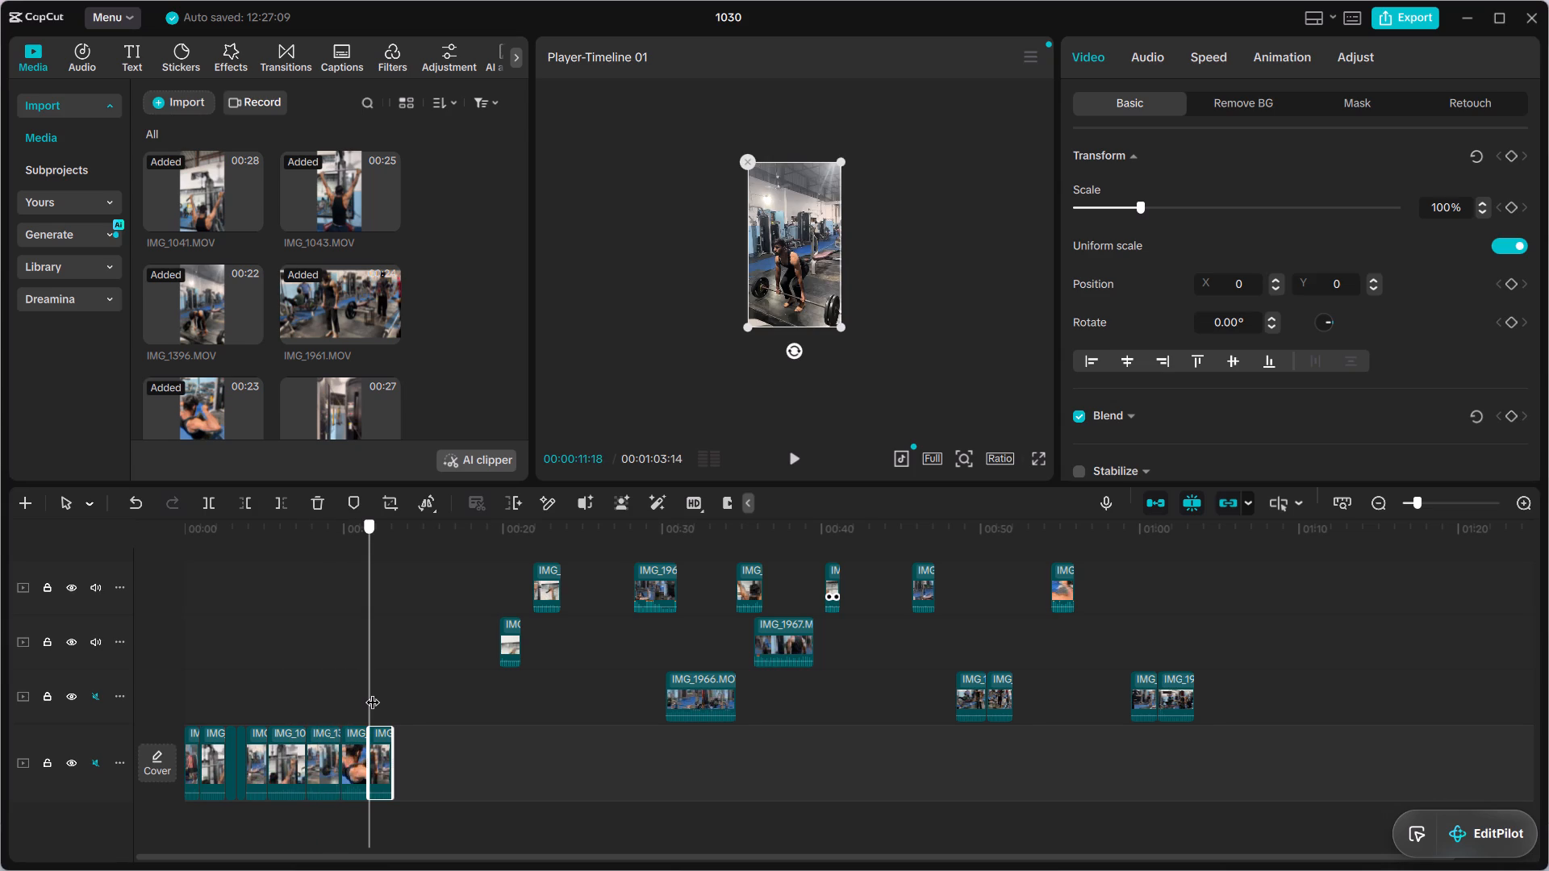
left_click_drag(373, 692, 391, 692)
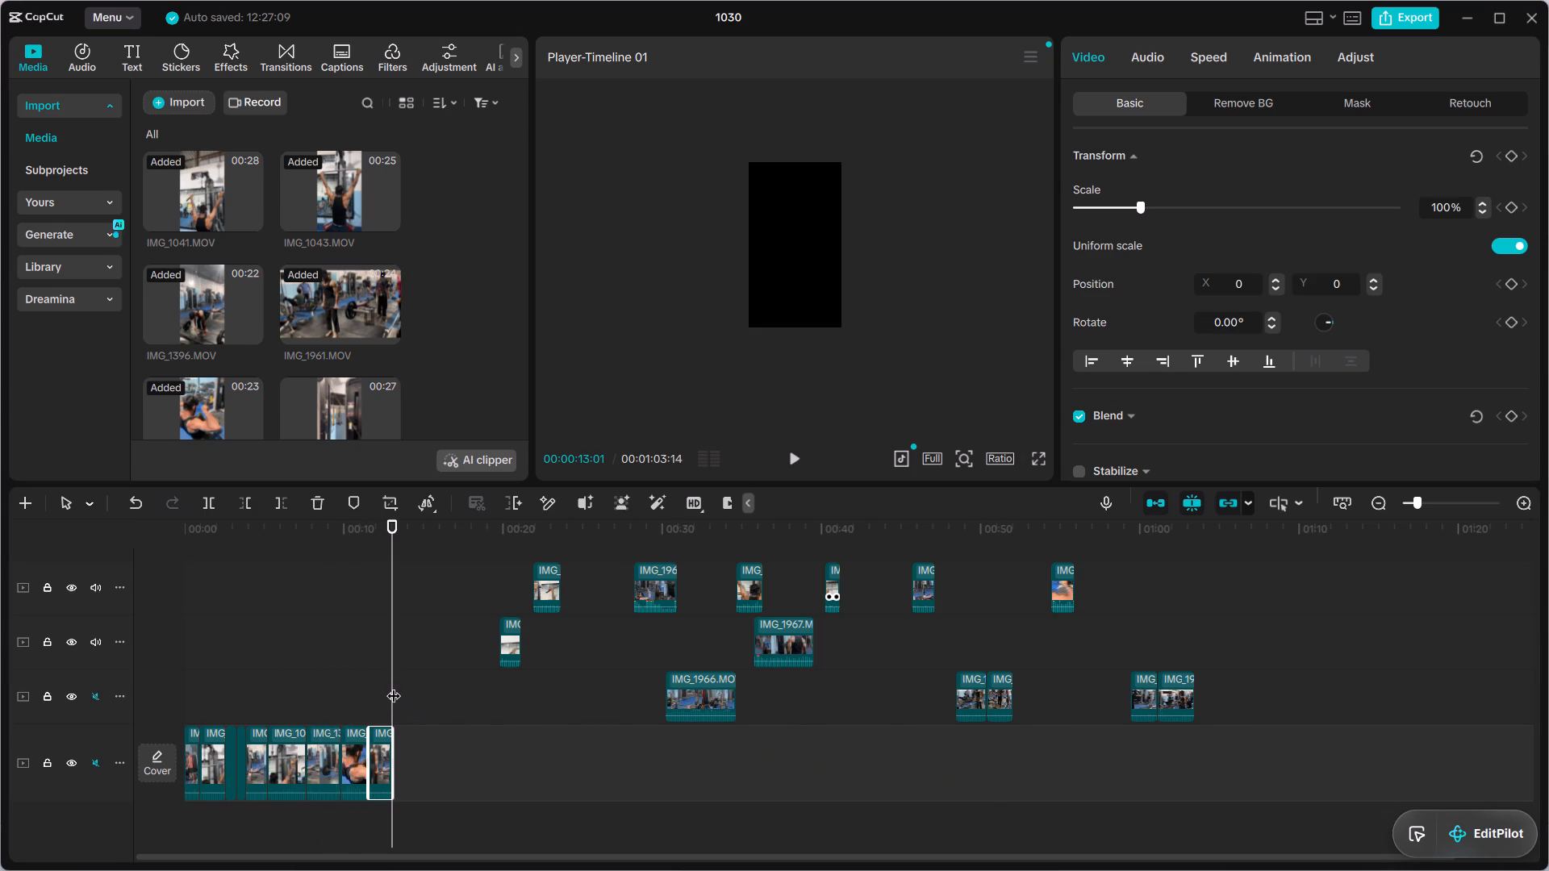
Check the parked landscape clips around 00:00:48–00:00:51 and insert the one at about 00:00:50 into the main track at about 00:00:03, between the very short clips.
left_click_drag(394, 686, 962, 669)
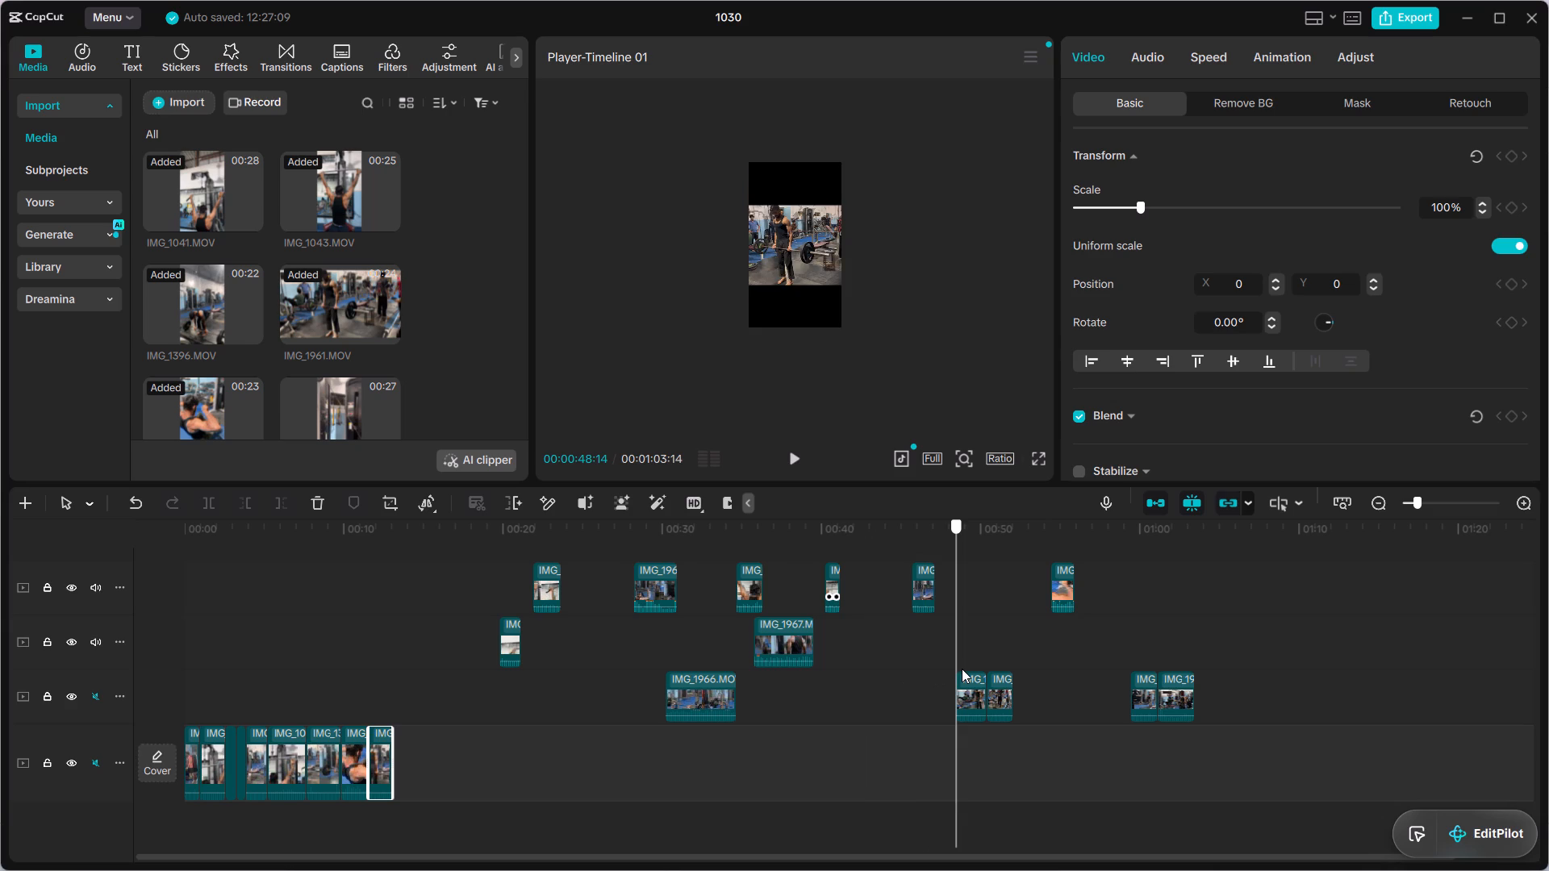
left_click_drag(962, 669, 983, 665)
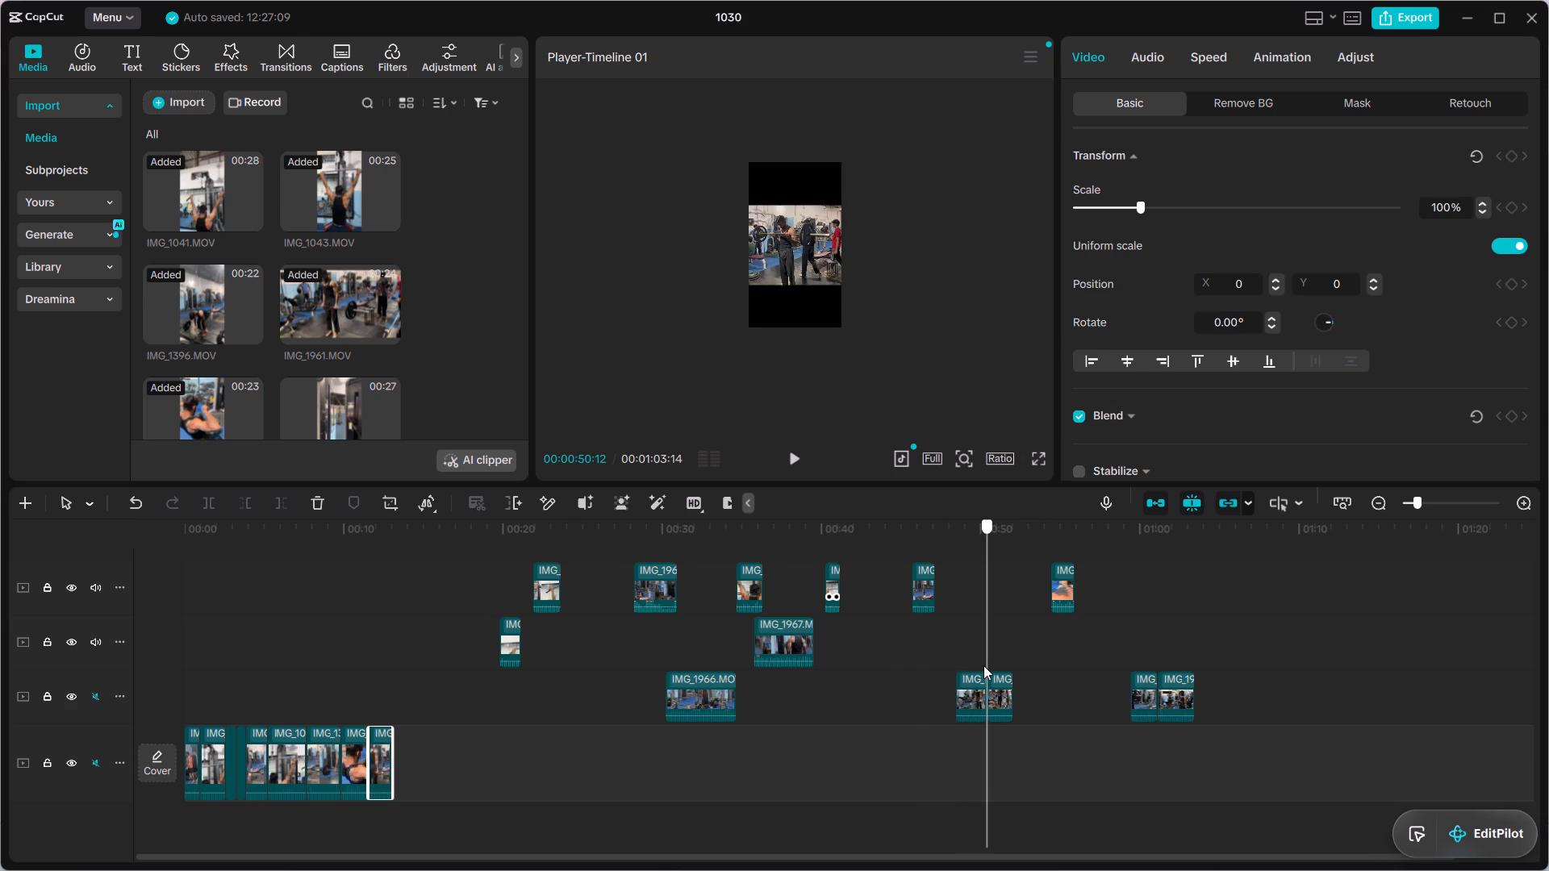
left_click_drag(983, 665, 996, 662)
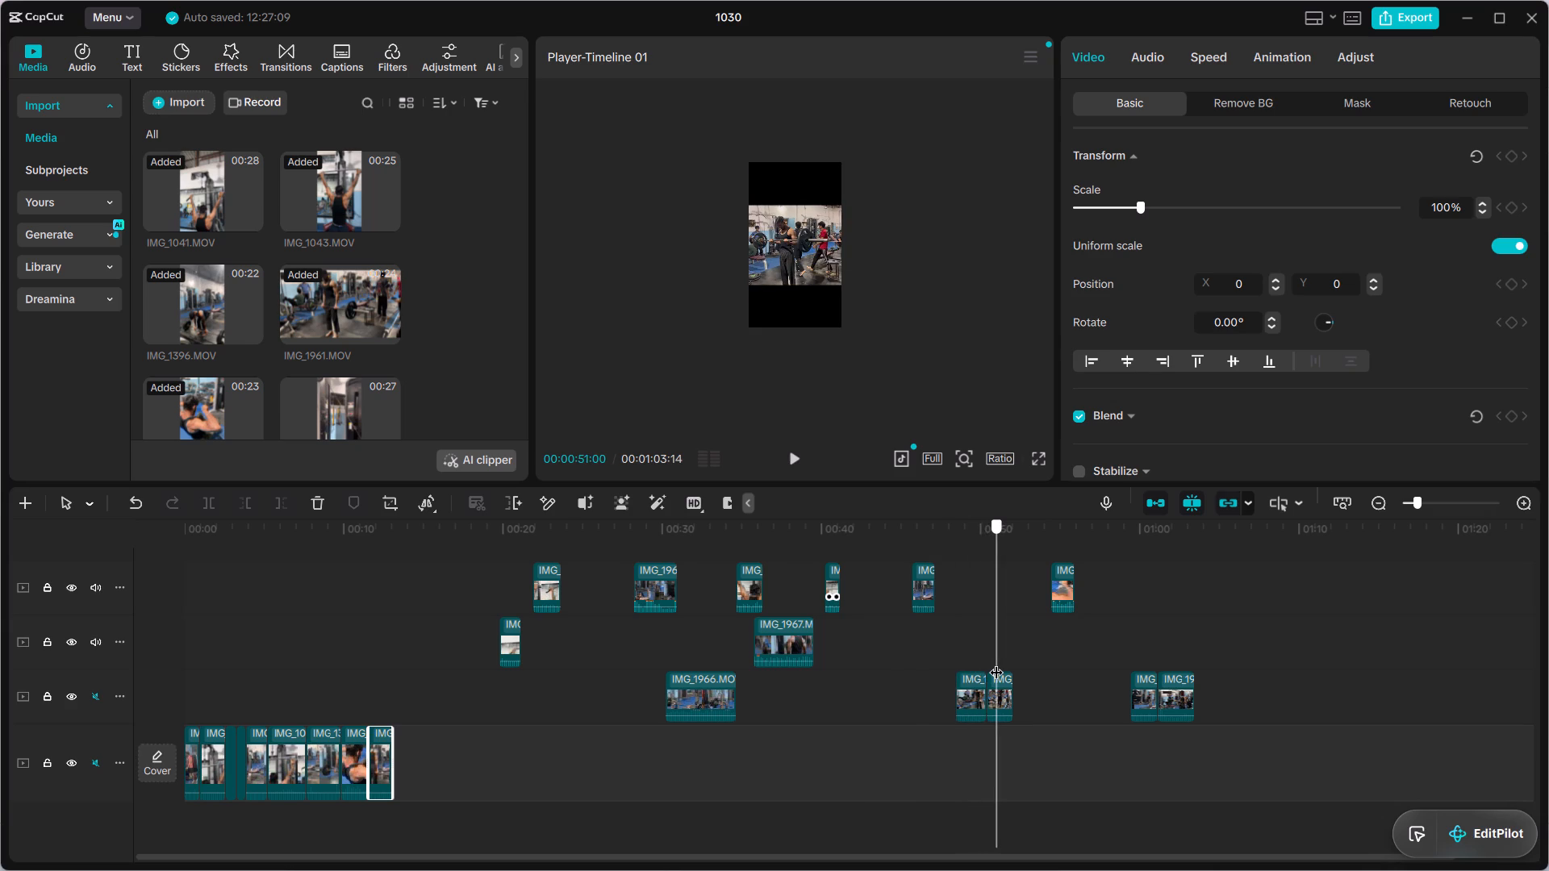
left_click_drag(996, 662, 975, 665)
left_click_drag(1002, 686, 1000, 657)
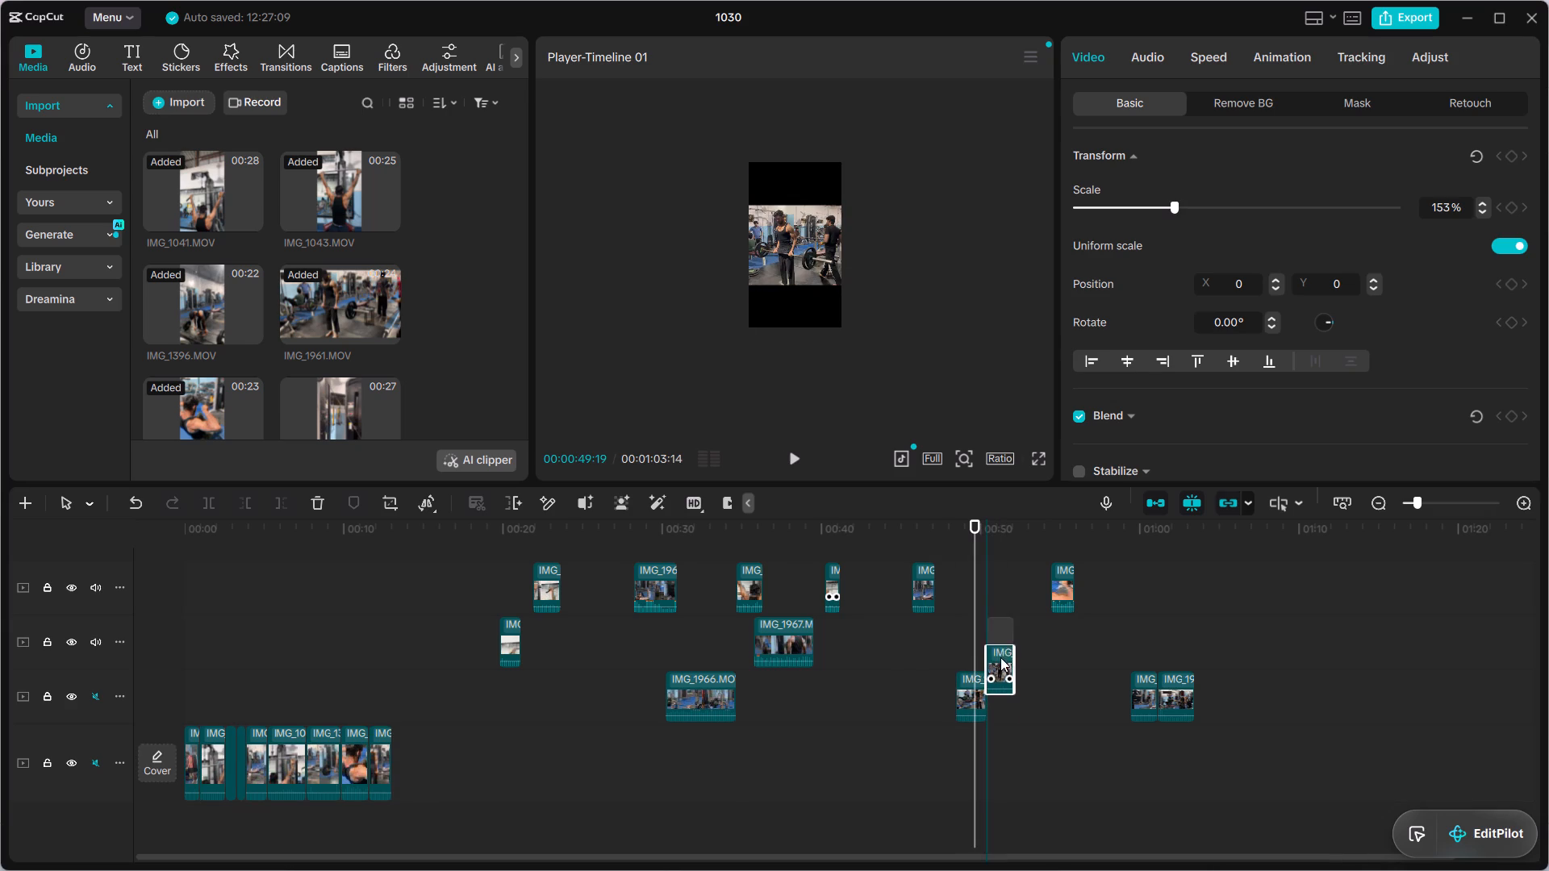
left_click_drag(1000, 657, 240, 750)
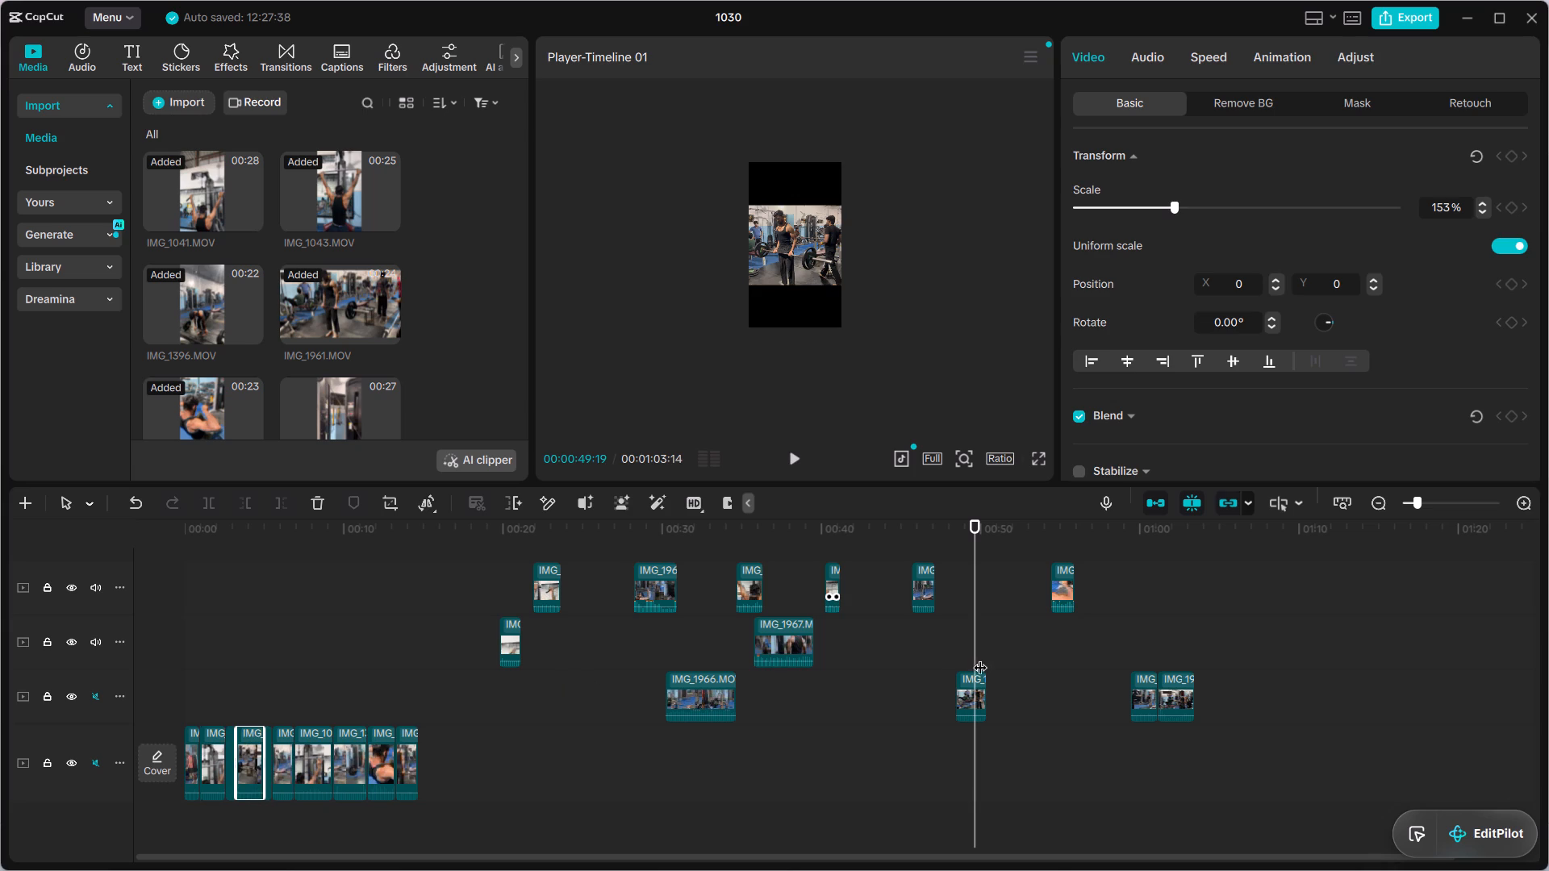
Play the main track from the start, and replay the part from about 00:00:04 to check the inserted landscape clip and its neighbours.
left_click_drag(976, 654, 219, 718)
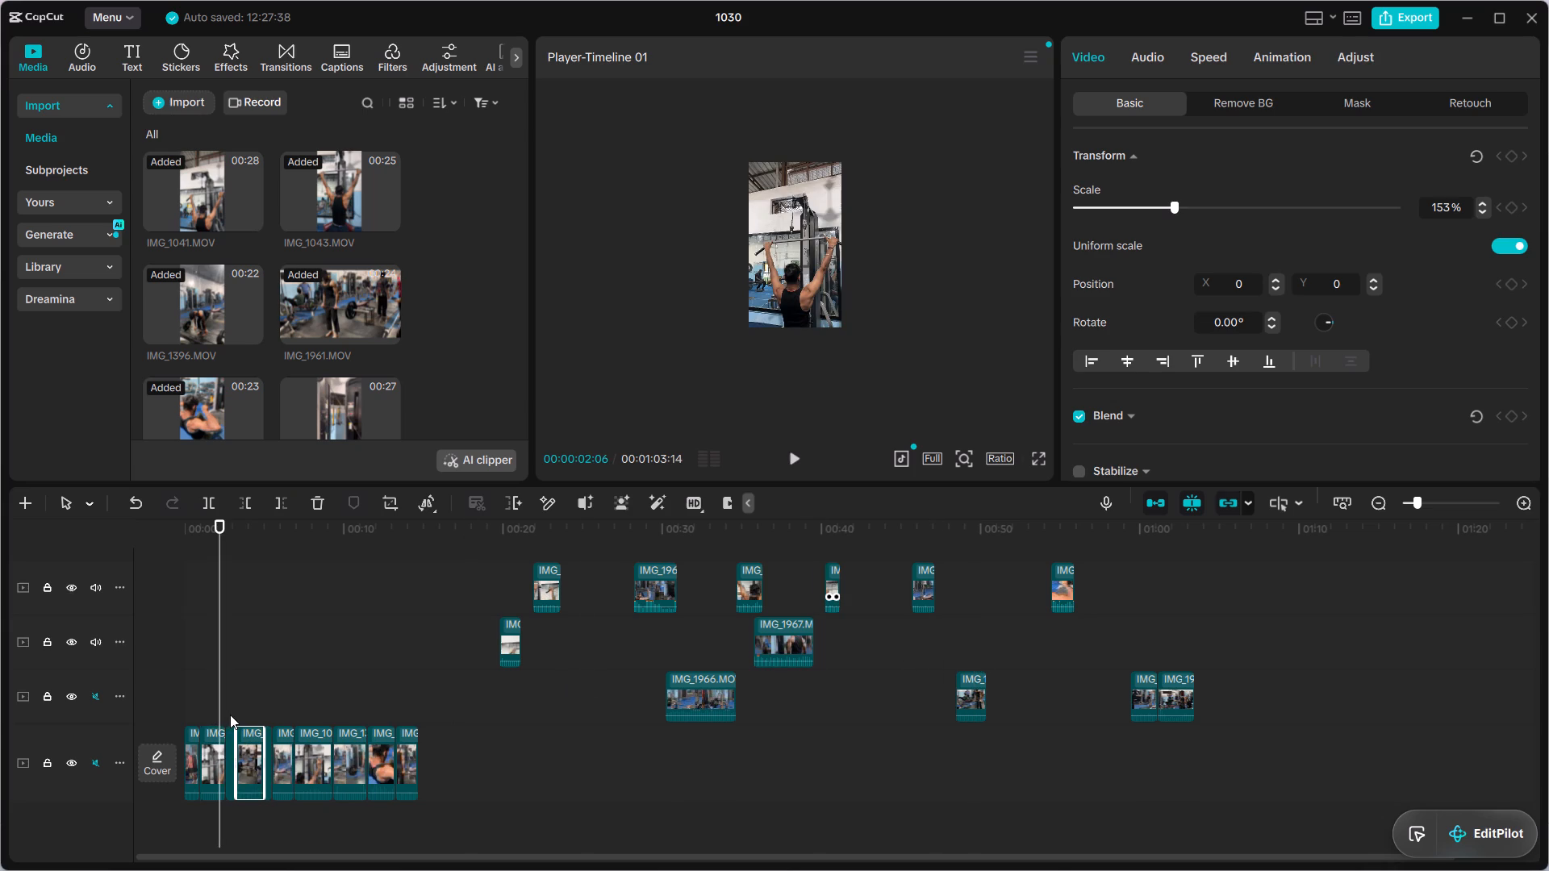
left_click_drag(219, 675, 107, 698)
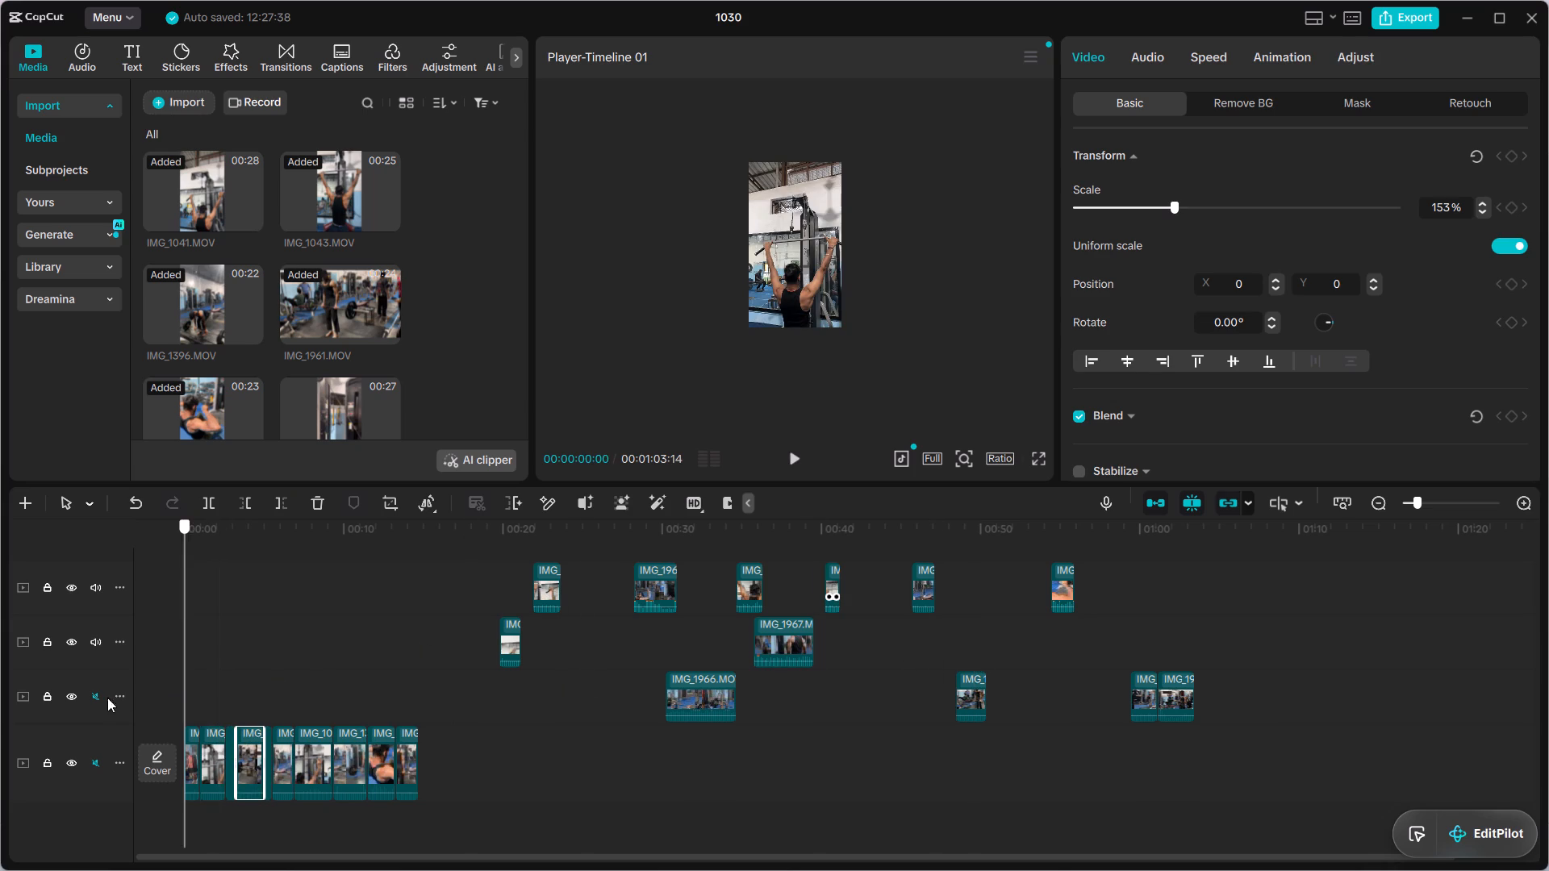
left_click_drag(107, 698, 103, 698)
left_click(795, 460)
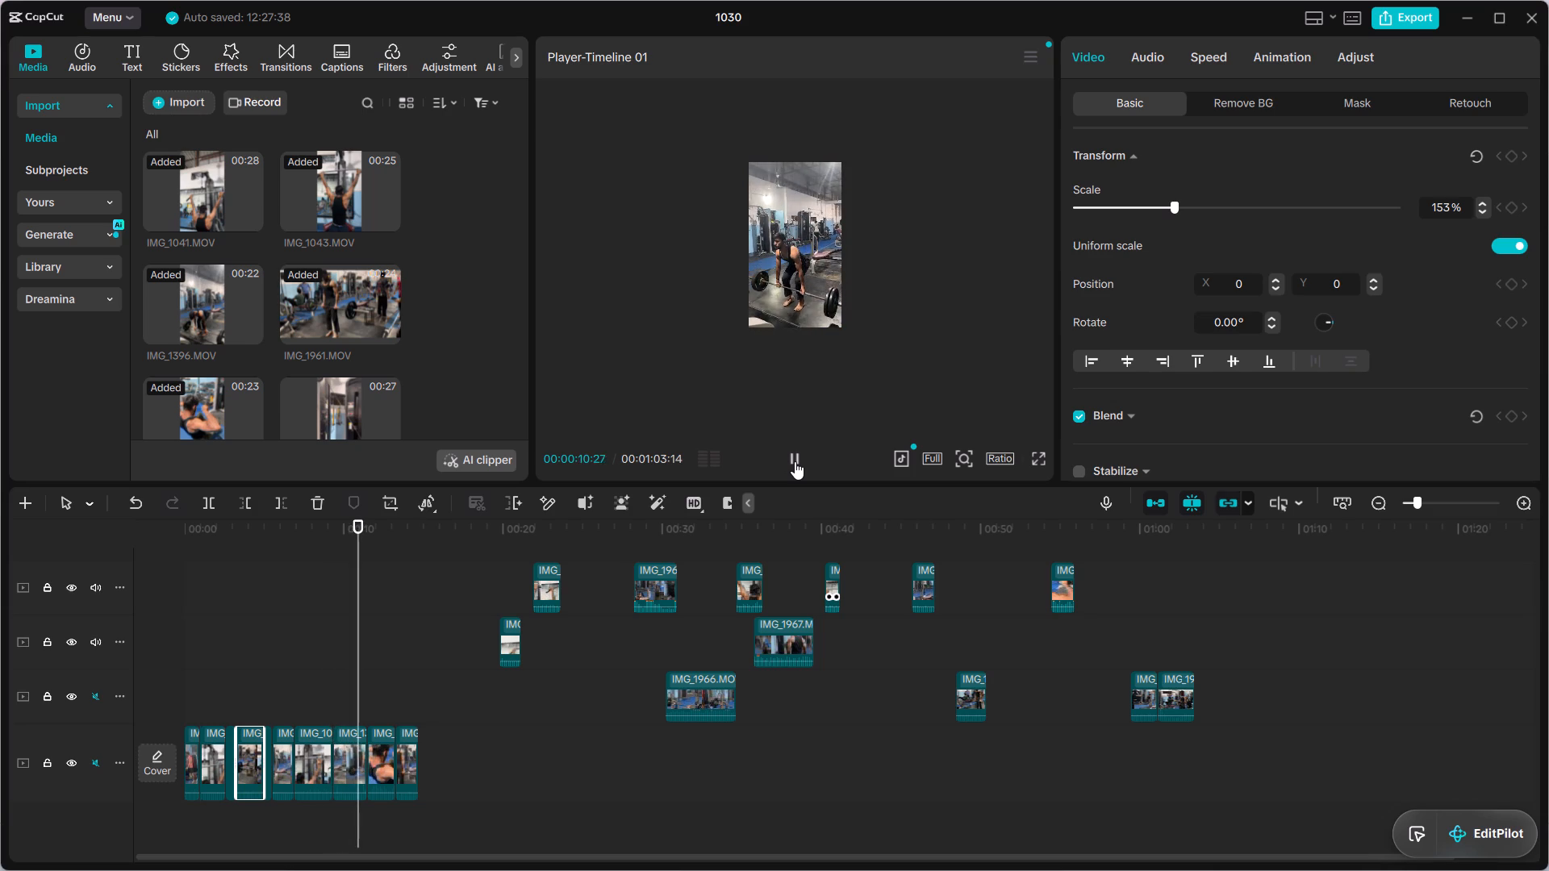
left_click(795, 461)
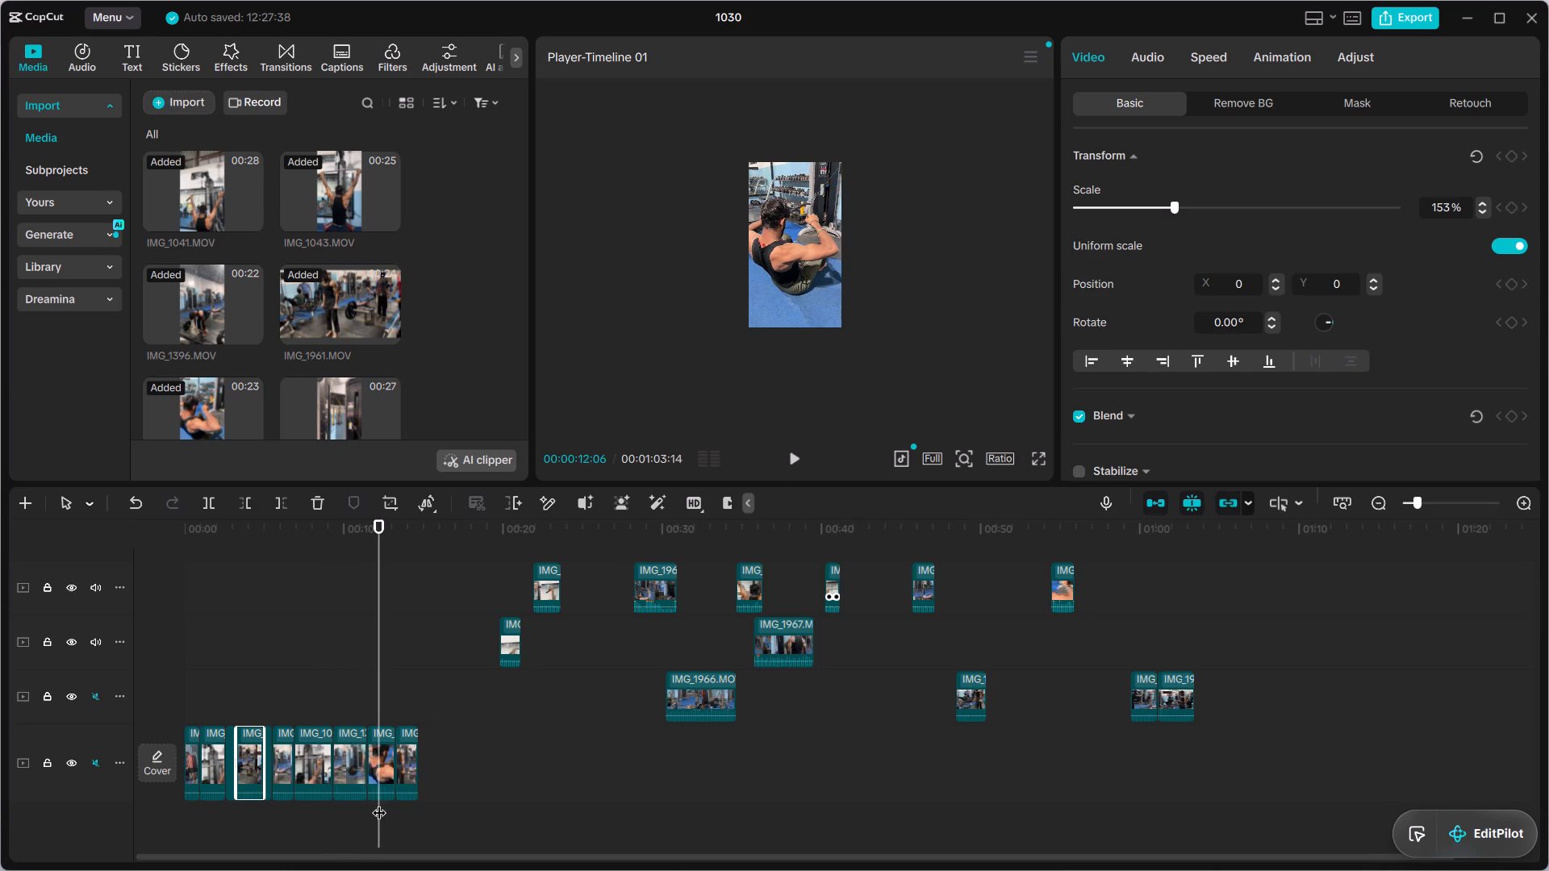
left_click_drag(376, 806, 257, 810)
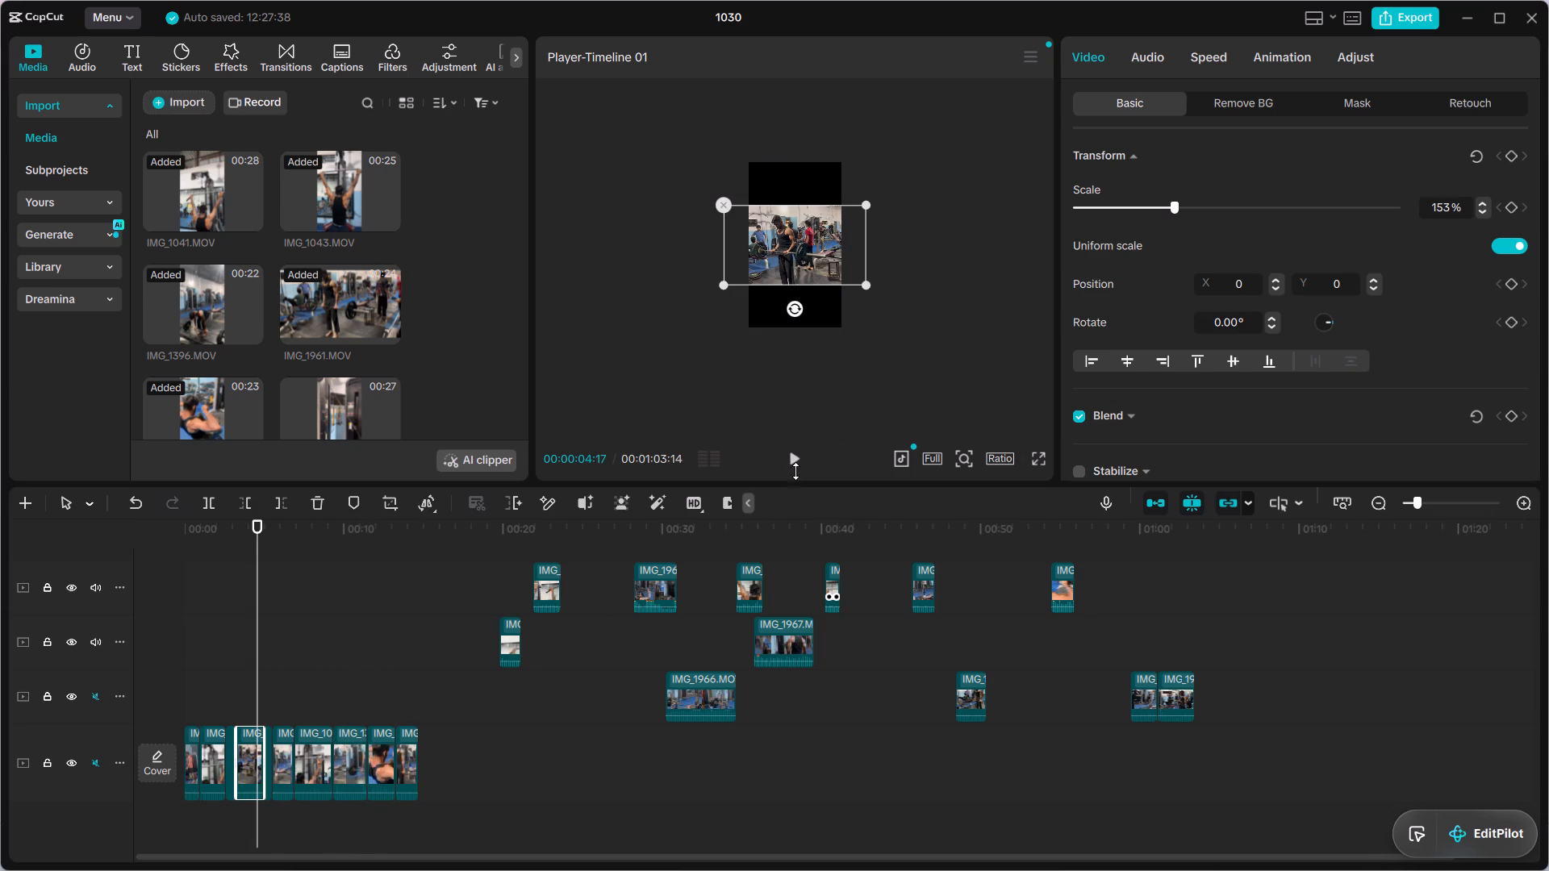
left_click(801, 464)
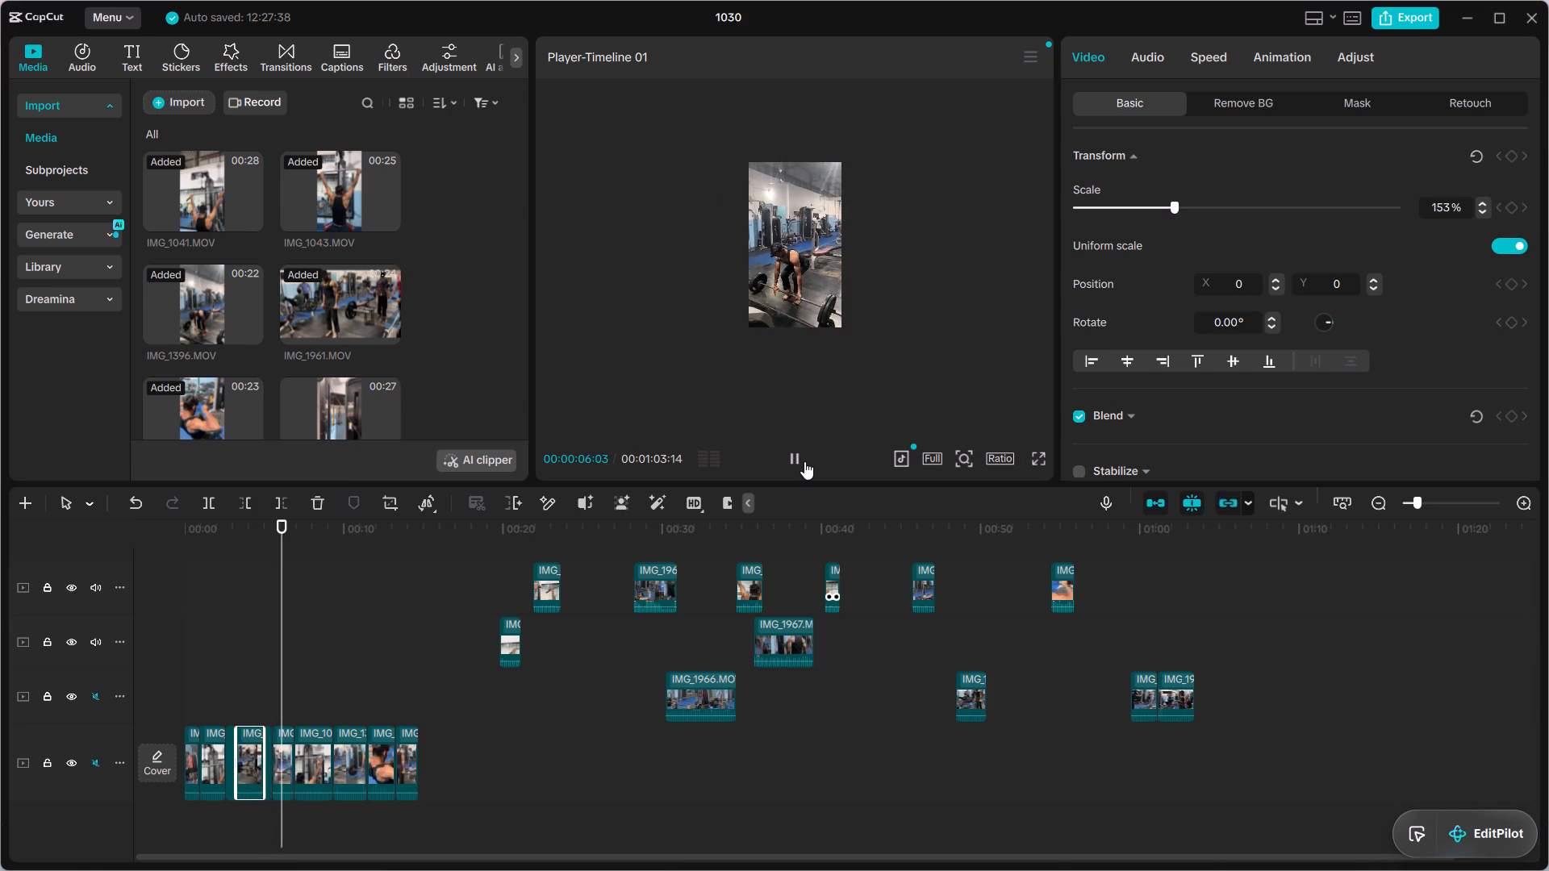
left_click(804, 461)
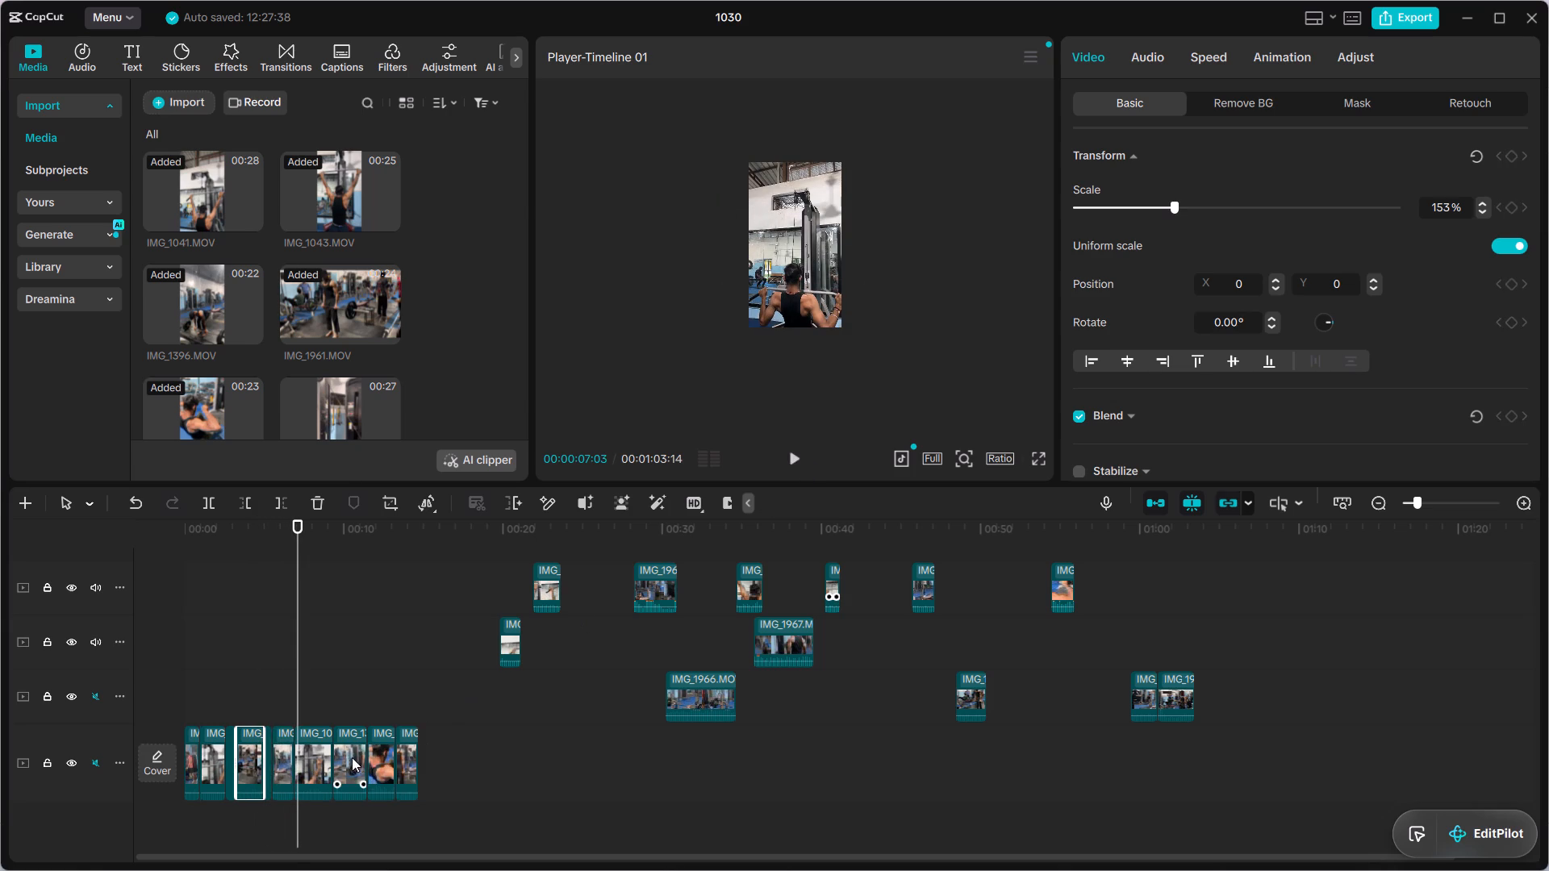
Scrub through the main track between about 00:00:05 and 00:00:14 to examine the cut points of the pulldown, barbell and seated clips.
scroll(285, 765, "up", 3)
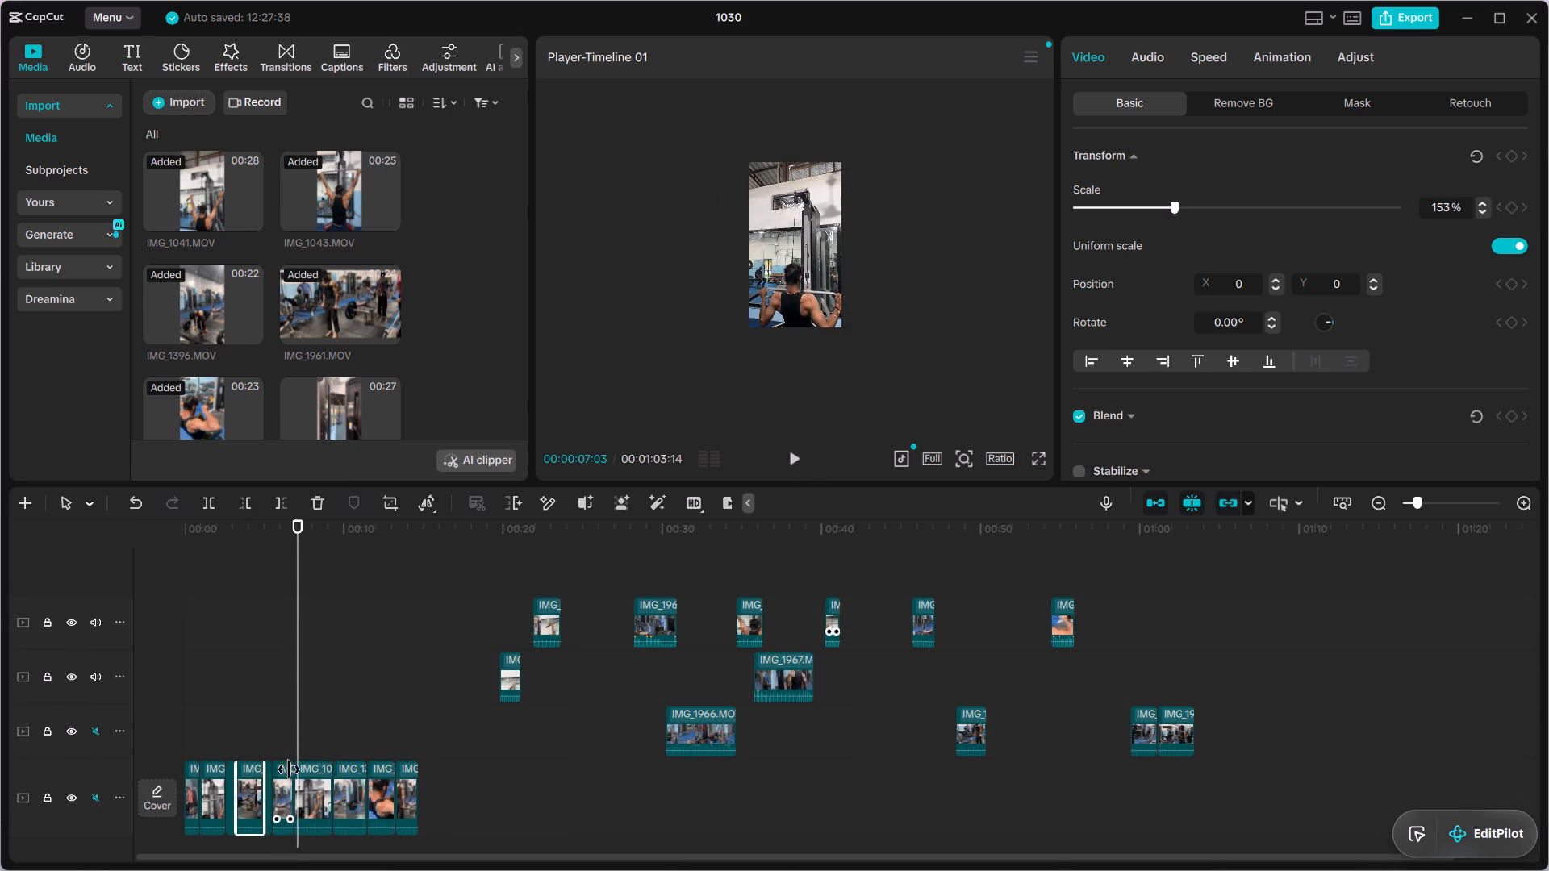
scroll(301, 776, "down", 2)
left_click_drag(297, 703, 332, 701)
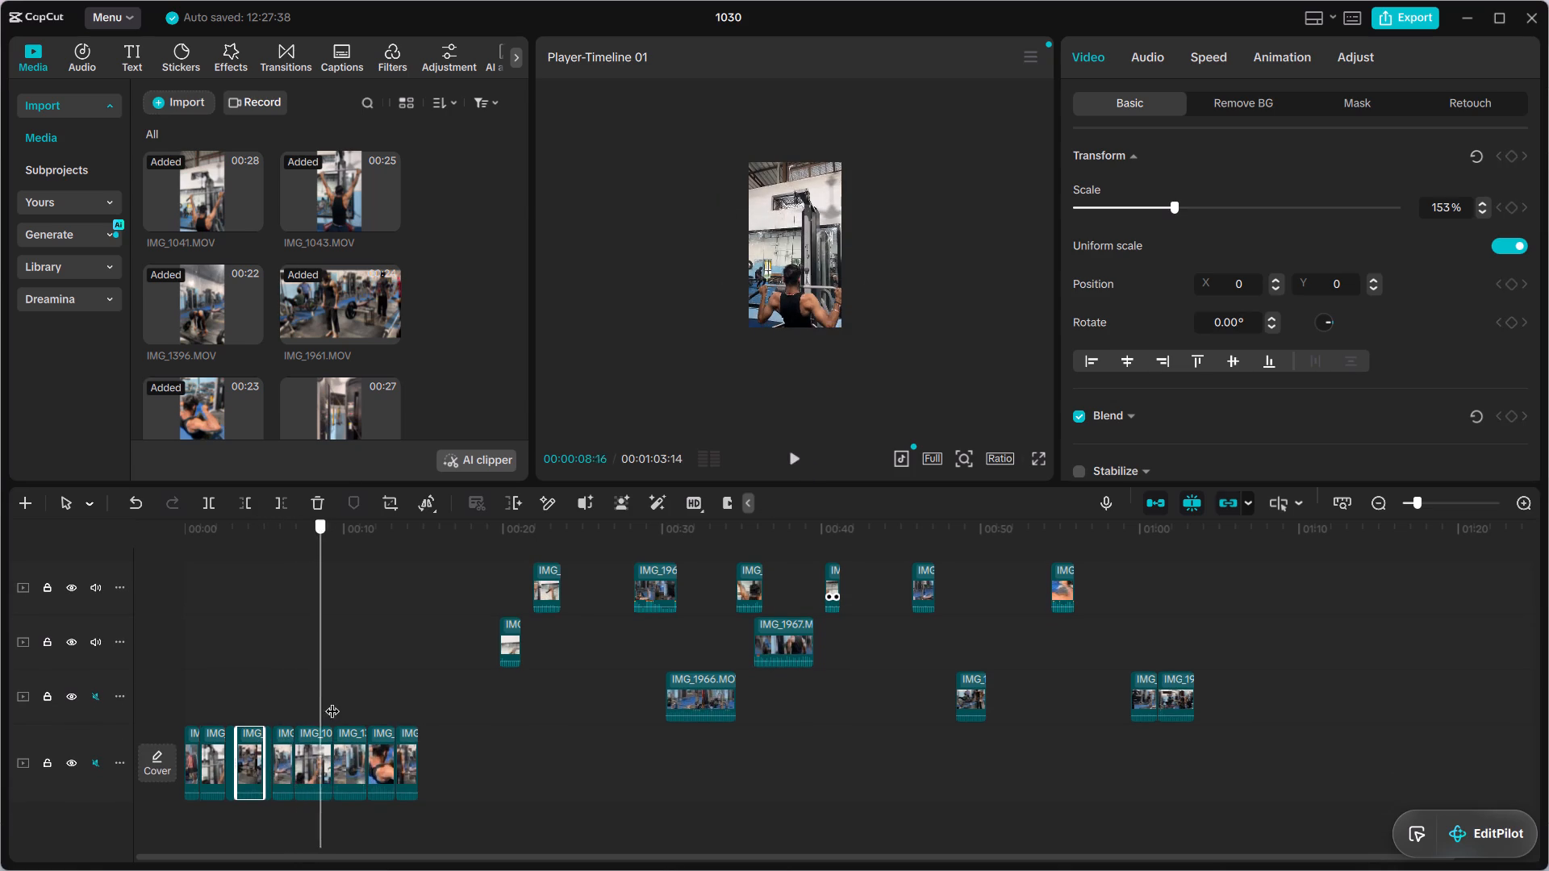
left_click_drag(332, 701, 357, 698)
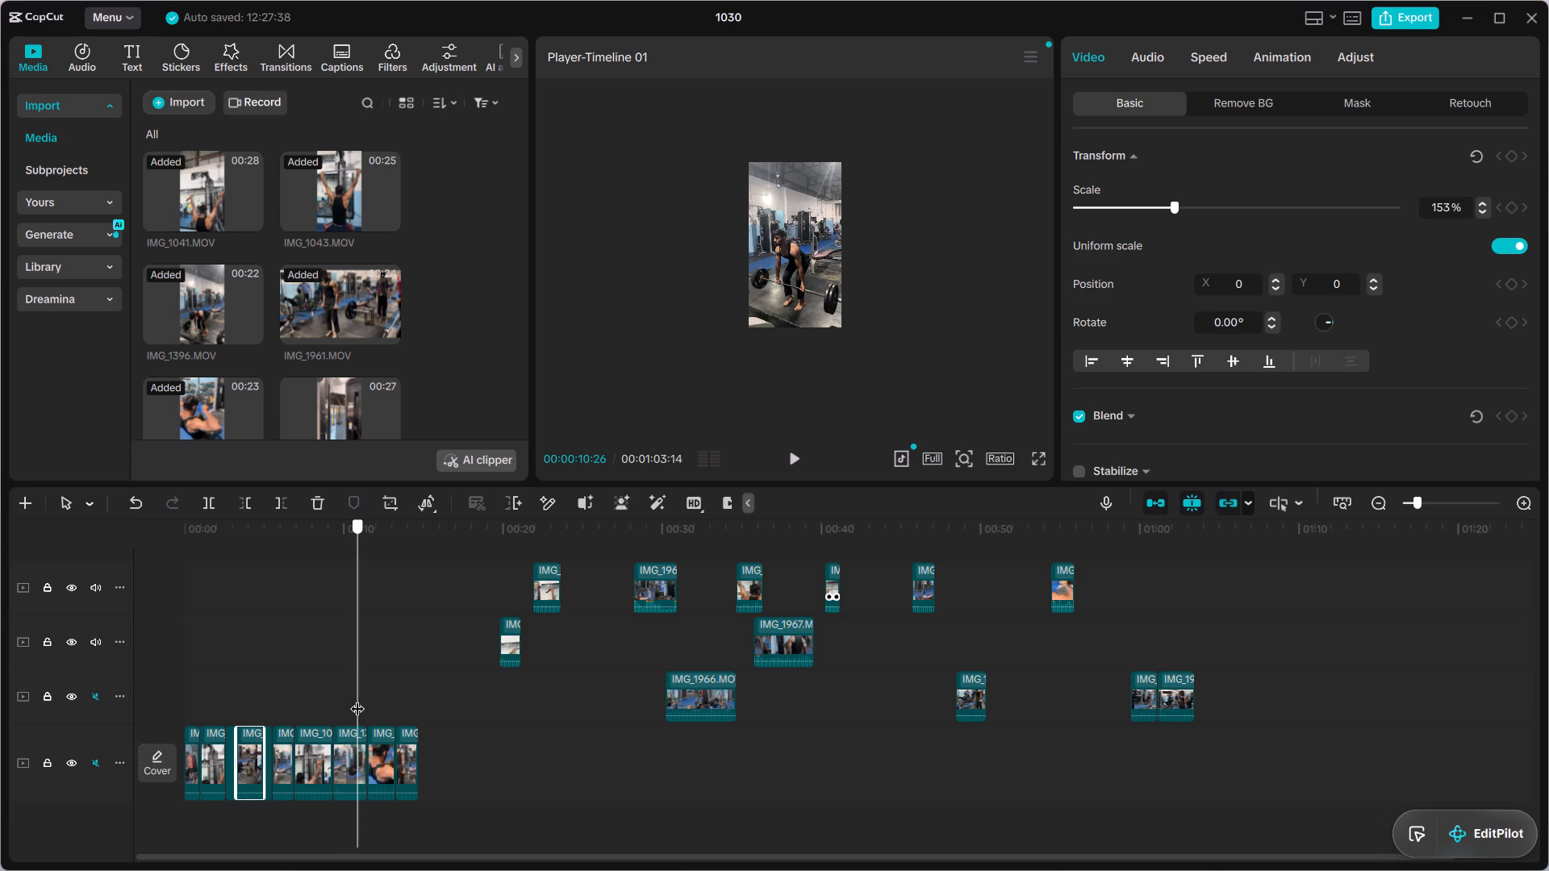
left_click_drag(357, 698, 366, 698)
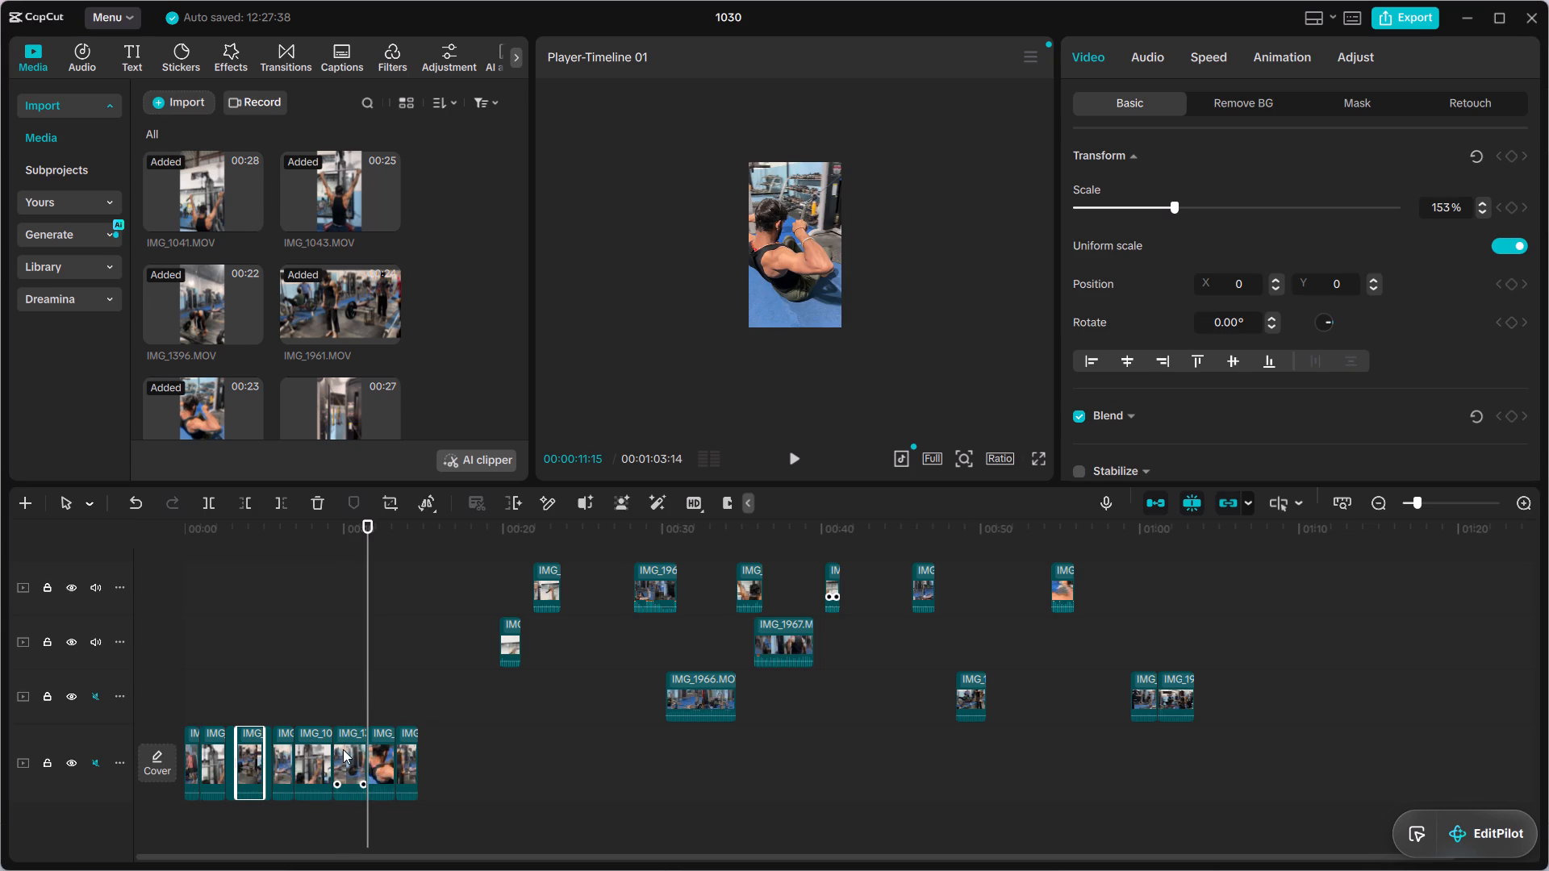
left_click_drag(370, 692, 279, 713)
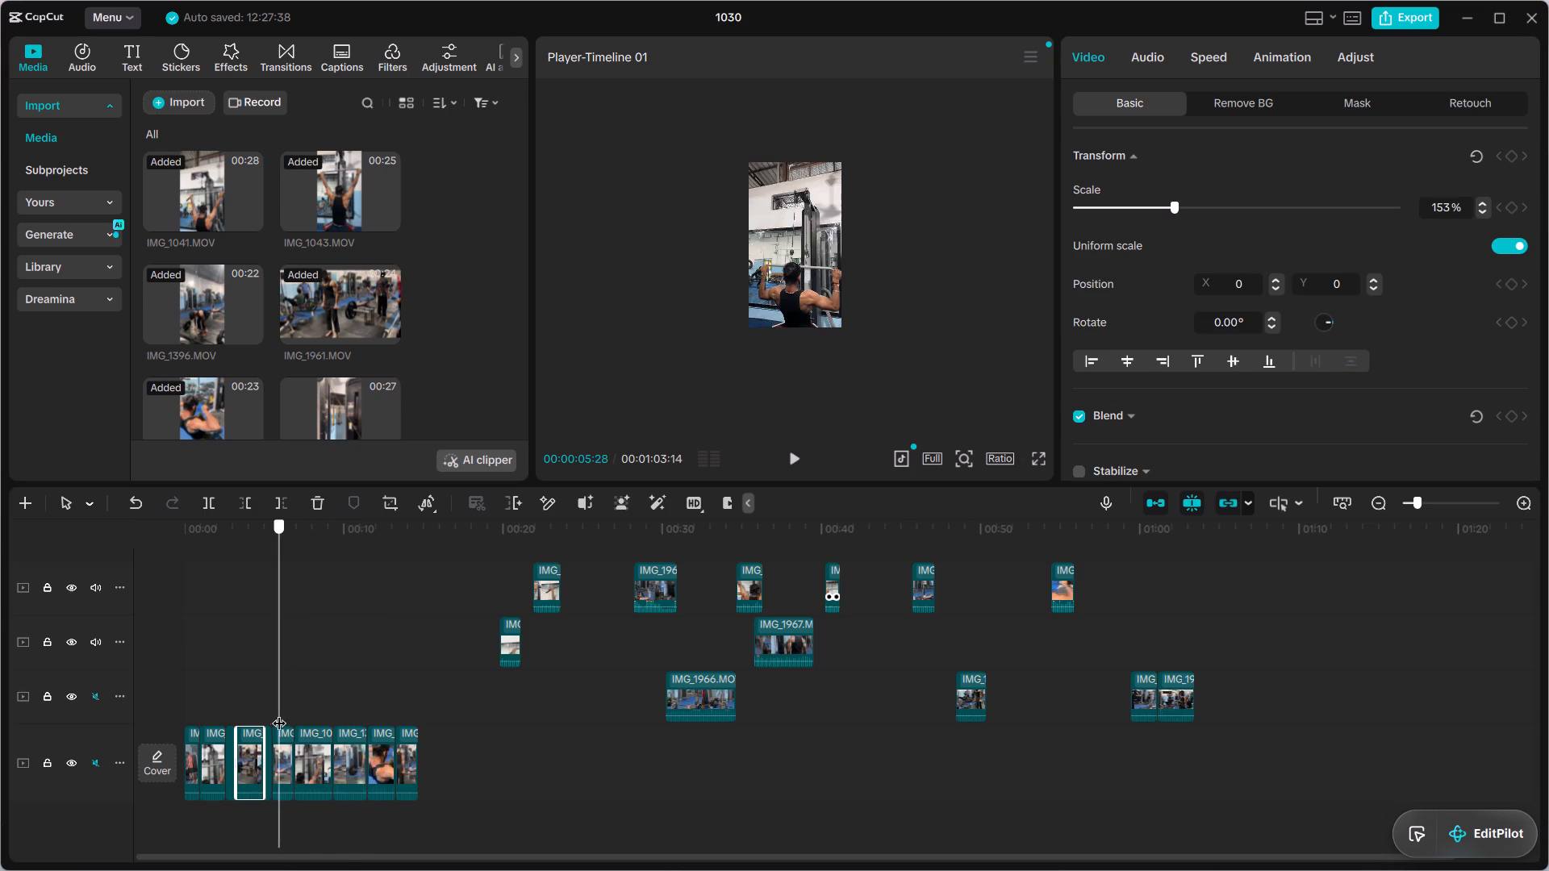
left_click_drag(279, 713, 259, 725)
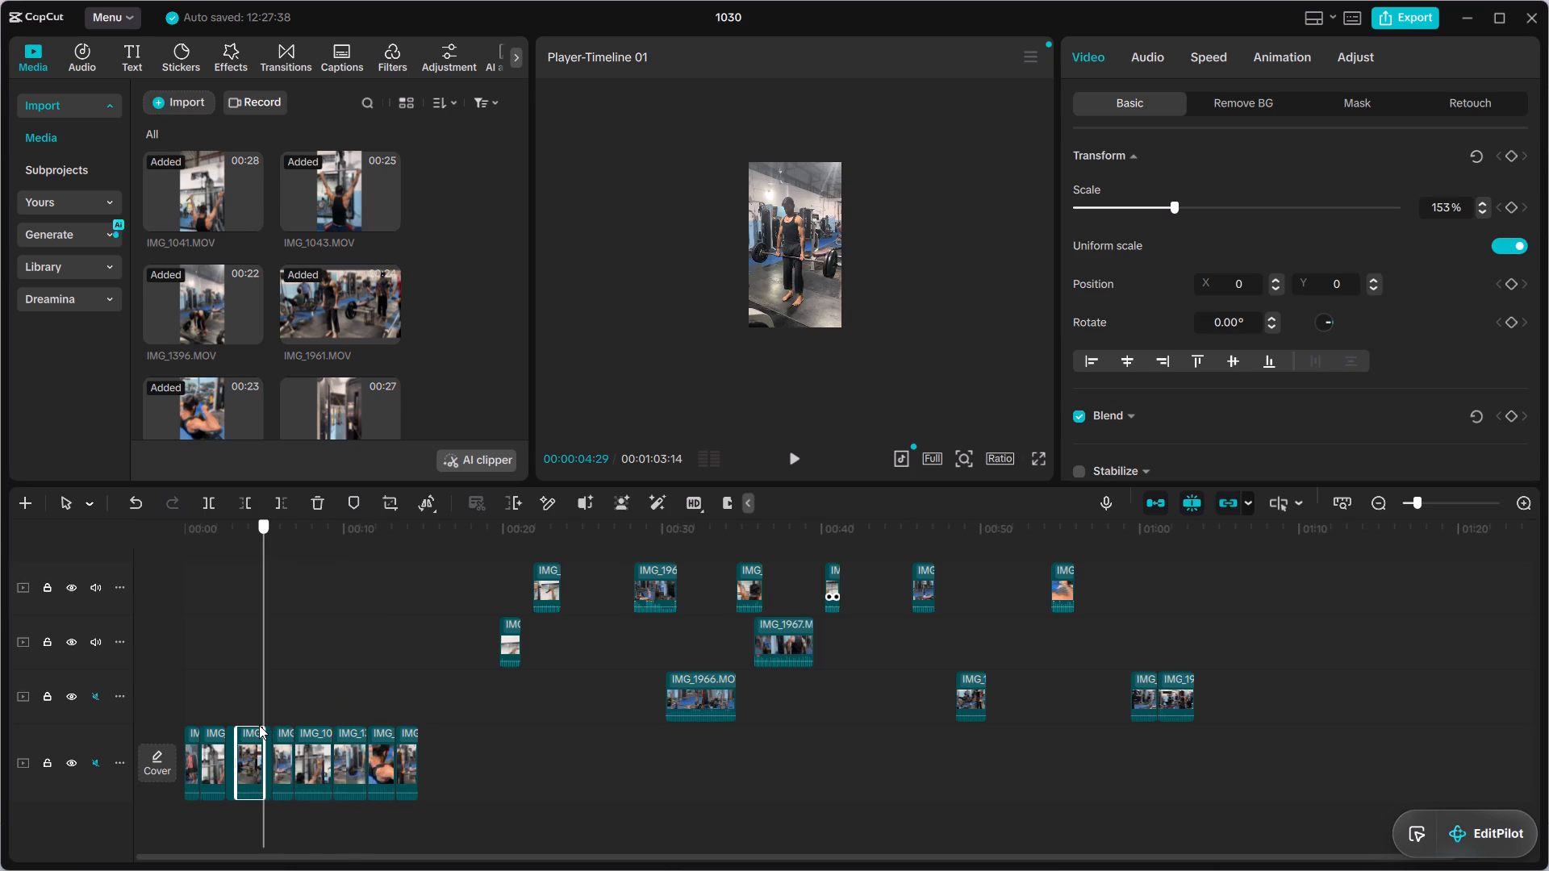
left_click_drag(259, 725, 286, 721)
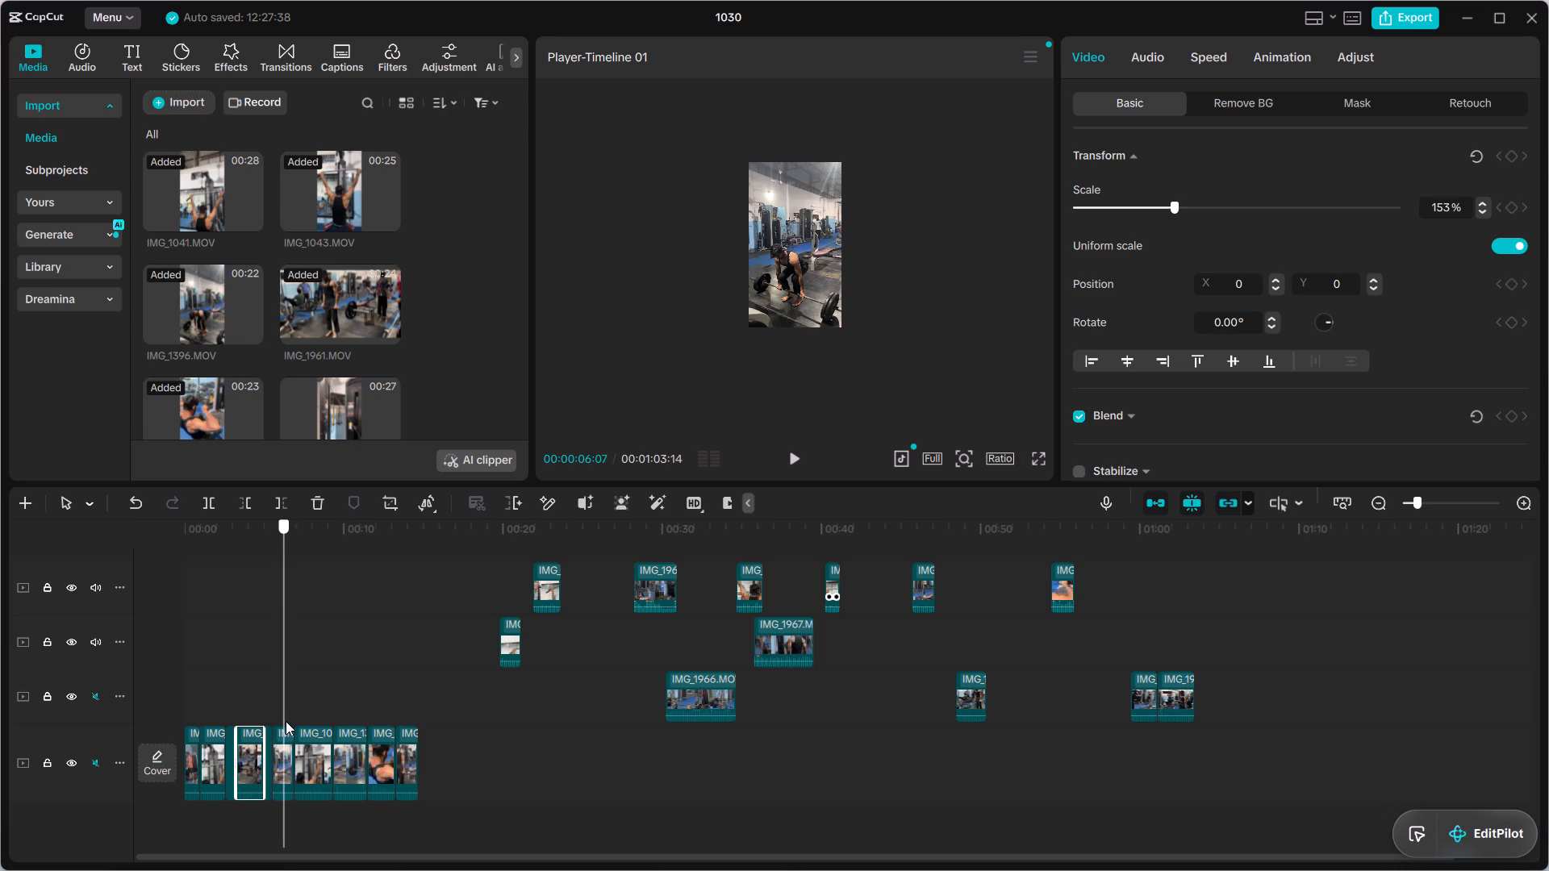
left_click_drag(286, 721, 293, 719)
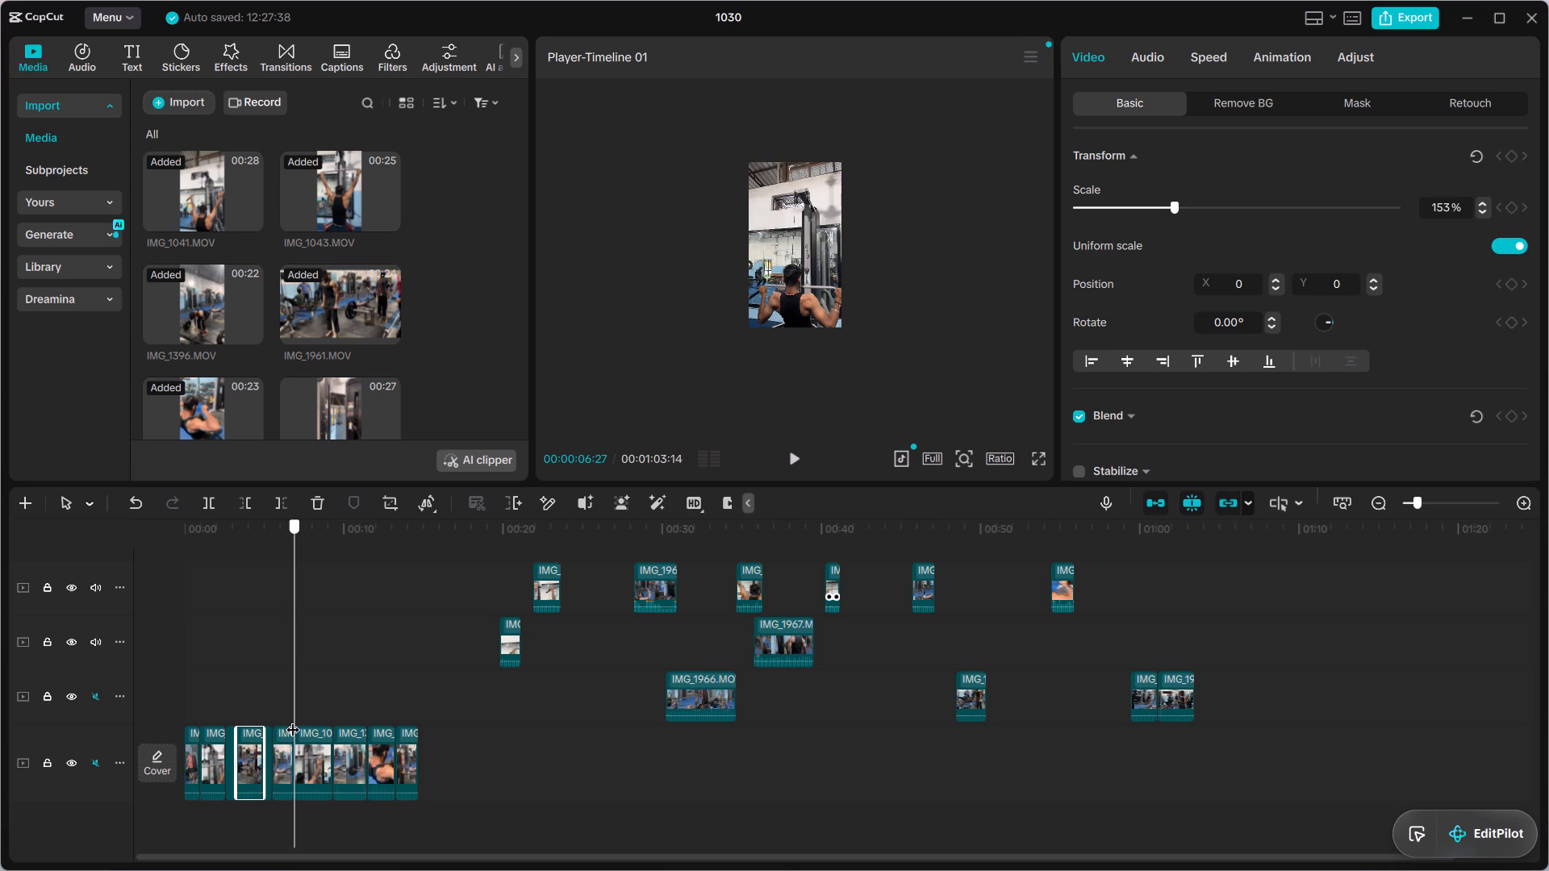
left_click_drag(293, 719, 325, 719)
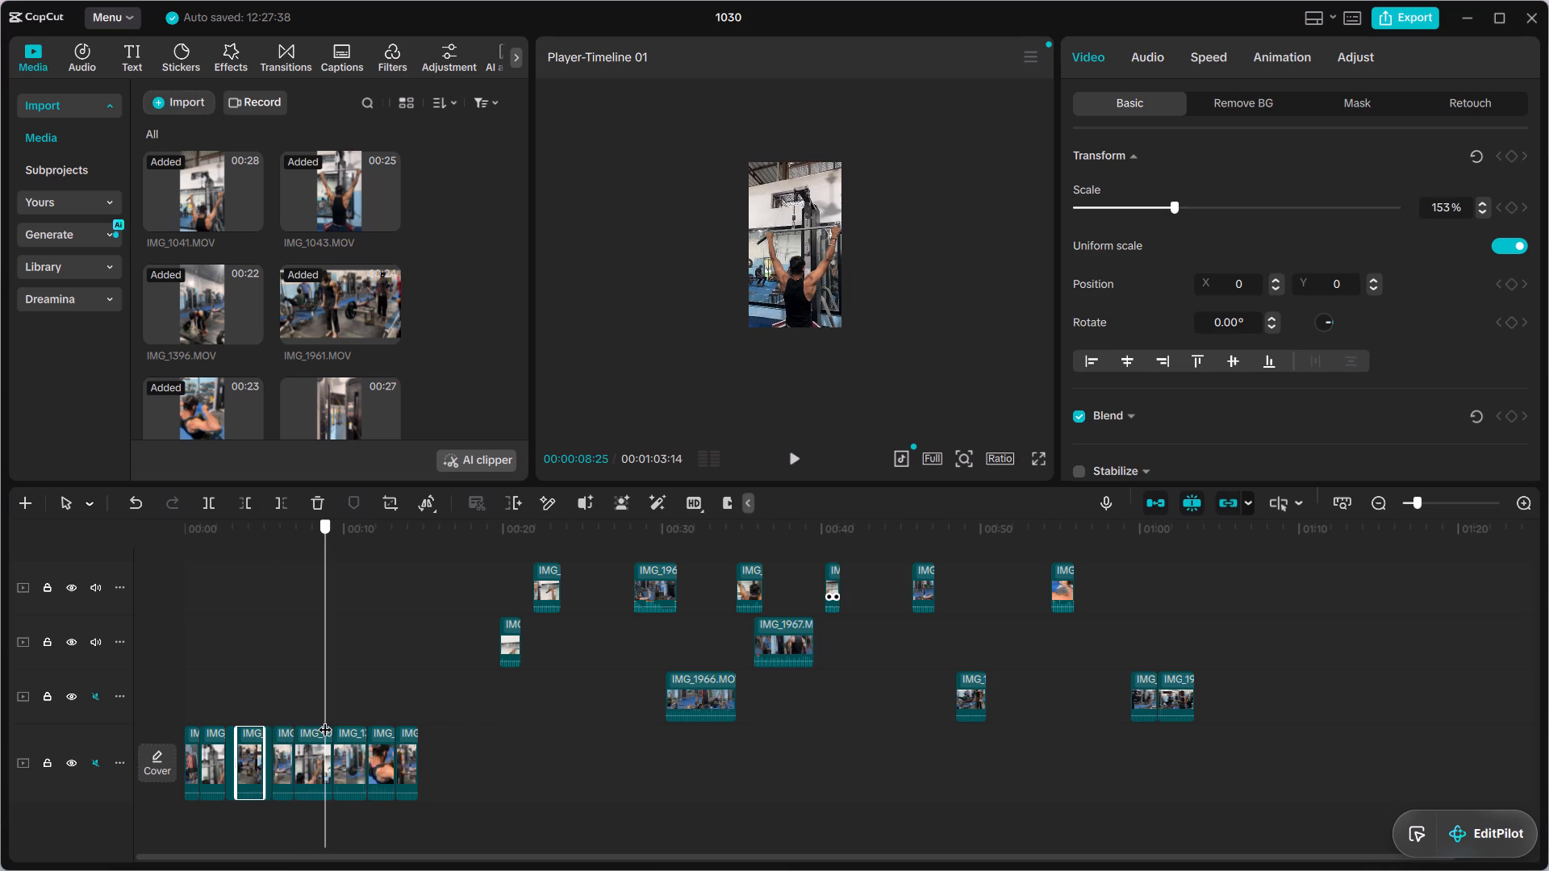
left_click_drag(325, 719, 312, 723)
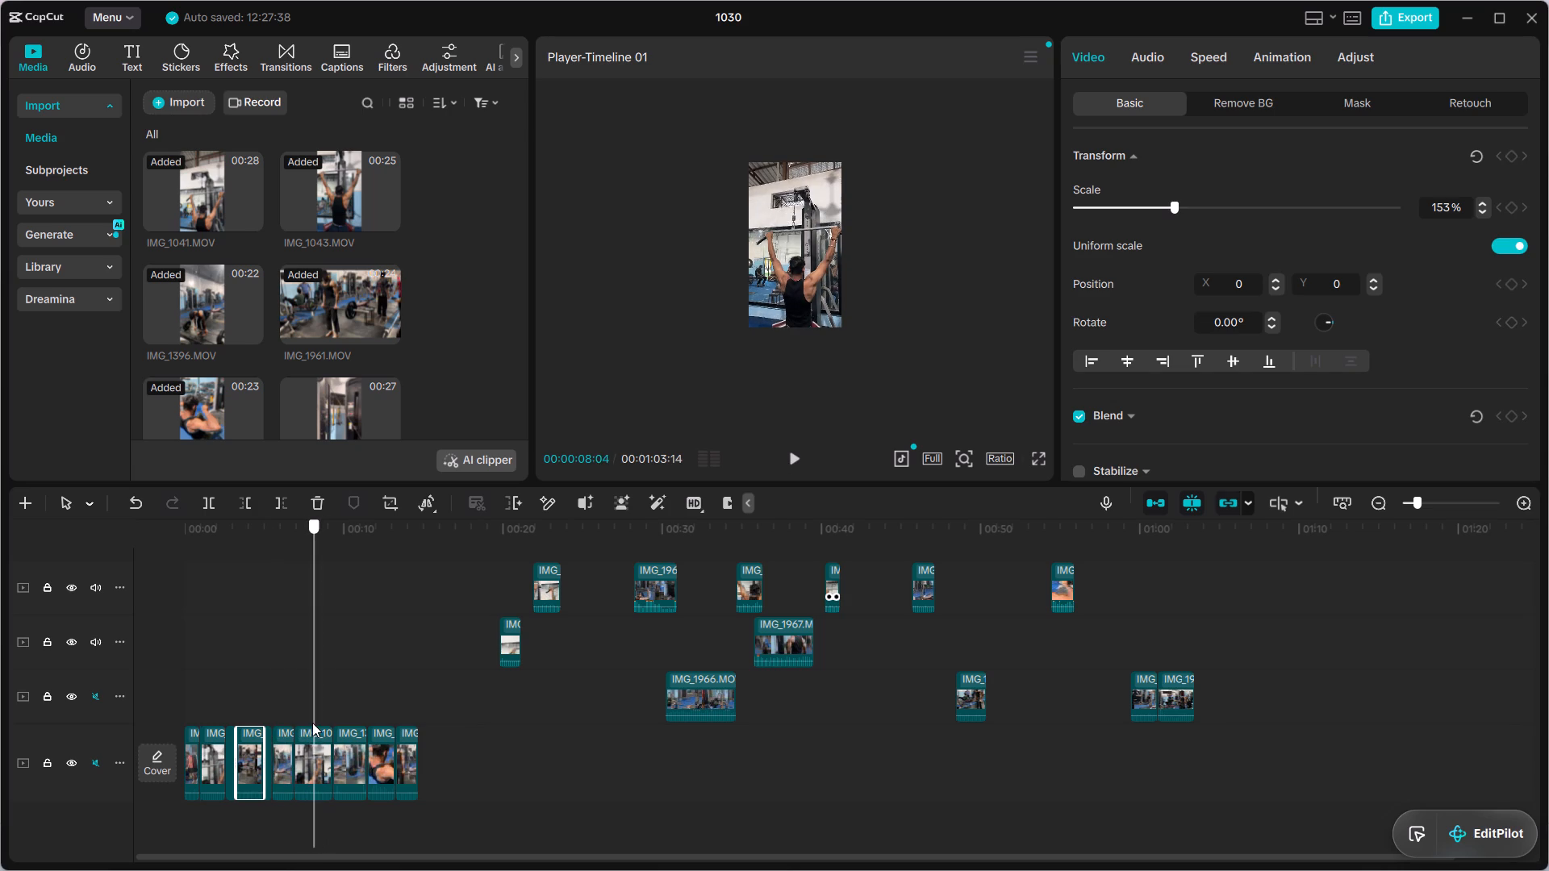
left_click_drag(312, 723, 299, 731)
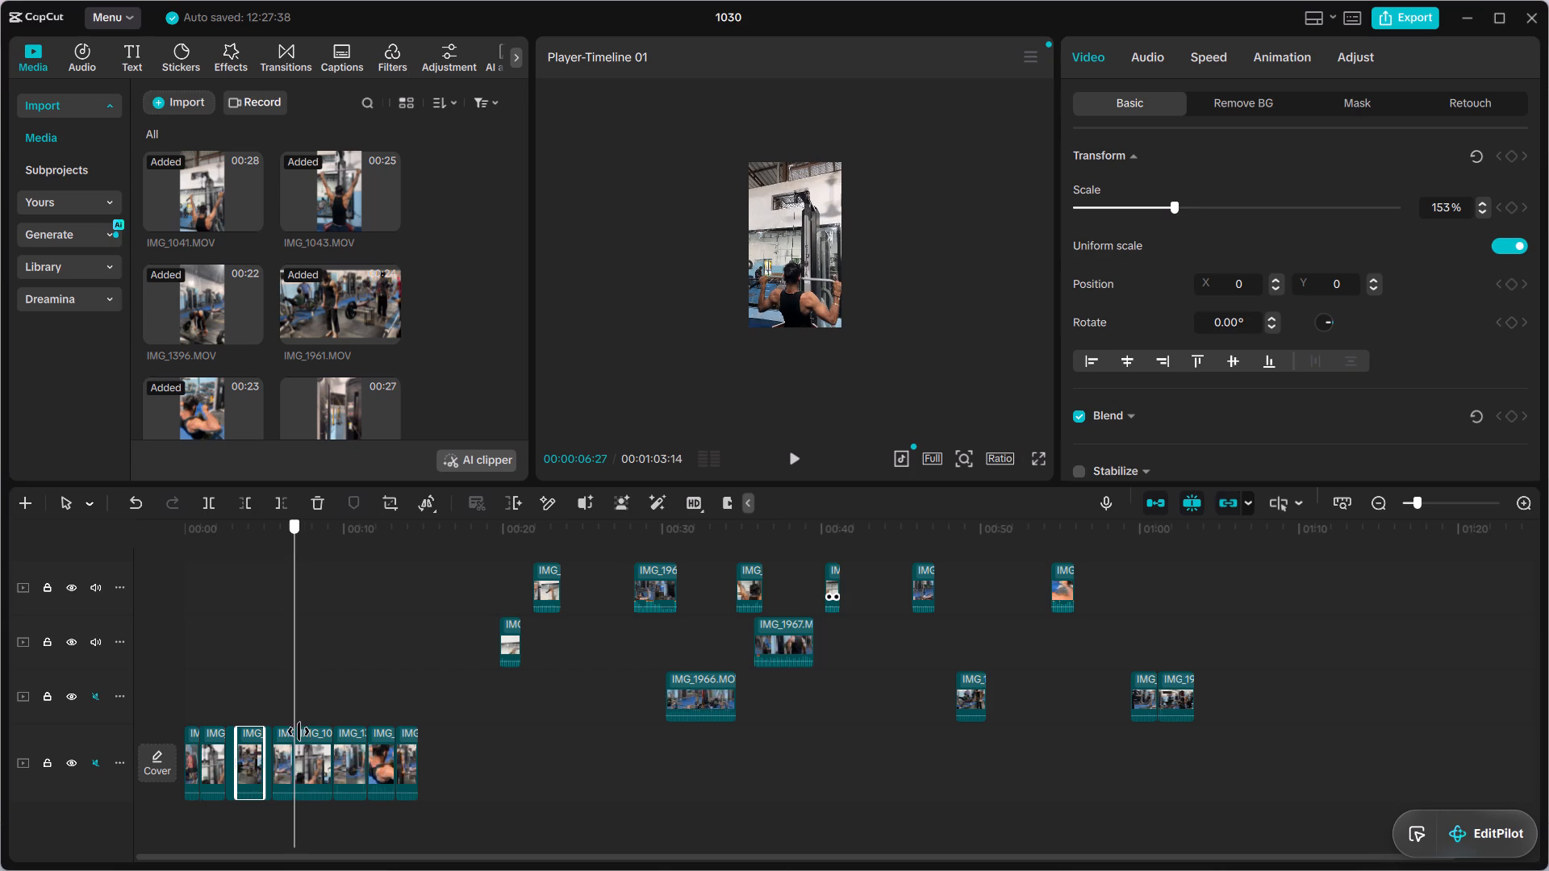
left_click_drag(299, 731, 306, 731)
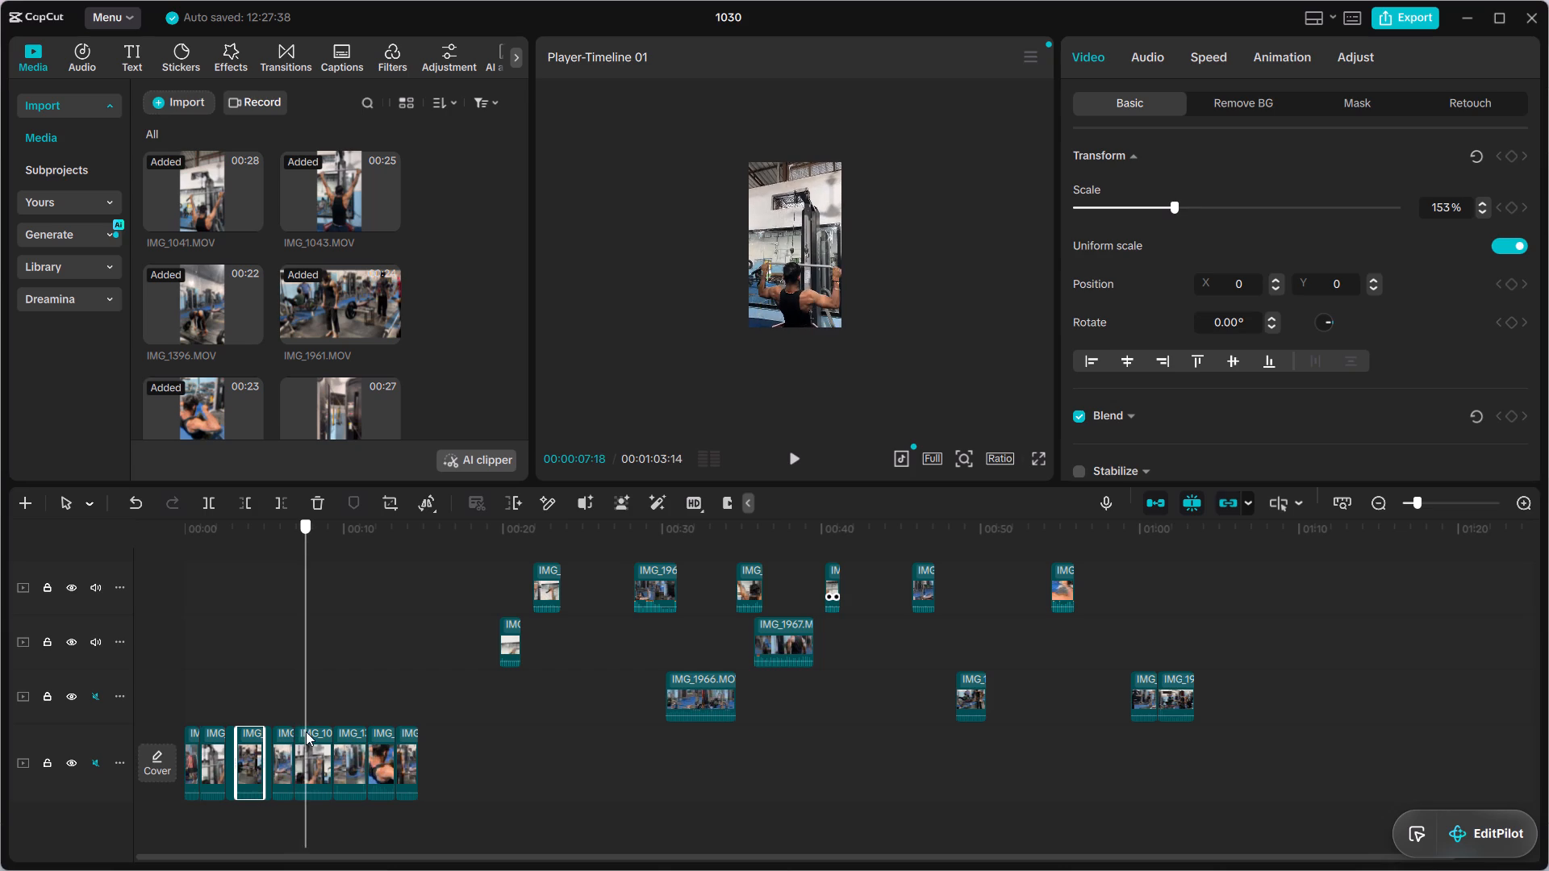
left_click_drag(306, 731, 320, 731)
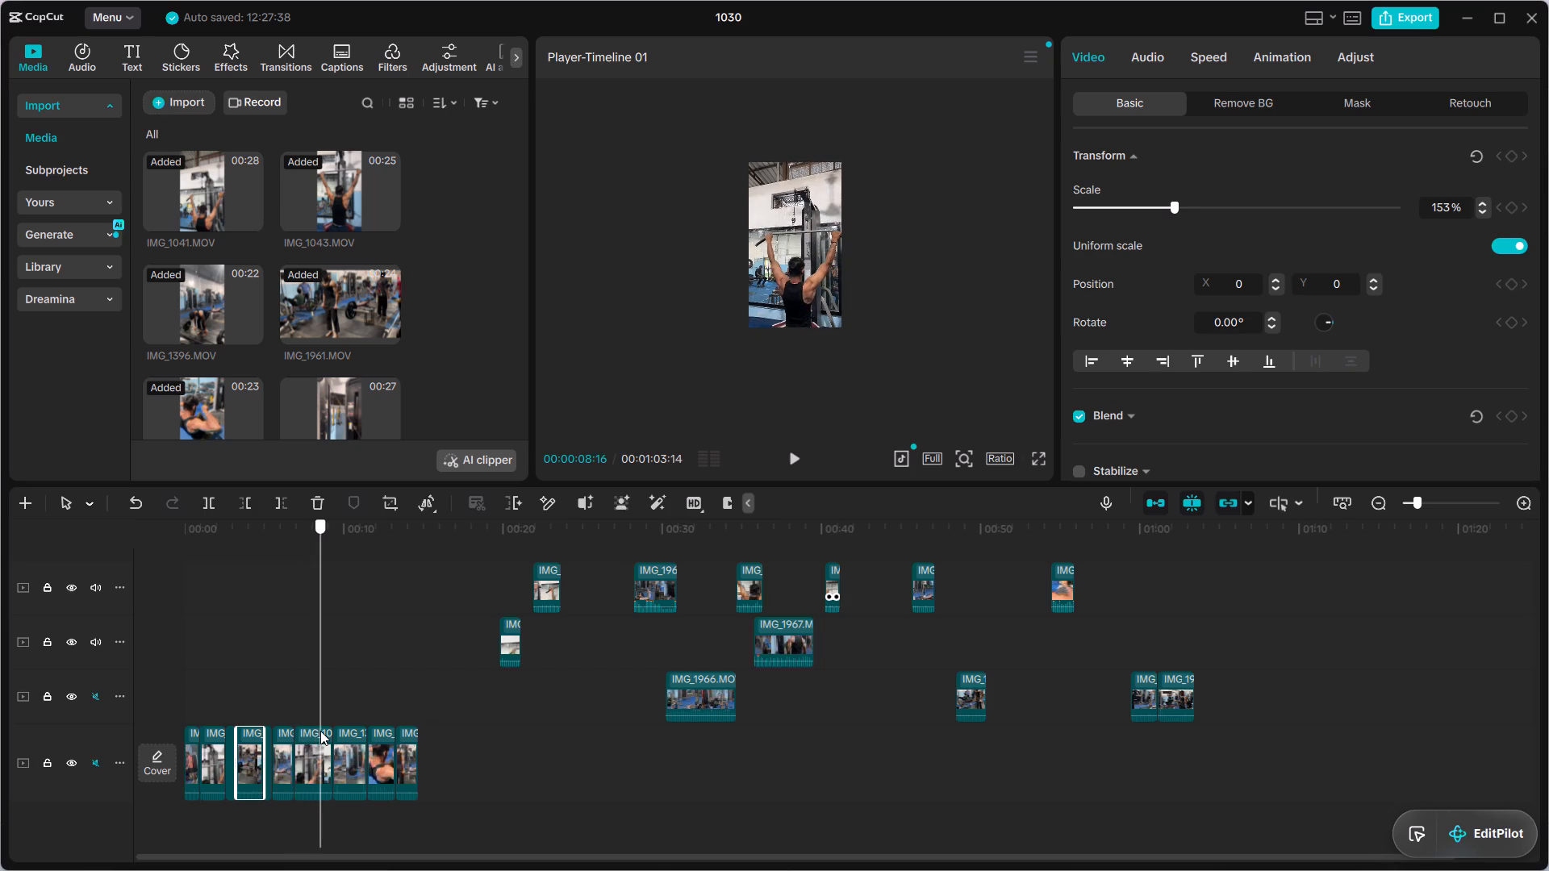
left_click_drag(320, 731, 325, 728)
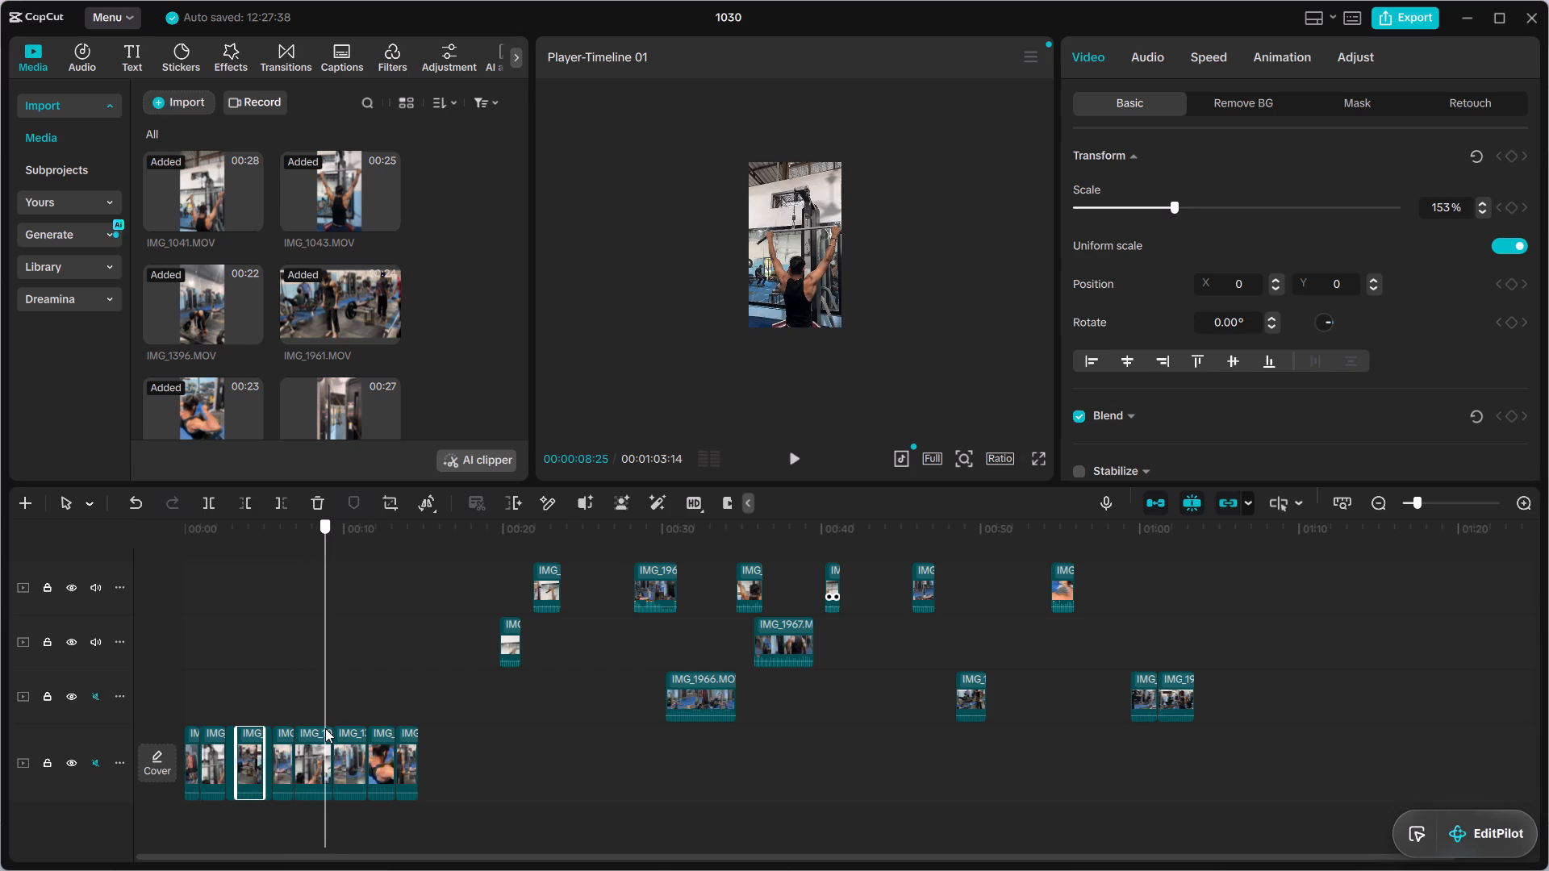
left_click_drag(325, 728, 335, 728)
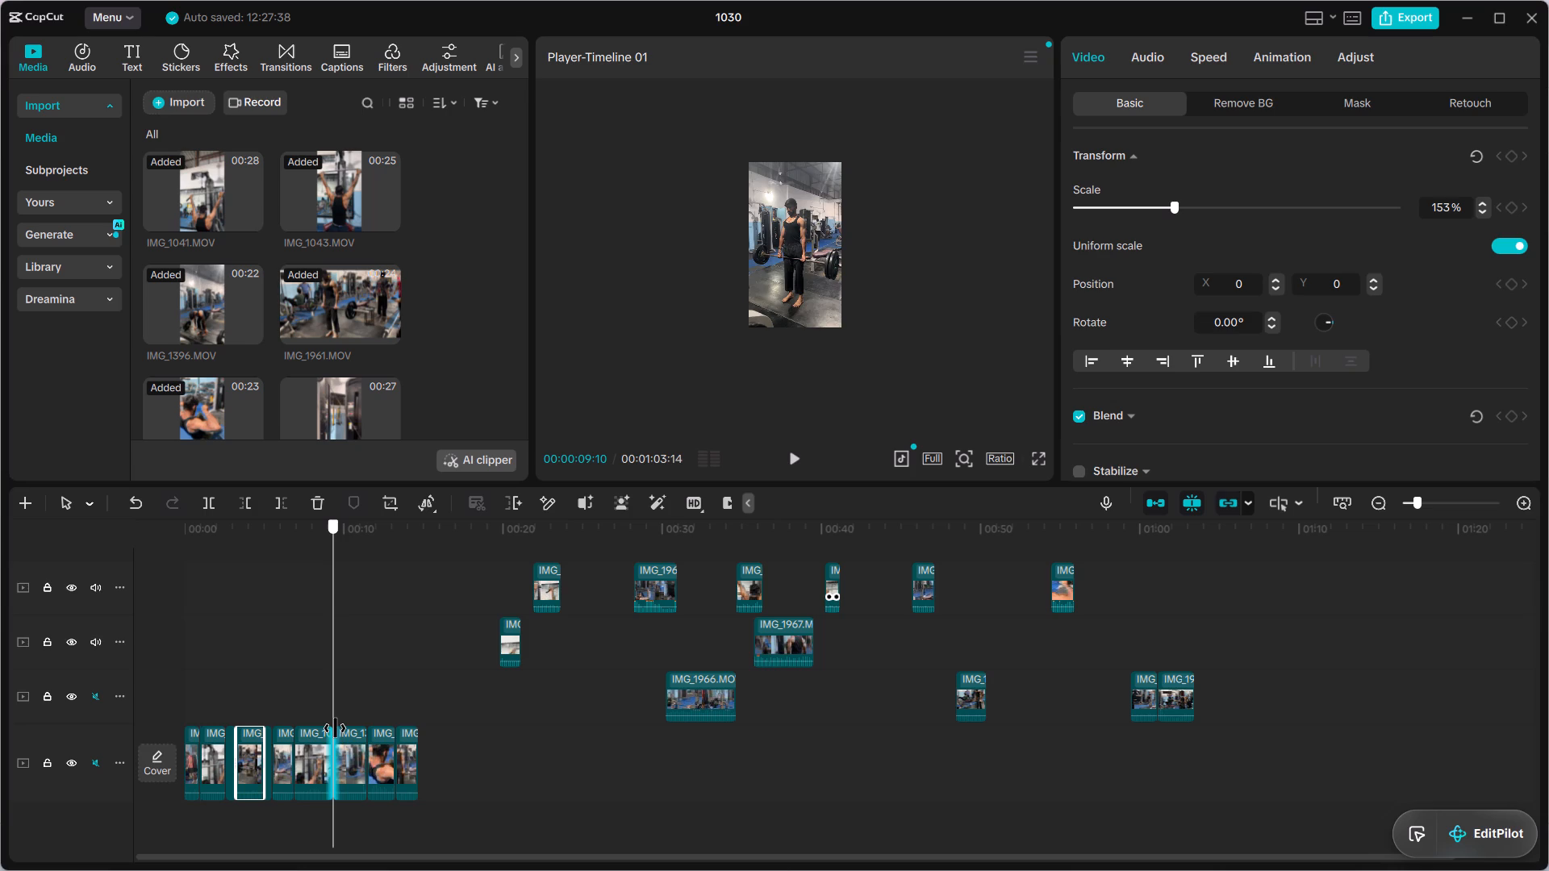
left_click_drag(335, 728, 351, 728)
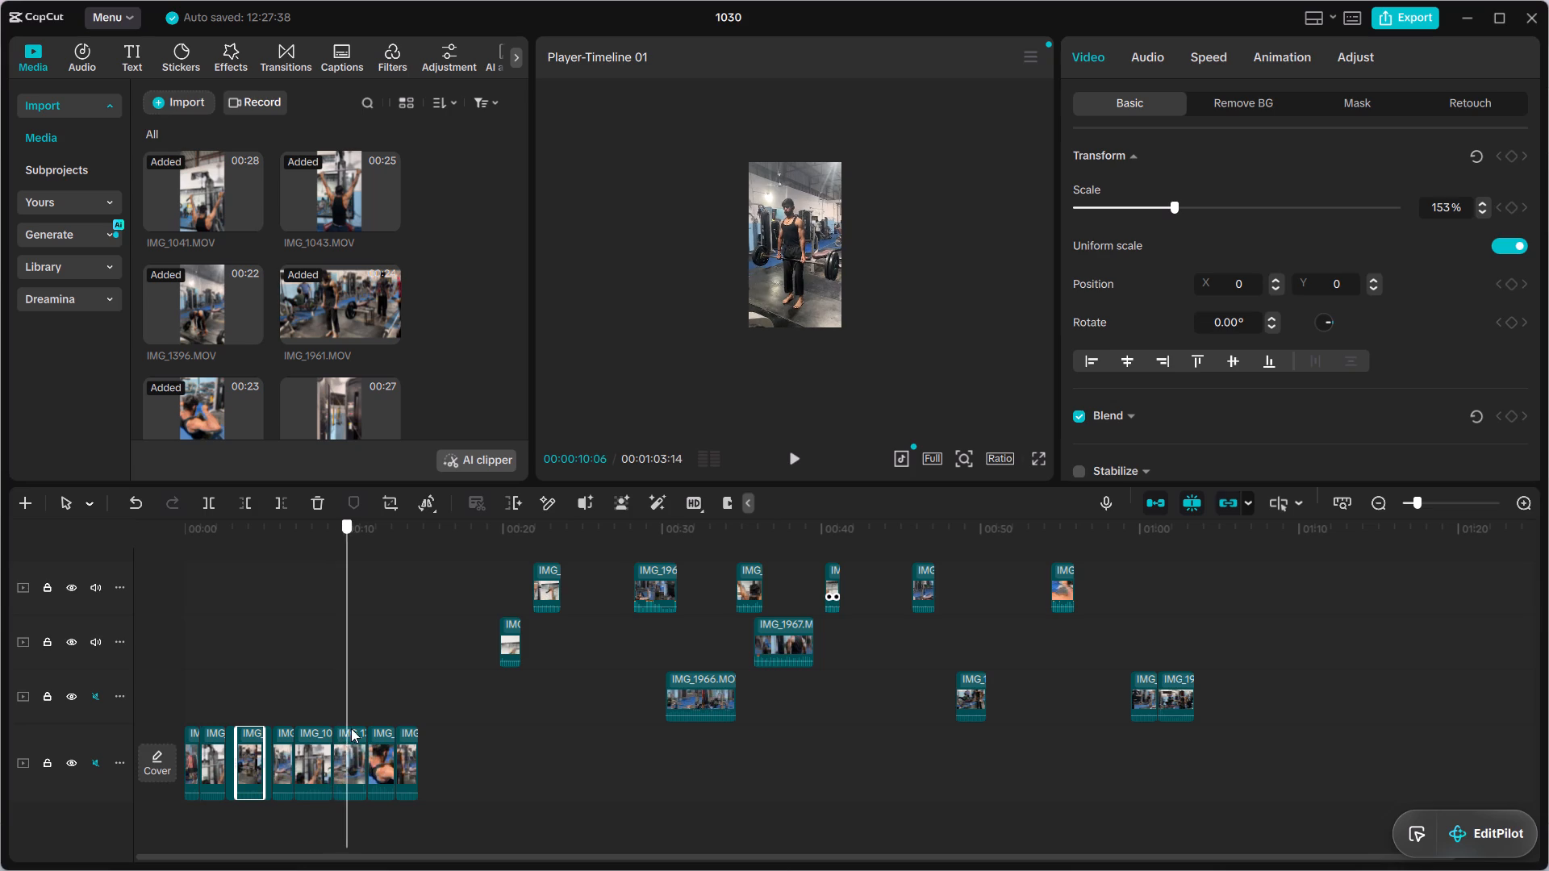
left_click_drag(351, 728, 369, 730)
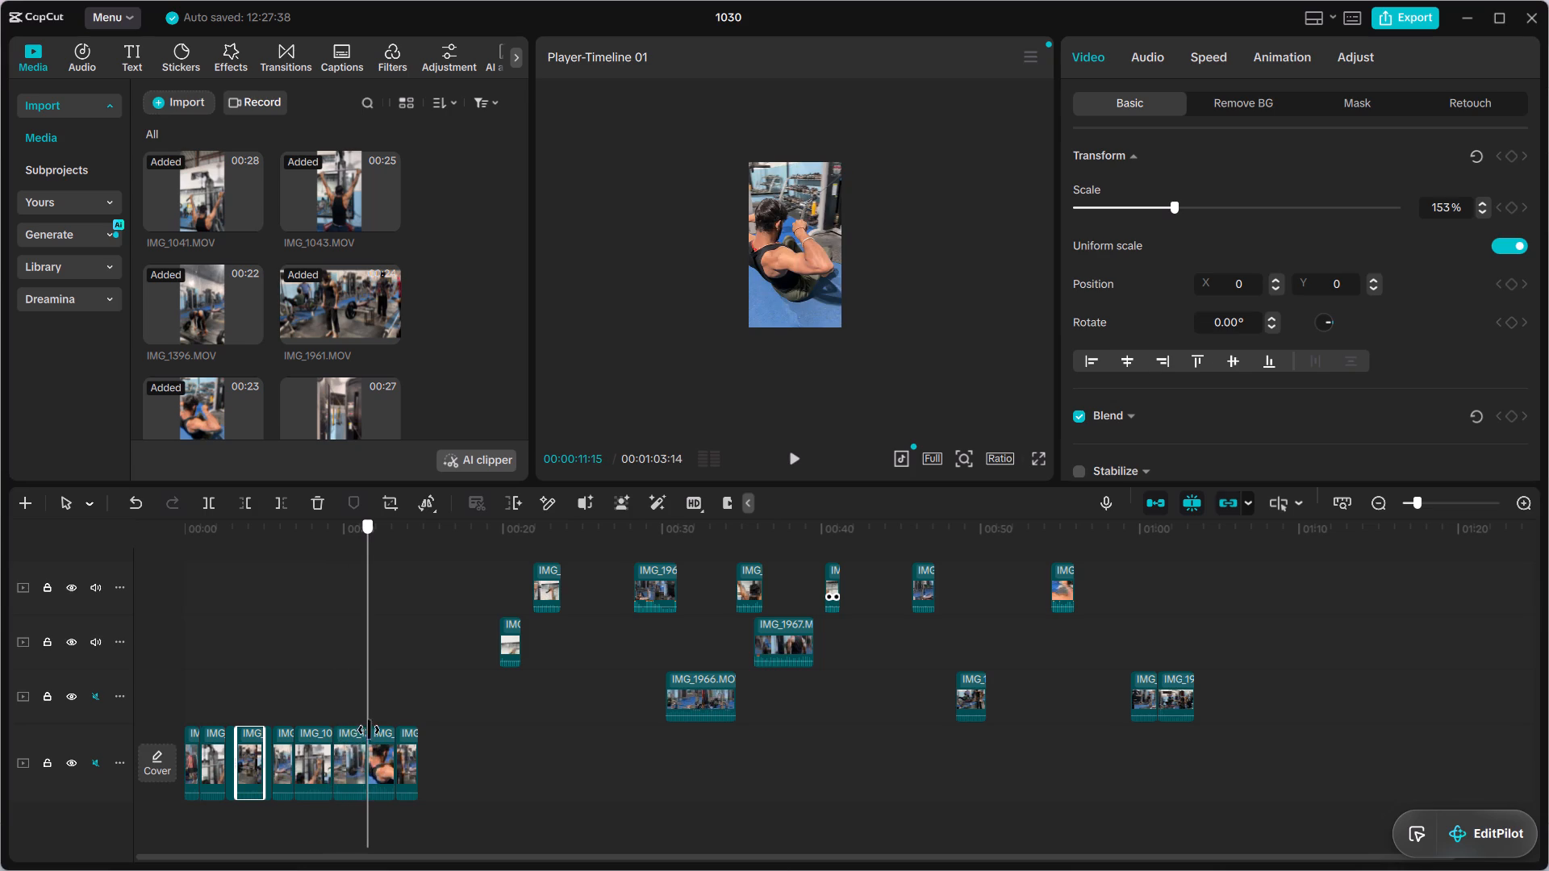
left_click_drag(369, 730, 404, 730)
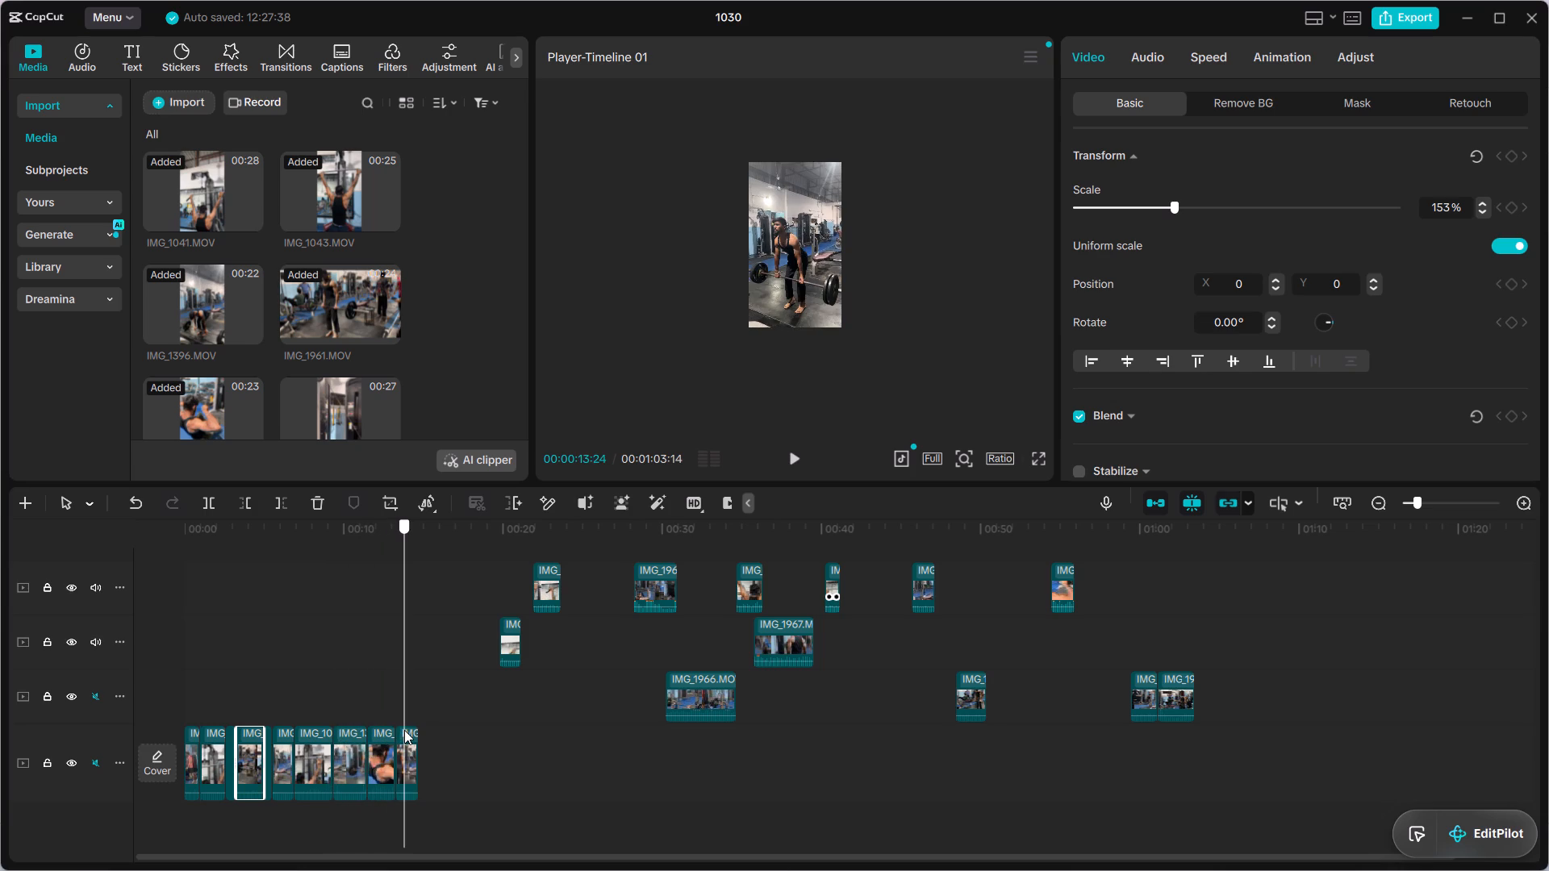
Play the main track from the start to about 00:00:11, and replay the pulldown clip from about 00:00:07 into the barbell clip.
left_click_drag(404, 730, 428, 730)
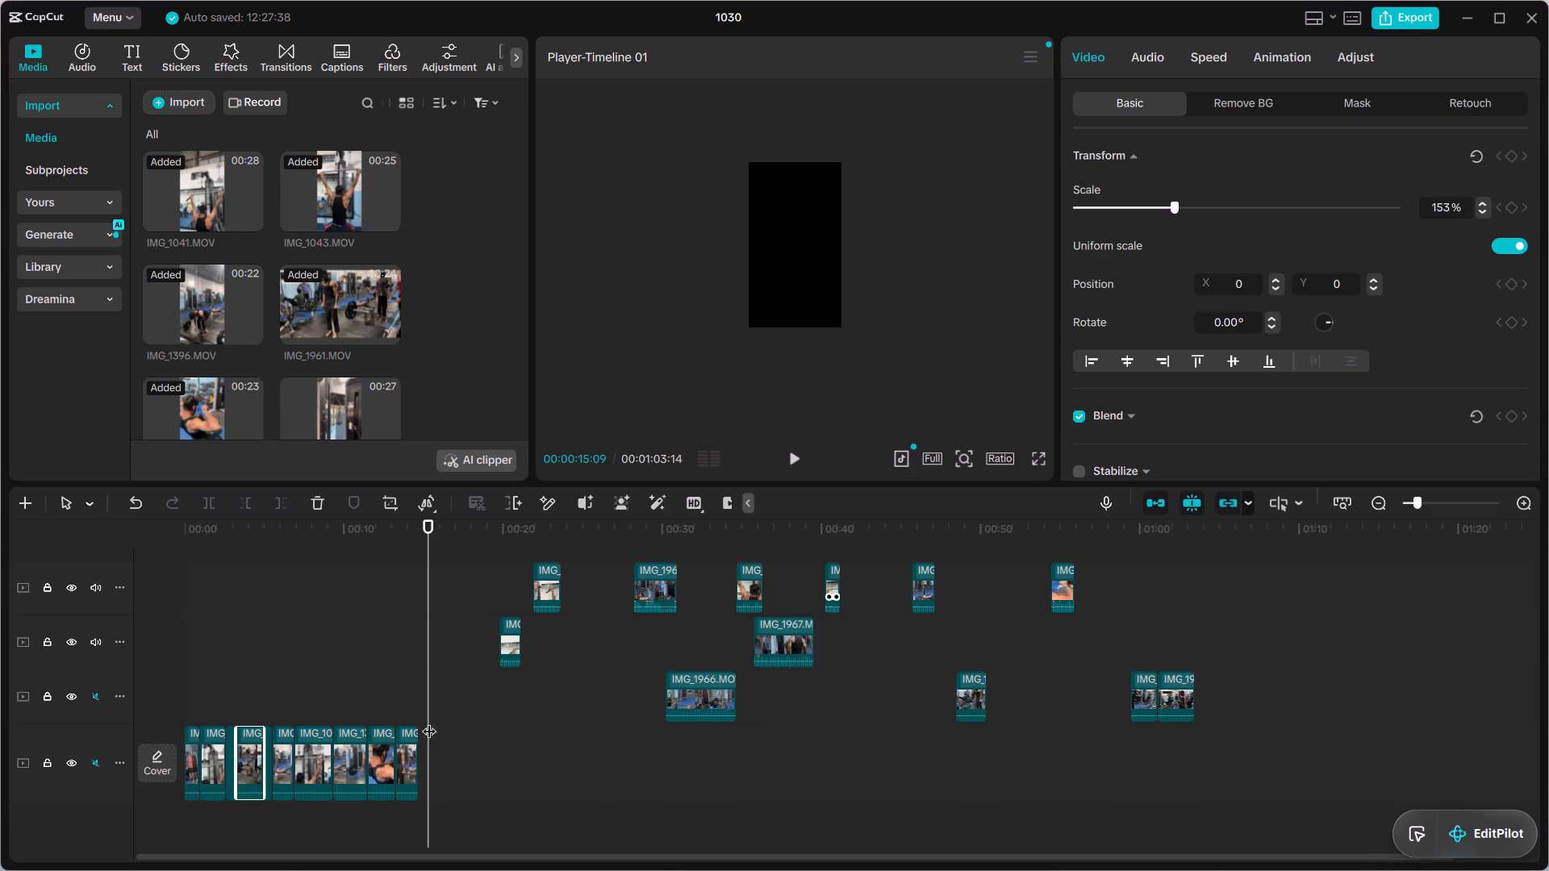
left_click_drag(429, 715, 152, 727)
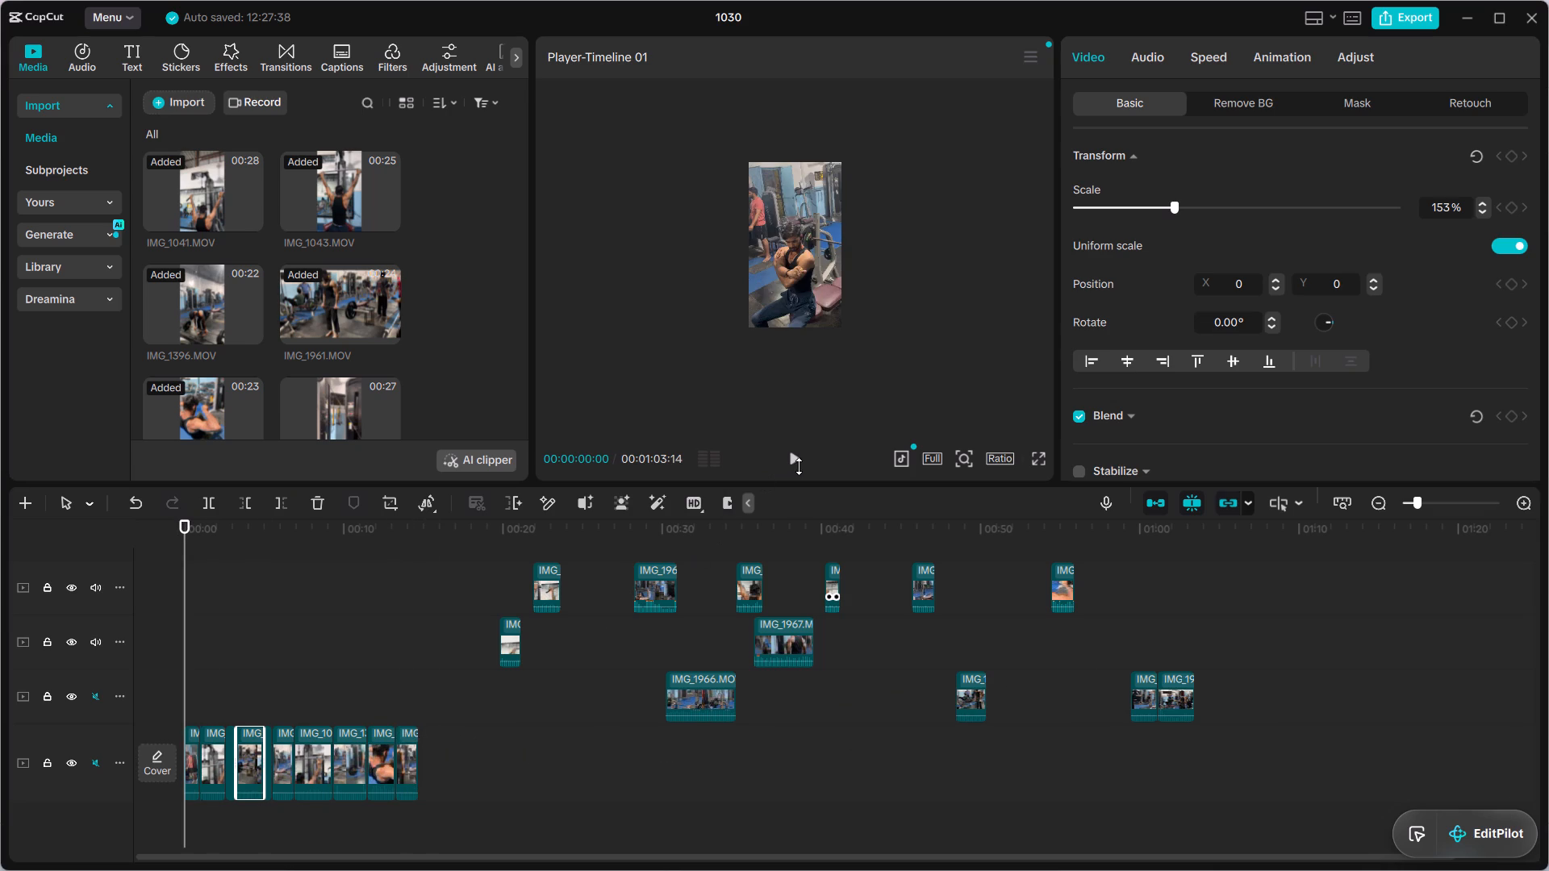
left_click(799, 460)
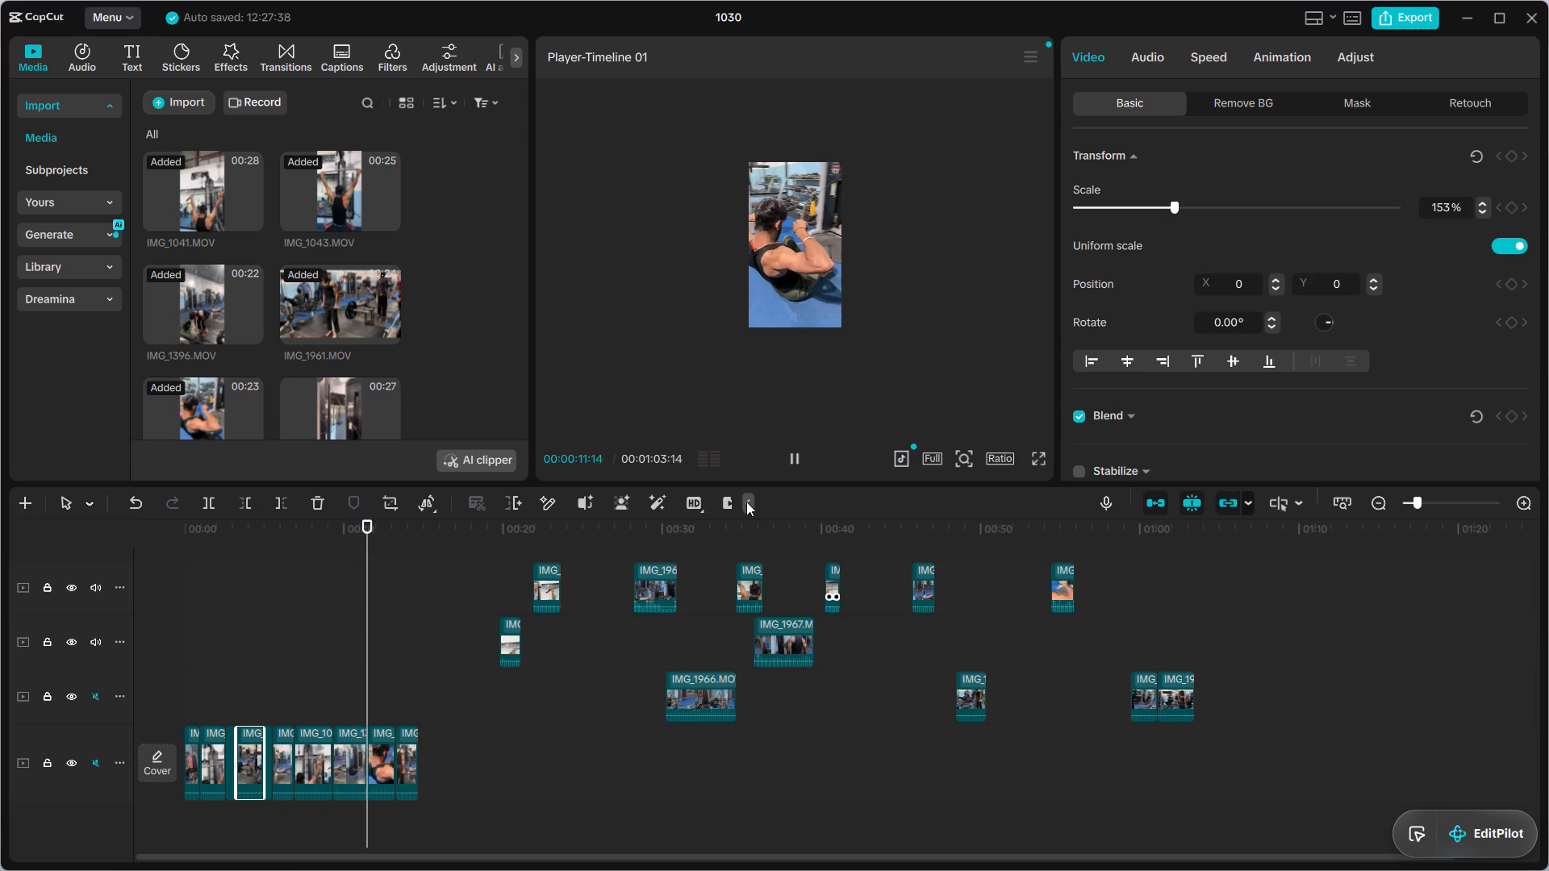
left_click(795, 462)
left_click_drag(386, 671, 365, 681)
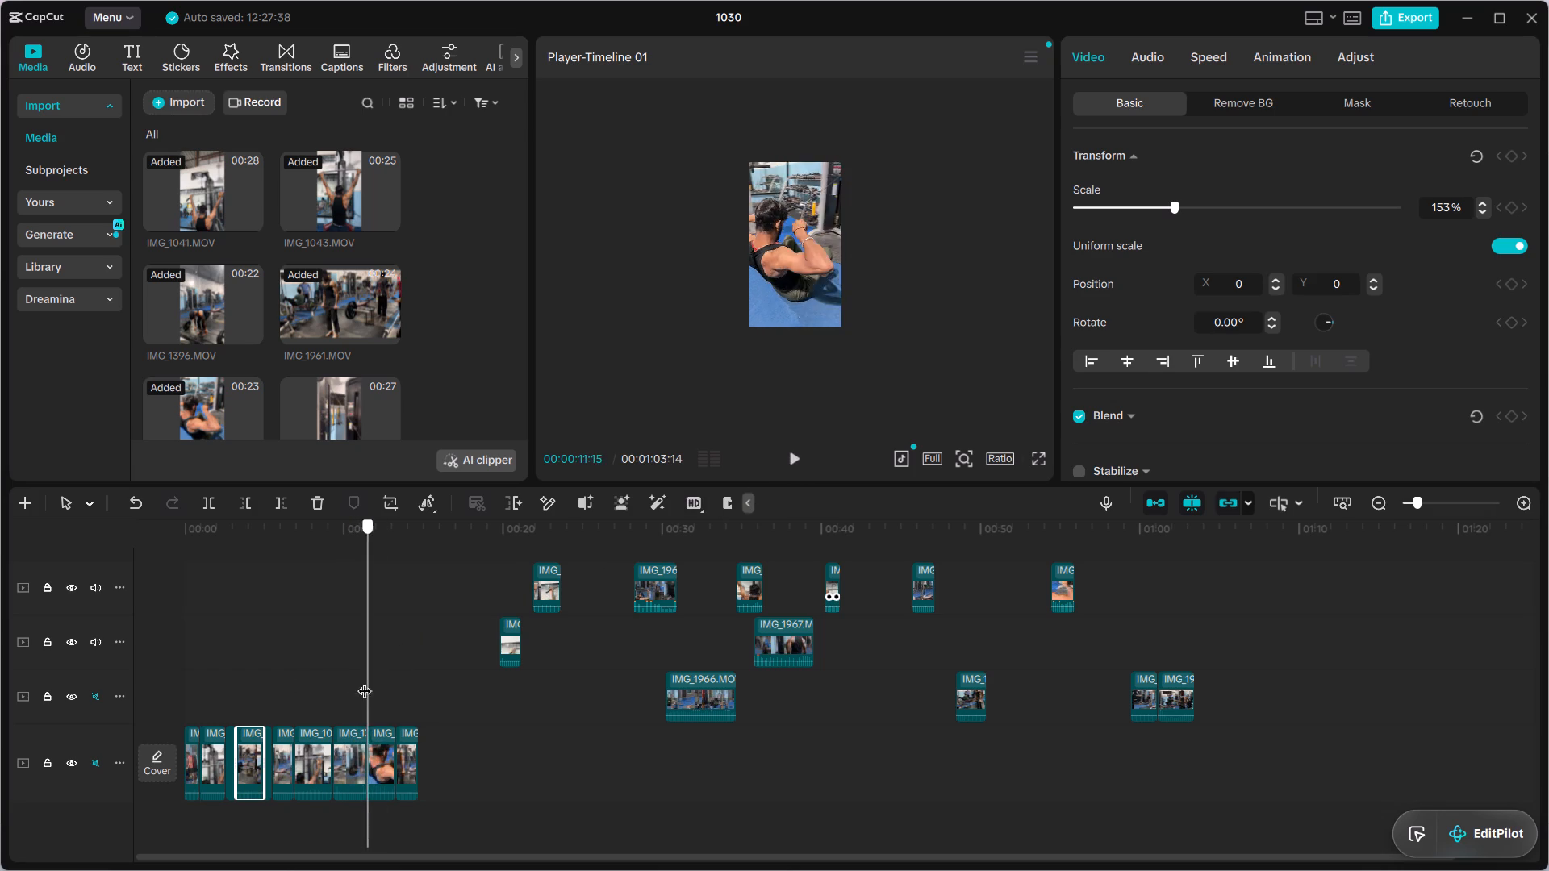
left_click_drag(365, 681, 314, 701)
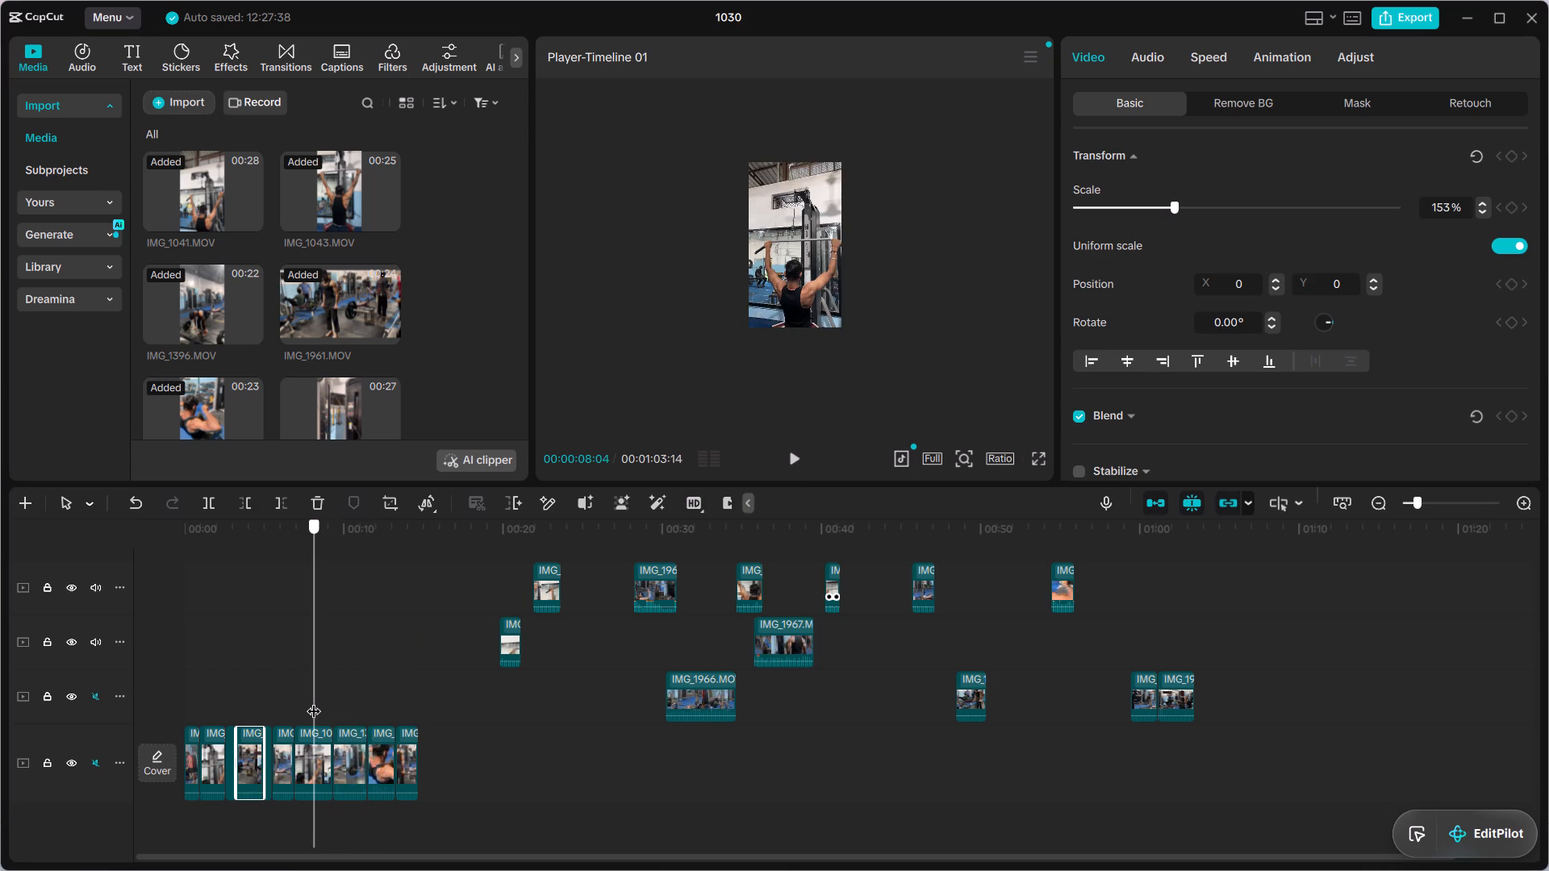
left_click_drag(314, 701, 307, 702)
left_click(798, 464)
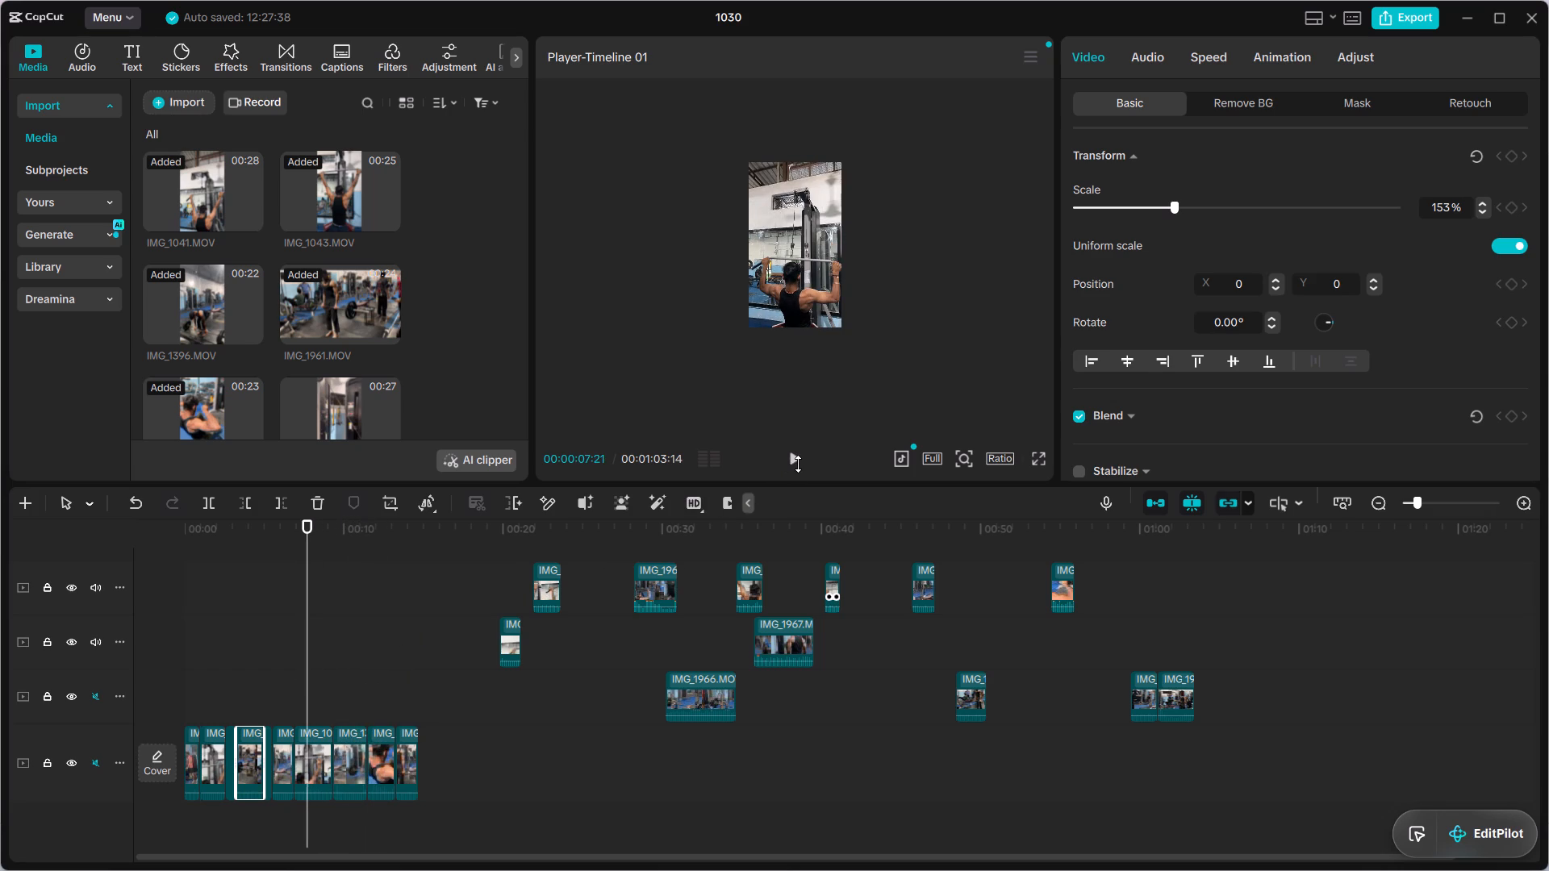
left_click(798, 464)
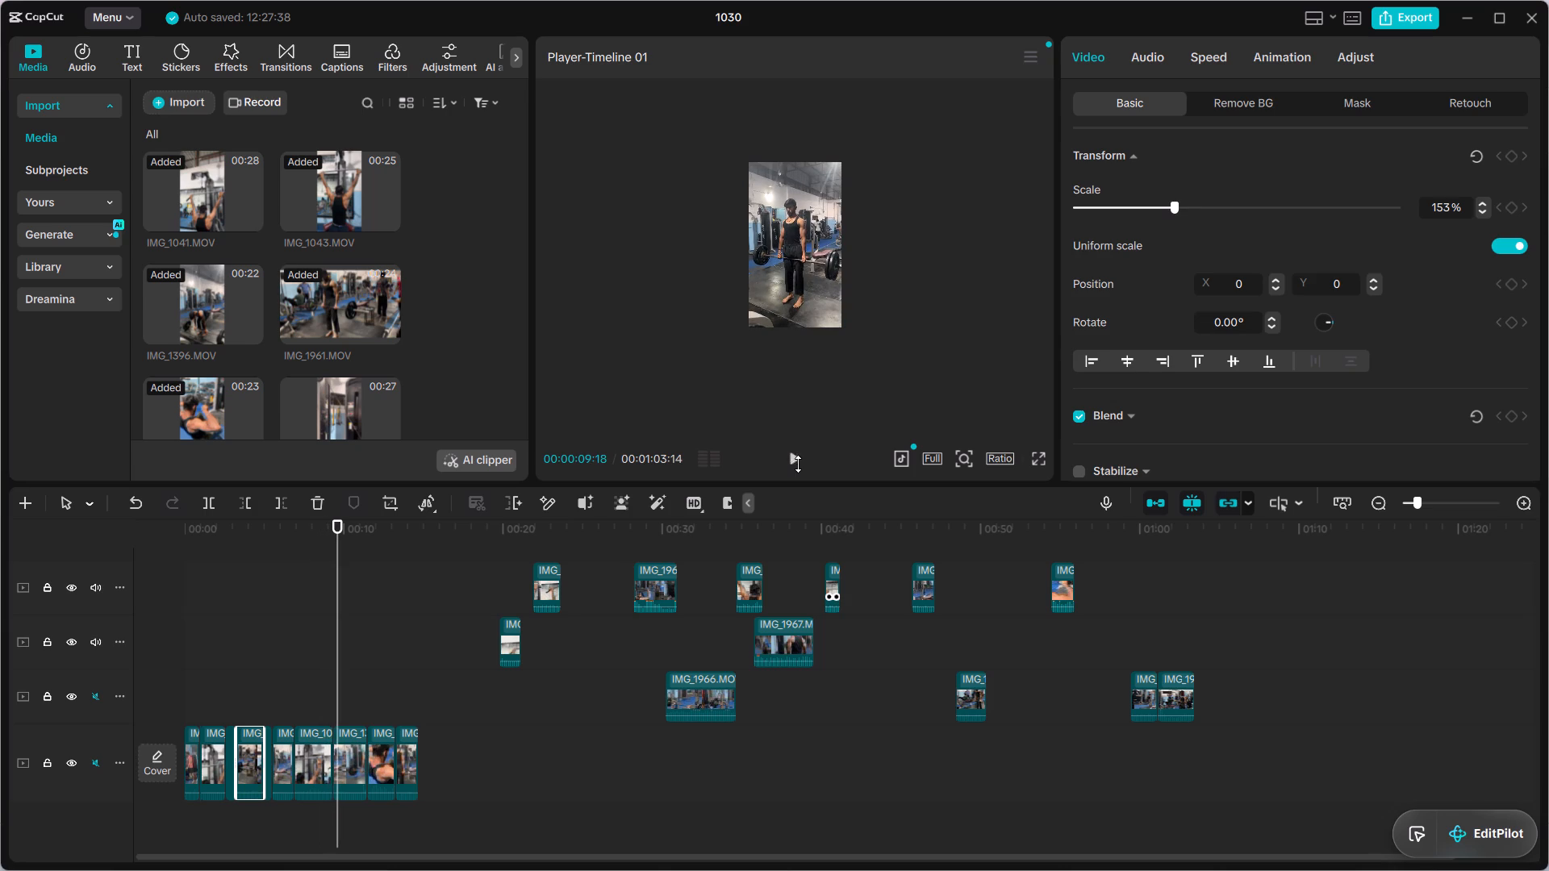
Scale the main-track pulldown clip at about 00:00:07 to 99%.
left_click(316, 755)
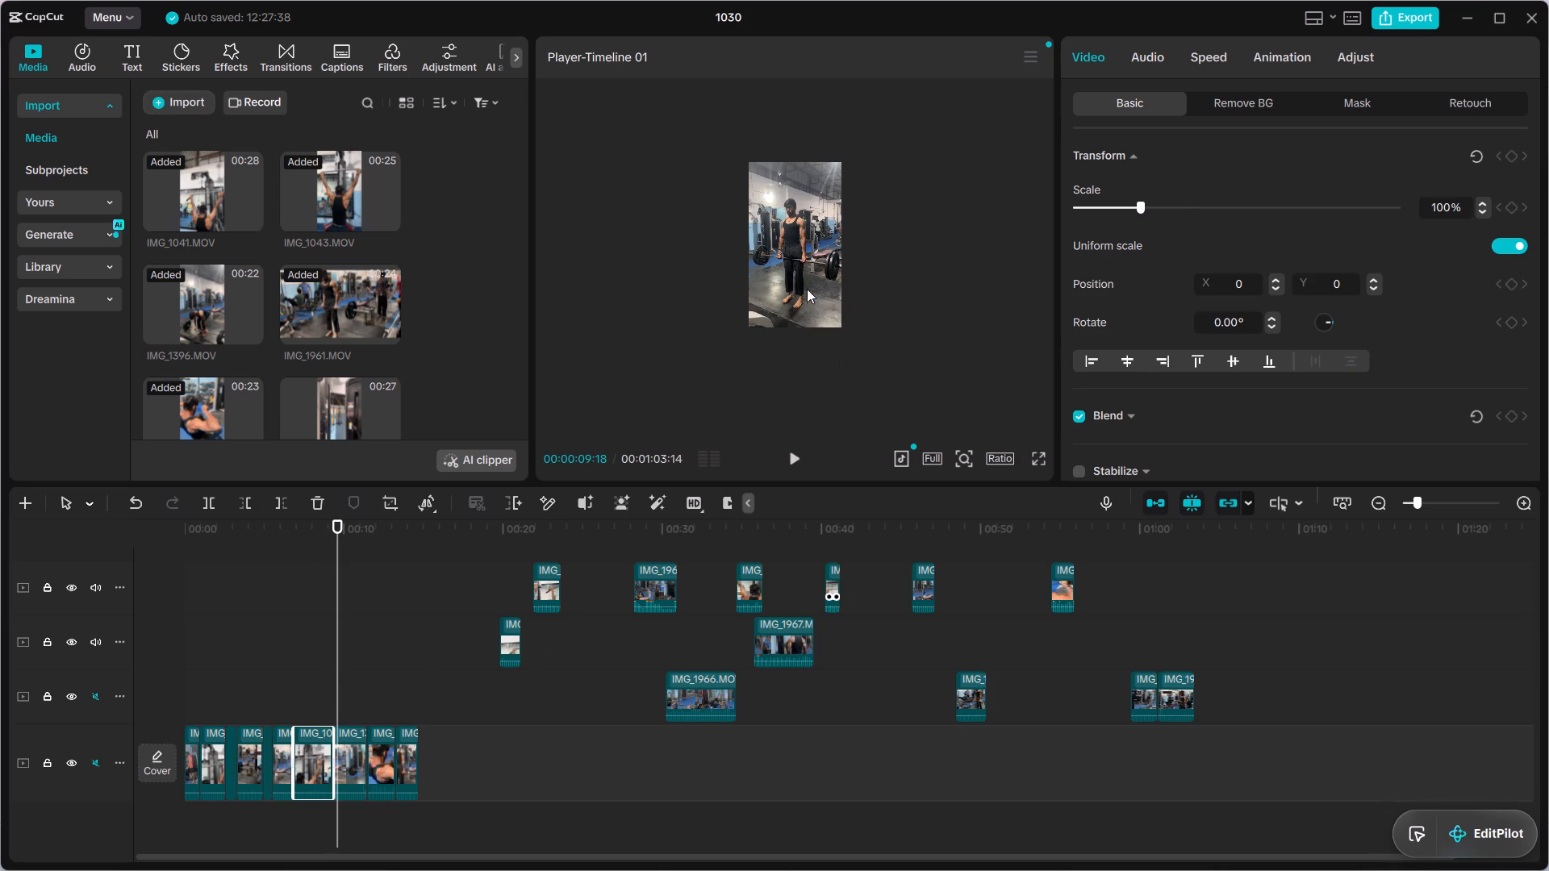
left_click_drag(340, 639, 302, 652)
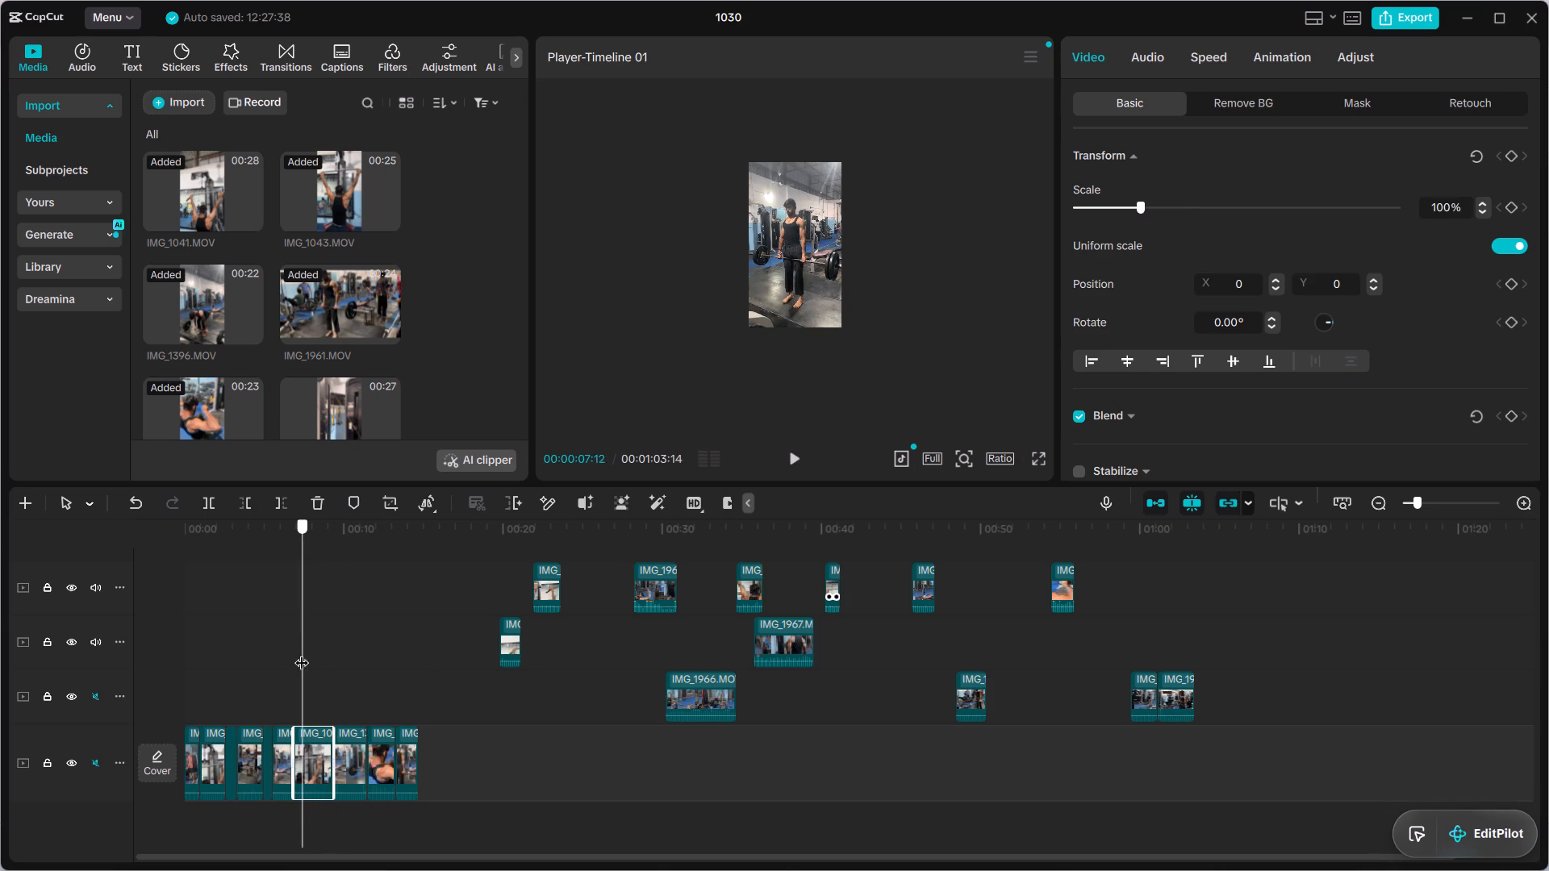
left_click_drag(302, 652, 301, 653)
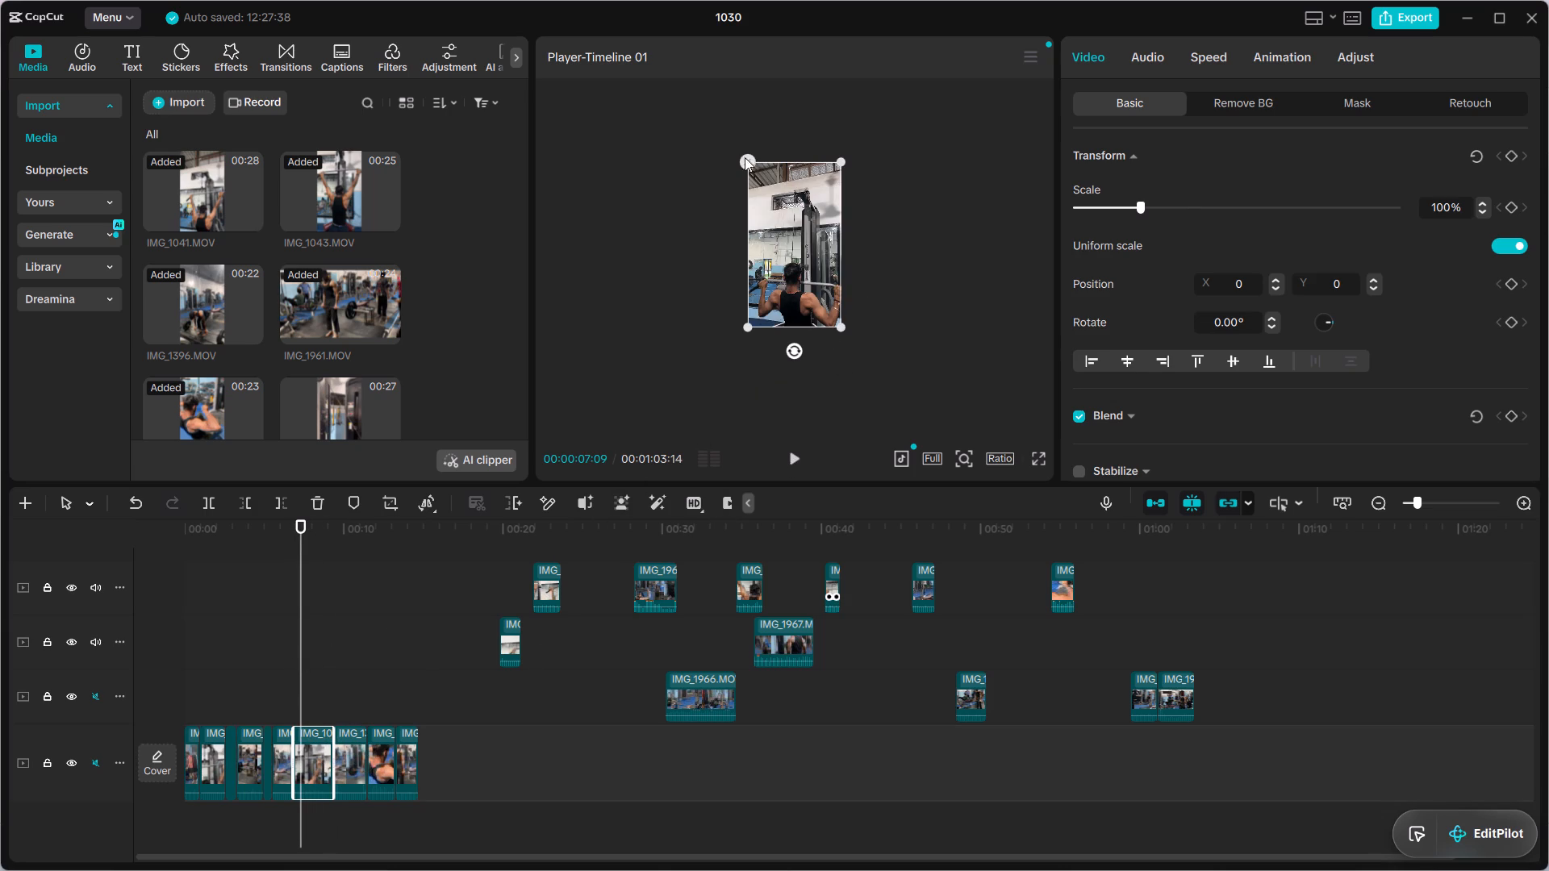
left_click_drag(841, 157, 840, 165)
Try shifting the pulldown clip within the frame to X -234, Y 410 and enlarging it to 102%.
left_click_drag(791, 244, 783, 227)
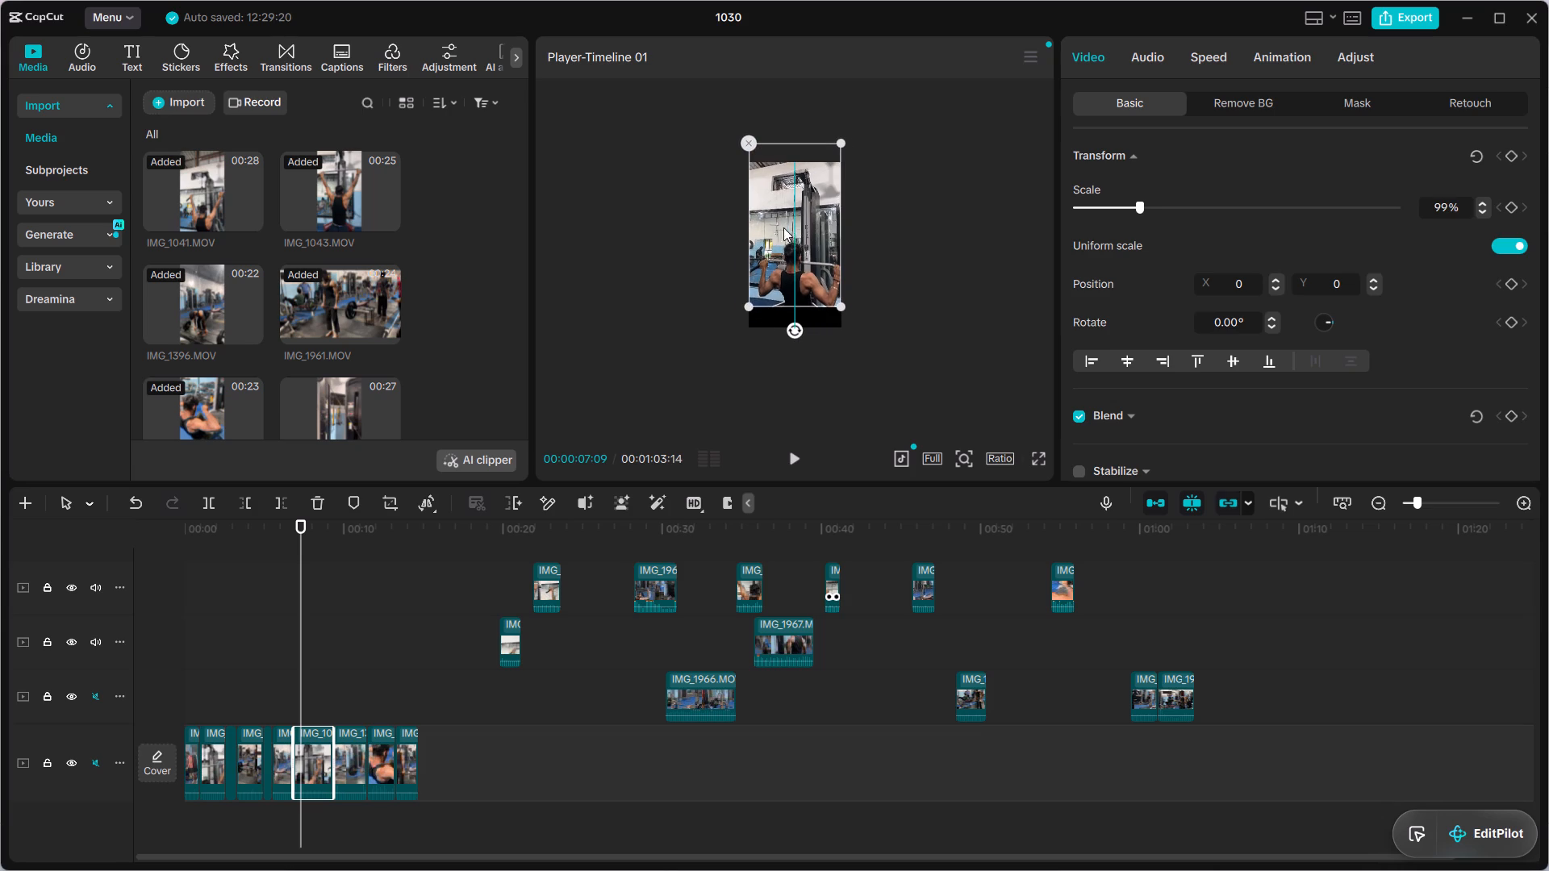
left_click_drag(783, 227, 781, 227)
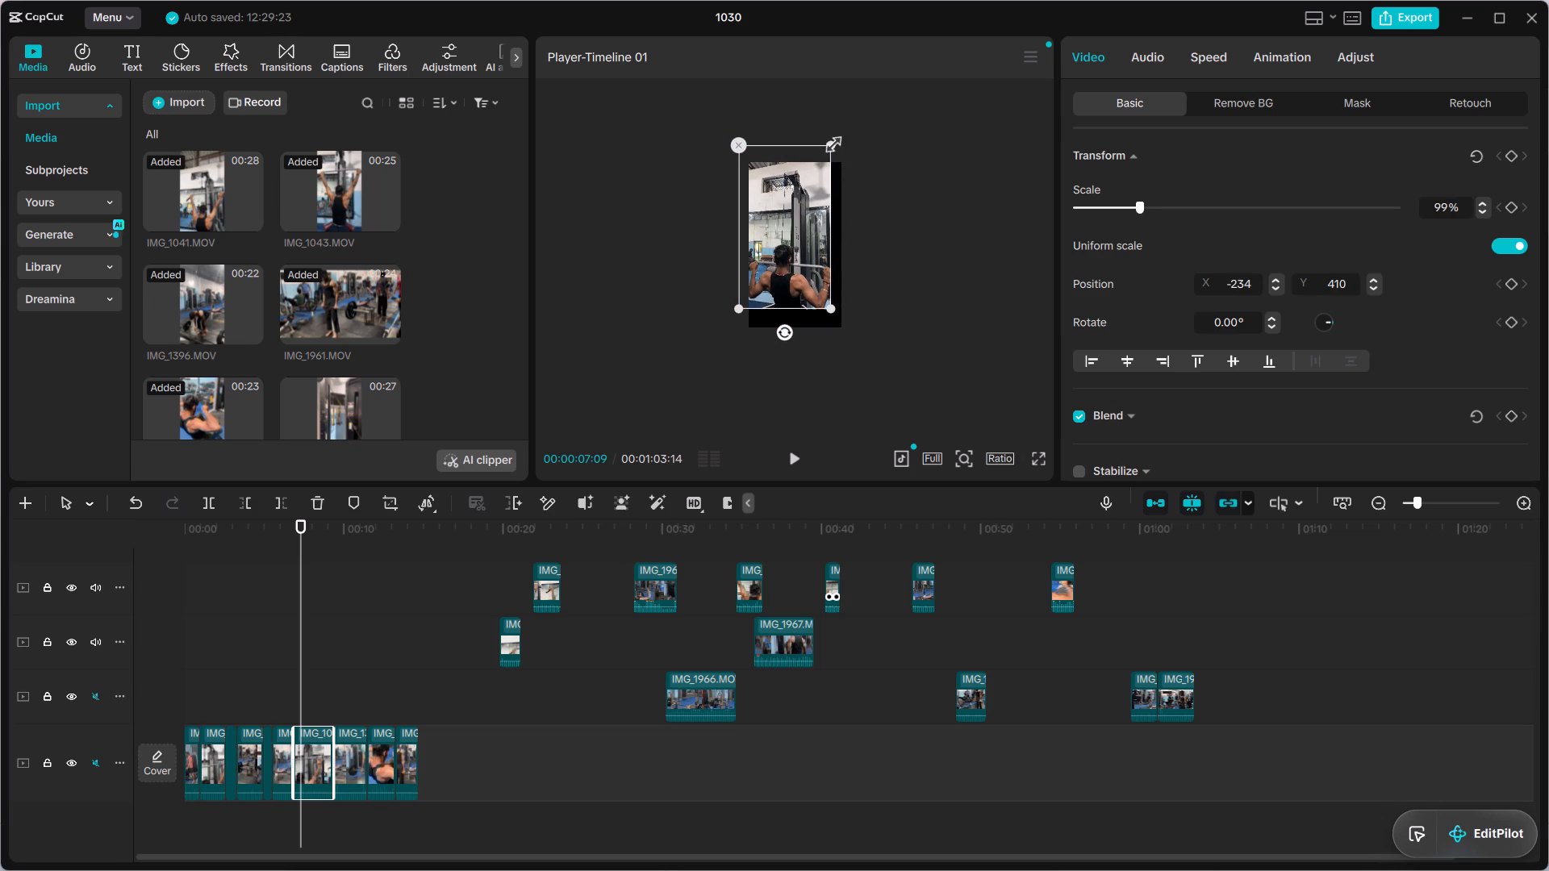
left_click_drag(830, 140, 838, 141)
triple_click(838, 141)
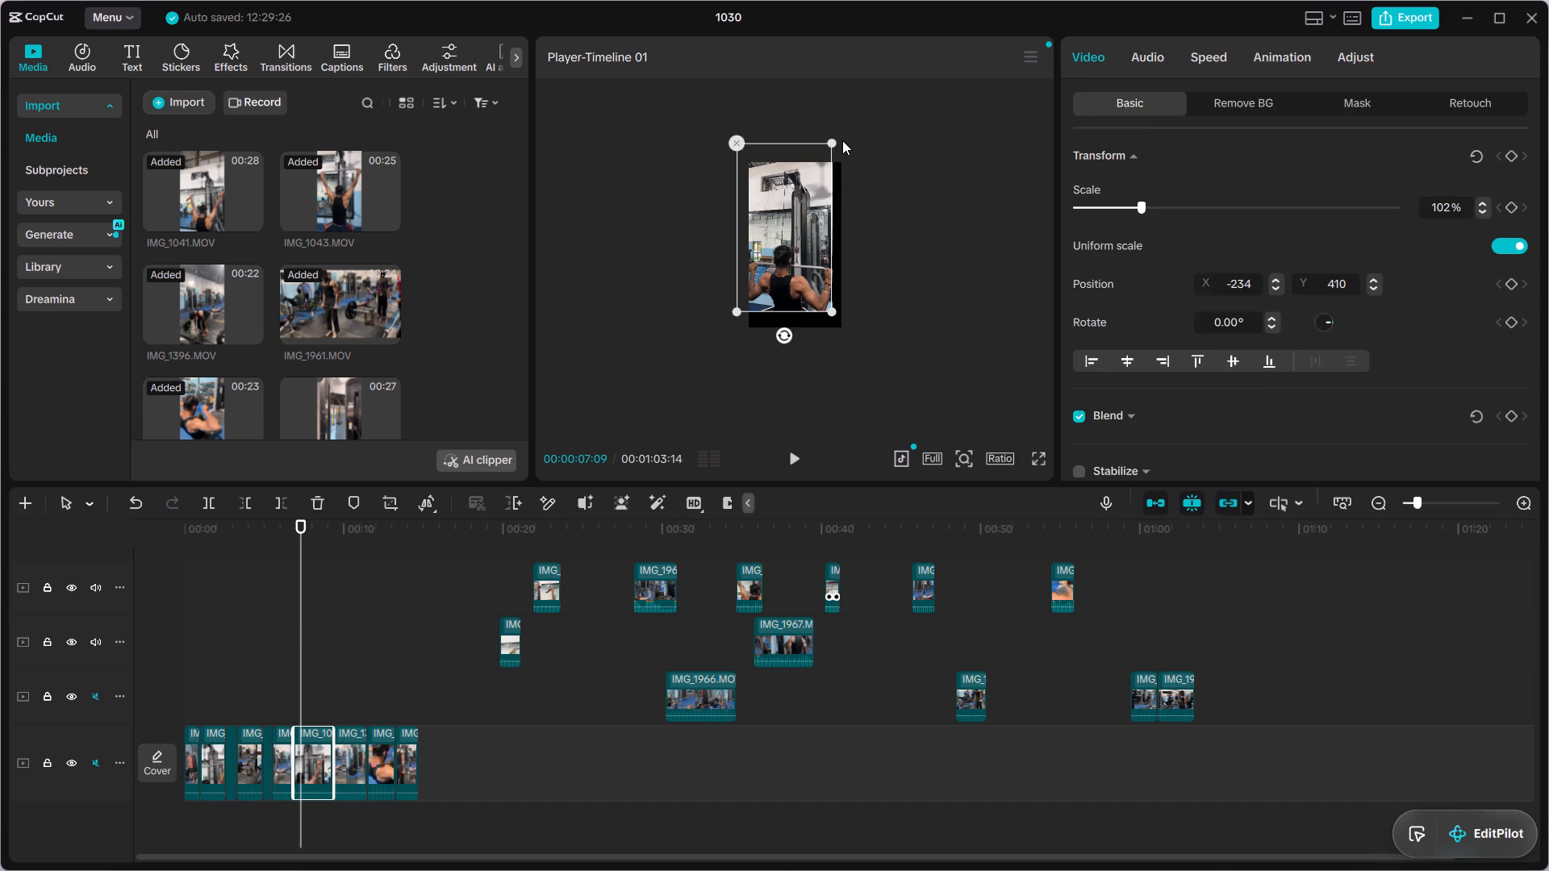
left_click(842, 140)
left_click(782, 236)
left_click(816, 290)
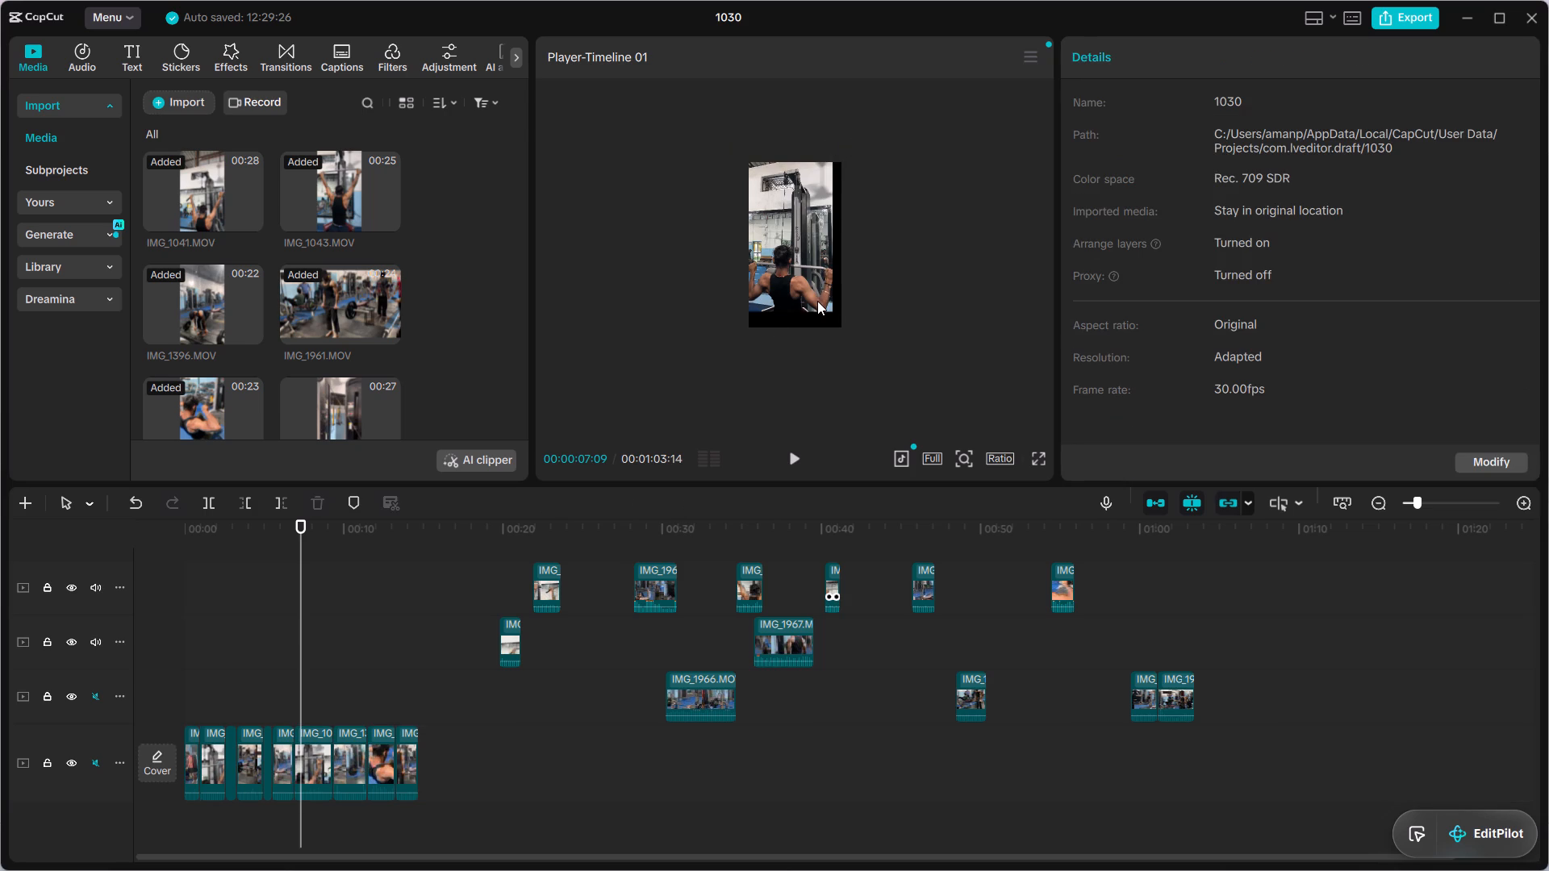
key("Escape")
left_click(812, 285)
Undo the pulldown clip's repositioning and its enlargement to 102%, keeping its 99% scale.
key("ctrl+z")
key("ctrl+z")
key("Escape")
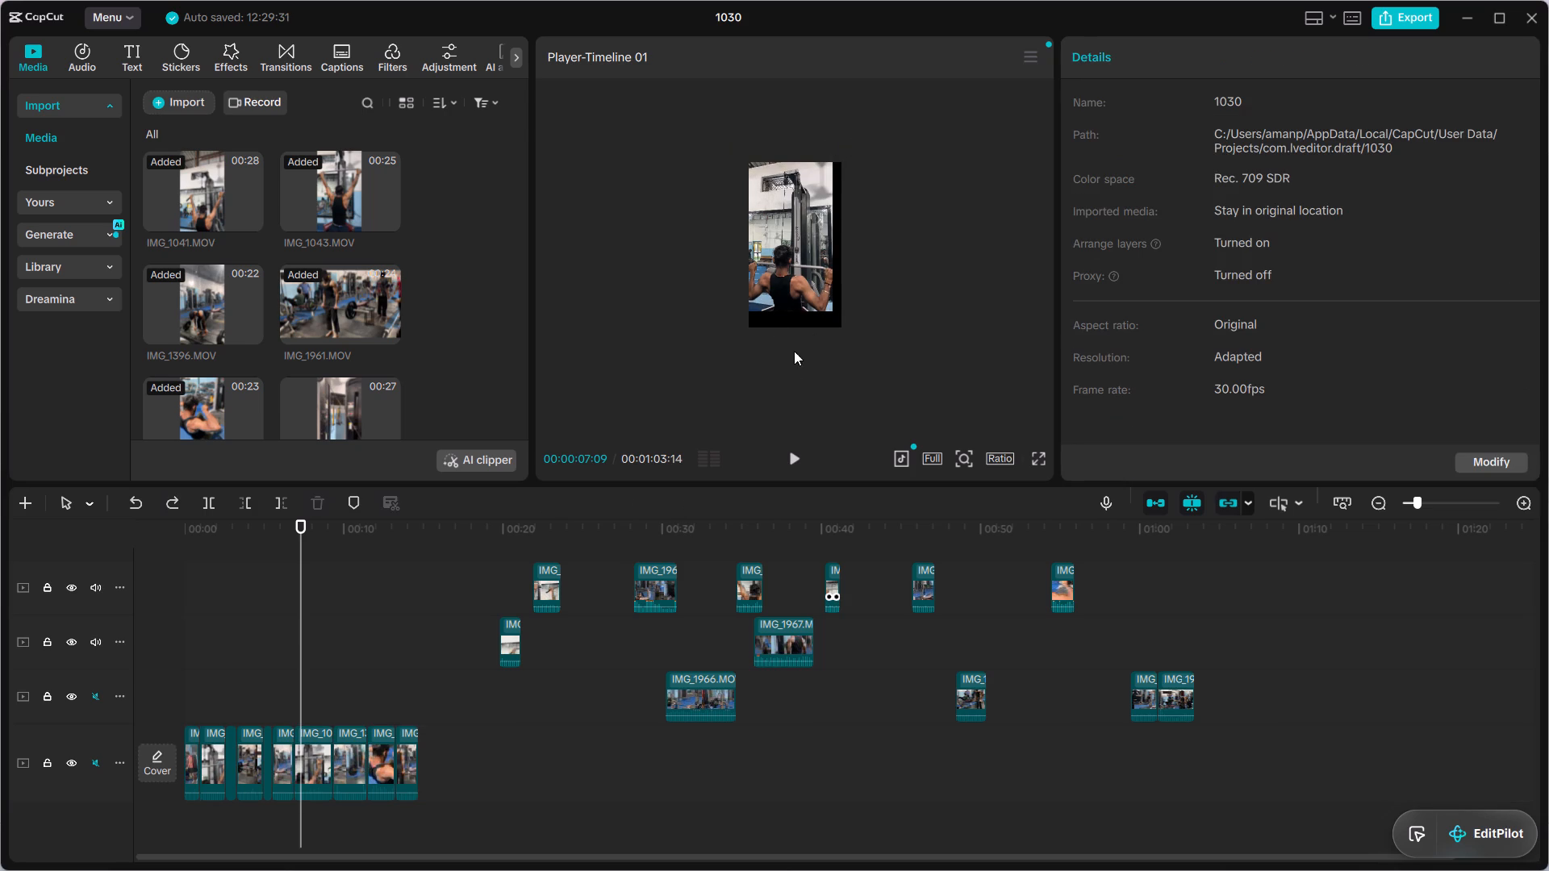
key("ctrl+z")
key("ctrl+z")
Replay the pulldown clip from about 00:00:07 into the barbell clip to check its framing.
left_click(808, 305)
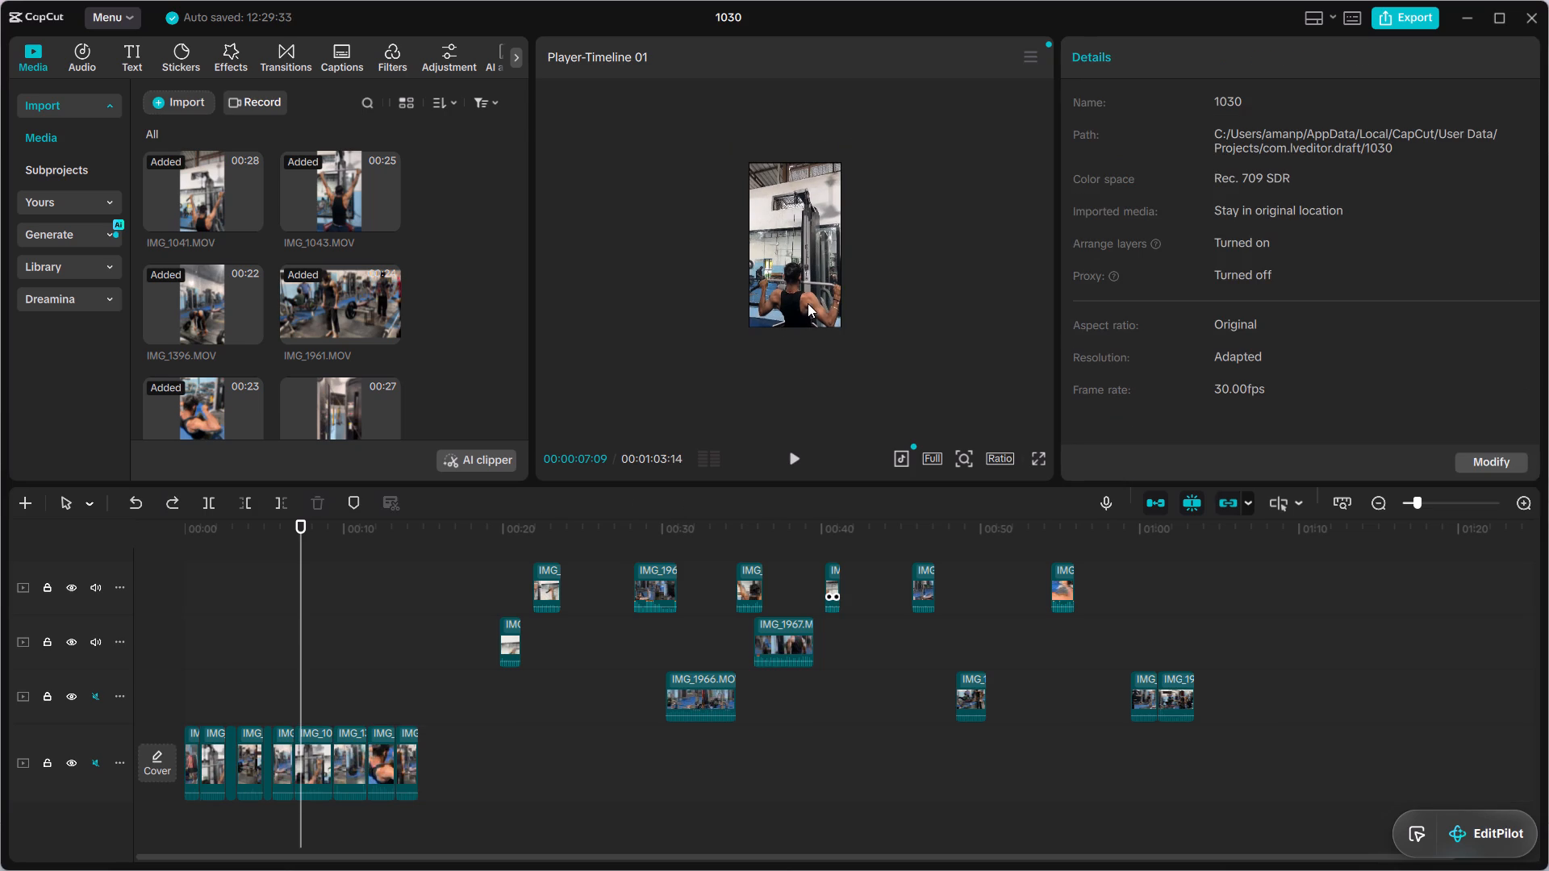
left_click_drag(808, 303, 815, 273)
left_click(813, 279)
left_click(814, 294)
left_click(785, 455)
left_click(786, 455)
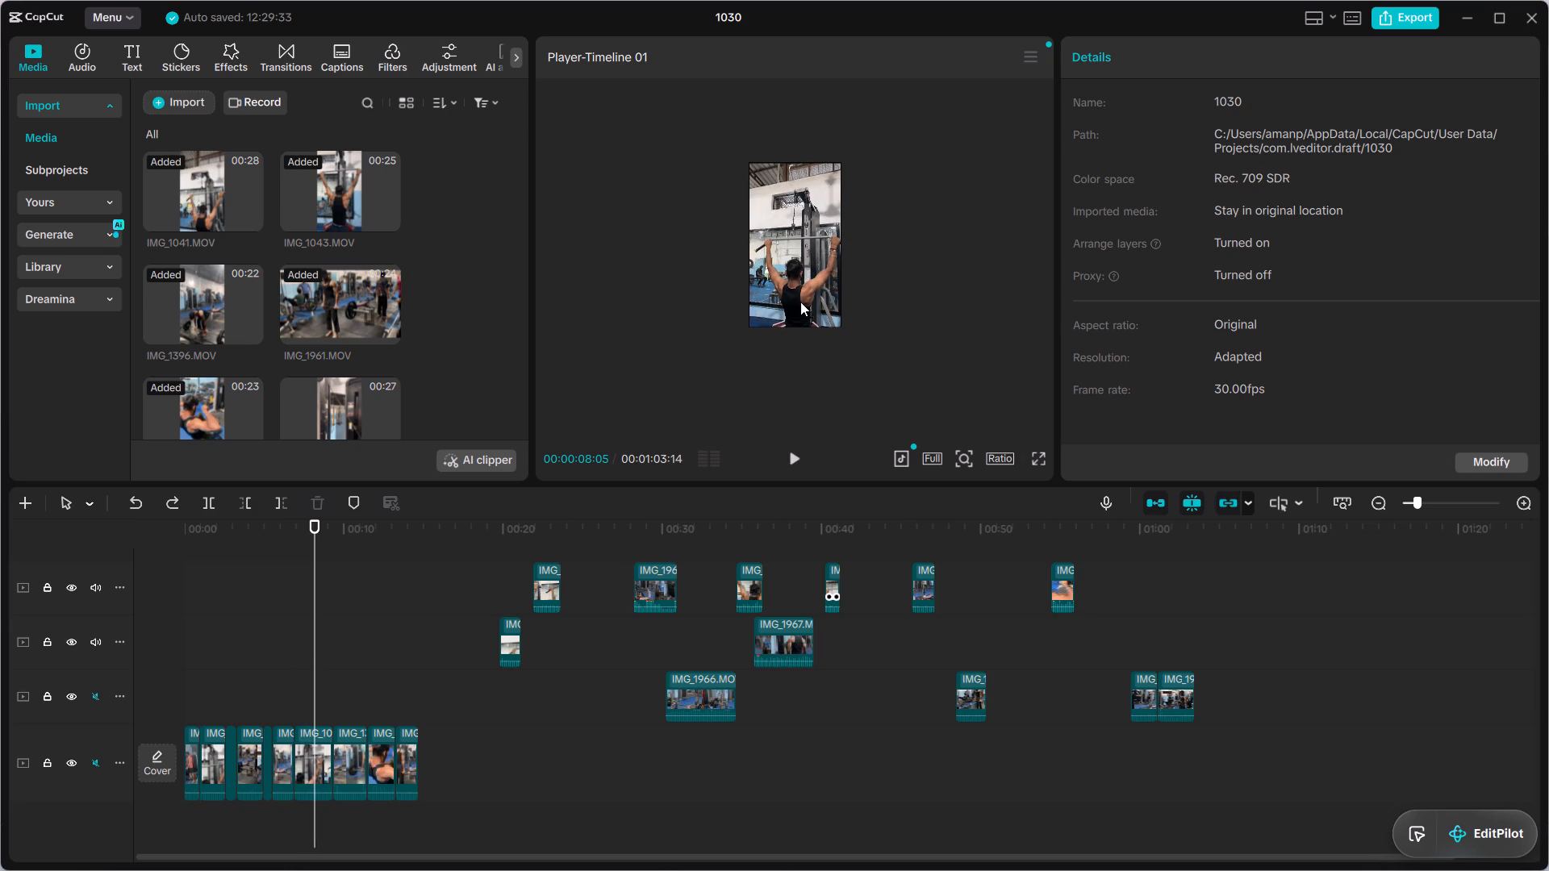
left_click(800, 302)
left_click_drag(311, 695, 309, 694)
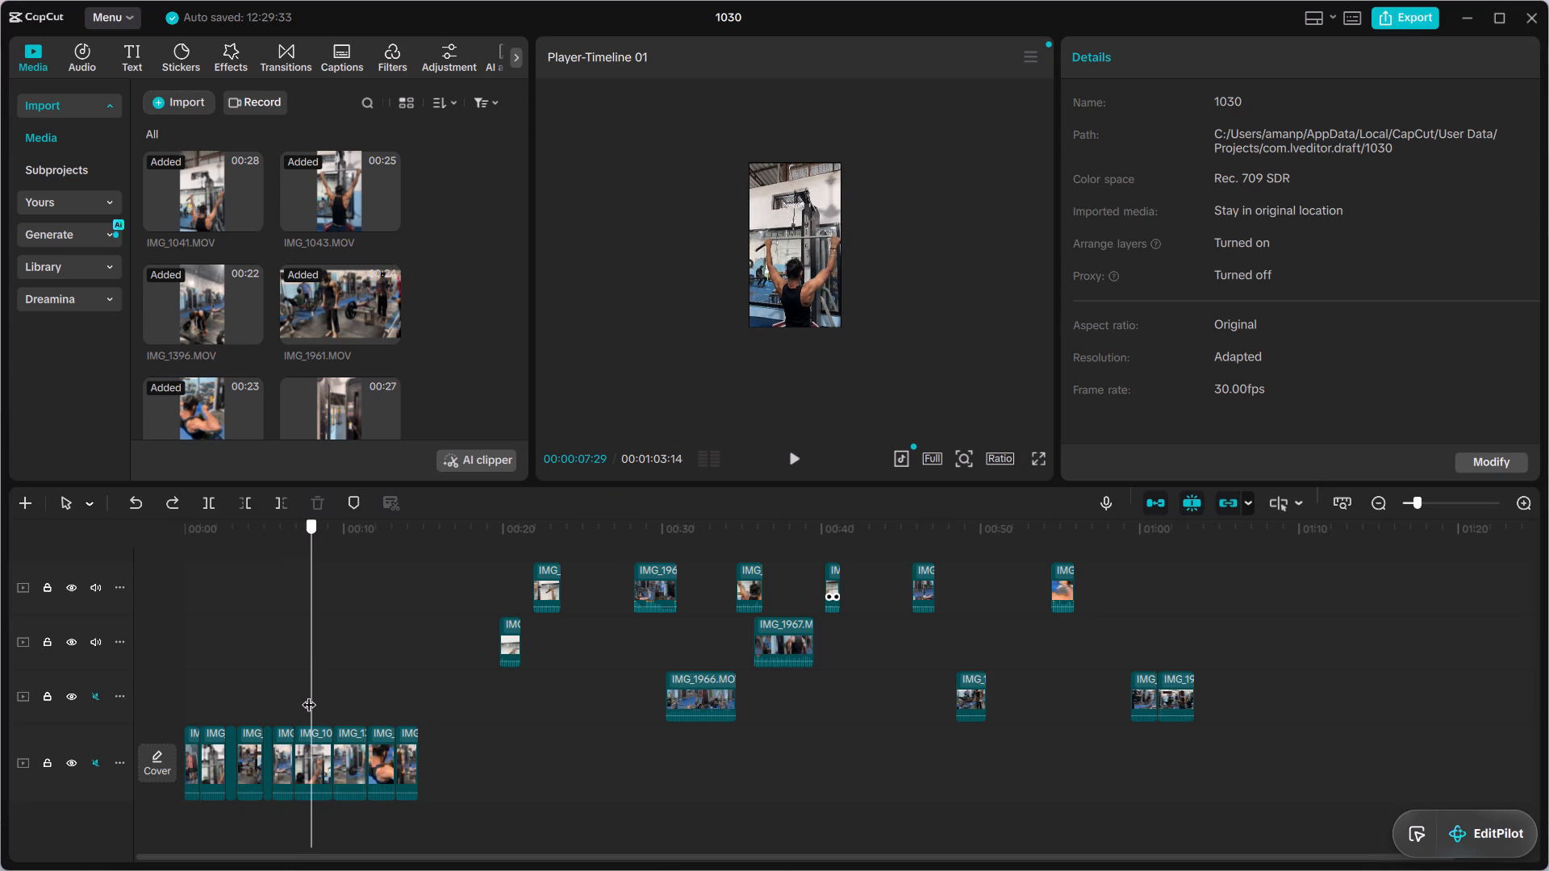
left_click_drag(309, 694, 303, 697)
left_click(797, 288)
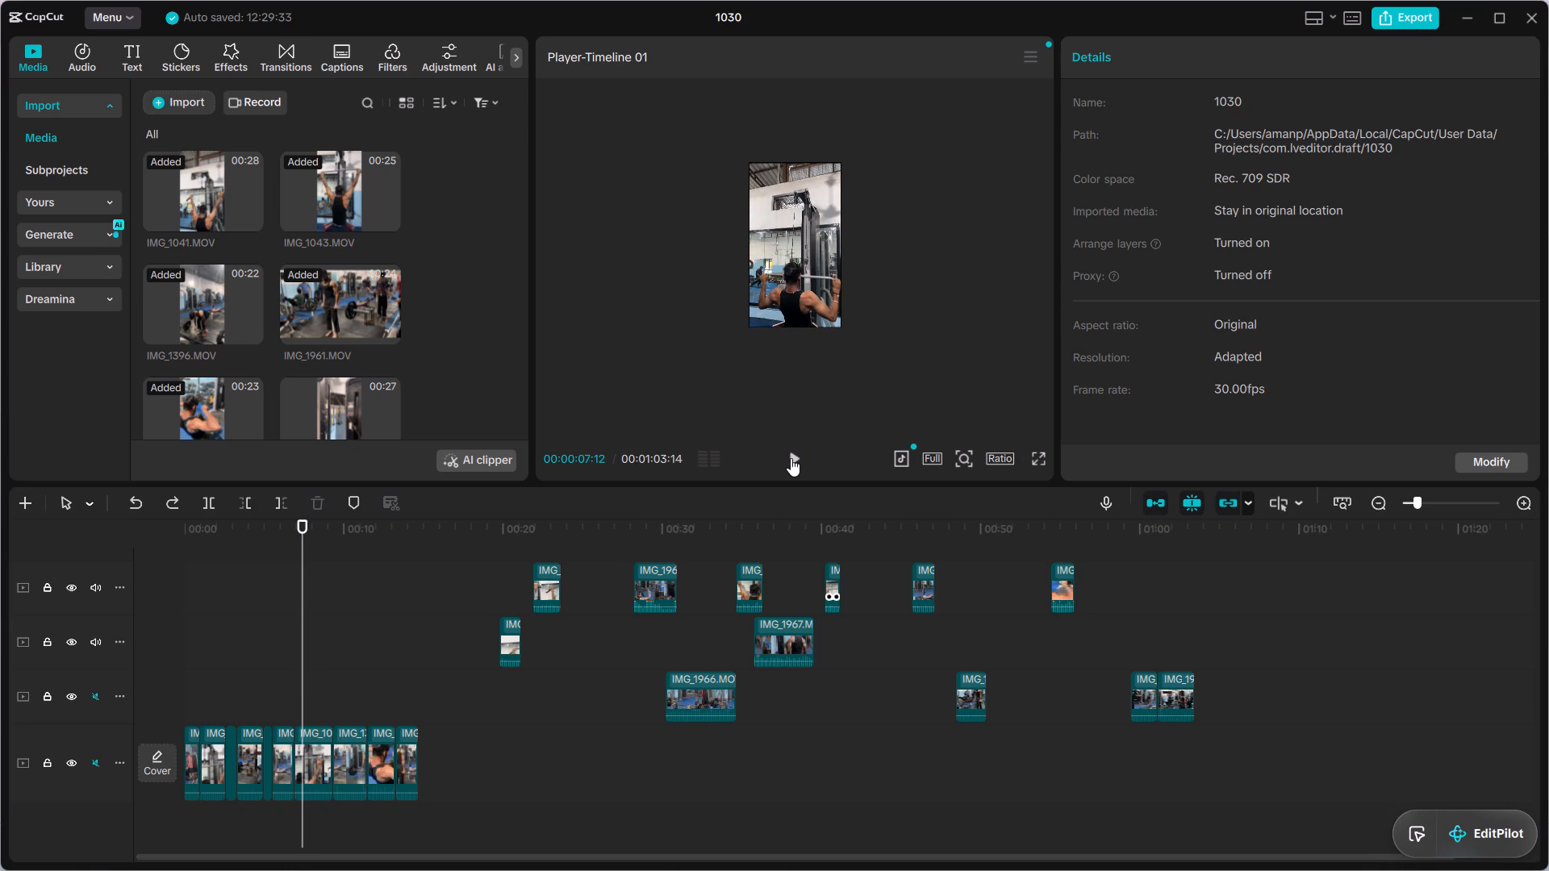
left_click(790, 461)
left_click(790, 461)
left_click(790, 461)
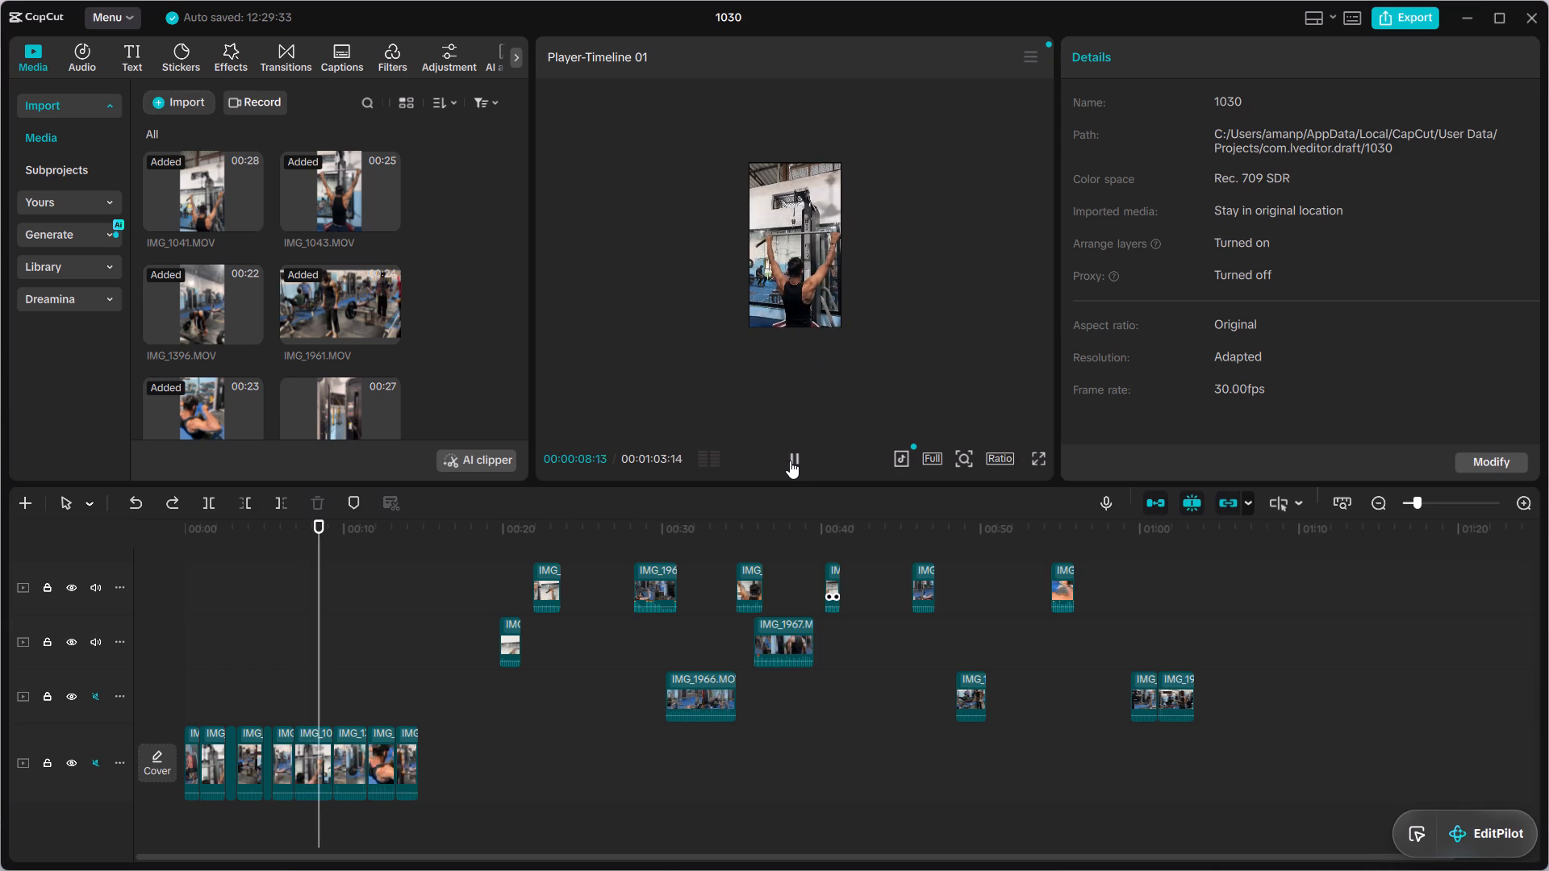
left_click(790, 461)
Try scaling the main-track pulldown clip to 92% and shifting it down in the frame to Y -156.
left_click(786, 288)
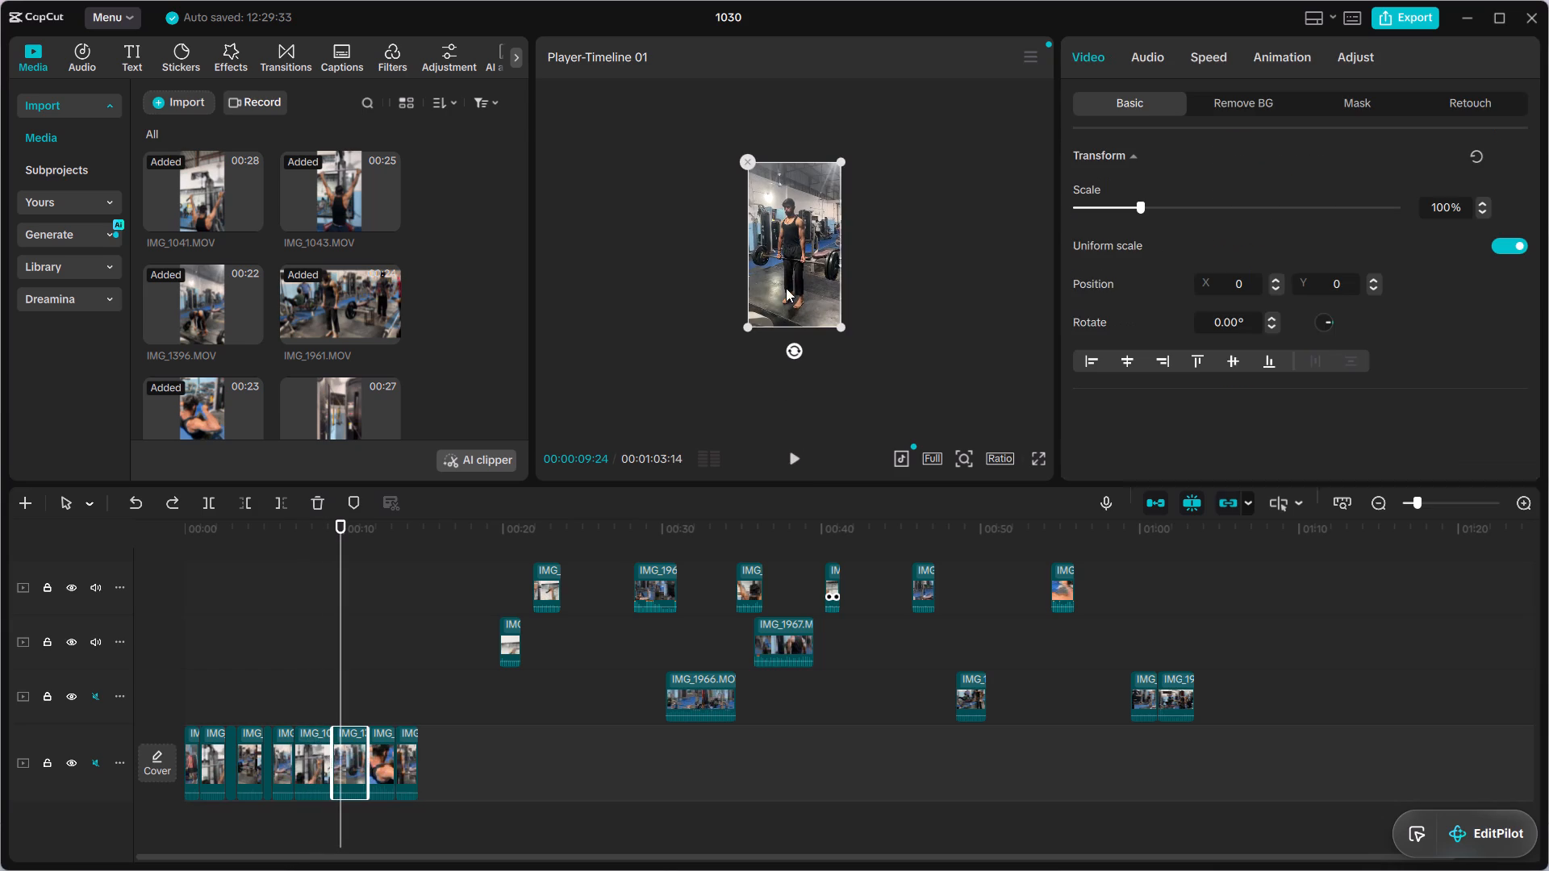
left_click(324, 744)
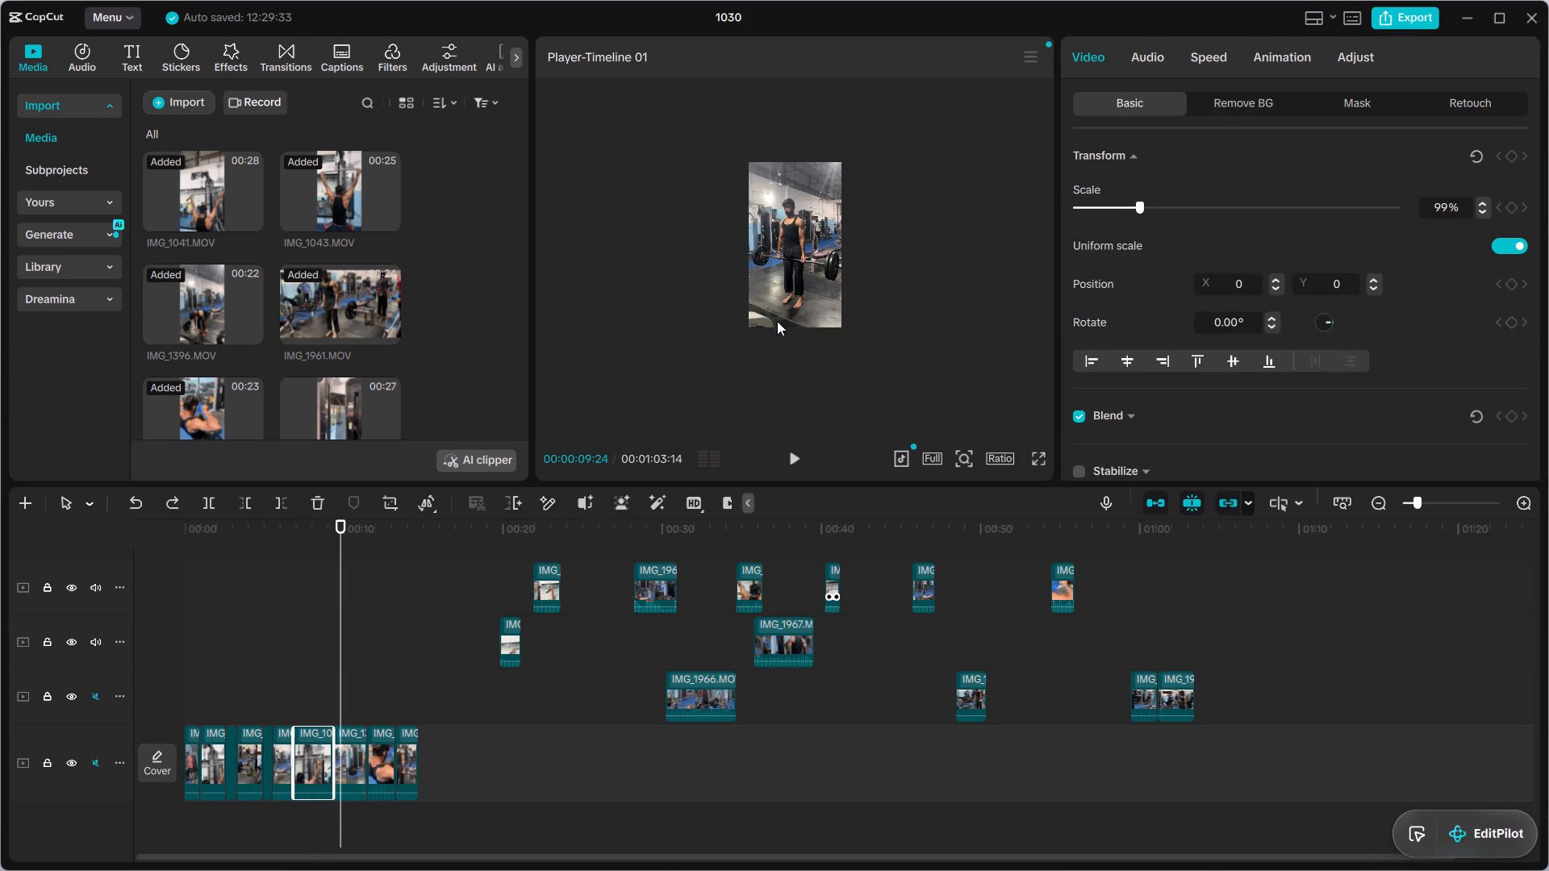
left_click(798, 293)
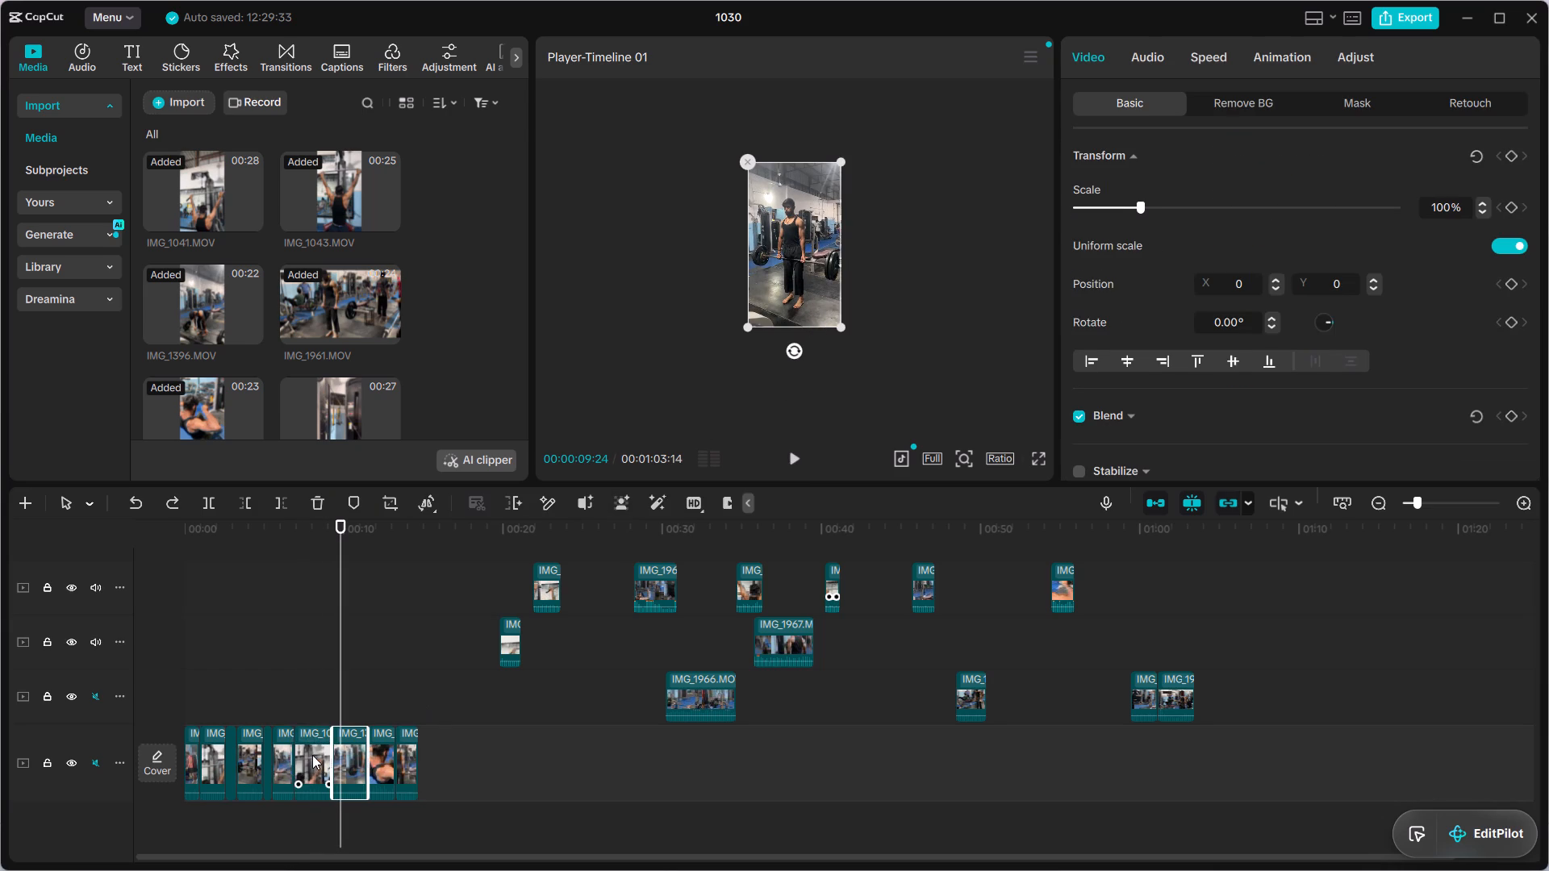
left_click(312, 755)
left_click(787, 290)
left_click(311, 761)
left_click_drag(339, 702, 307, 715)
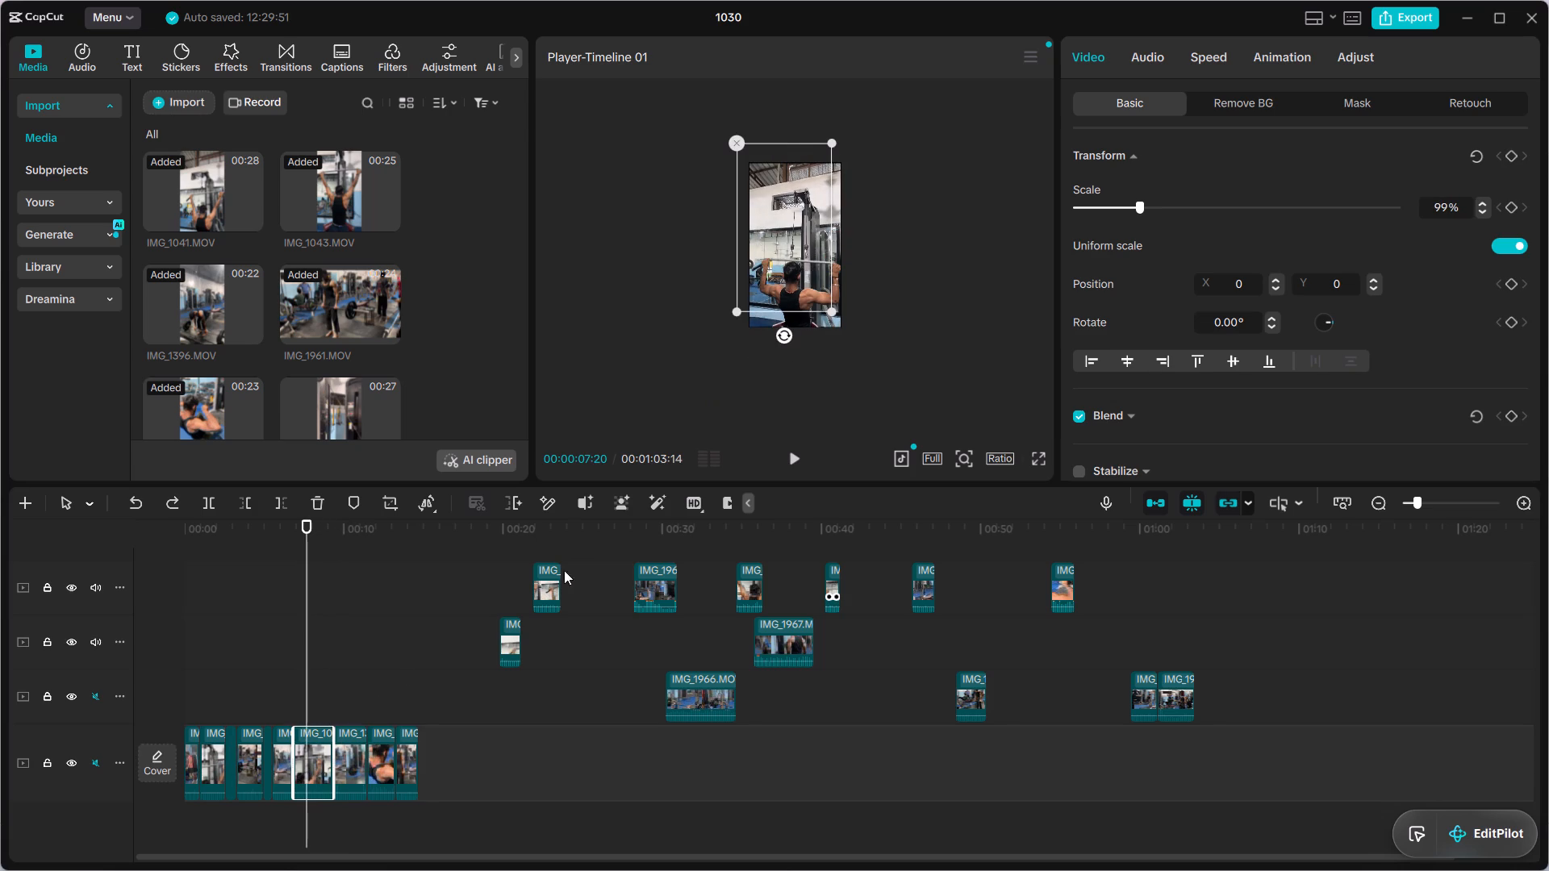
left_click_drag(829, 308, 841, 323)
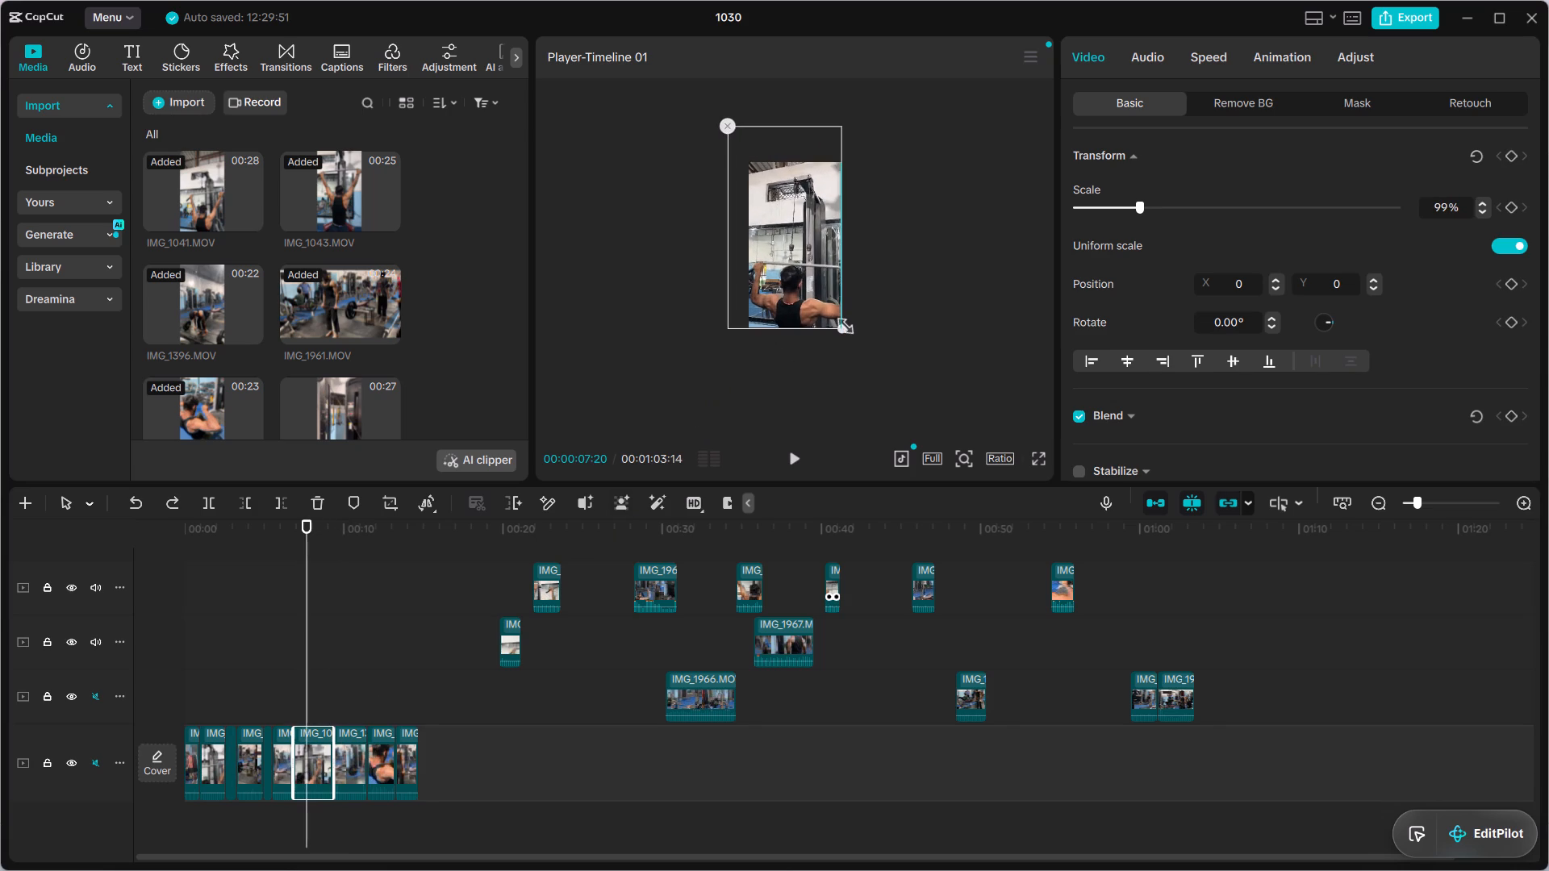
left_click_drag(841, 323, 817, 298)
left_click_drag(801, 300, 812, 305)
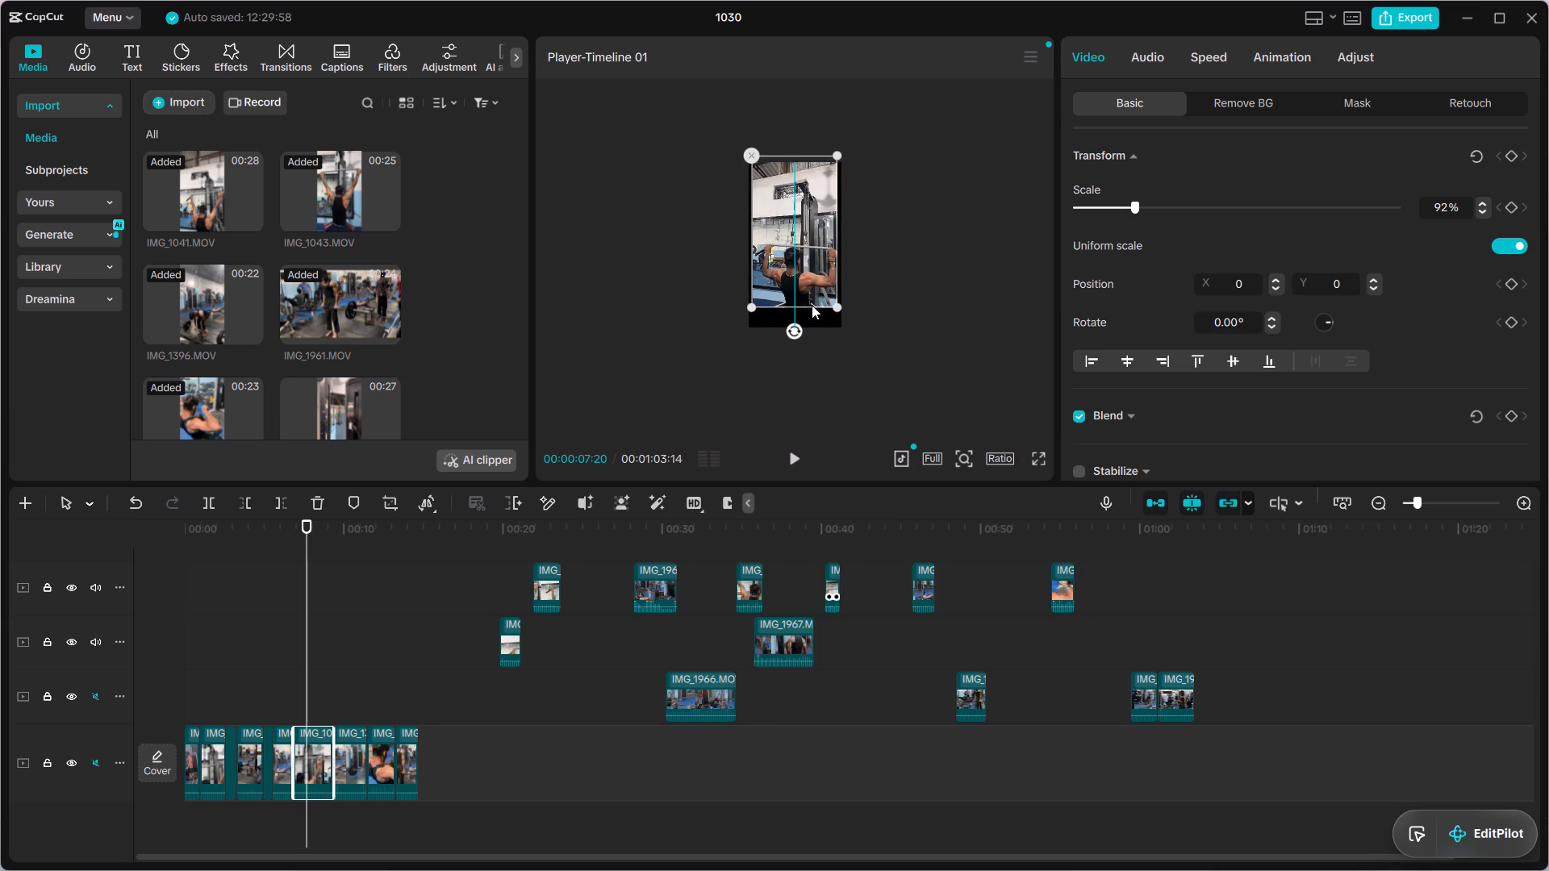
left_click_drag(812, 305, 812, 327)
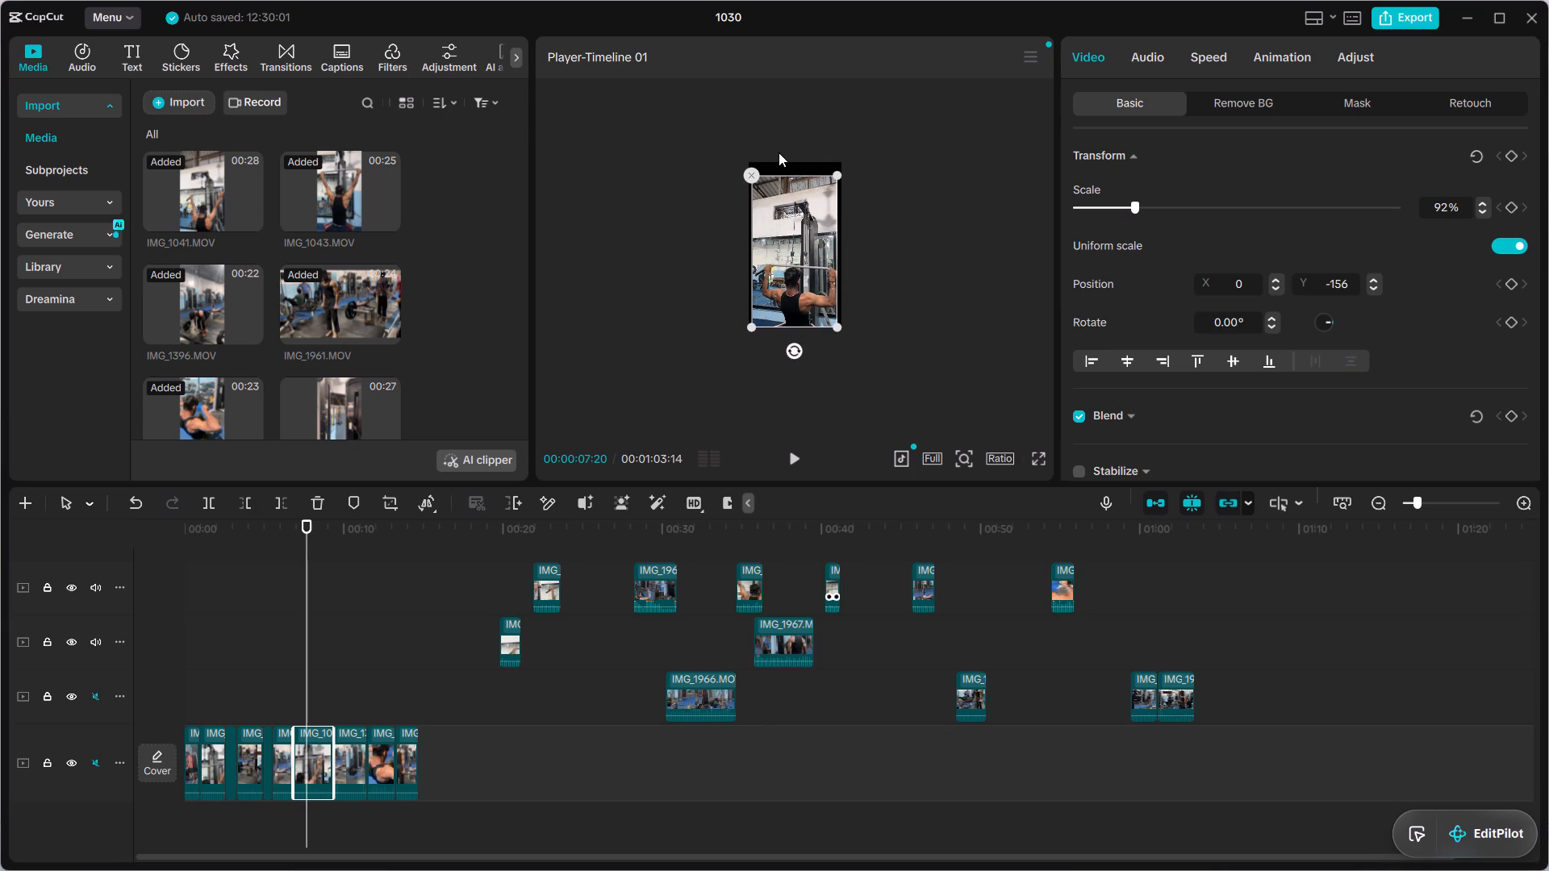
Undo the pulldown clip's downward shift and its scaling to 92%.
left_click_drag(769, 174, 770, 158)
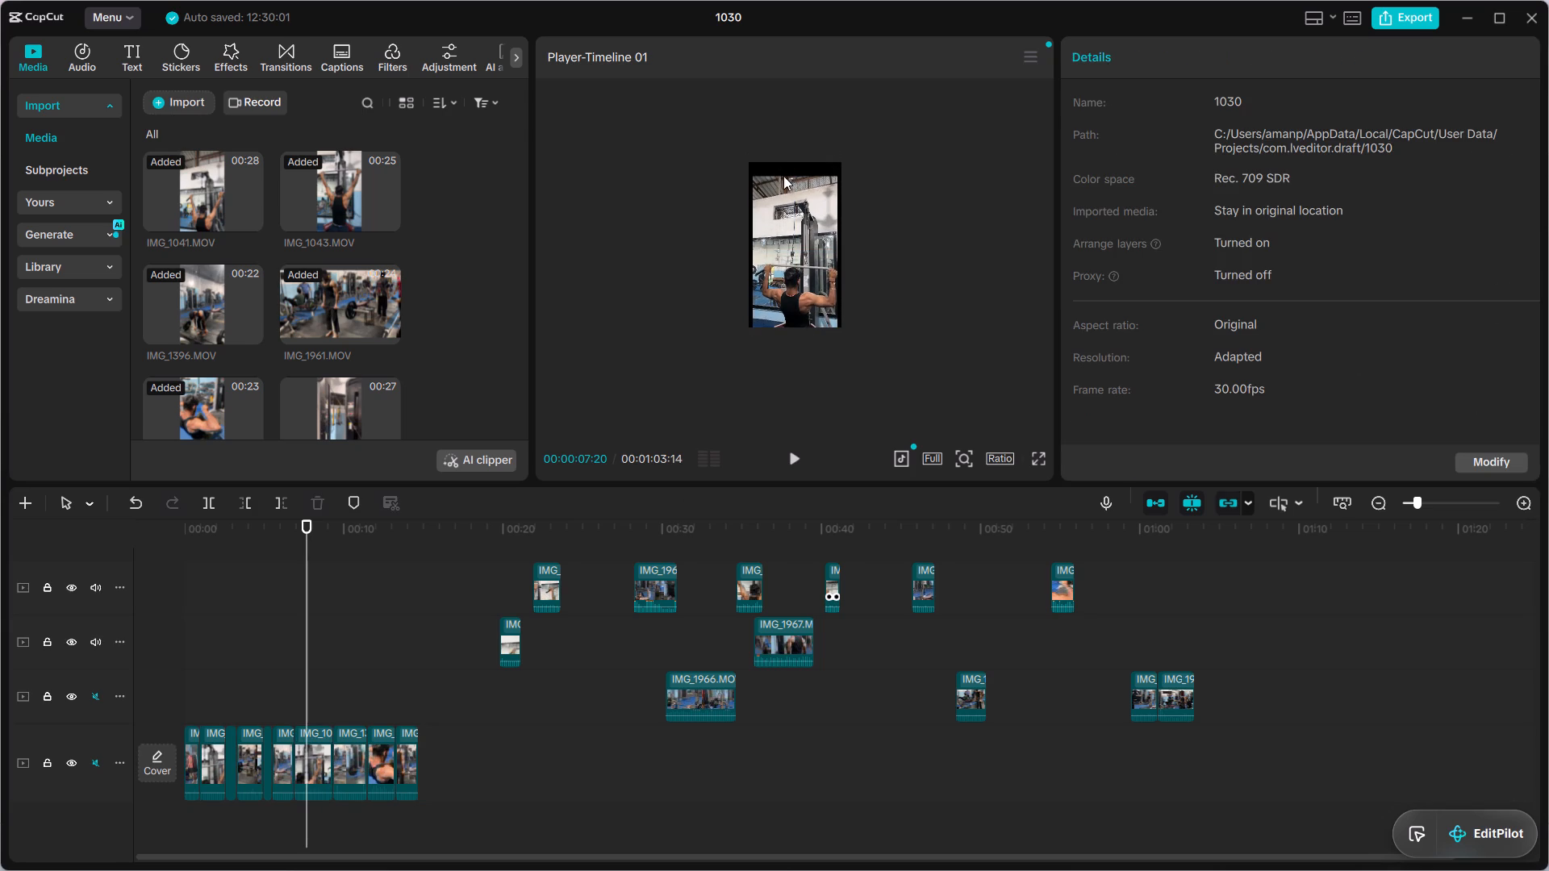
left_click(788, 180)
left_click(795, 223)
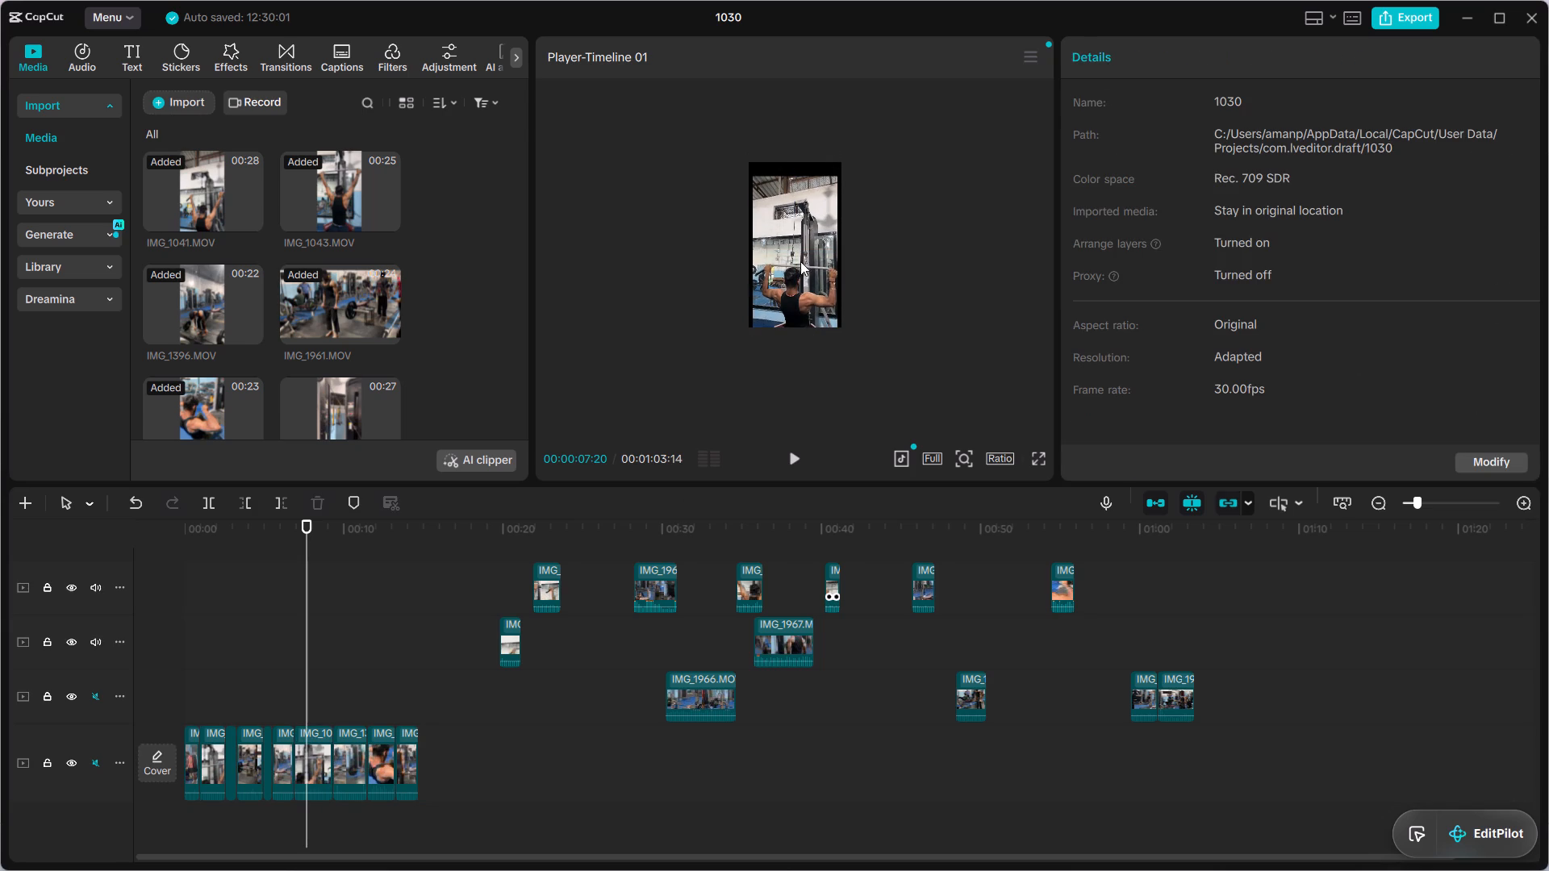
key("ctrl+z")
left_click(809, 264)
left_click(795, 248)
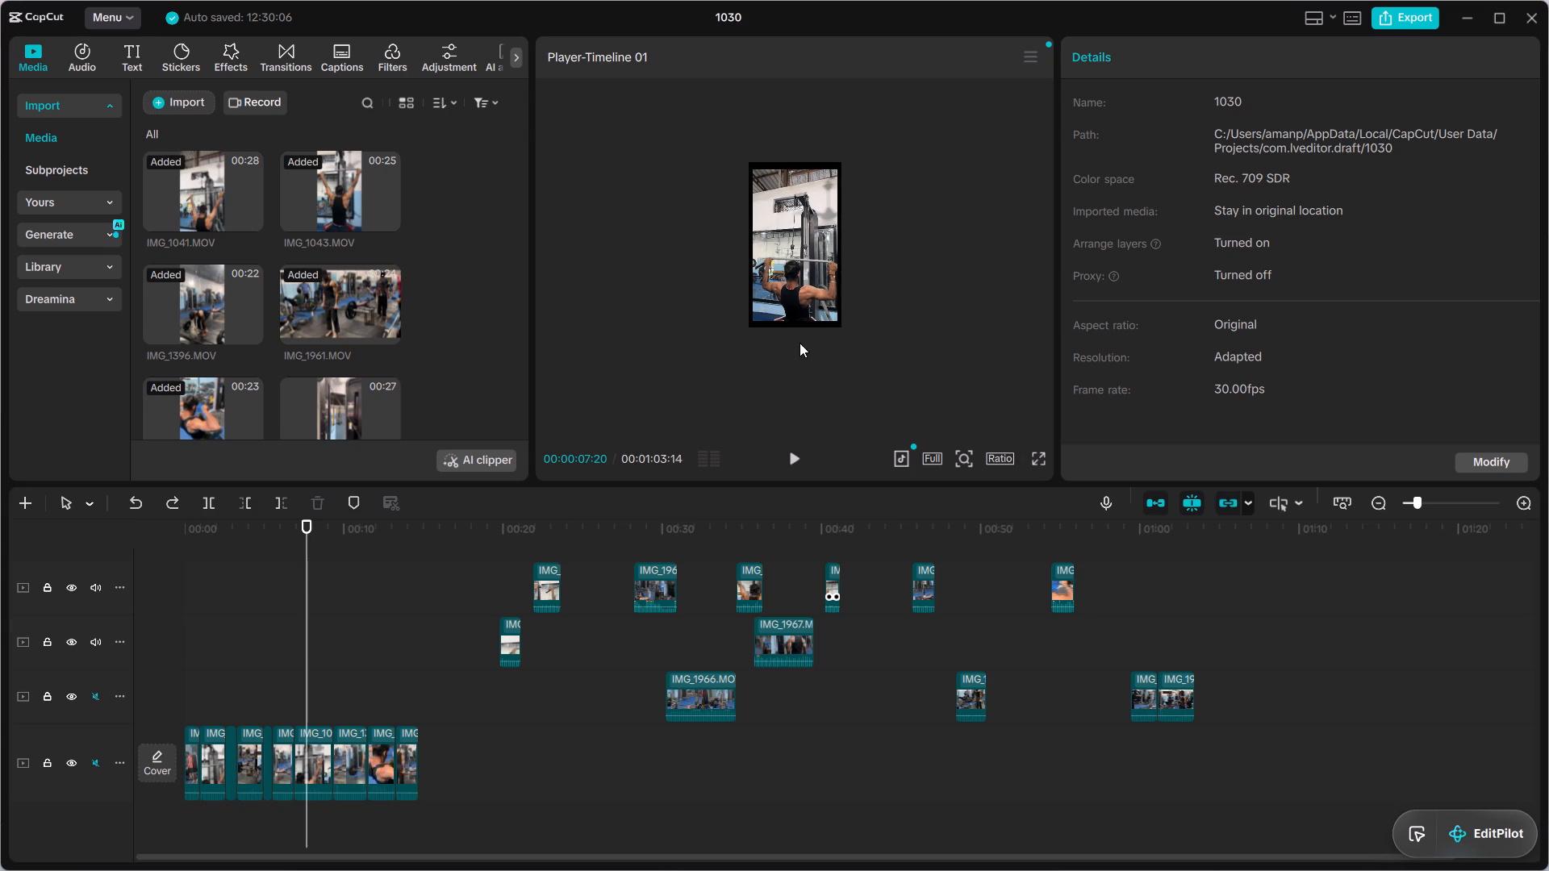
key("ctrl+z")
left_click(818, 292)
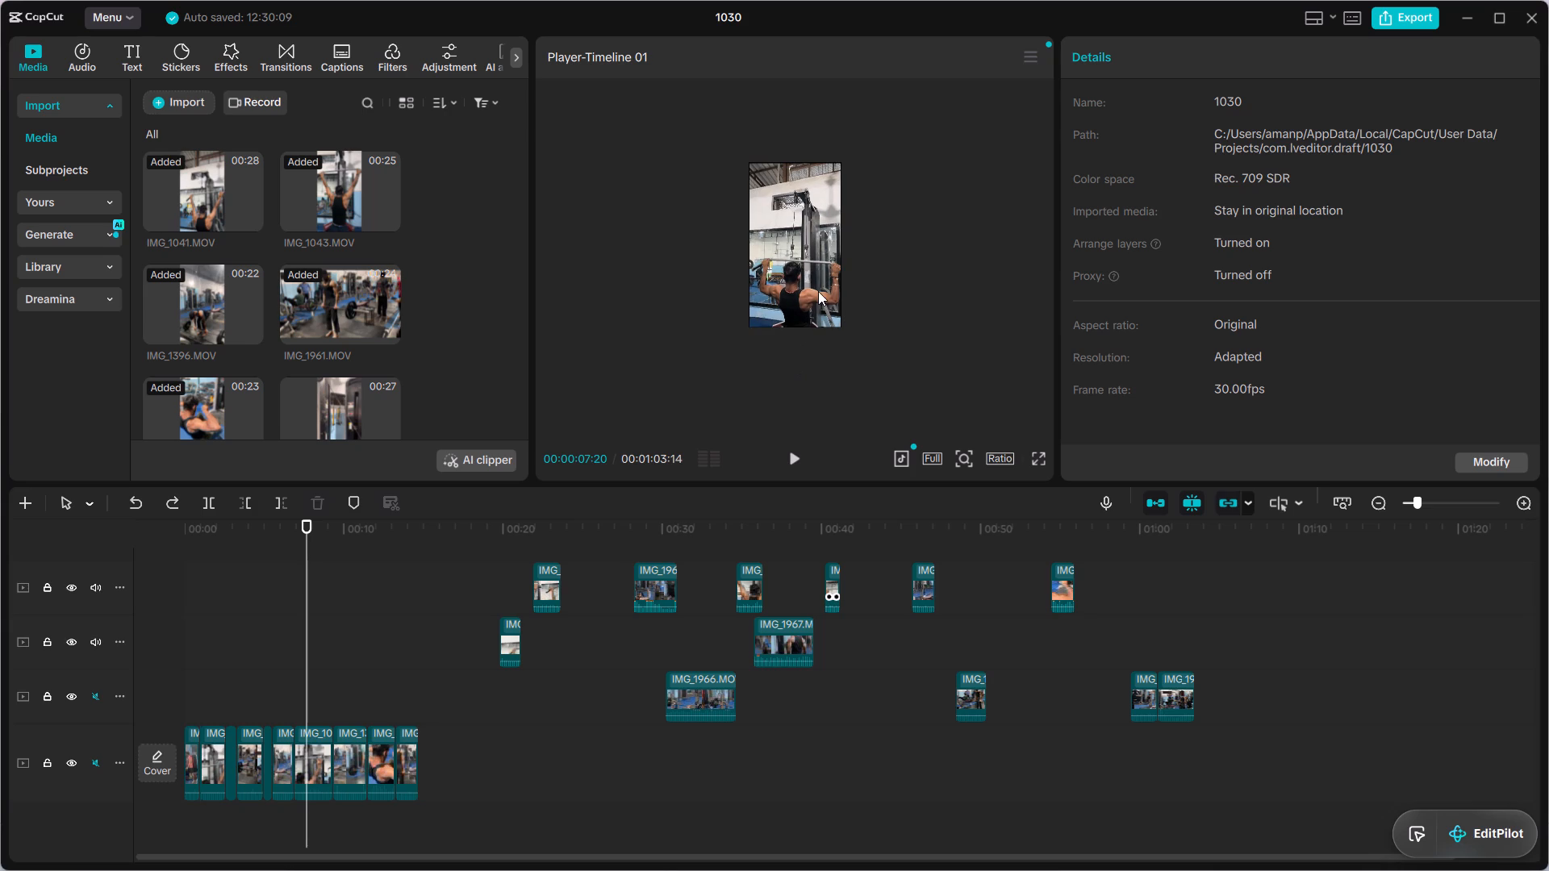
Replay the pulldown clip from 00:00:07:20 into the barbell clip and return to the pulldown clip.
left_click(786, 460)
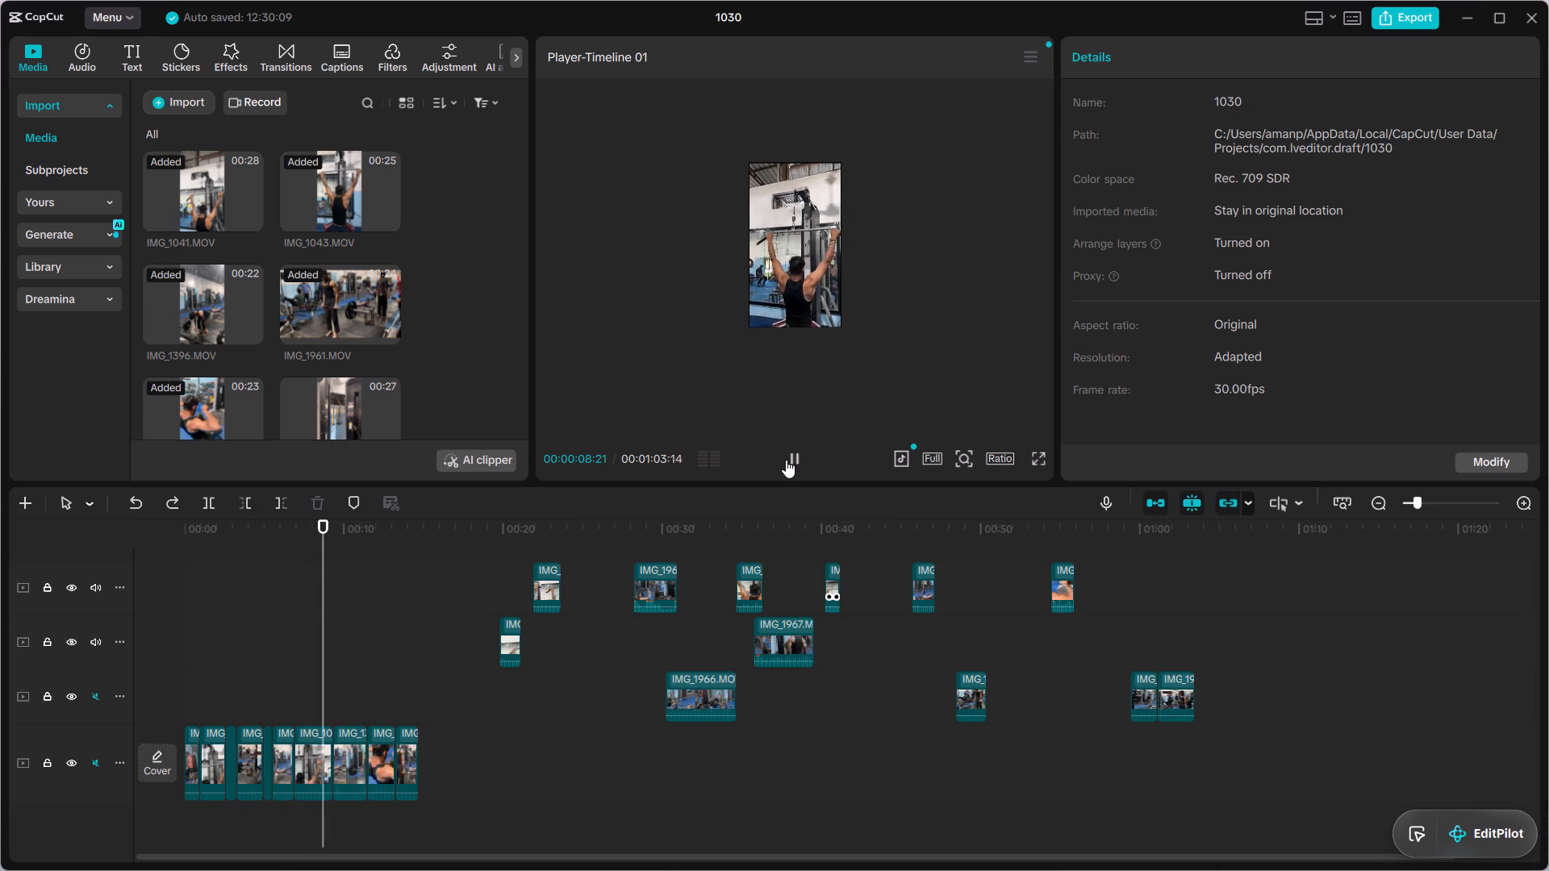
left_click(786, 460)
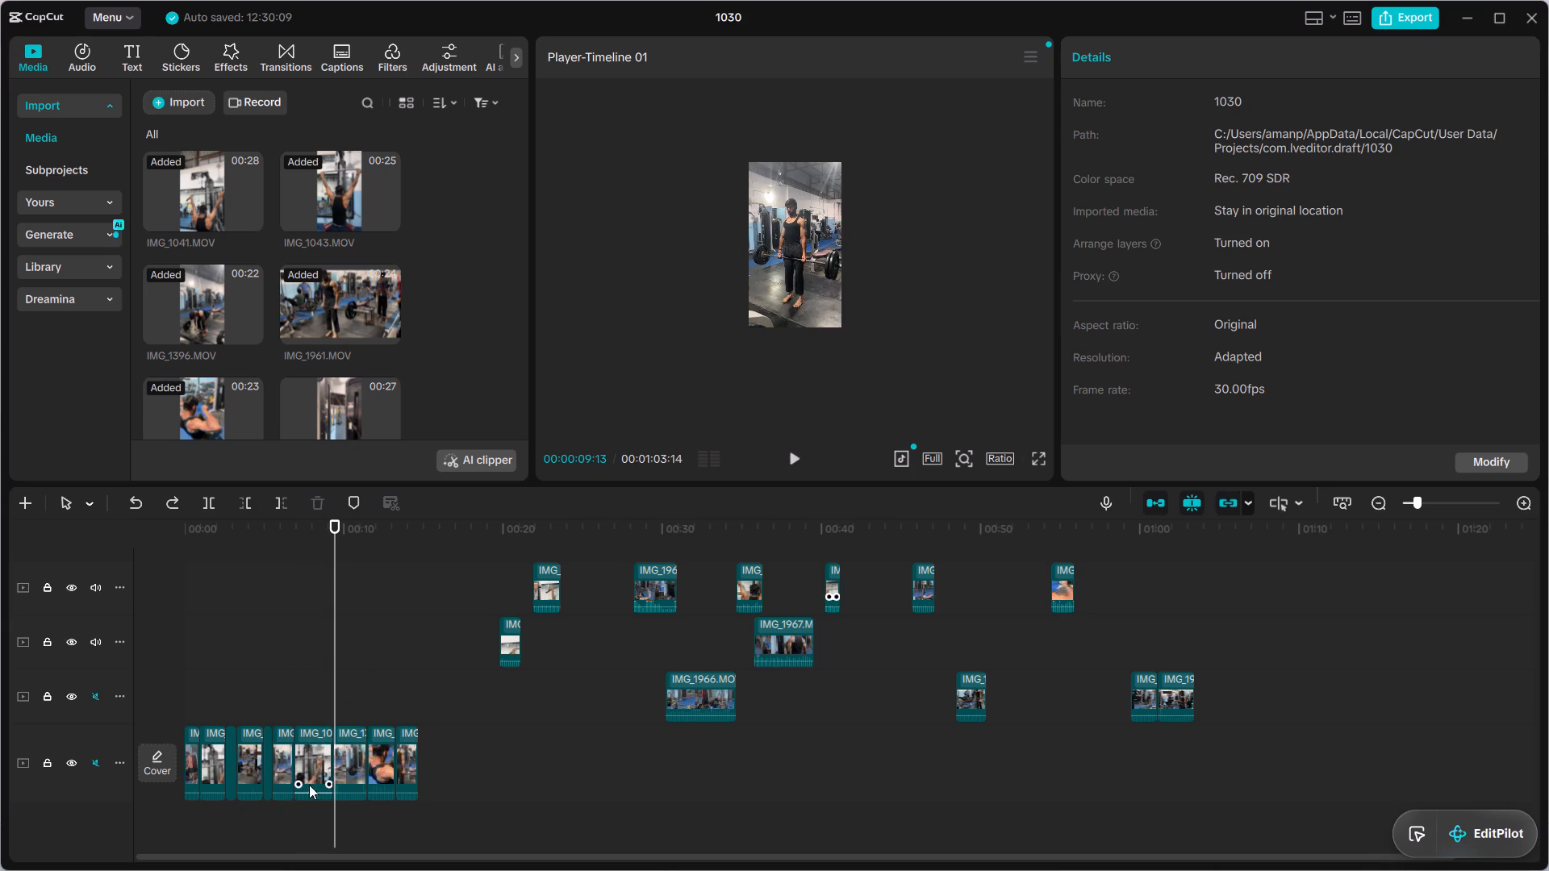
left_click_drag(335, 706, 307, 710)
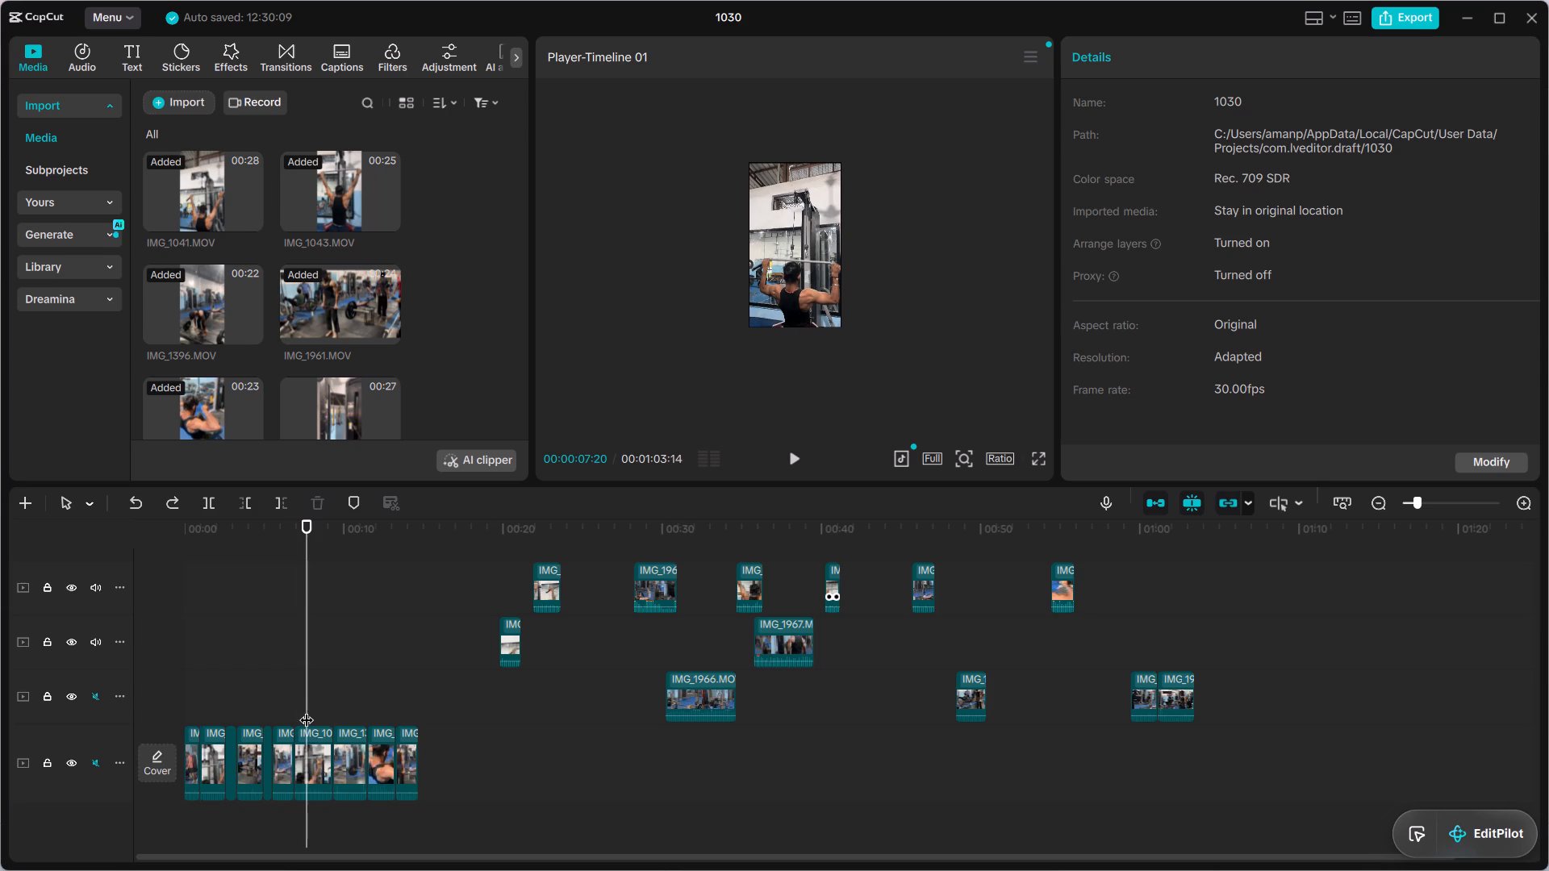
Enlarge the main-track pulldown clip around 00:00:08 to a scale of 108%, keeping it centred in the frame.
left_click(792, 263)
left_click(800, 277)
left_click(825, 287)
left_click_drag(802, 227, 816, 266)
left_click_drag(810, 260, 843, 191)
left_click_drag(310, 620, 236, 659)
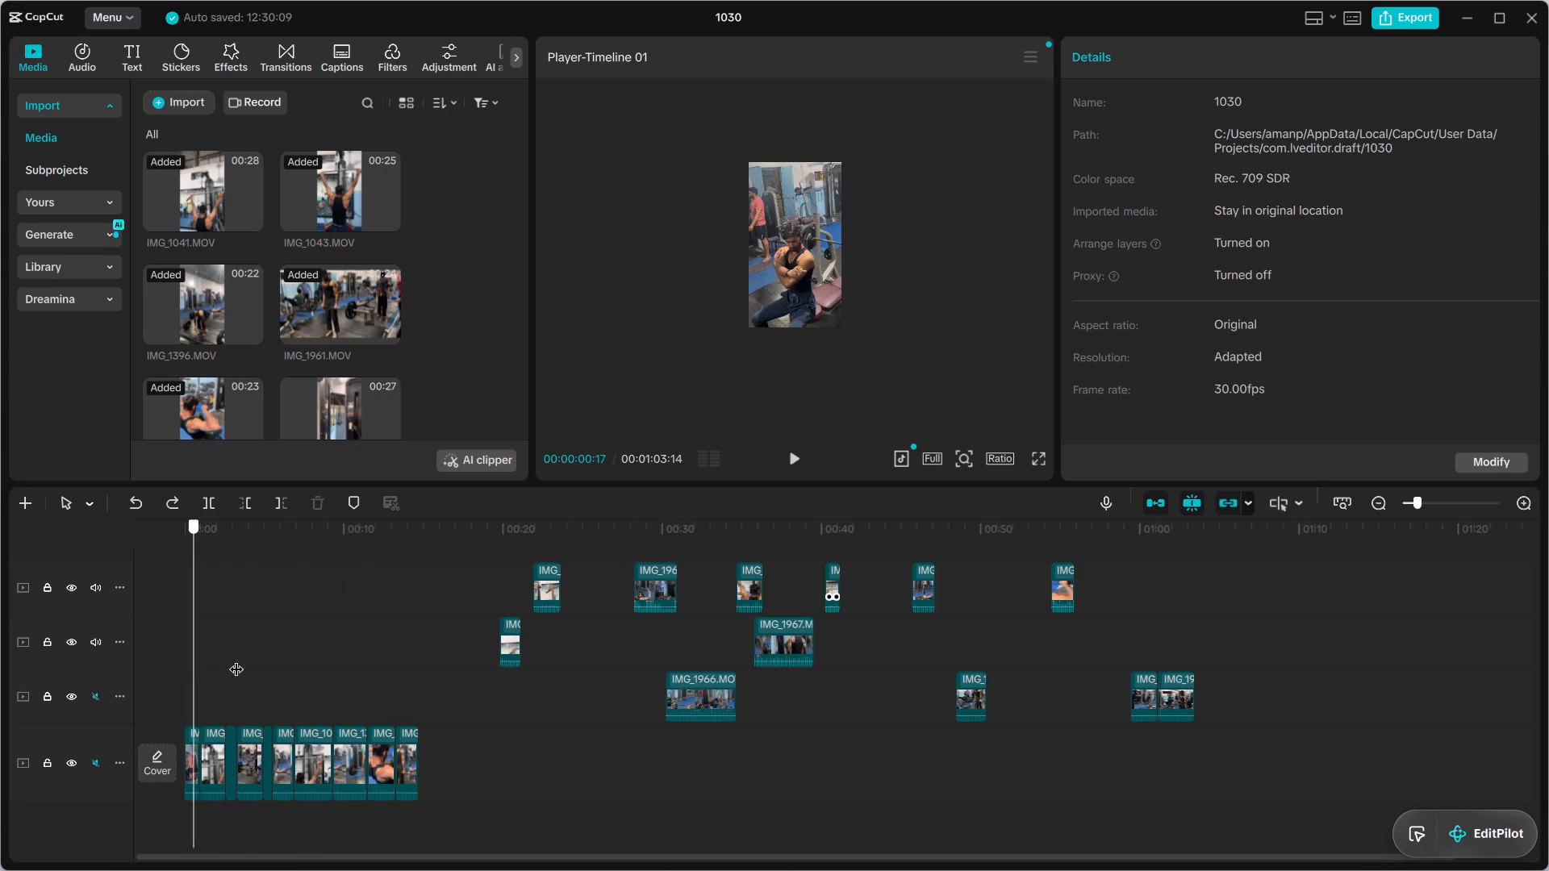
left_click_drag(236, 659, 324, 647)
left_click(301, 749)
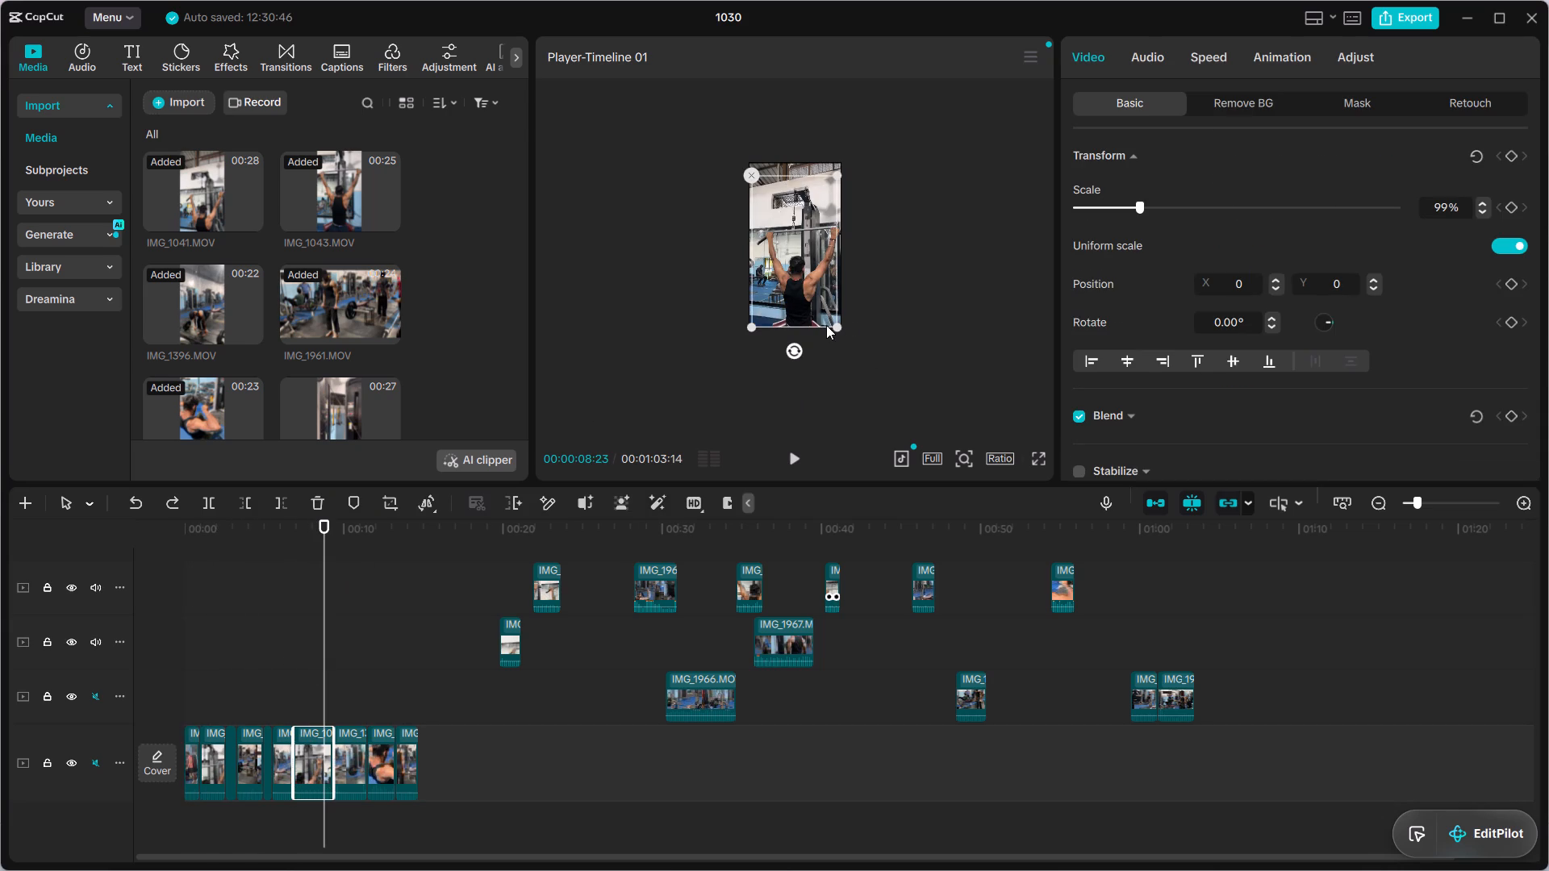
left_click_drag(834, 323, 841, 338)
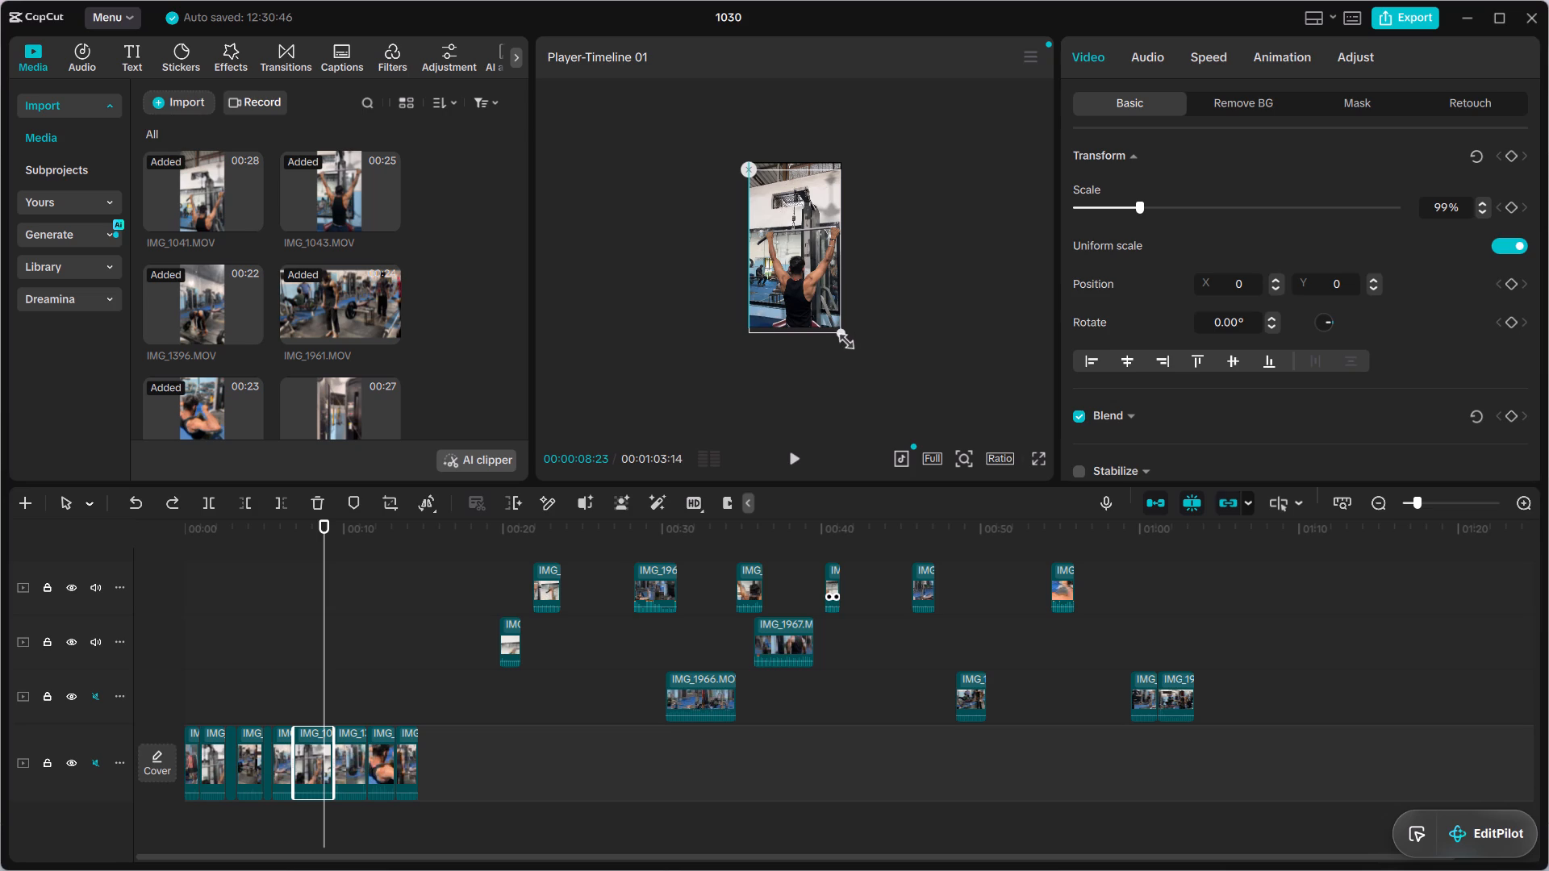
left_click_drag(841, 338, 846, 347)
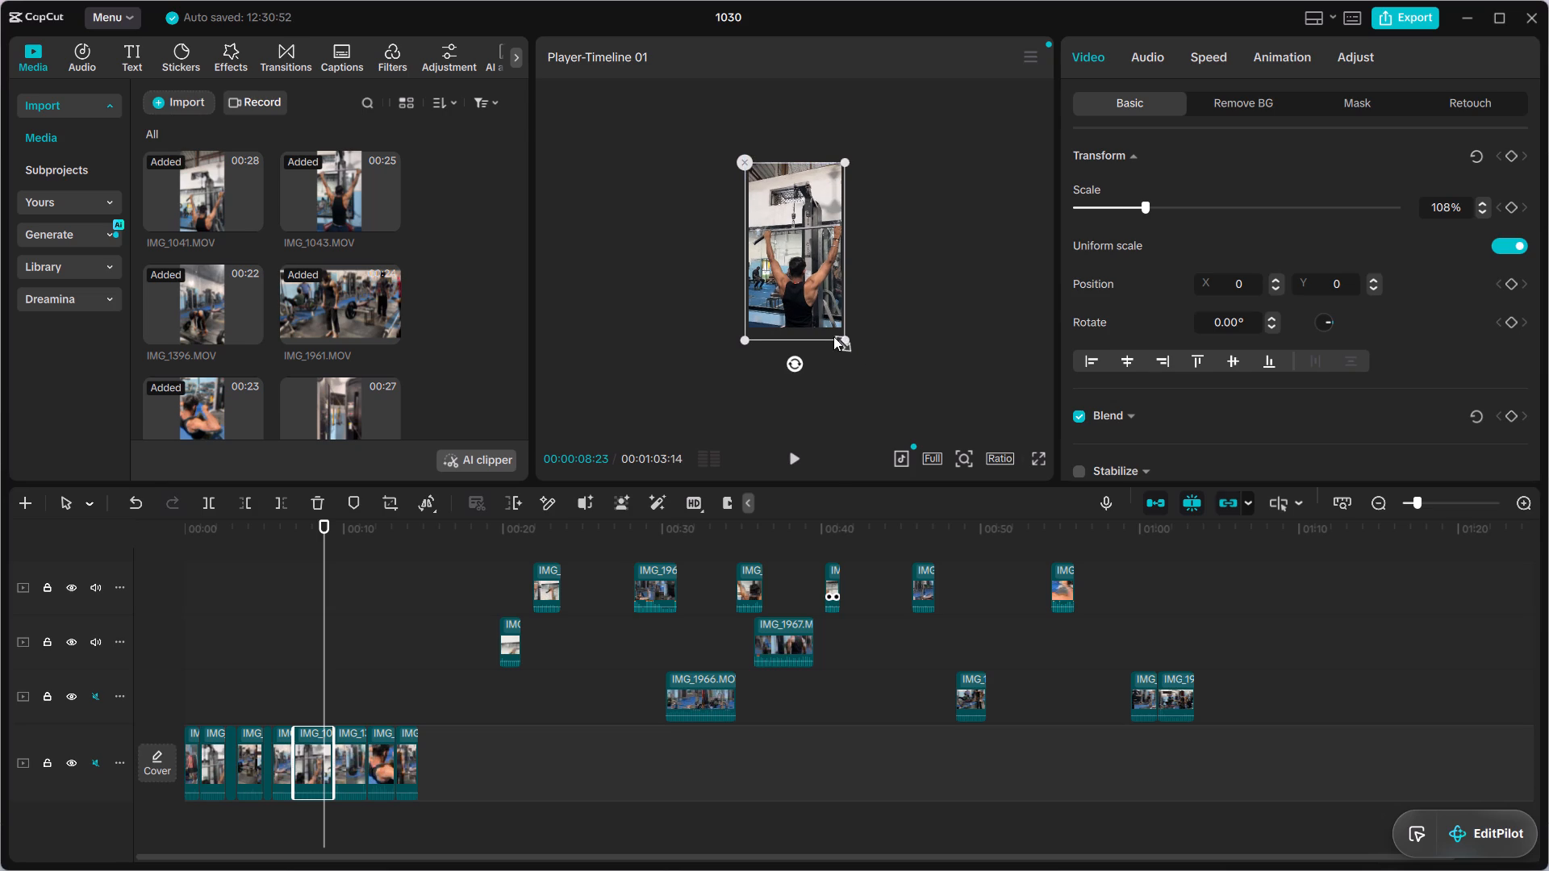
Play the main track from the start of the pulldown clip to about 00:00:14 to check the framing.
left_click_drag(325, 637, 324, 637)
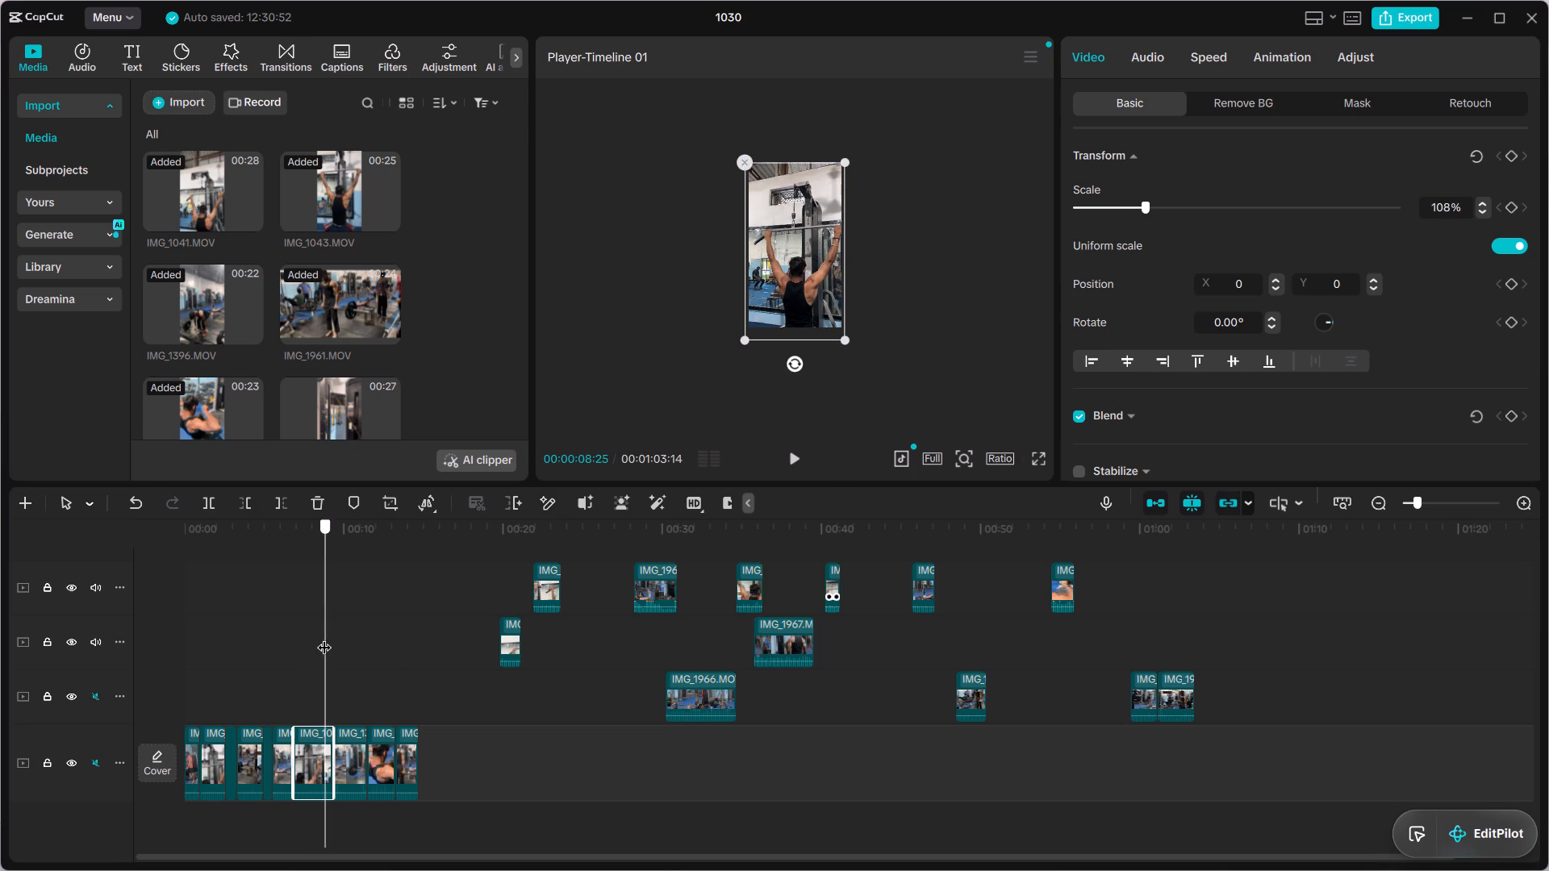
left_click_drag(324, 637, 295, 645)
left_click(790, 458)
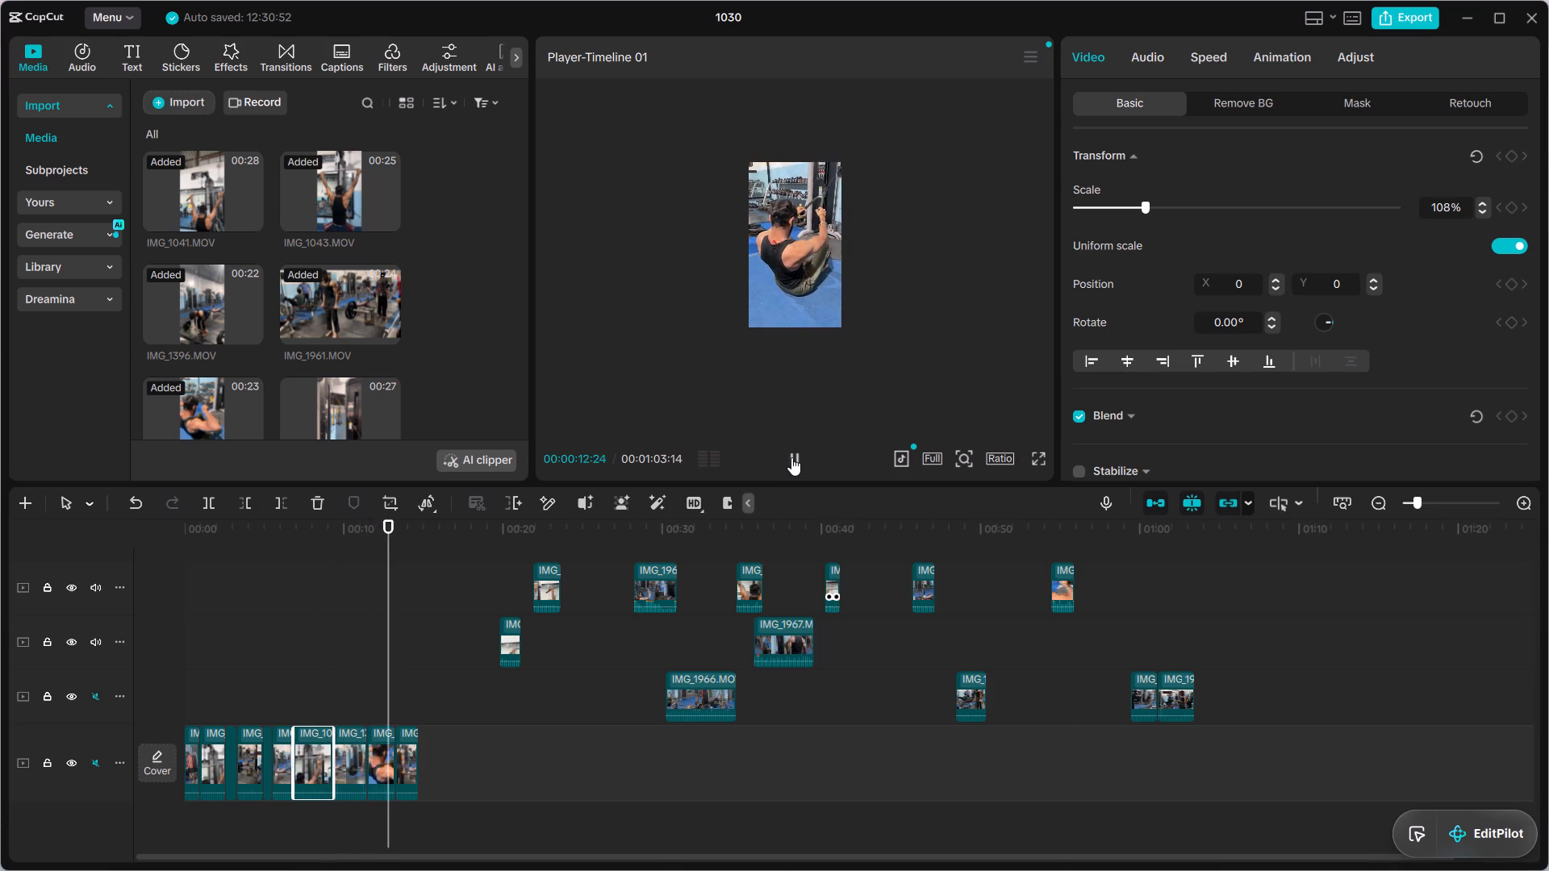
left_click(791, 457)
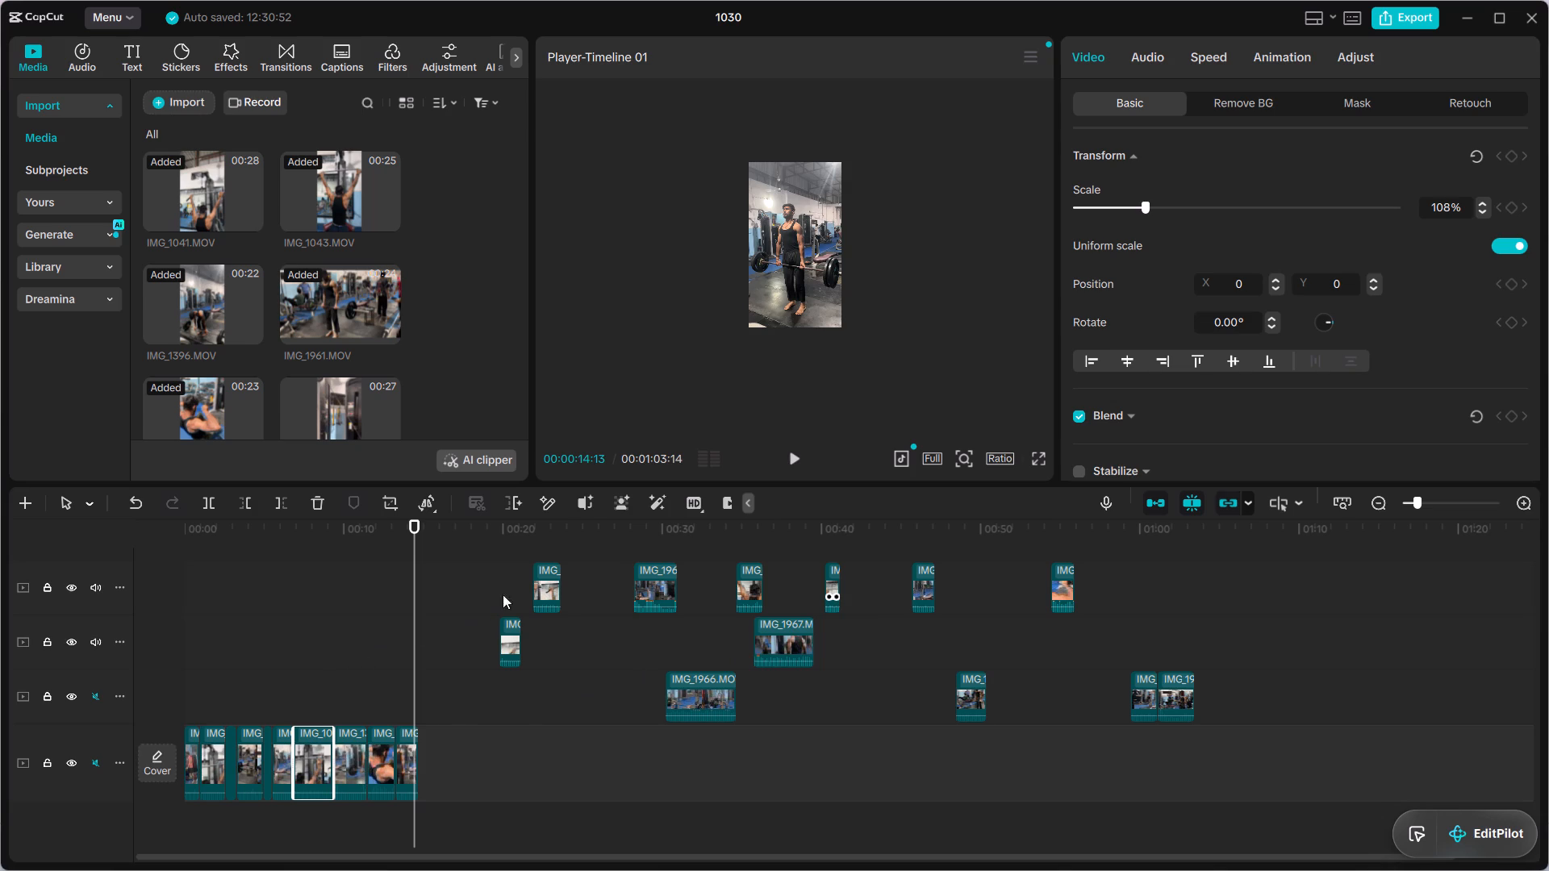
Delete all the surplus clips parked on the three tracks above the main track.
left_click_drag(500, 556, 1088, 744)
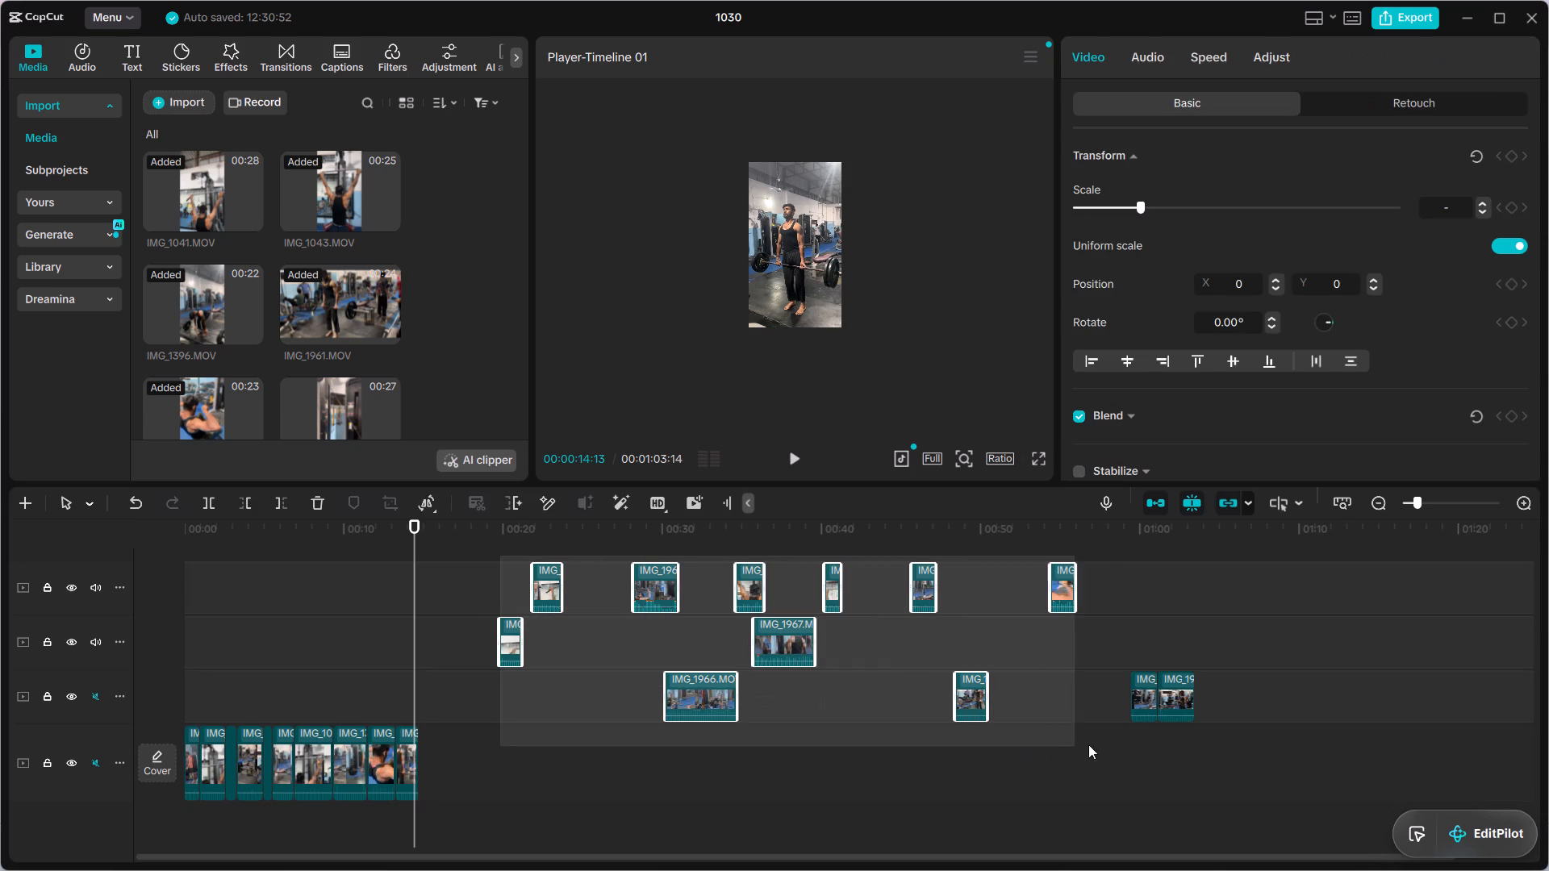
left_click_drag(1088, 744, 1308, 729)
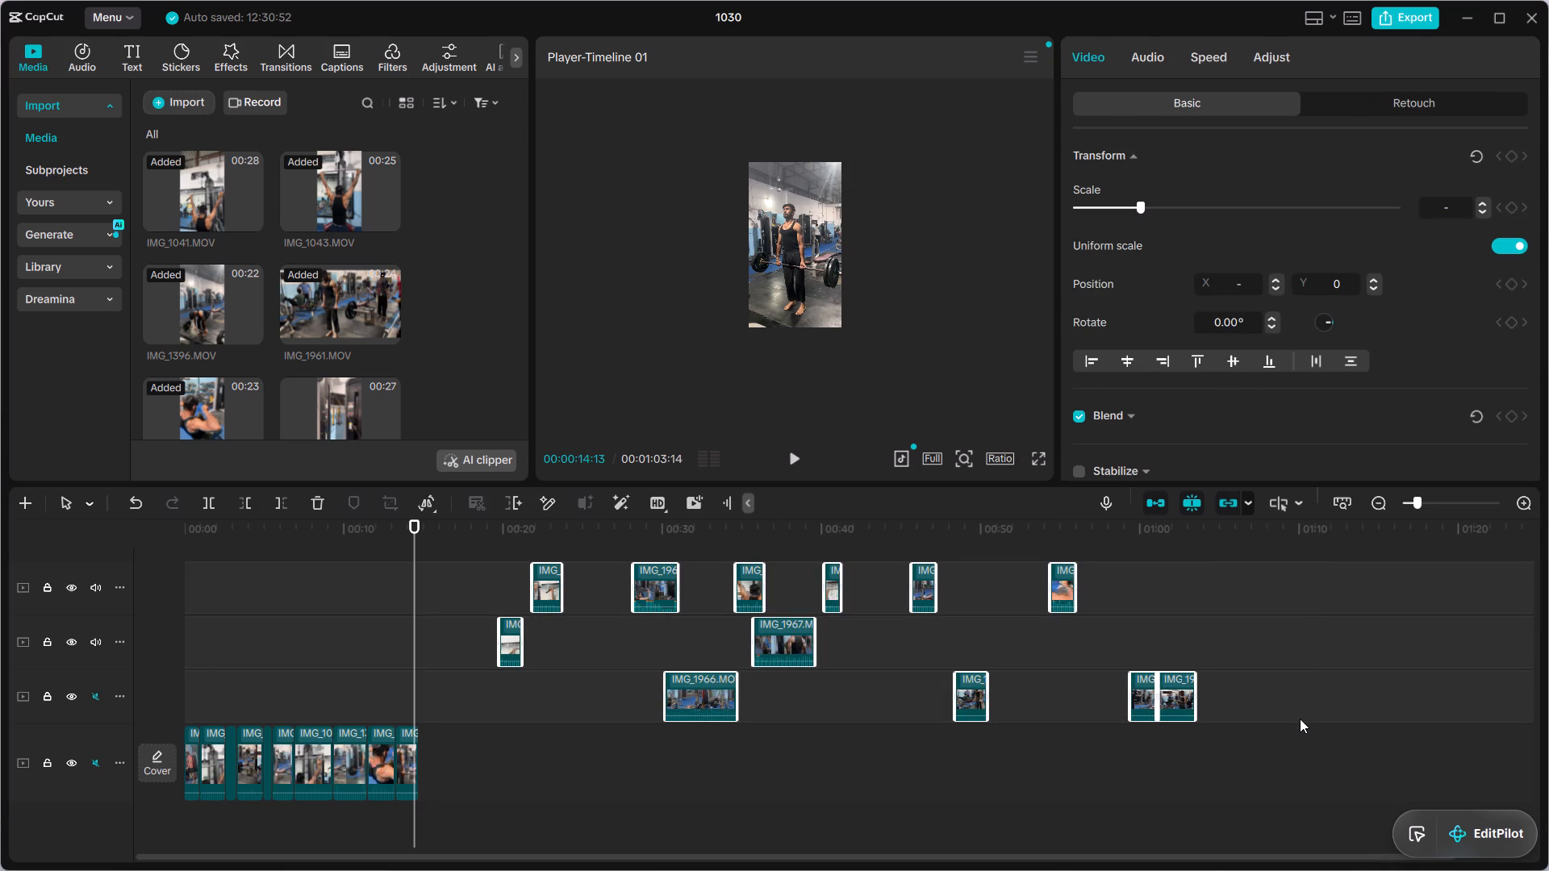
key("Delete")
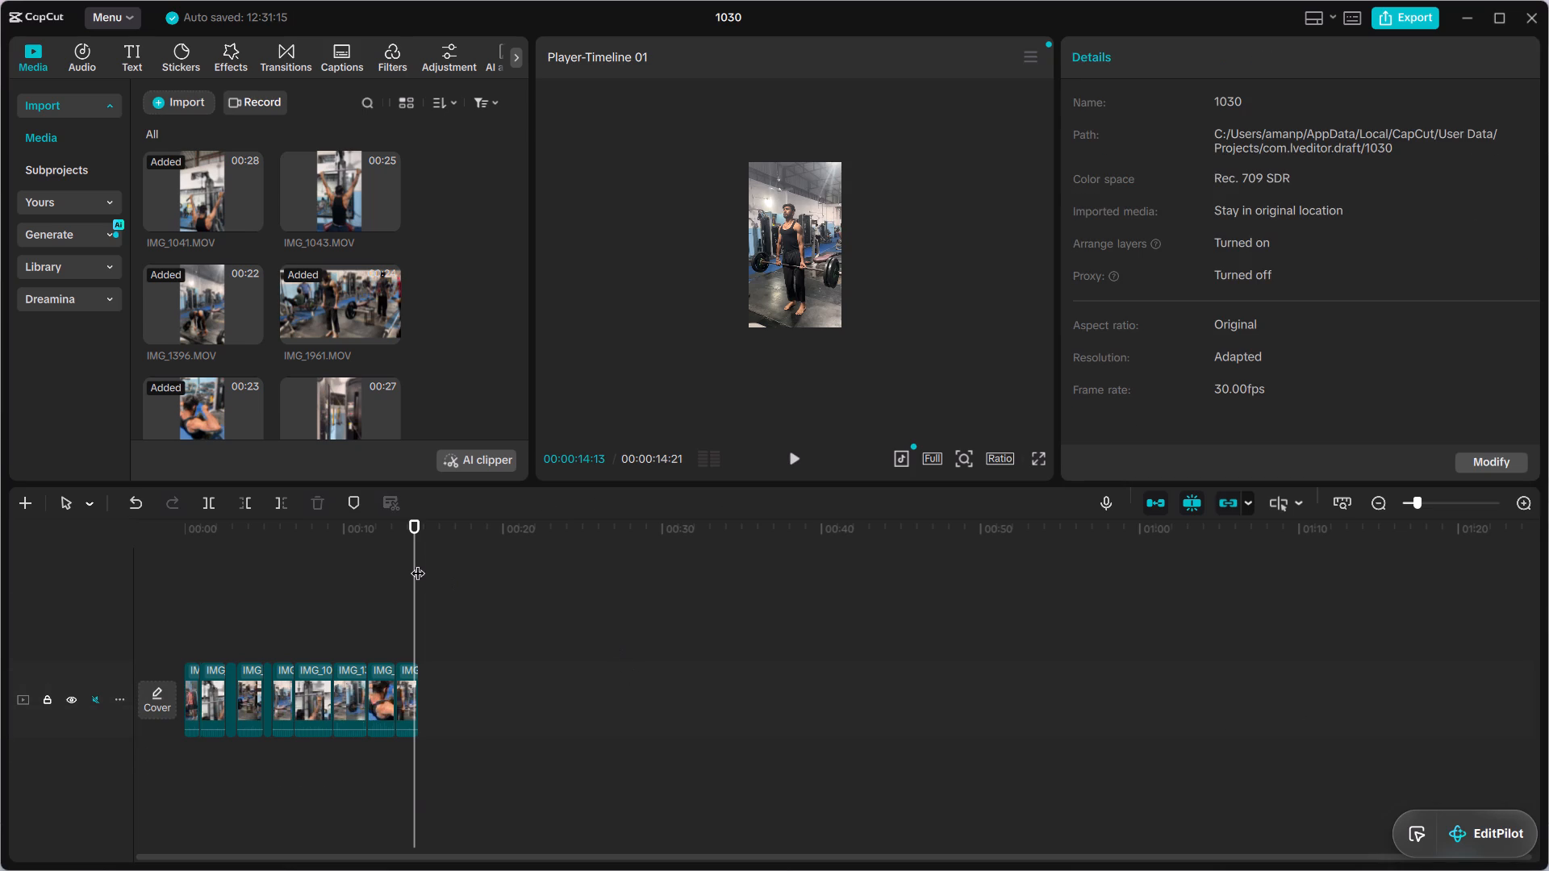
Play the whole main track from the start and recheck its opening clips up to about 00:00:03.
left_click_drag(416, 564, 132, 648)
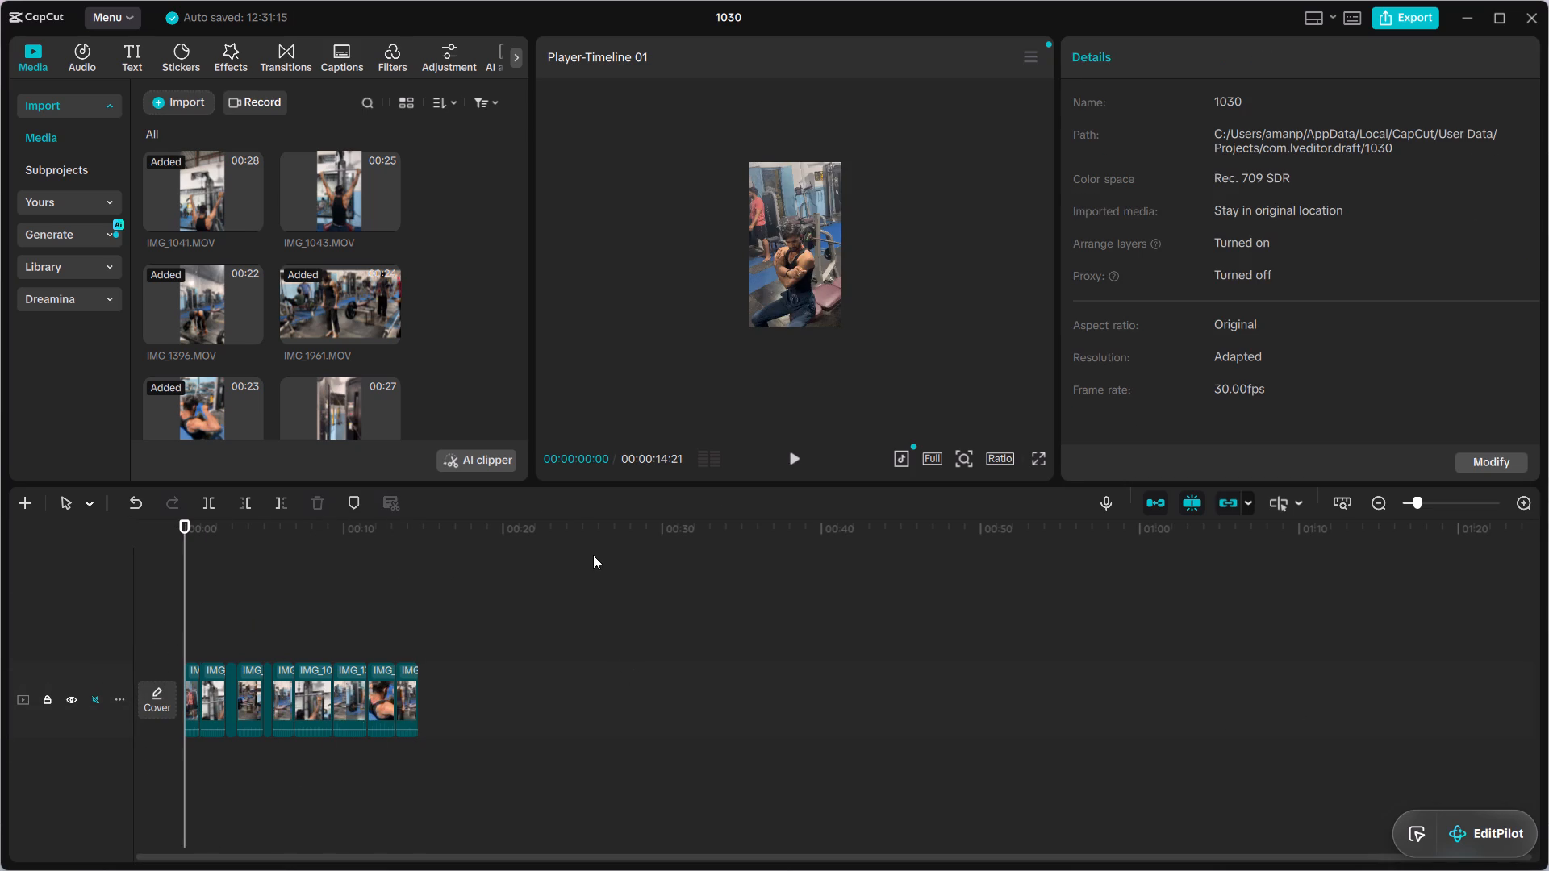
left_click(793, 458)
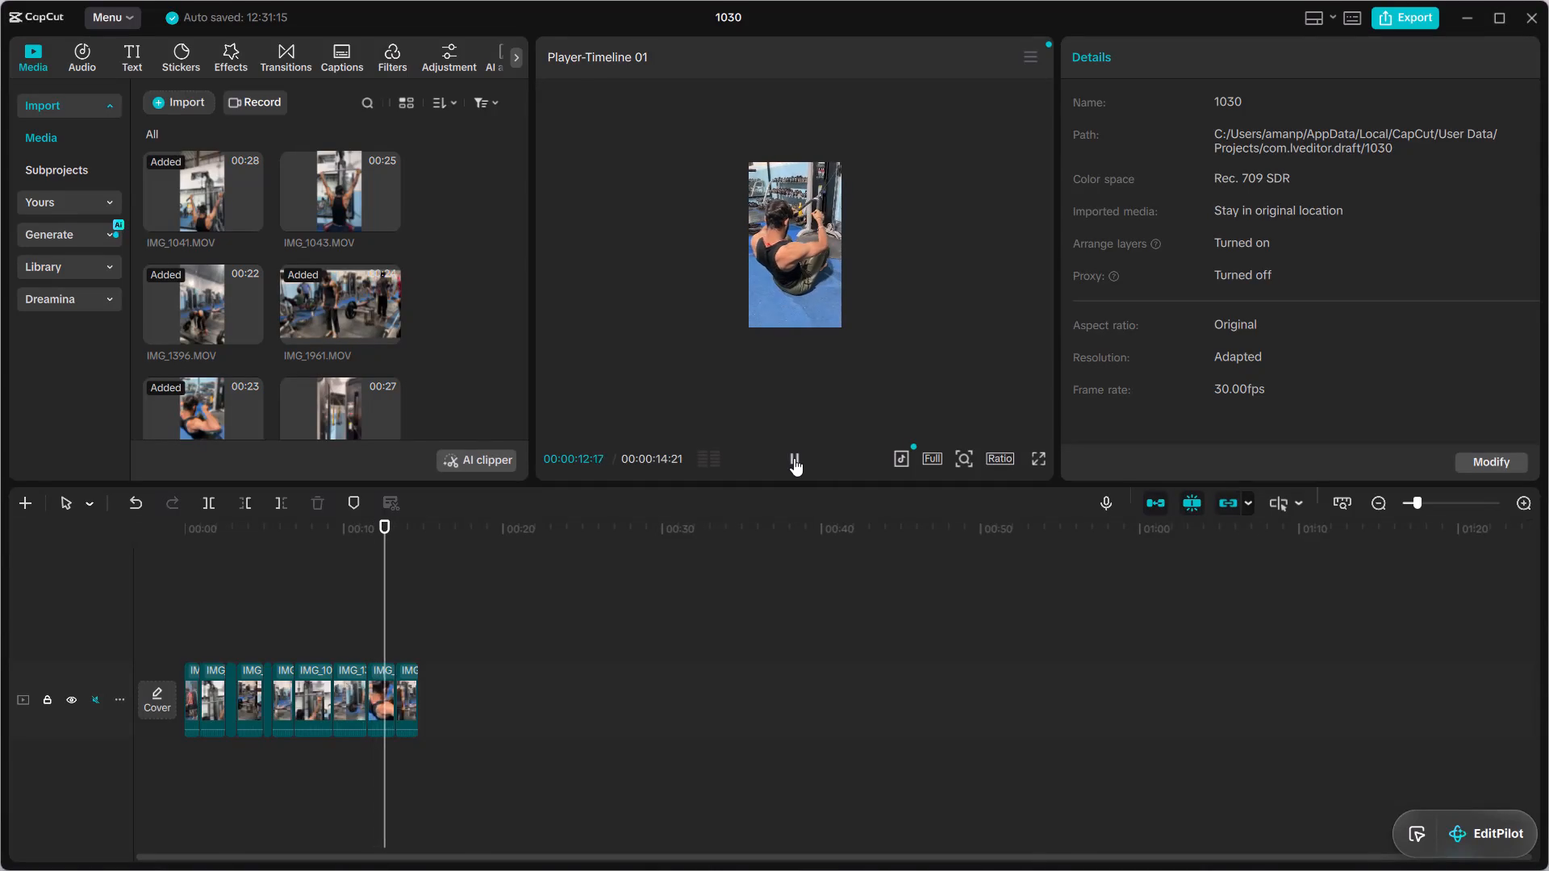
left_click(794, 458)
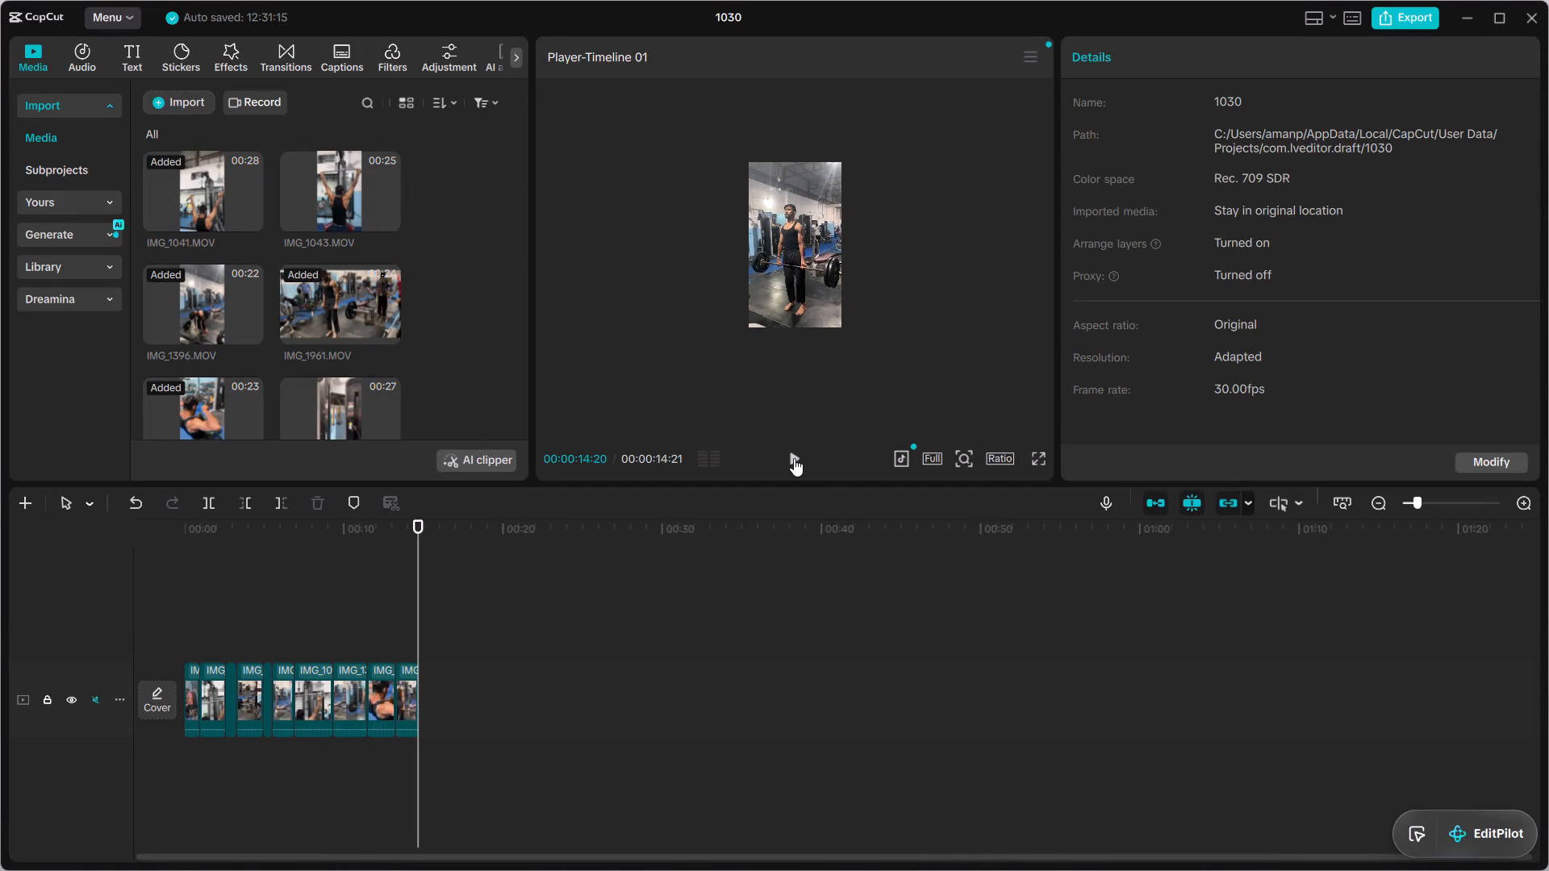
left_click_drag(420, 617, 152, 674)
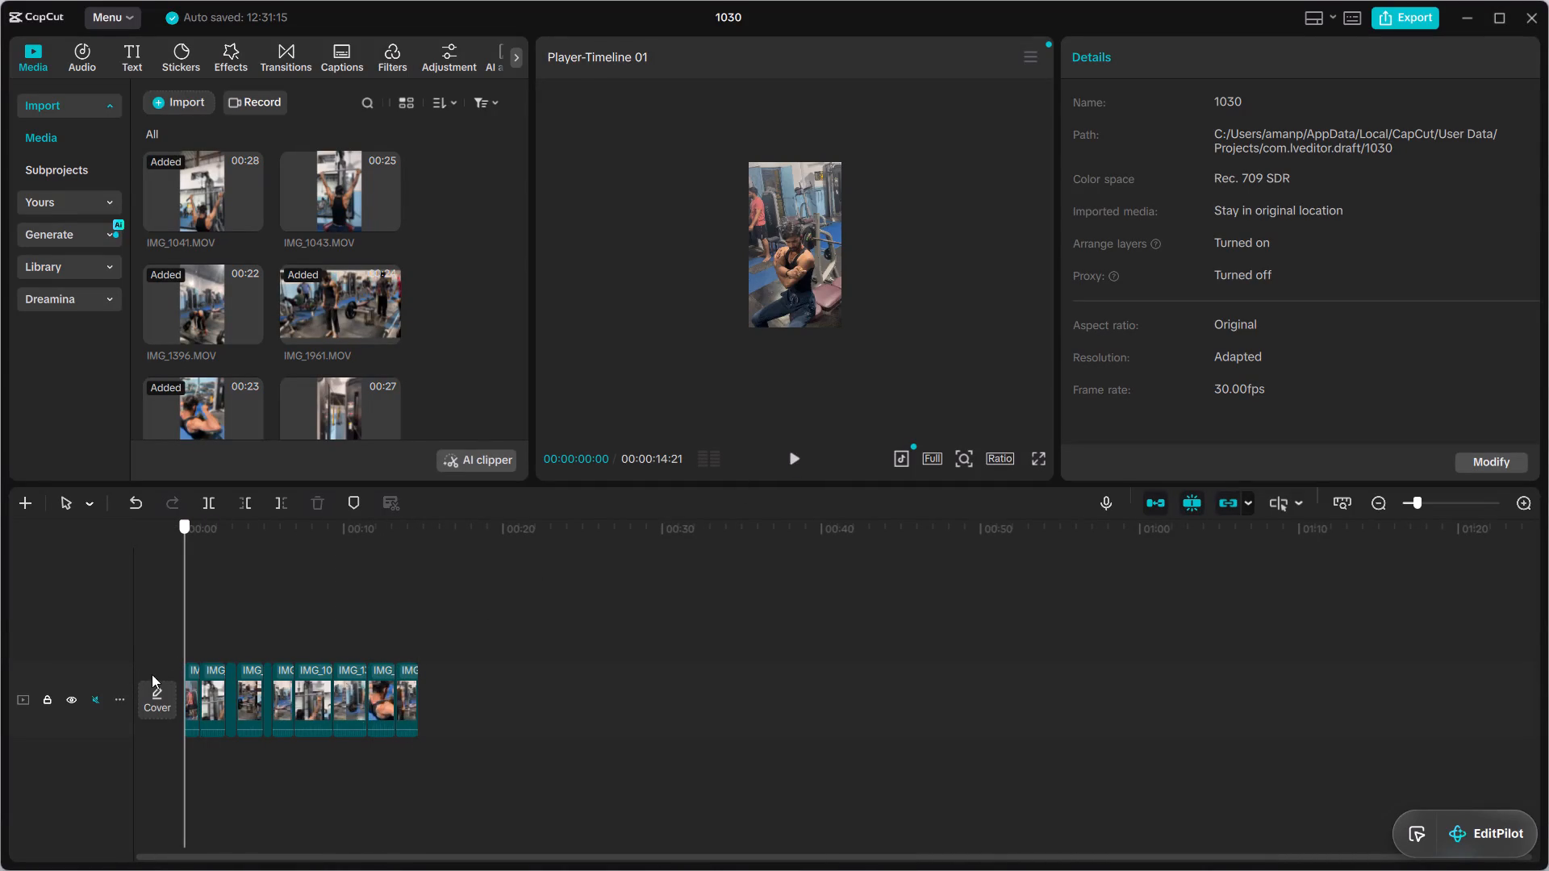
left_click_drag(152, 674, 213, 652)
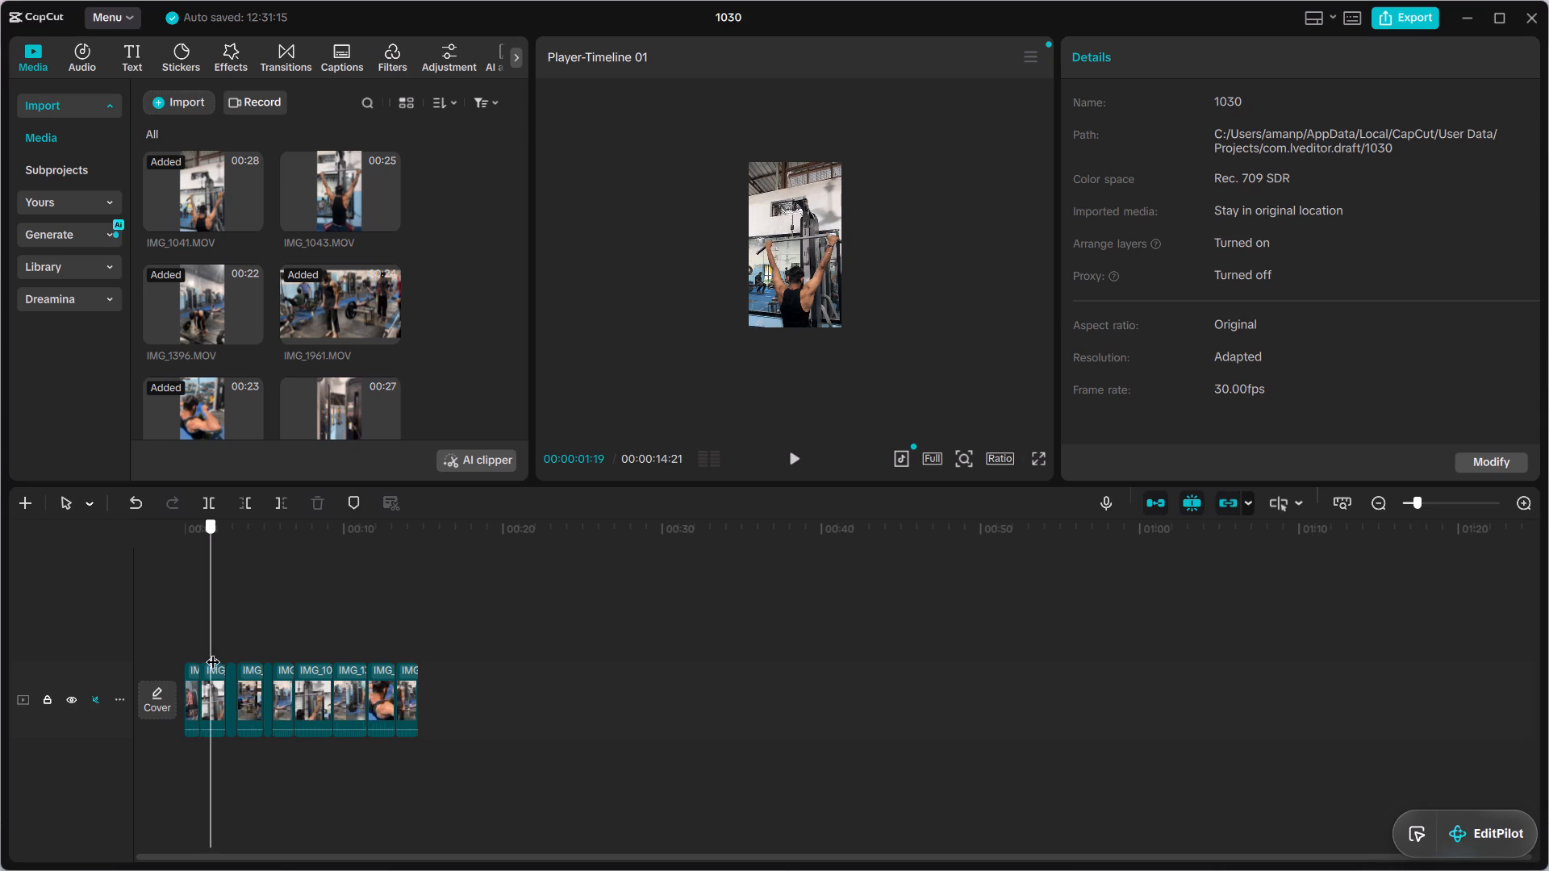
left_click_drag(213, 652, 232, 652)
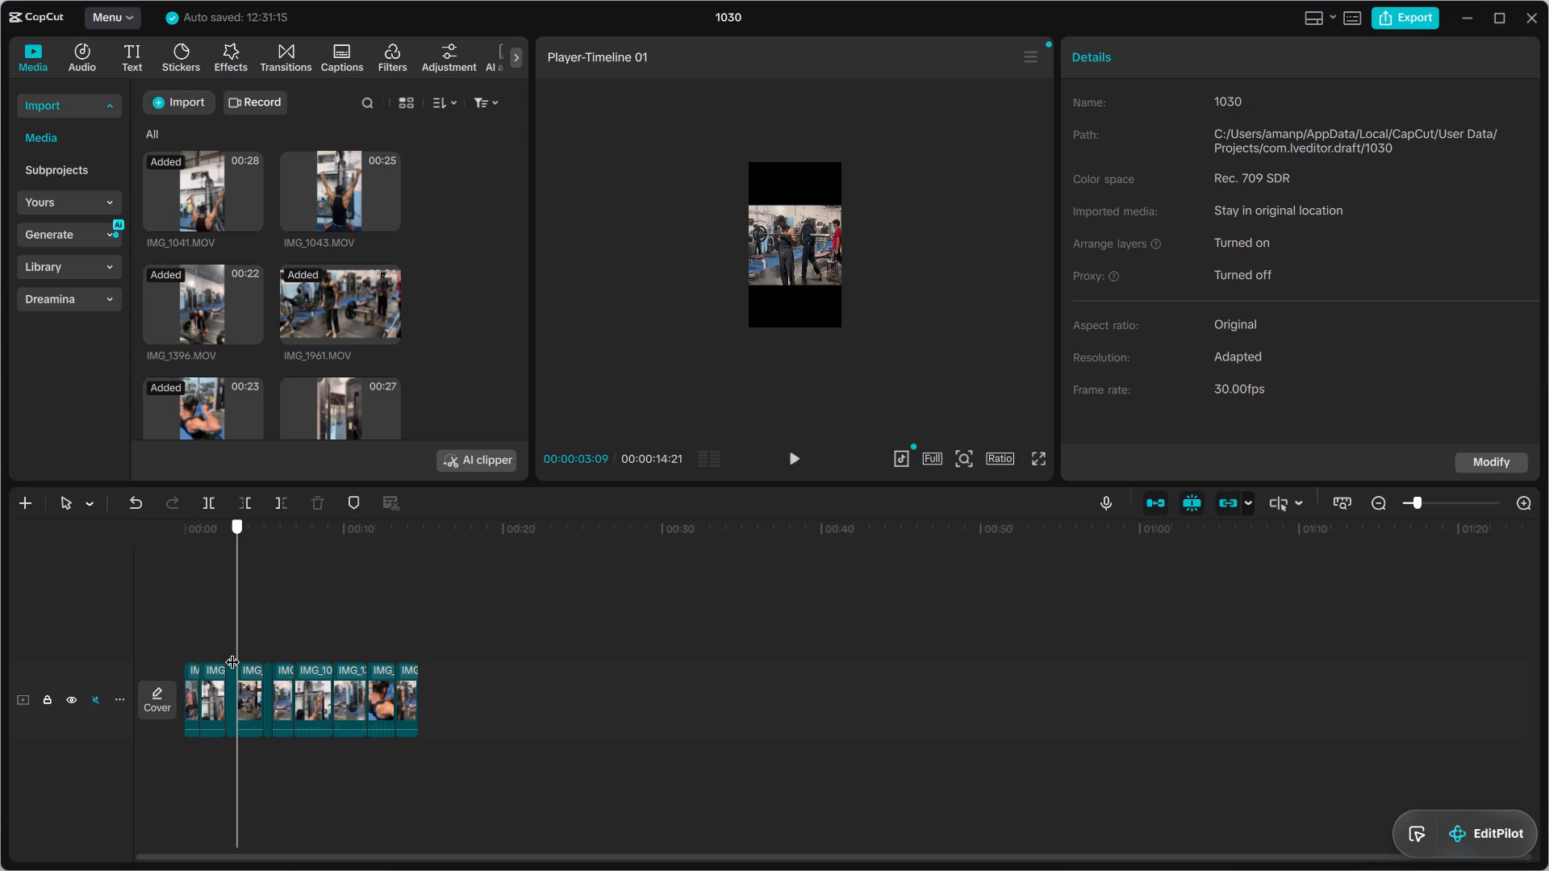
left_click_drag(232, 652, 230, 654)
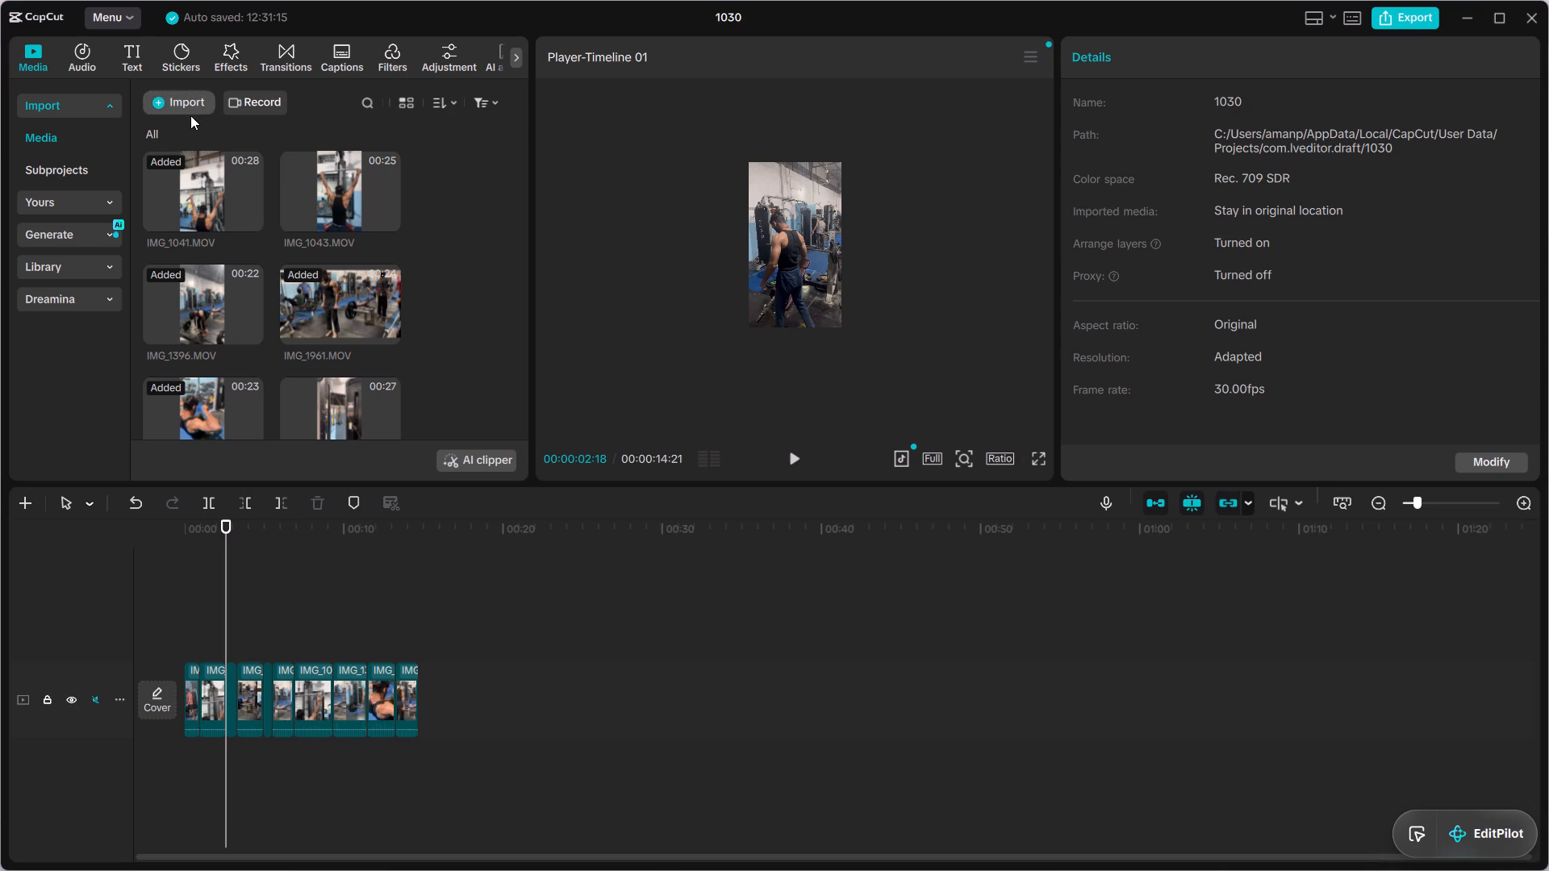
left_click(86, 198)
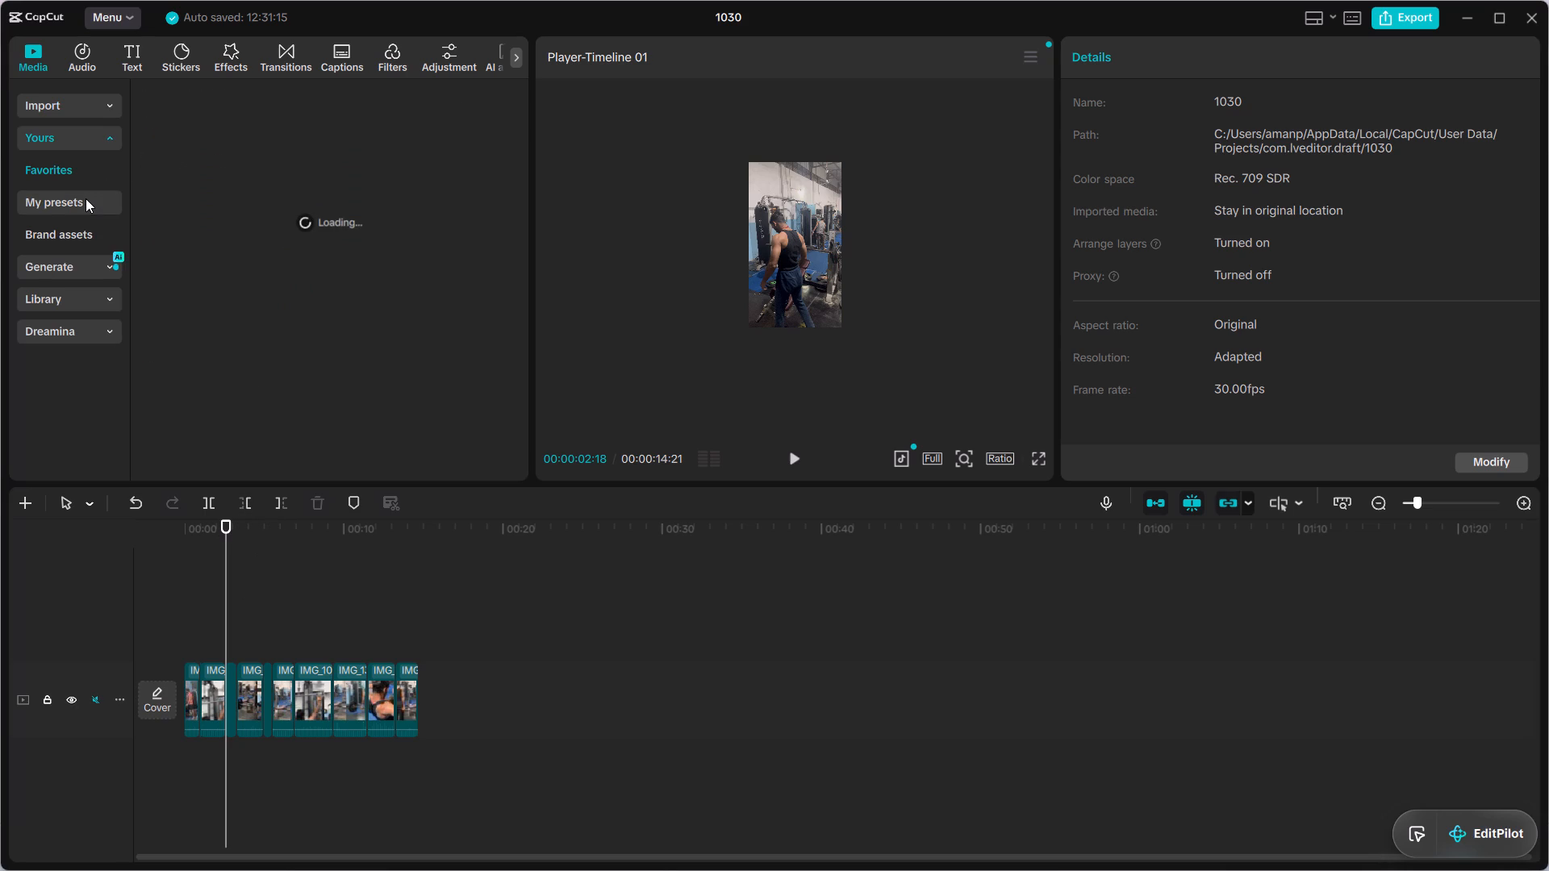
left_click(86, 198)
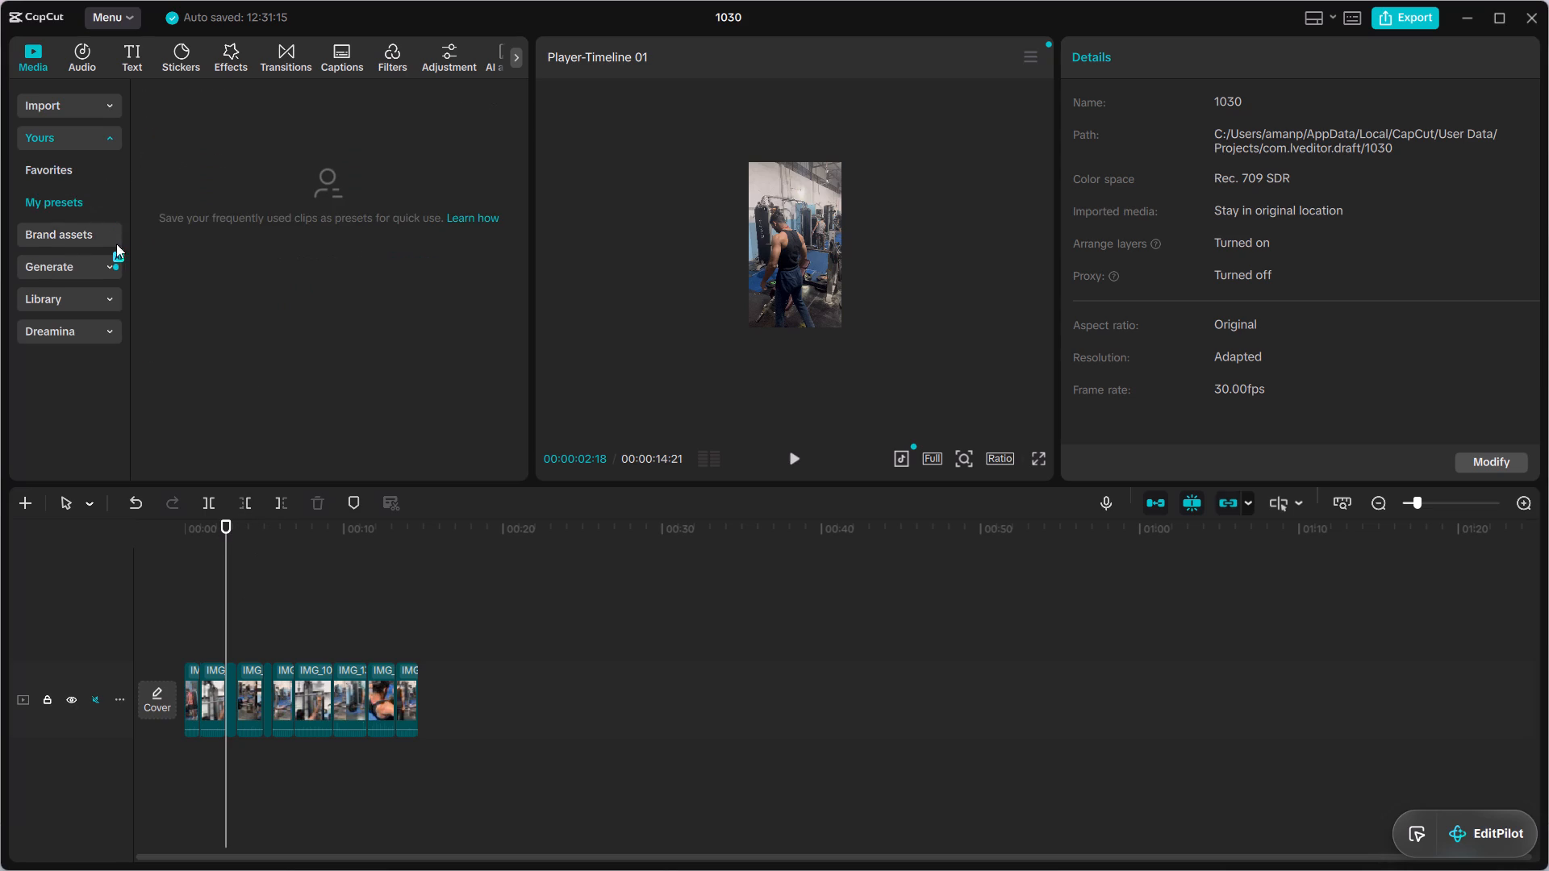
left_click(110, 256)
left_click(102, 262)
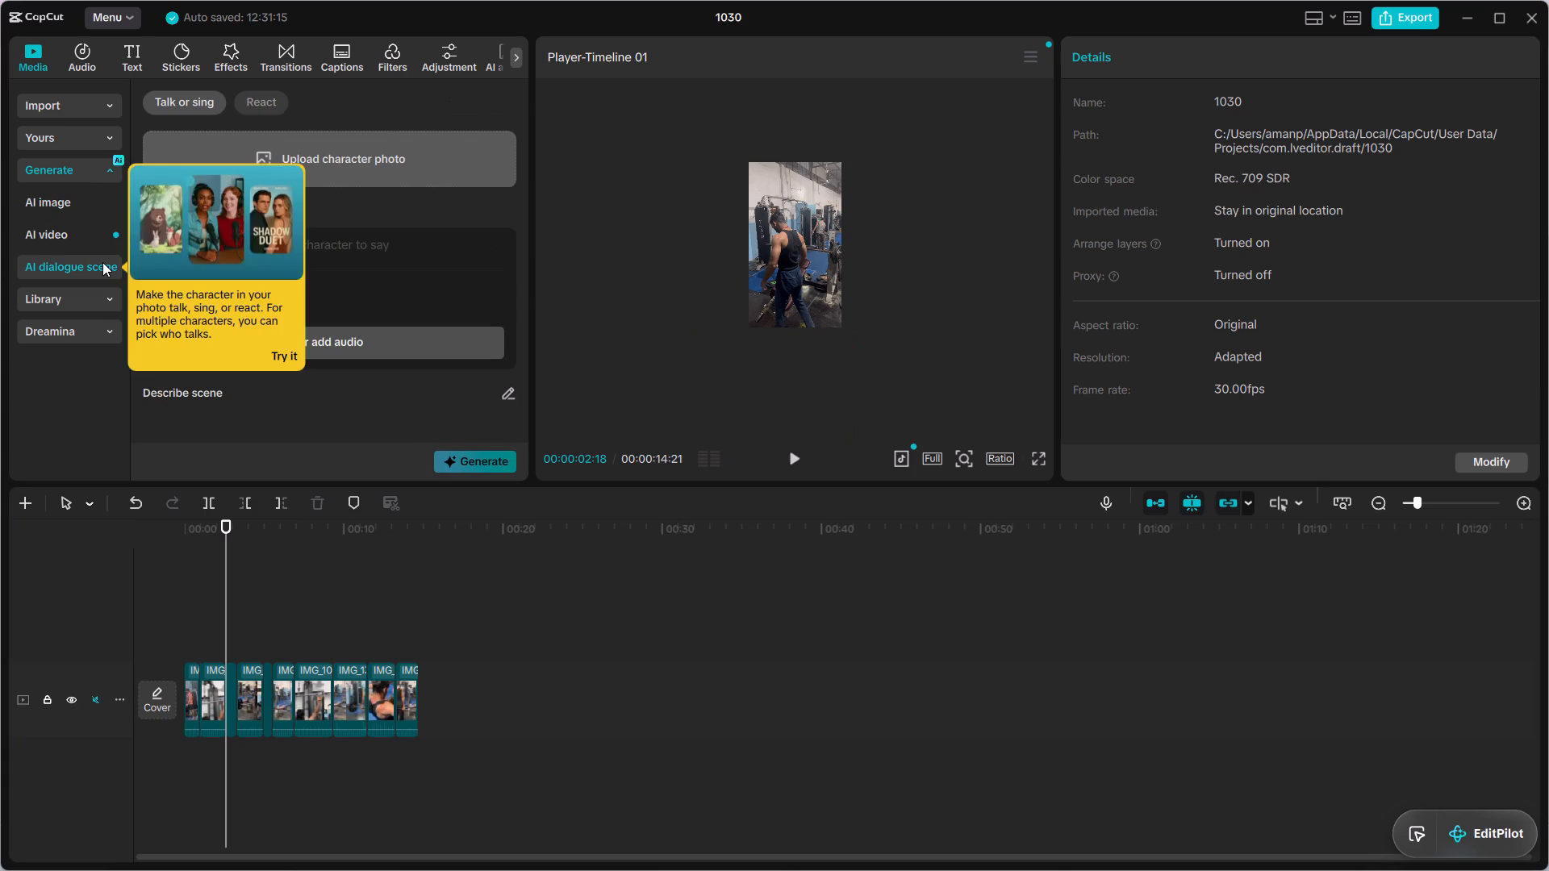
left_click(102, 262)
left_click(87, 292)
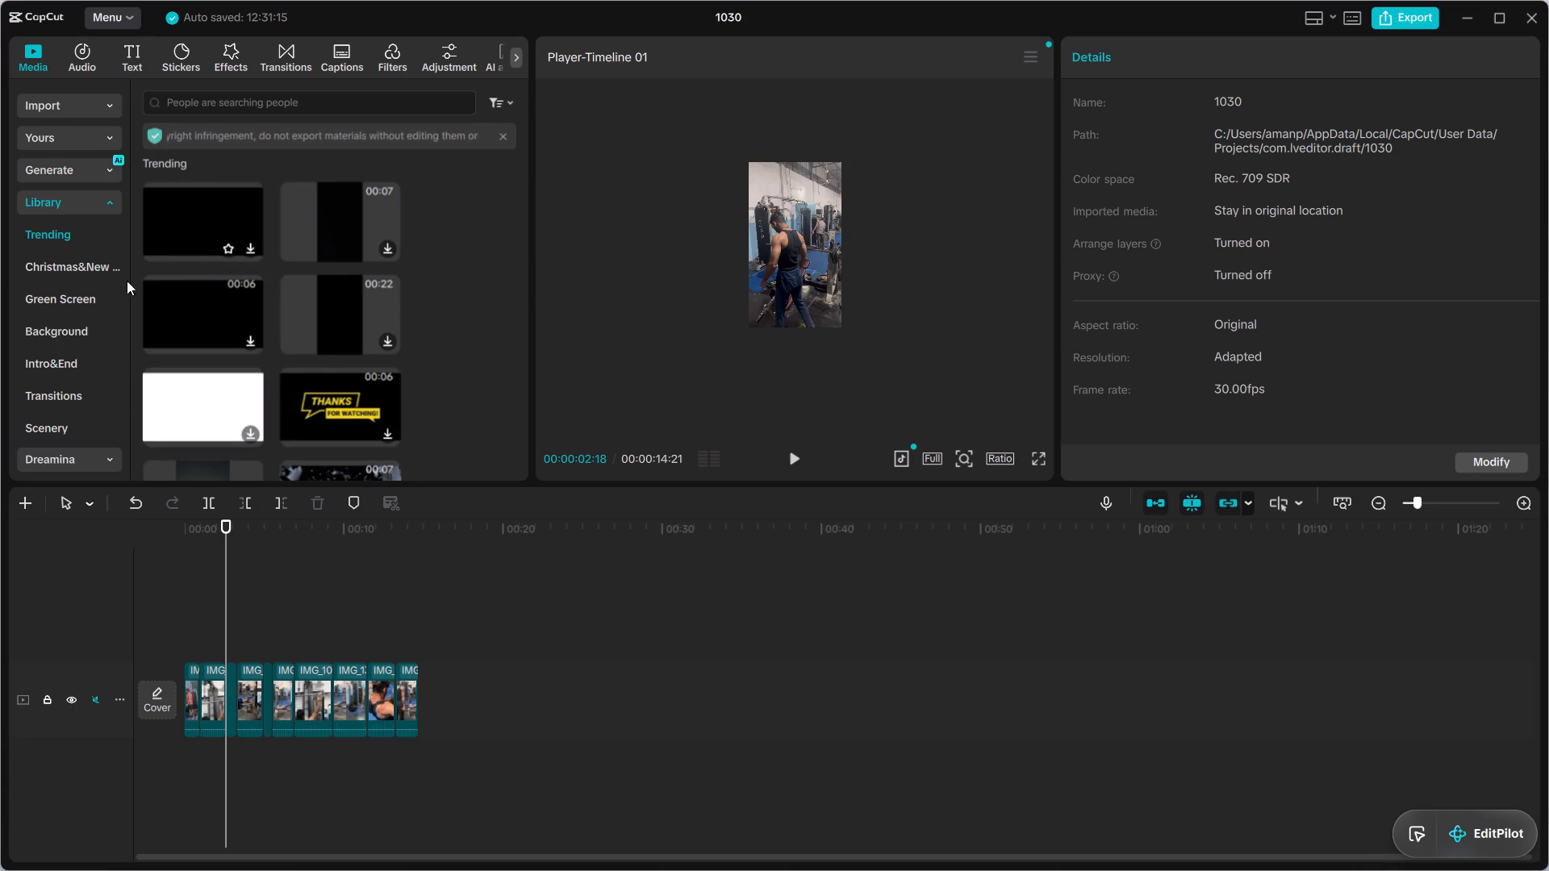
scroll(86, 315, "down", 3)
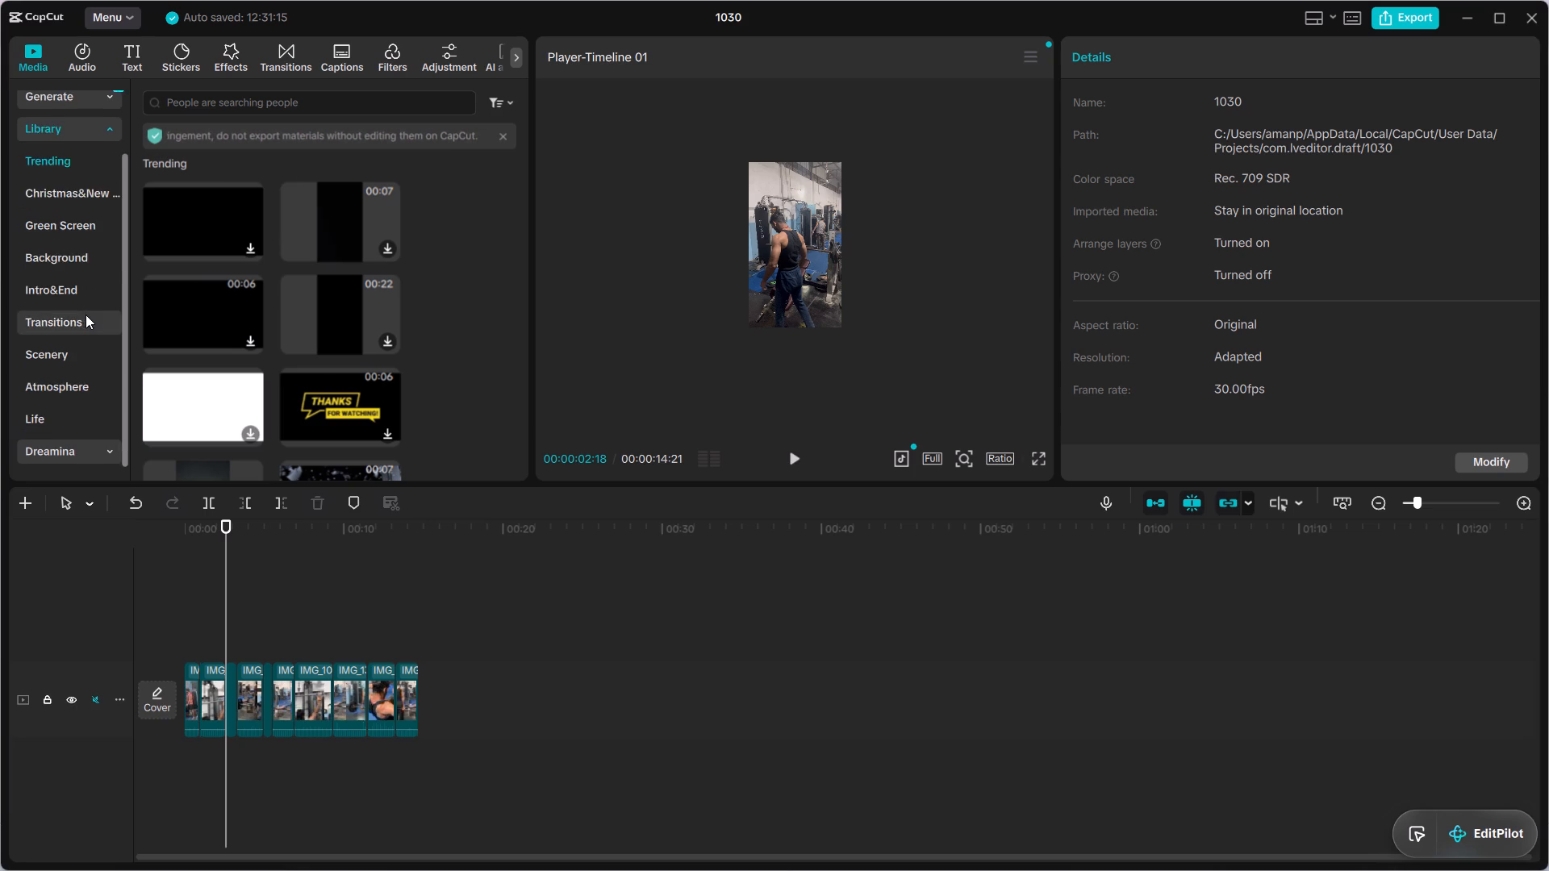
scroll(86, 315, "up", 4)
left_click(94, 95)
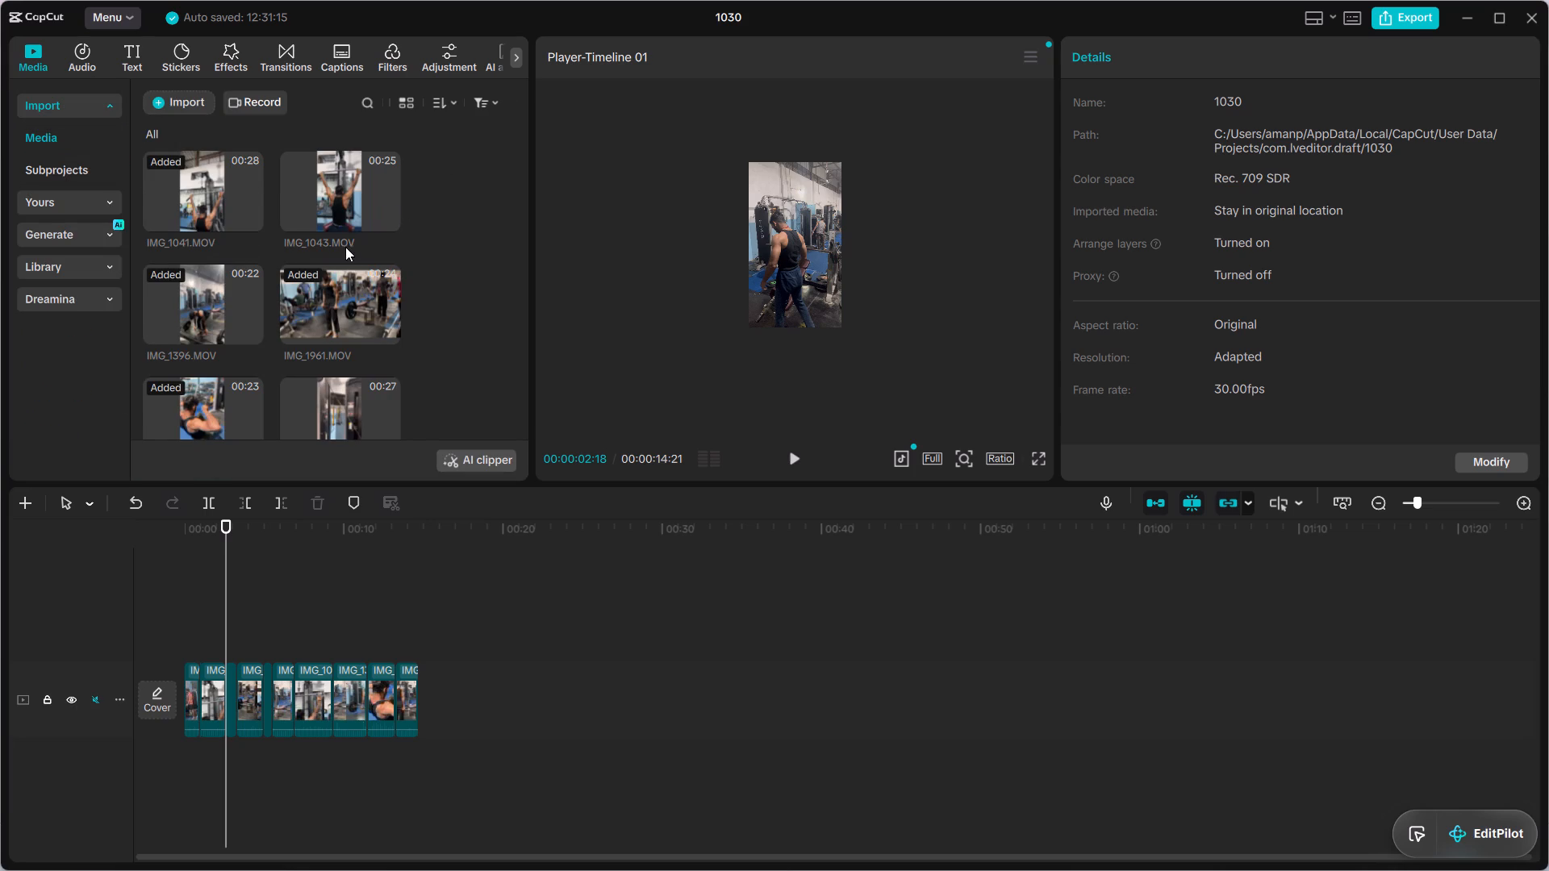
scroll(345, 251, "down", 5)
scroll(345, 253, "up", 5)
Add IMG_1966.MOV to a new track above the main track, starting at about 00:00:20.
left_click_drag(230, 603, 246, 604)
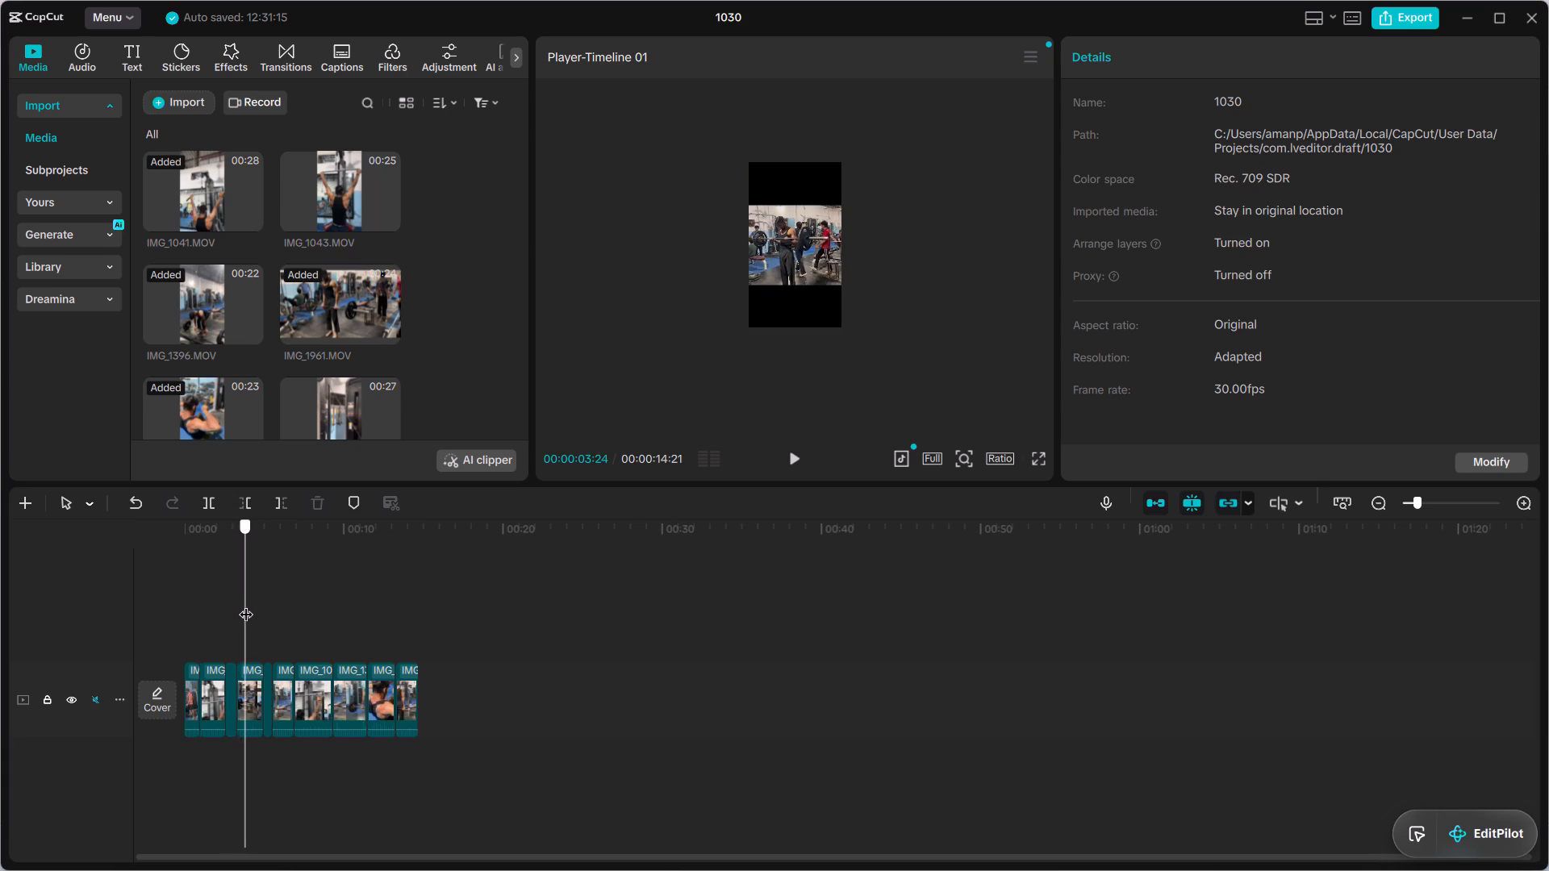
left_click_drag(246, 604, 265, 609)
scroll(332, 323, "down", 4)
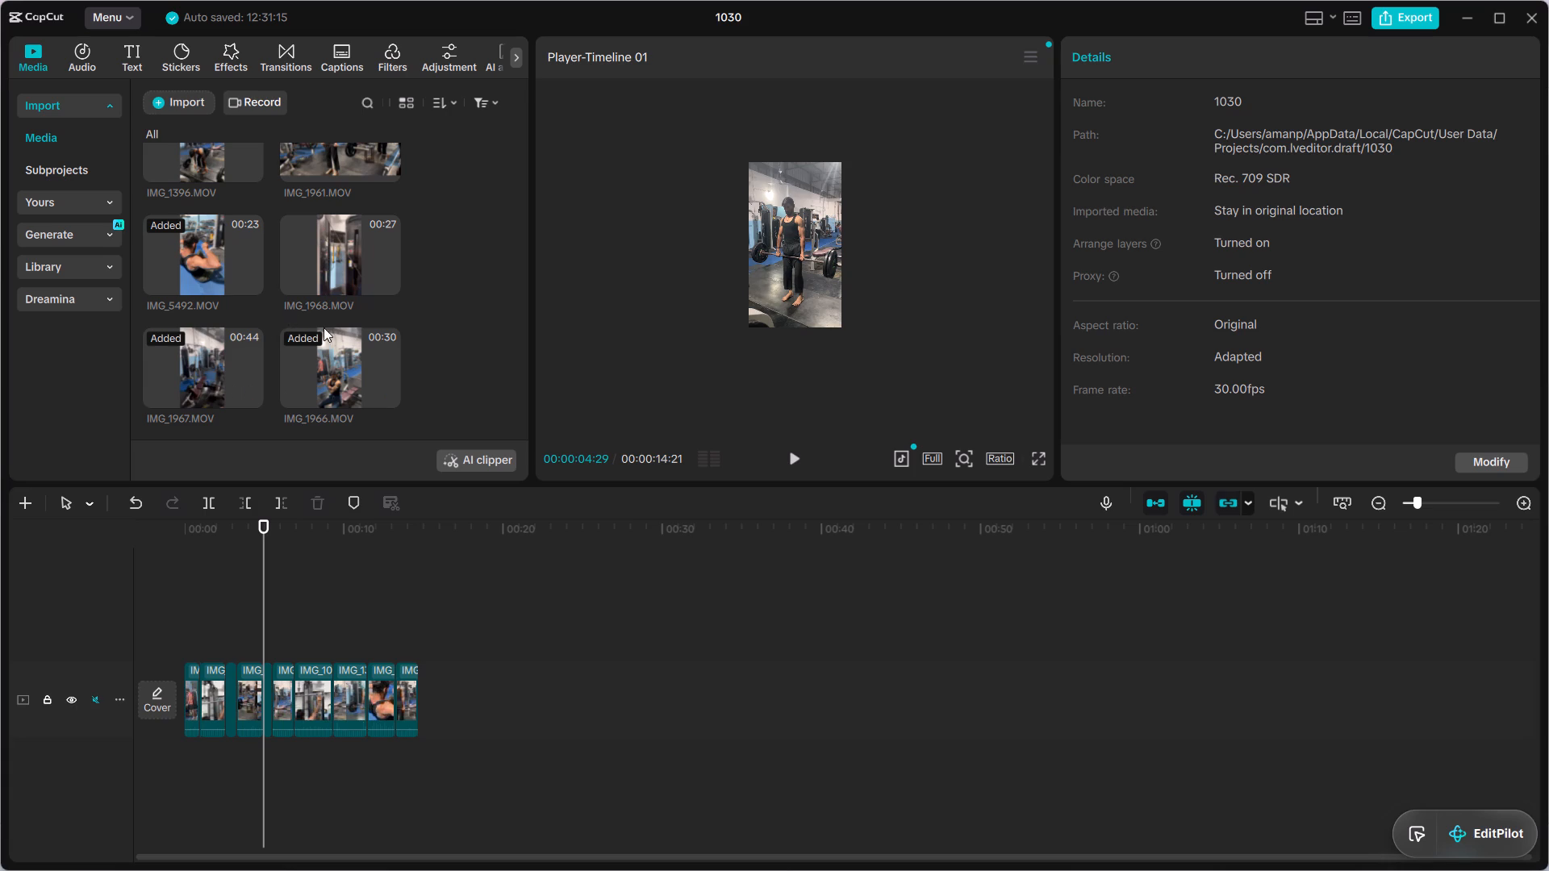
left_click_drag(336, 349, 513, 576)
Scrub through IMG_1966.MOV on the upper track up to about 00:00:39 to look for usable moments.
left_click_drag(265, 574, 358, 577)
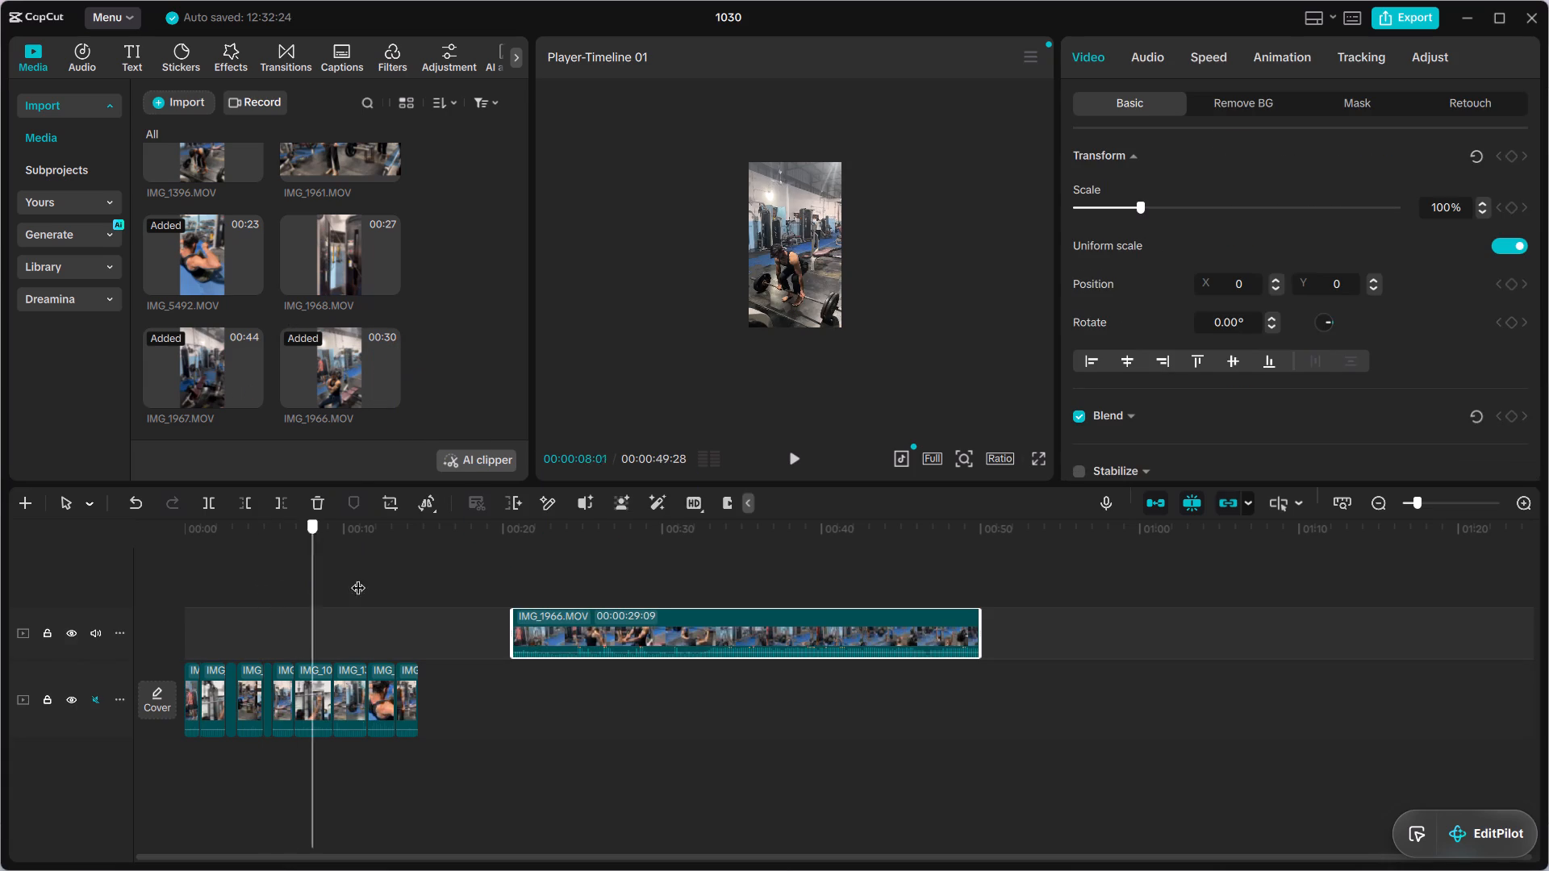
left_click_drag(358, 577, 532, 598)
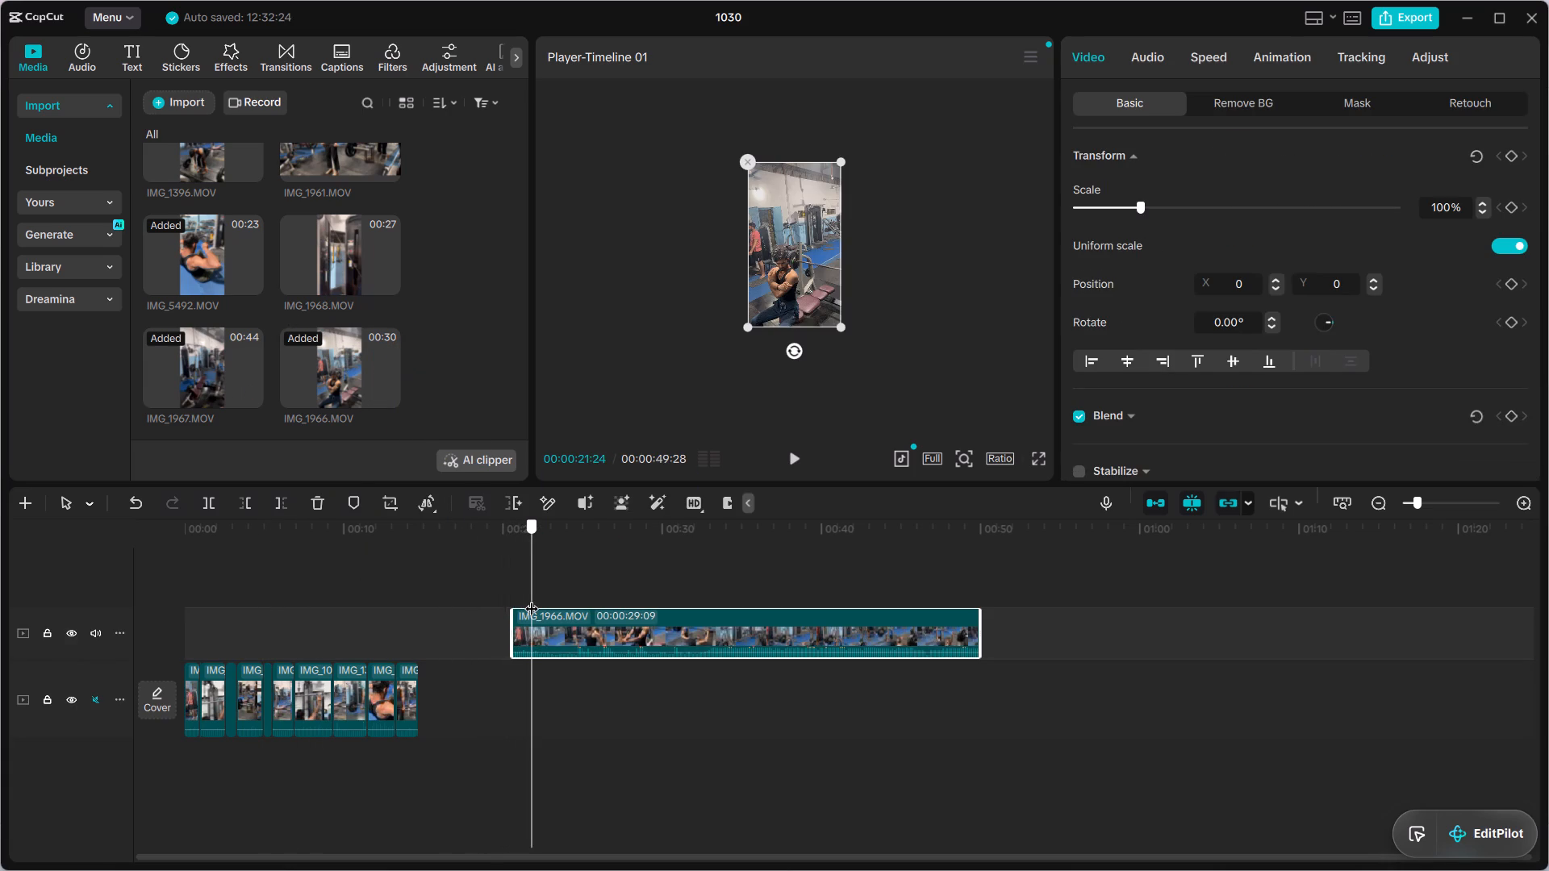
left_click_drag(532, 598, 569, 600)
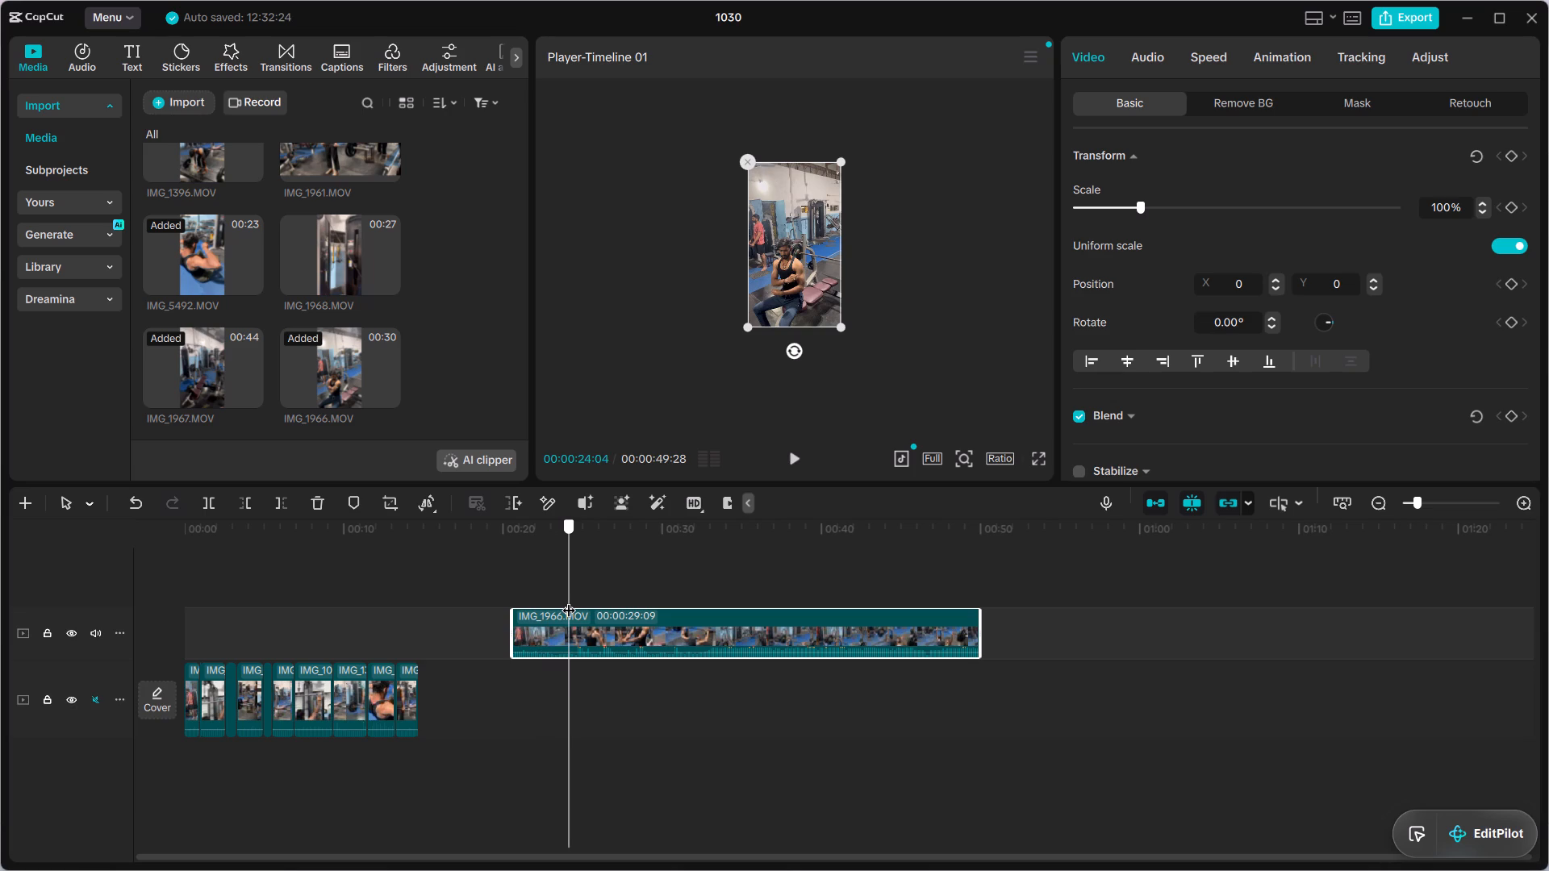
left_click_drag(569, 600, 614, 603)
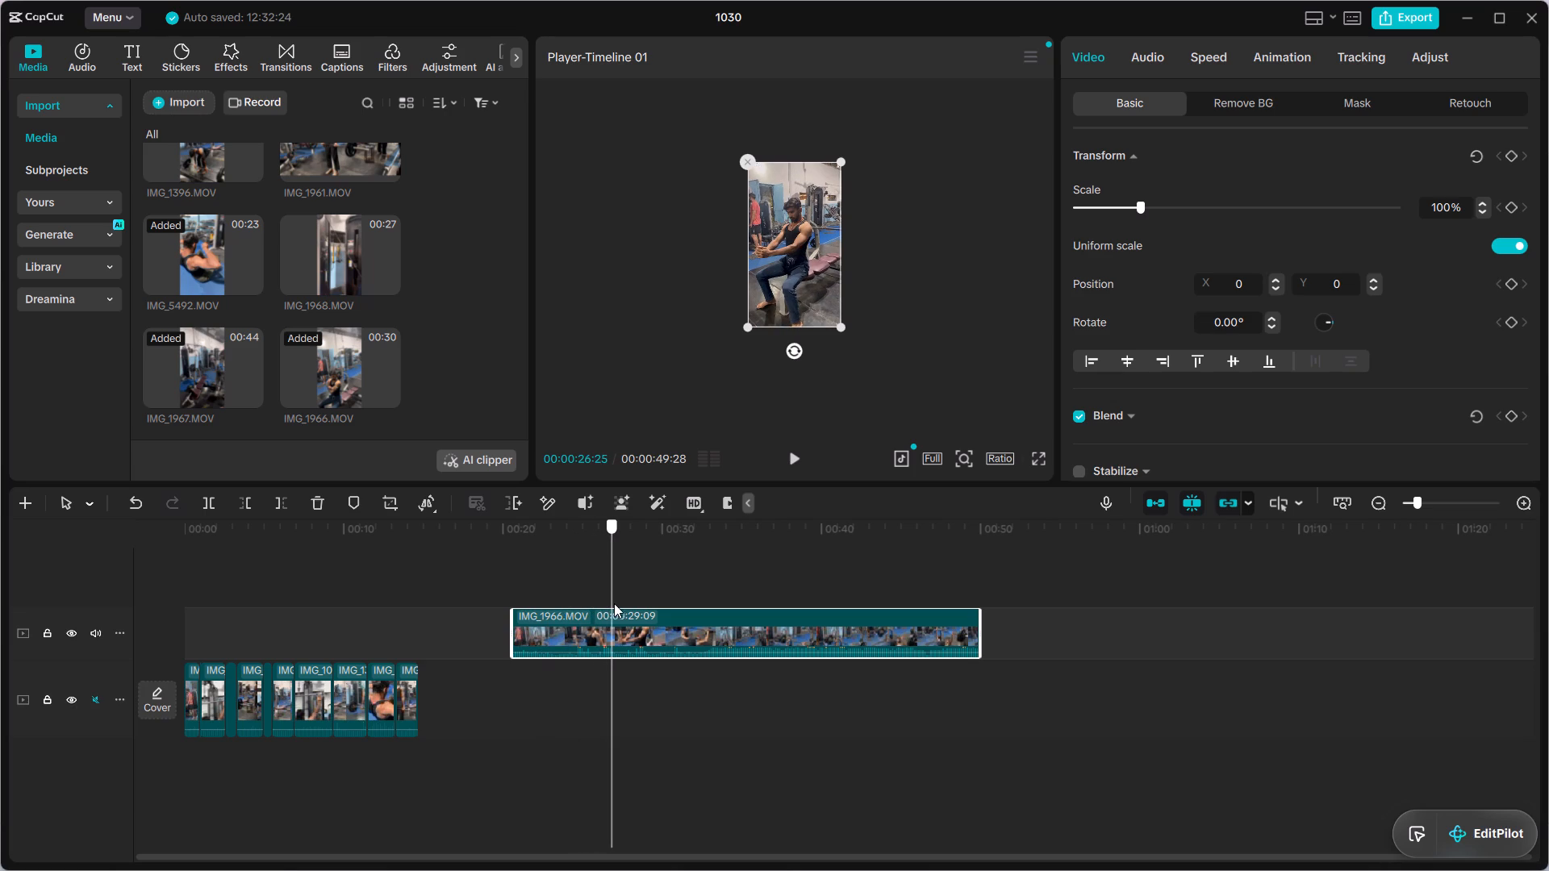
left_click_drag(614, 603, 666, 603)
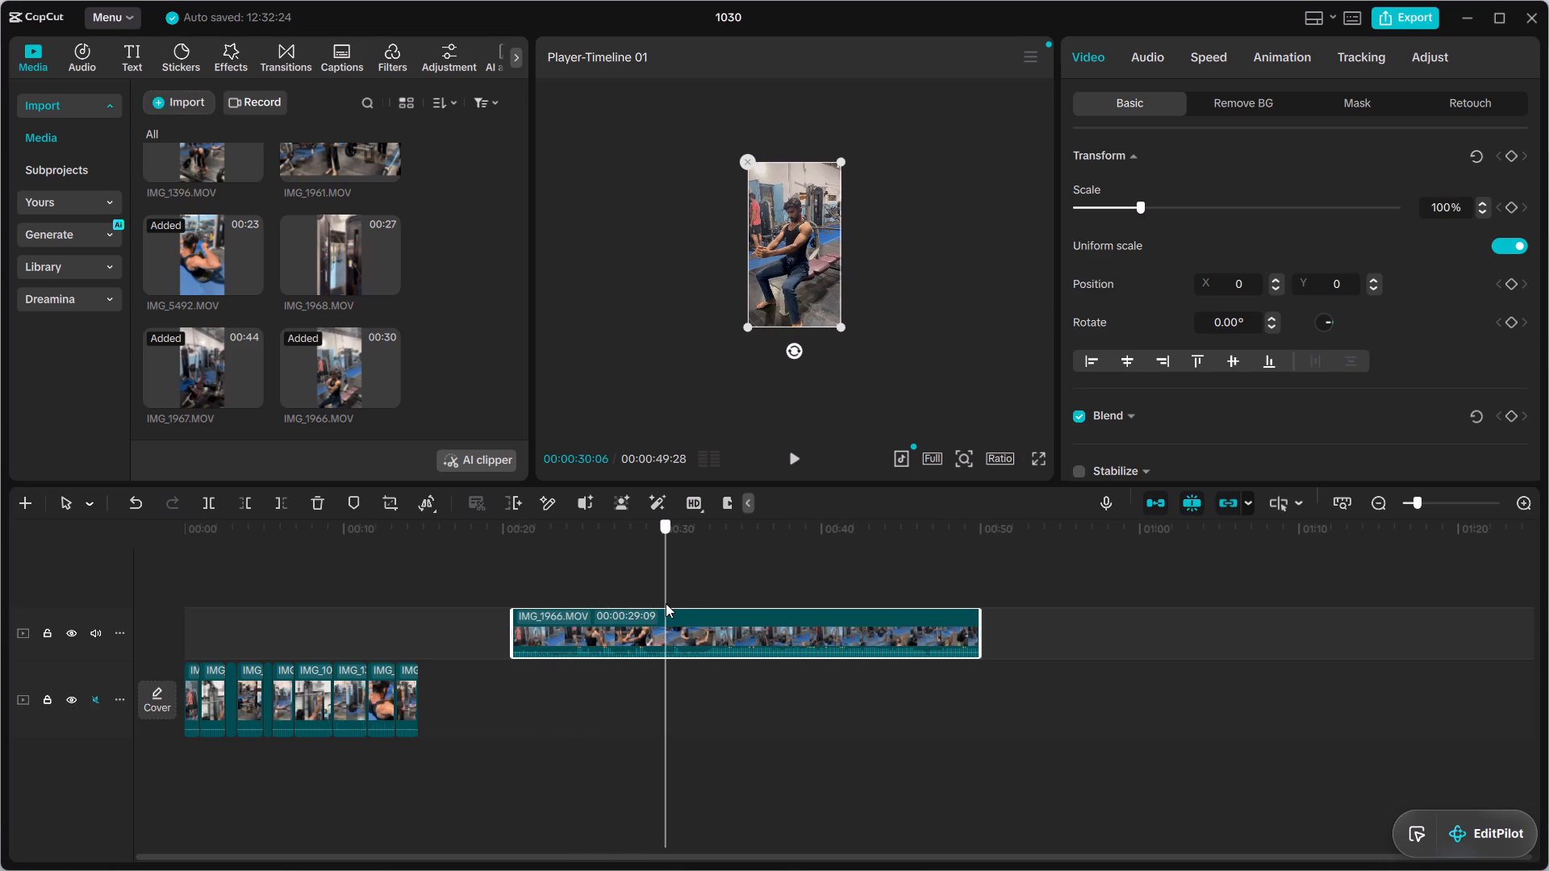
left_click_drag(666, 603, 691, 600)
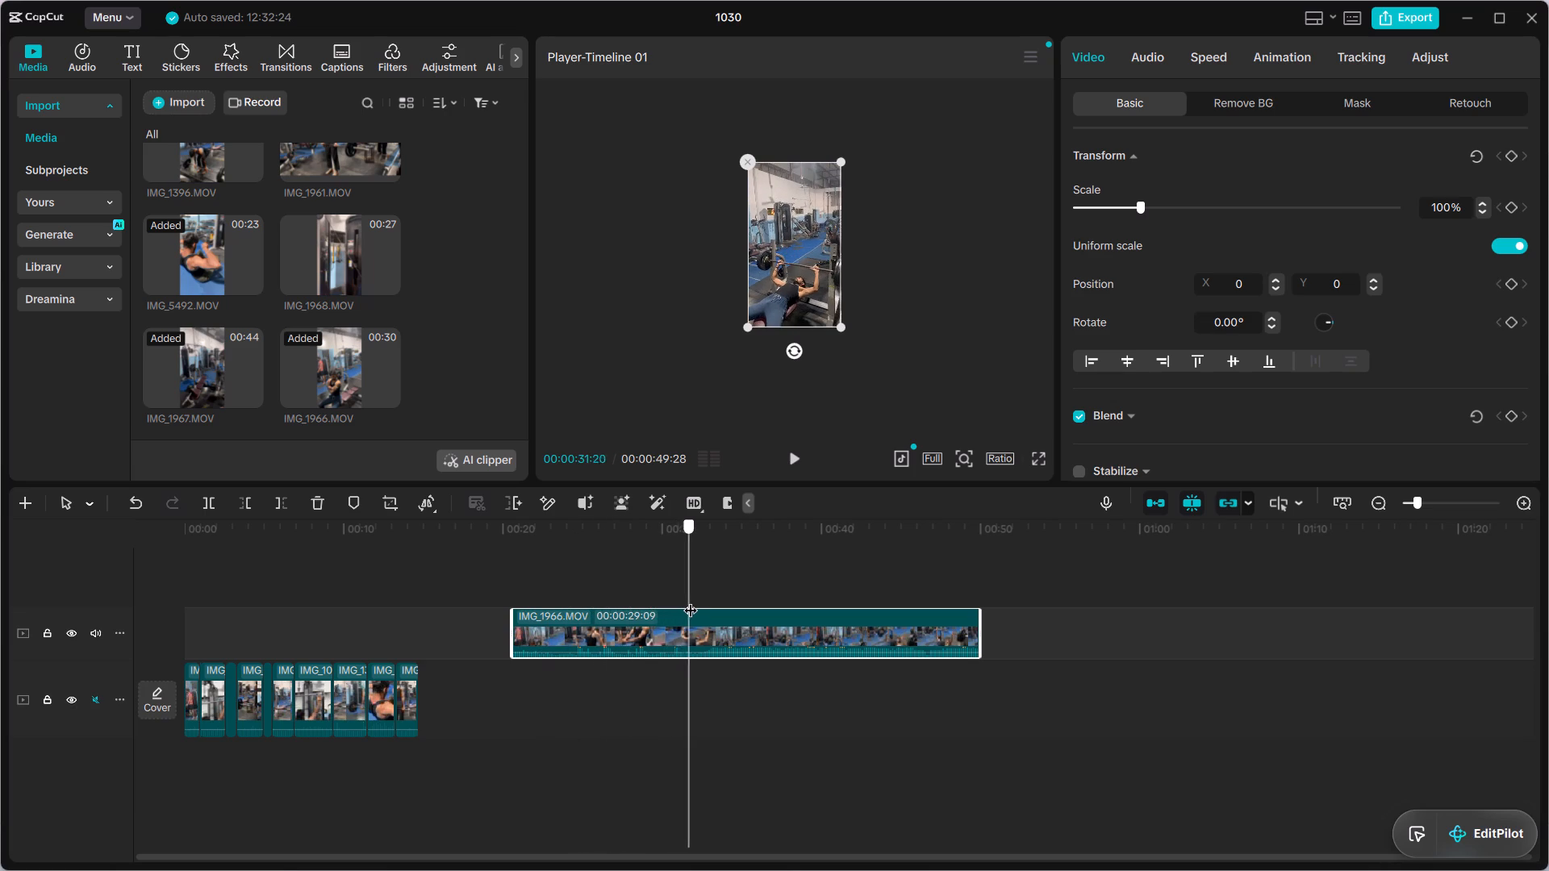
left_click_drag(691, 600, 714, 600)
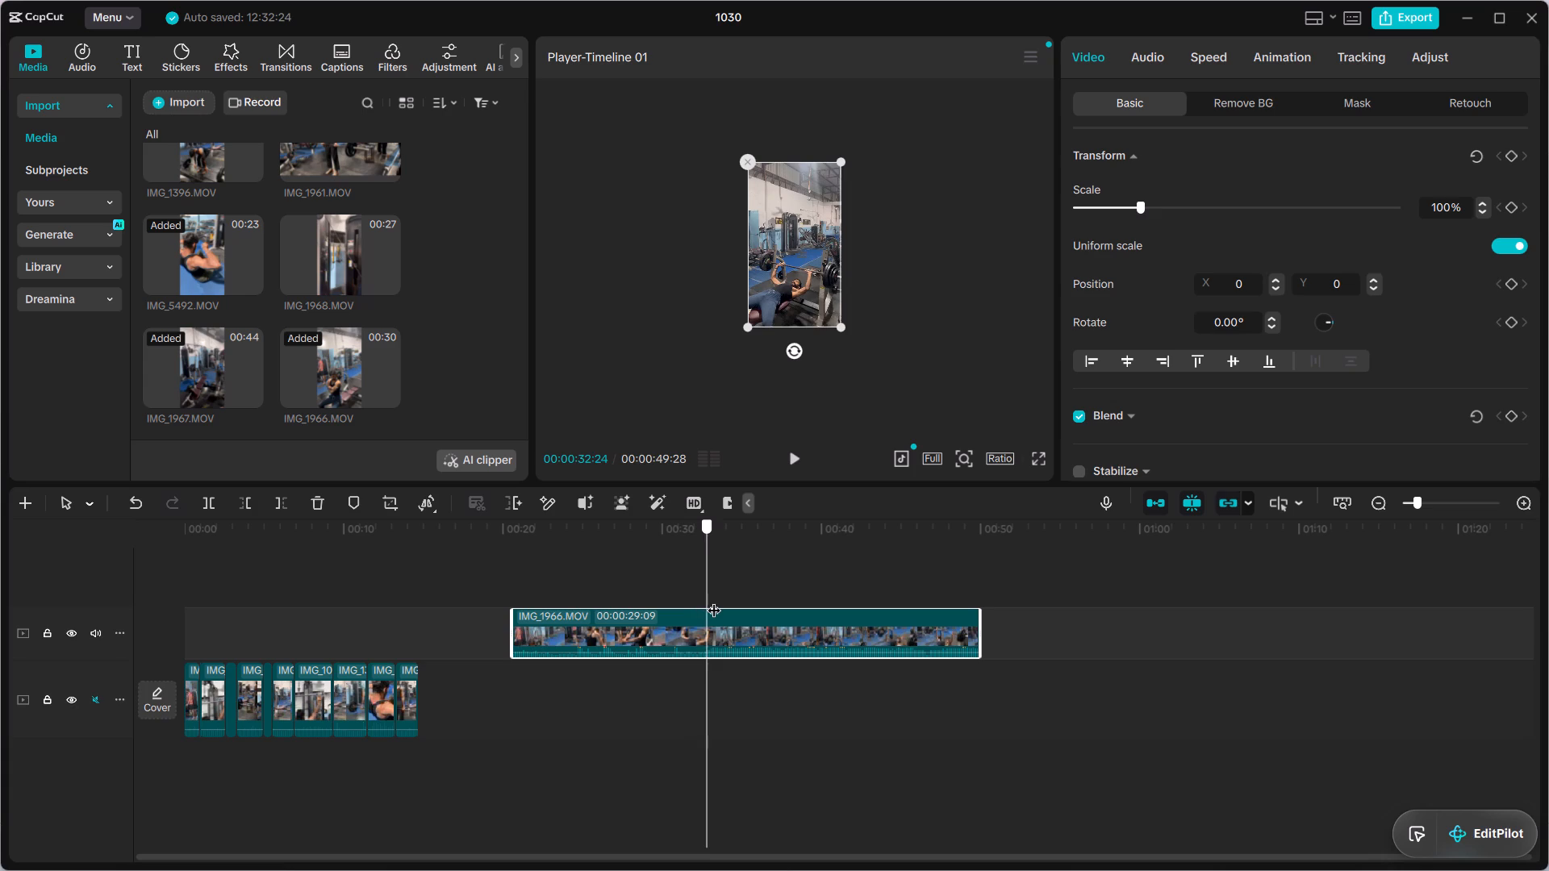
left_click_drag(714, 600, 764, 598)
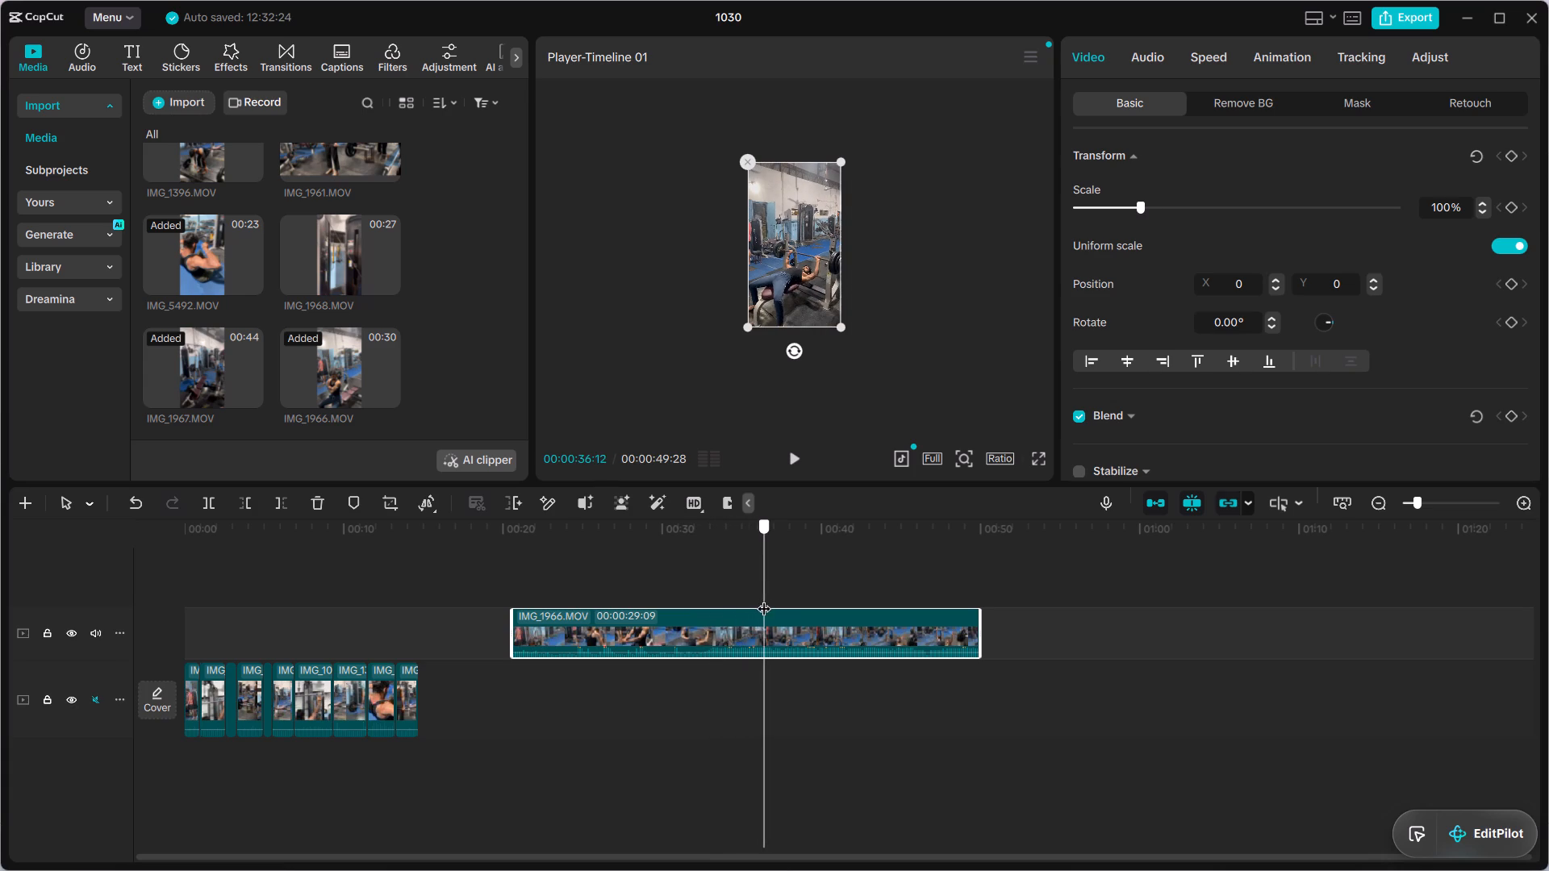
left_click_drag(764, 598, 793, 598)
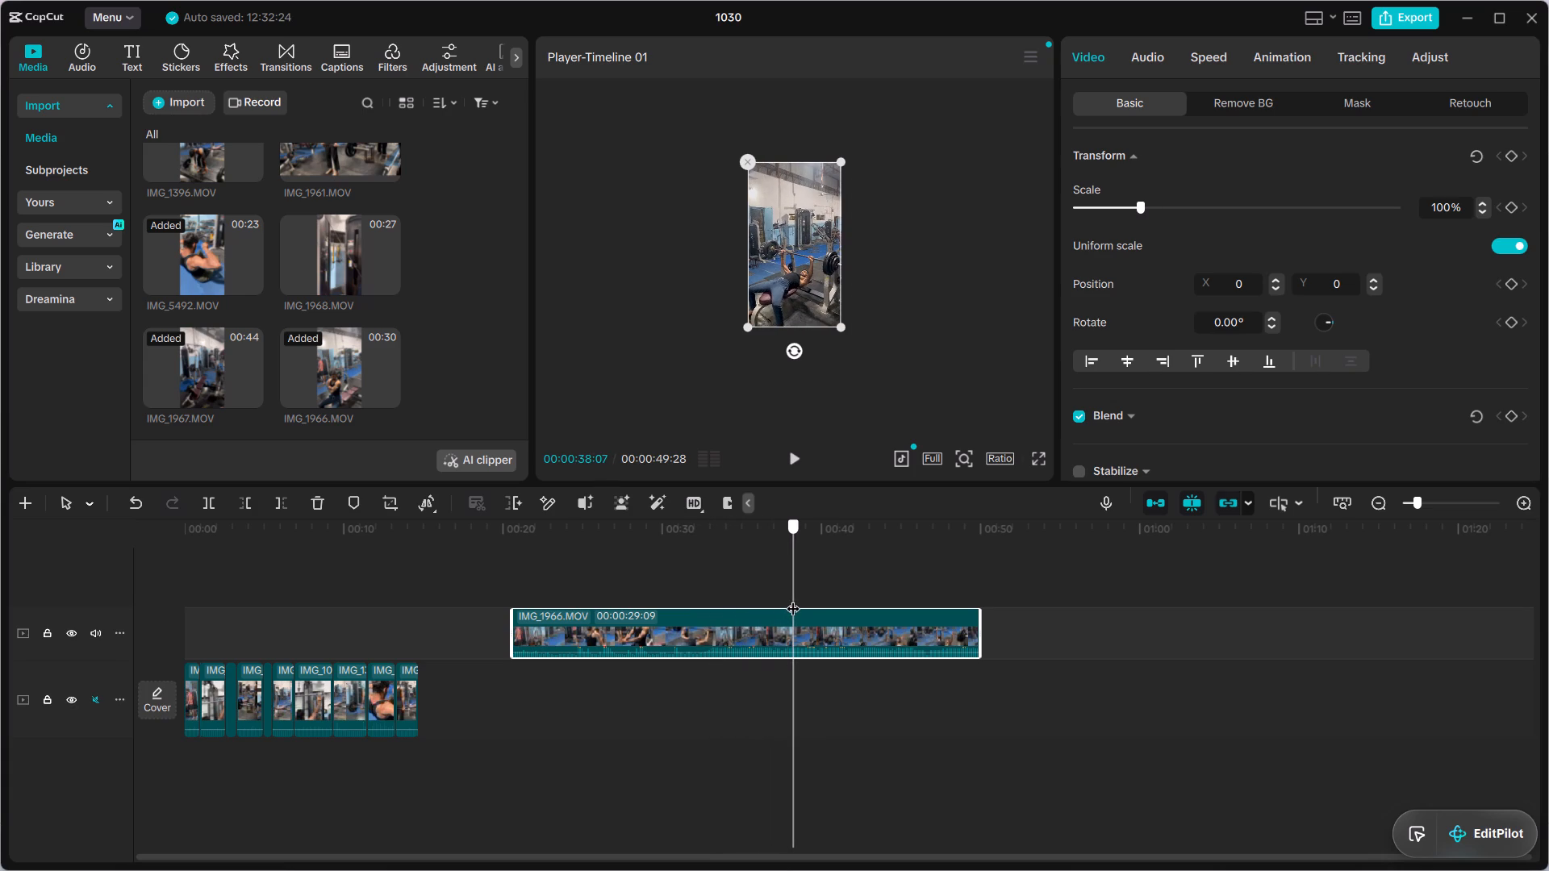
left_click_drag(793, 598, 814, 598)
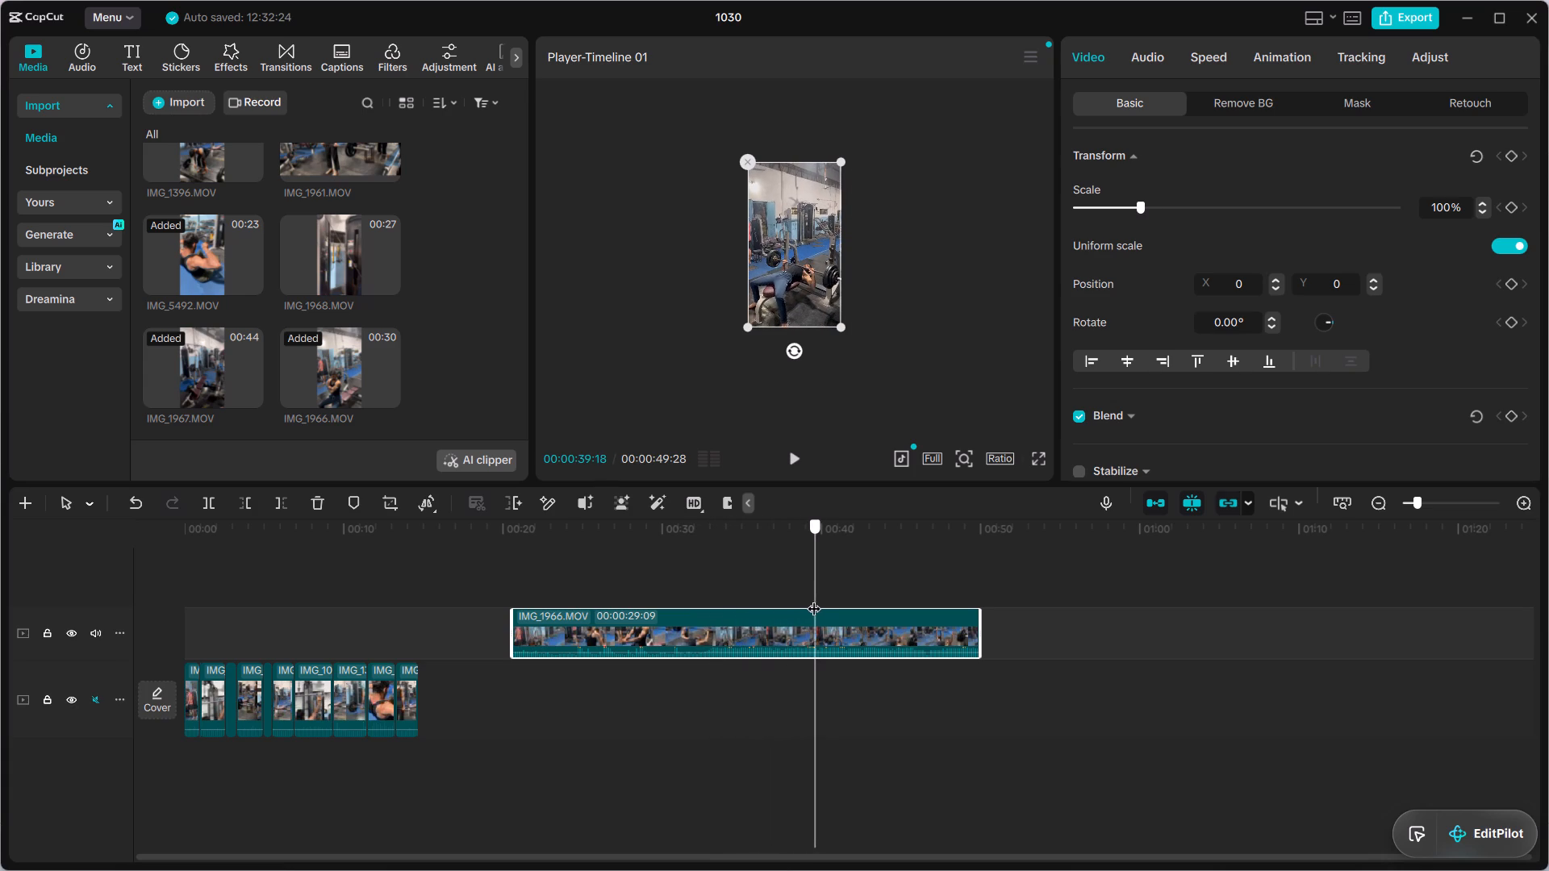
left_click_drag(814, 598, 778, 598)
Delete the IMG_1966.MOV clip from the track above the main track.
left_click(758, 640)
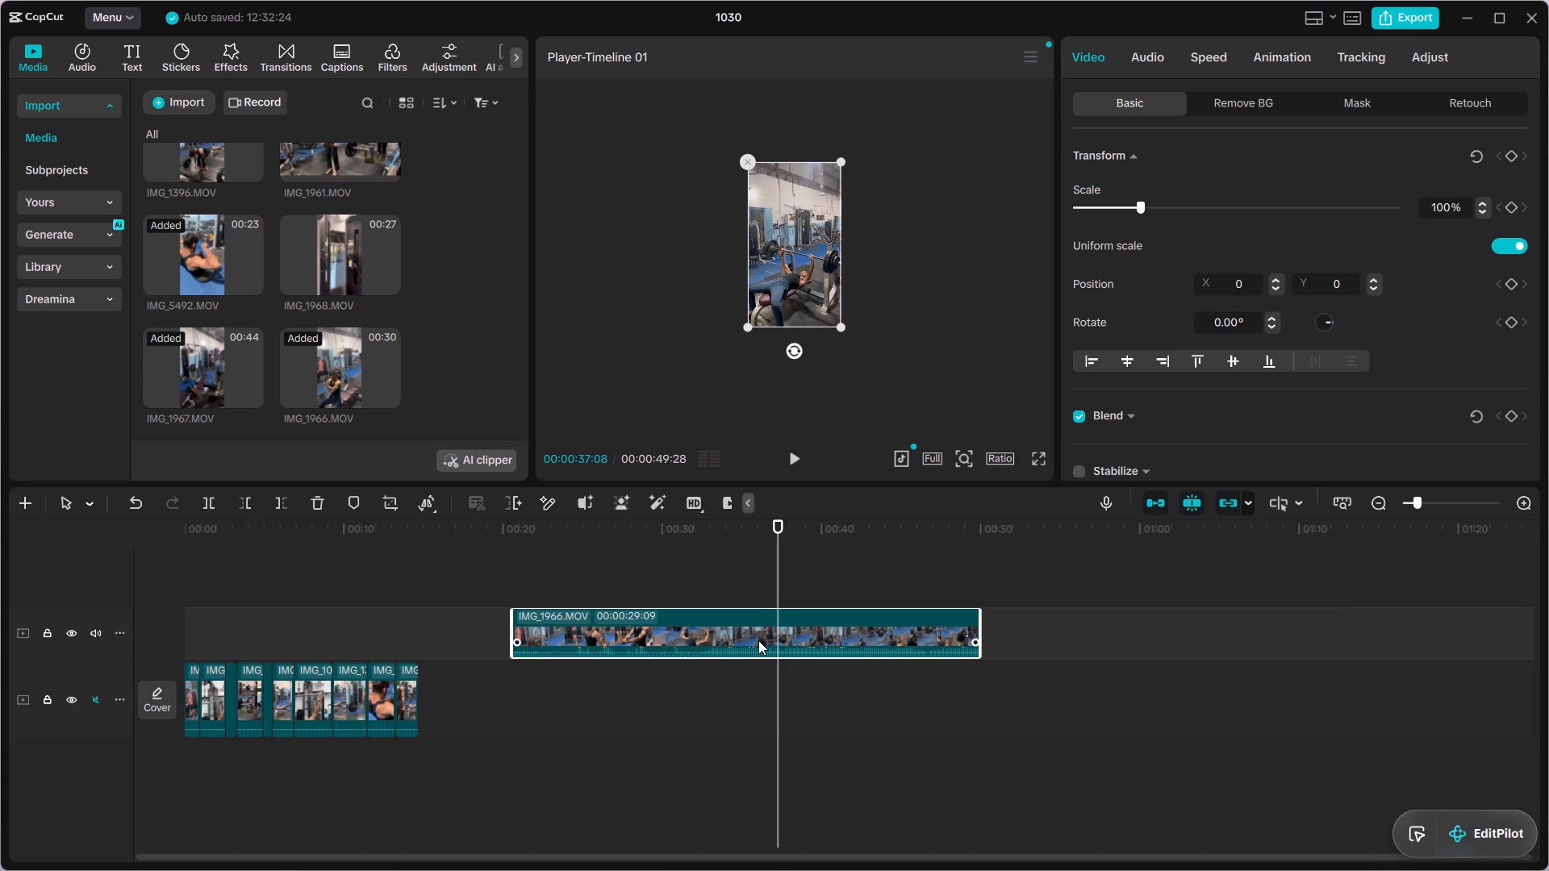
key("Delete")
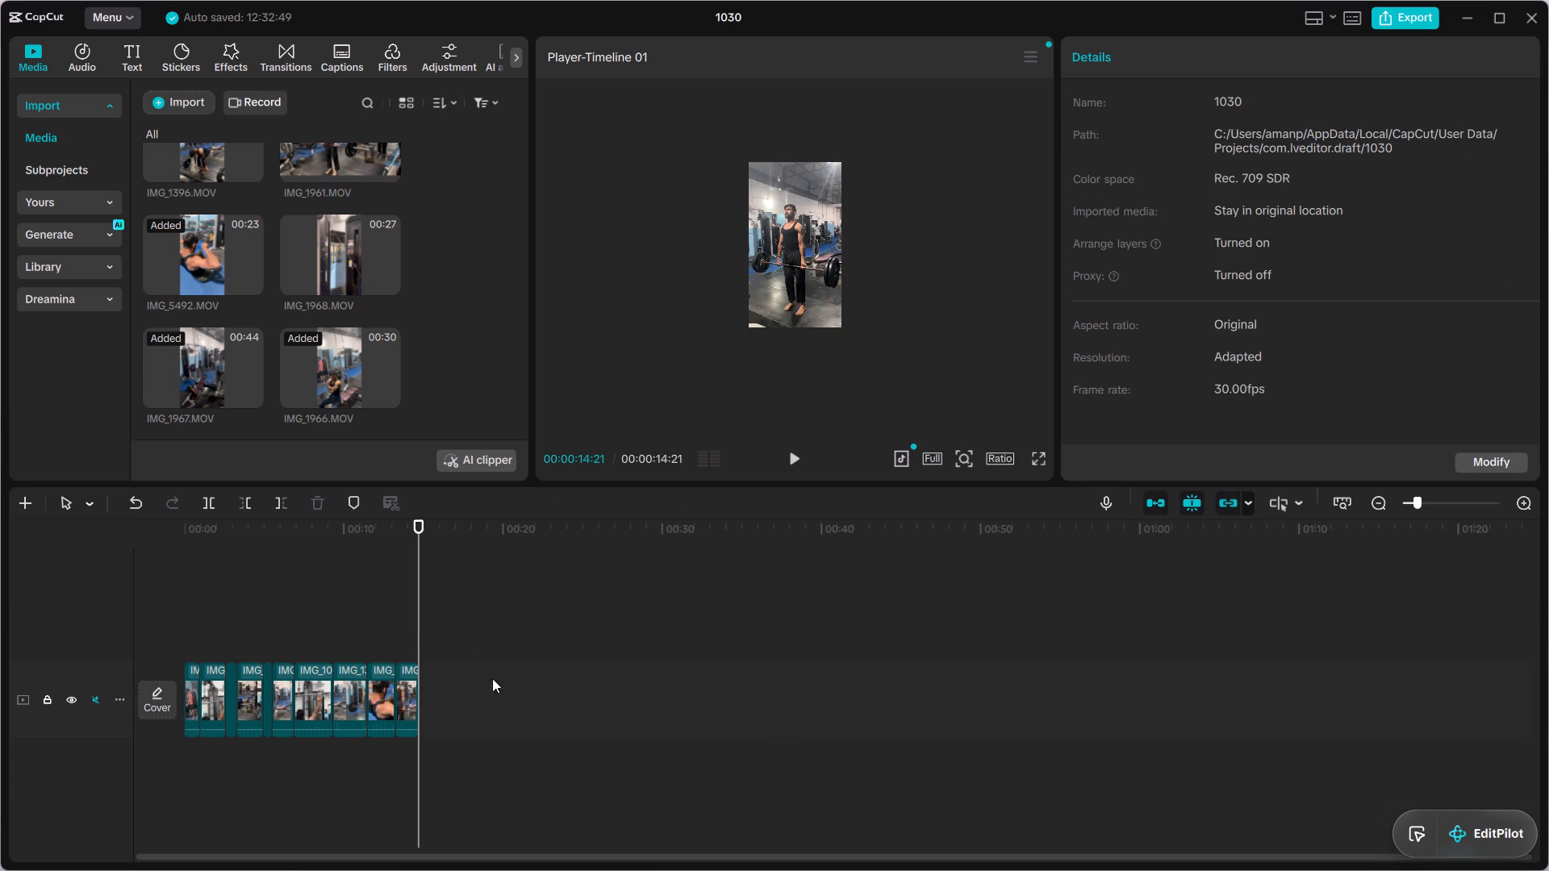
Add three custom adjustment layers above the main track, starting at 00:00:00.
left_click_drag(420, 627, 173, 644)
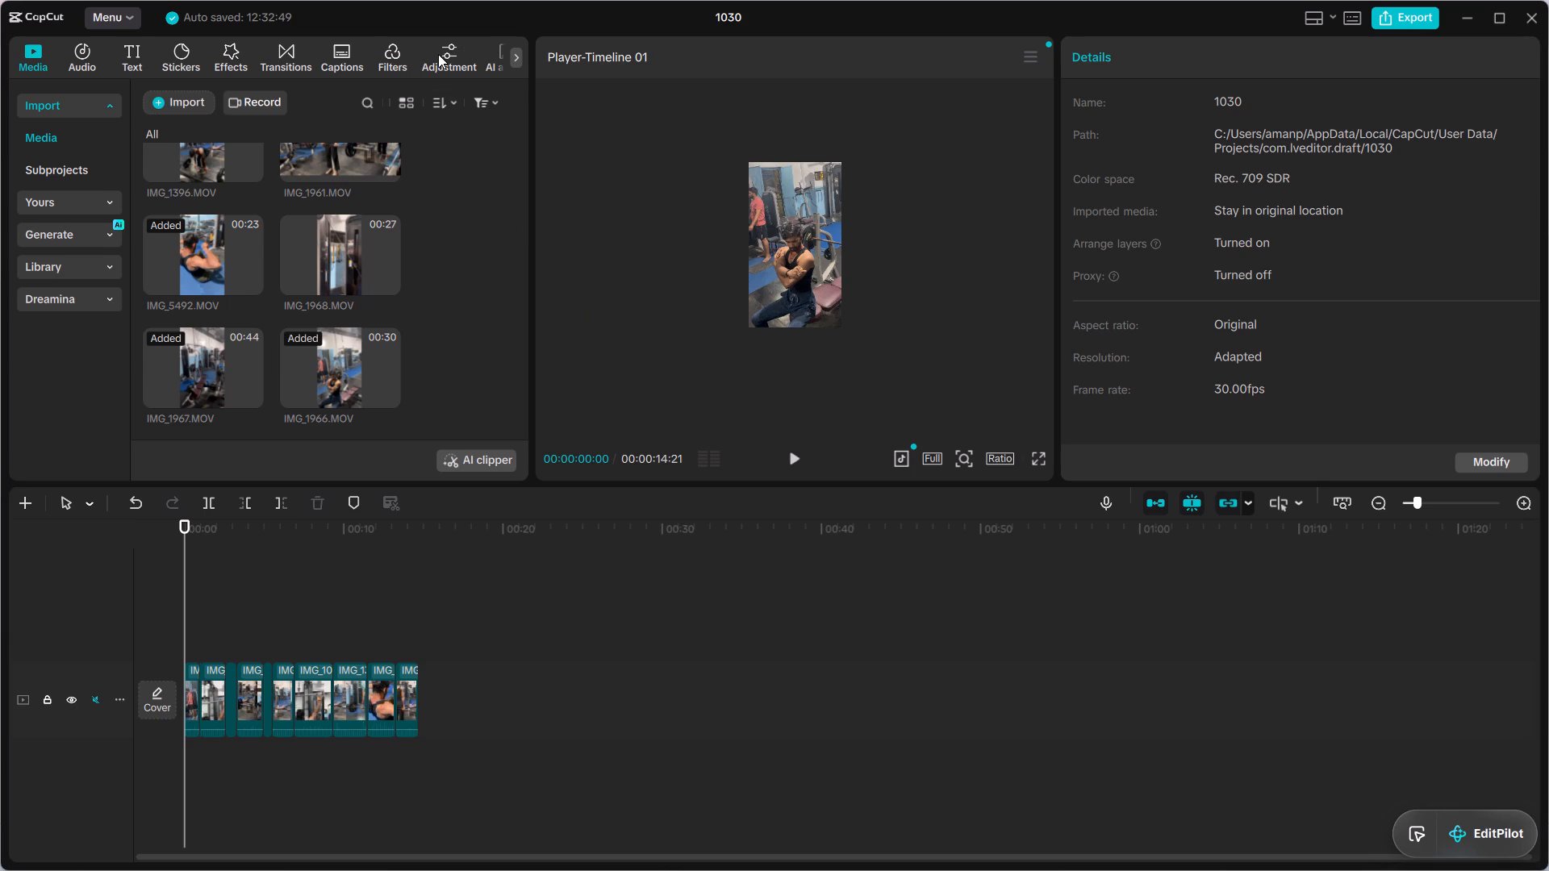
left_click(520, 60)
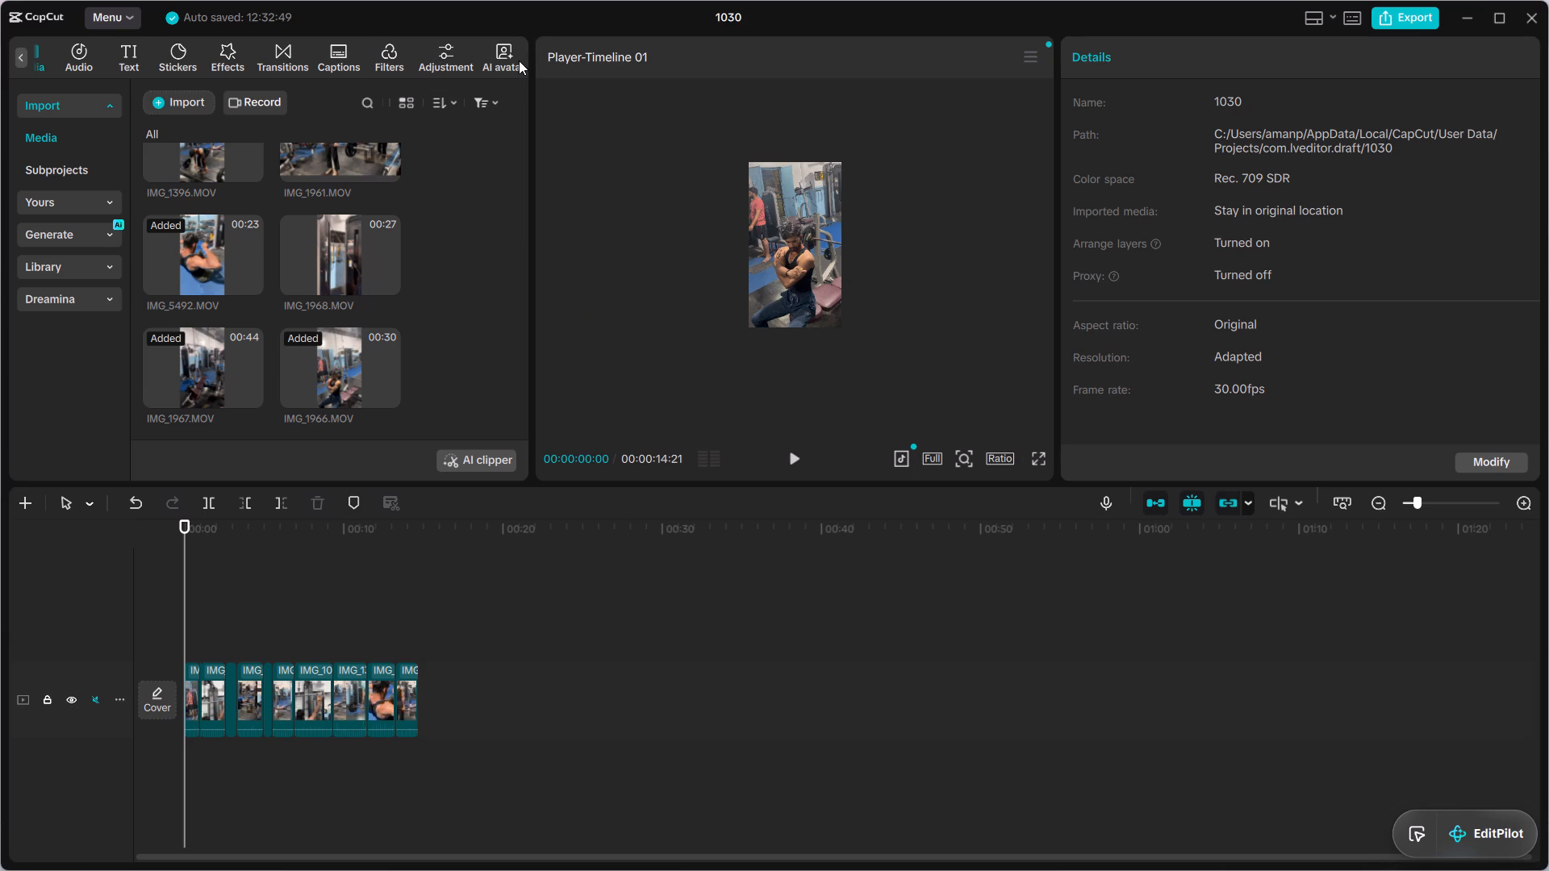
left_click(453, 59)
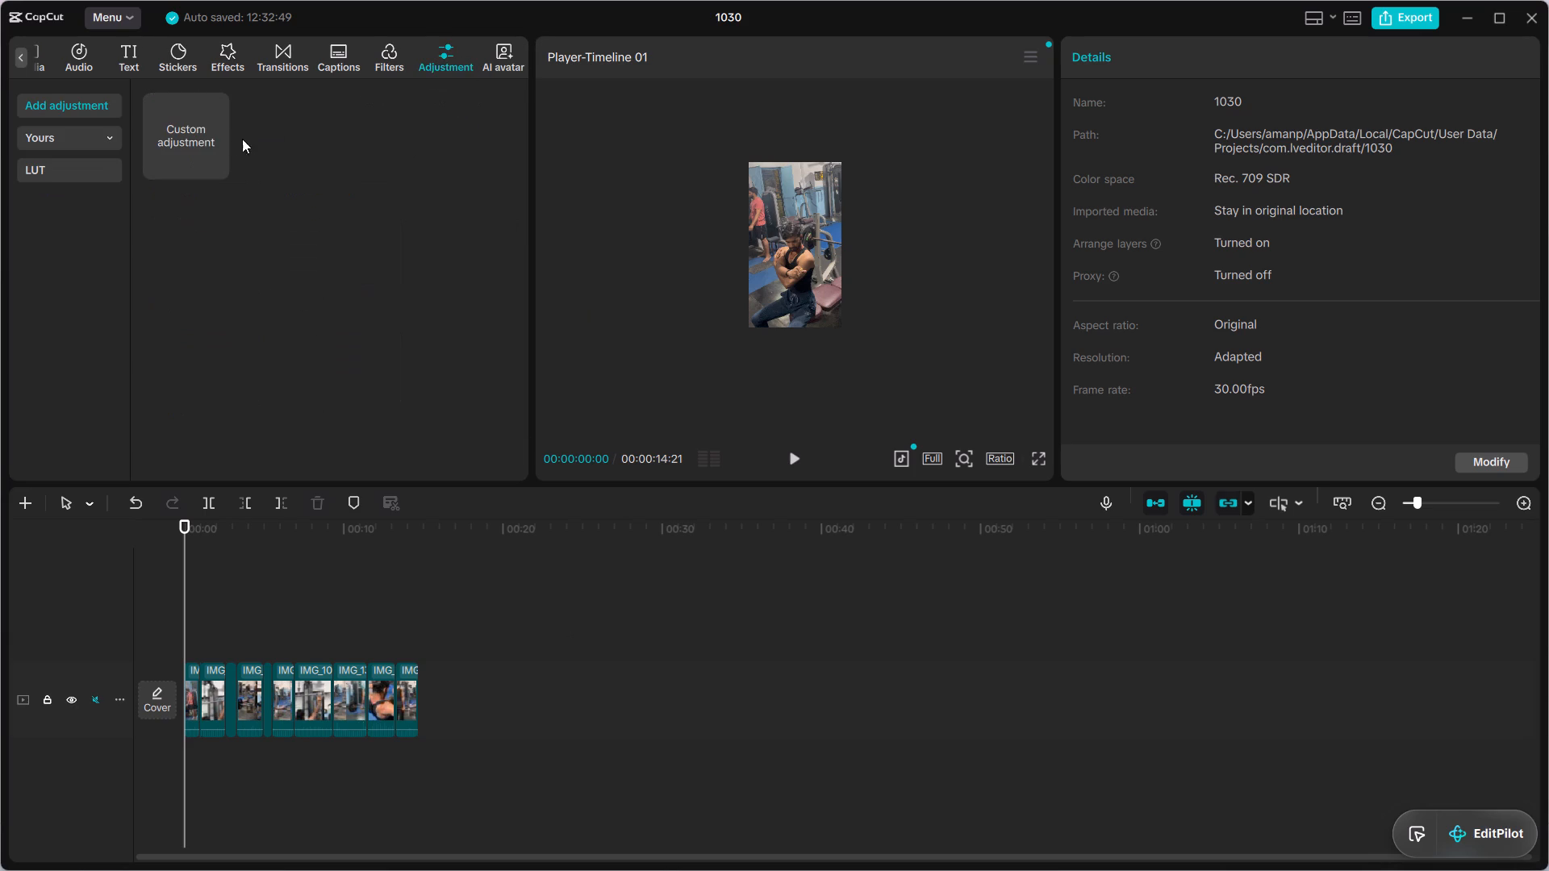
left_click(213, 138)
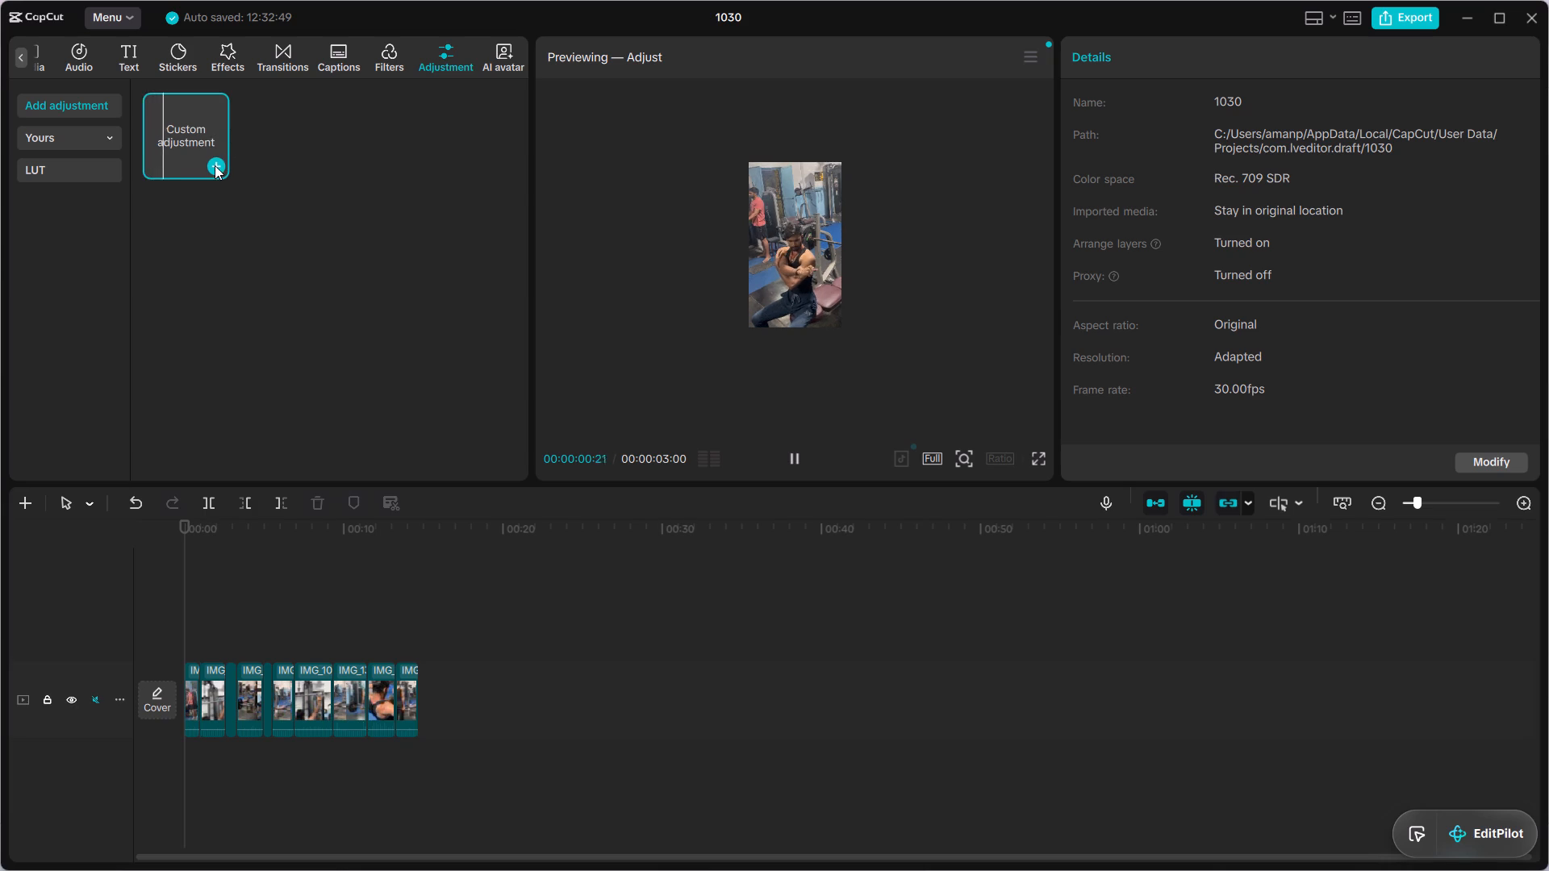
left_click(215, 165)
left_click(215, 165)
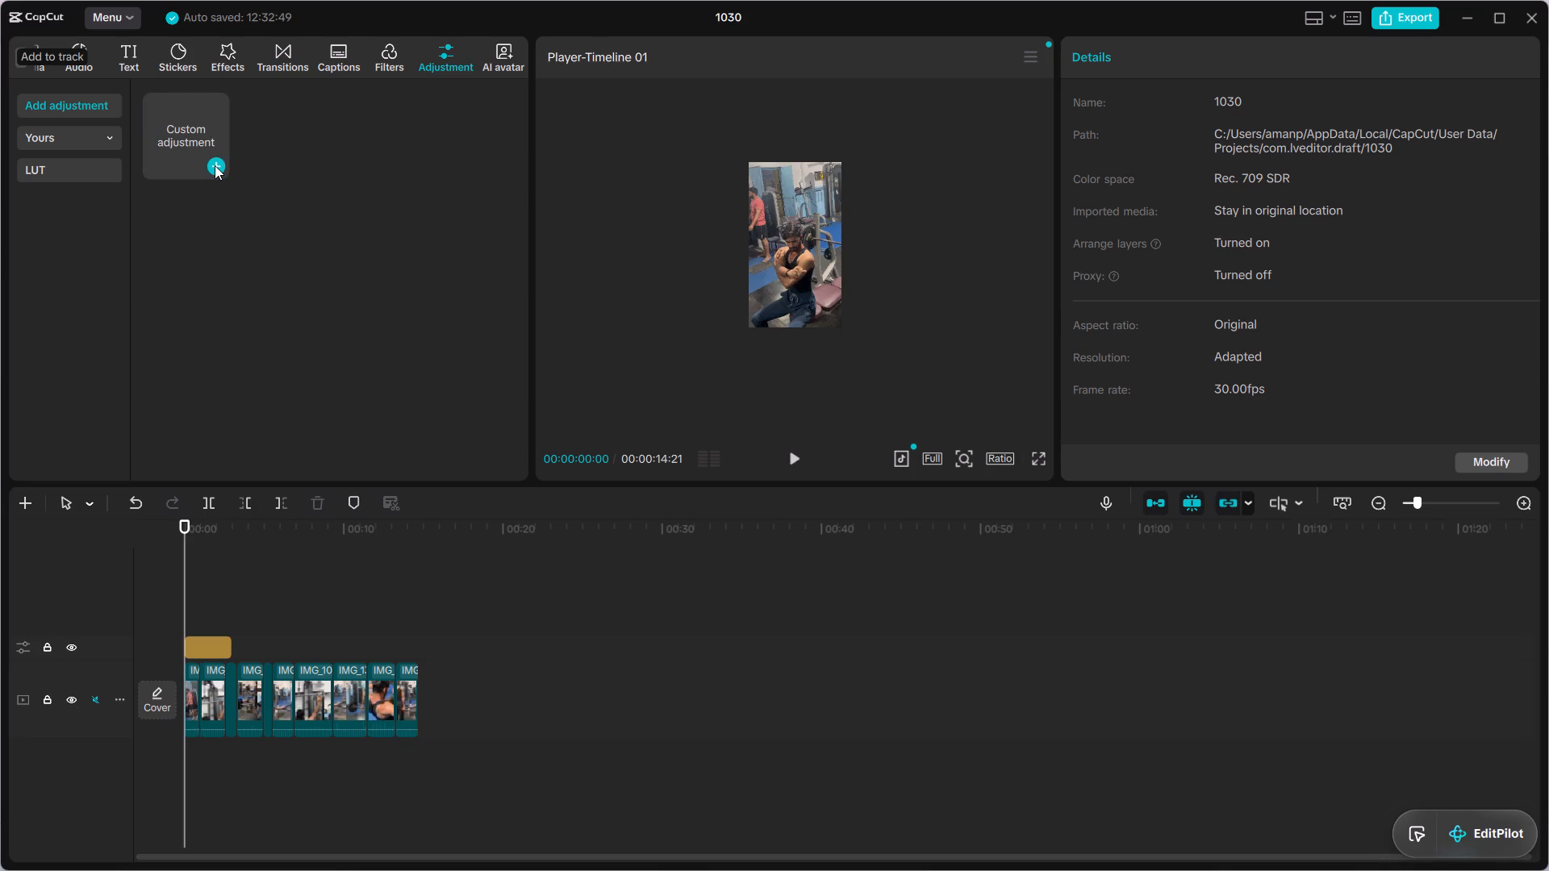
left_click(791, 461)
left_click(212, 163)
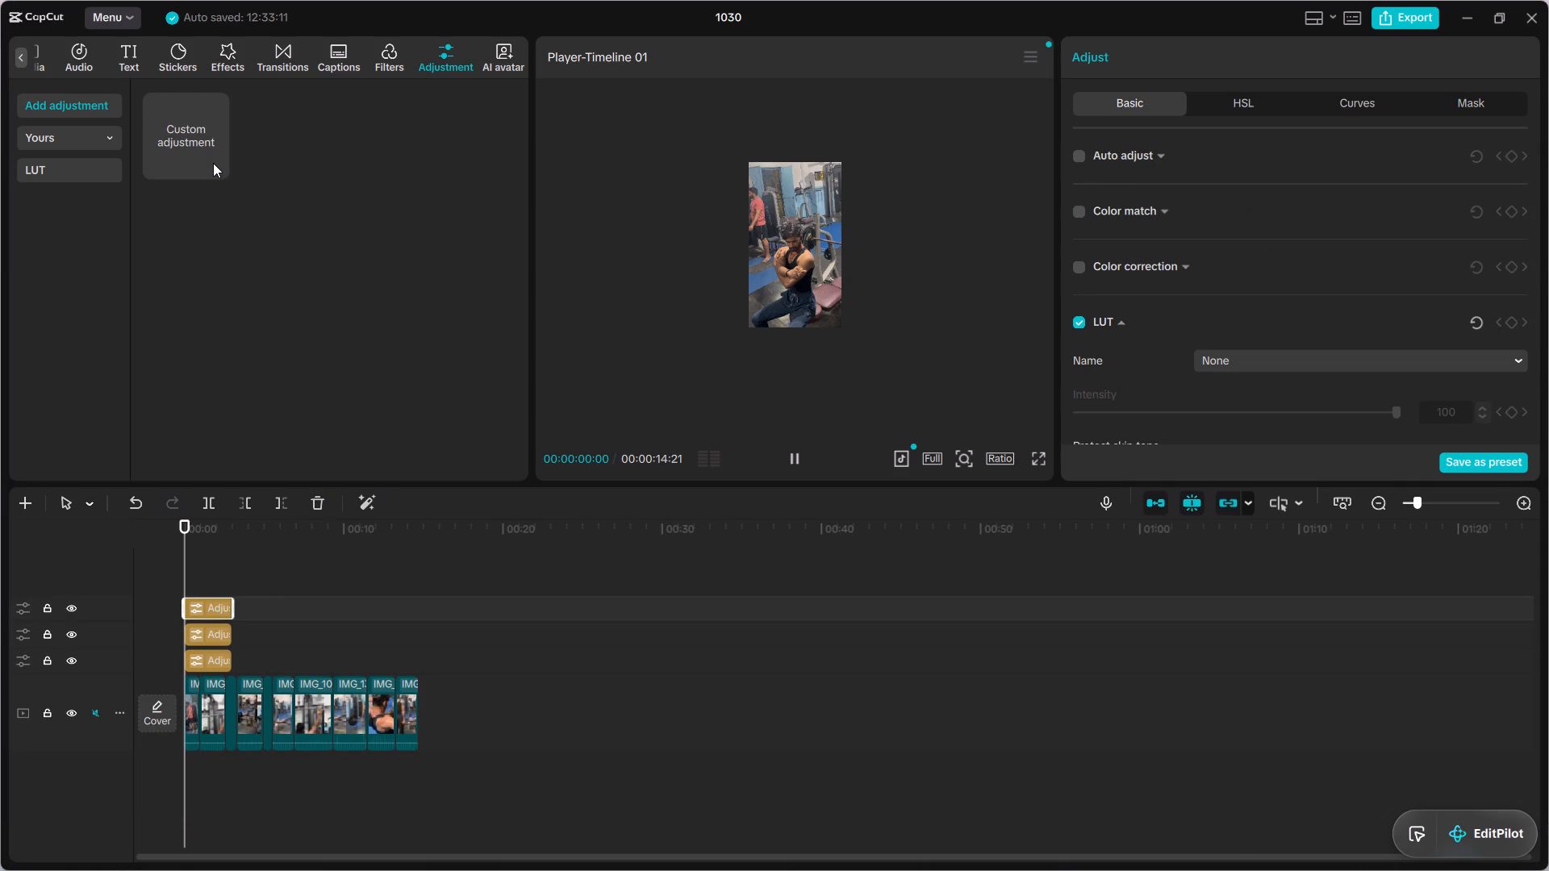
Preview the opening of the main track from 00:00:00 with the adjustment layers in place.
left_click(309, 636)
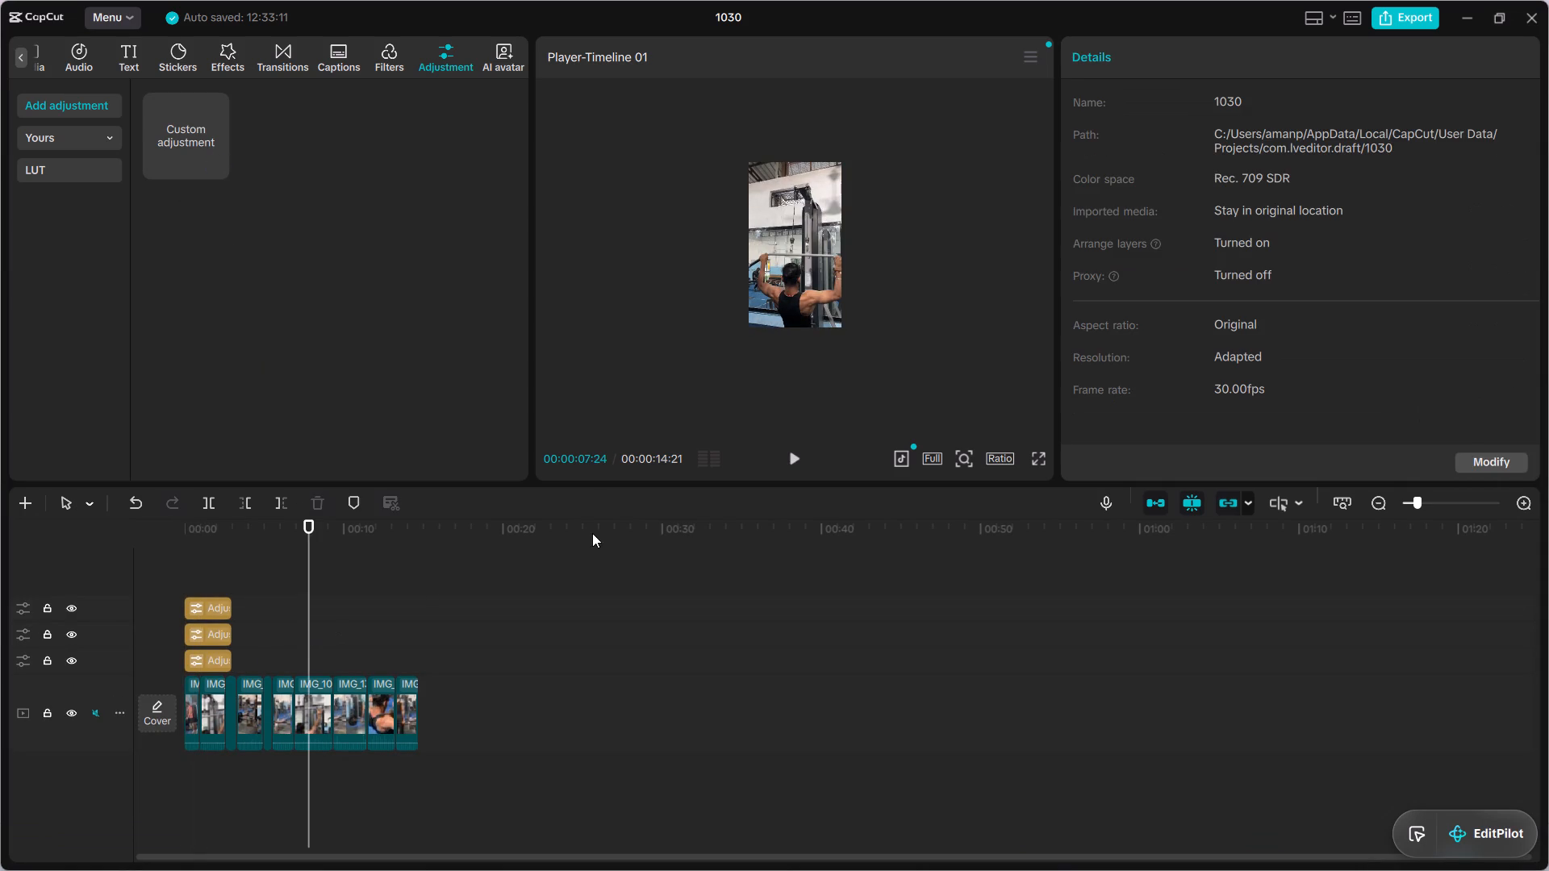
left_click_drag(308, 585, 110, 606)
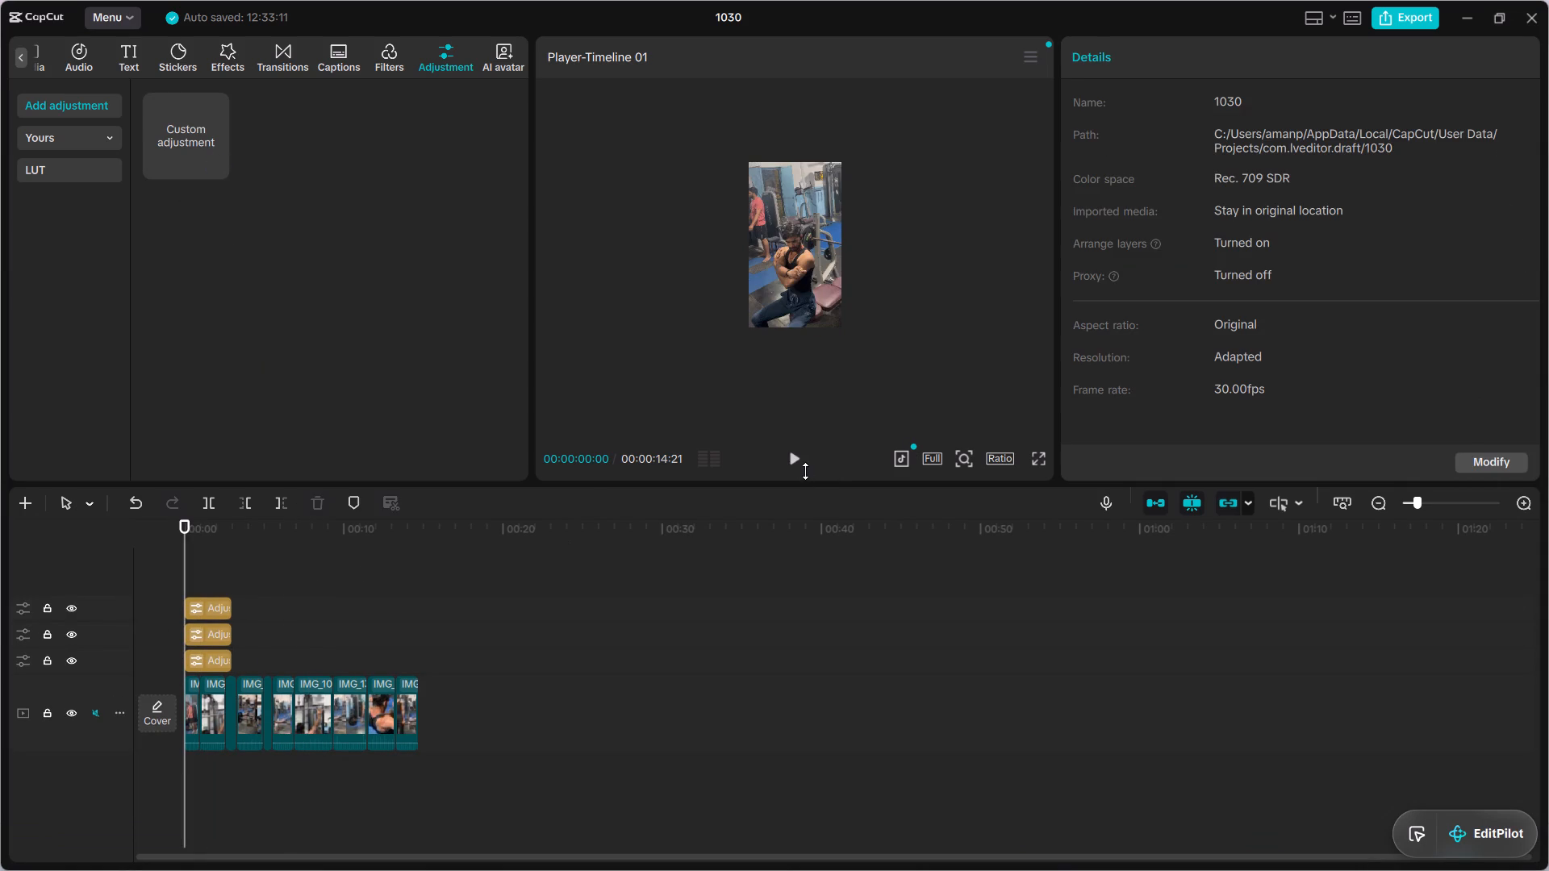
left_click(802, 465)
left_click(802, 465)
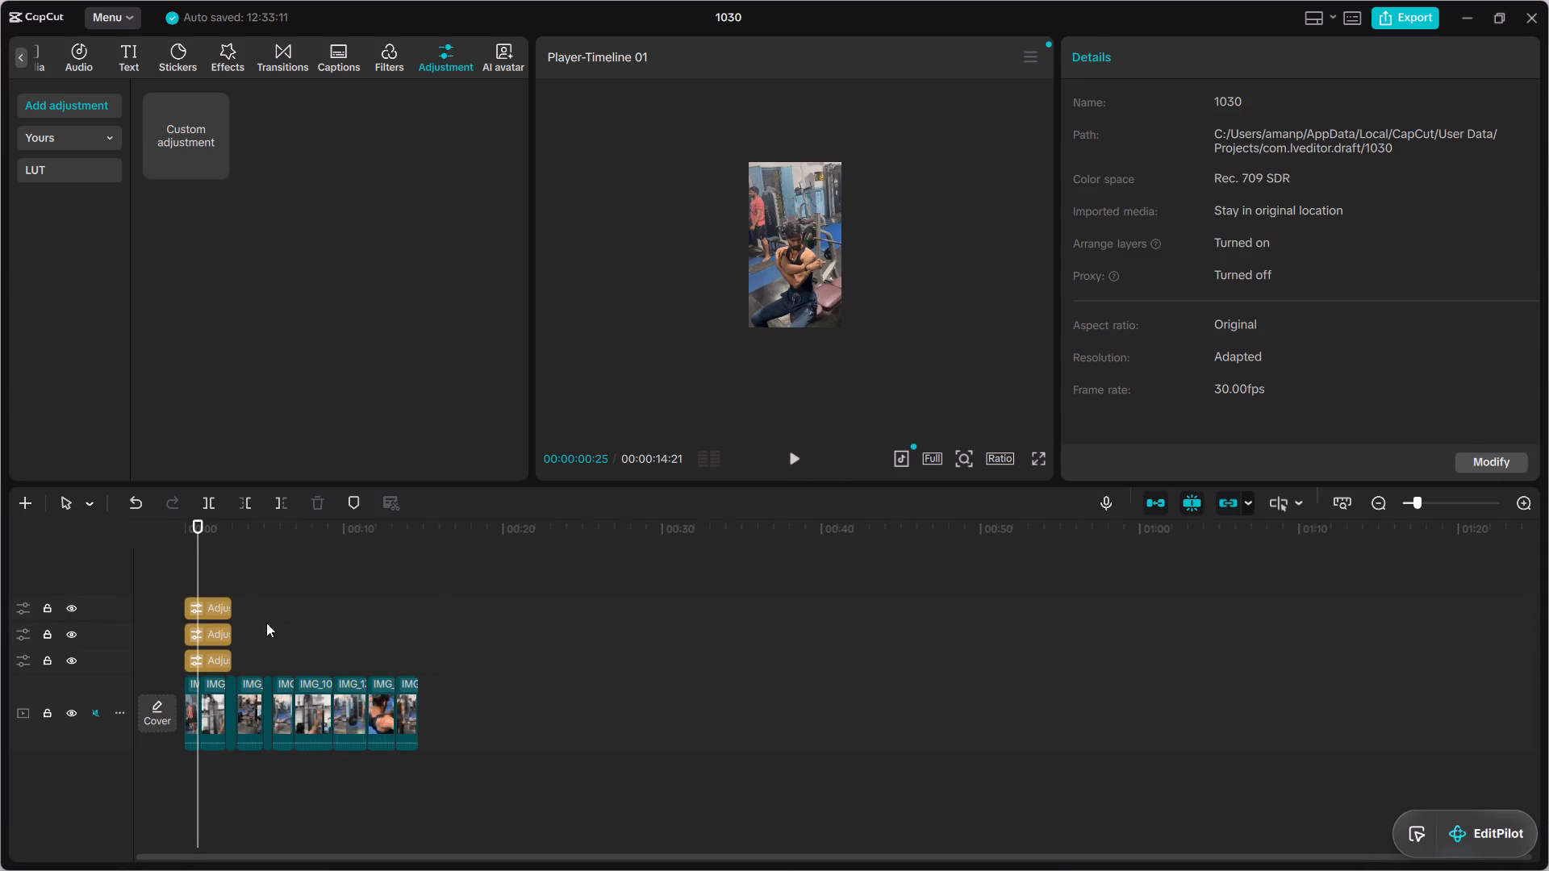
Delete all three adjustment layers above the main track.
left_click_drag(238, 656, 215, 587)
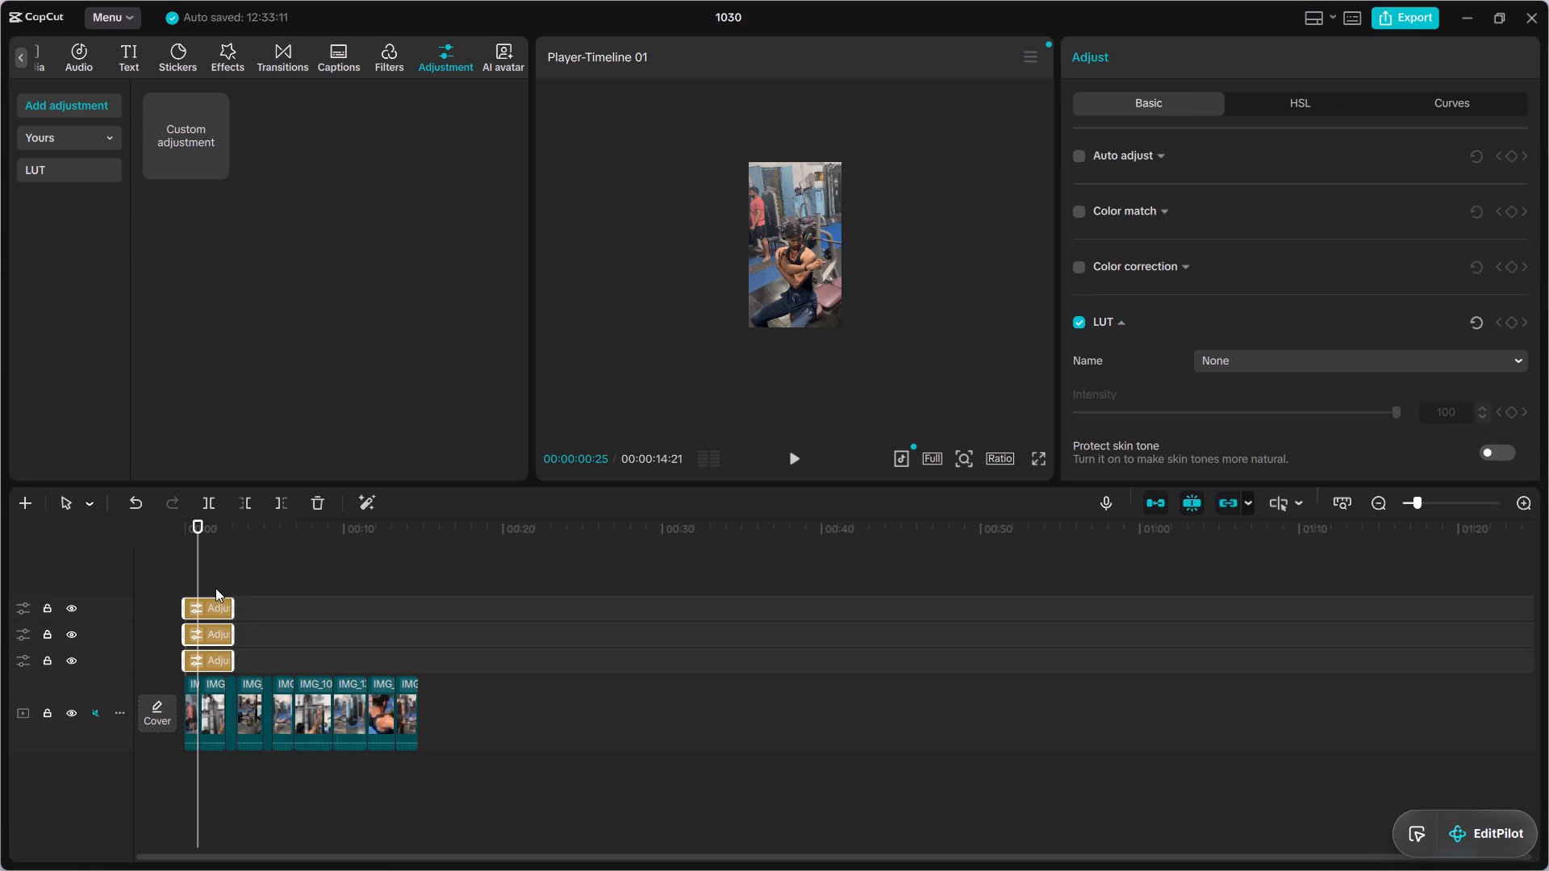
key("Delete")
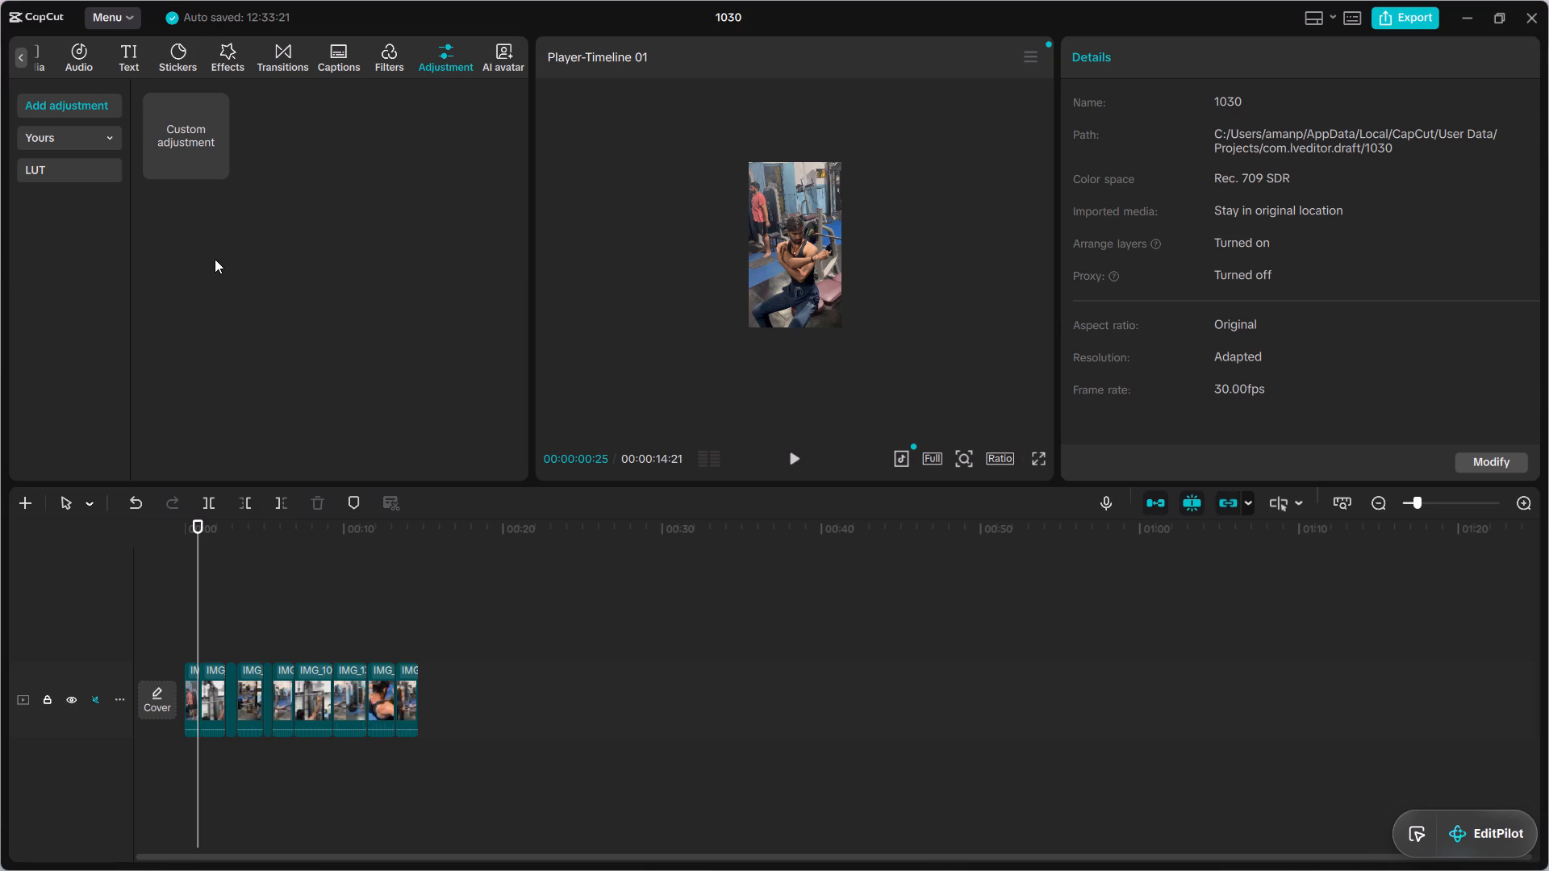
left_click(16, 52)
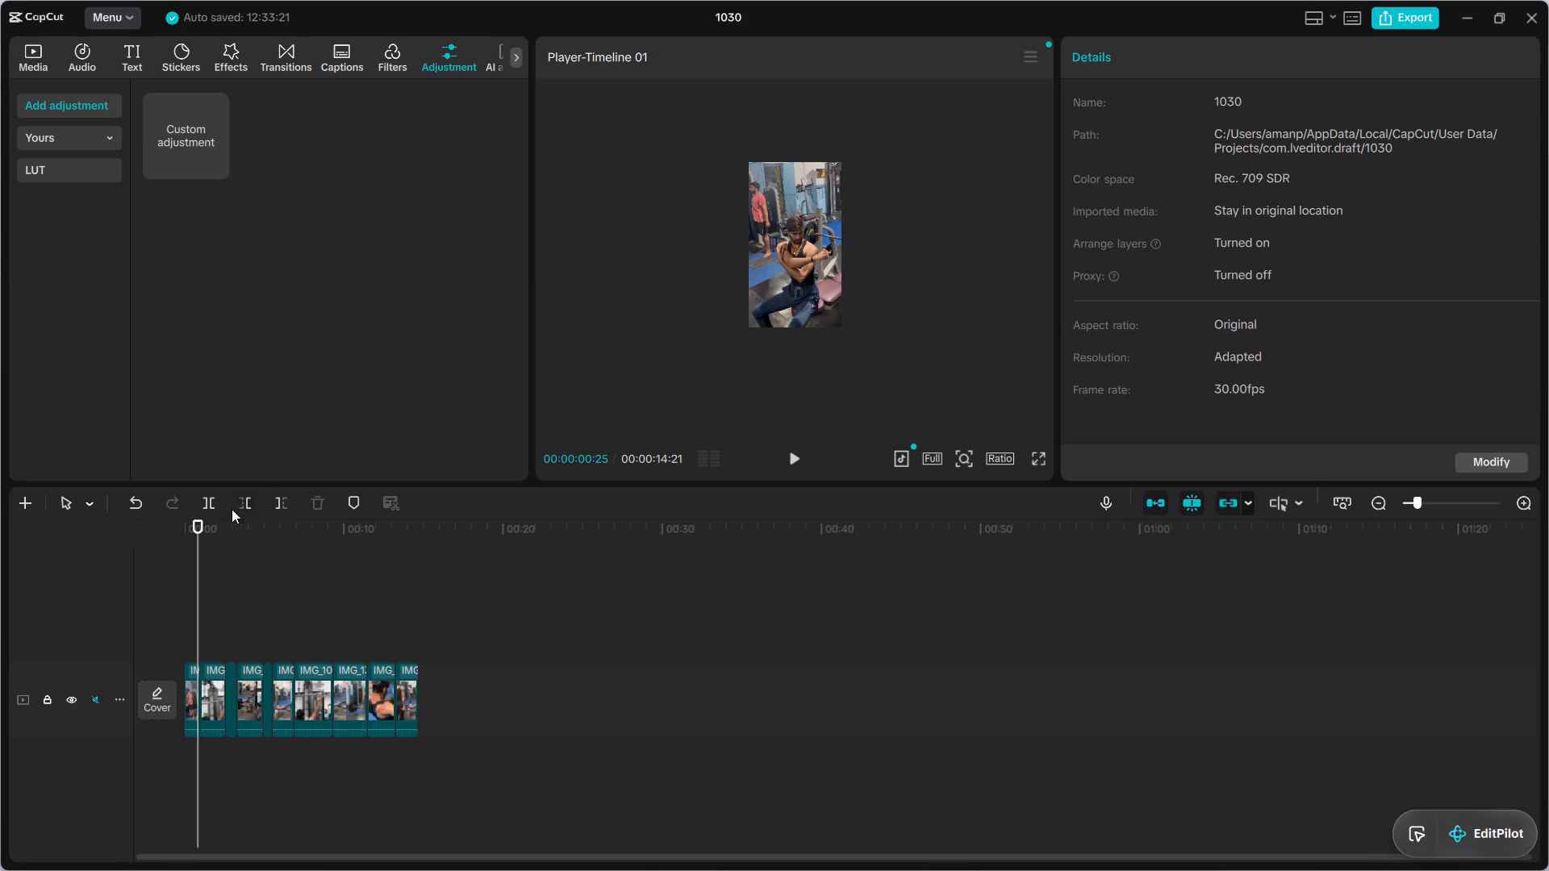
Play the main track from the start to about 00:00:07 to check the clips' framing.
left_click_drag(197, 561, 198, 561)
left_click_drag(198, 561, 148, 566)
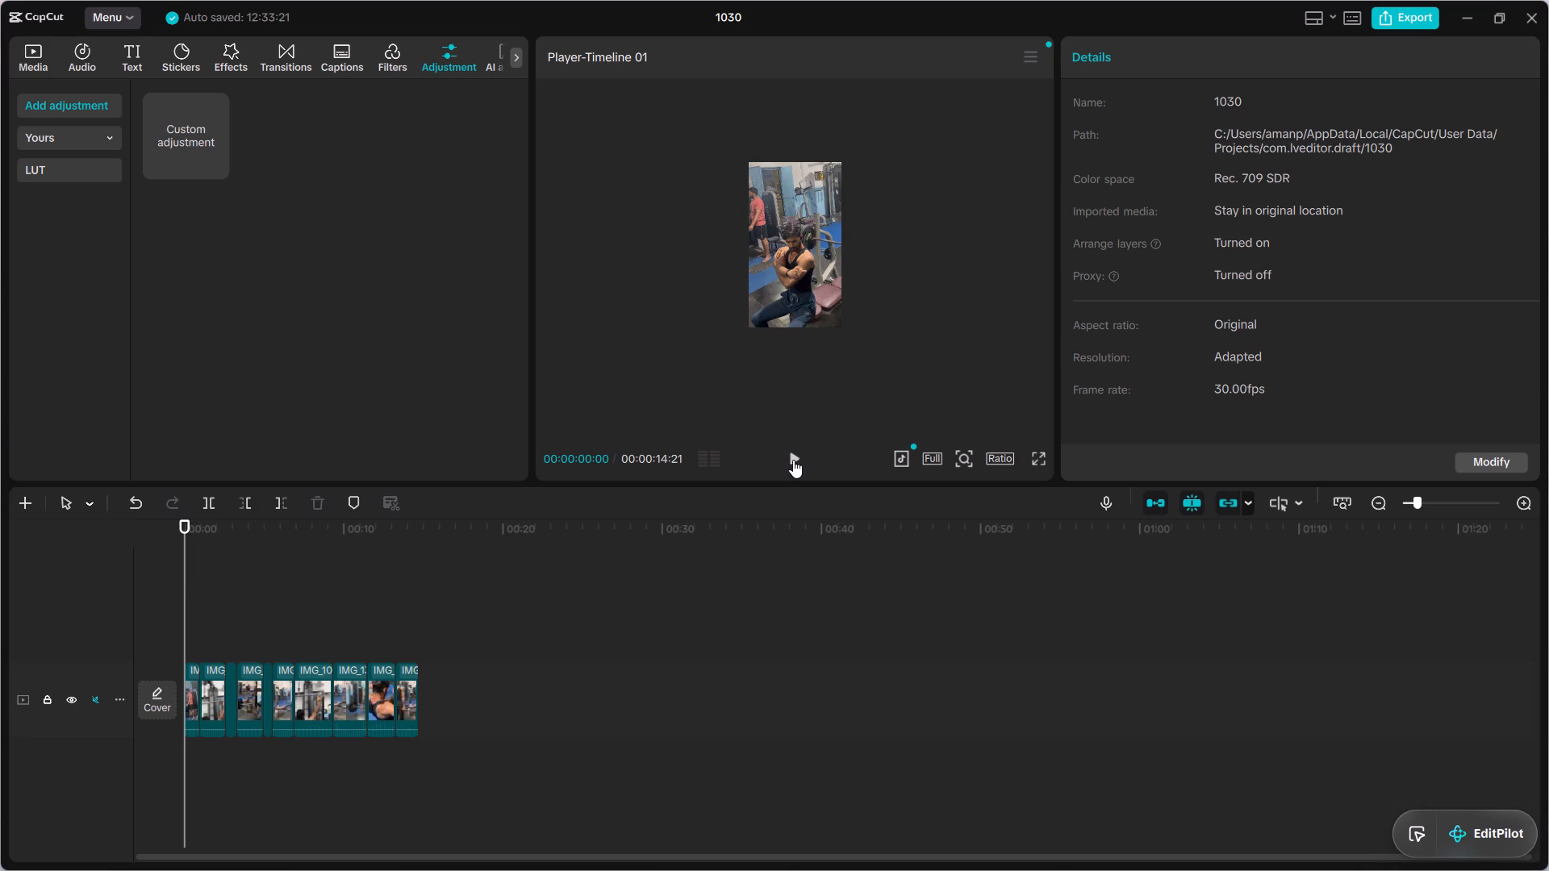
left_click(793, 460)
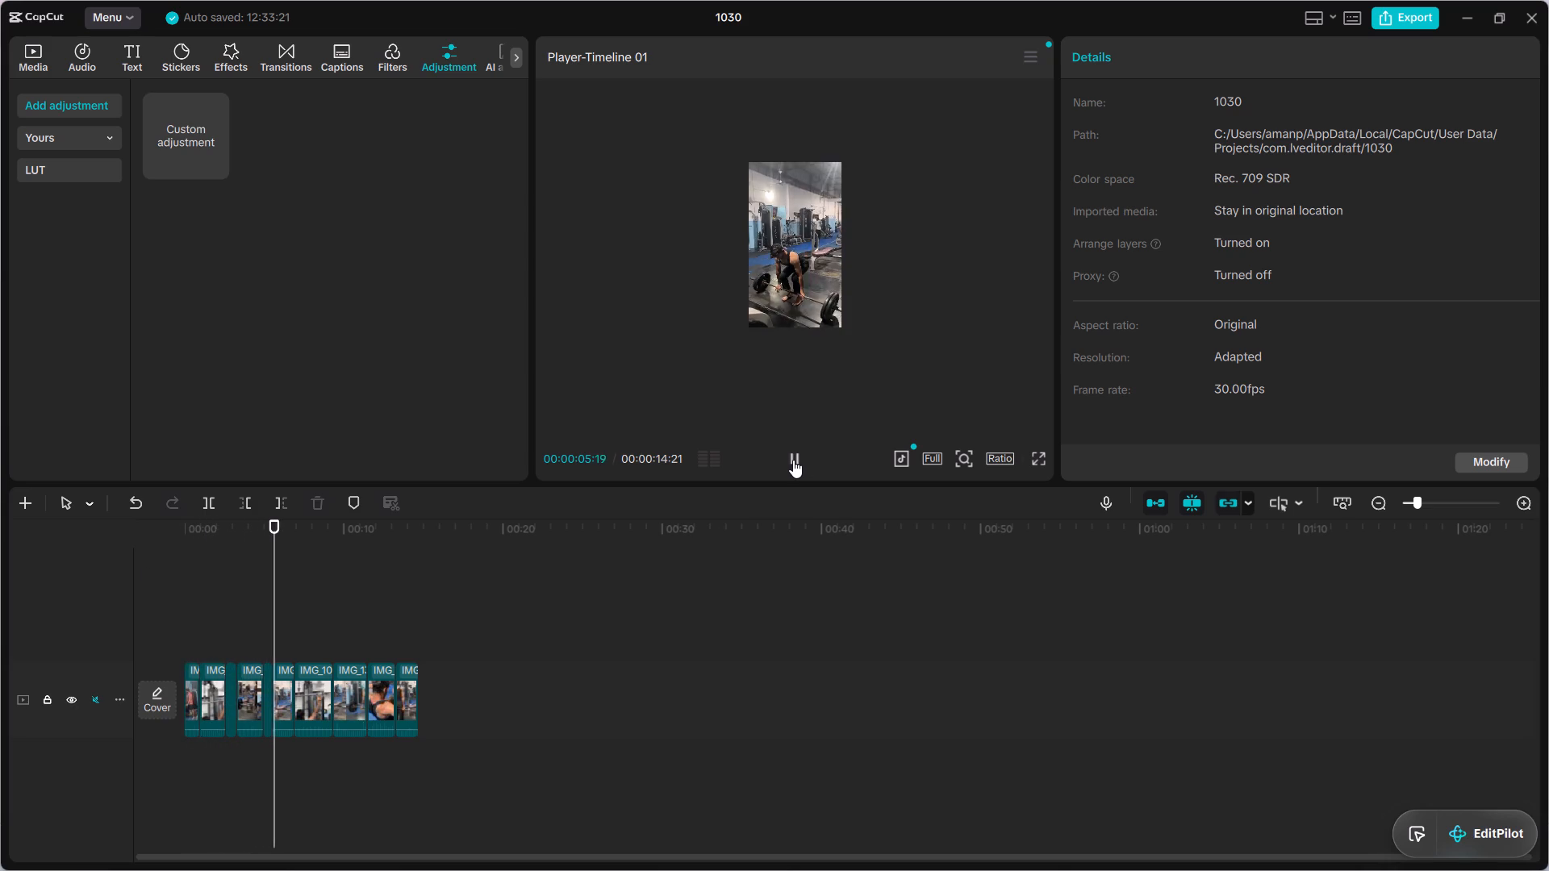
left_click(793, 460)
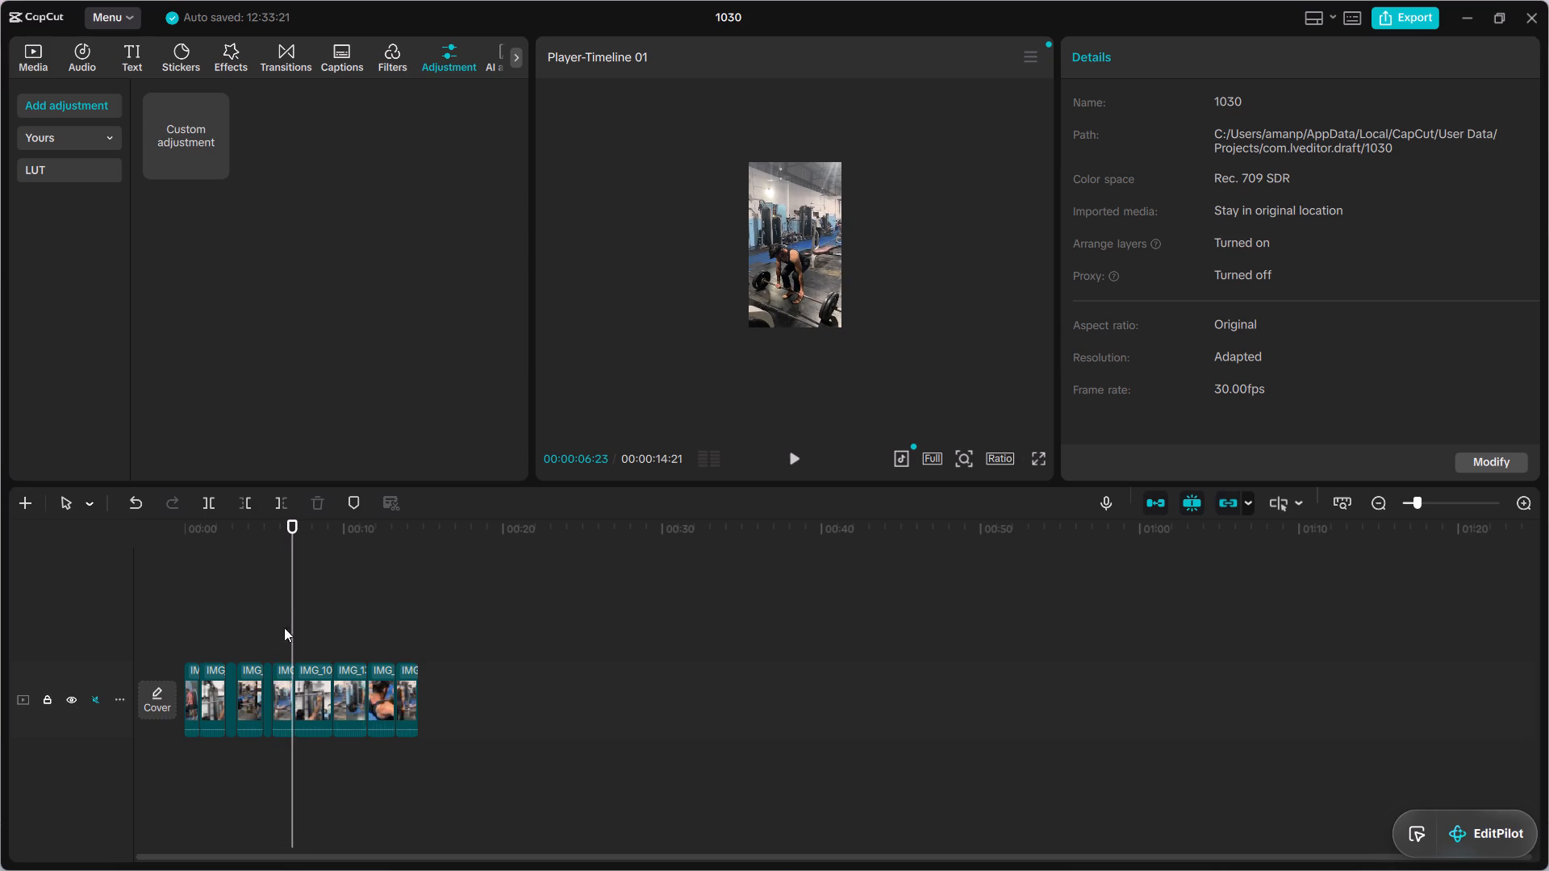
Reframe the main-track clip at 00:00:04 by enlarging it to 162% scale and shifting it to position X 152, Y 0.
left_click_drag(292, 615, 262, 615)
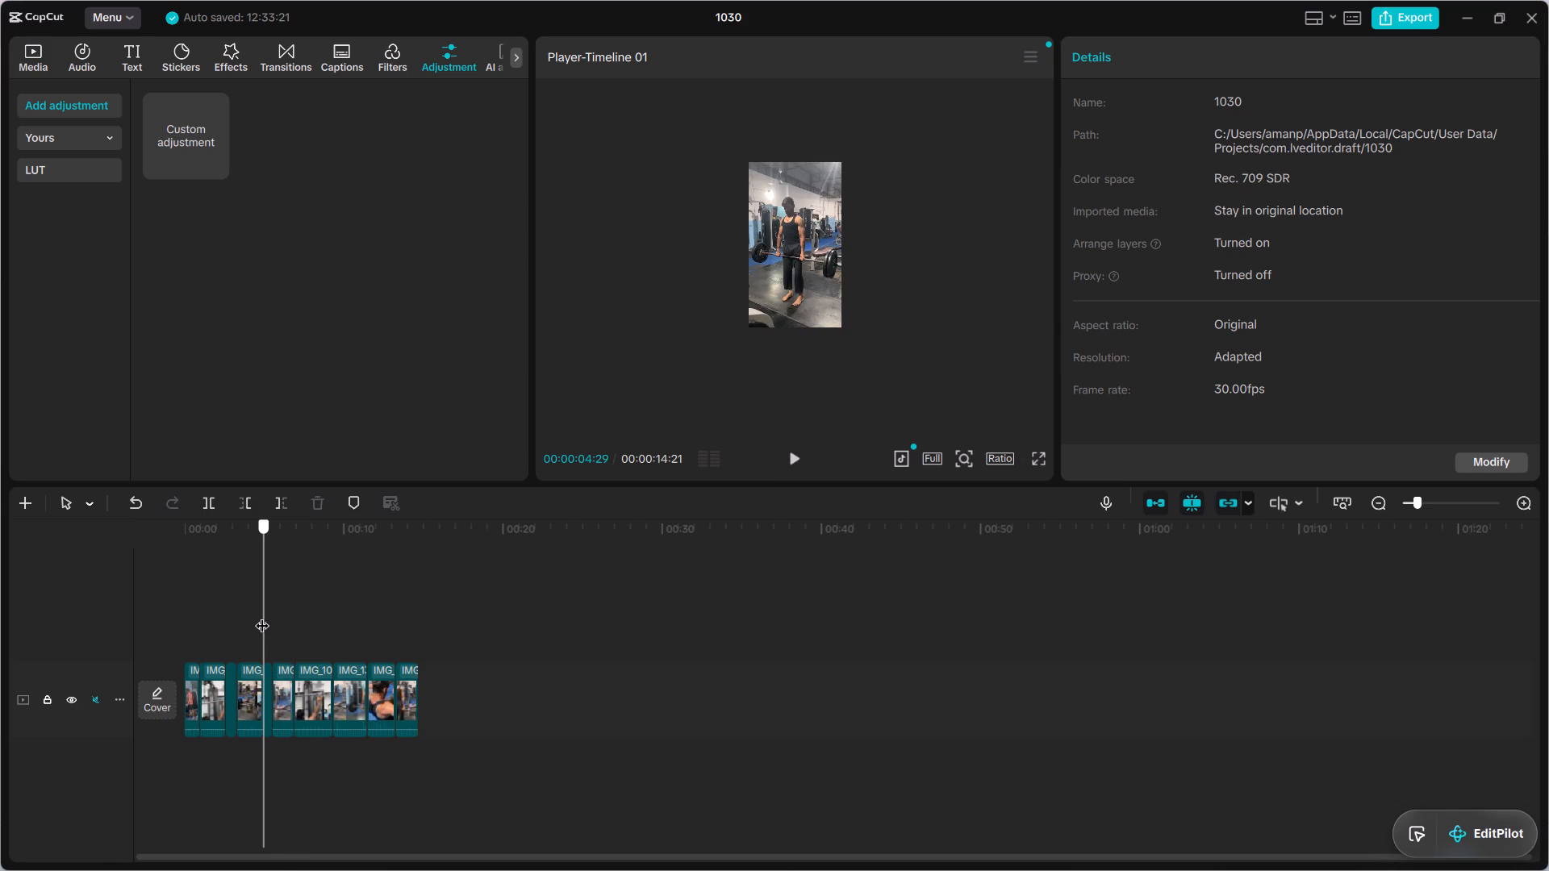
left_click_drag(262, 615, 248, 615)
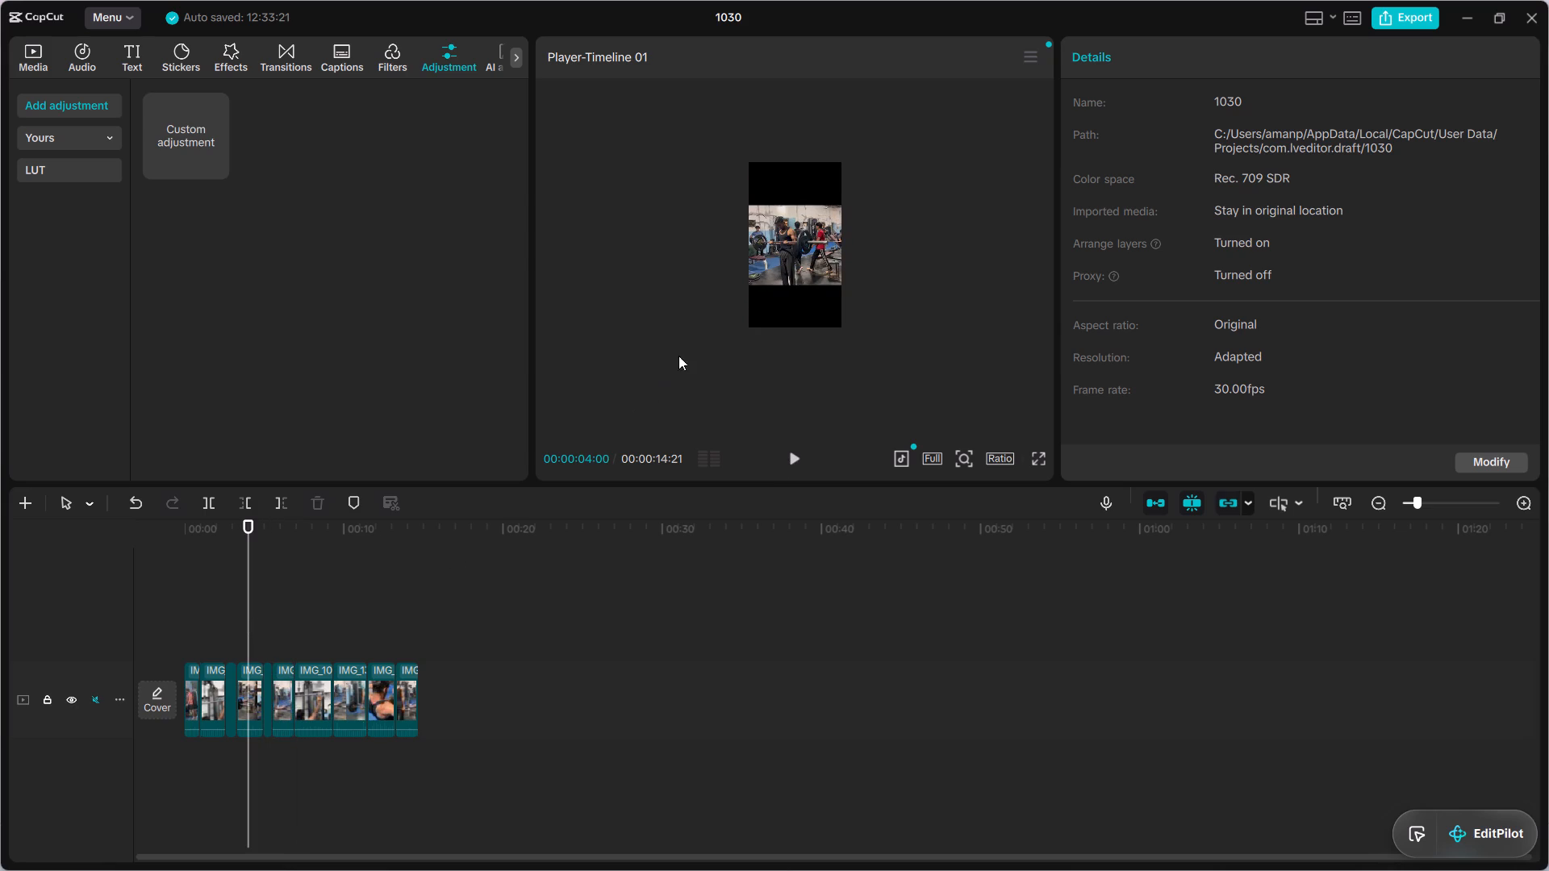
left_click(814, 266)
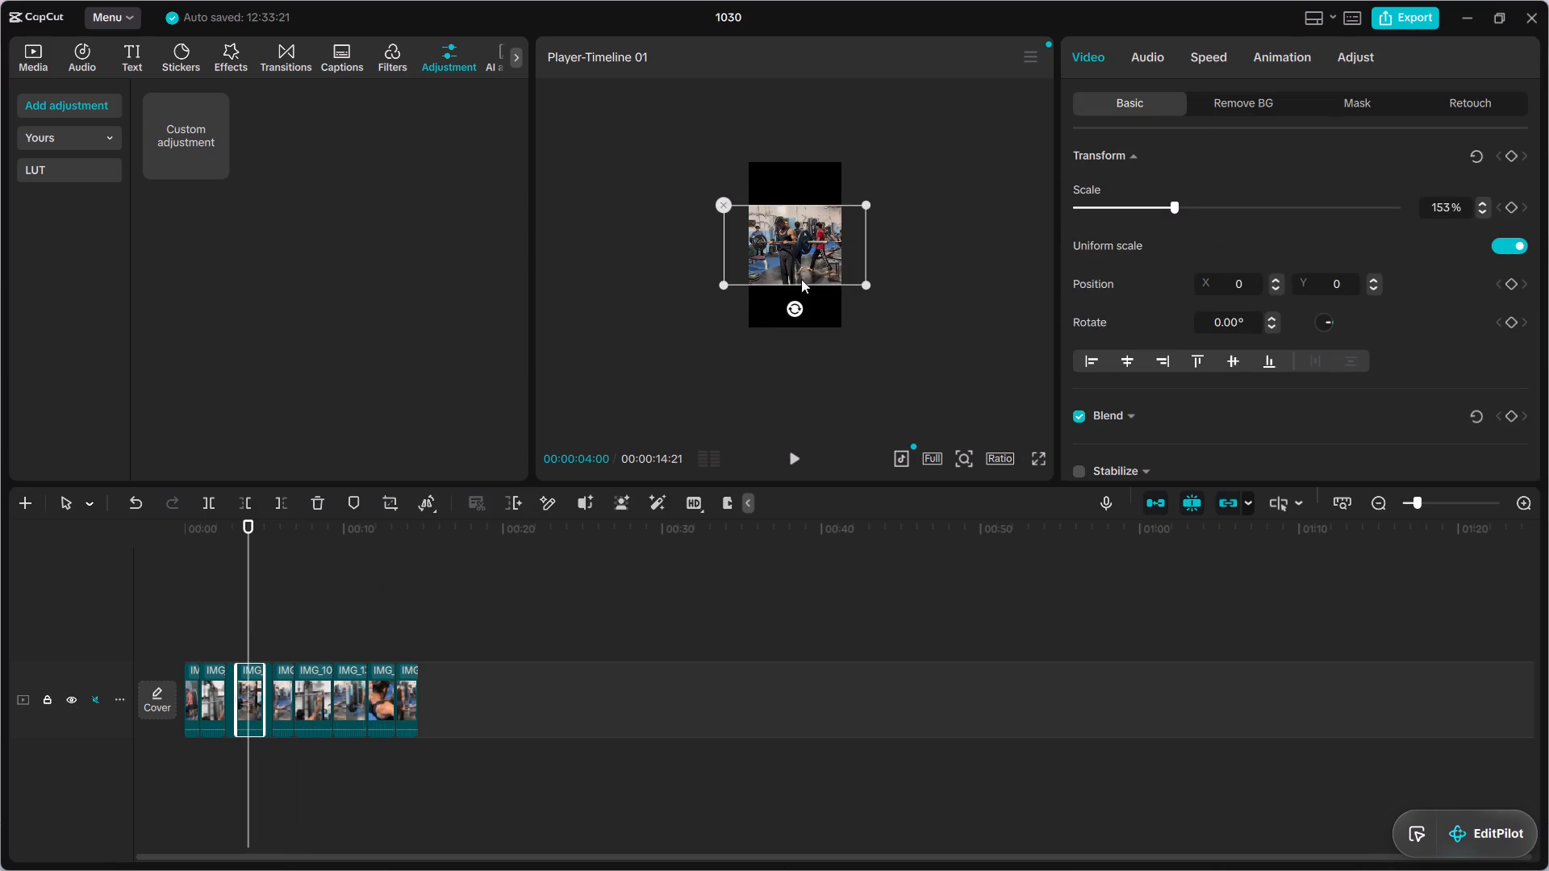
left_click(244, 696)
left_click_drag(860, 281, 864, 288)
left_click_drag(797, 256, 804, 254)
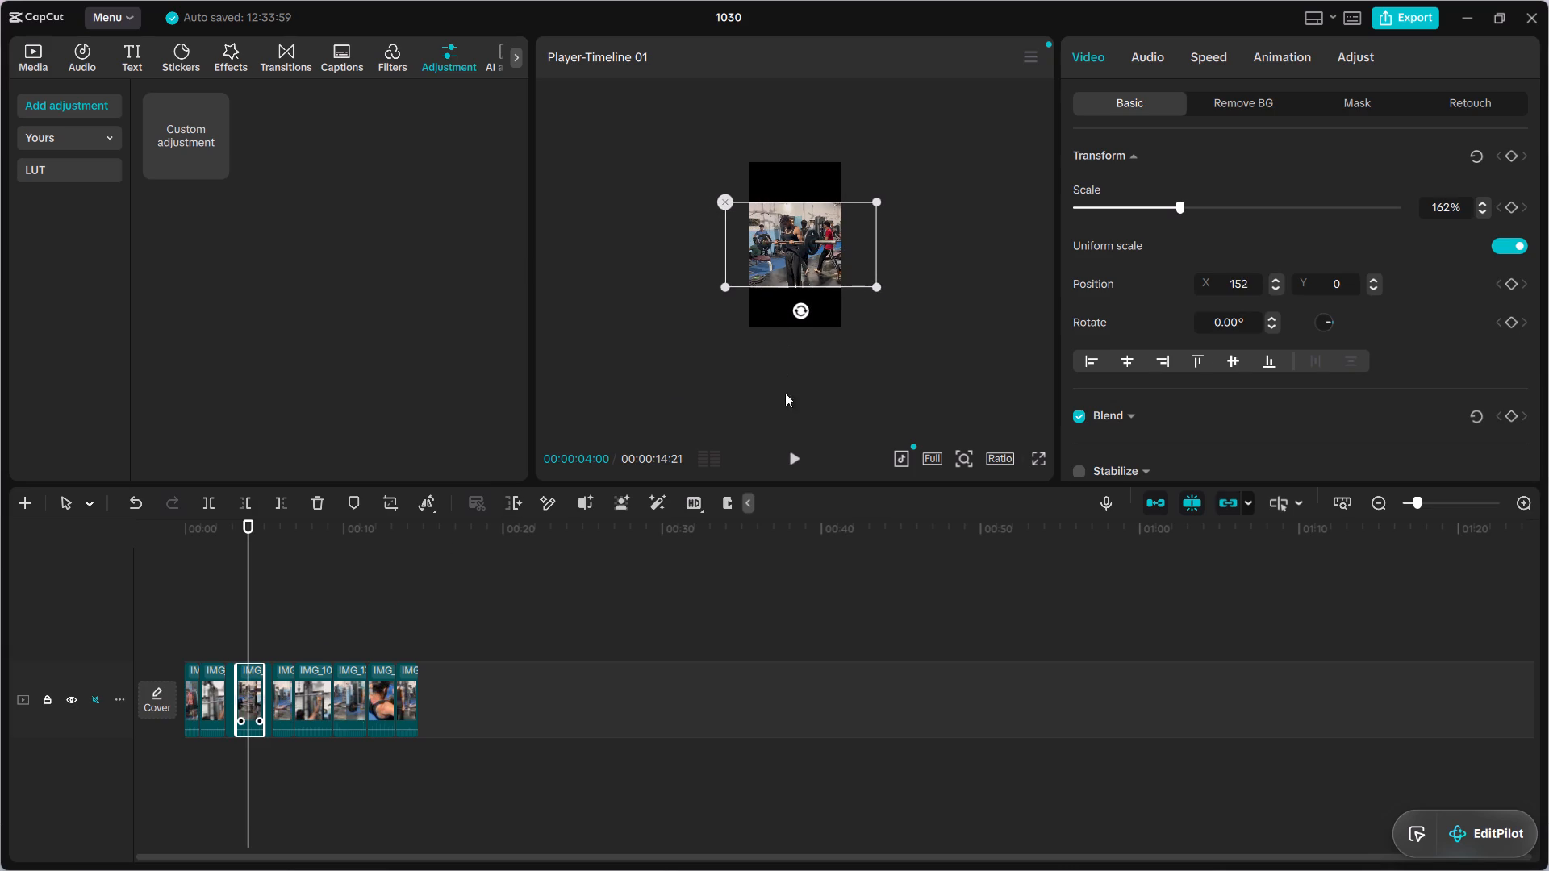
Review the main track from 00:00:04 to its end by playback and scrubbing, and return to the start.
left_click(784, 452)
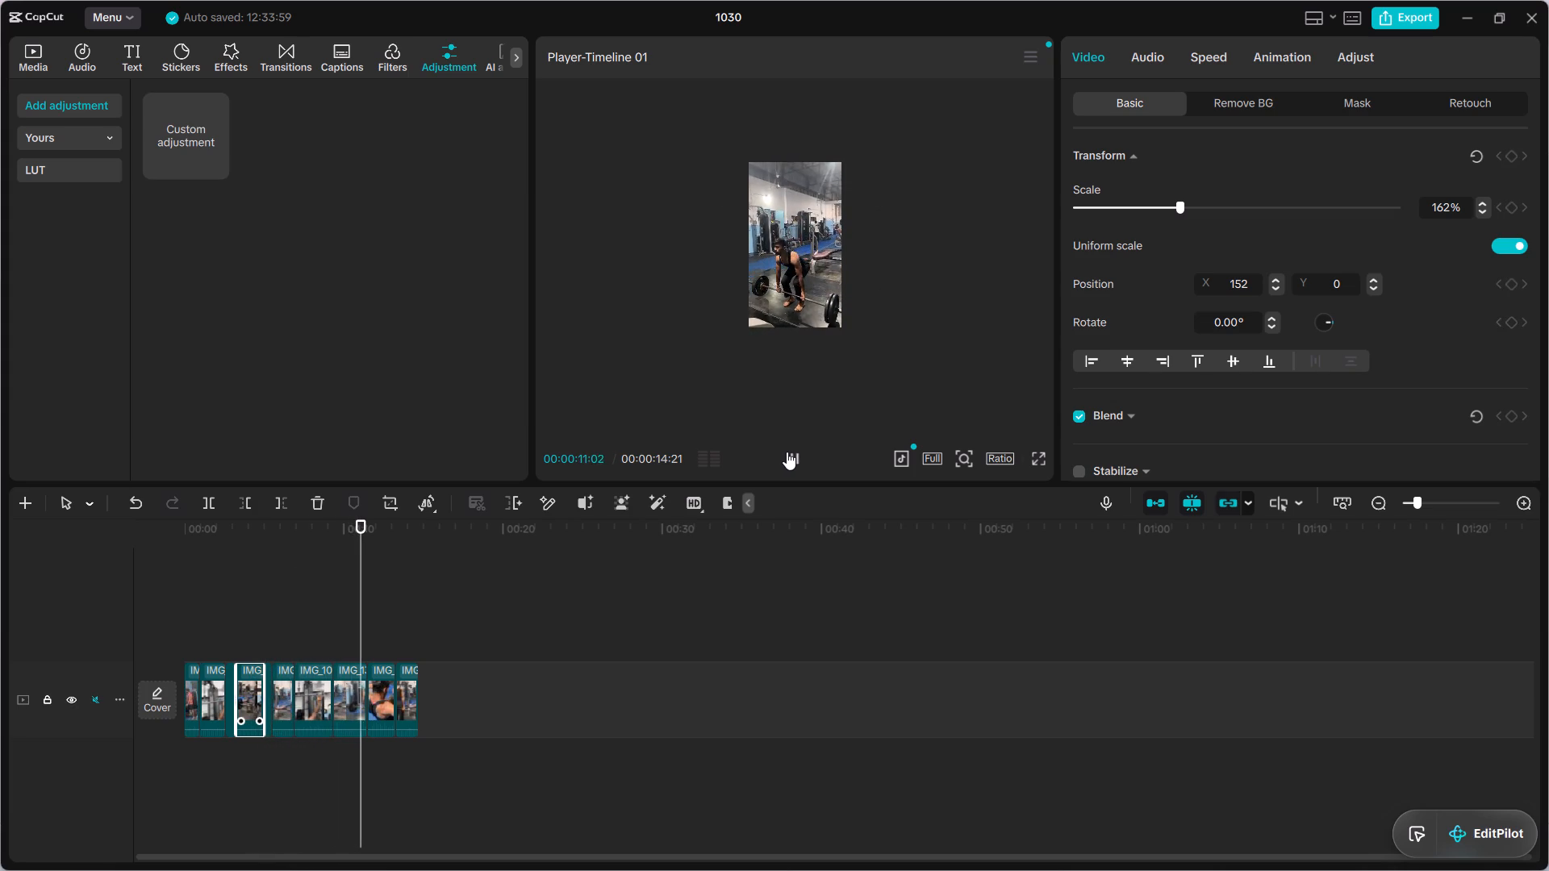
left_click(787, 452)
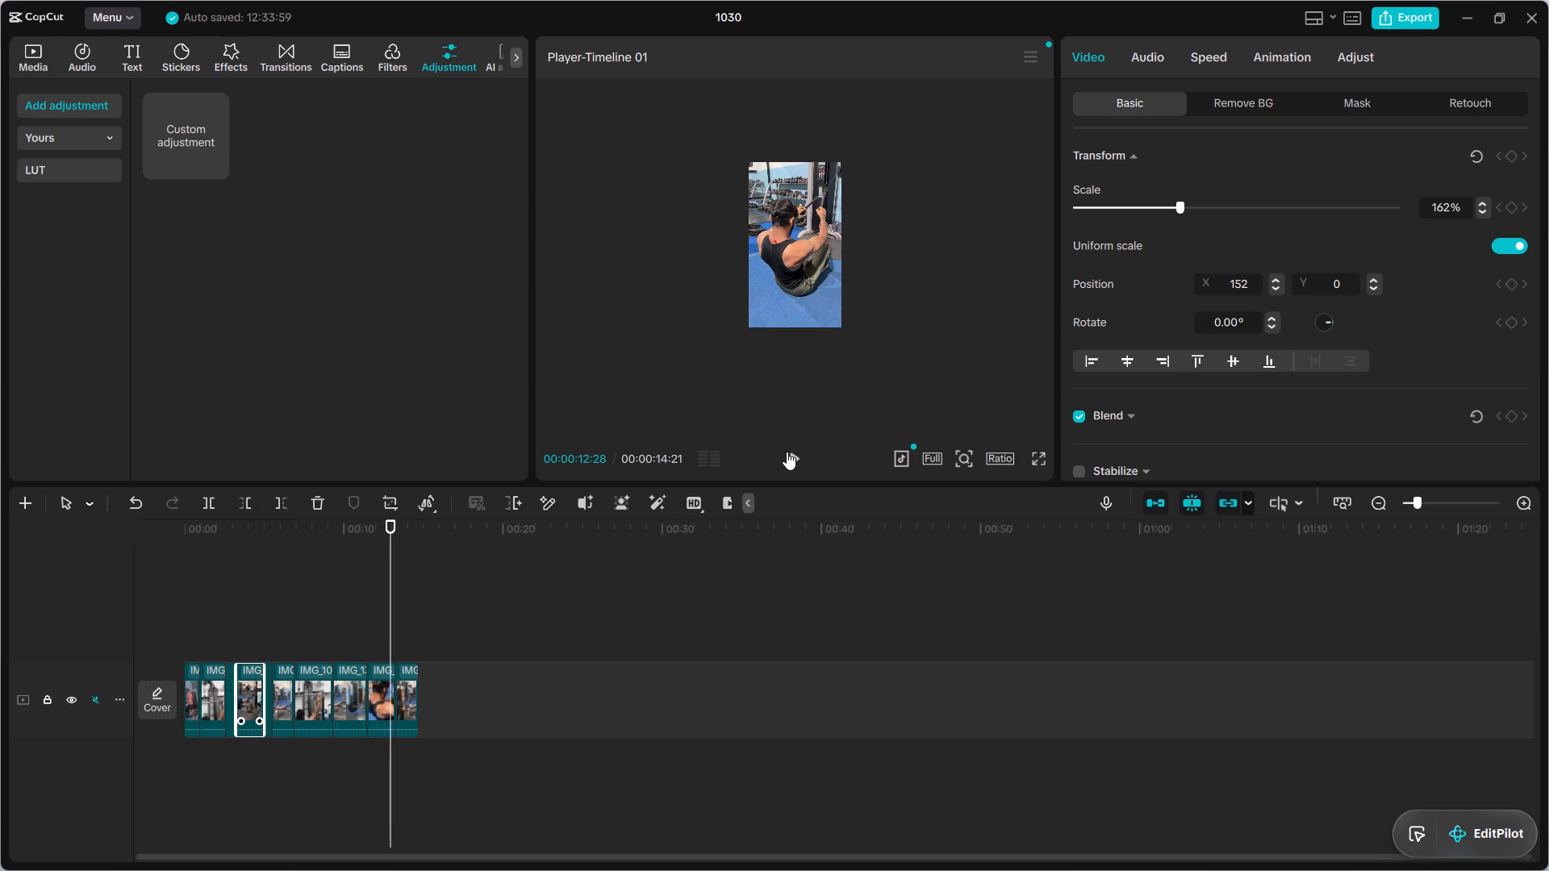
left_click(285, 702)
left_click_drag(393, 632, 280, 641)
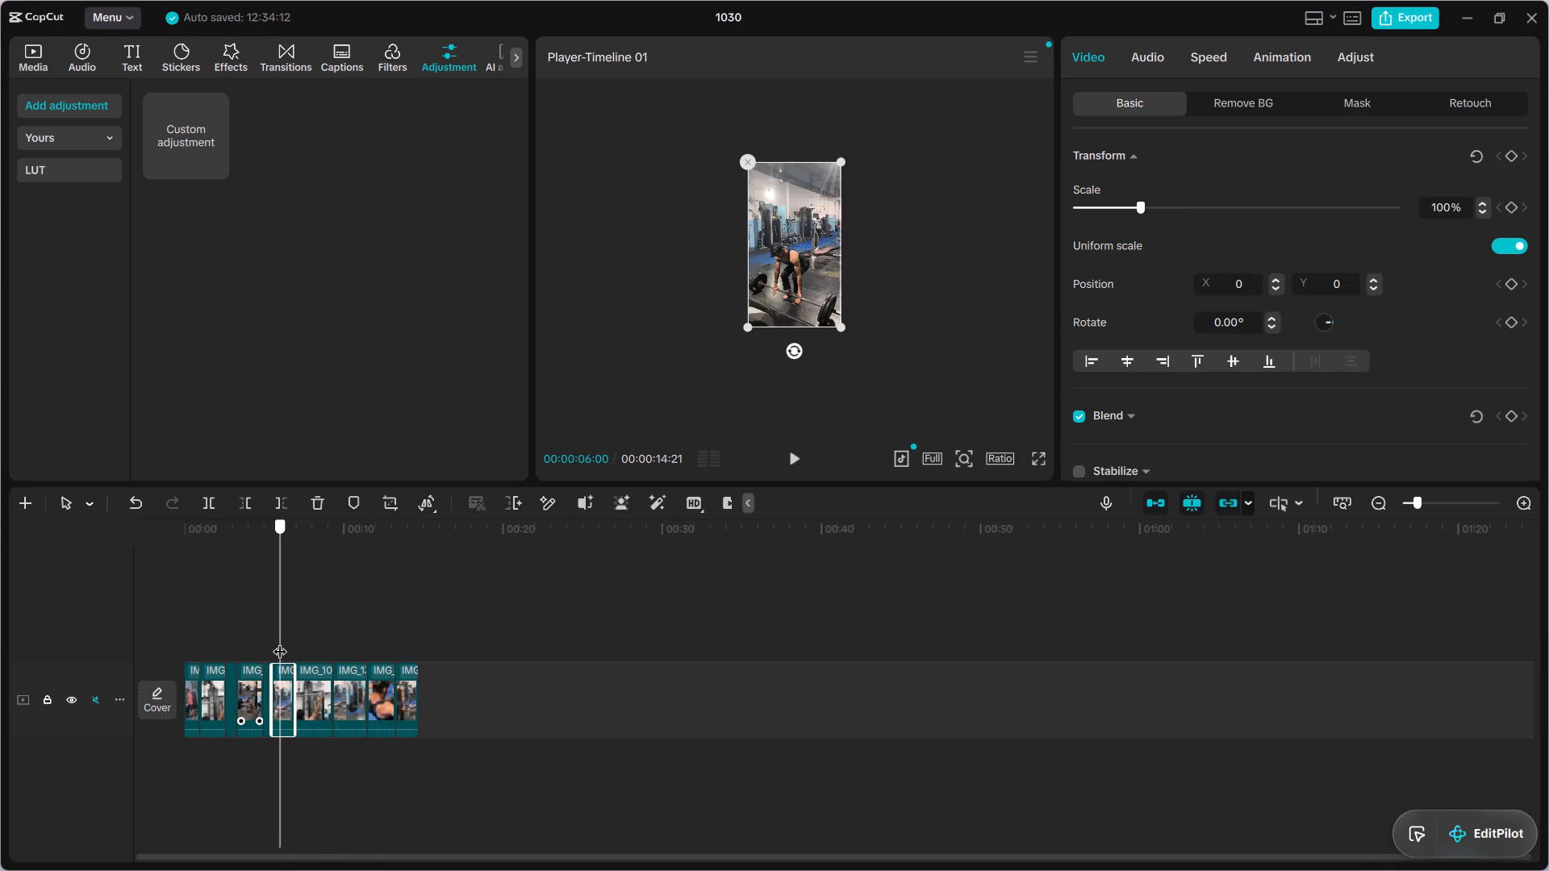
left_click_drag(280, 641, 401, 682)
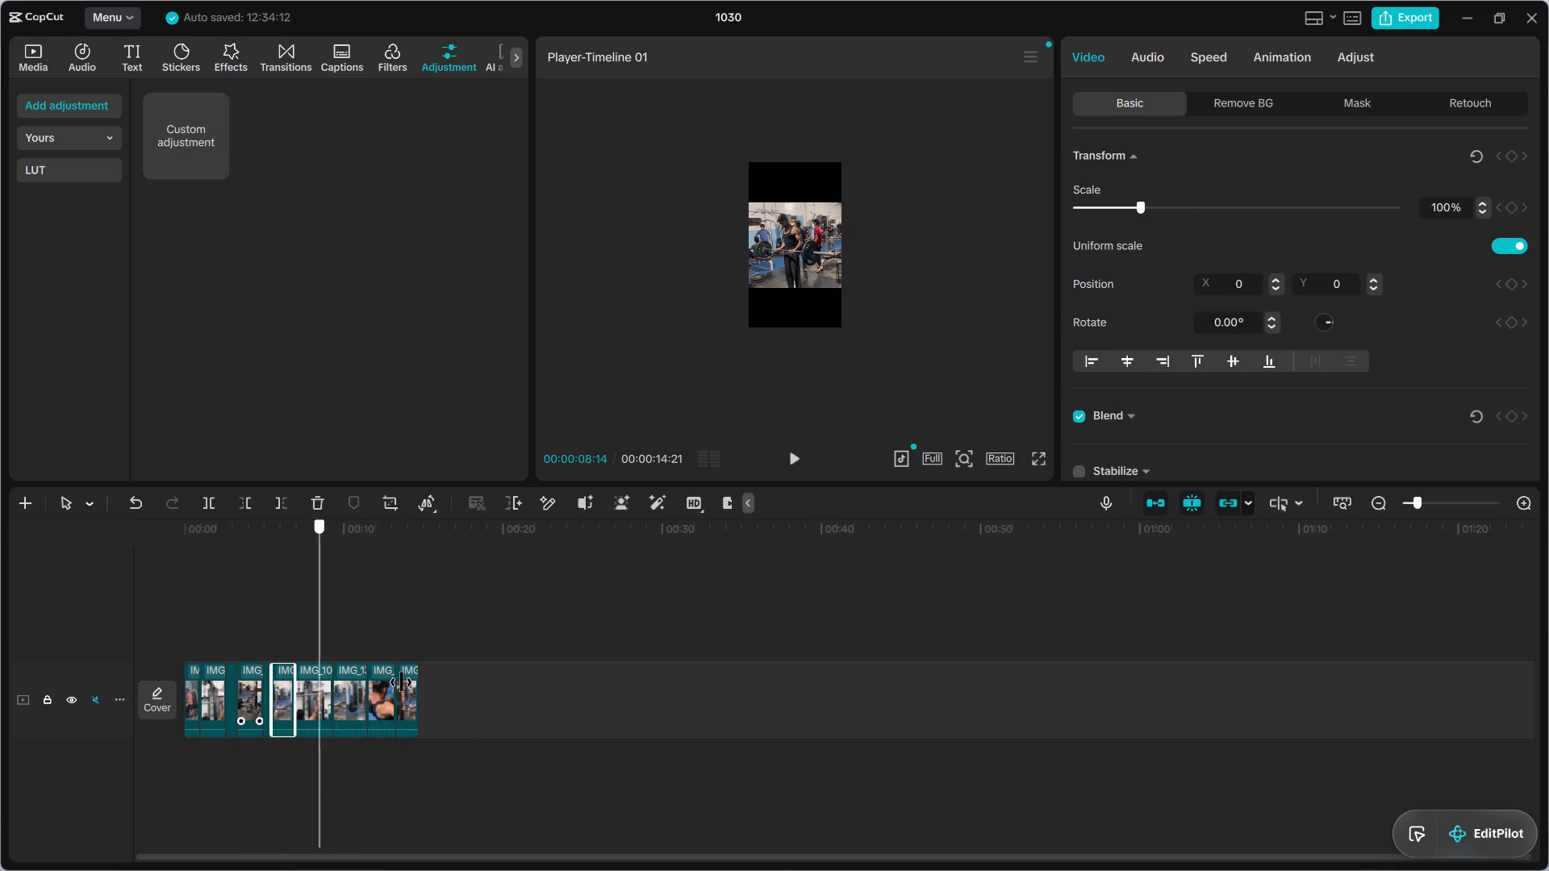
left_click_drag(401, 682, 376, 690)
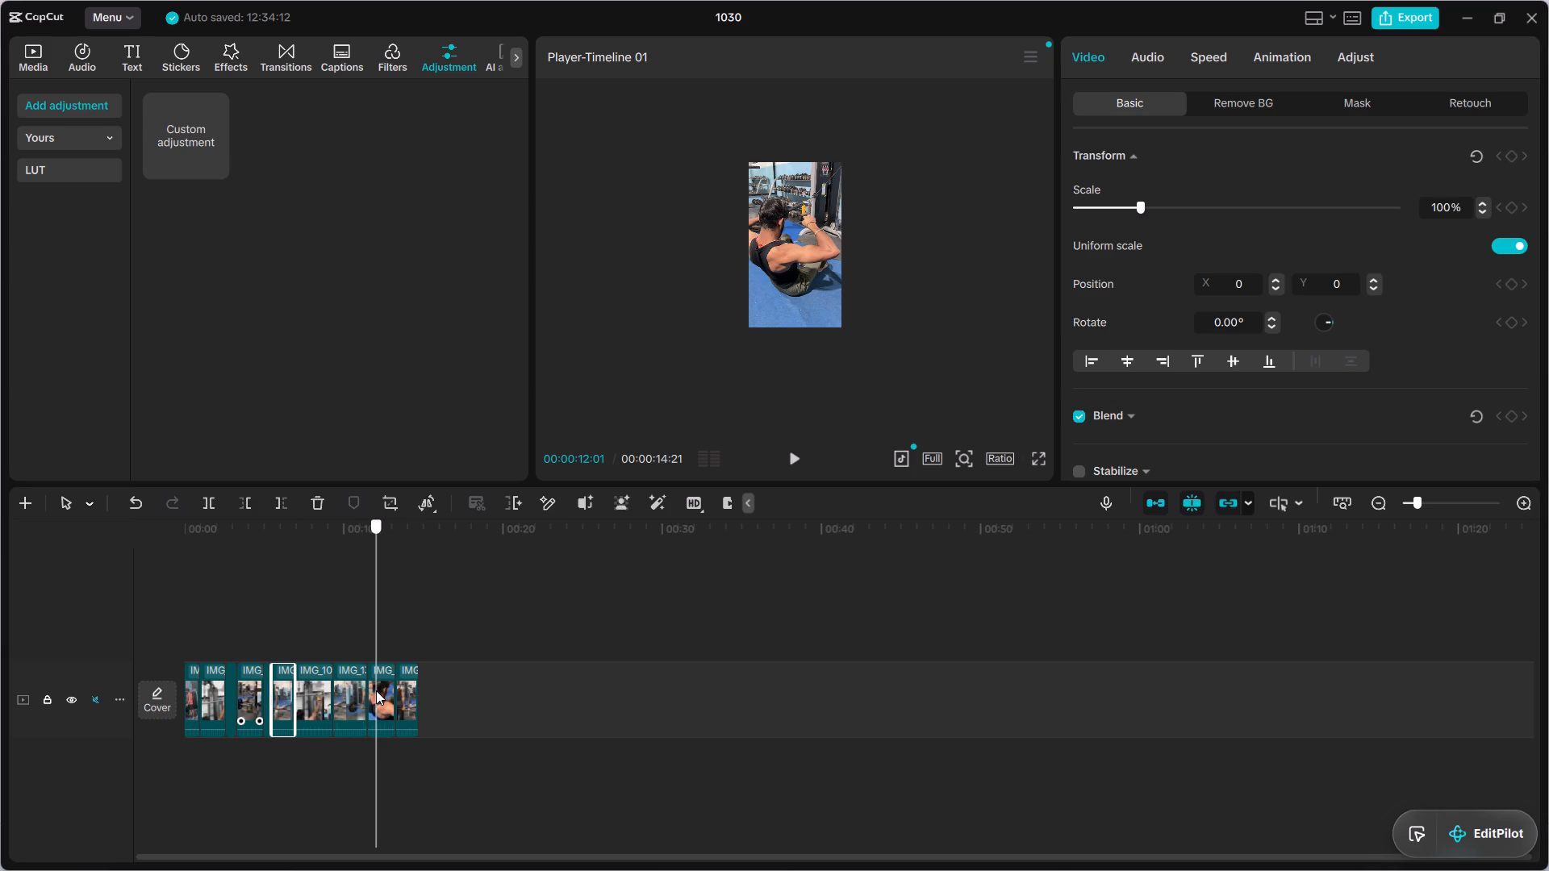
left_click_drag(376, 690, 415, 690)
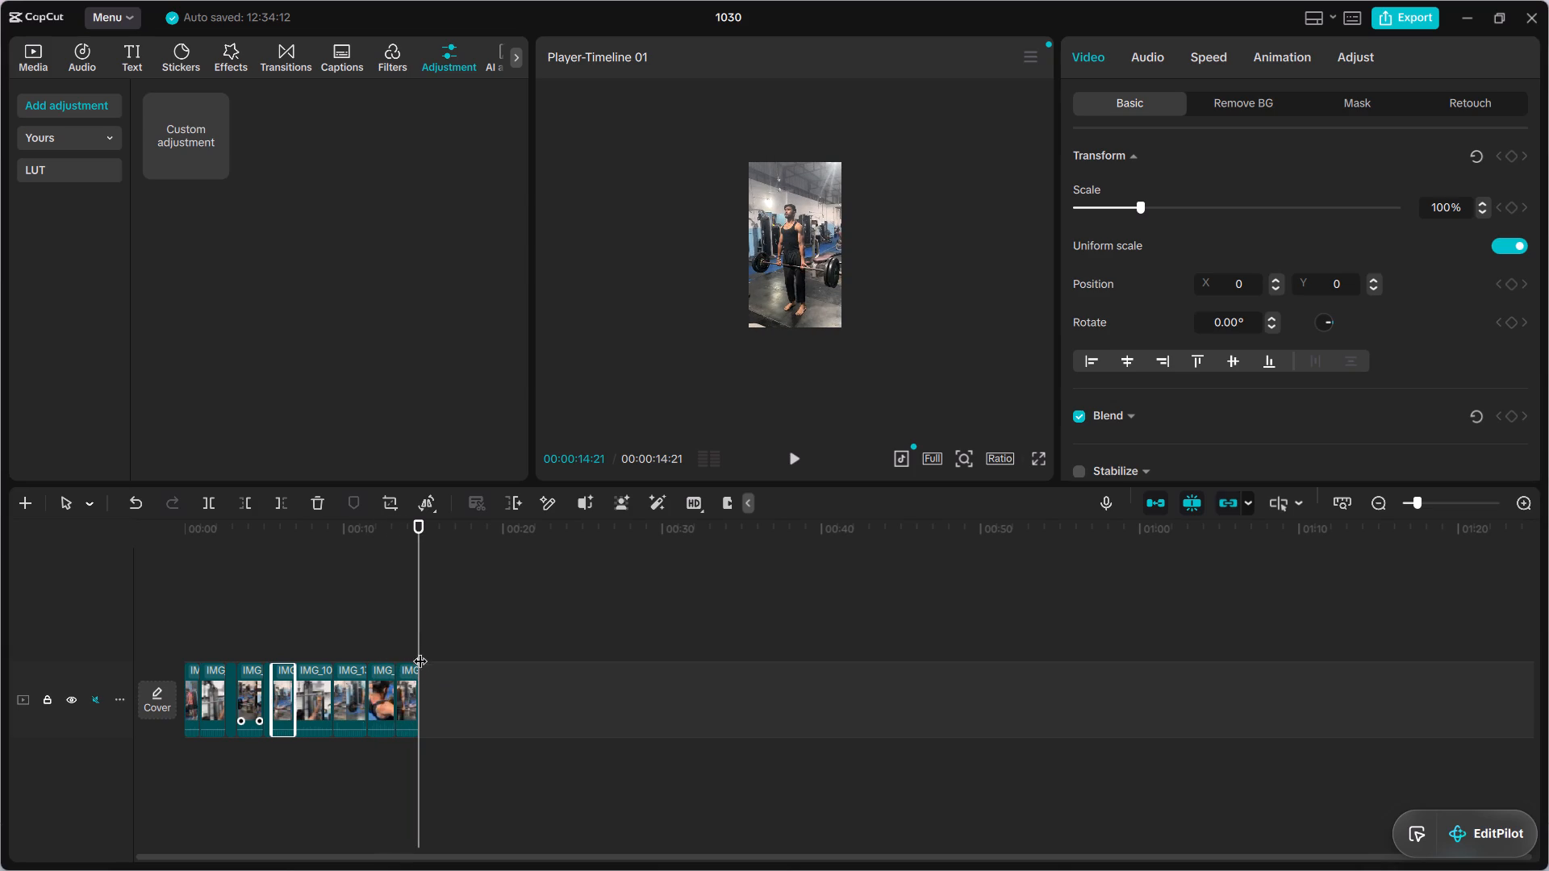
left_click_drag(421, 636, 86, 617)
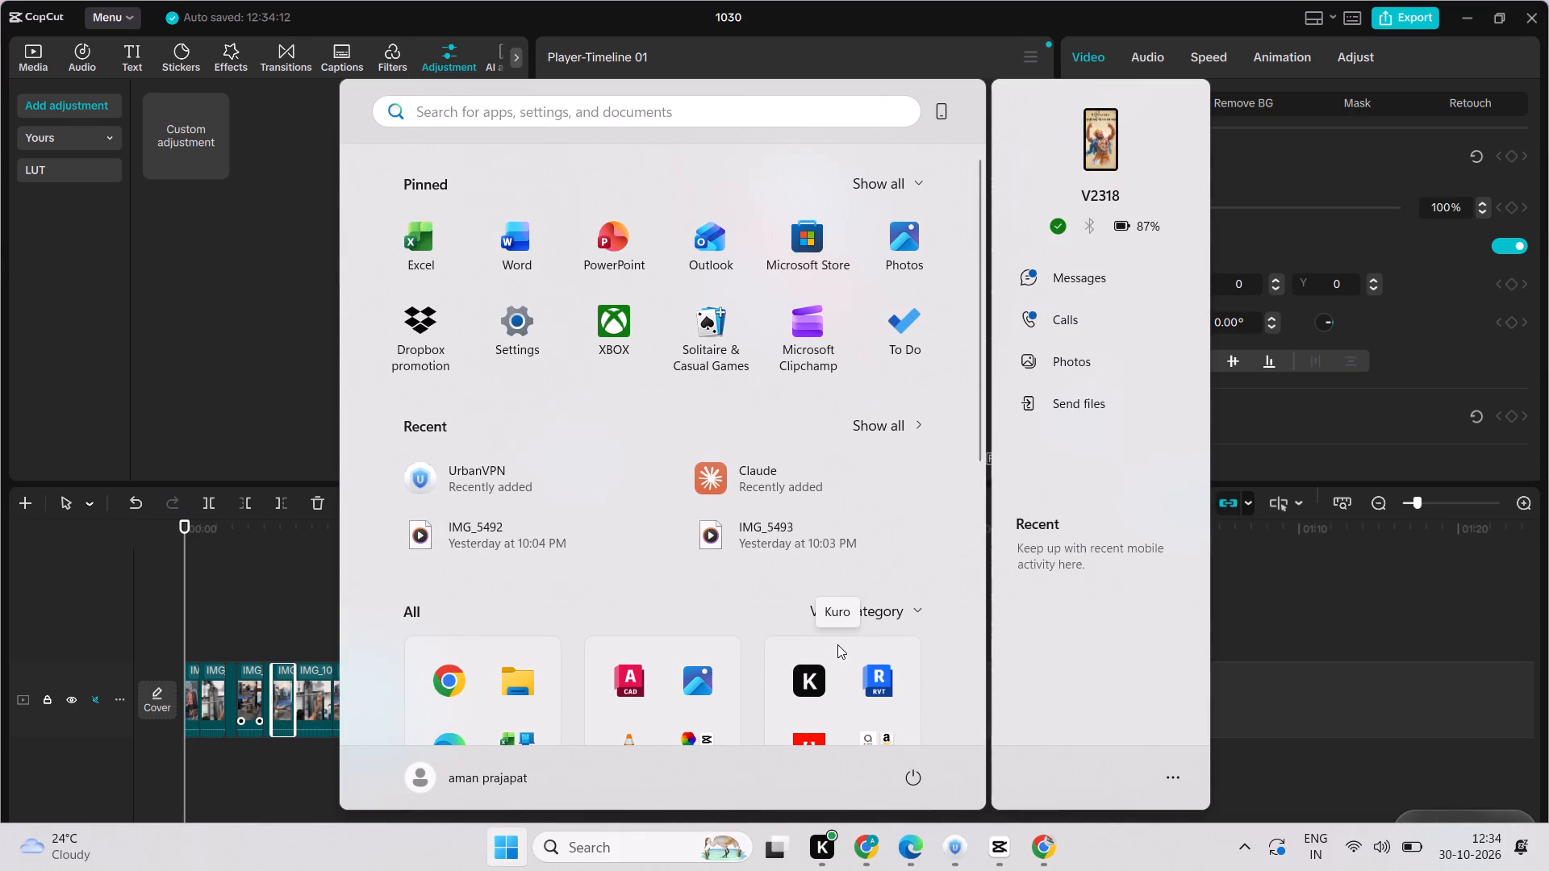
Browse the imported gym clips in the project's media library.
left_click(309, 385)
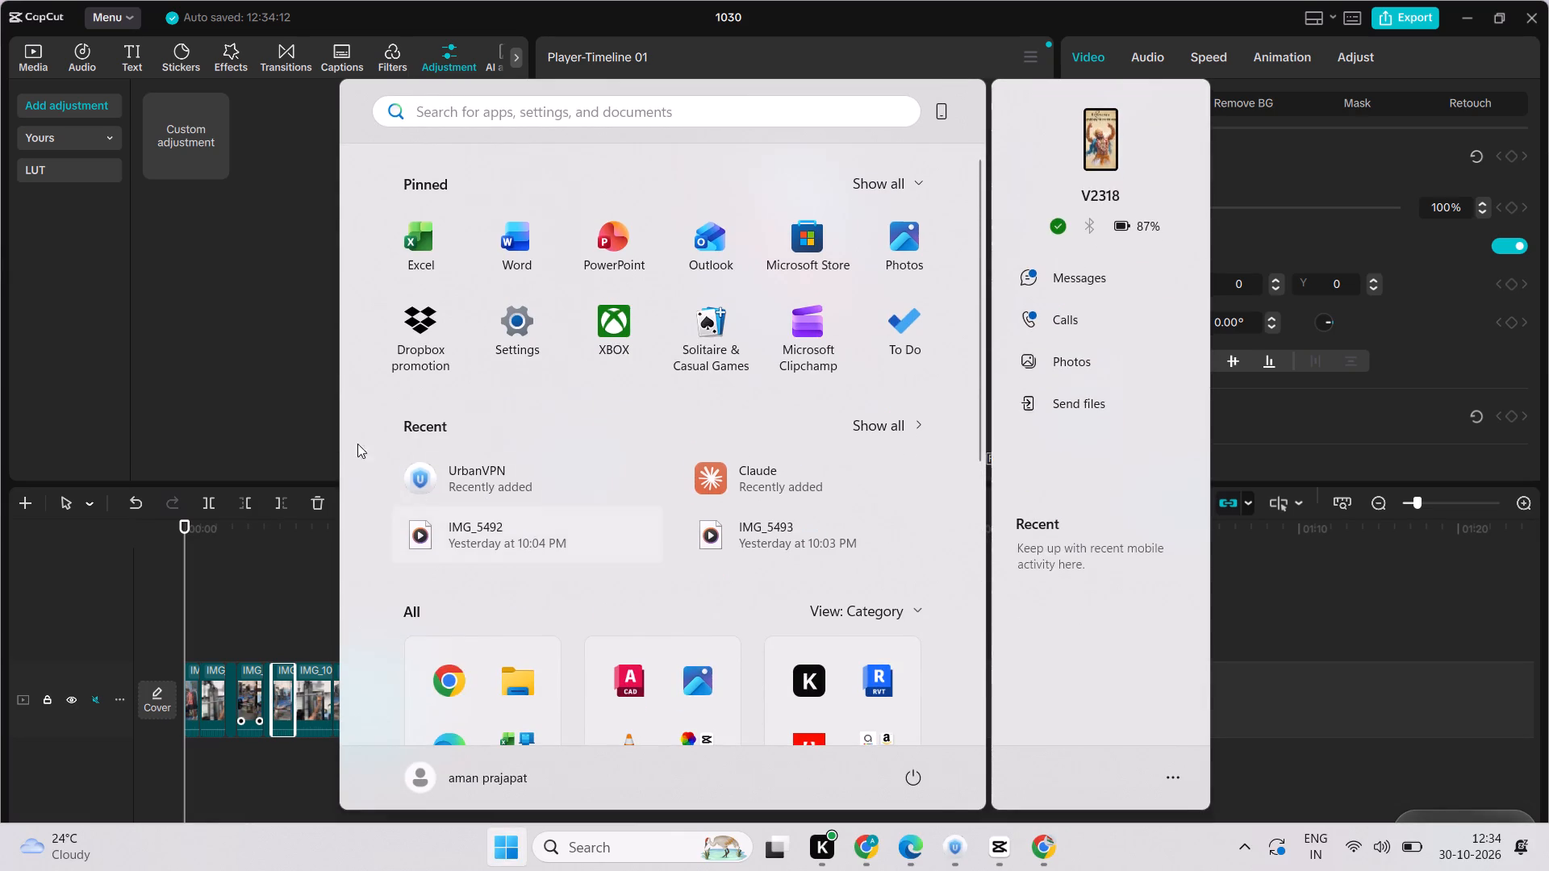
left_click(39, 52)
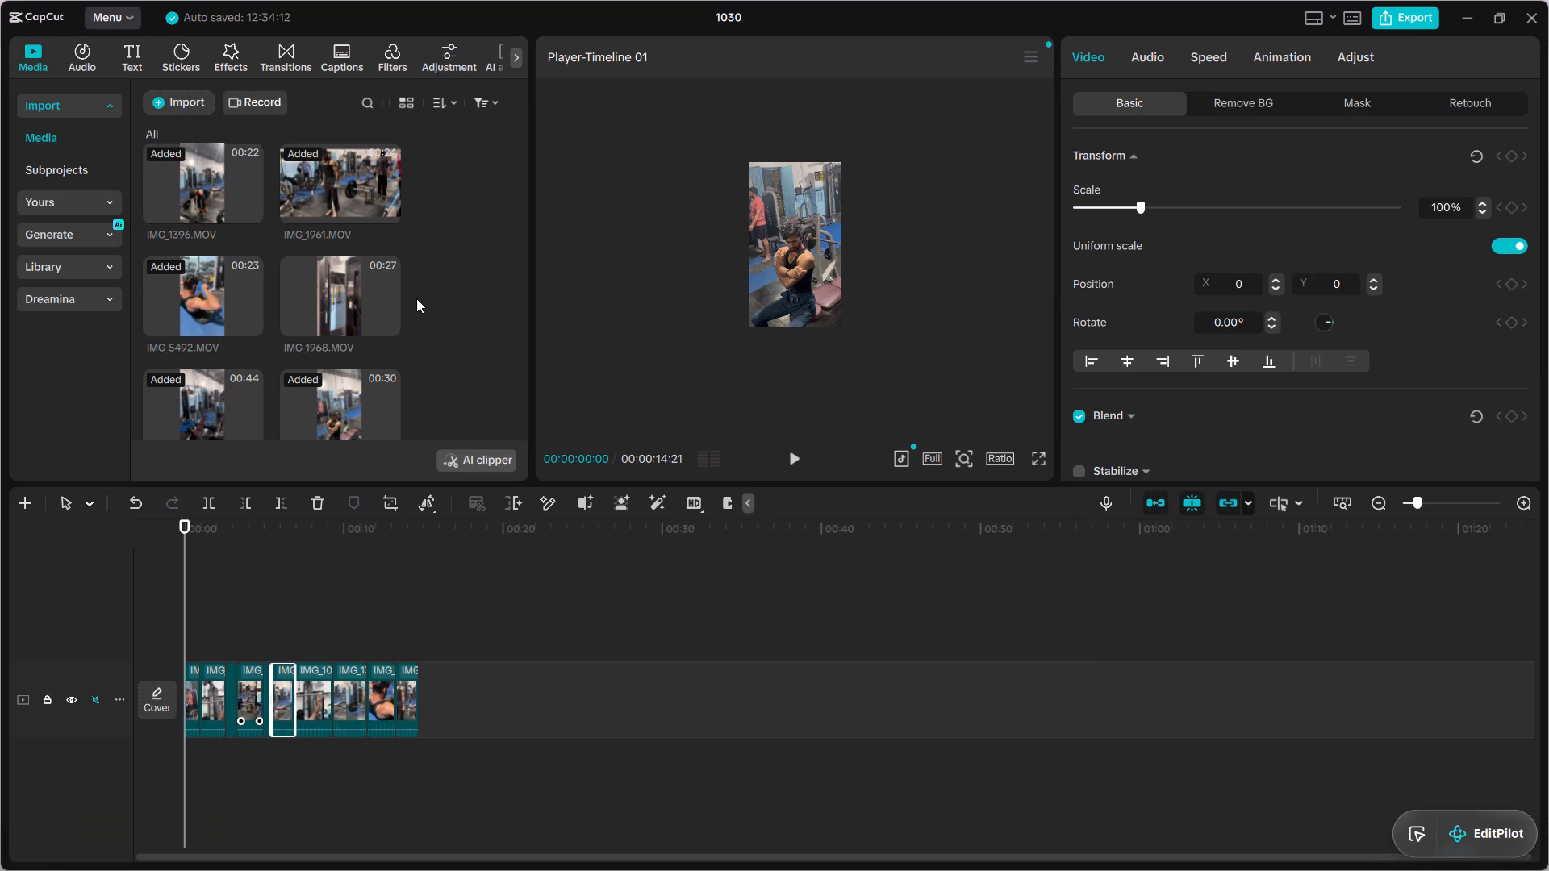
scroll(416, 298, "down", 4)
scroll(416, 298, "up", 4)
left_click_drag(299, 193, 354, 254)
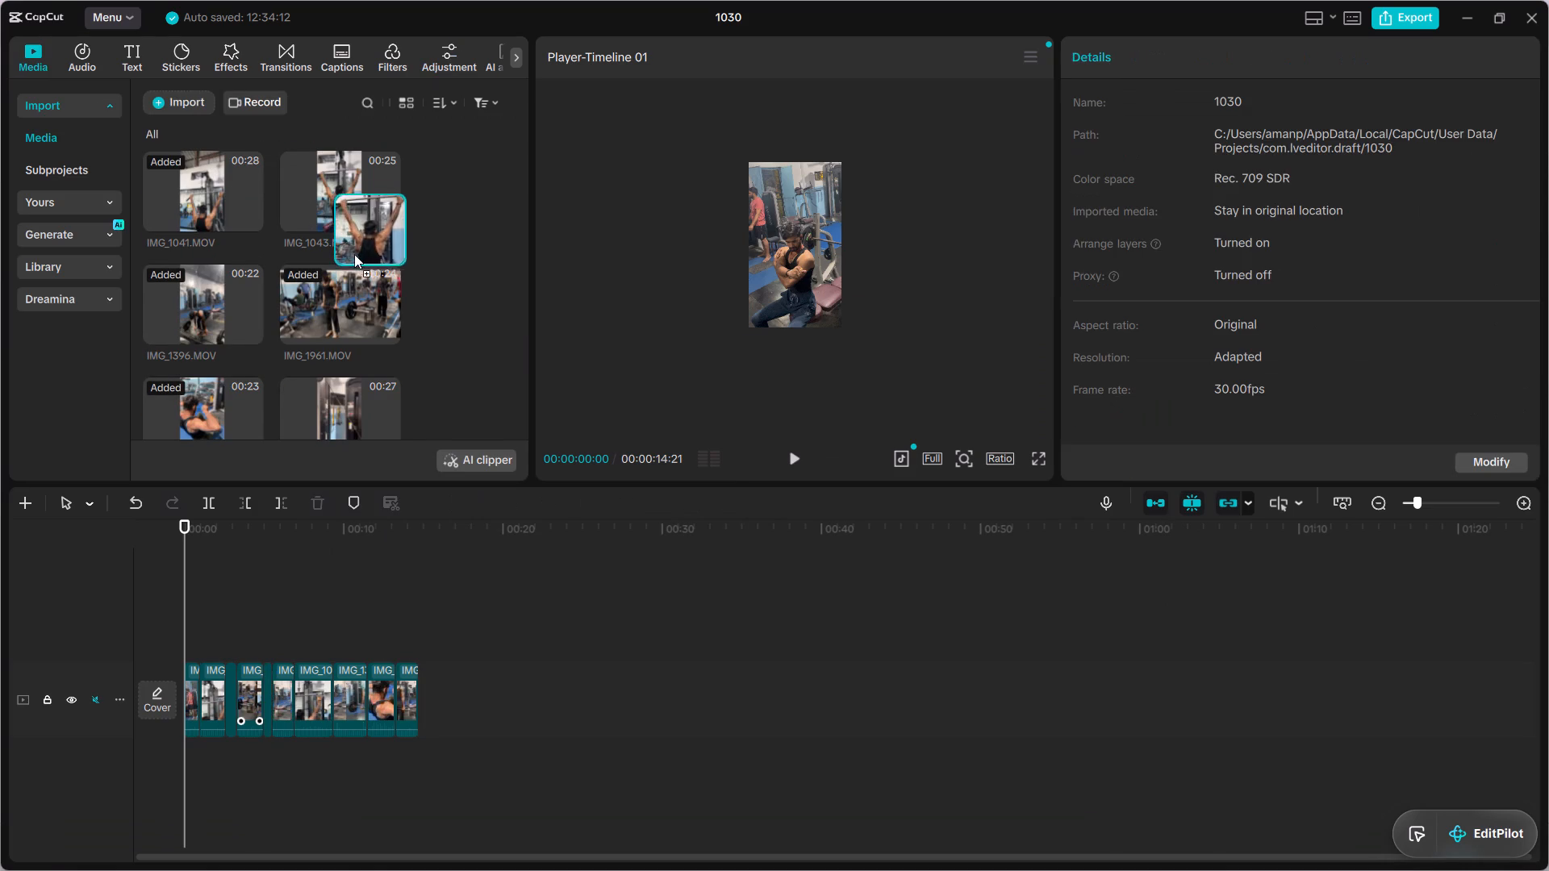
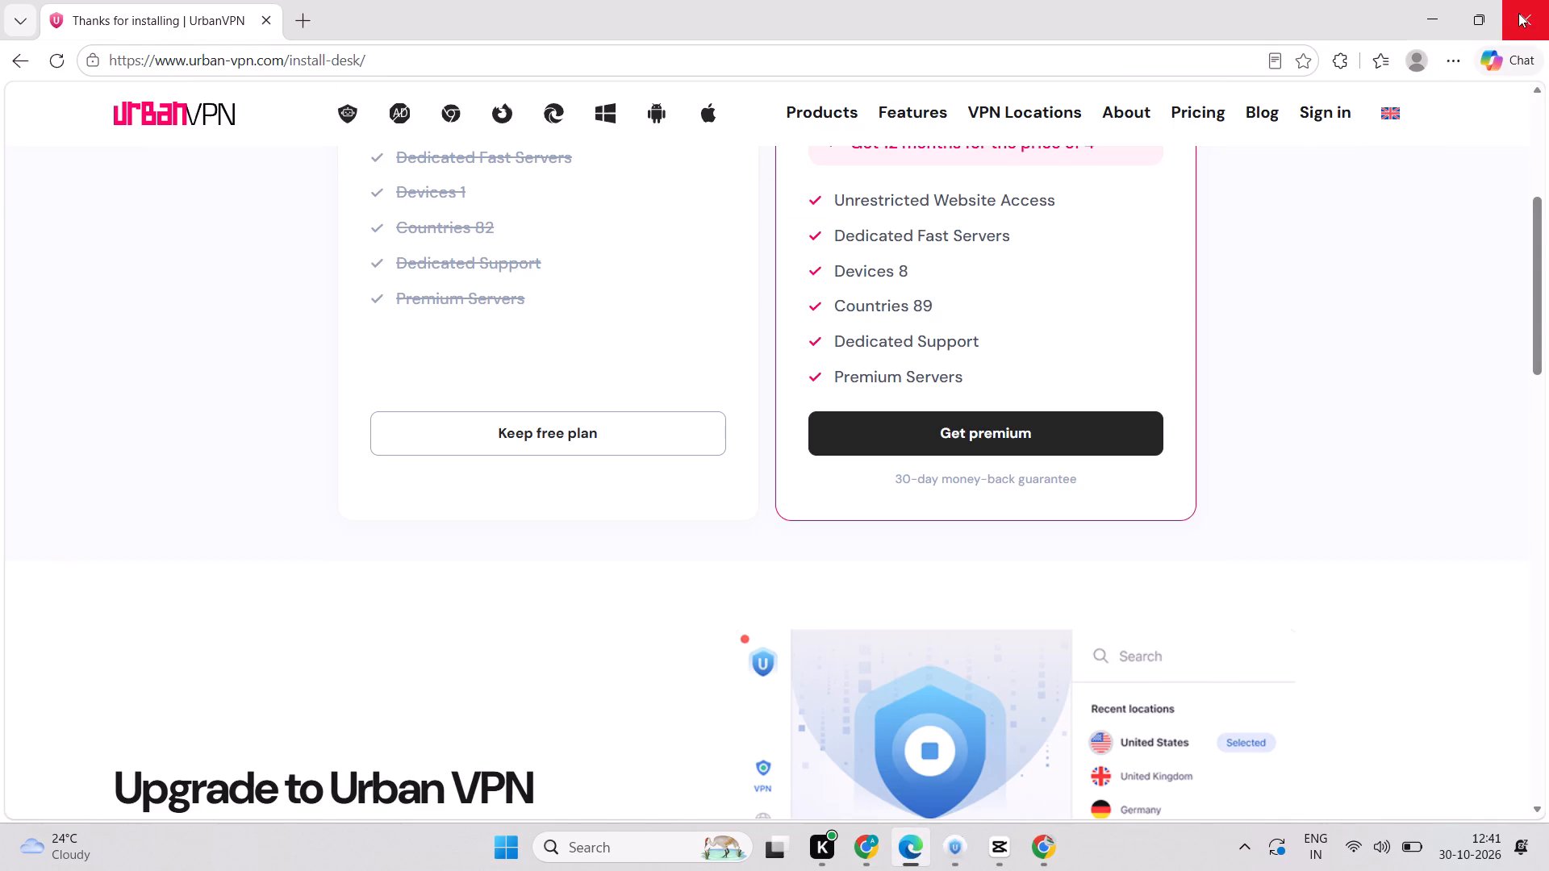
left_click(980, 631)
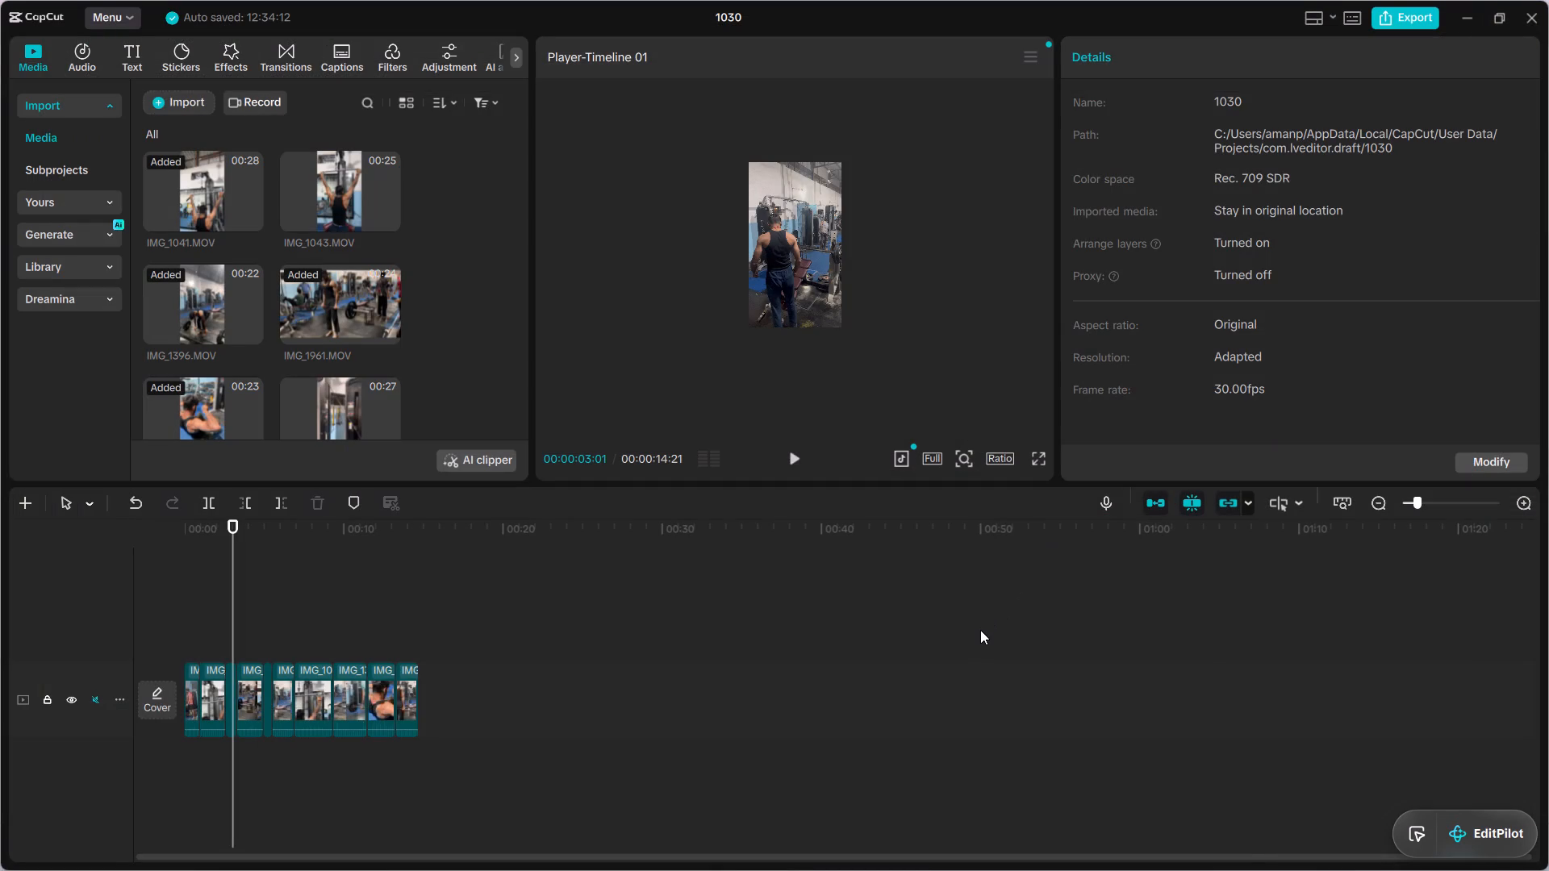
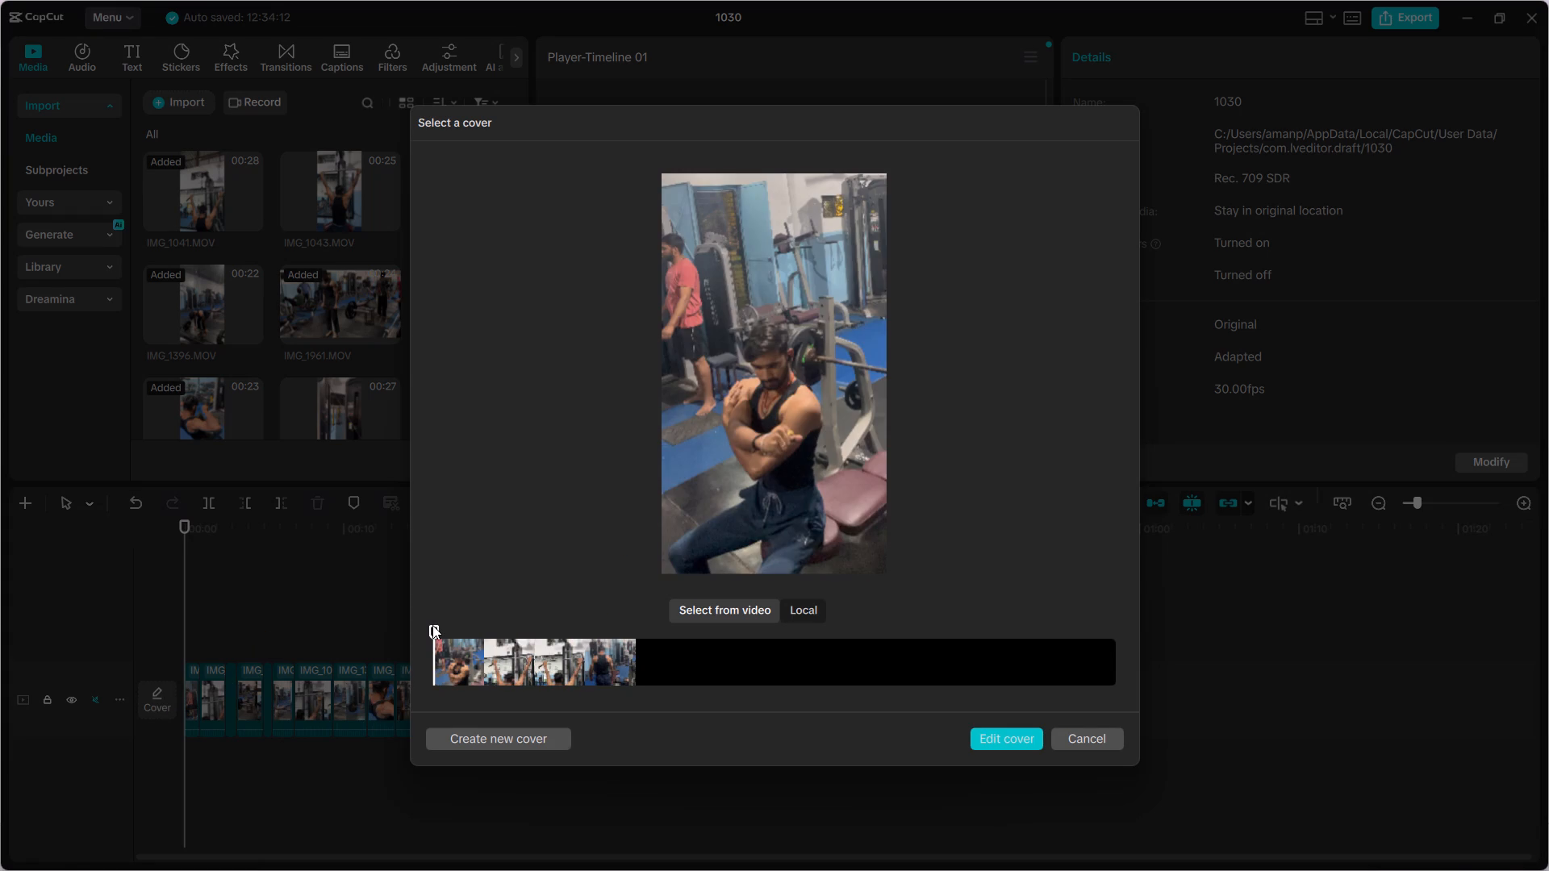
Browse the reel's frames for a cover image, moving from the opening seated pose towards the lat pulldown shot.
left_click_drag(432, 625, 512, 624)
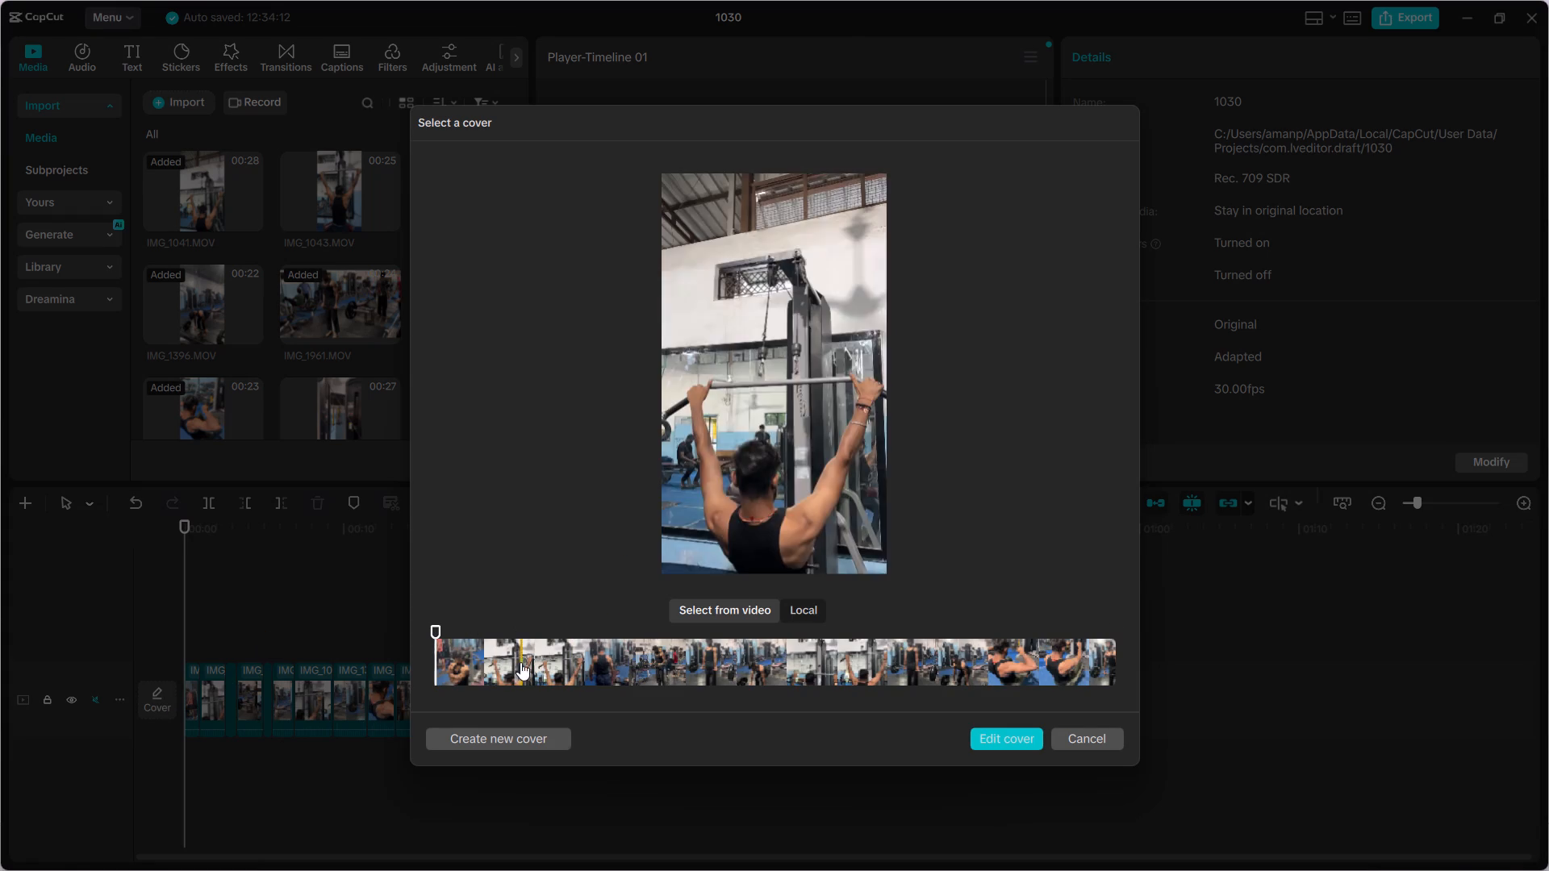
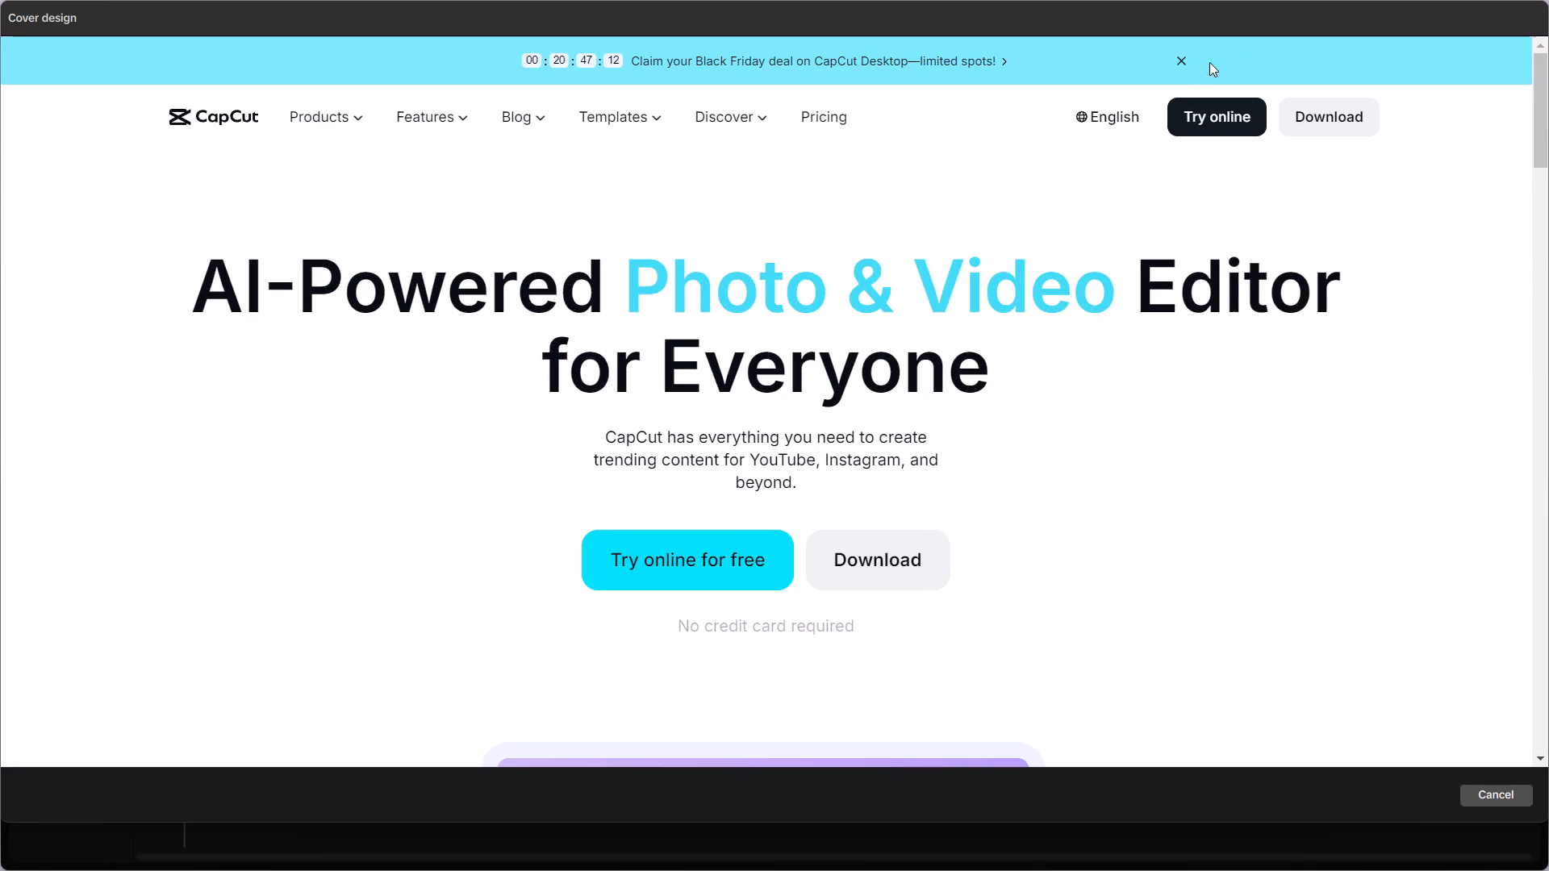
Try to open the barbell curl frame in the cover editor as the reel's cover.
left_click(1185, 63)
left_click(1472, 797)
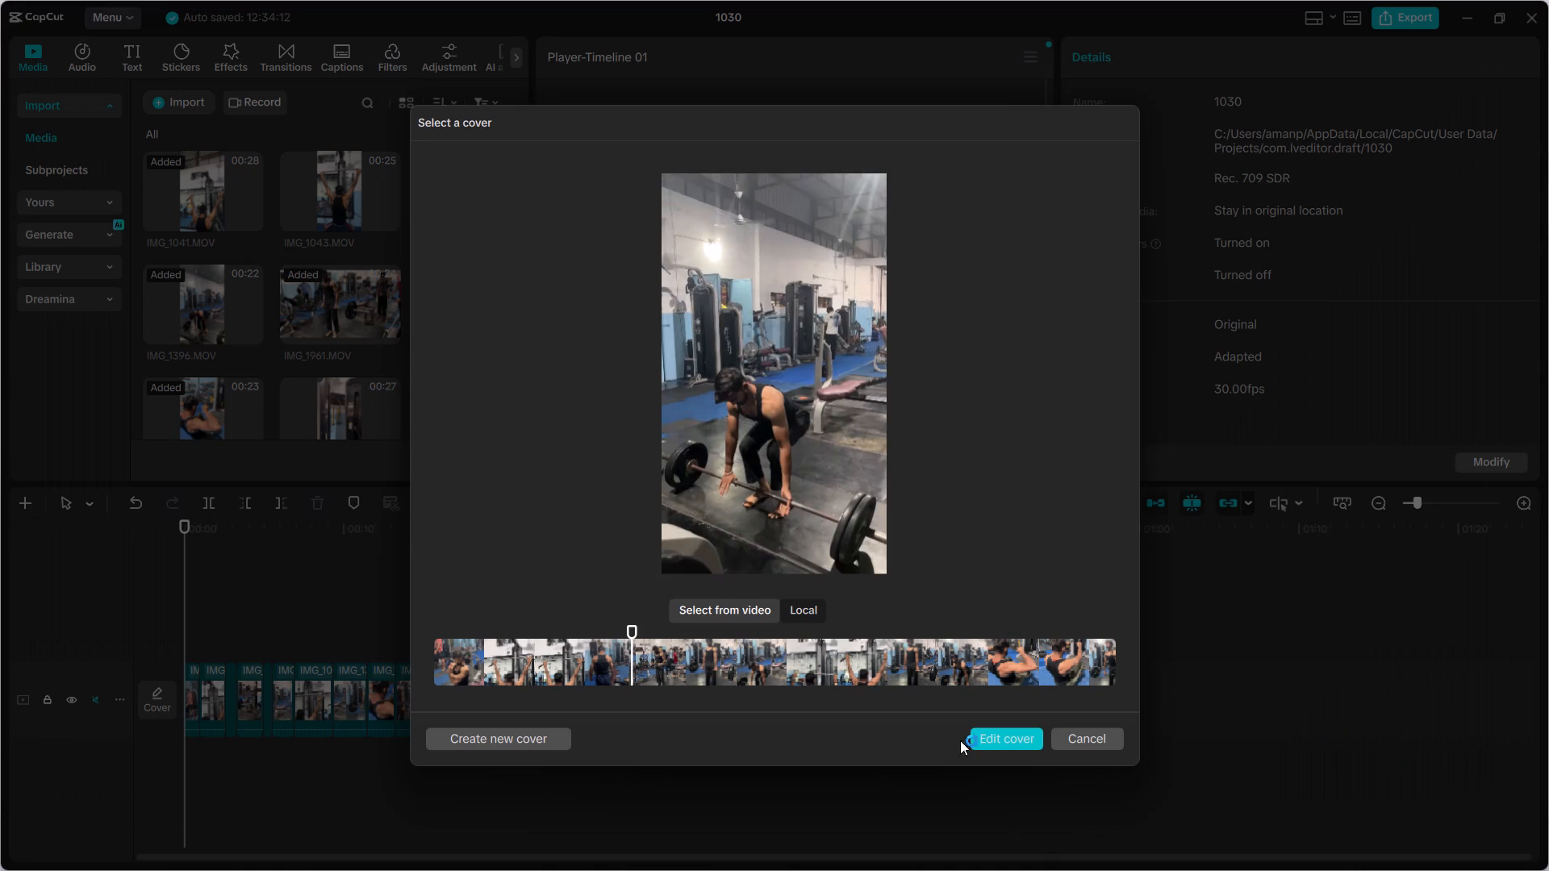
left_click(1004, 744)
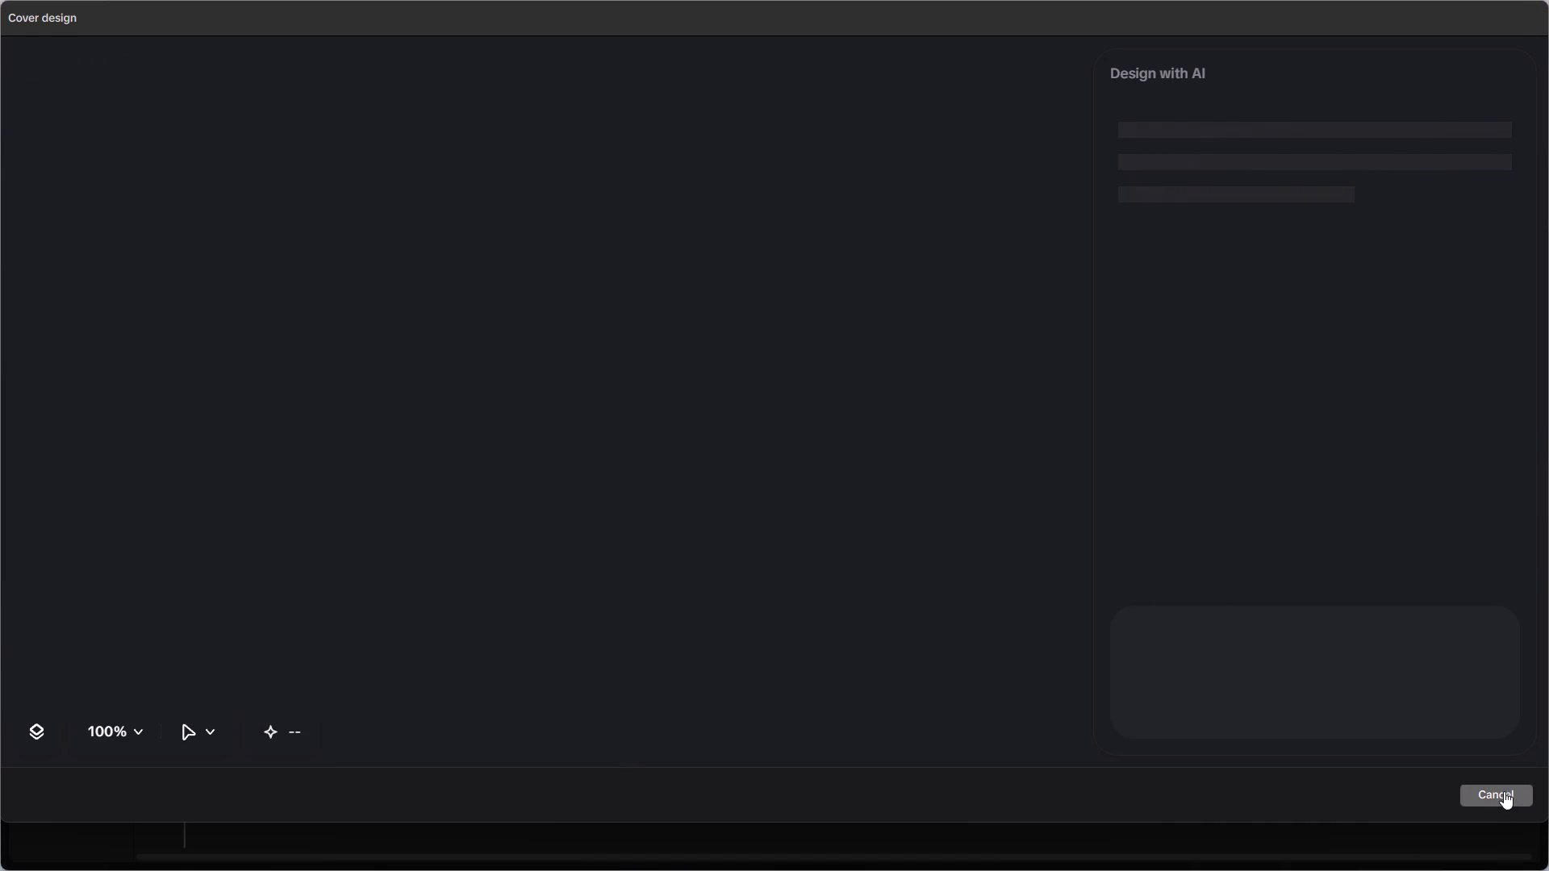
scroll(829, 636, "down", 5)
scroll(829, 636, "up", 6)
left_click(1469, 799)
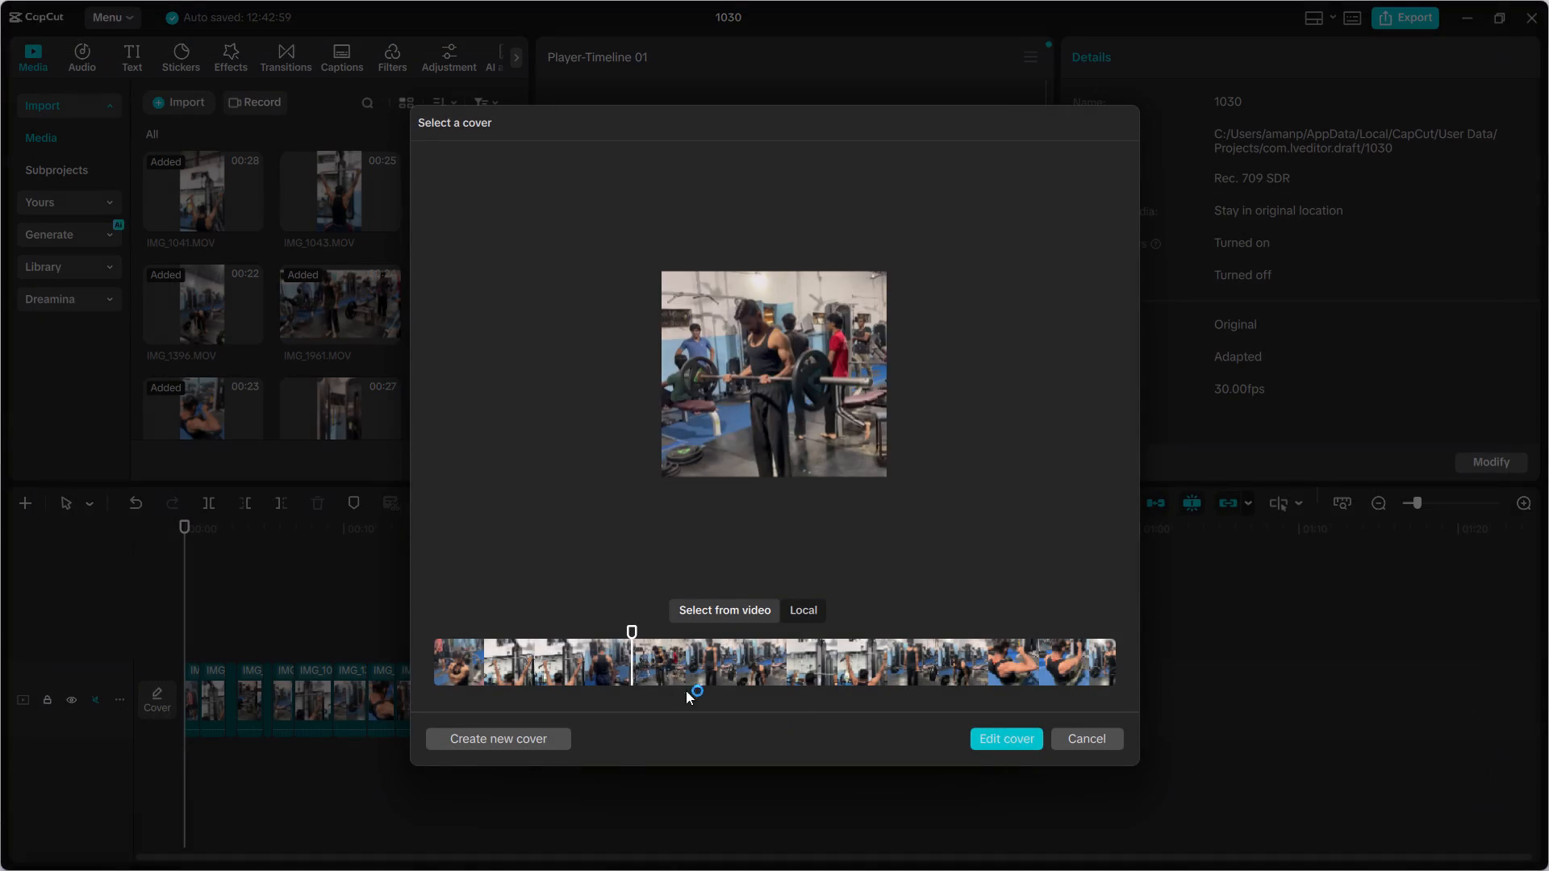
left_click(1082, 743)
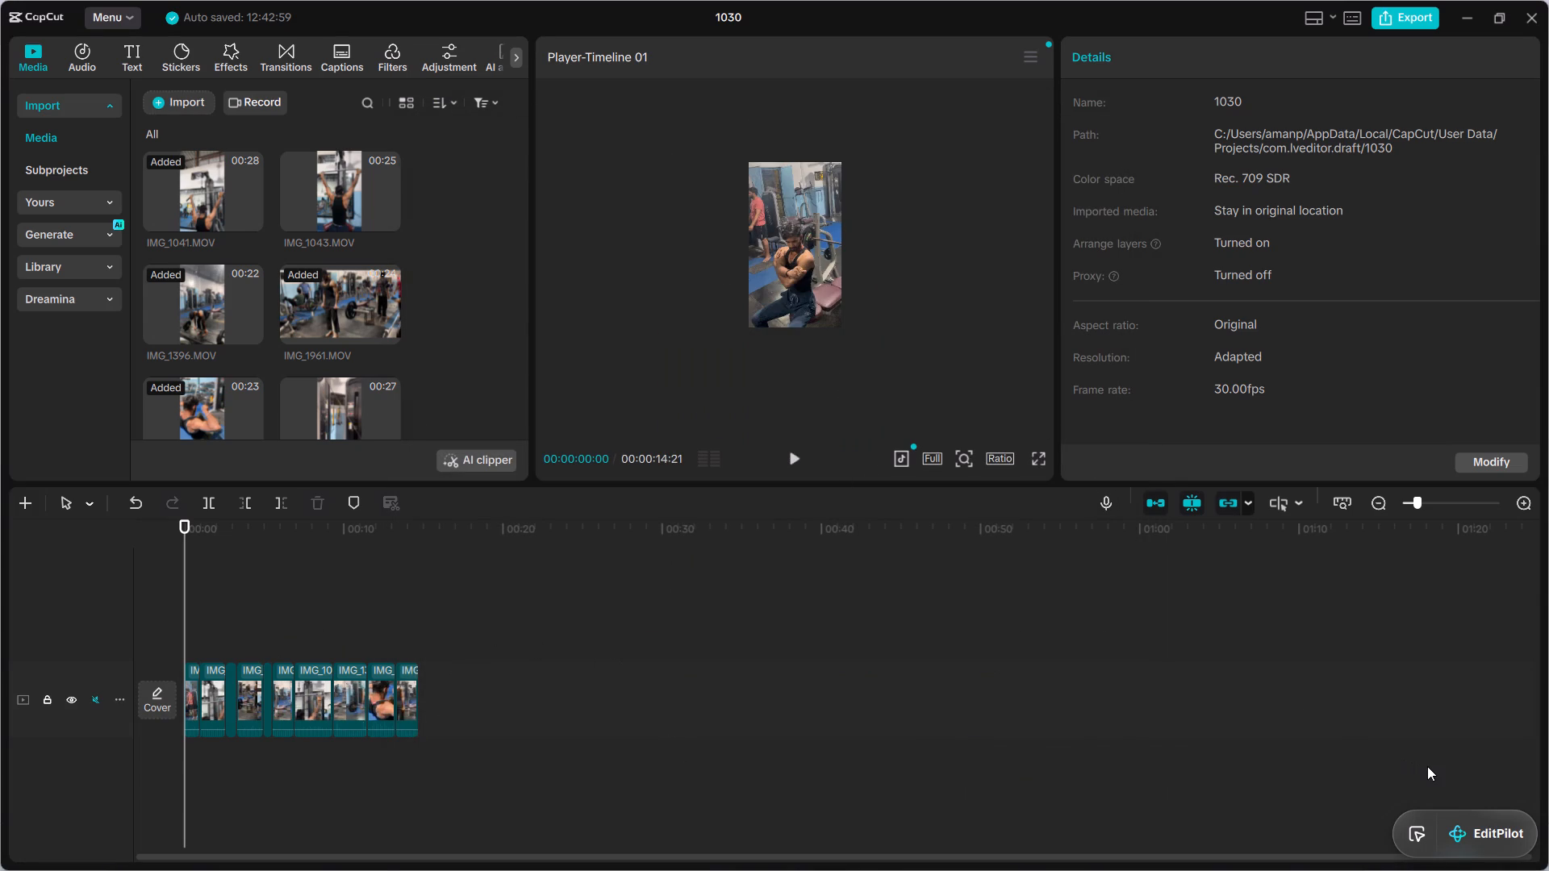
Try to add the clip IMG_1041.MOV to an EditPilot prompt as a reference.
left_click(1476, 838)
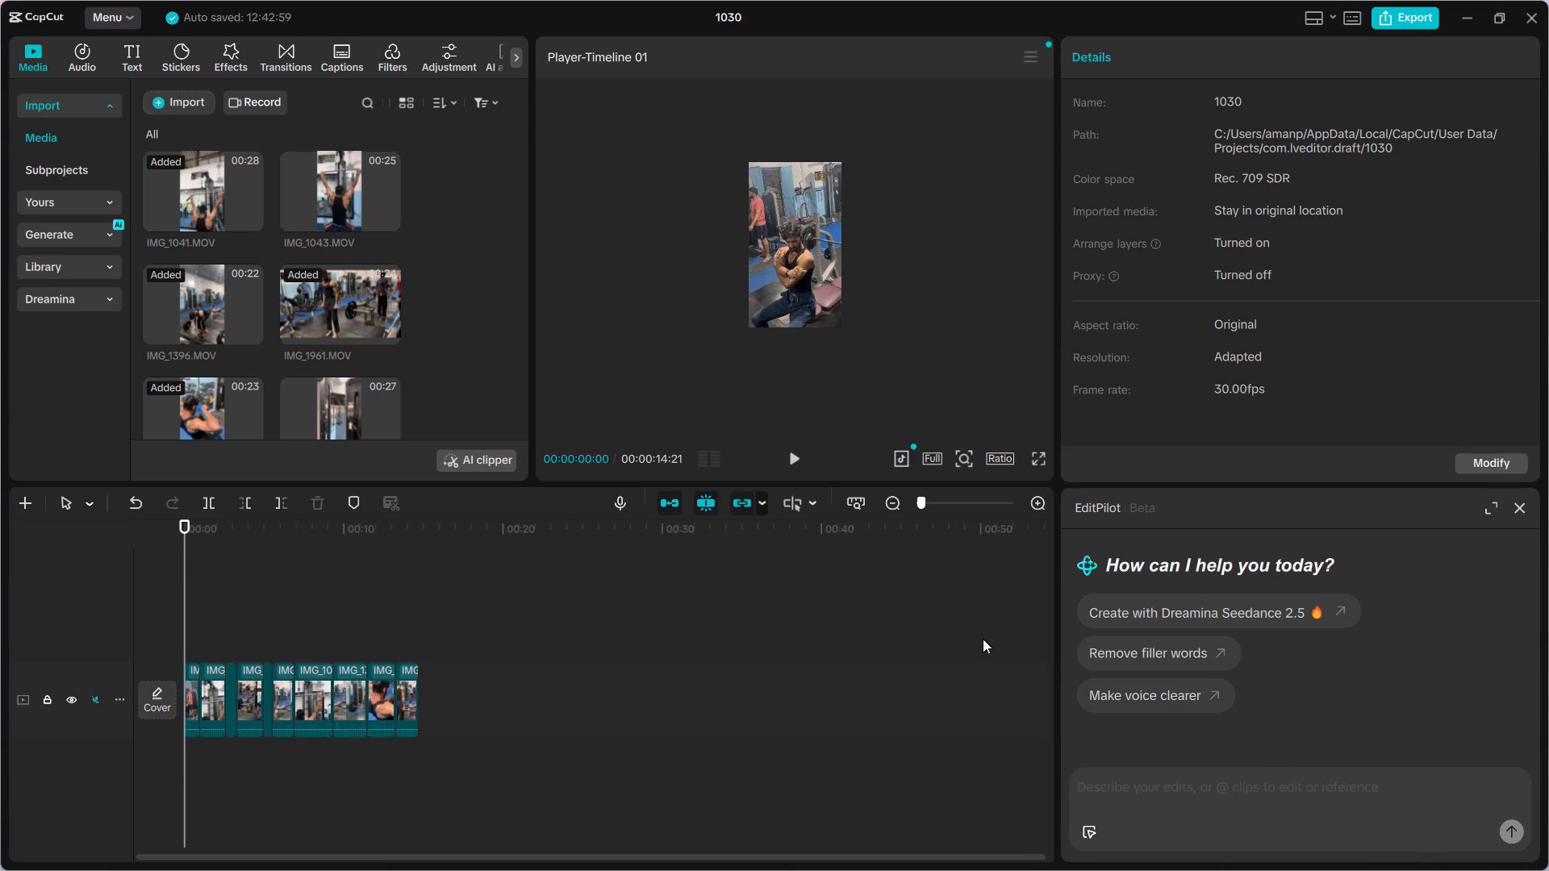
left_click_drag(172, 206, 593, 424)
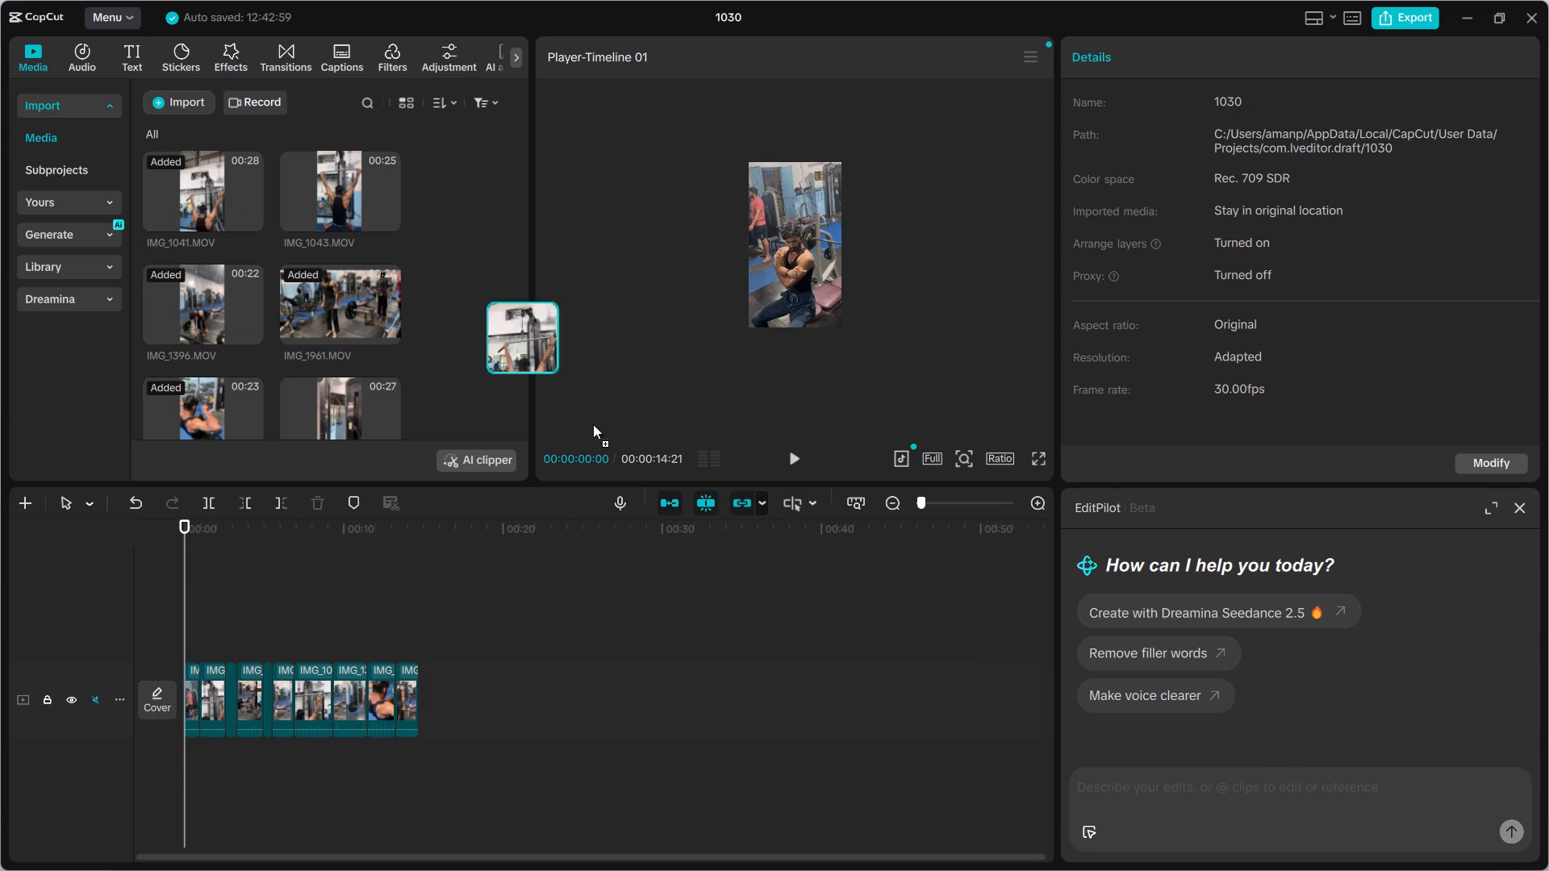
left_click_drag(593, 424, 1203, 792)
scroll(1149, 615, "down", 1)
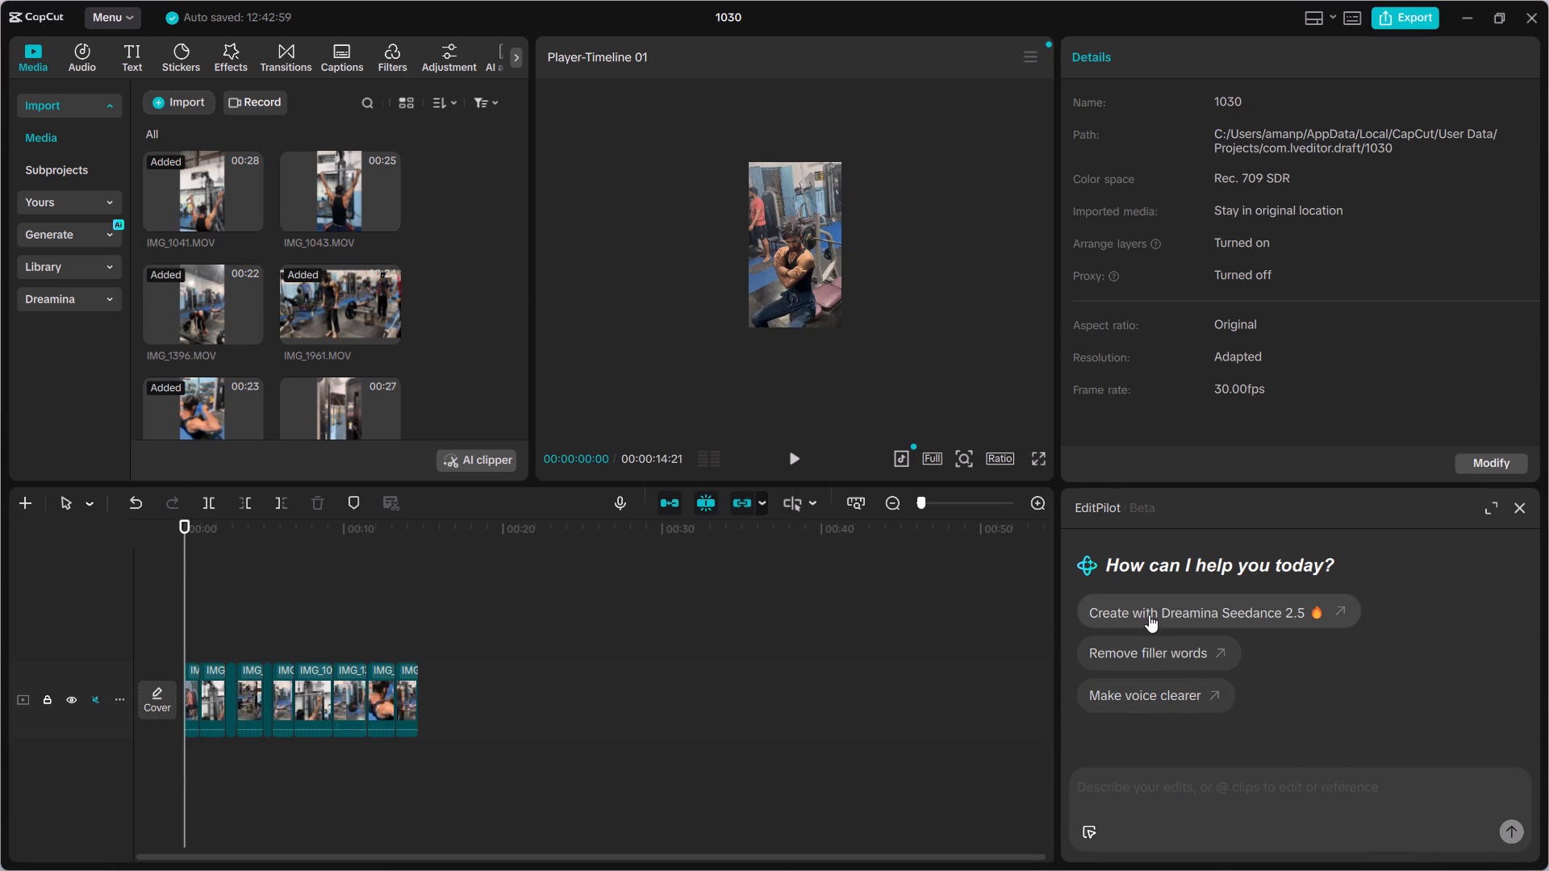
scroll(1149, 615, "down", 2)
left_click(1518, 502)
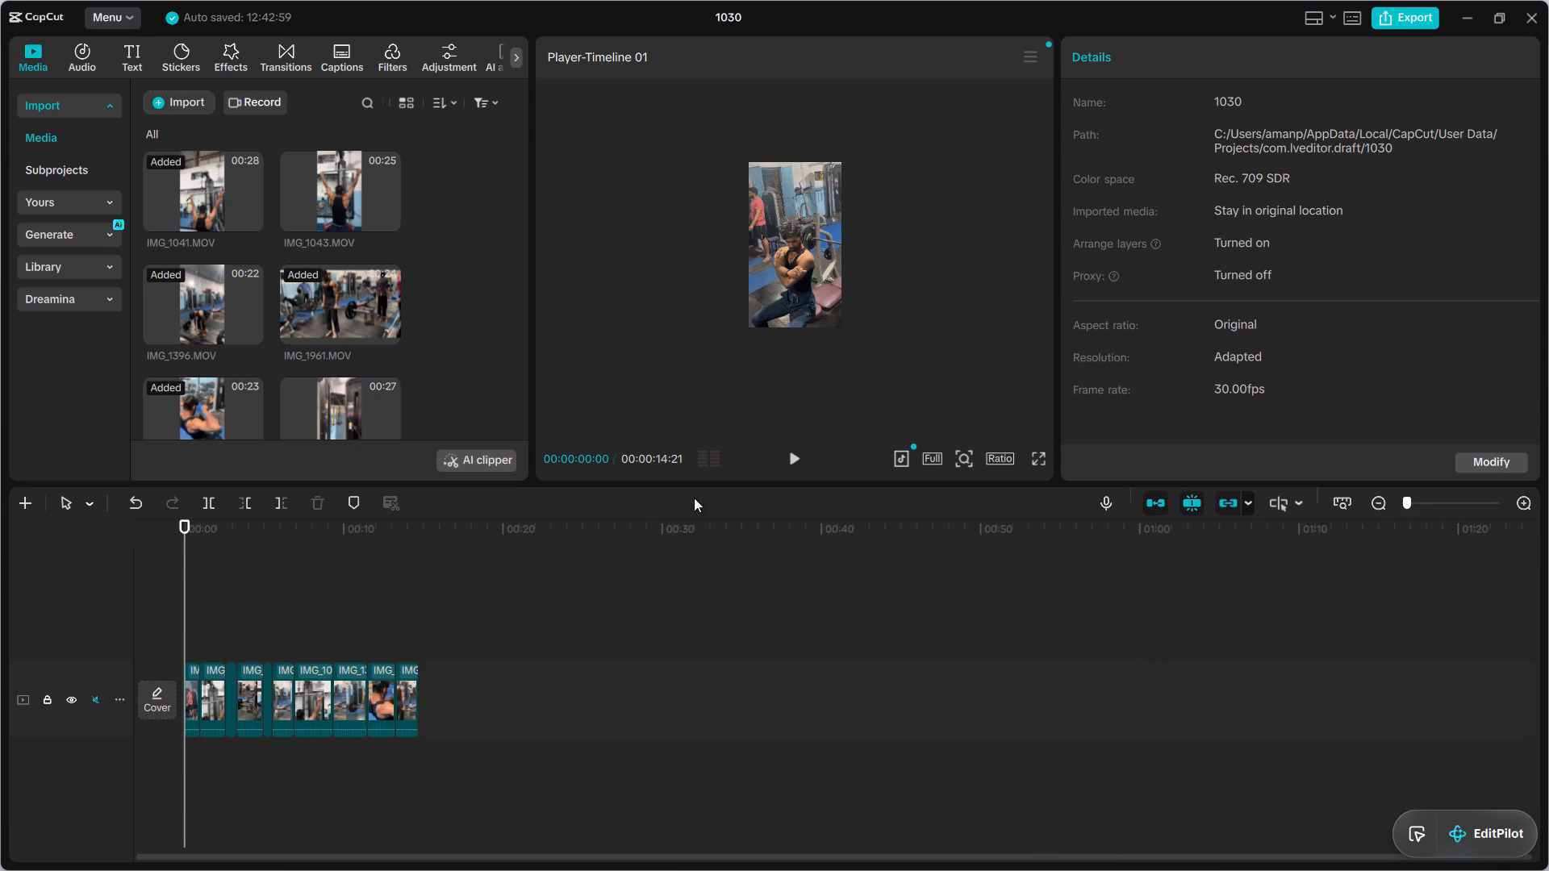
Play the opening of the reel from the start through to the lat pulldown clip.
left_click(804, 457)
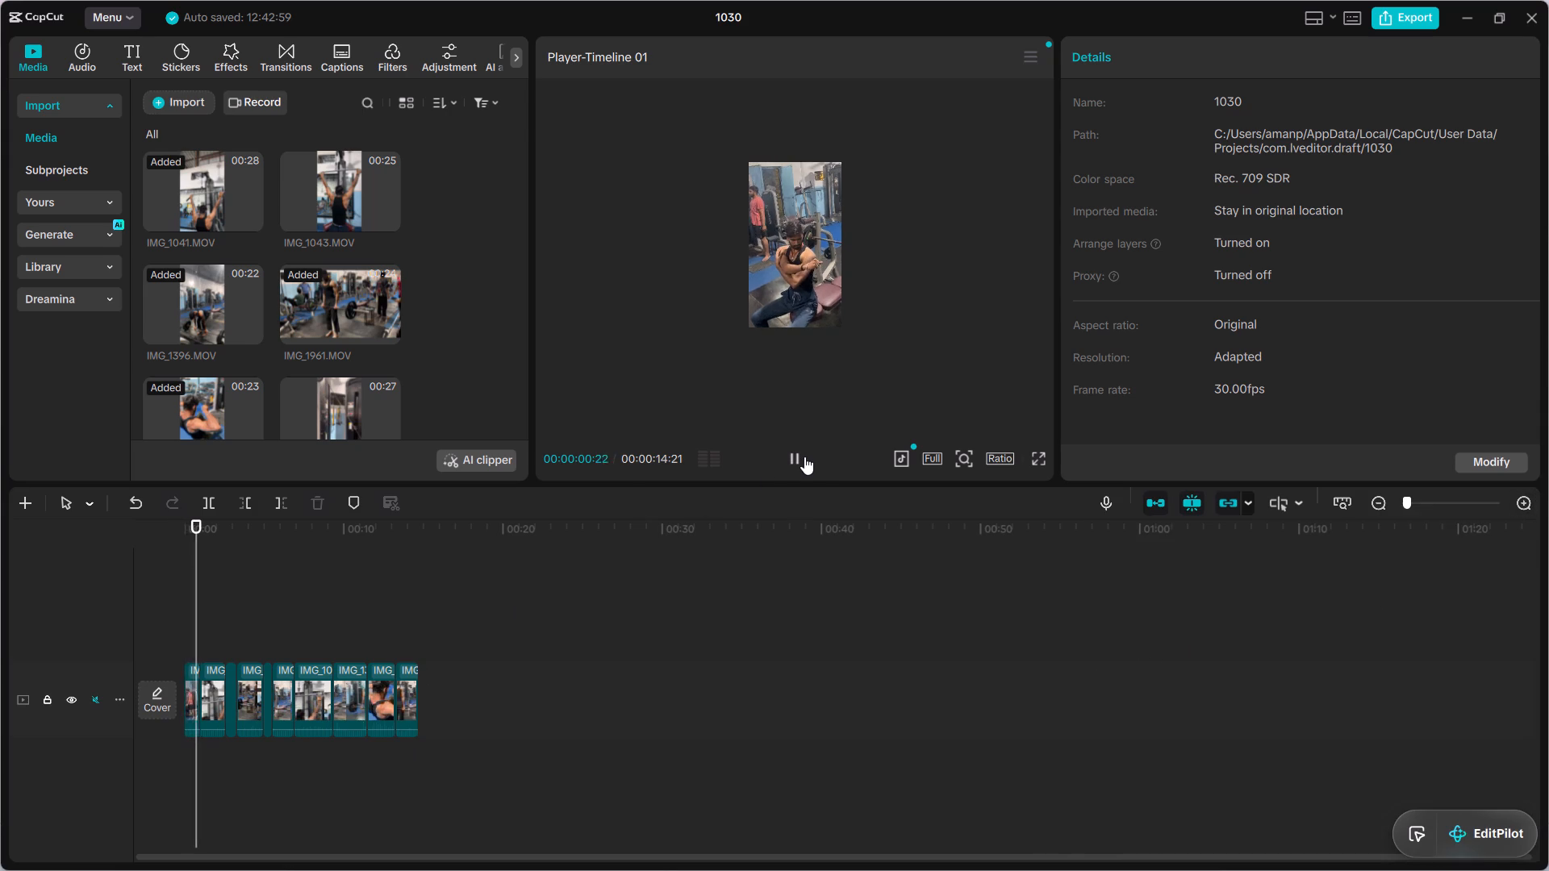
left_click(804, 456)
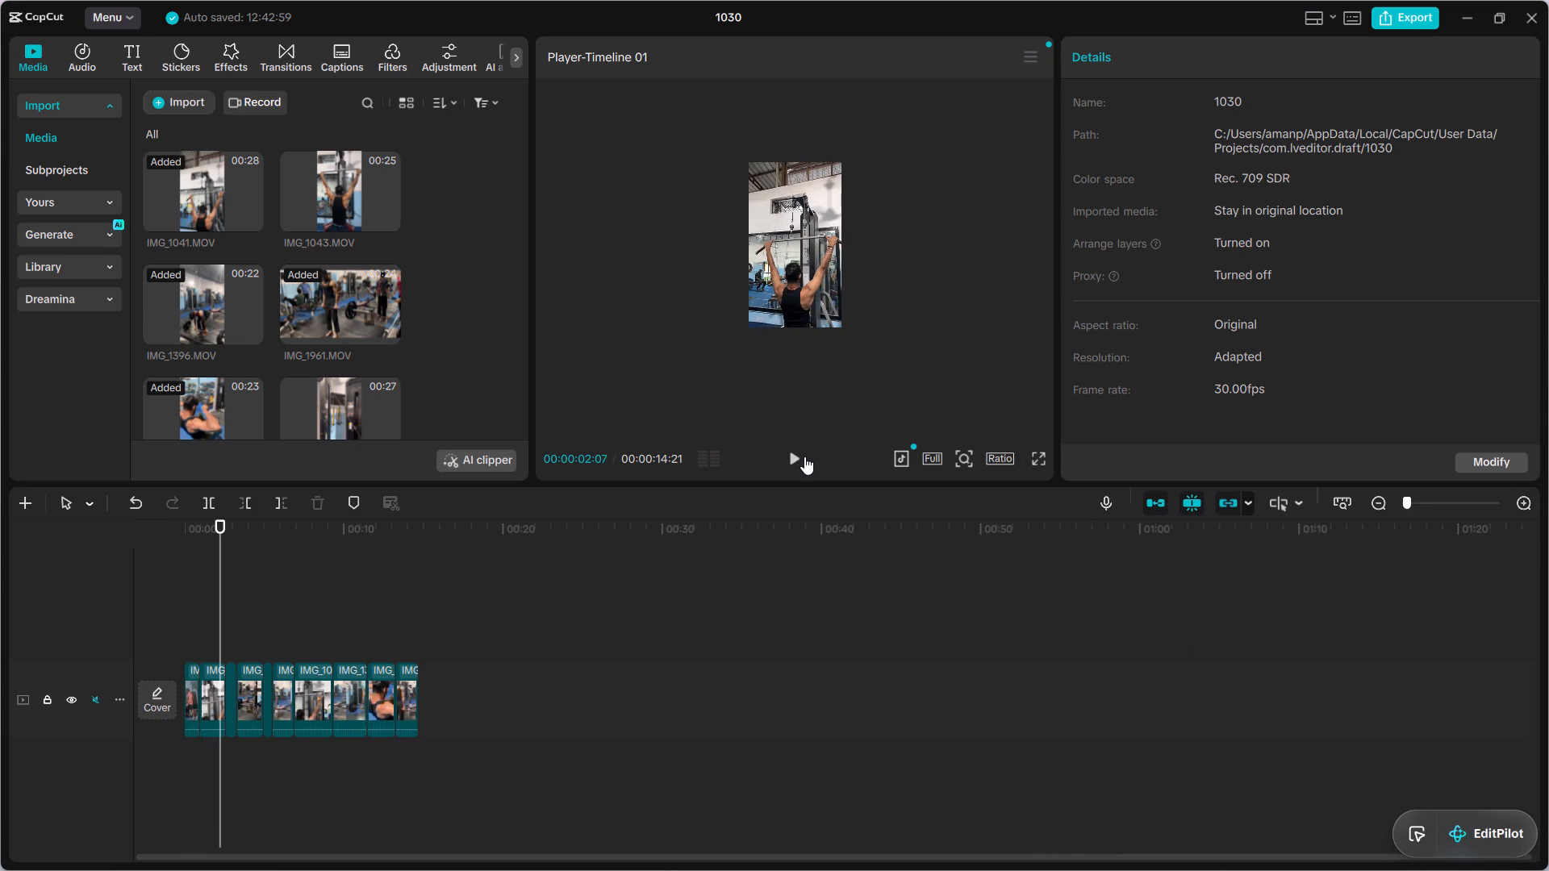
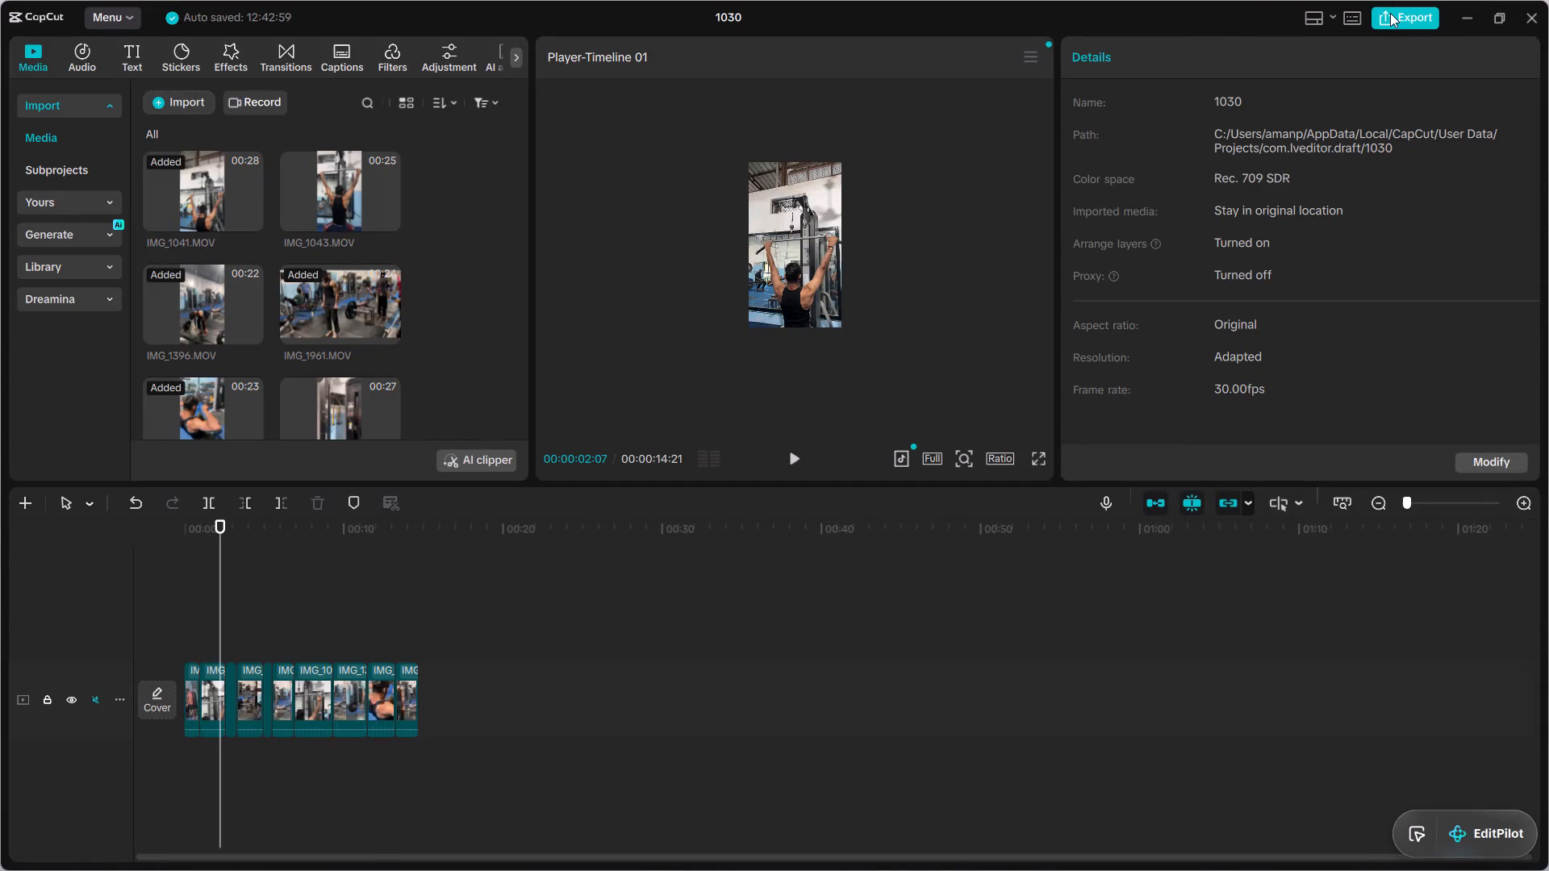
Open the export settings to check the reel's cover and options, and close them without exporting.
left_click(1390, 13)
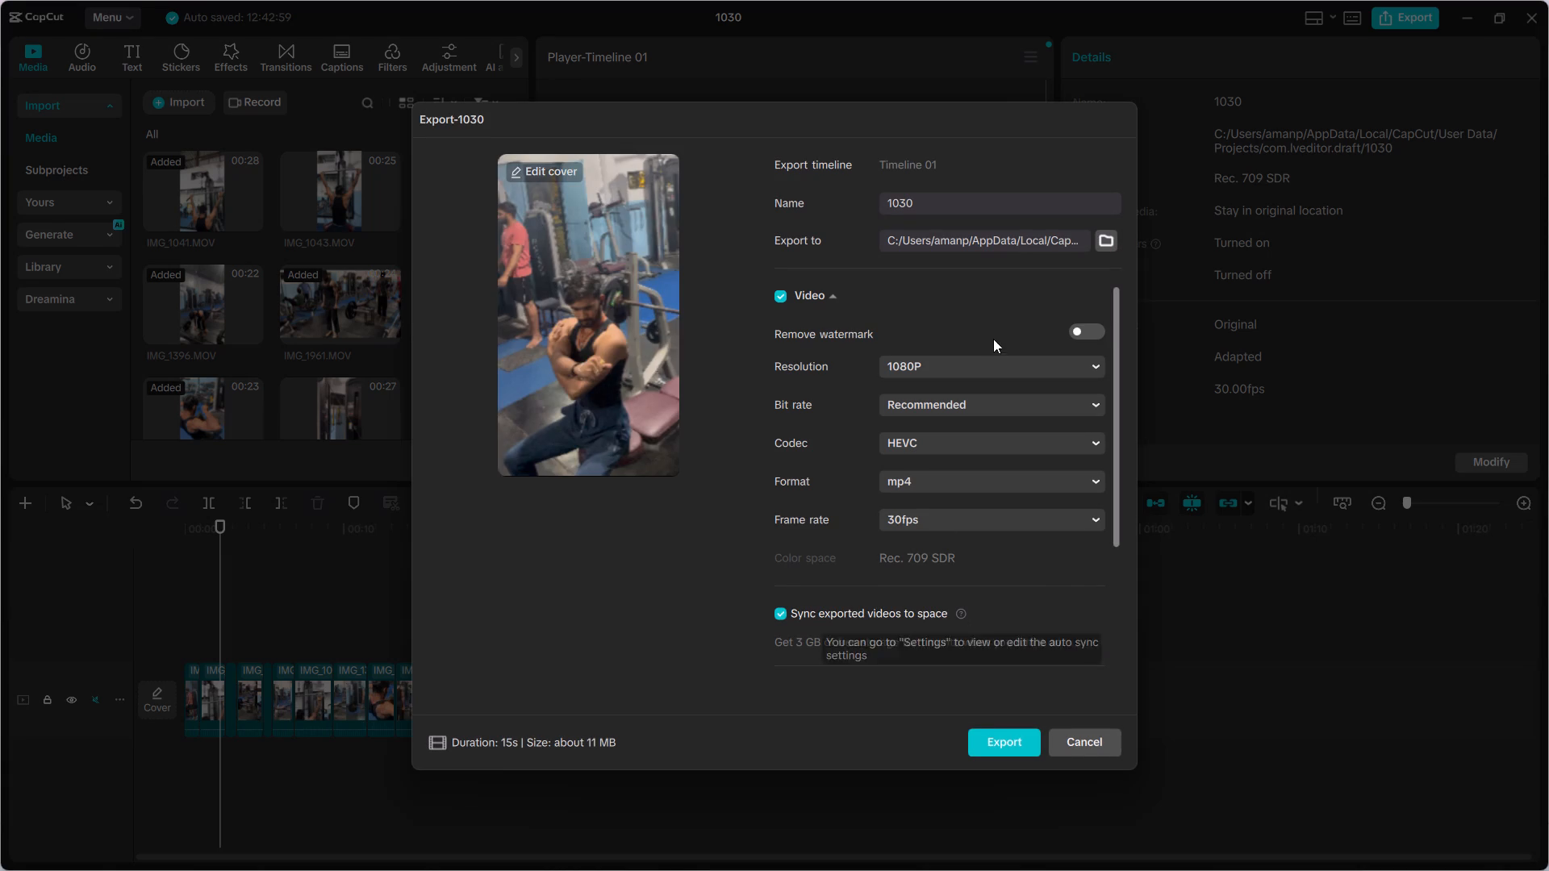
left_click(1087, 749)
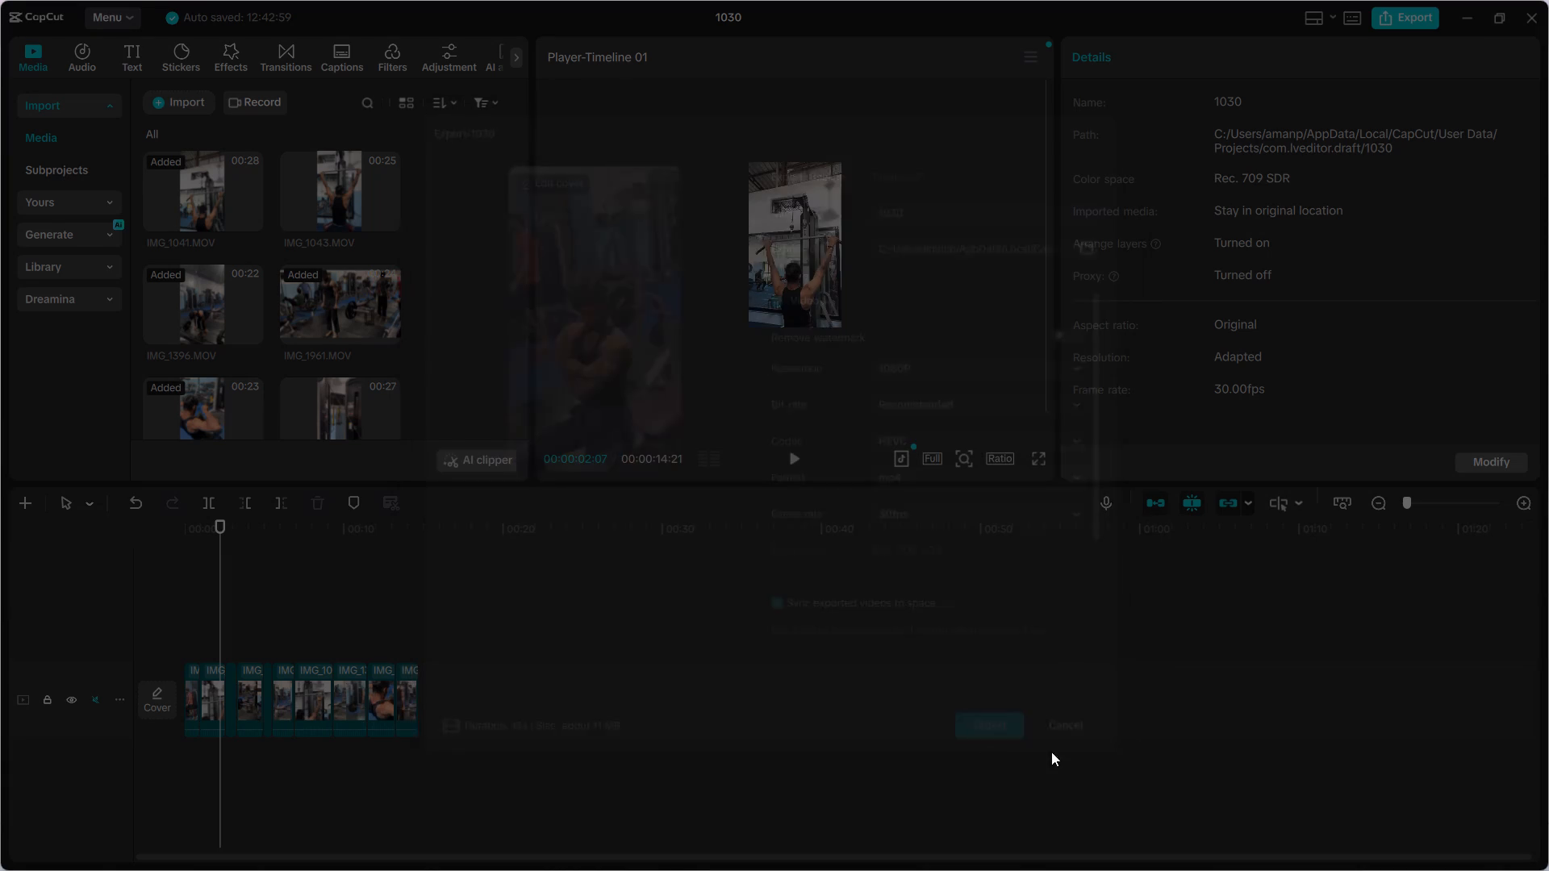
Set the frame of the standing barbell curl from the video as the reel's cover and save it without a template.
left_click(158, 704)
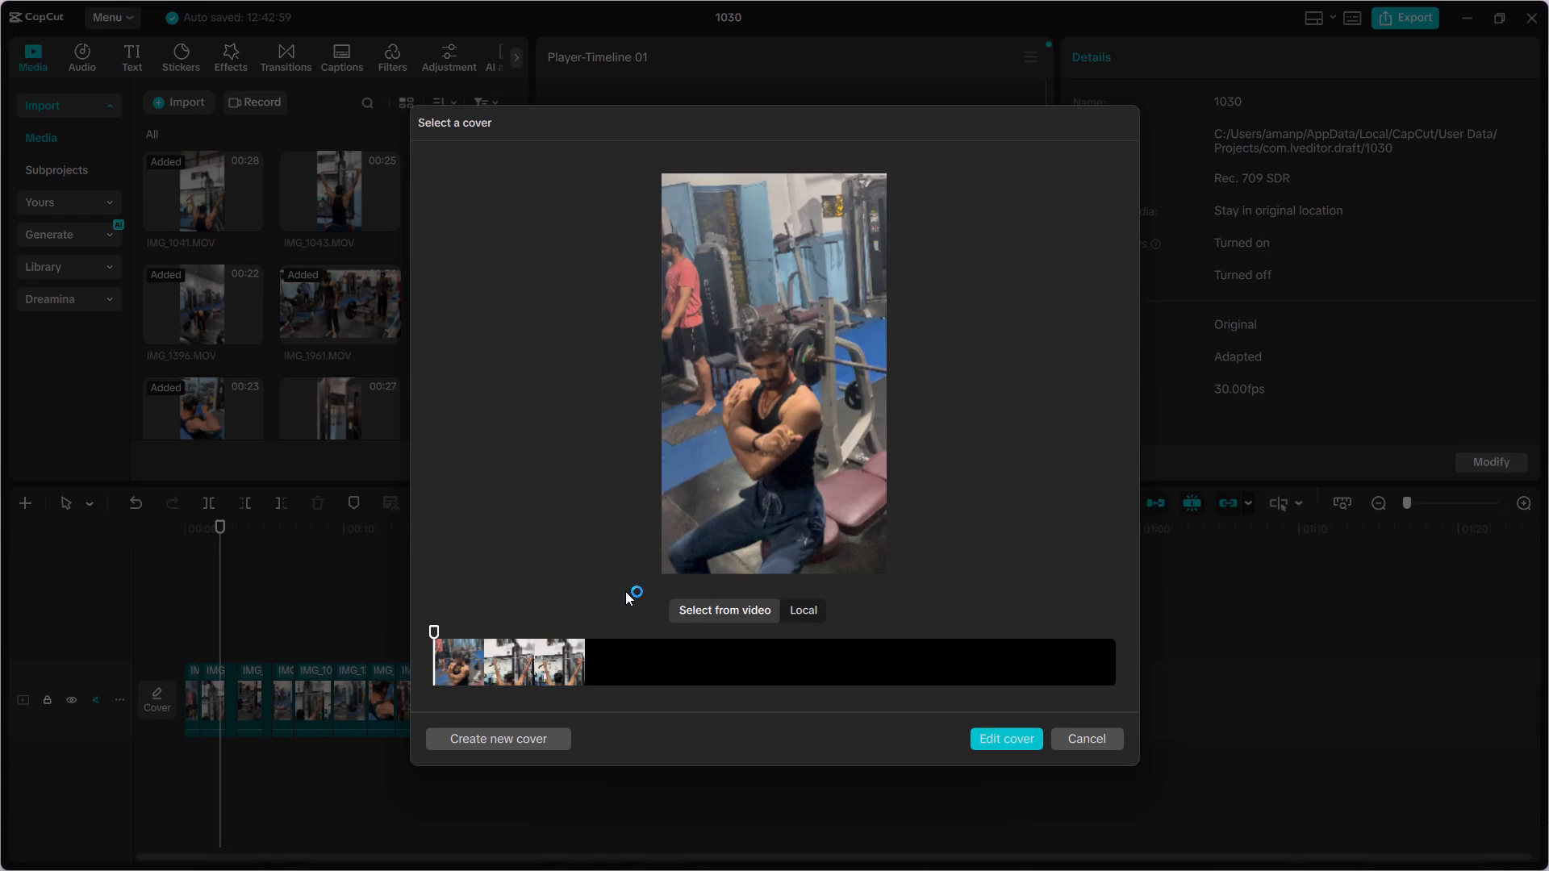
left_click(695, 613)
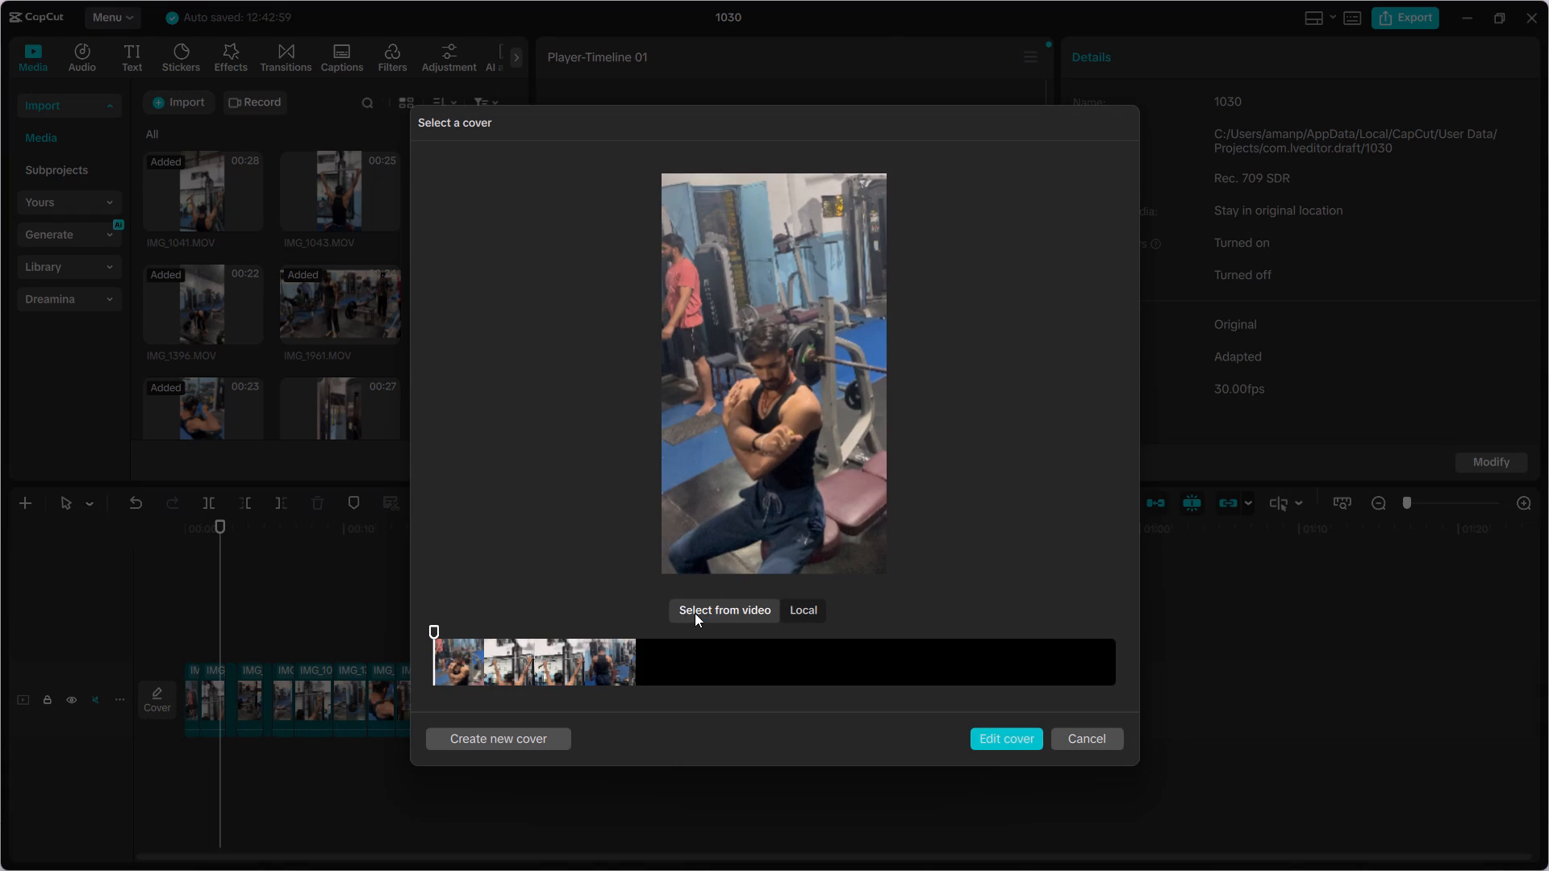
left_click(695, 613)
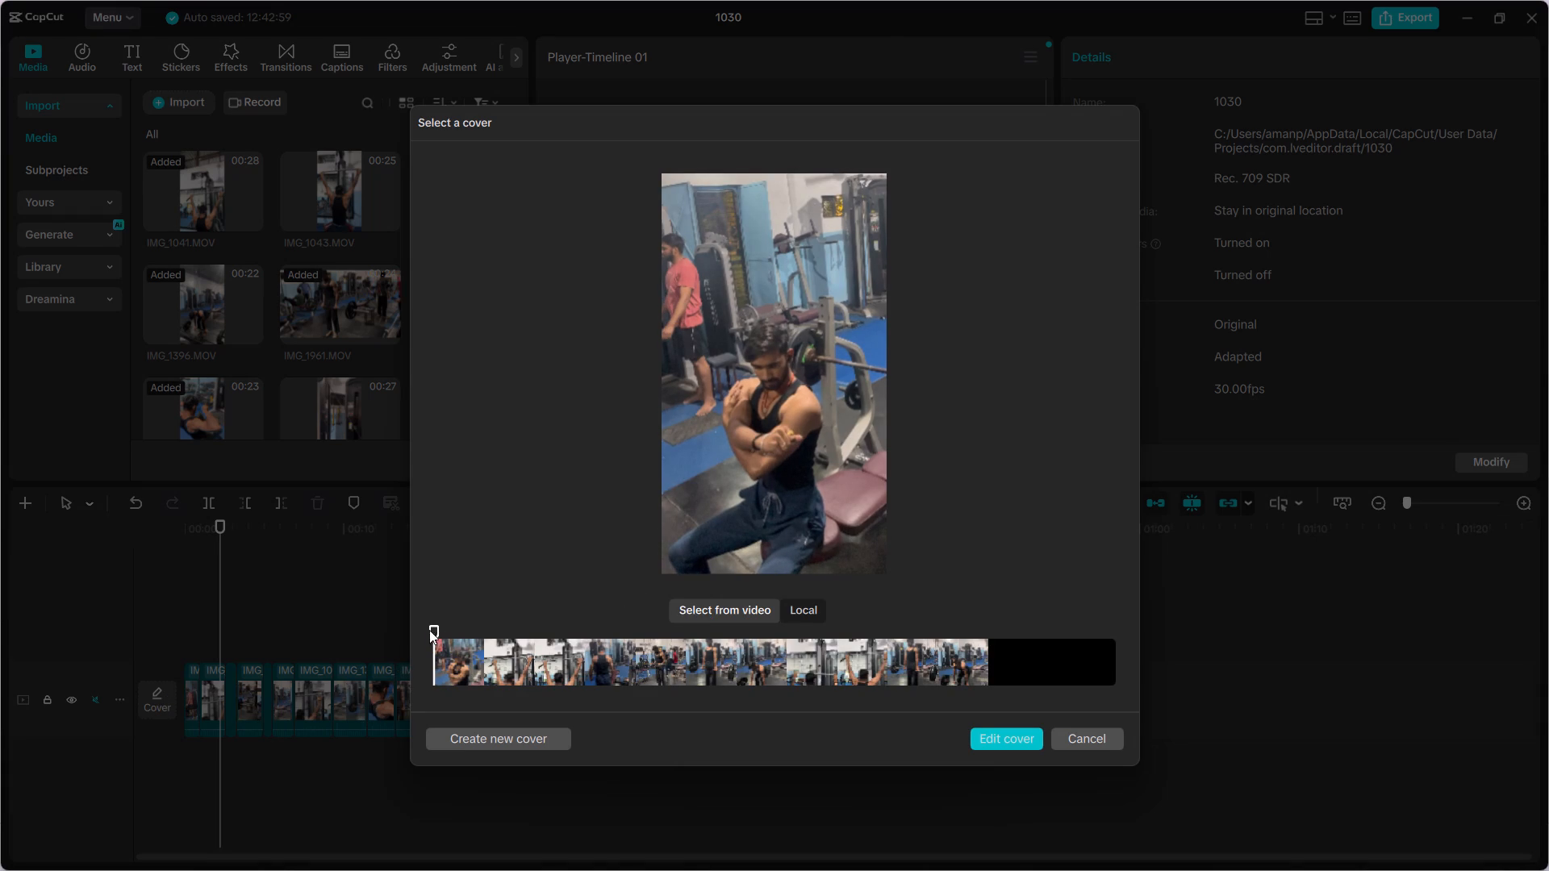
left_click_drag(436, 627, 500, 628)
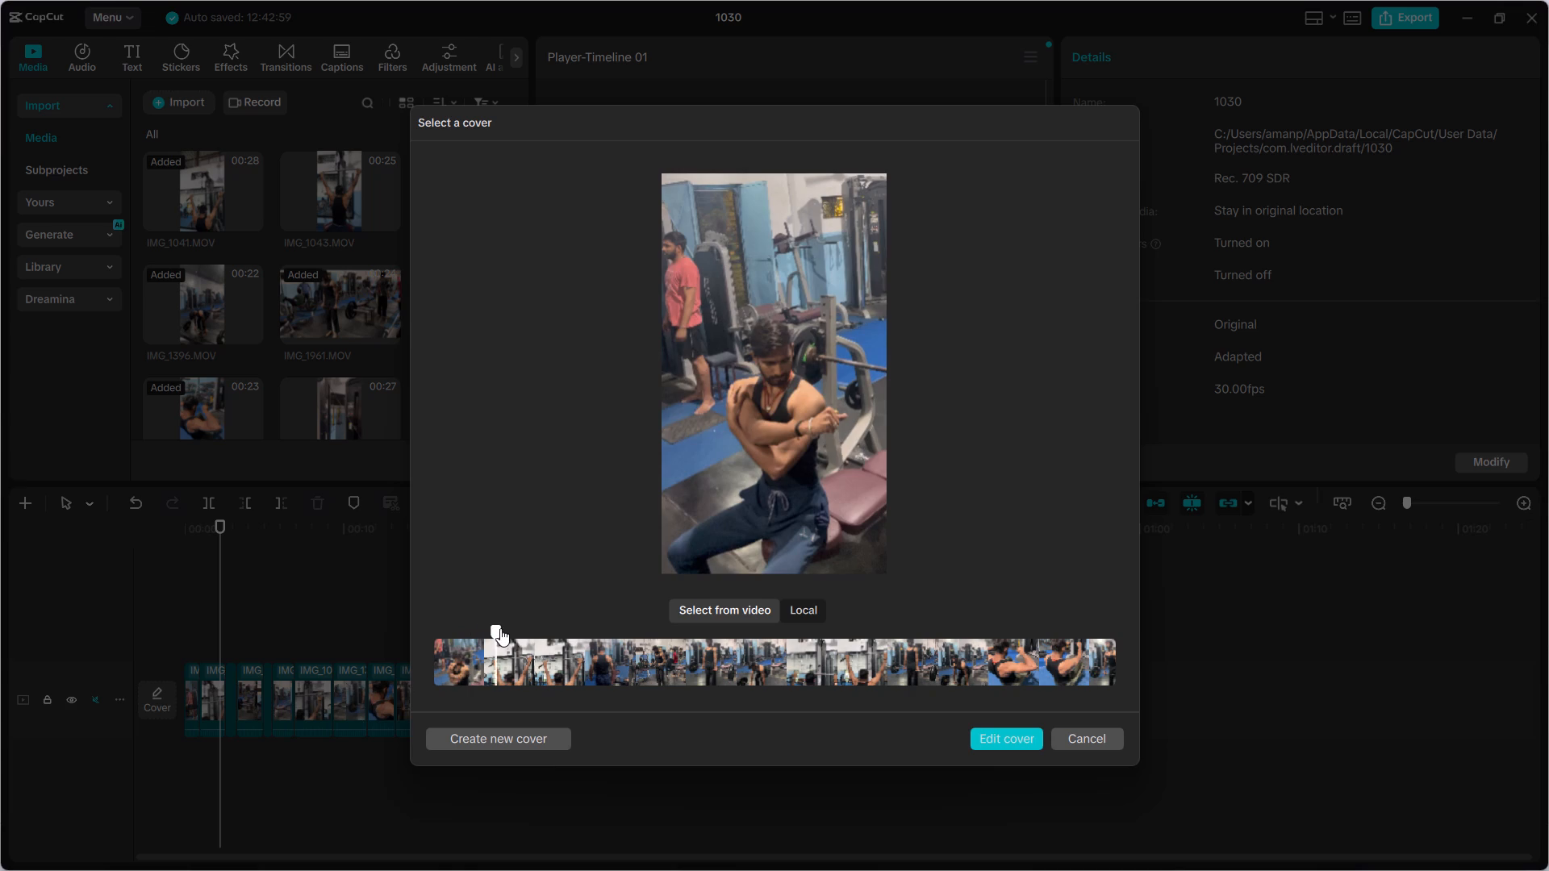
left_click_drag(500, 628, 581, 639)
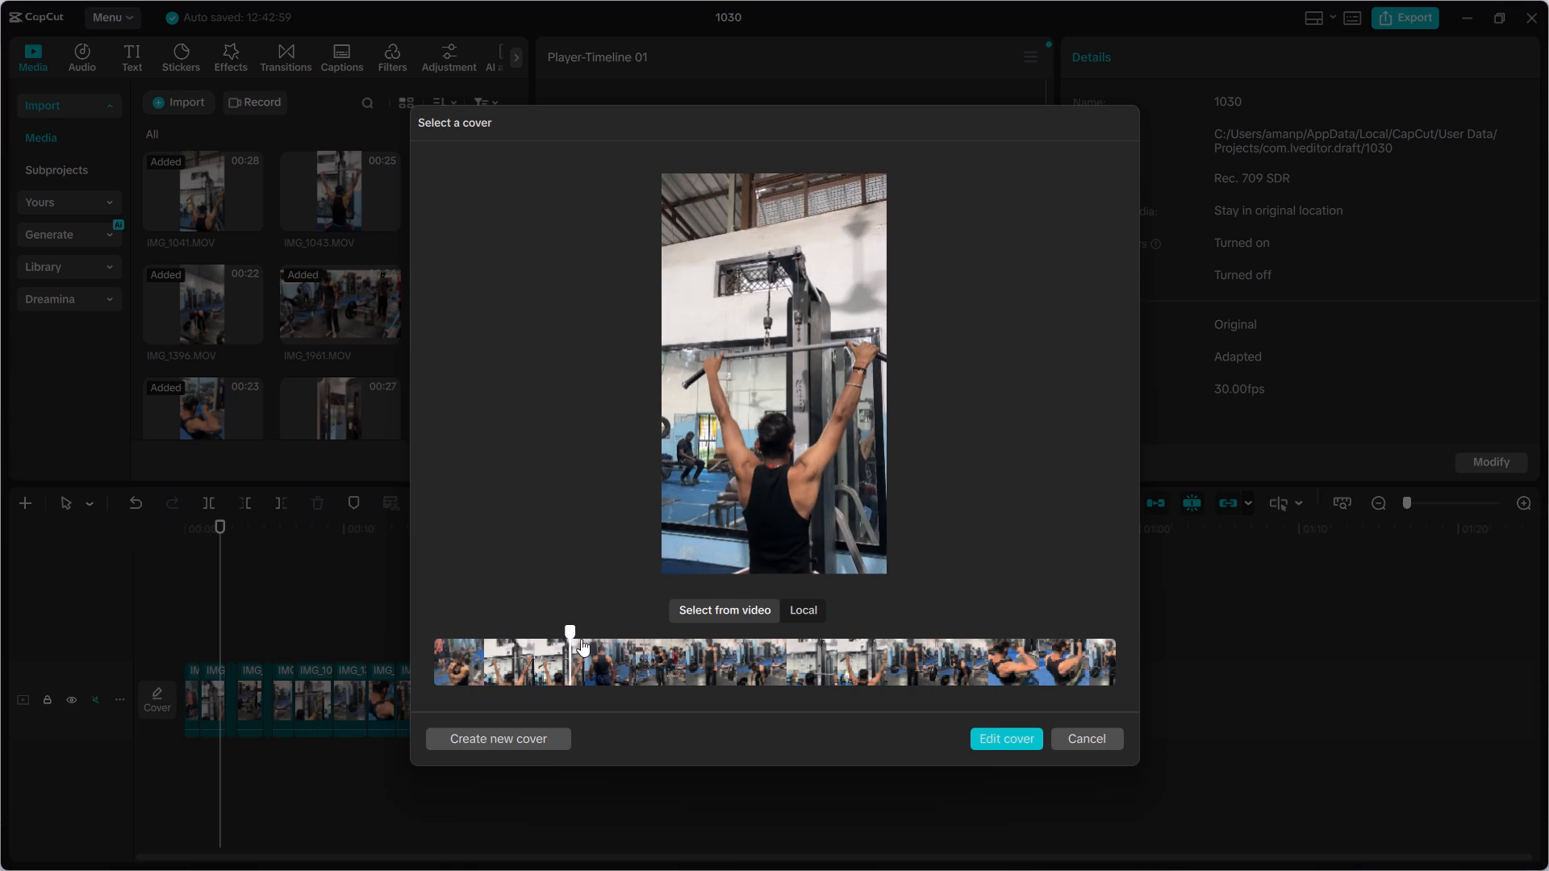
left_click_drag(581, 639, 656, 642)
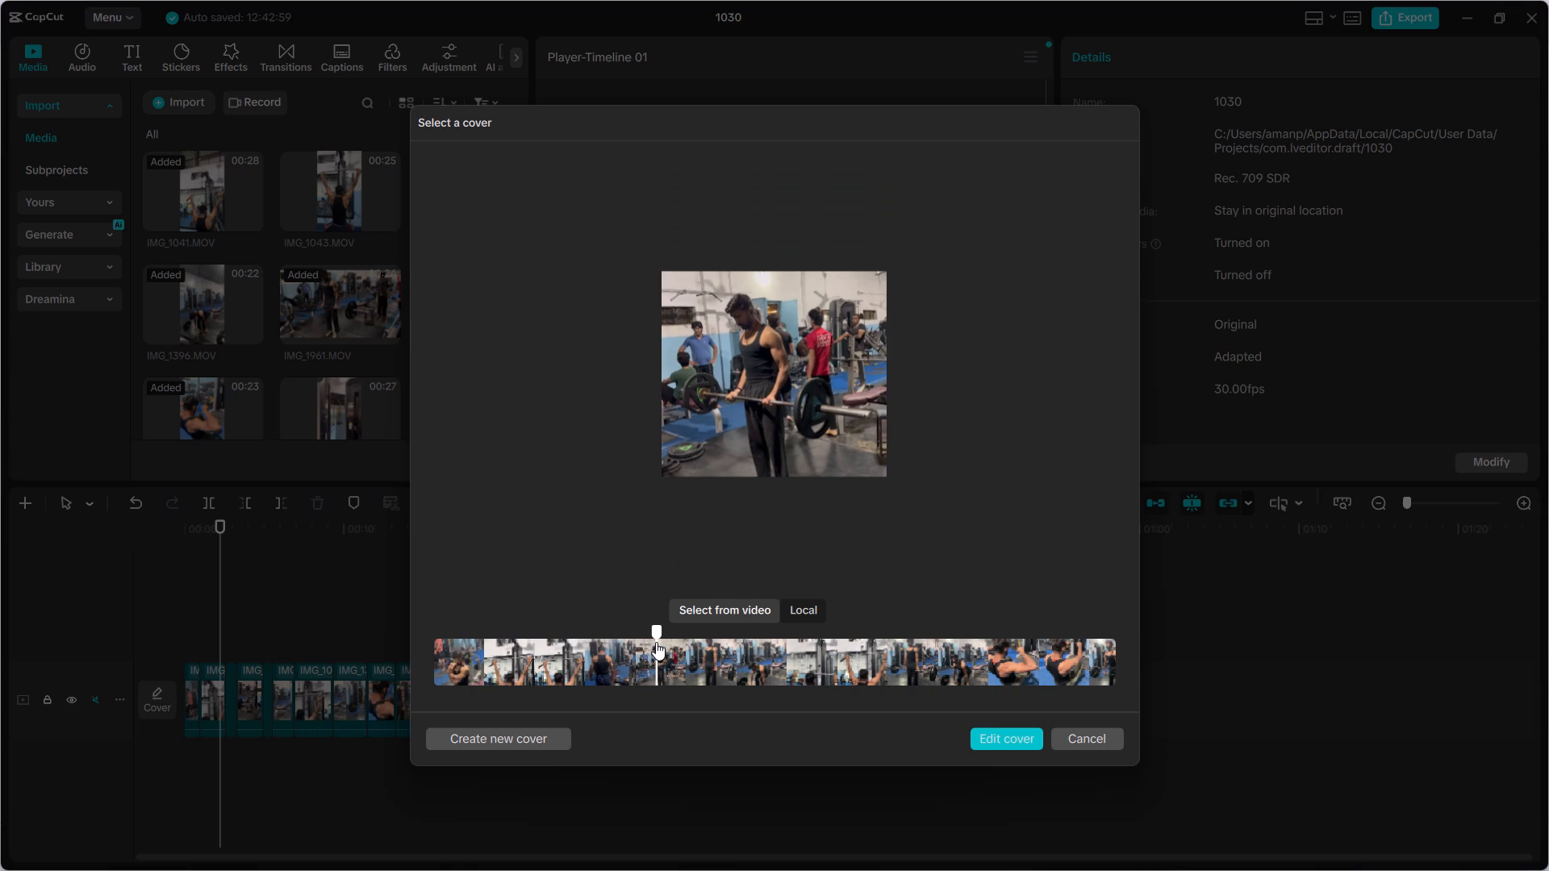
left_click_drag(656, 642, 704, 643)
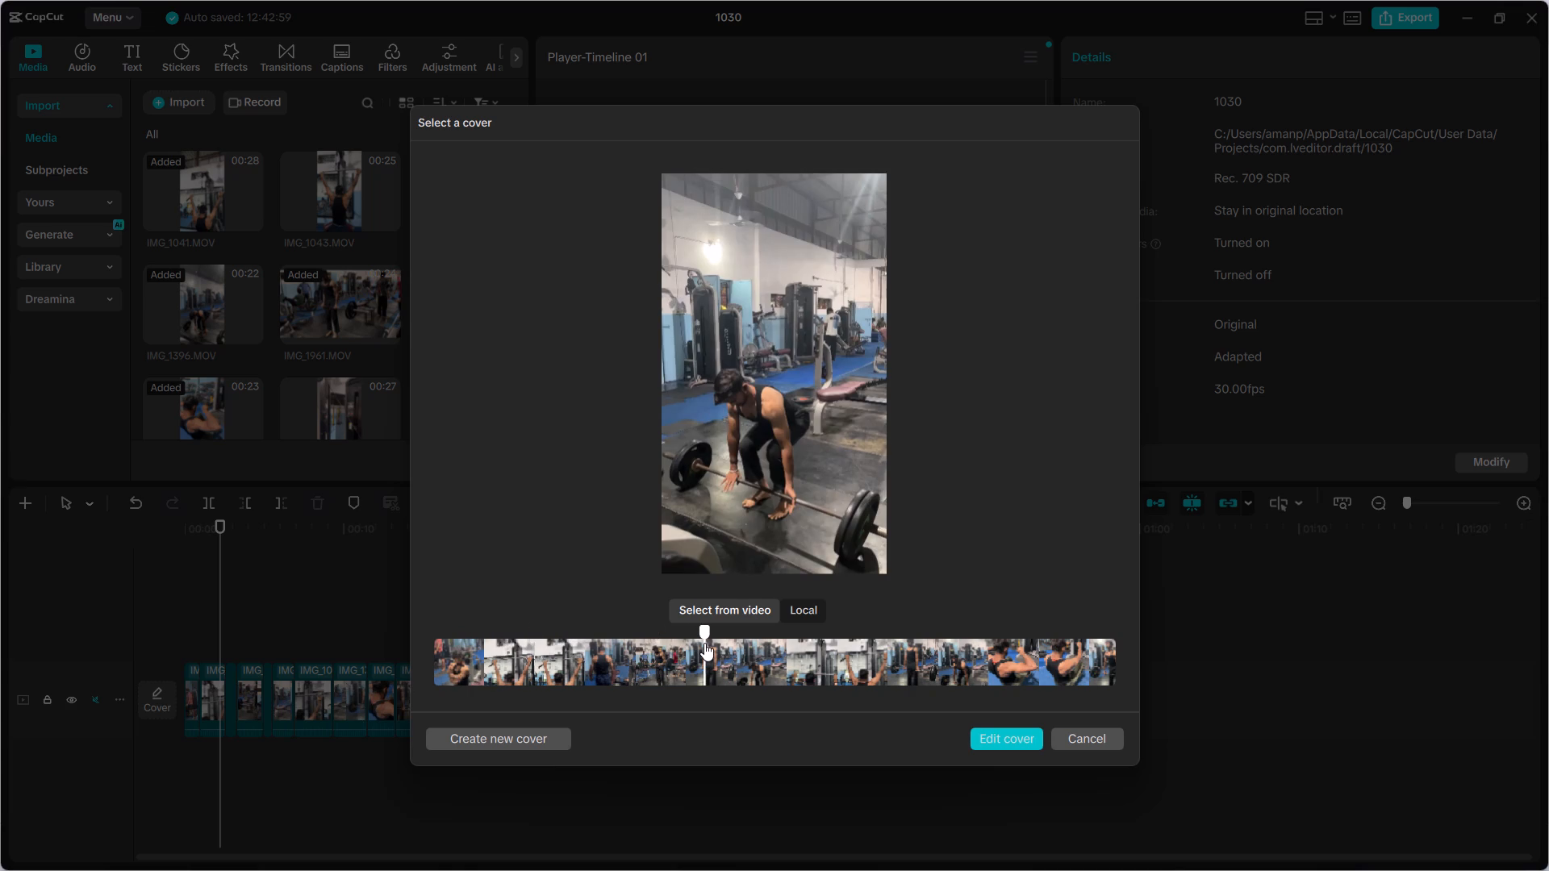
left_click_drag(704, 643, 677, 644)
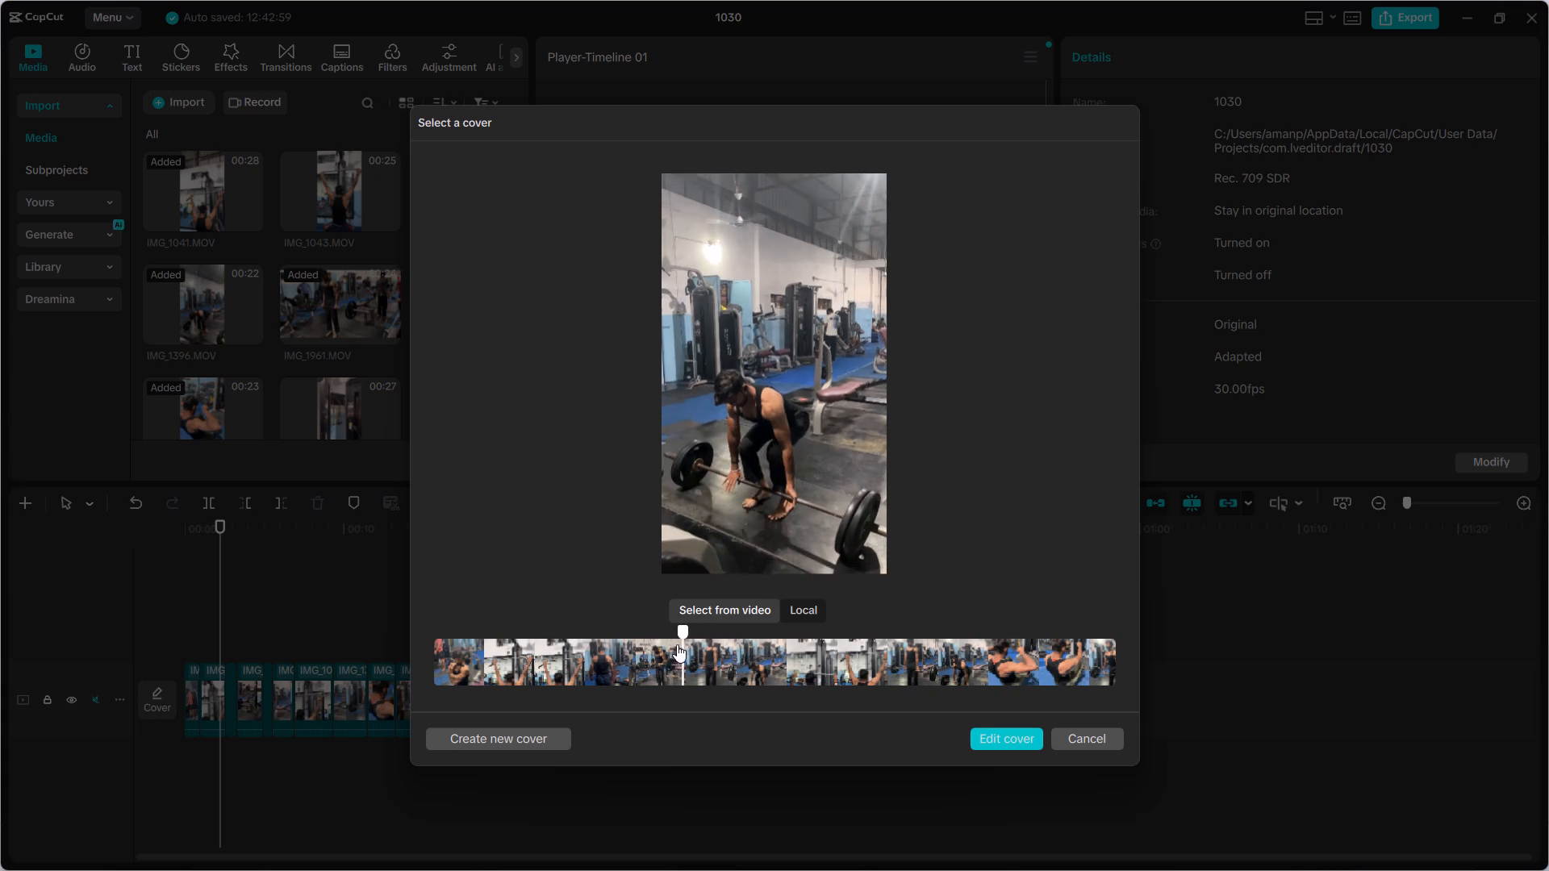
left_click_drag(677, 644, 658, 646)
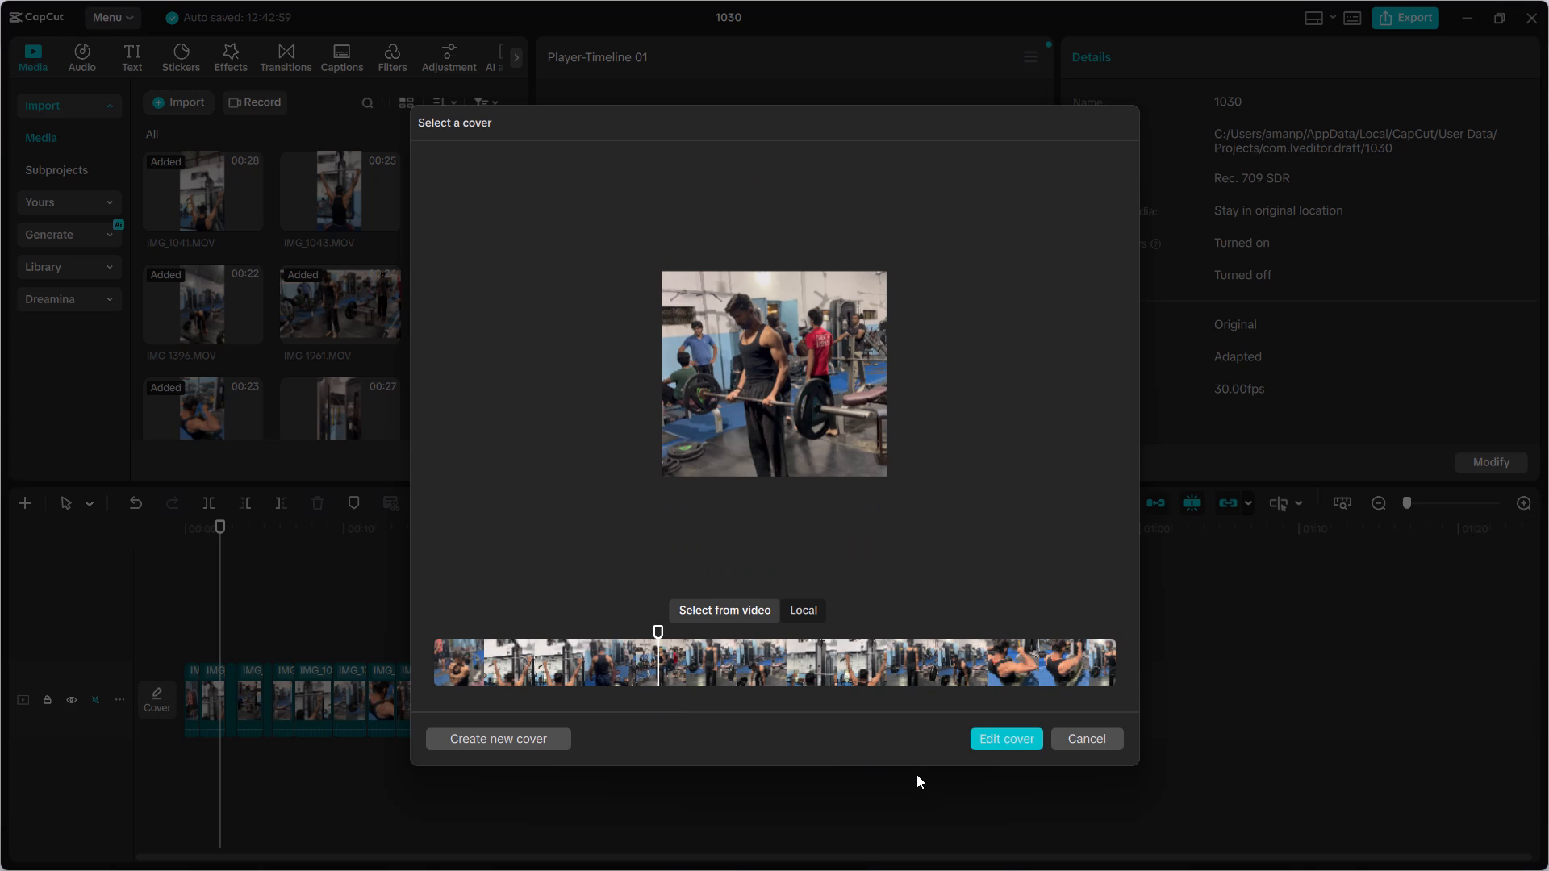
left_click(996, 739)
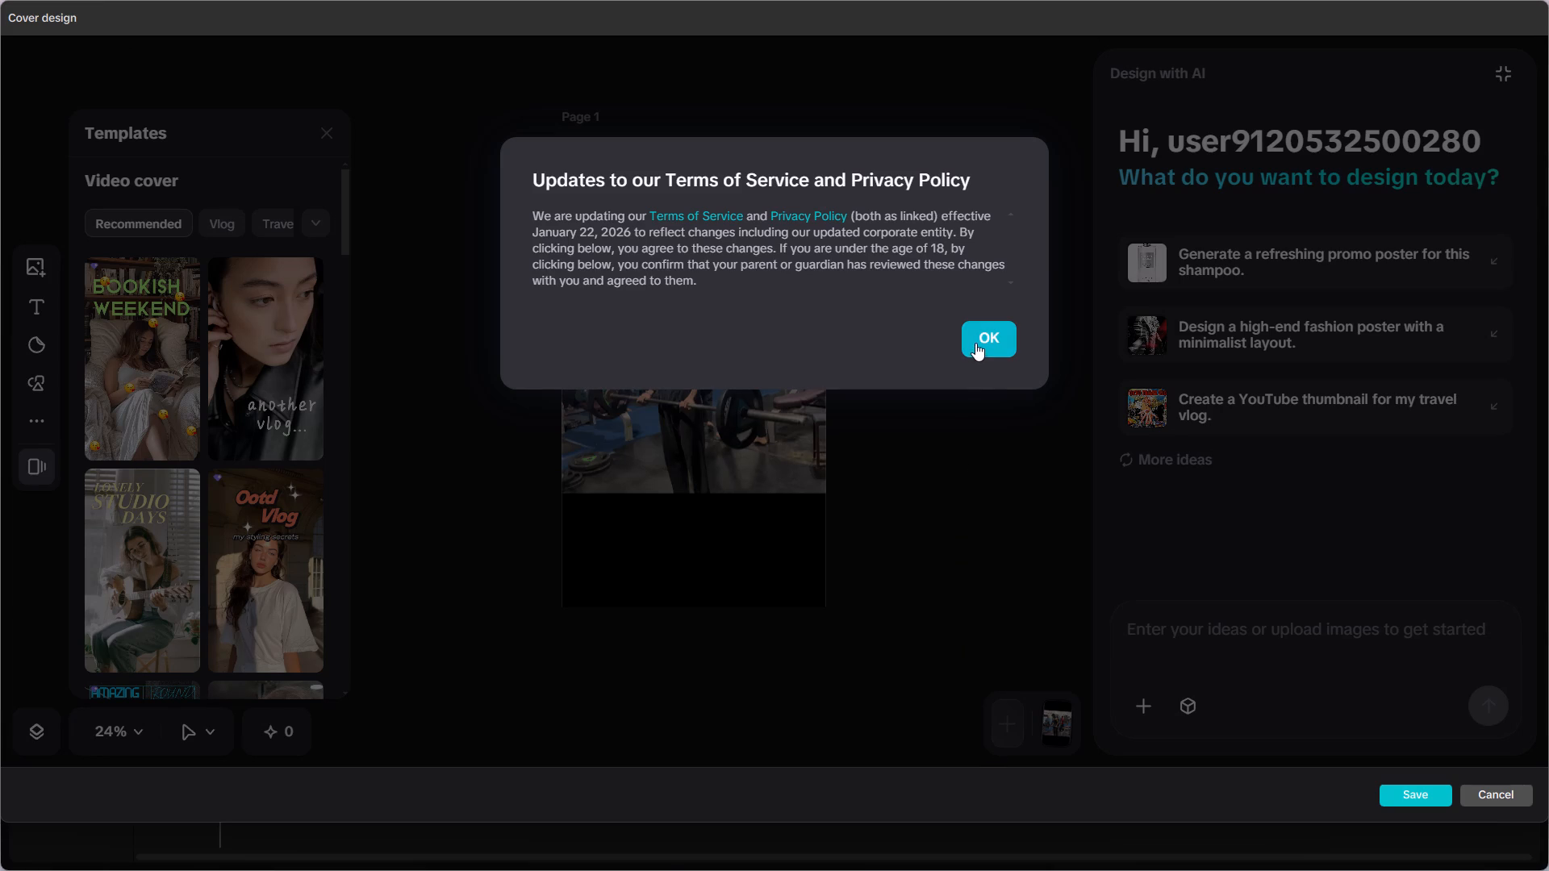
left_click(975, 343)
left_click(978, 339)
left_click(992, 343)
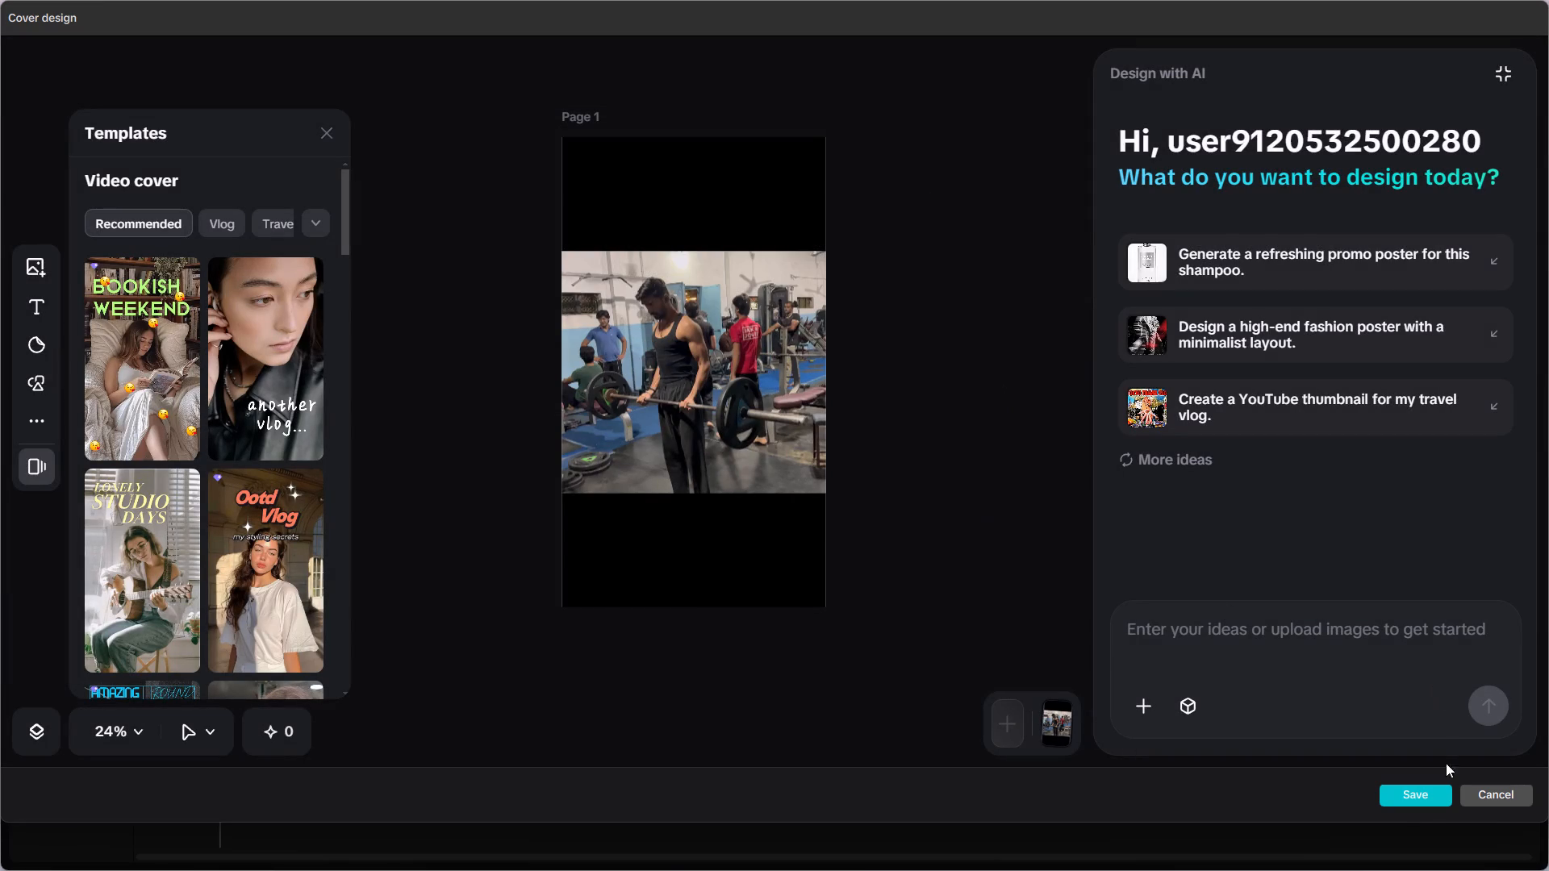
left_click(1431, 801)
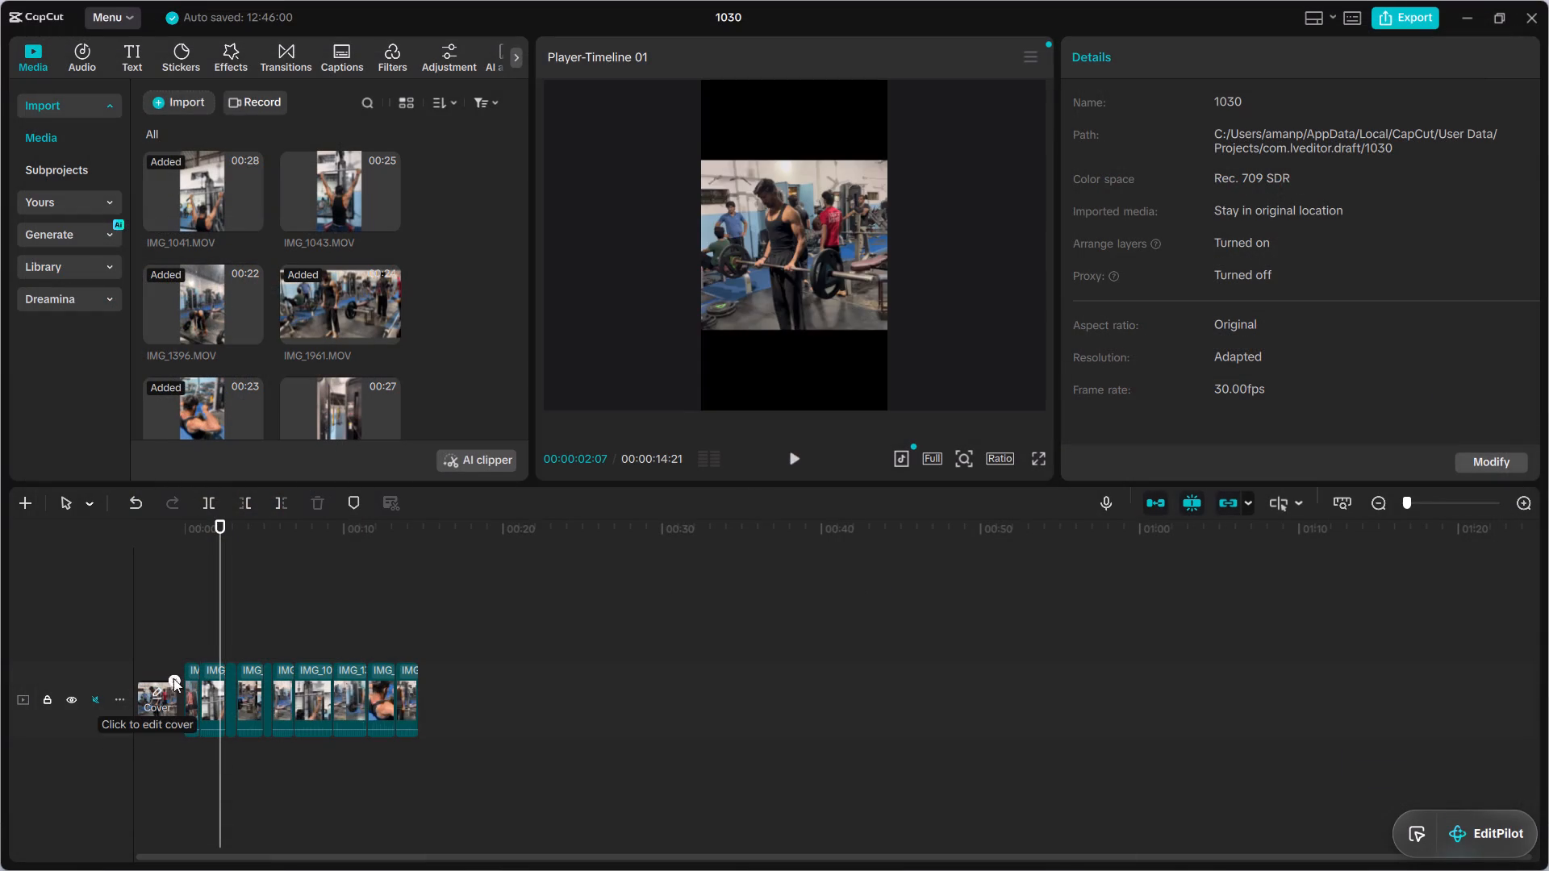
Play the reel from the start through to the final barbell deadlift clip to review the edit.
left_click_drag(219, 592, 173, 609)
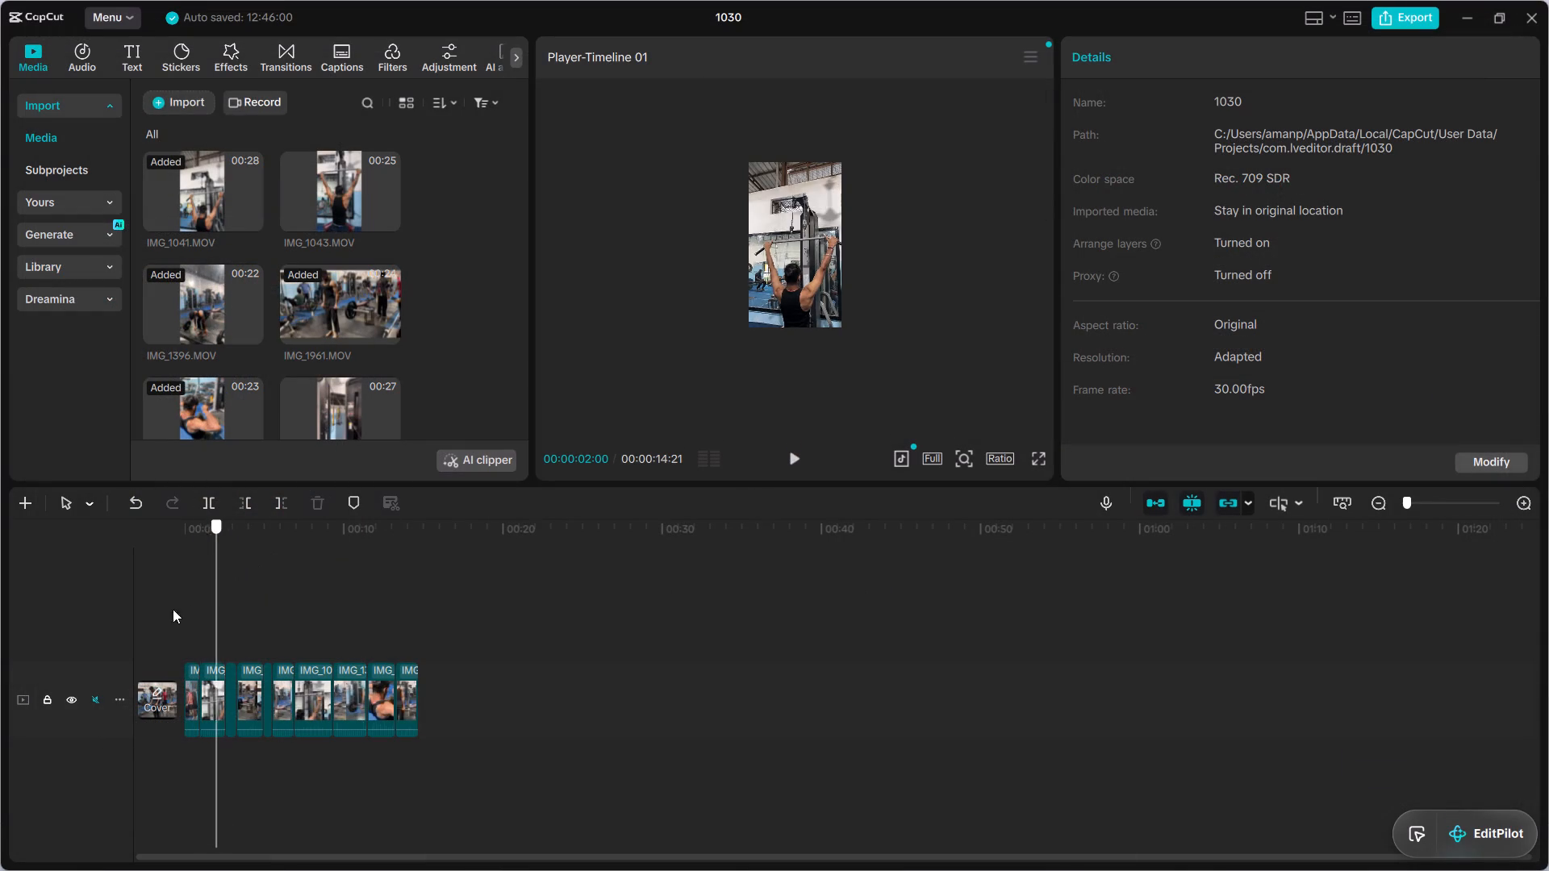
left_click_drag(173, 609, 106, 630)
left_click(779, 451)
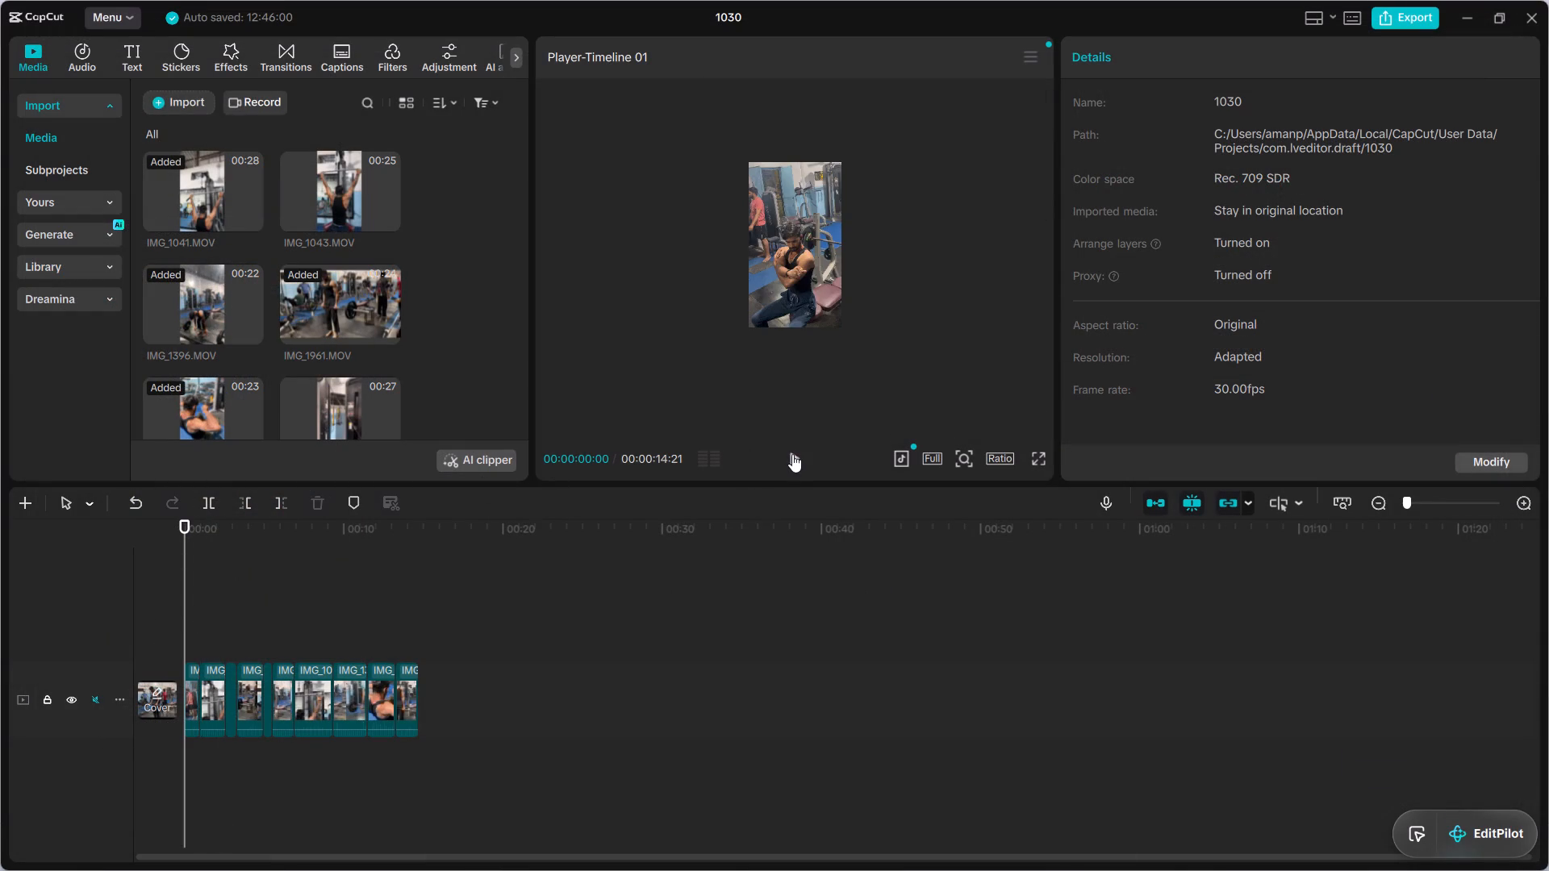
left_click(794, 455)
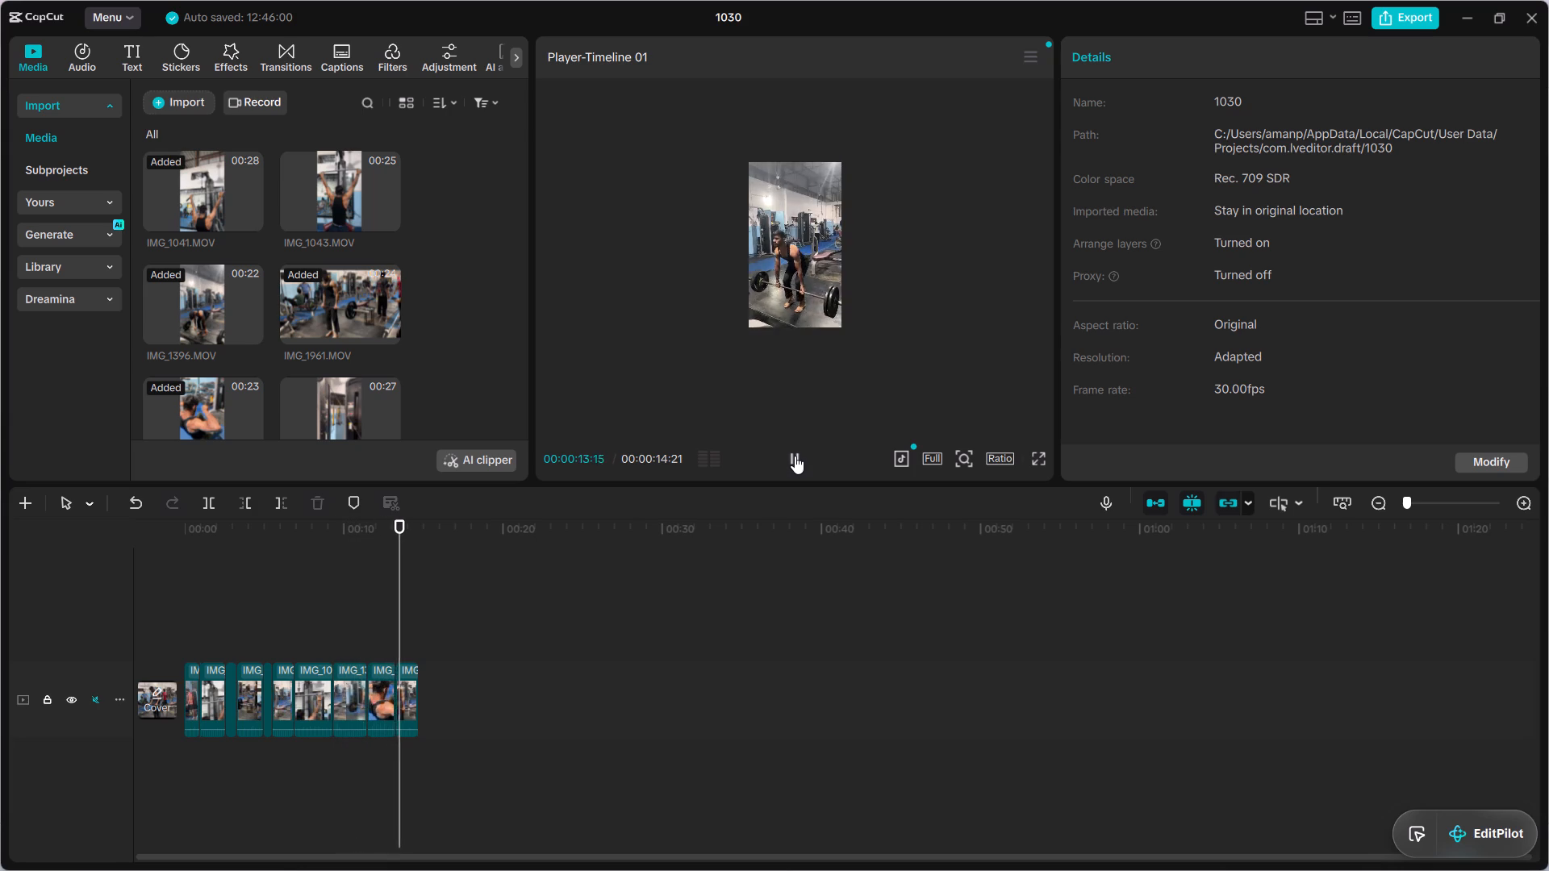
left_click(795, 456)
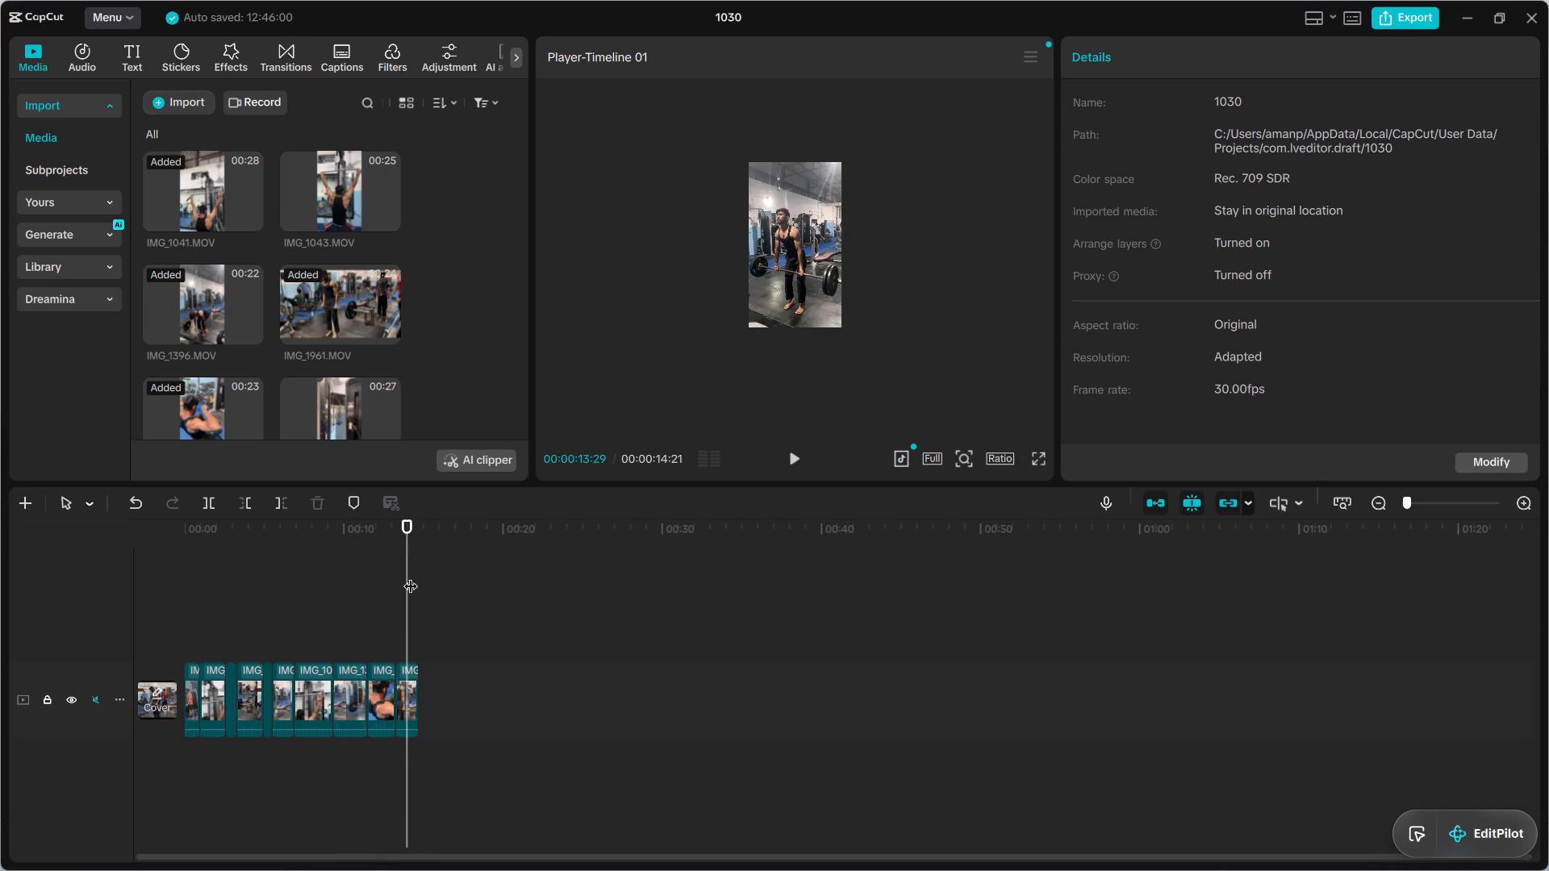
Add the clip IMG_1966.MOV on a new track above the main one, past the end of the reel.
scroll(357, 408, "down", 3)
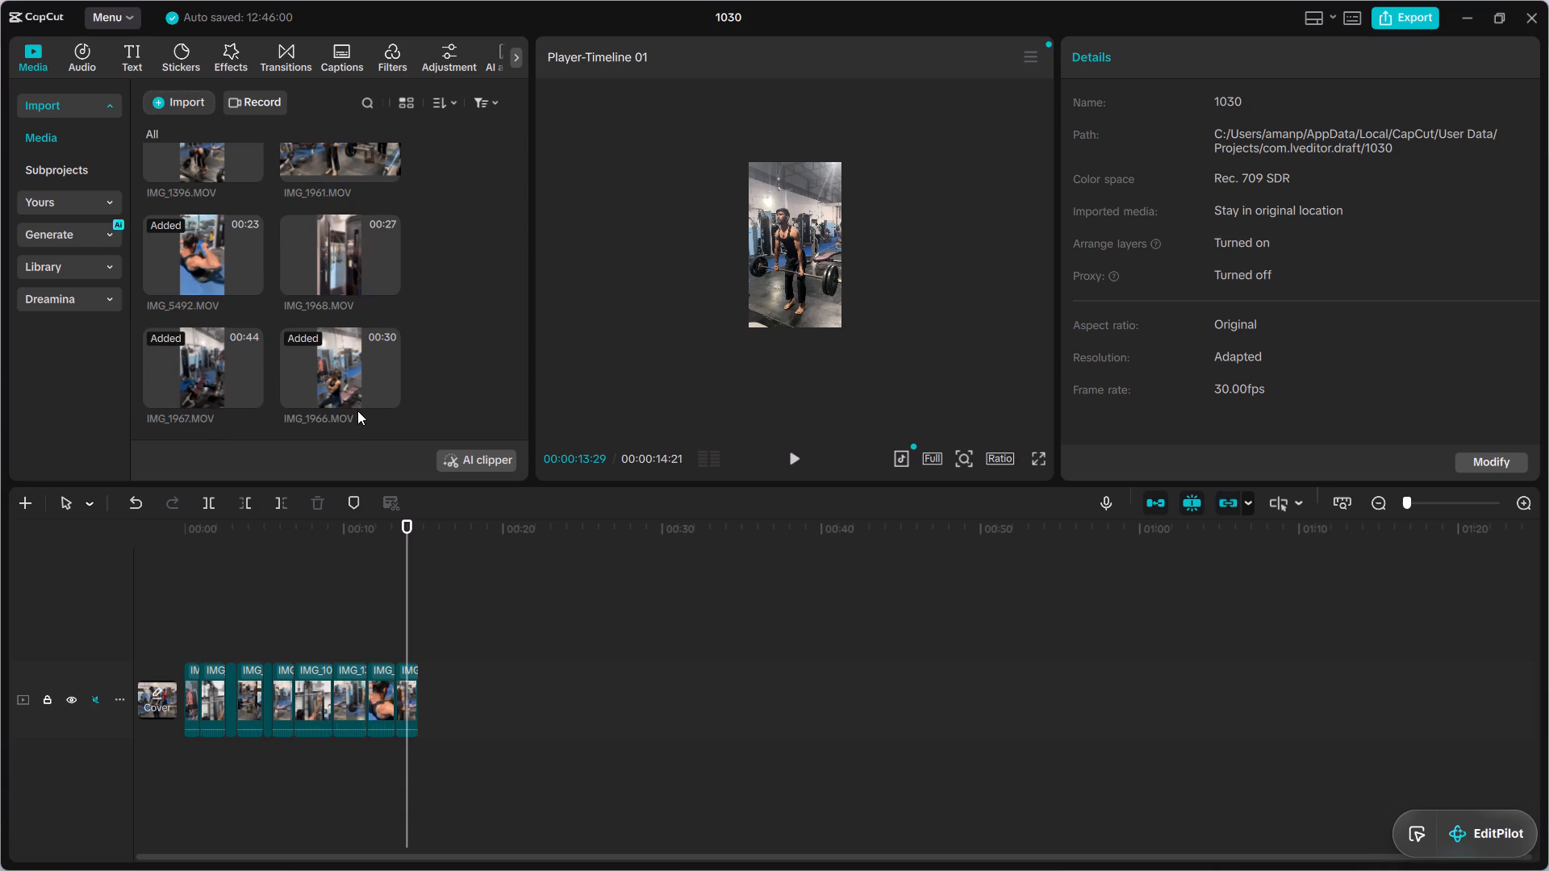
scroll(349, 398, "up", 2)
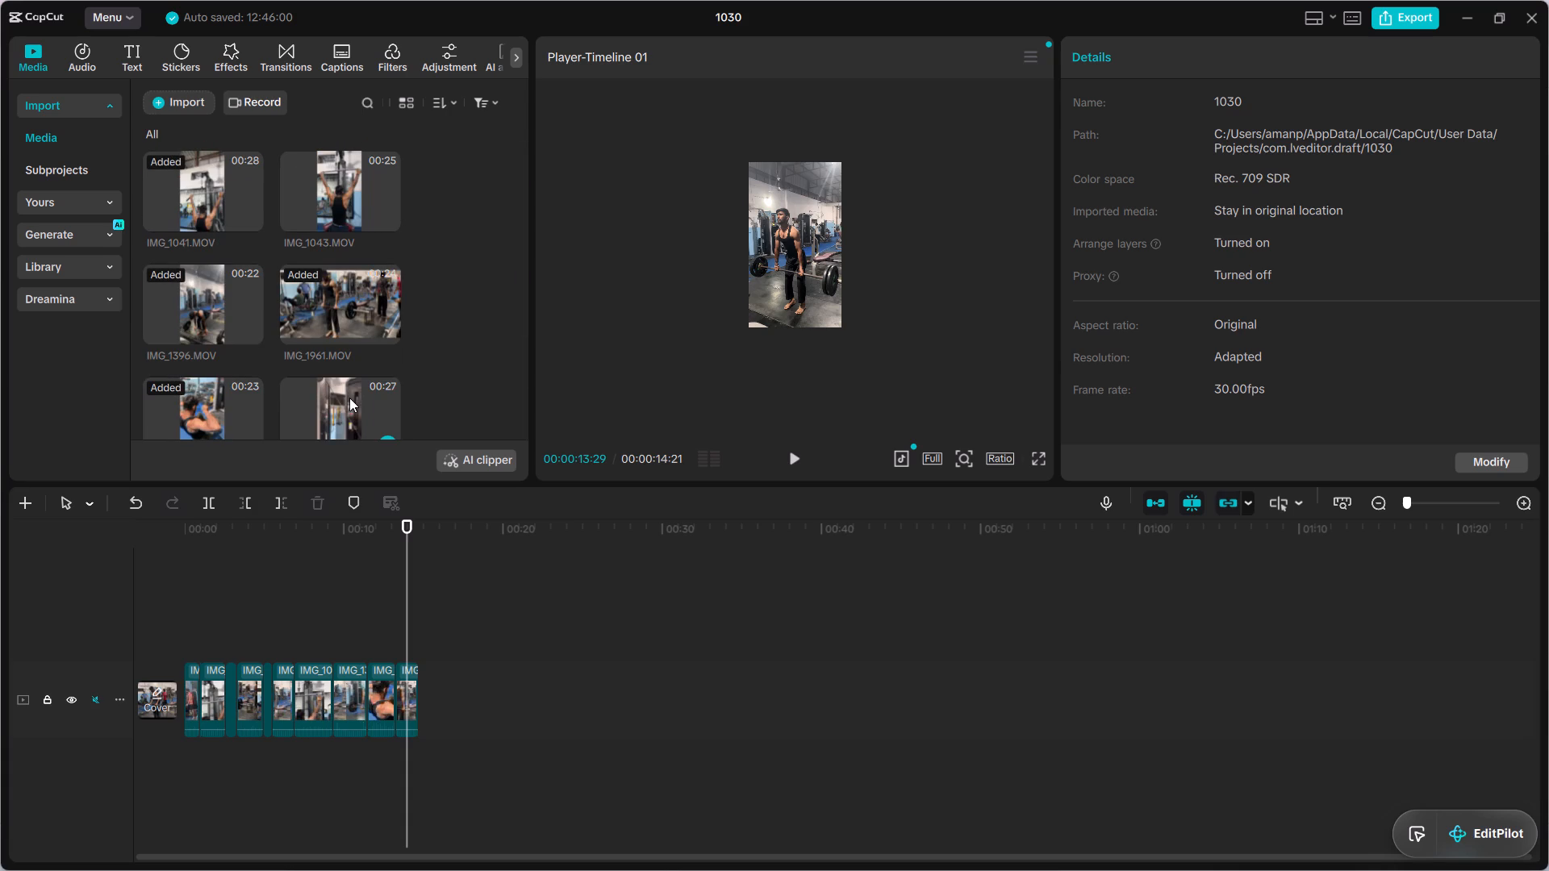
scroll(351, 380, "down", 2)
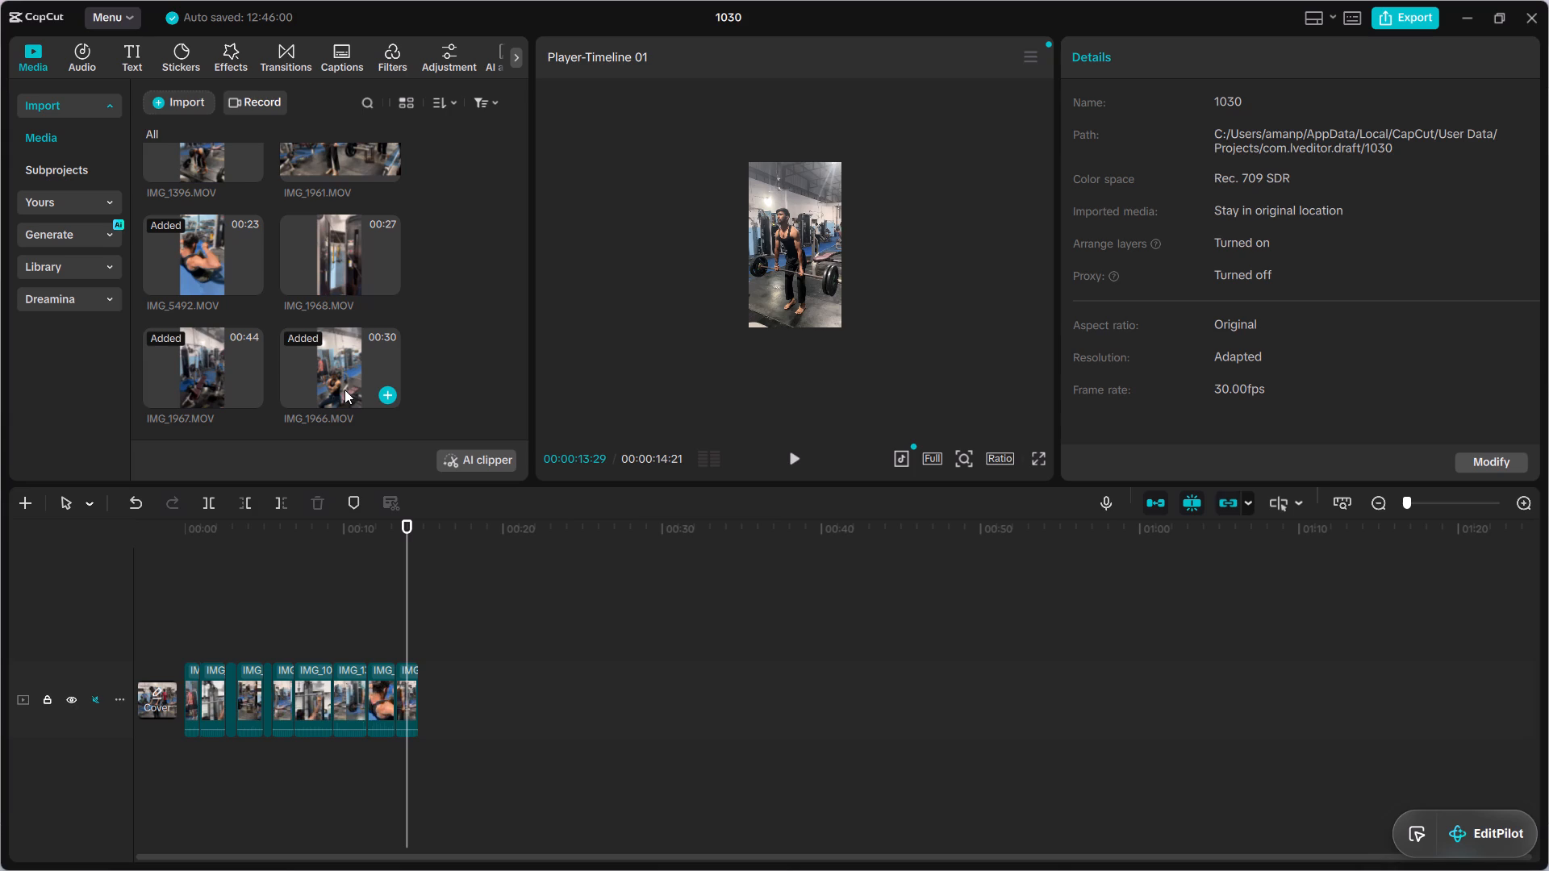
left_click_drag(344, 385, 532, 587)
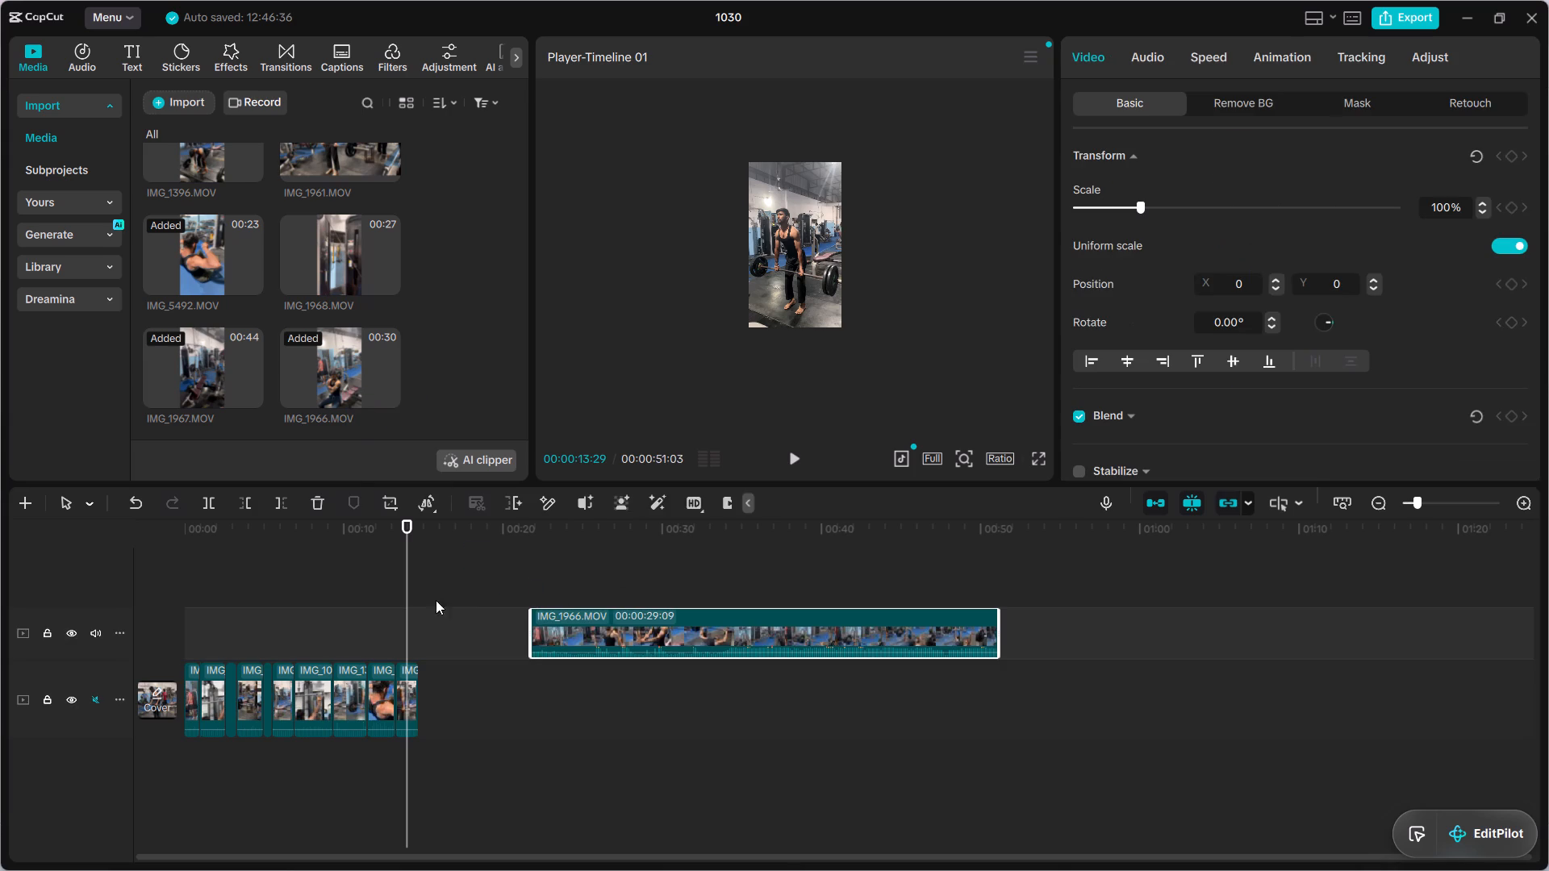
Split the IMG_1966.MOV clip at 00:00:26:09 and 00:00:27:11 to isolate a short segment of the seated pose.
left_click_drag(402, 591, 552, 586)
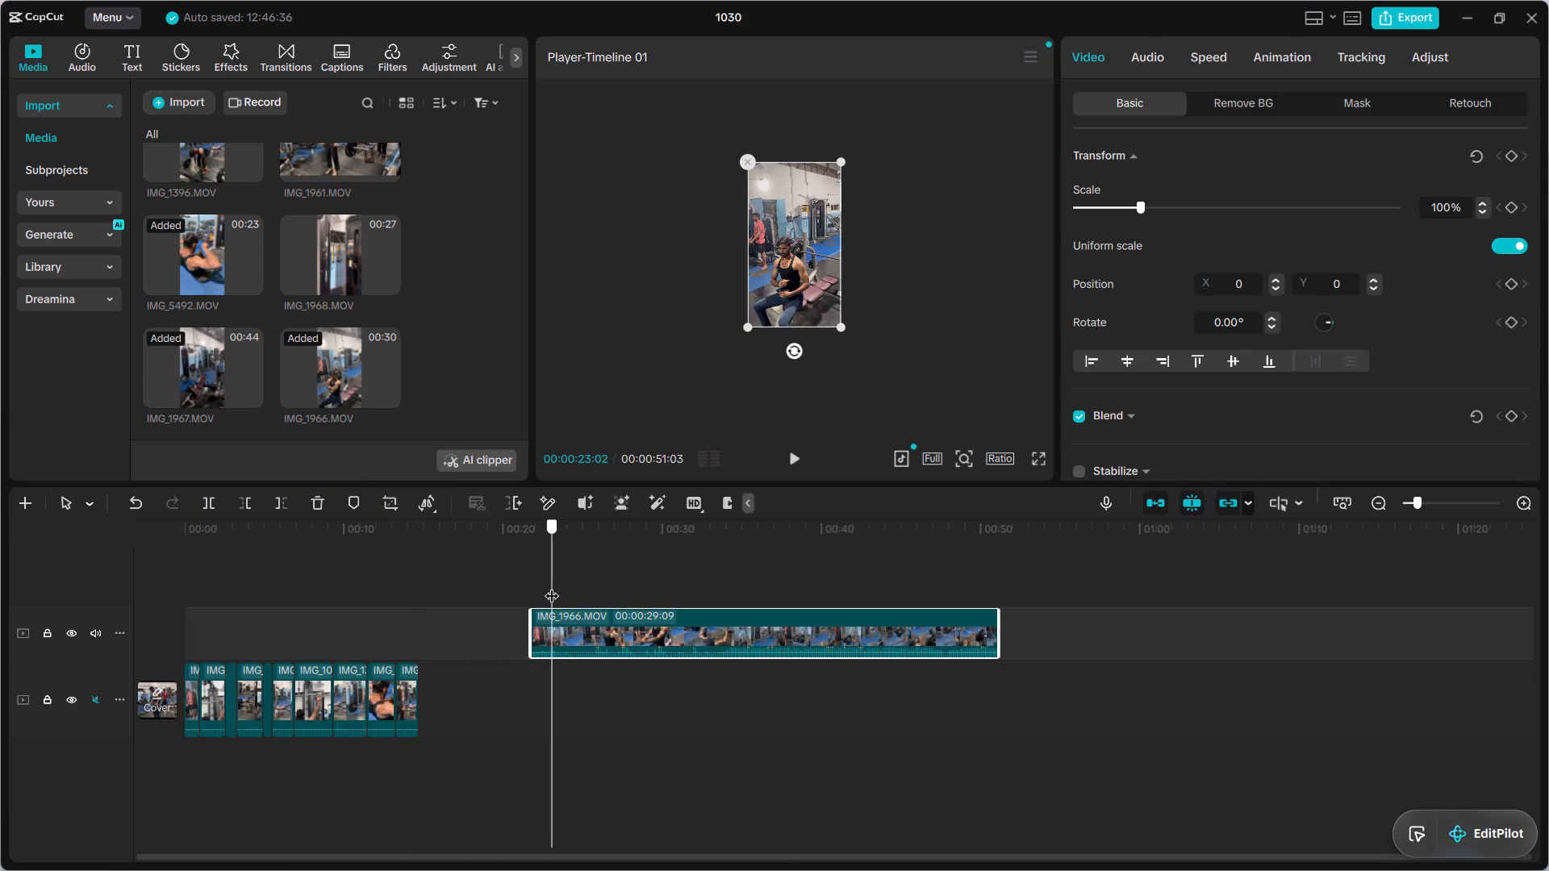
left_click_drag(552, 586, 584, 589)
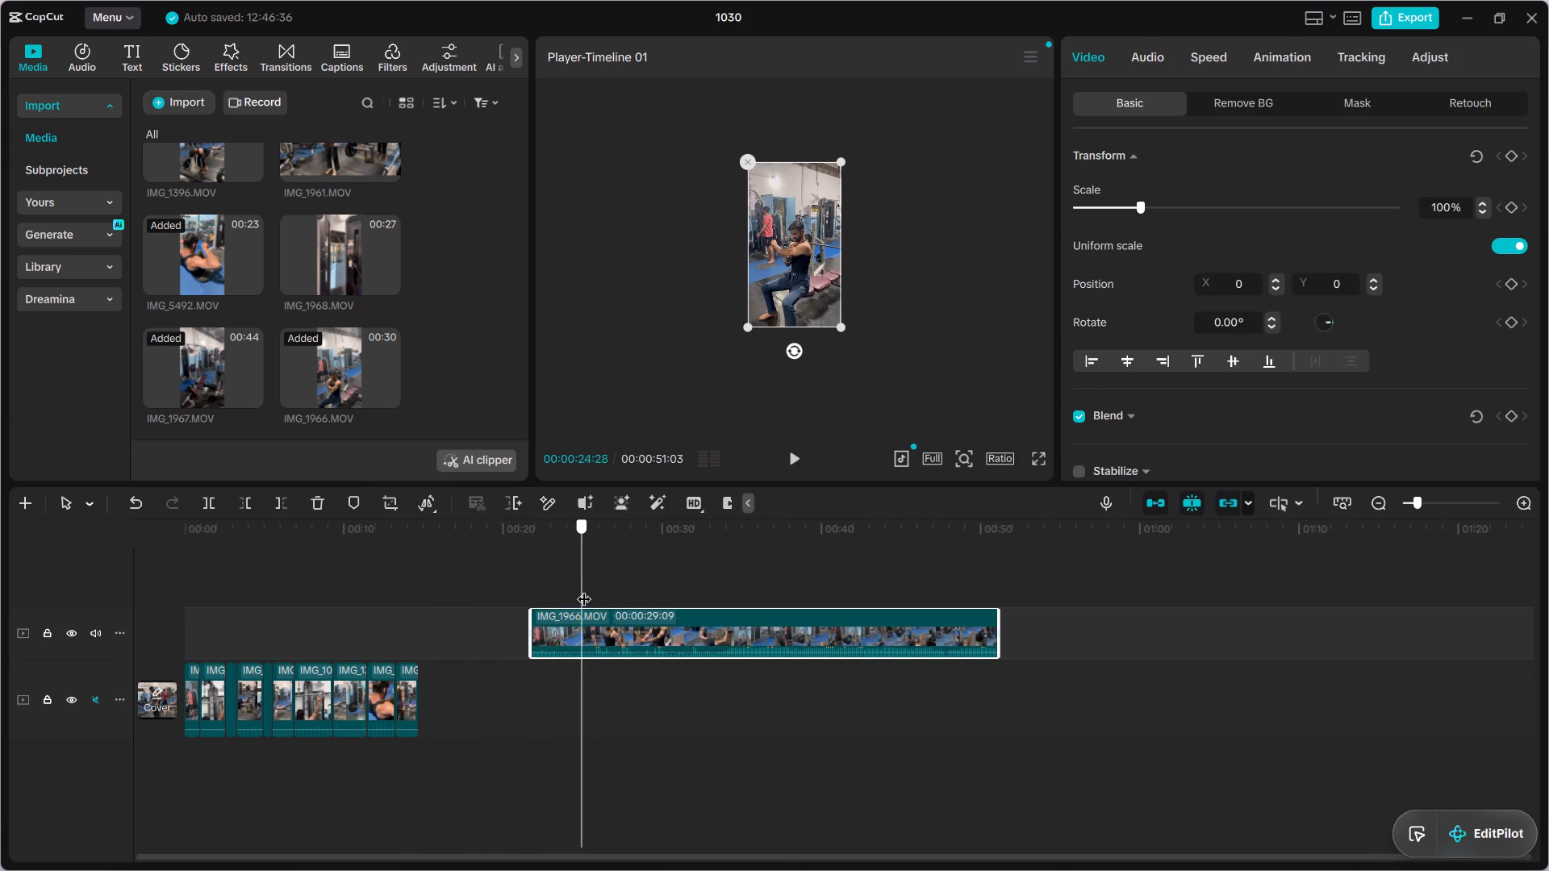
left_click_drag(584, 589, 591, 587)
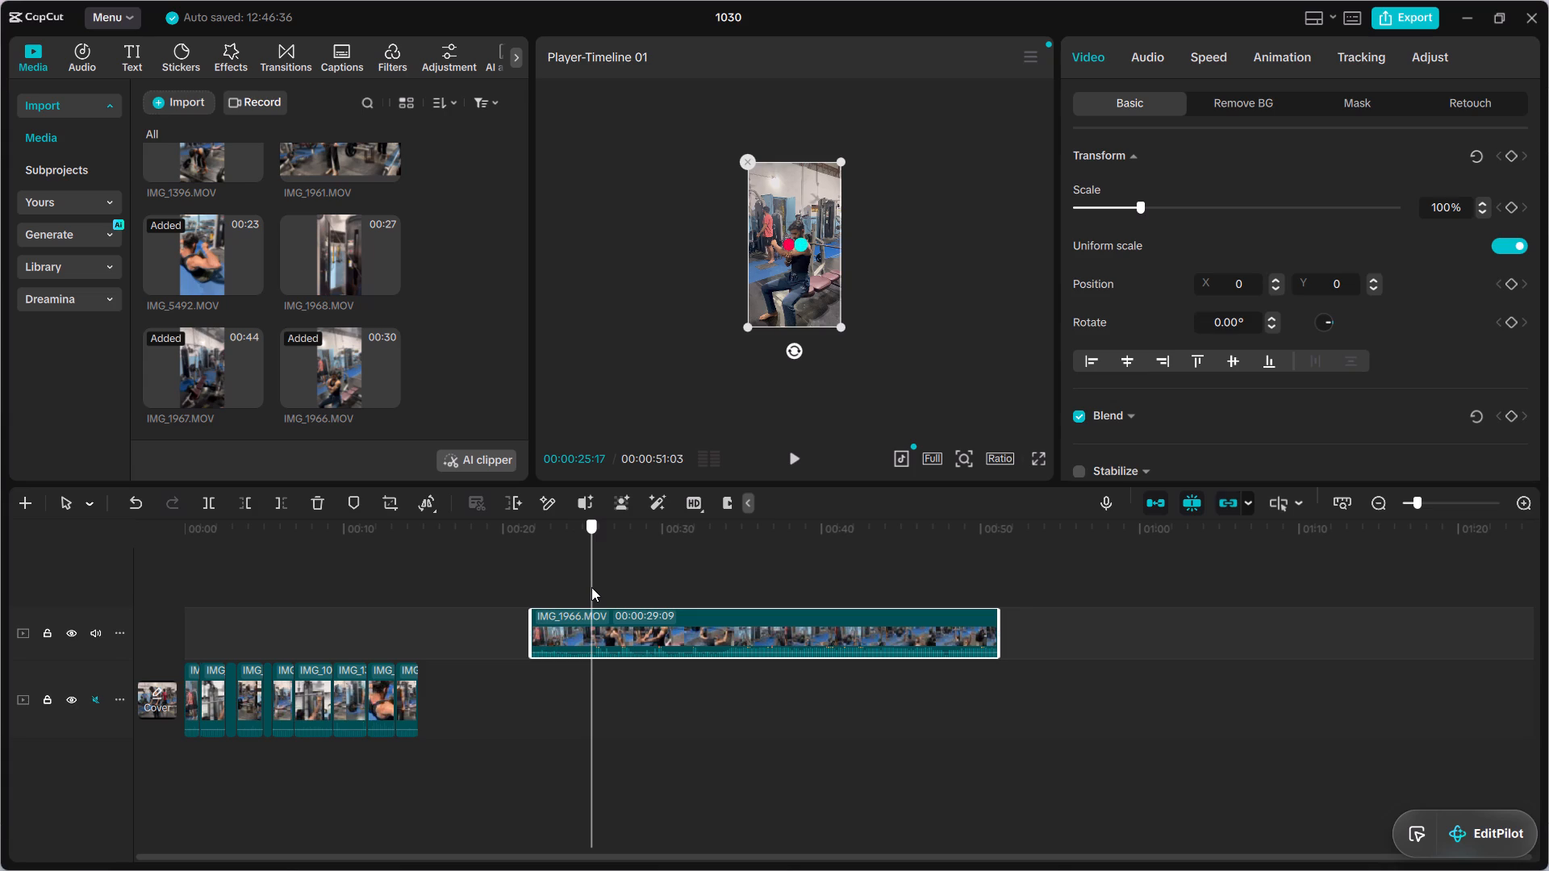
left_click_drag(591, 587, 602, 584)
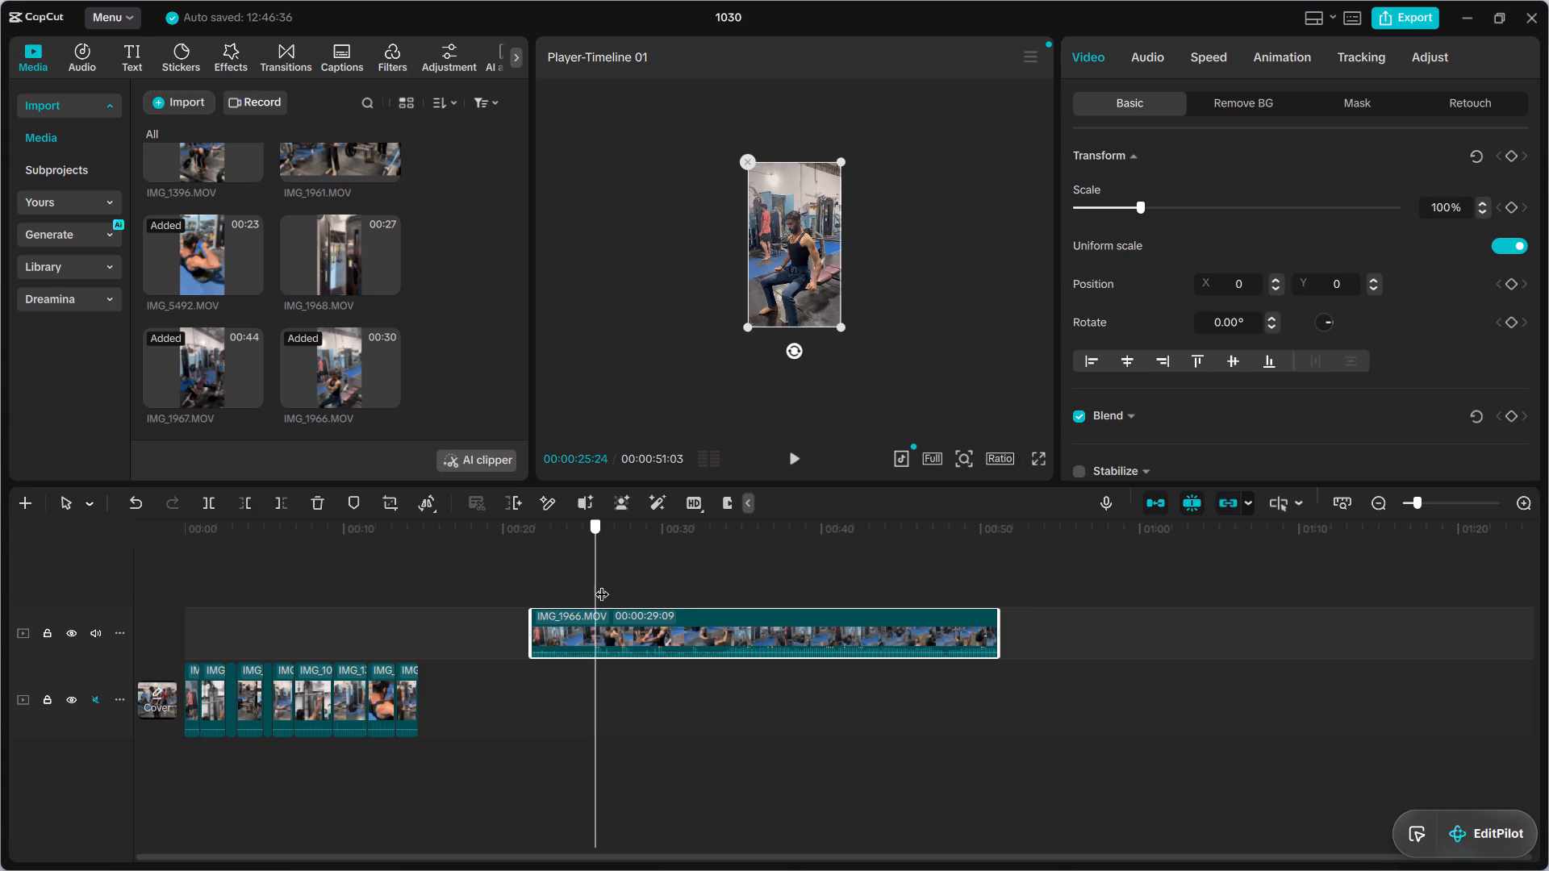
left_click_drag(602, 584, 603, 582)
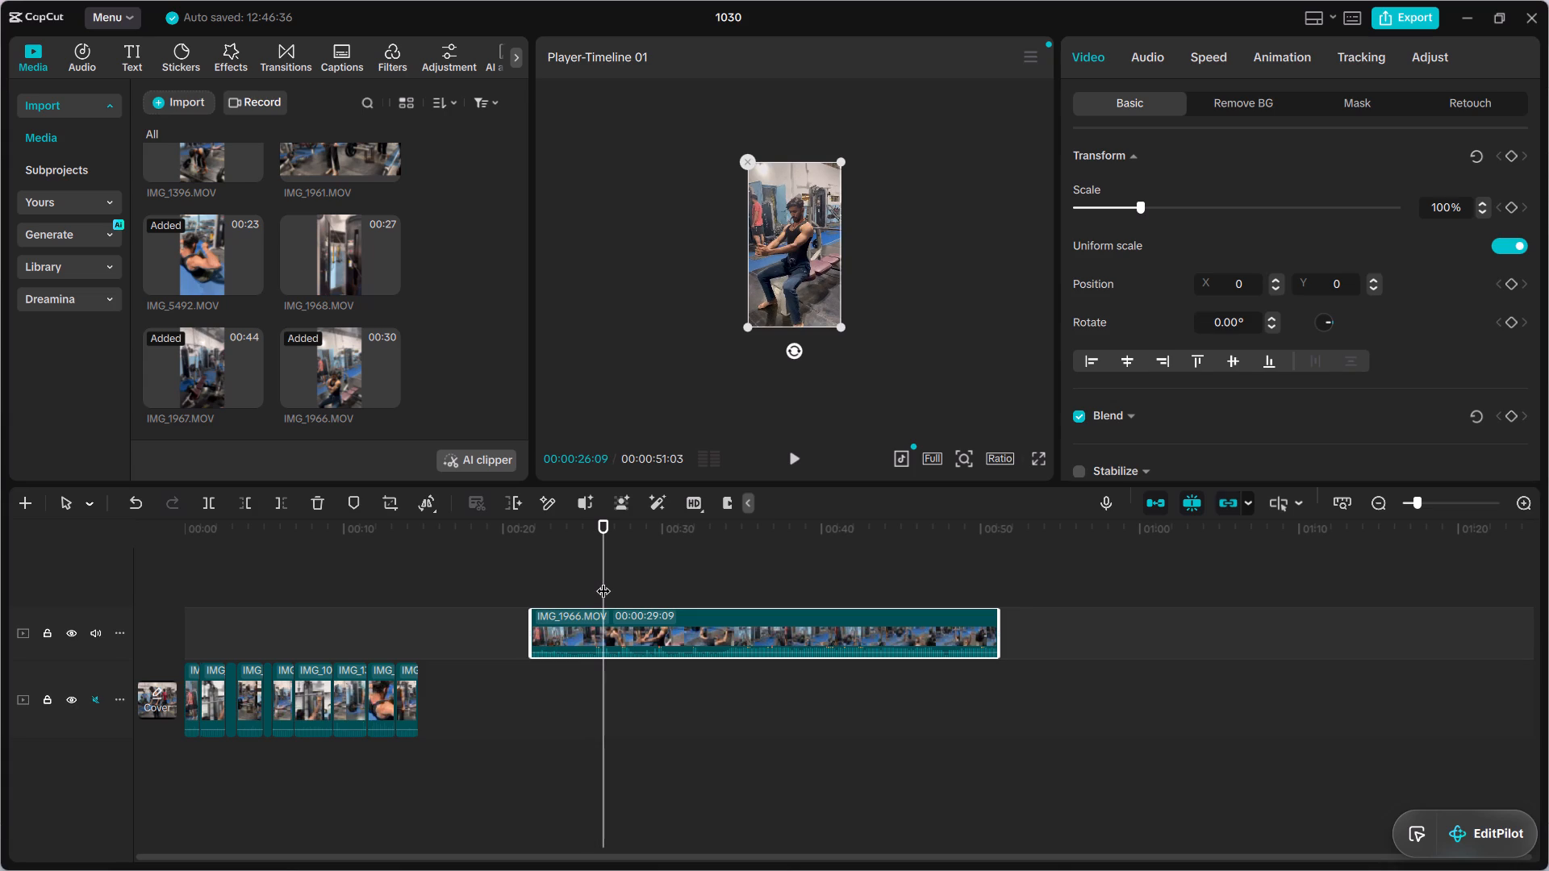
left_click(212, 511)
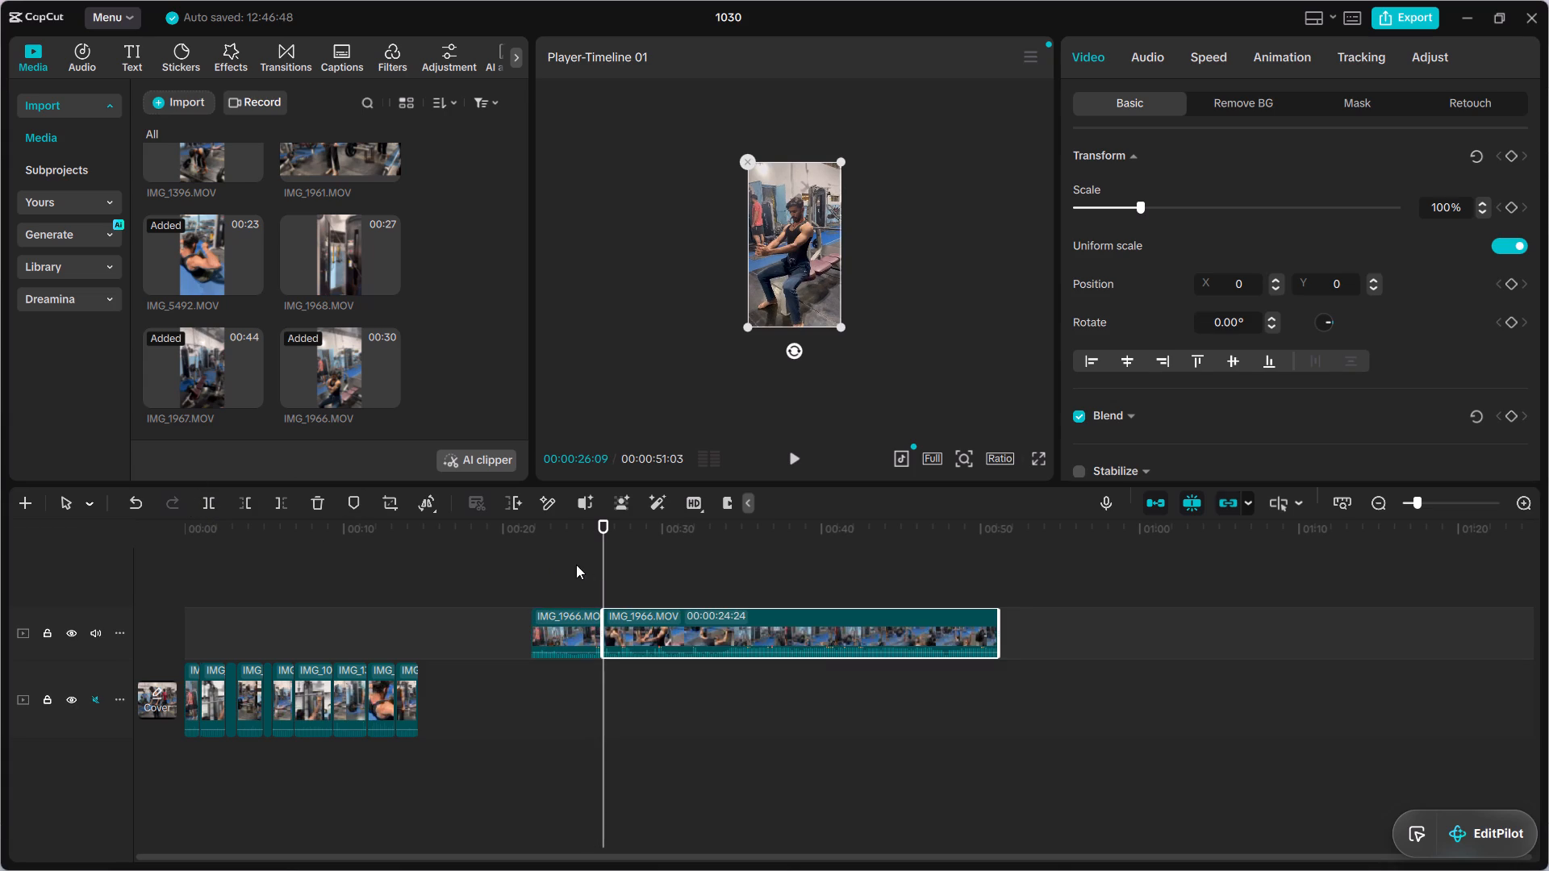
left_click_drag(603, 568, 615, 569)
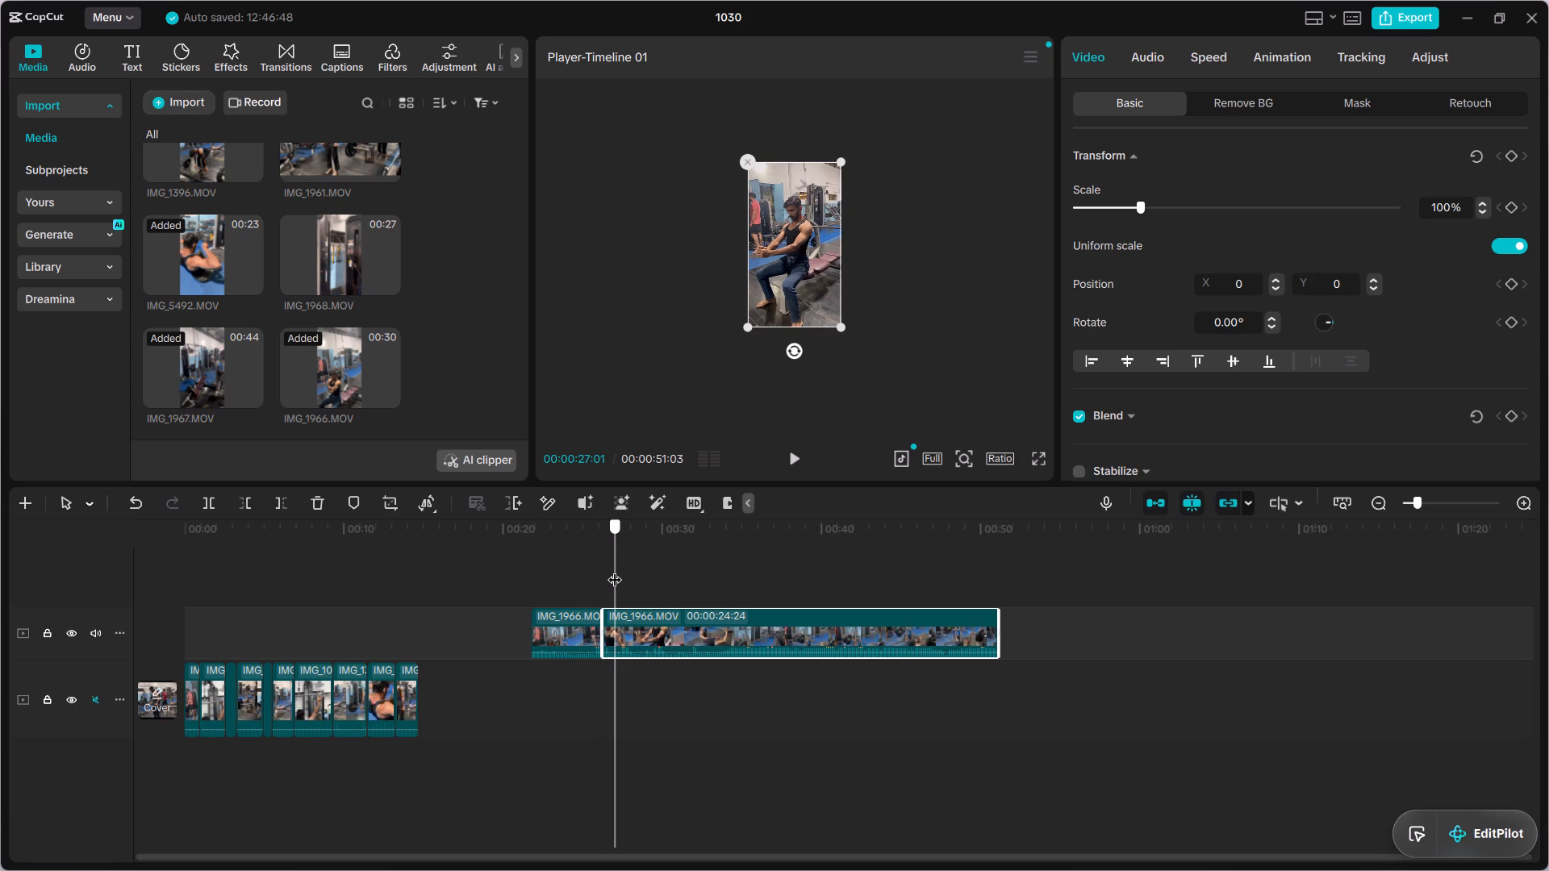
left_click_drag(615, 569, 620, 569)
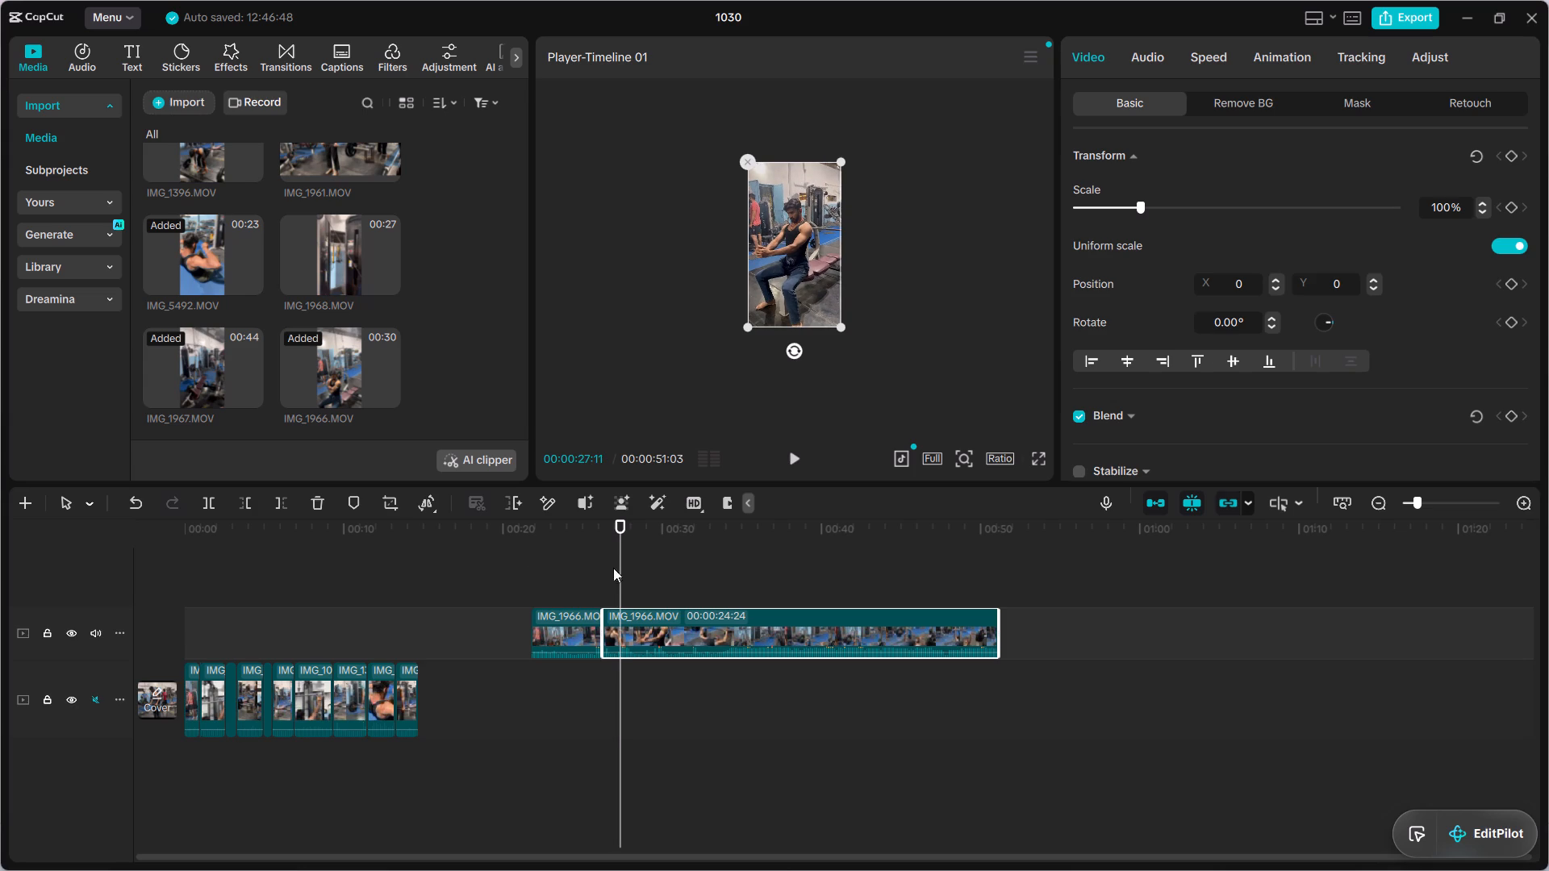
left_click(211, 511)
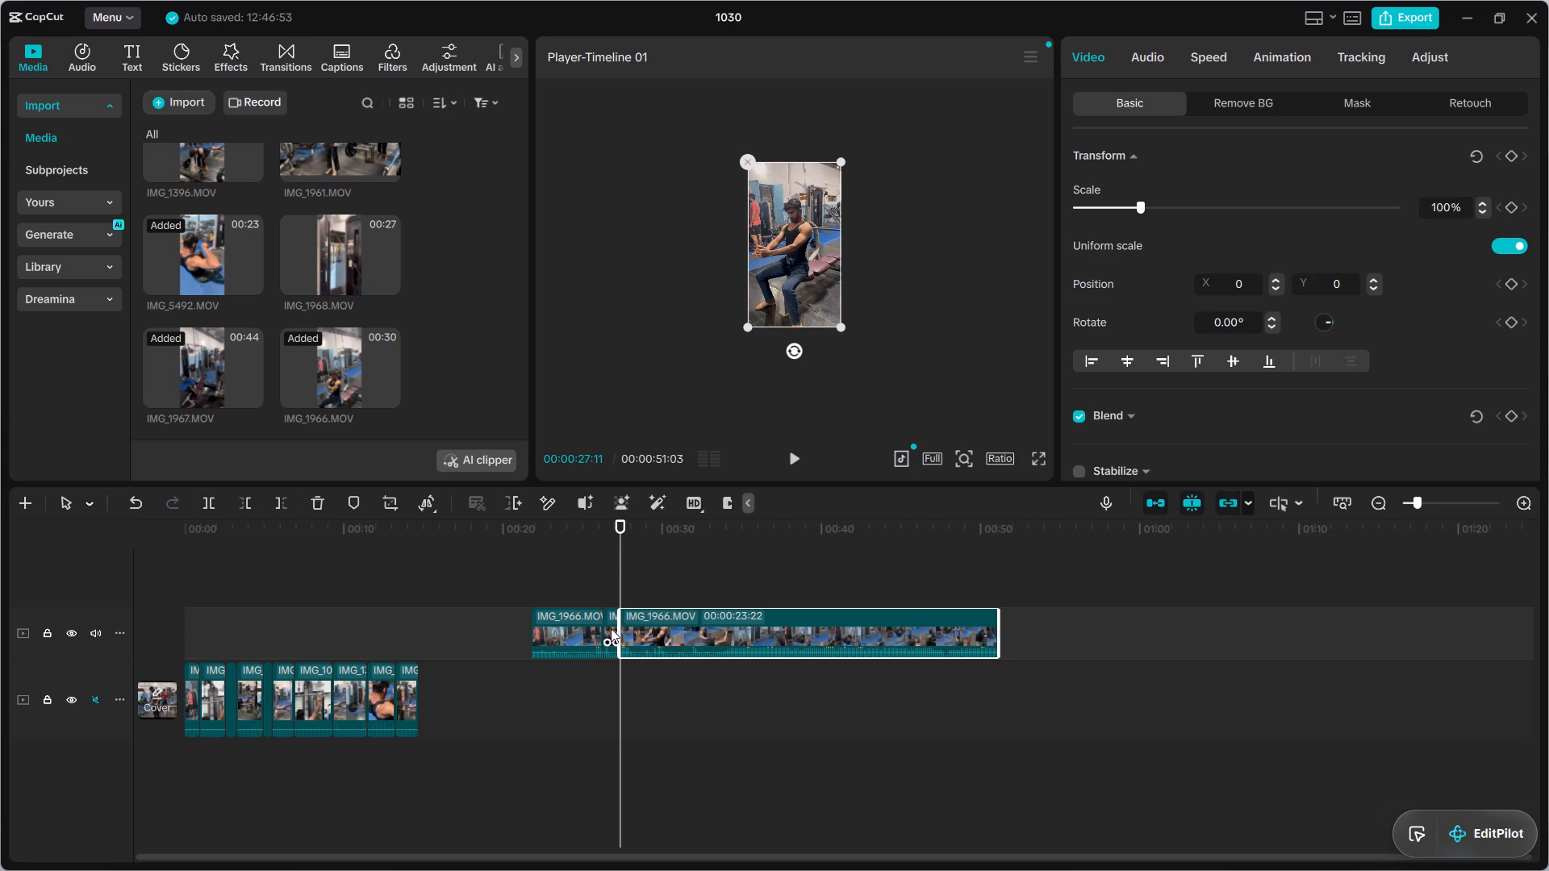
Move the short isolated IMG_1966.MOV segment into the main track, directly before the reel's second-to-last clip.
left_click_drag(612, 626, 582, 592)
left_click_drag(608, 619, 568, 594)
left_click_drag(609, 636, 591, 606)
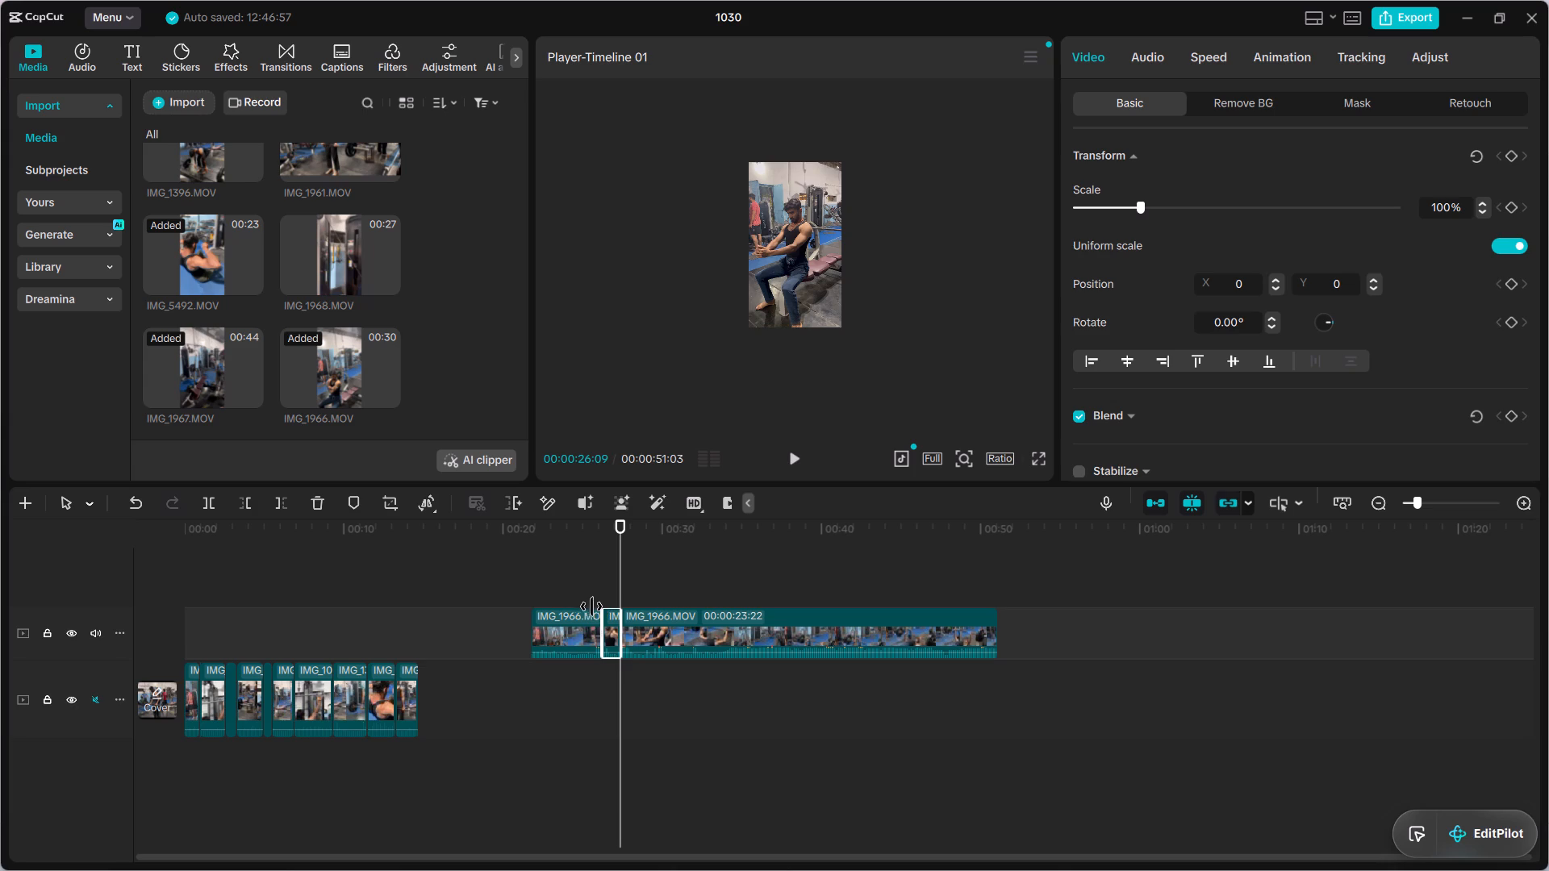
left_click_drag(591, 606, 585, 603)
left_click_drag(610, 650, 567, 660)
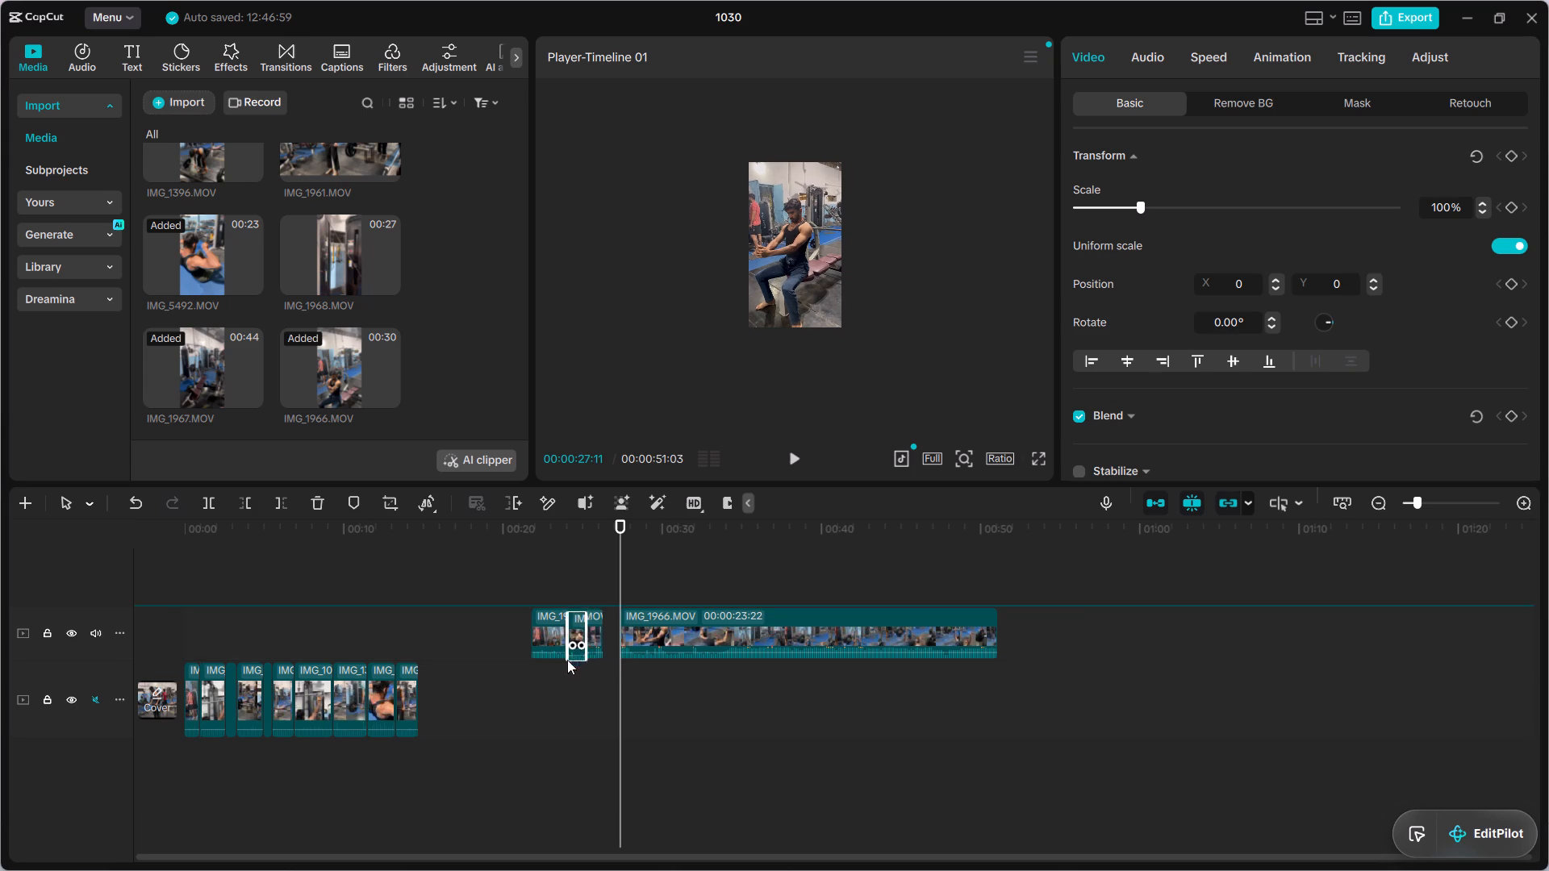
left_click_drag(567, 660, 324, 716)
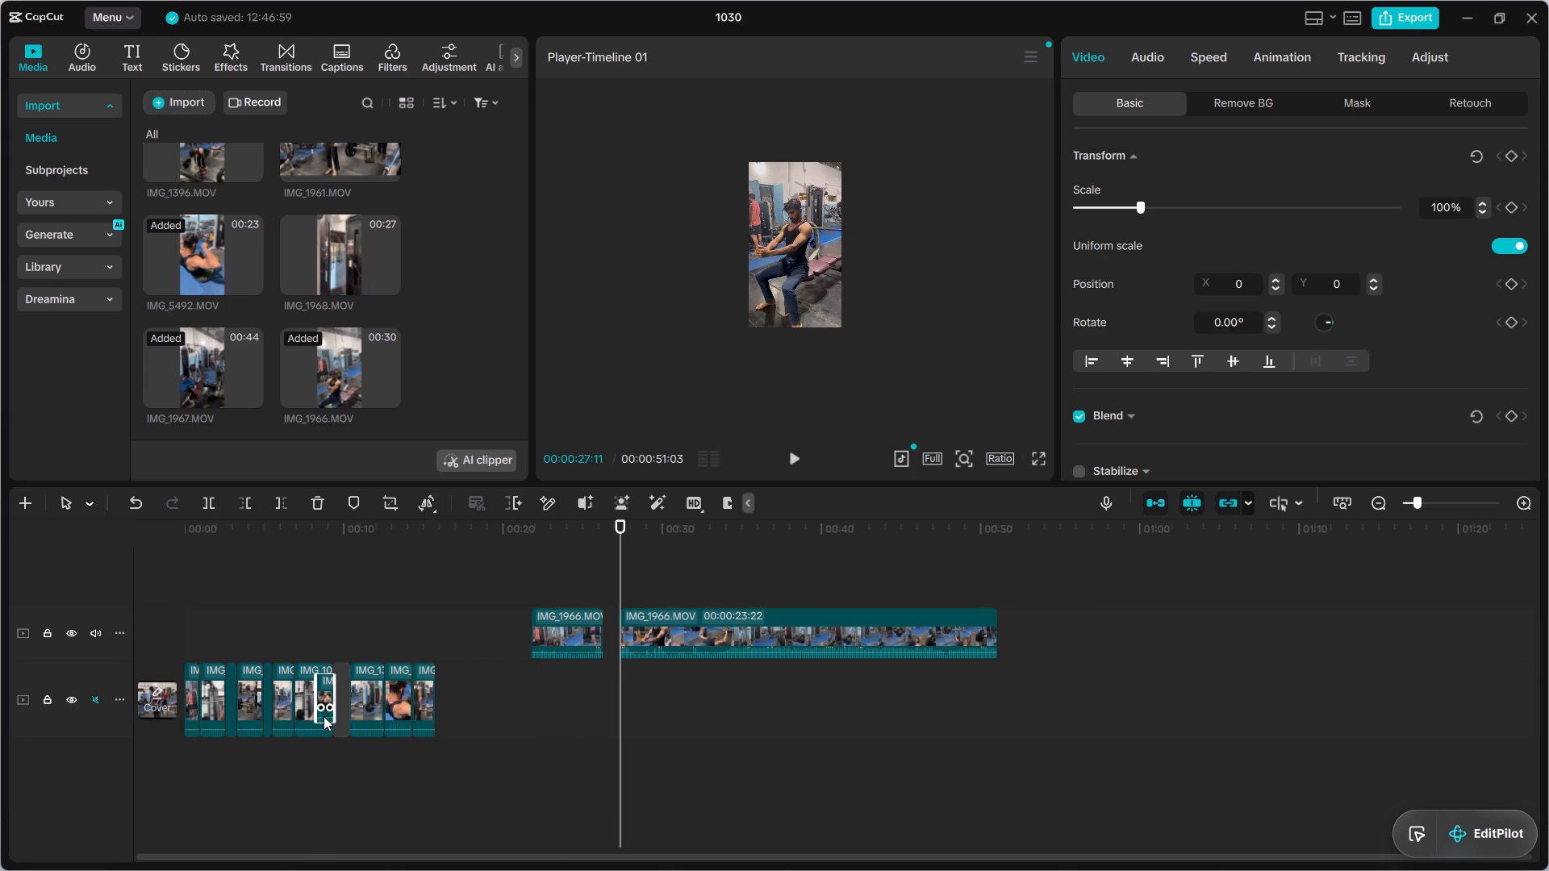
left_click_drag(324, 716, 378, 712)
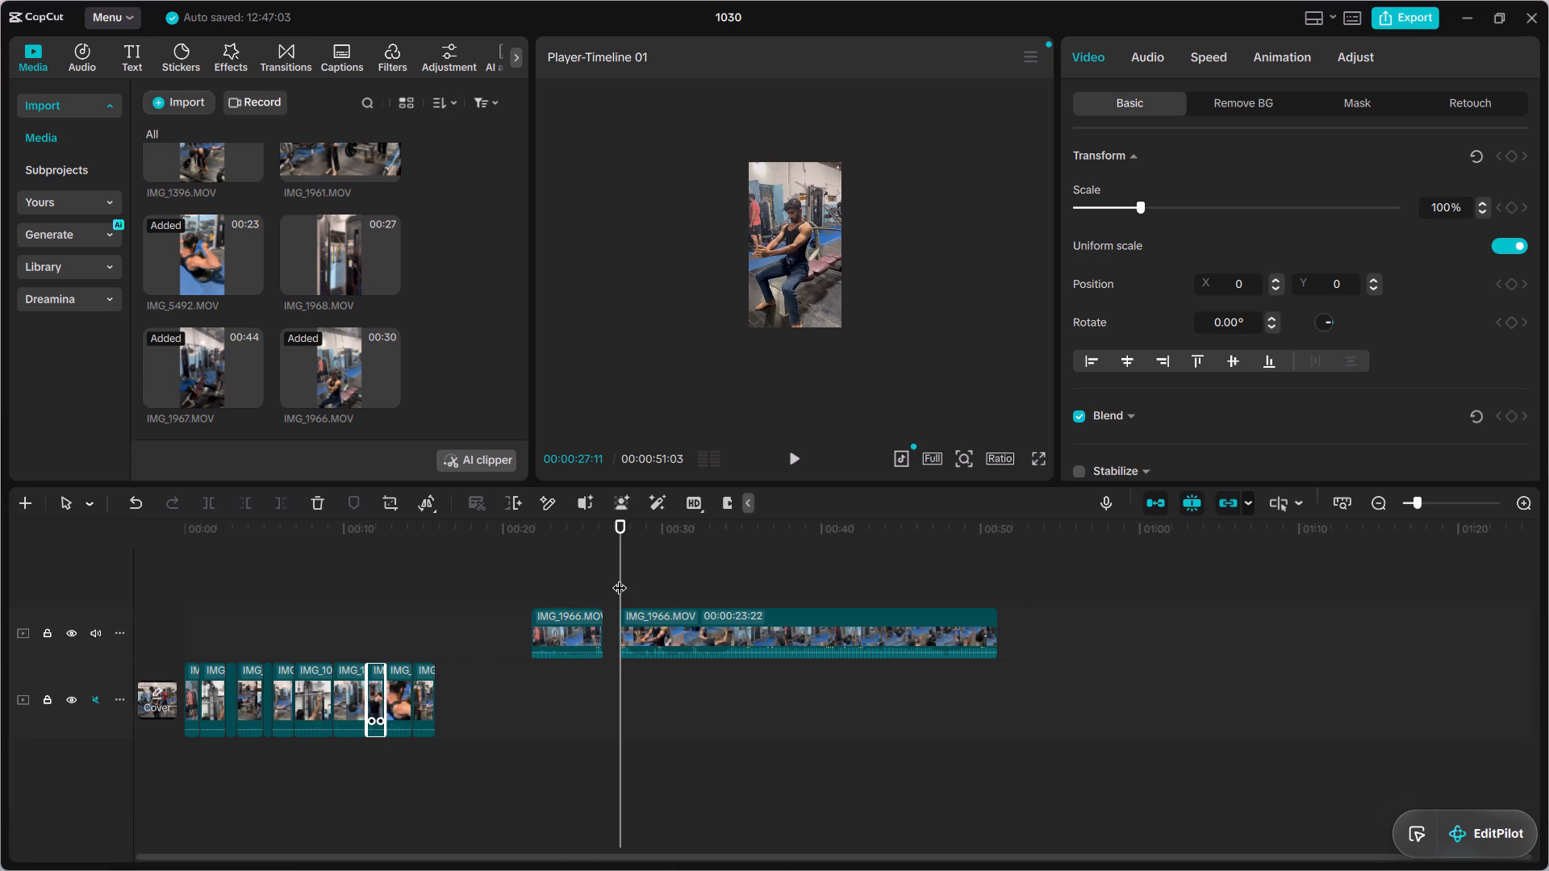
Move the bent-over barbell clip at about 00:00:06 to second place in the main track, directly after the opening clip.
left_click_drag(620, 577, 73, 722)
left_click(793, 457)
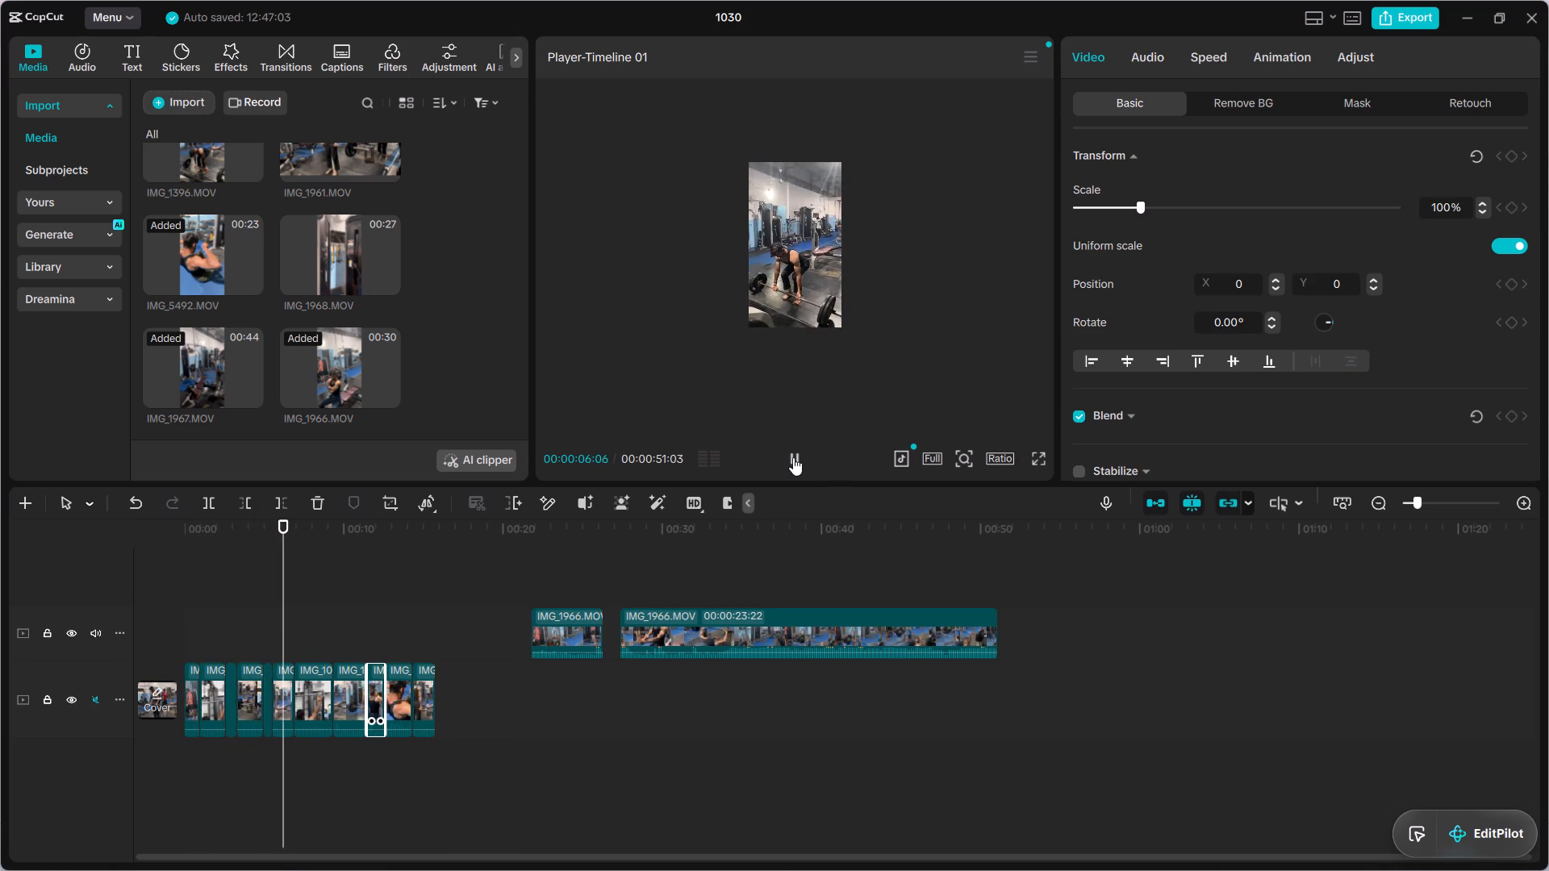
left_click(793, 457)
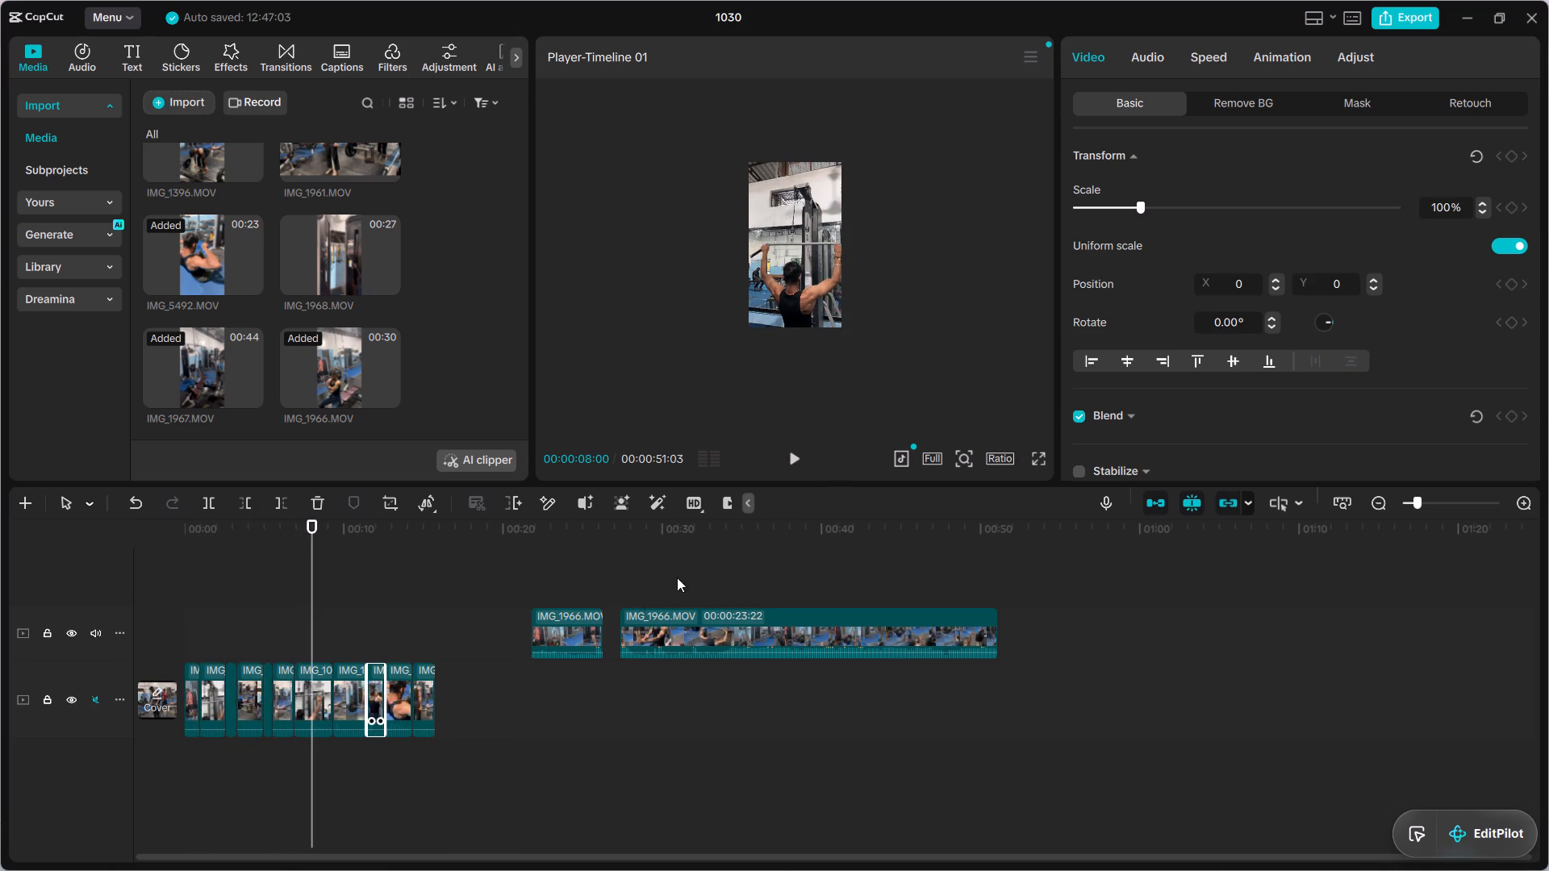
left_click(277, 694)
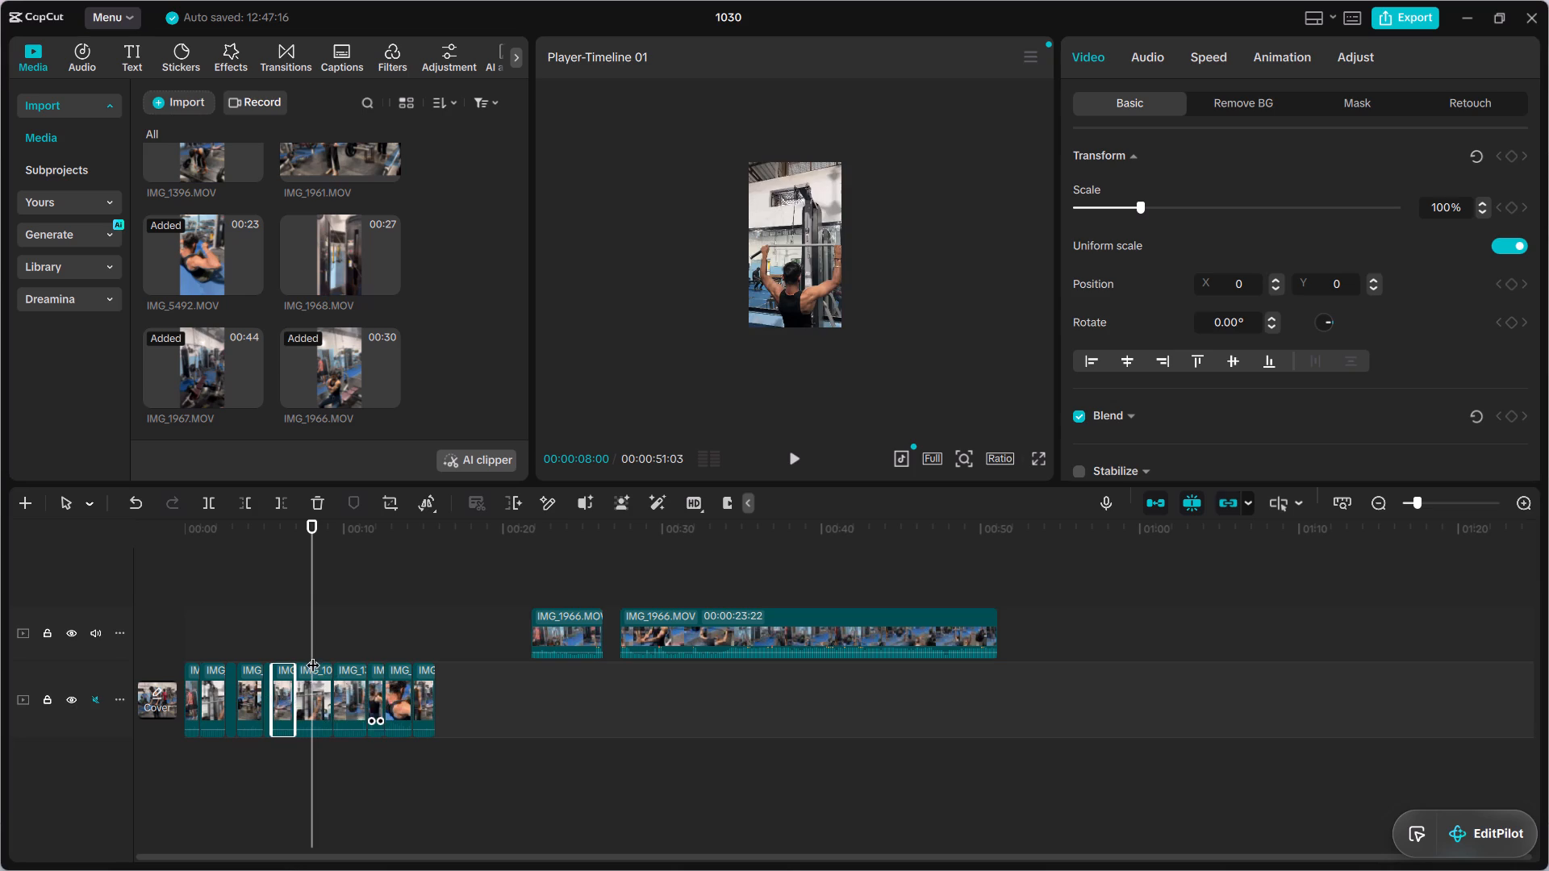
left_click_drag(313, 644, 282, 655)
left_click_drag(281, 683, 261, 659)
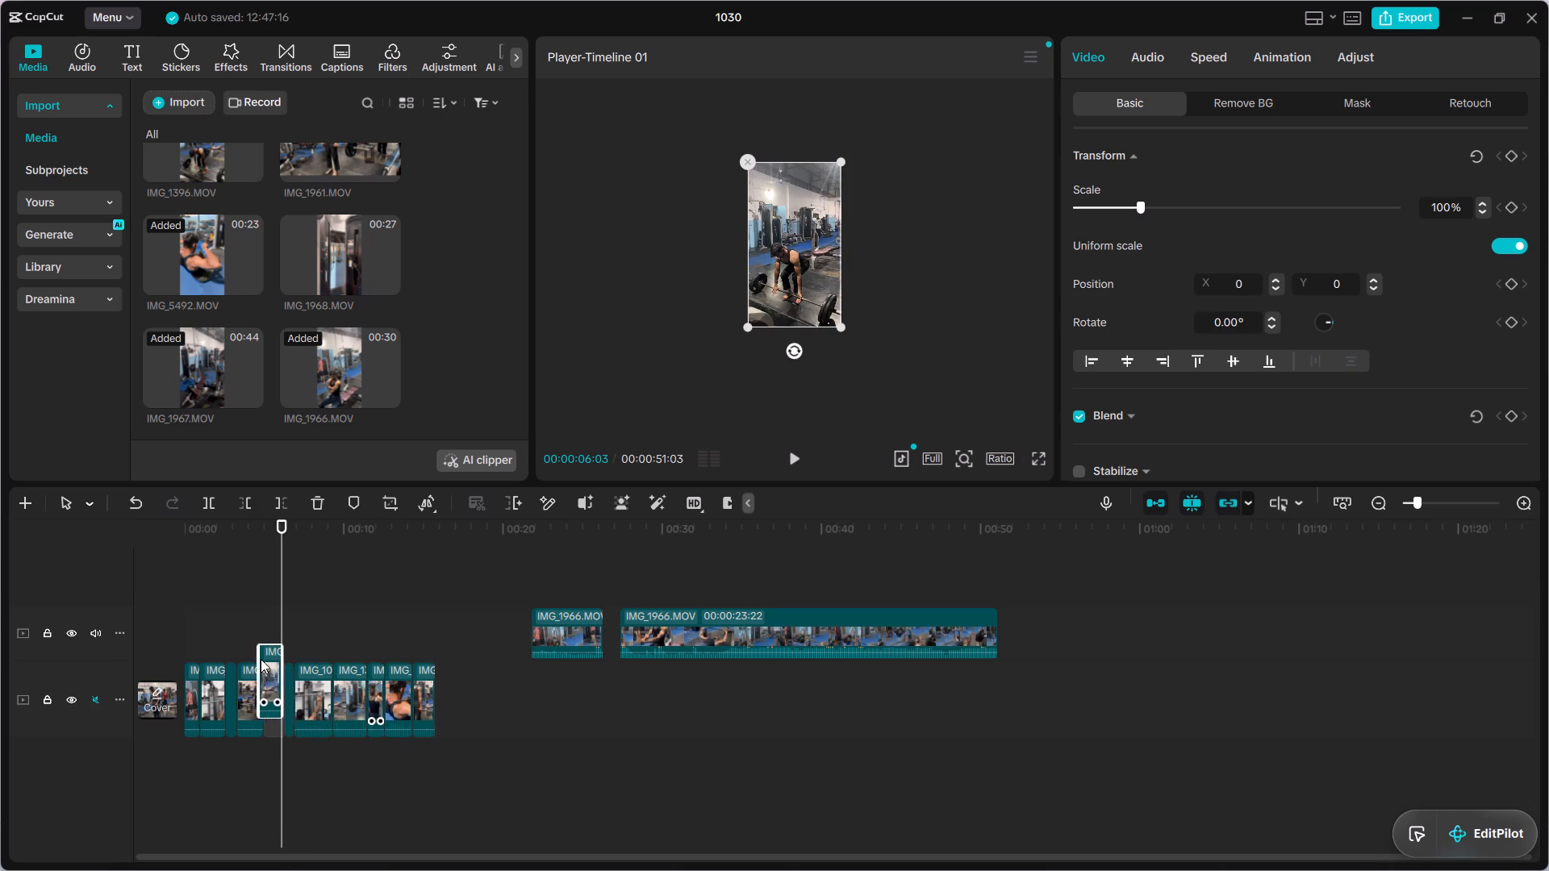
left_click_drag(261, 659, 202, 681)
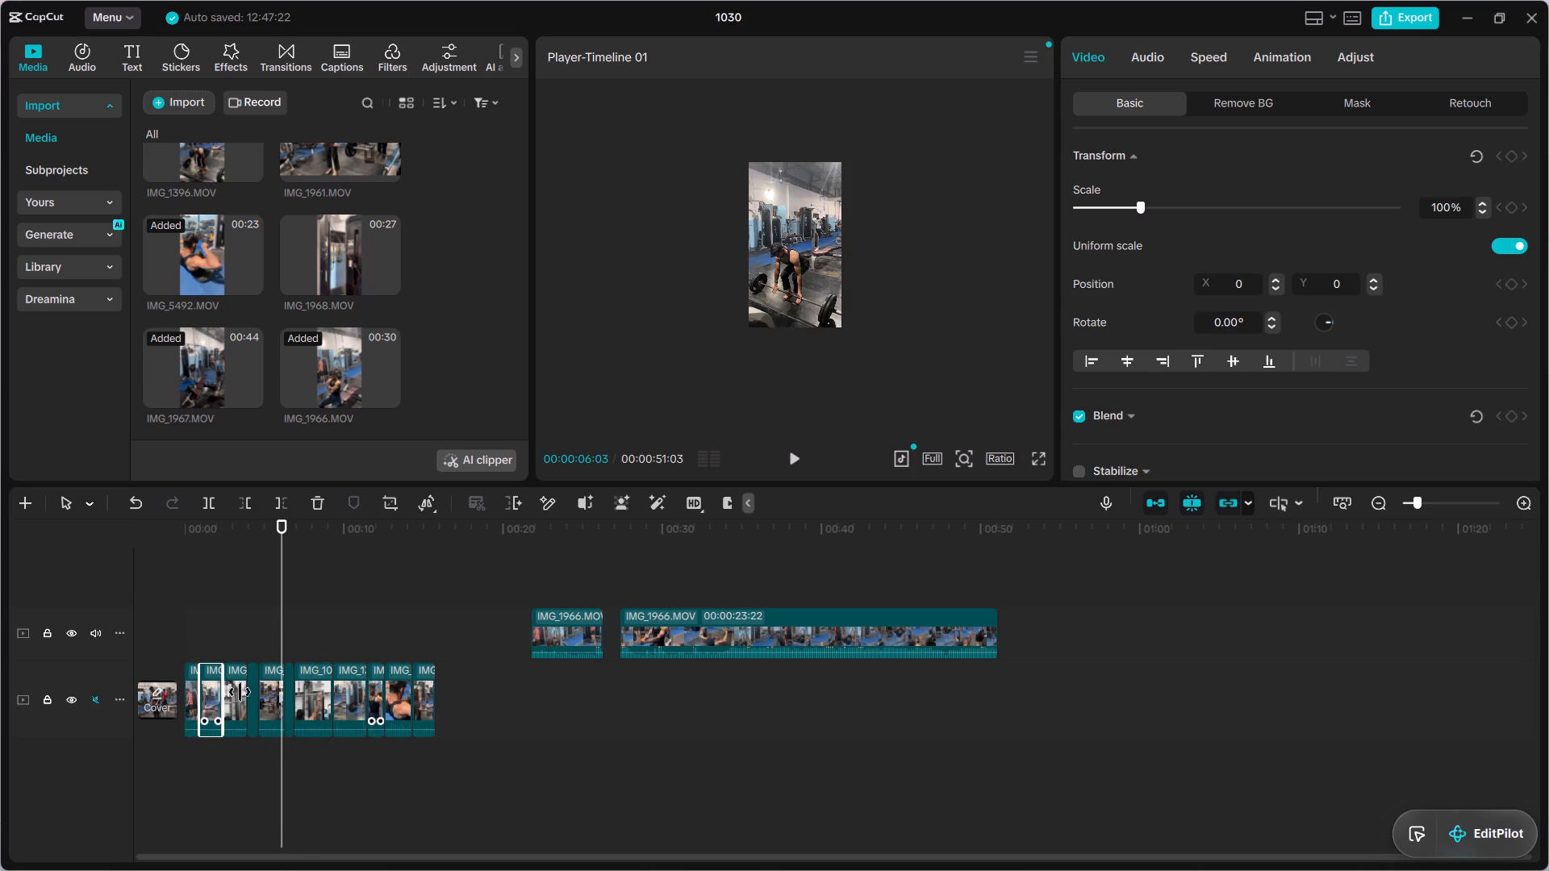
Review the reel from the start and delete the short seated-pose segment before the second-to-last clip in the main track.
left_click_drag(279, 609, 106, 677)
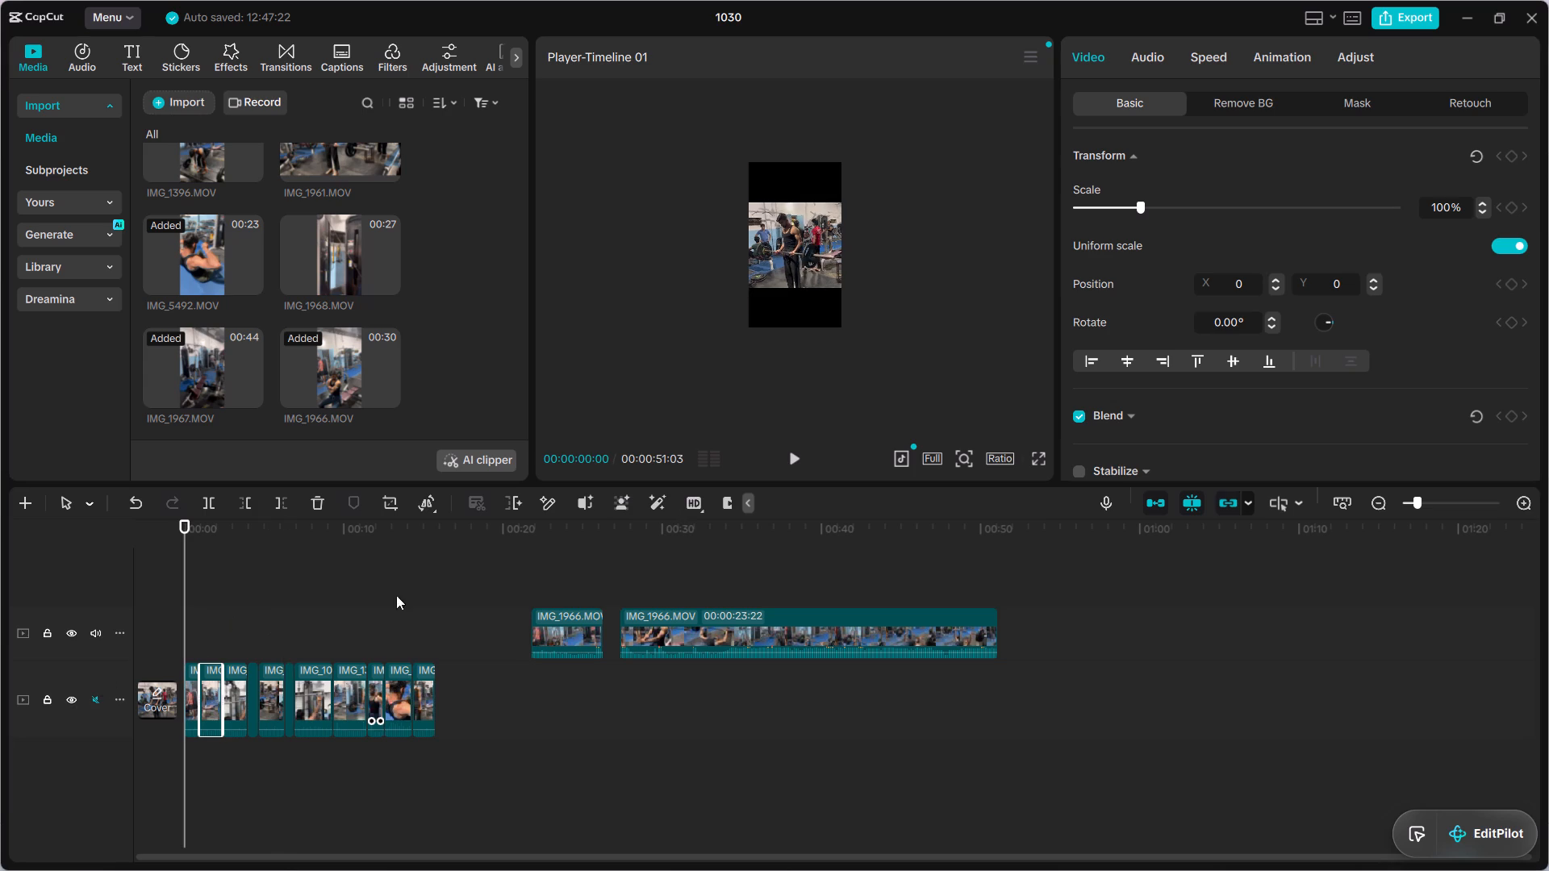
left_click(791, 449)
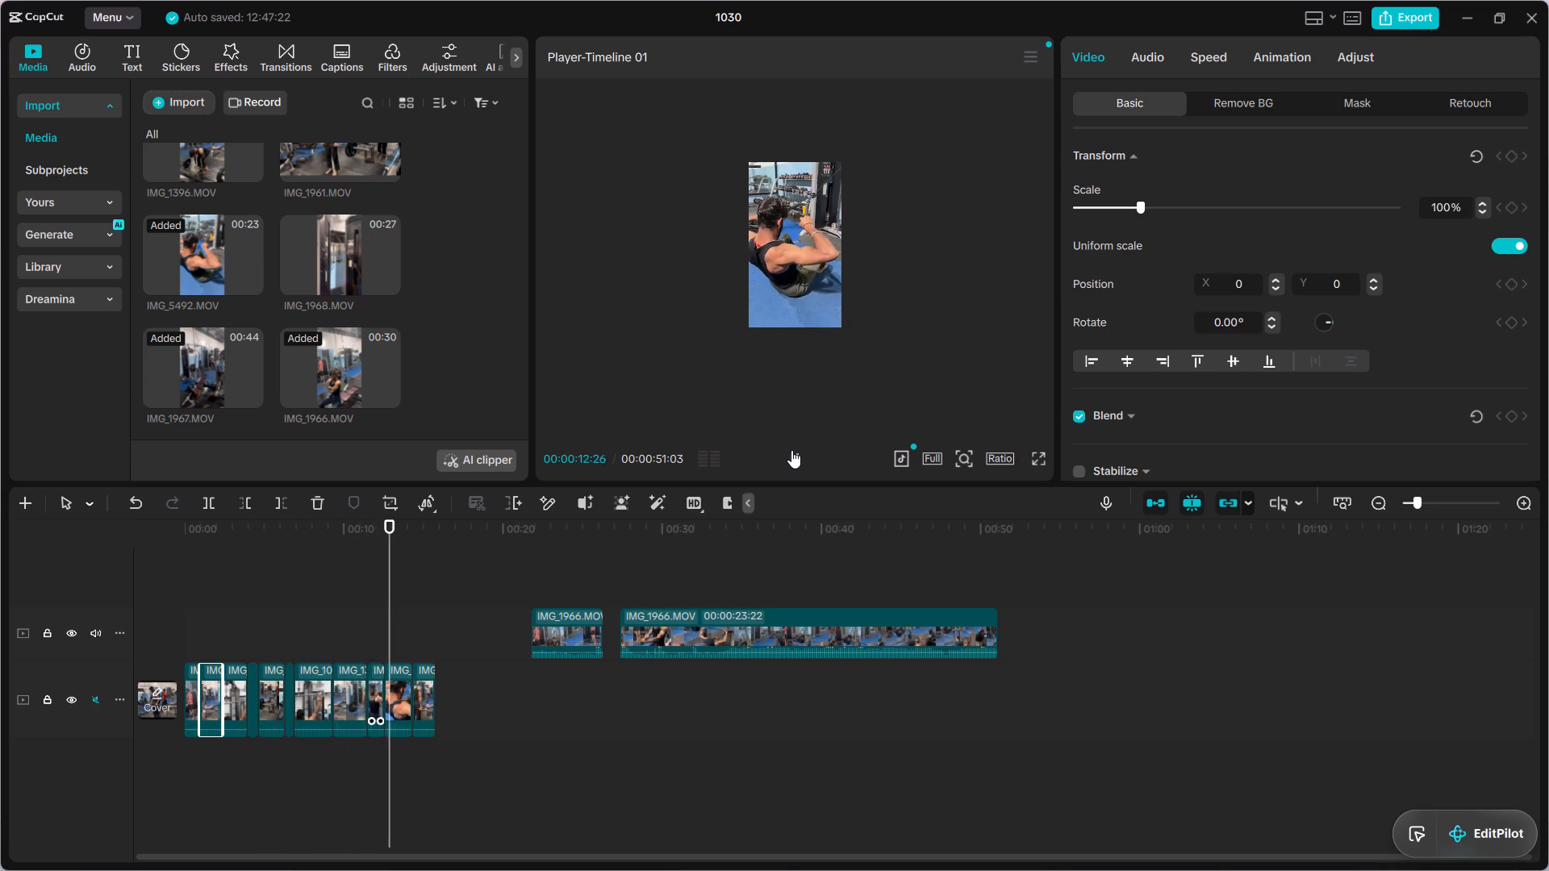
left_click(373, 692)
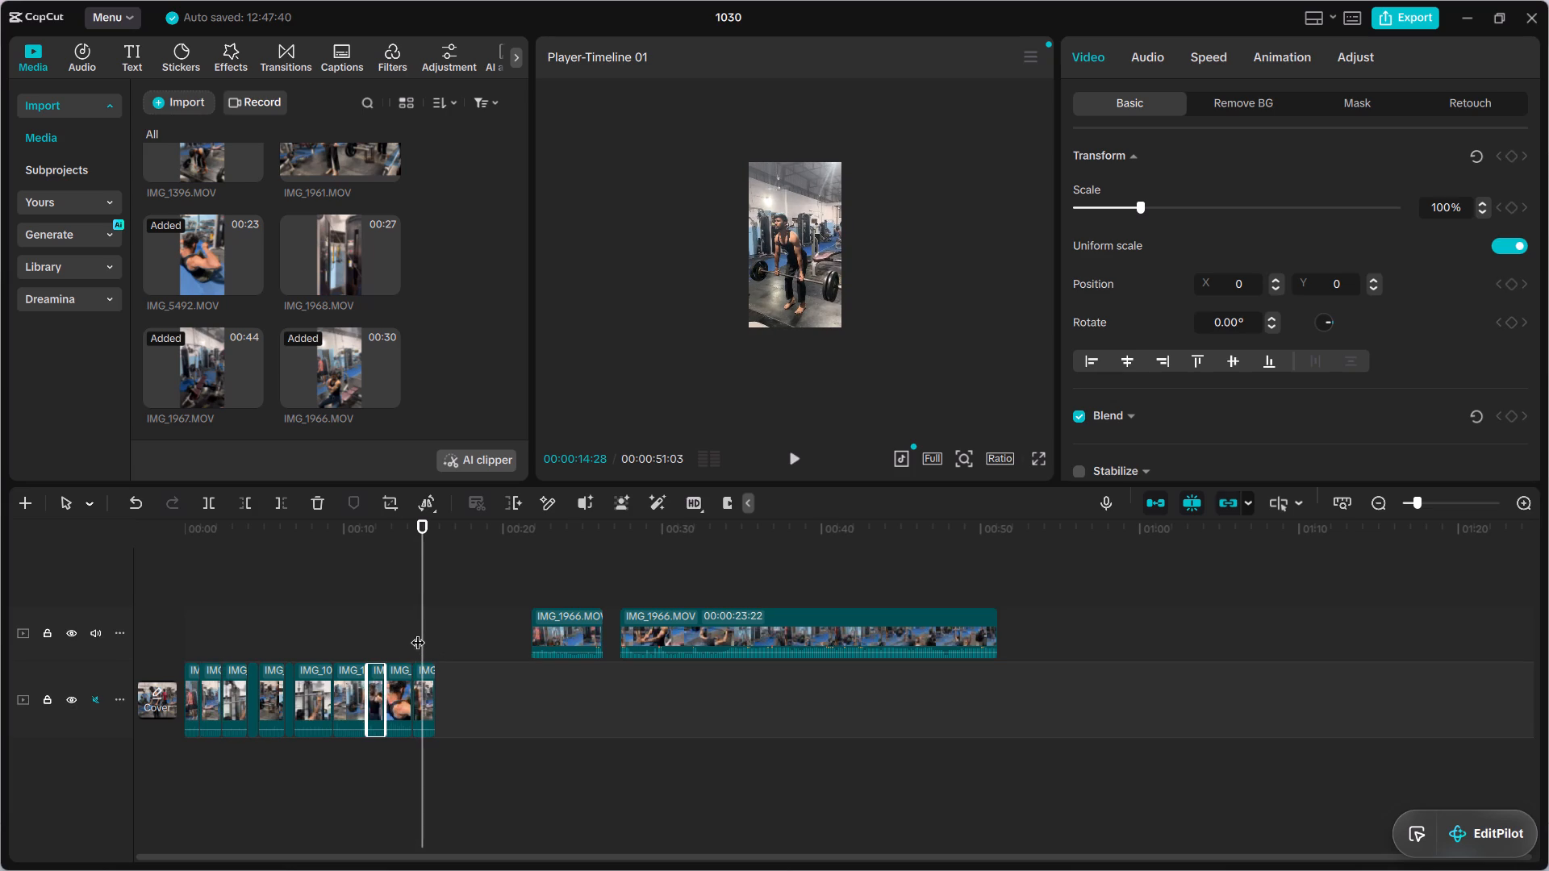
left_click_drag(424, 624, 368, 636)
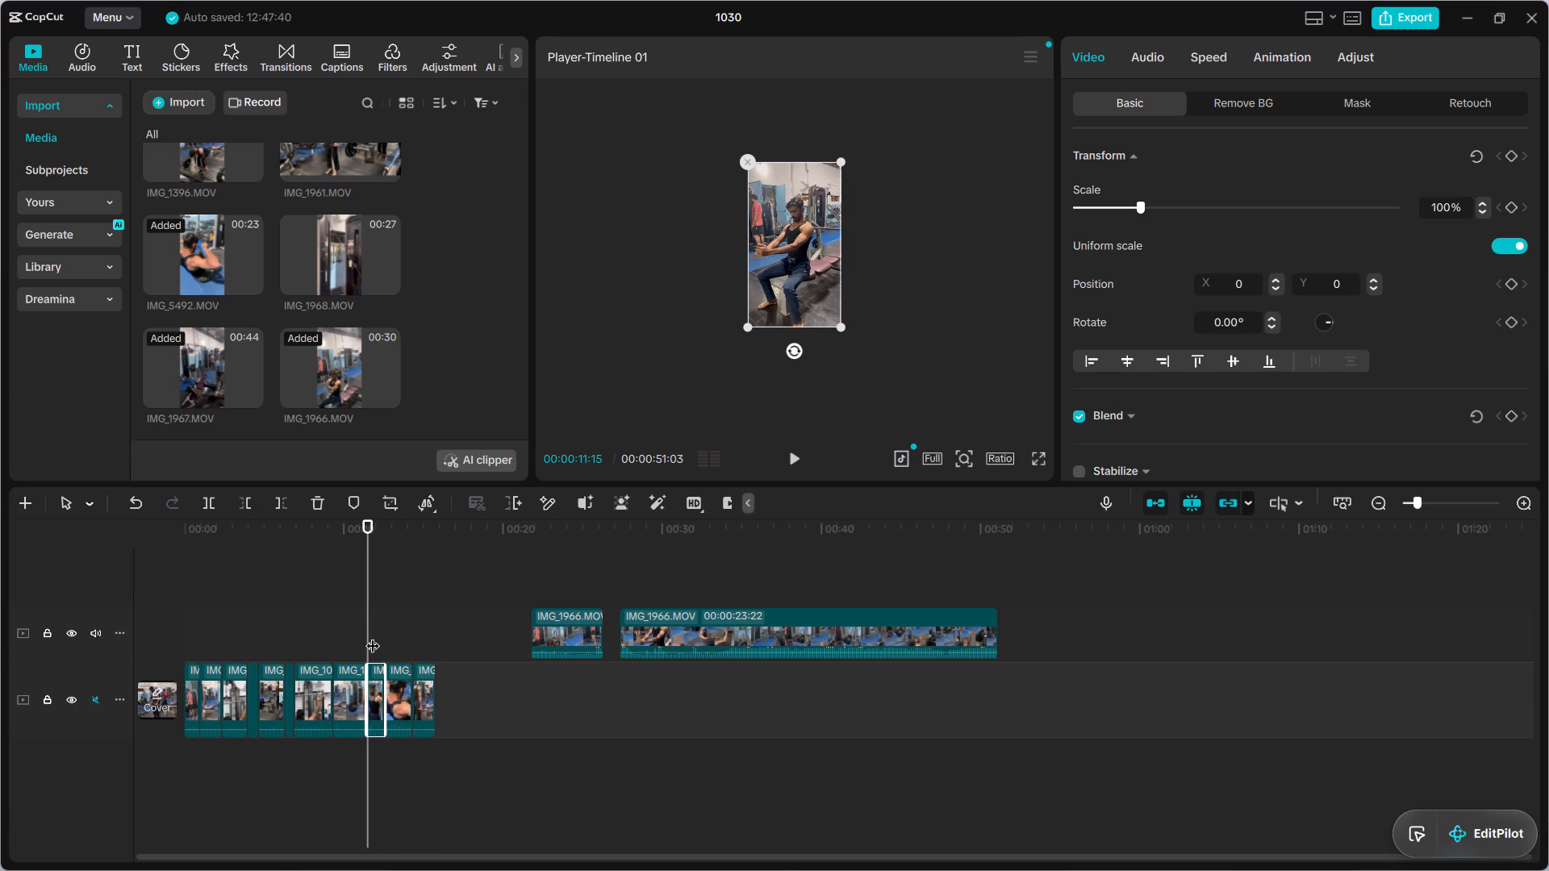
key("Delete")
Delete both leftover IMG_1966.MOV pieces from the track above the reel.
left_click_drag(369, 635, 398, 632)
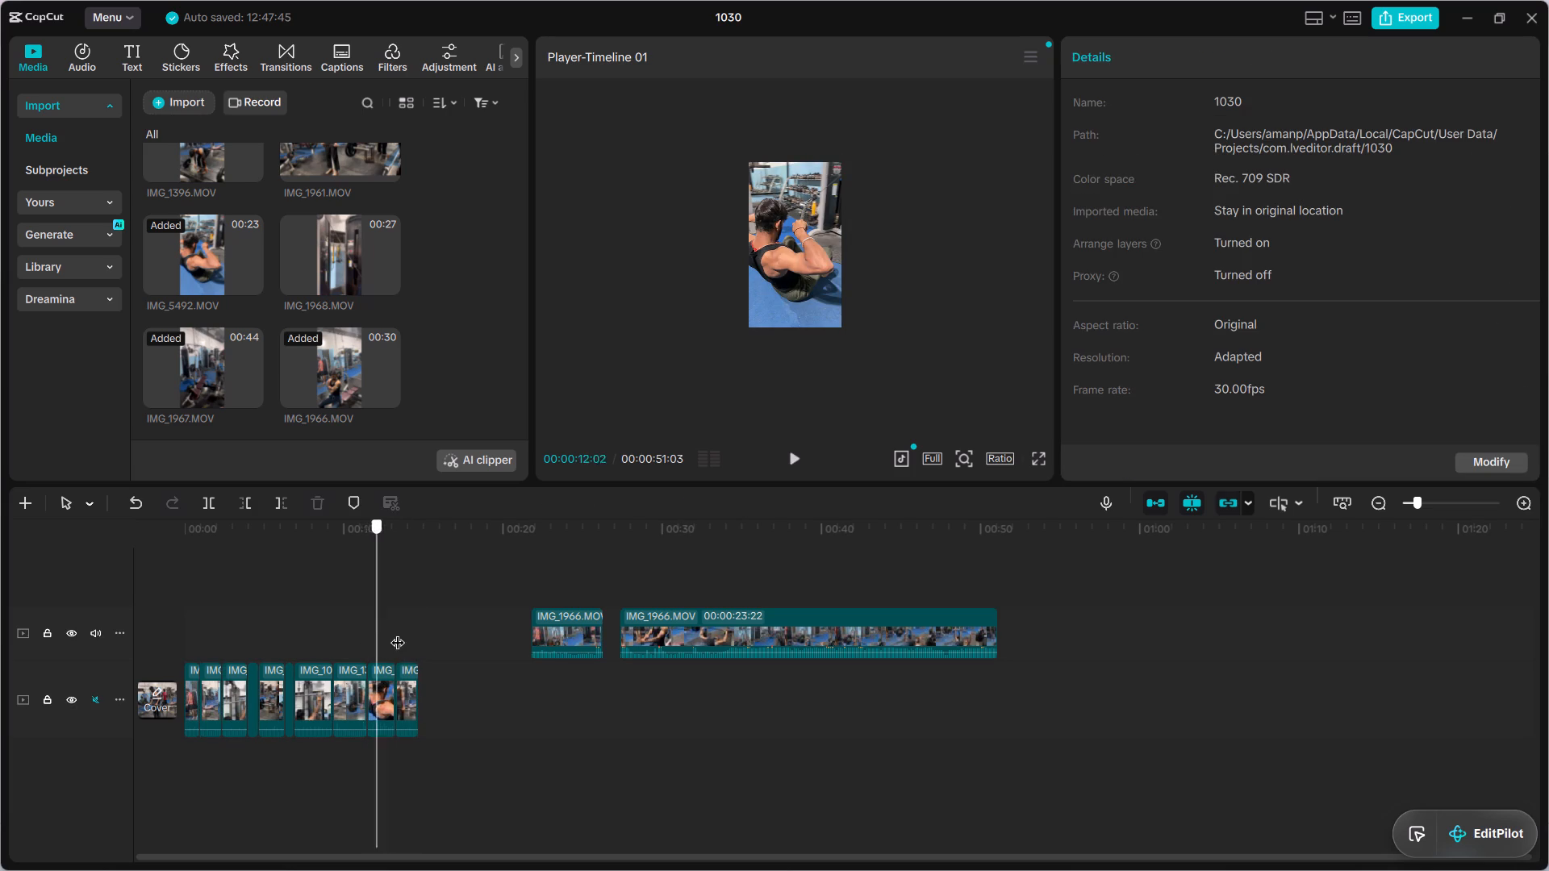
left_click_drag(398, 632, 427, 636)
left_click(569, 623)
left_click(691, 619)
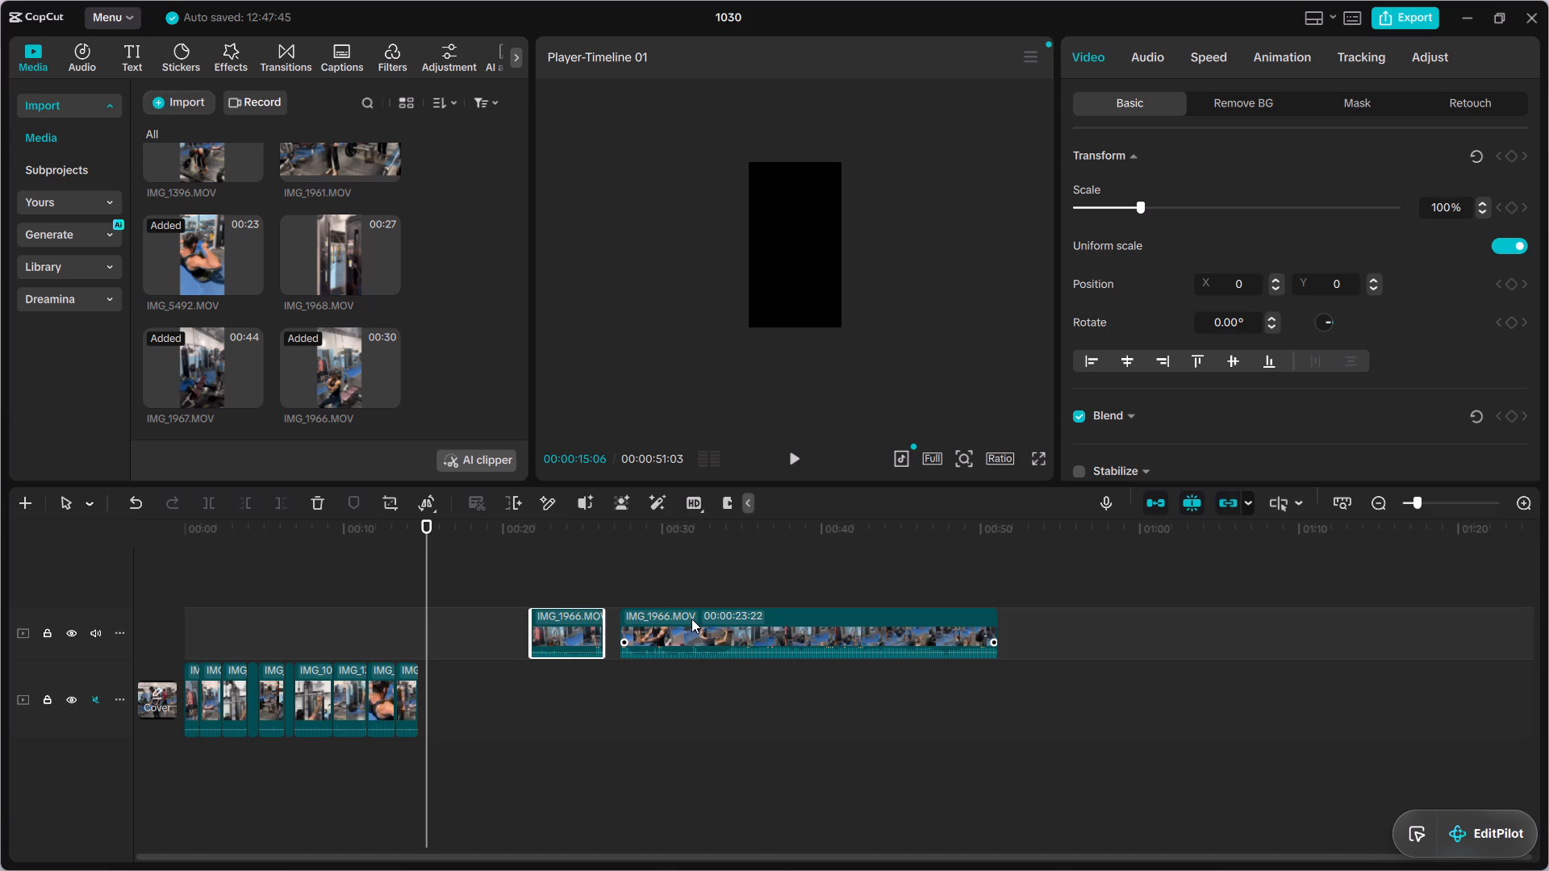
left_click_drag(424, 590, 618, 590)
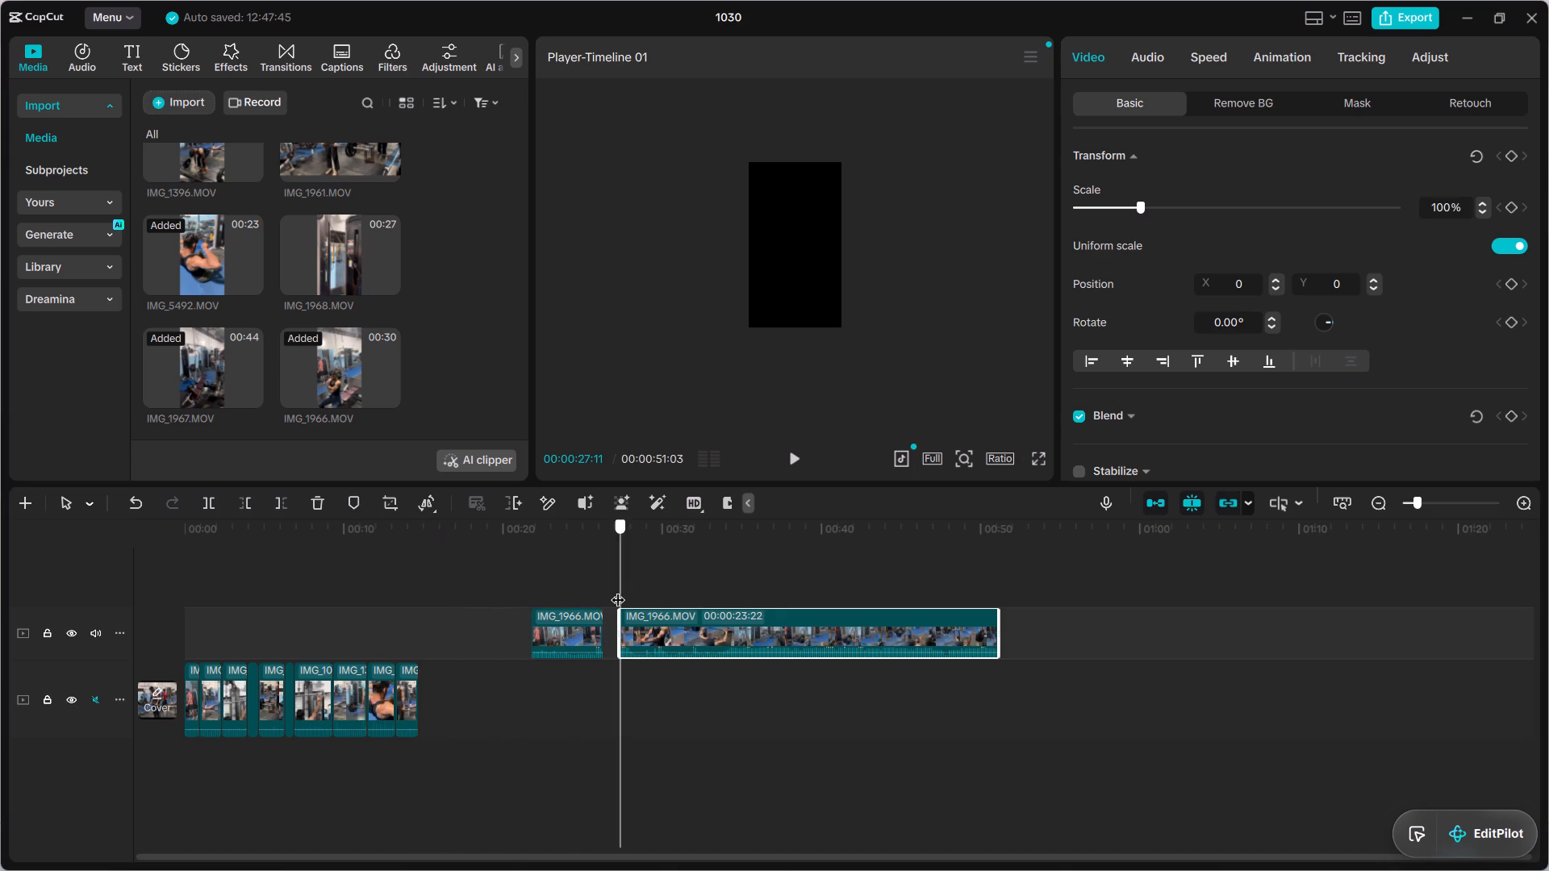
left_click_drag(618, 590, 913, 590)
left_click(980, 630)
key("Delete")
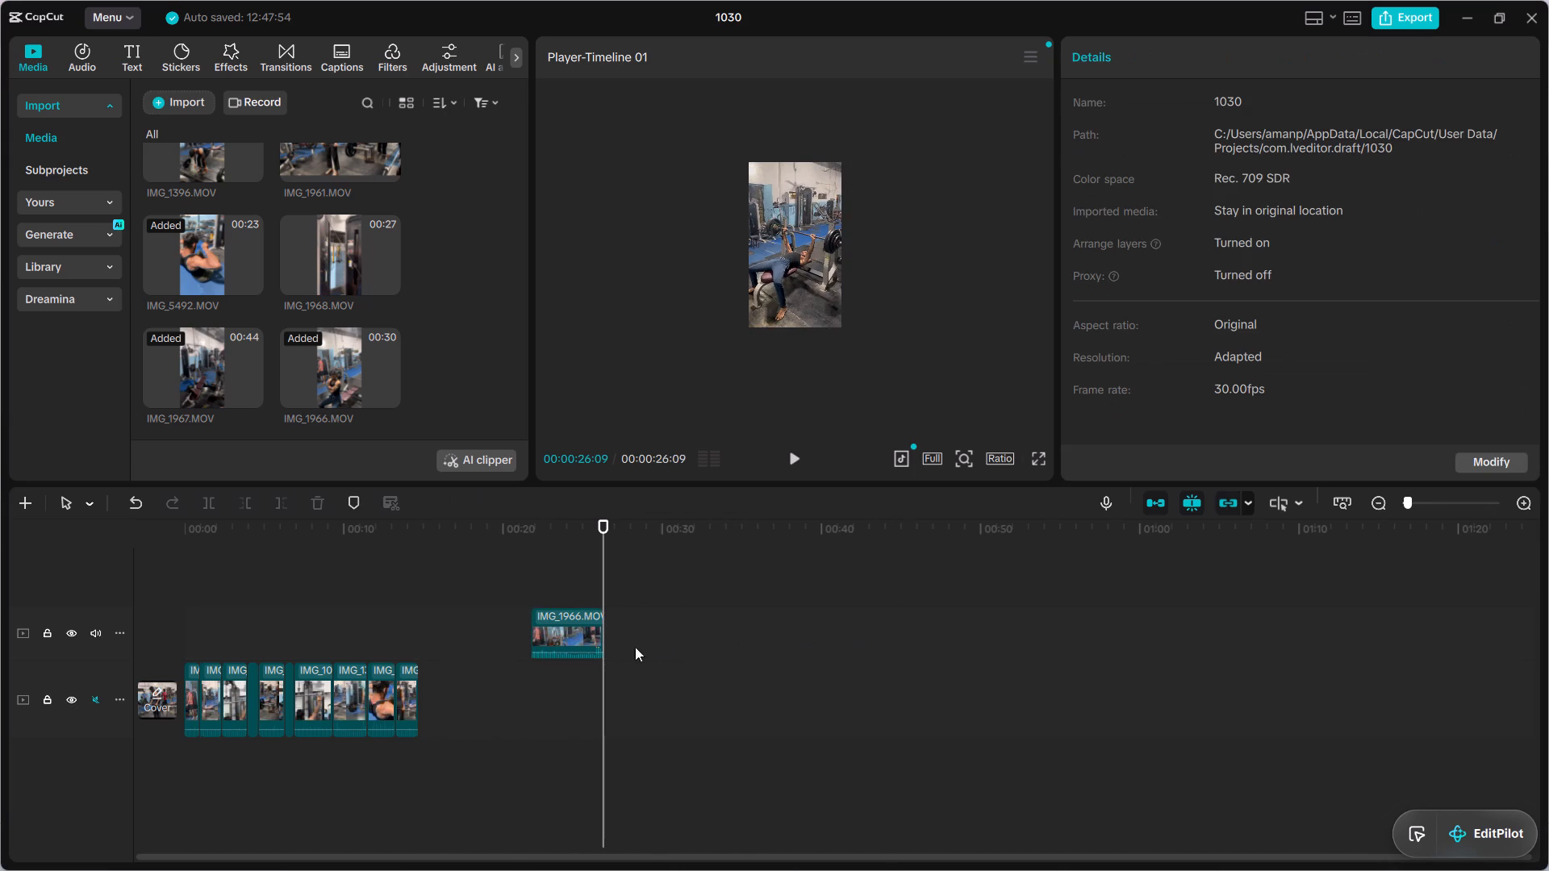
left_click(578, 630)
key("Delete")
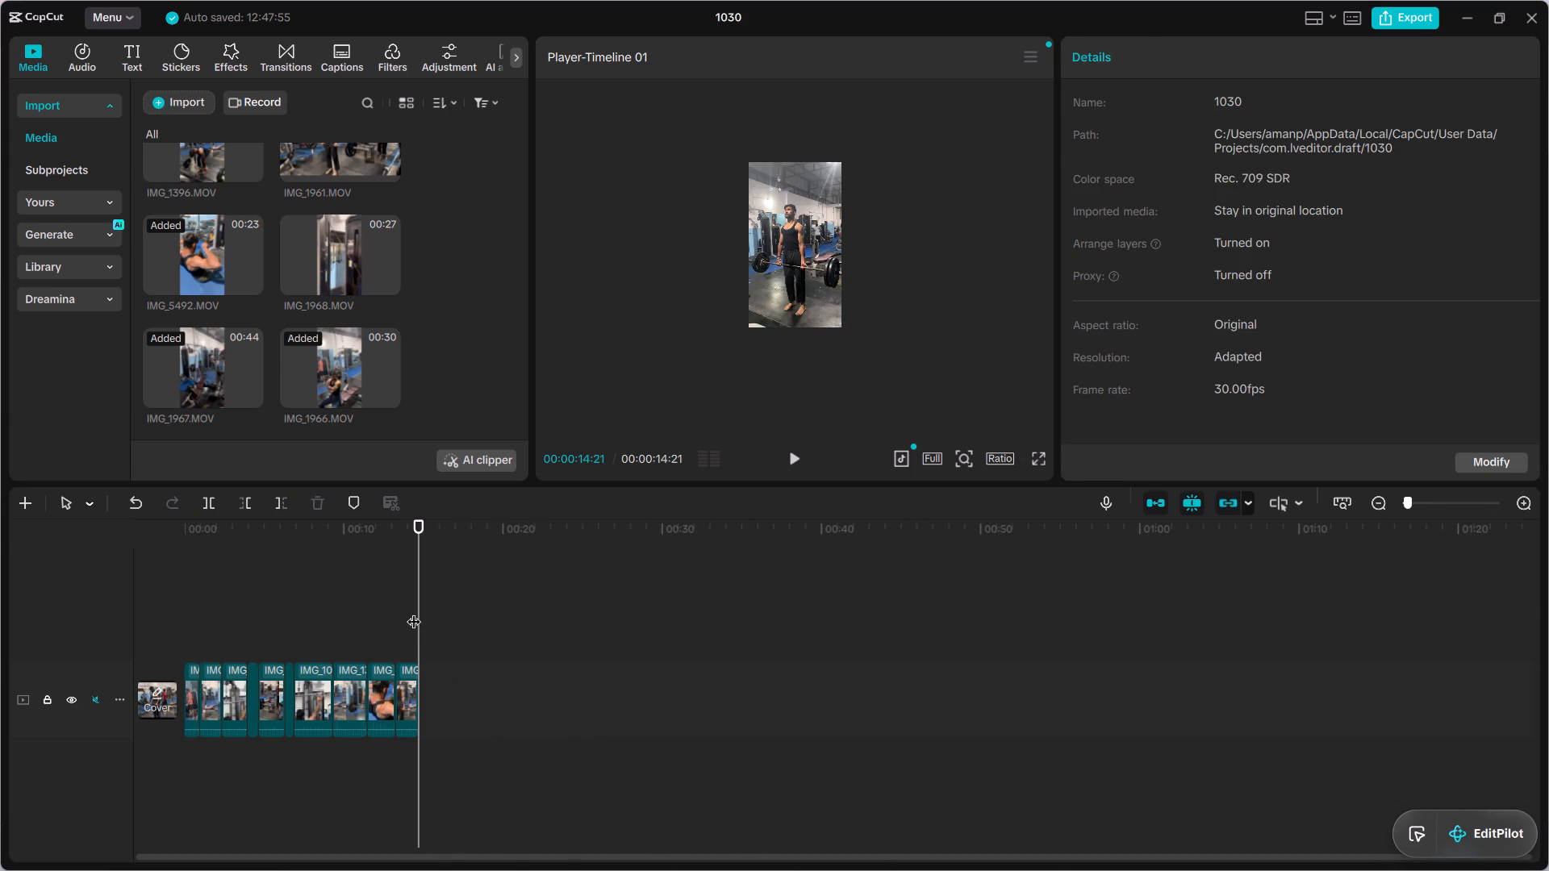
Return the playhead to the start of the reel and open the export settings.
left_click_drag(419, 607, 113, 711)
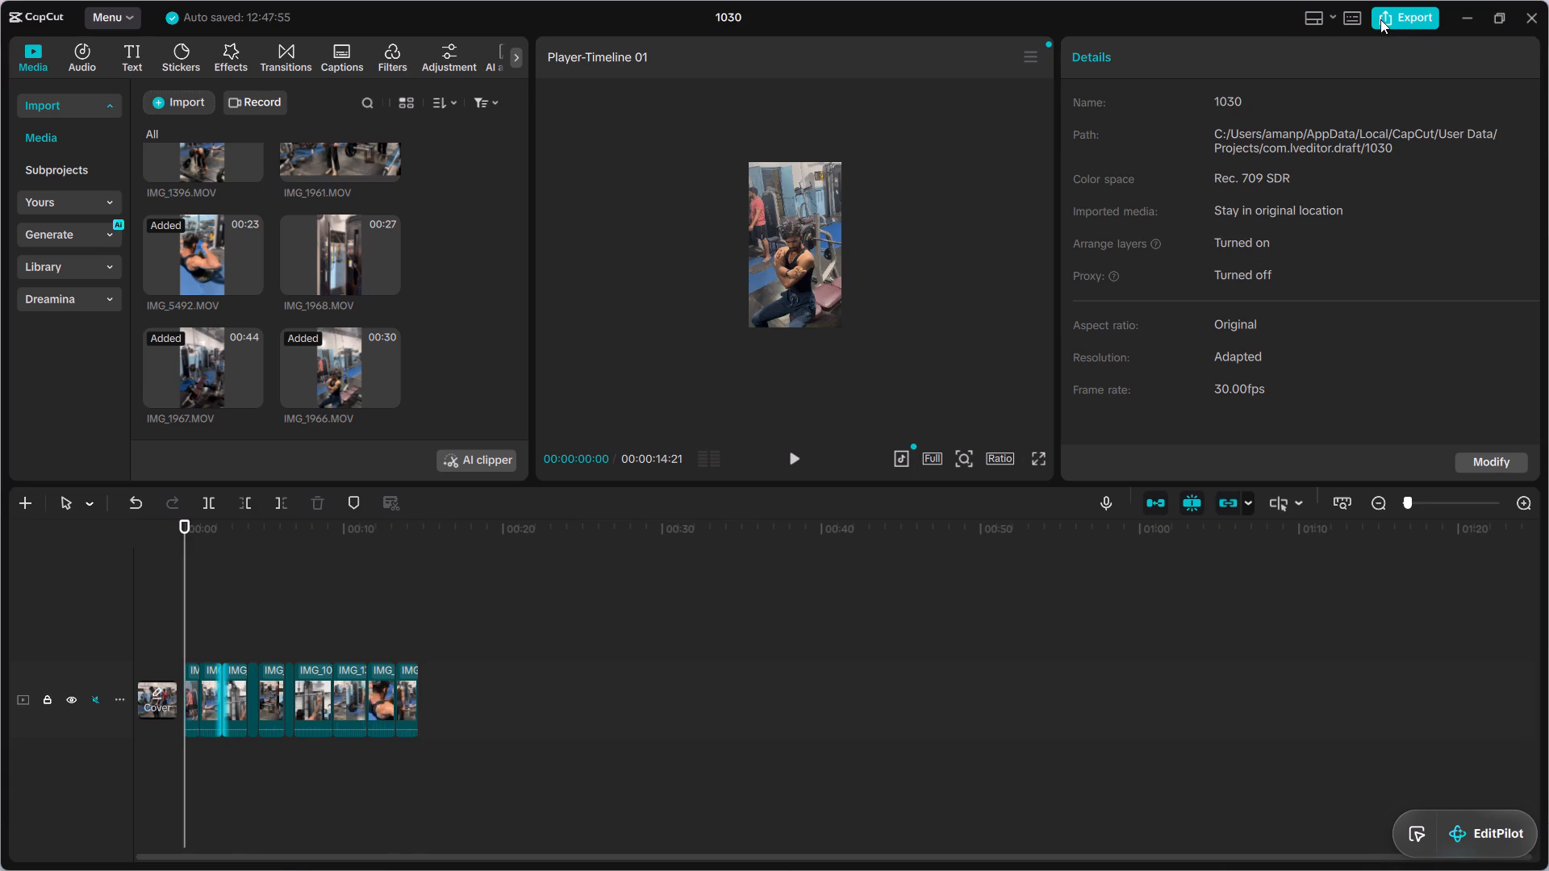
left_click(1382, 19)
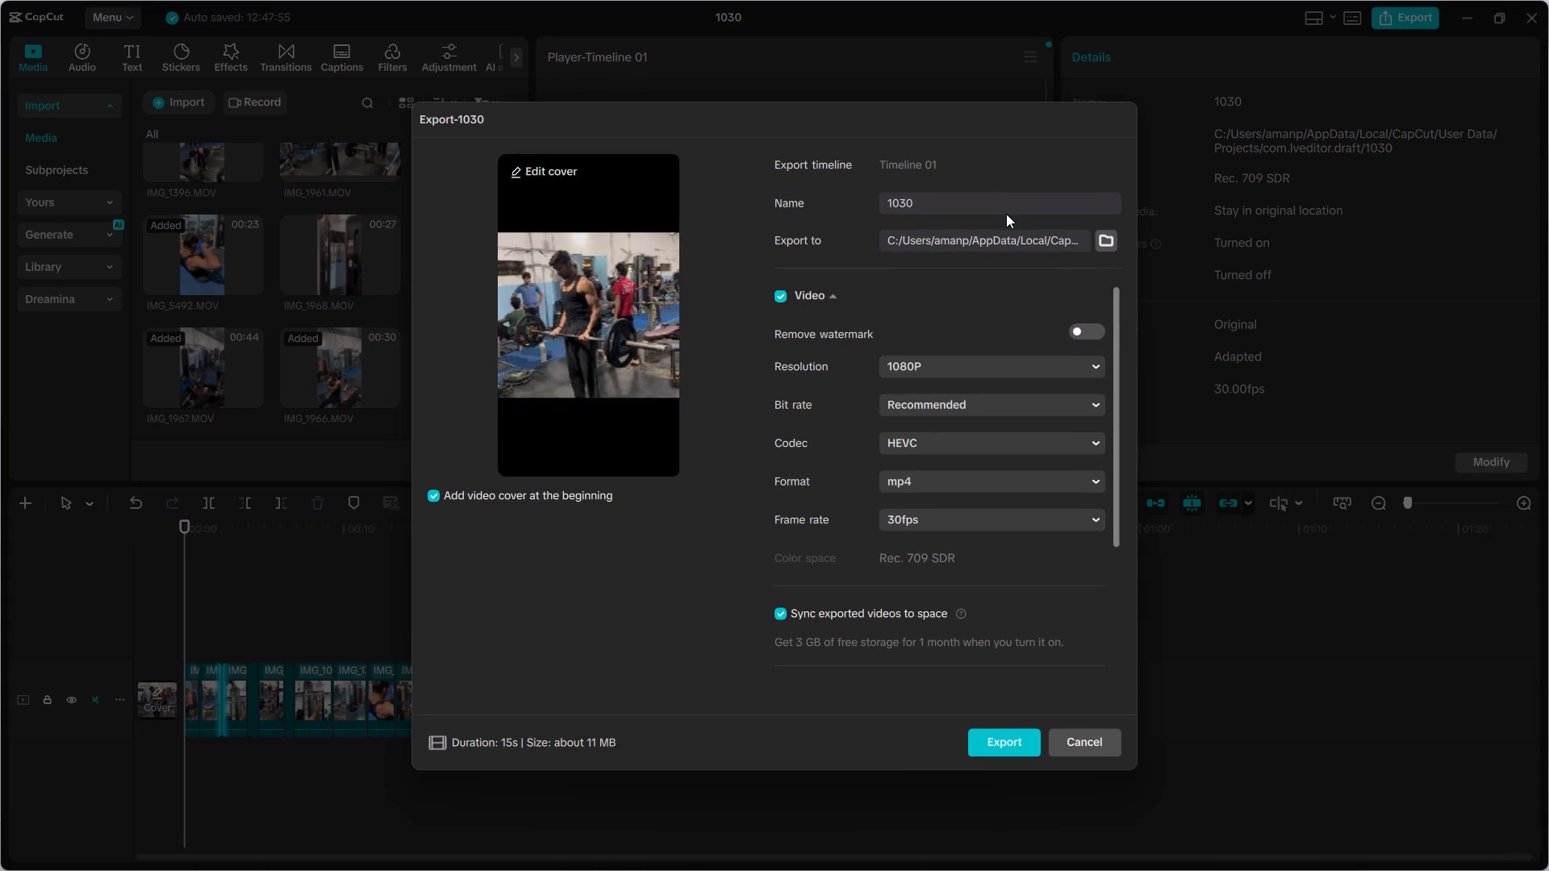
left_click(1005, 203)
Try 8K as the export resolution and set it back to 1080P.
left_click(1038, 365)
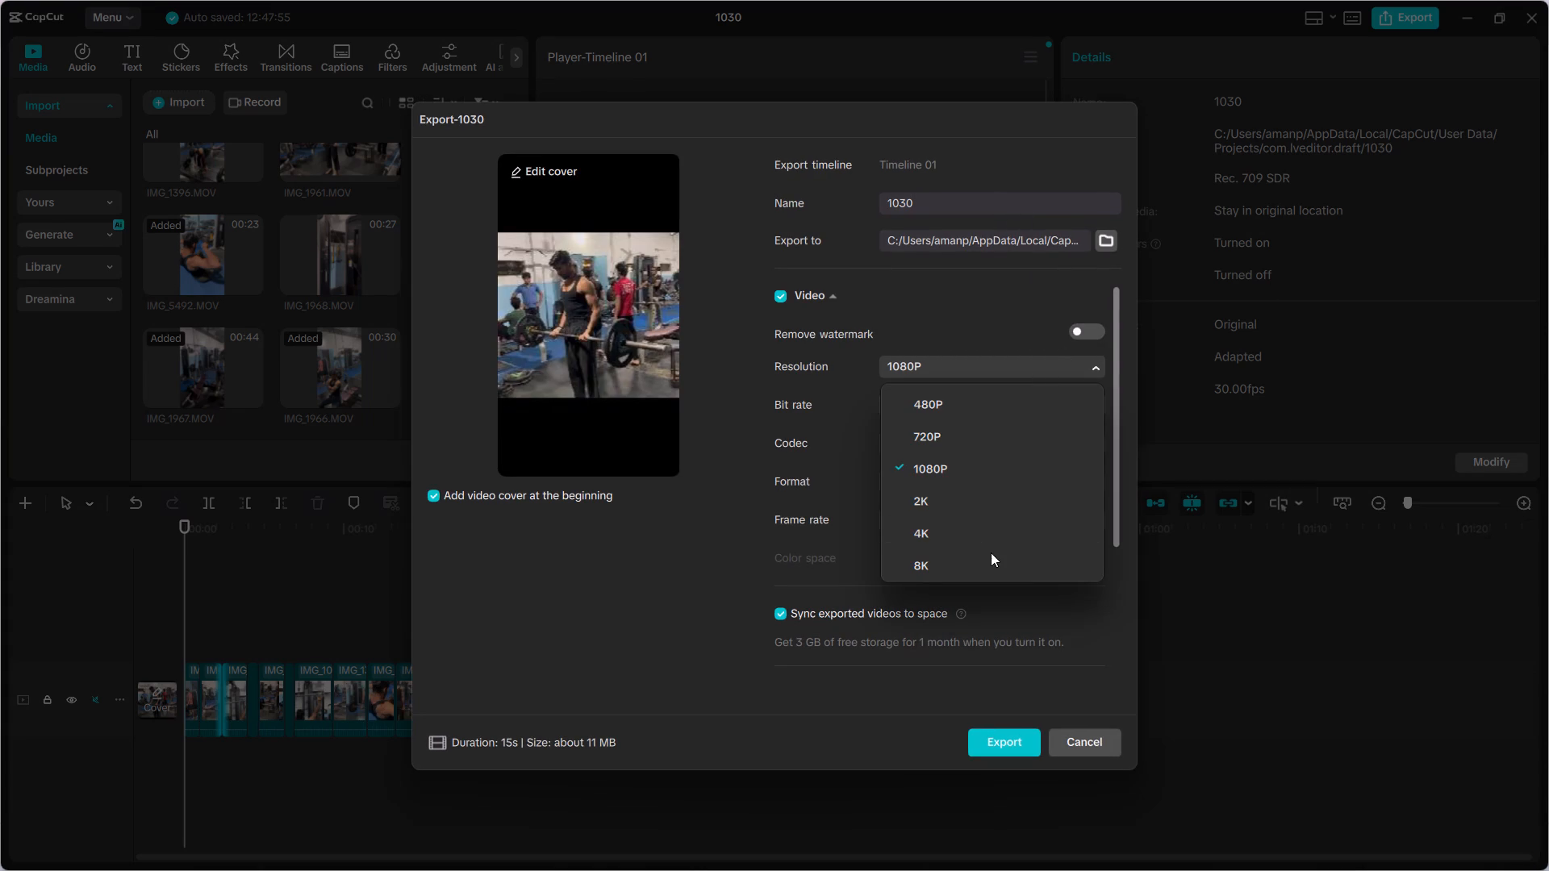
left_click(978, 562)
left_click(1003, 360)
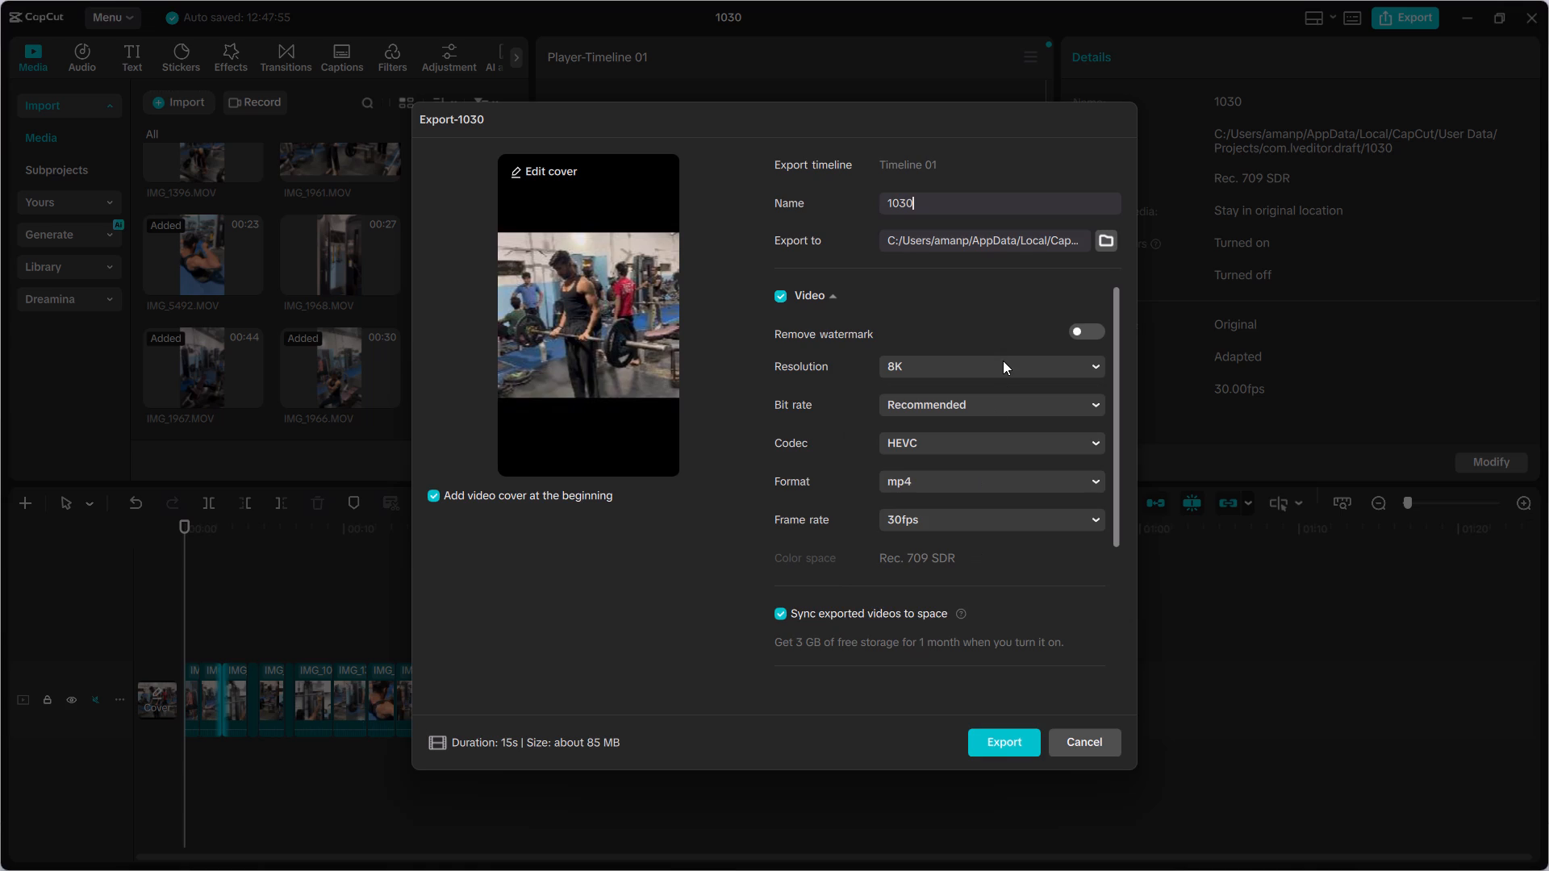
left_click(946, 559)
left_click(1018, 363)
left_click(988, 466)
Export the reel at 2K and 60fps with watermark removal turned on, agreeing to the terms of service.
left_click(1095, 331)
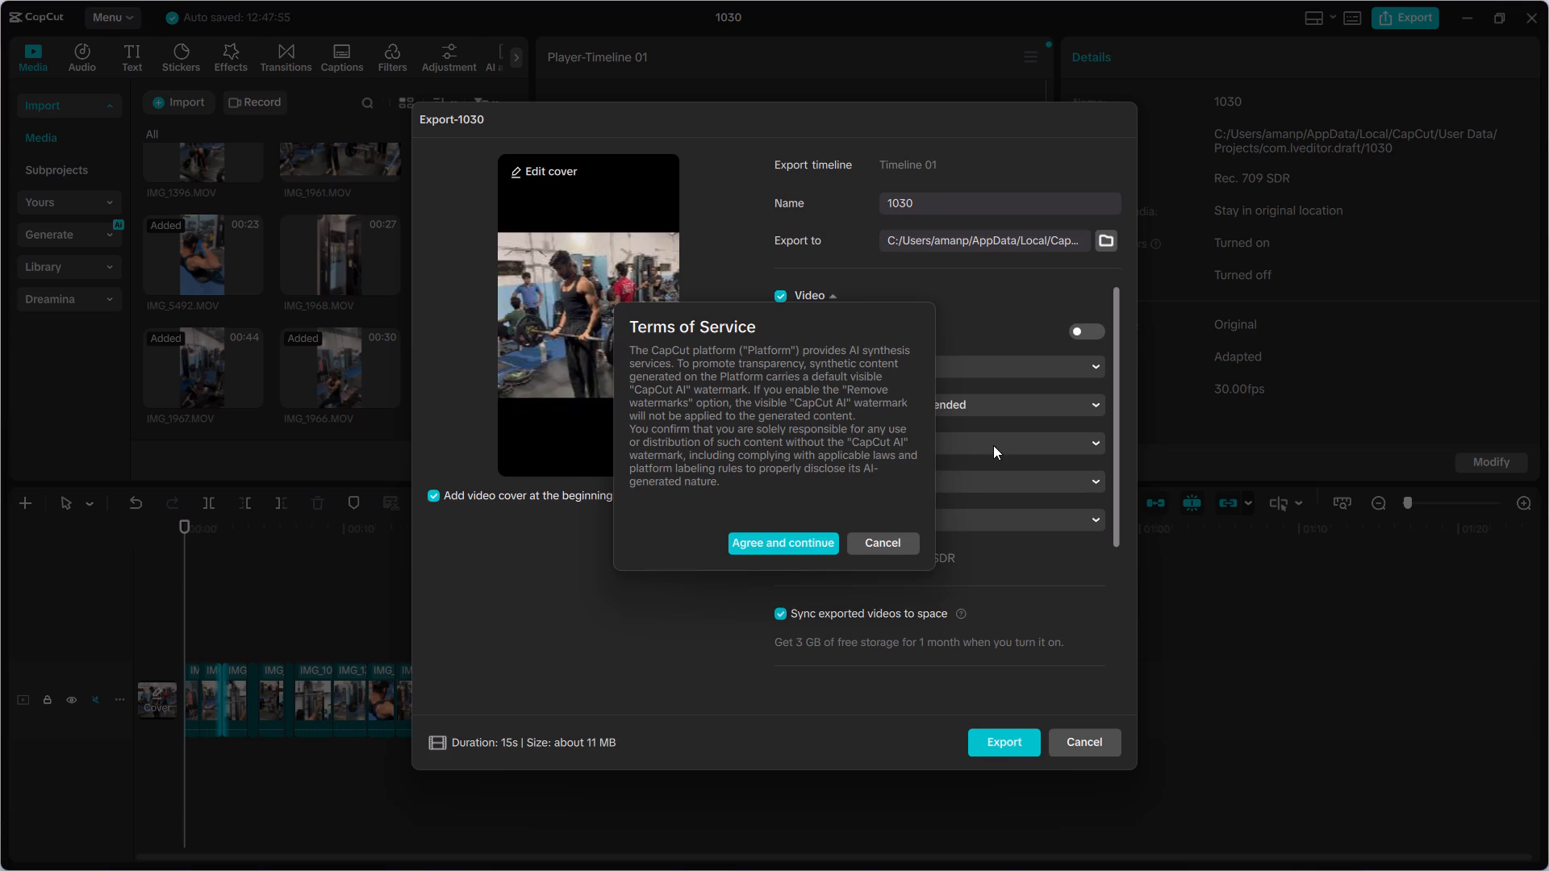
left_click(820, 548)
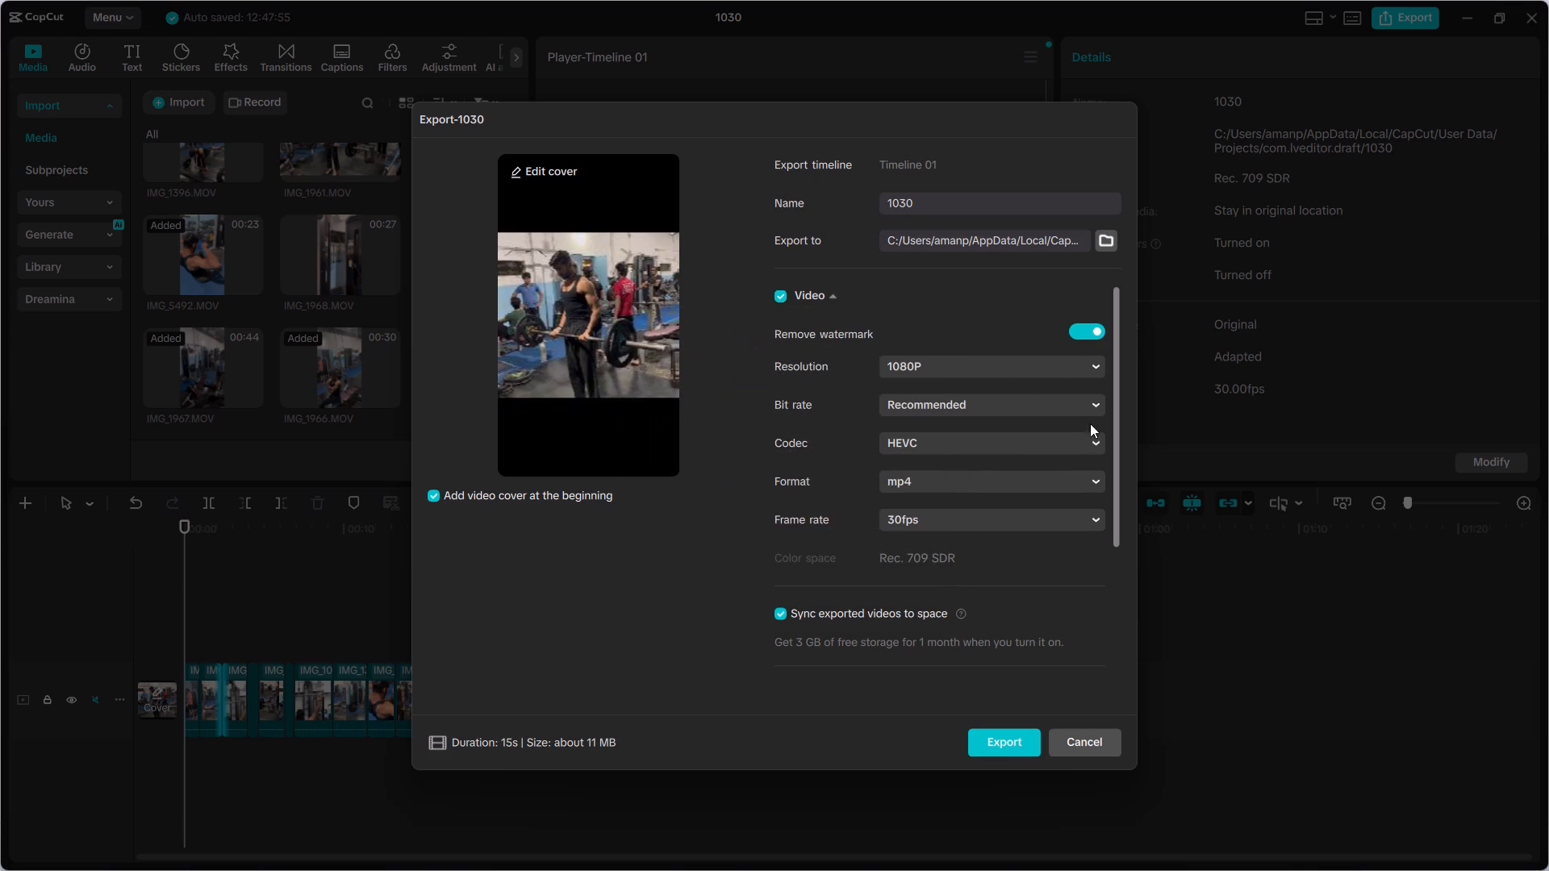
left_click(987, 520)
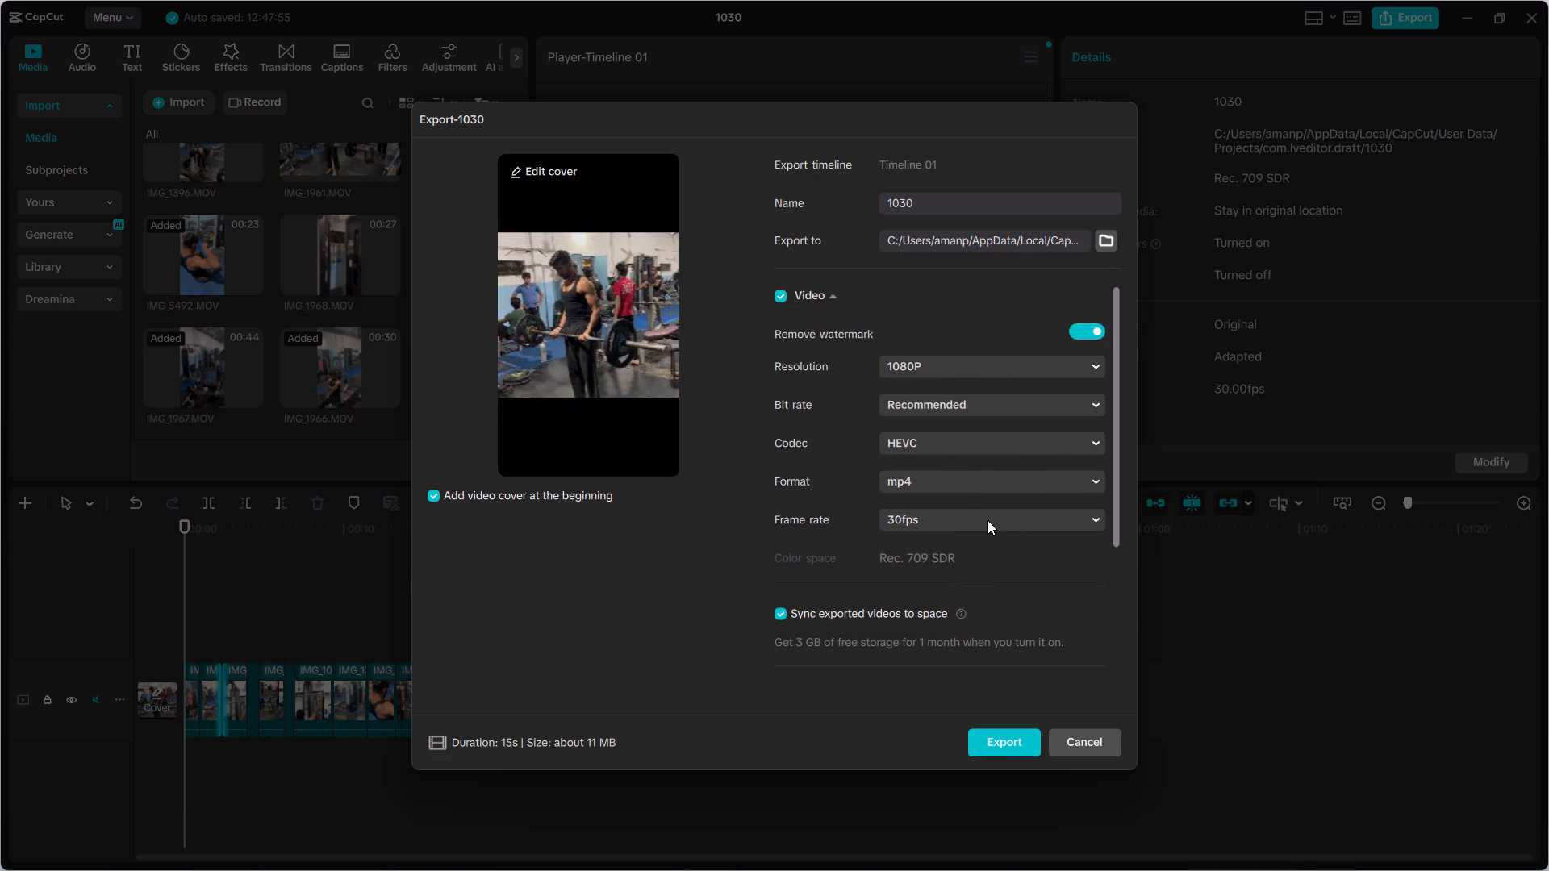
double_click(988, 520)
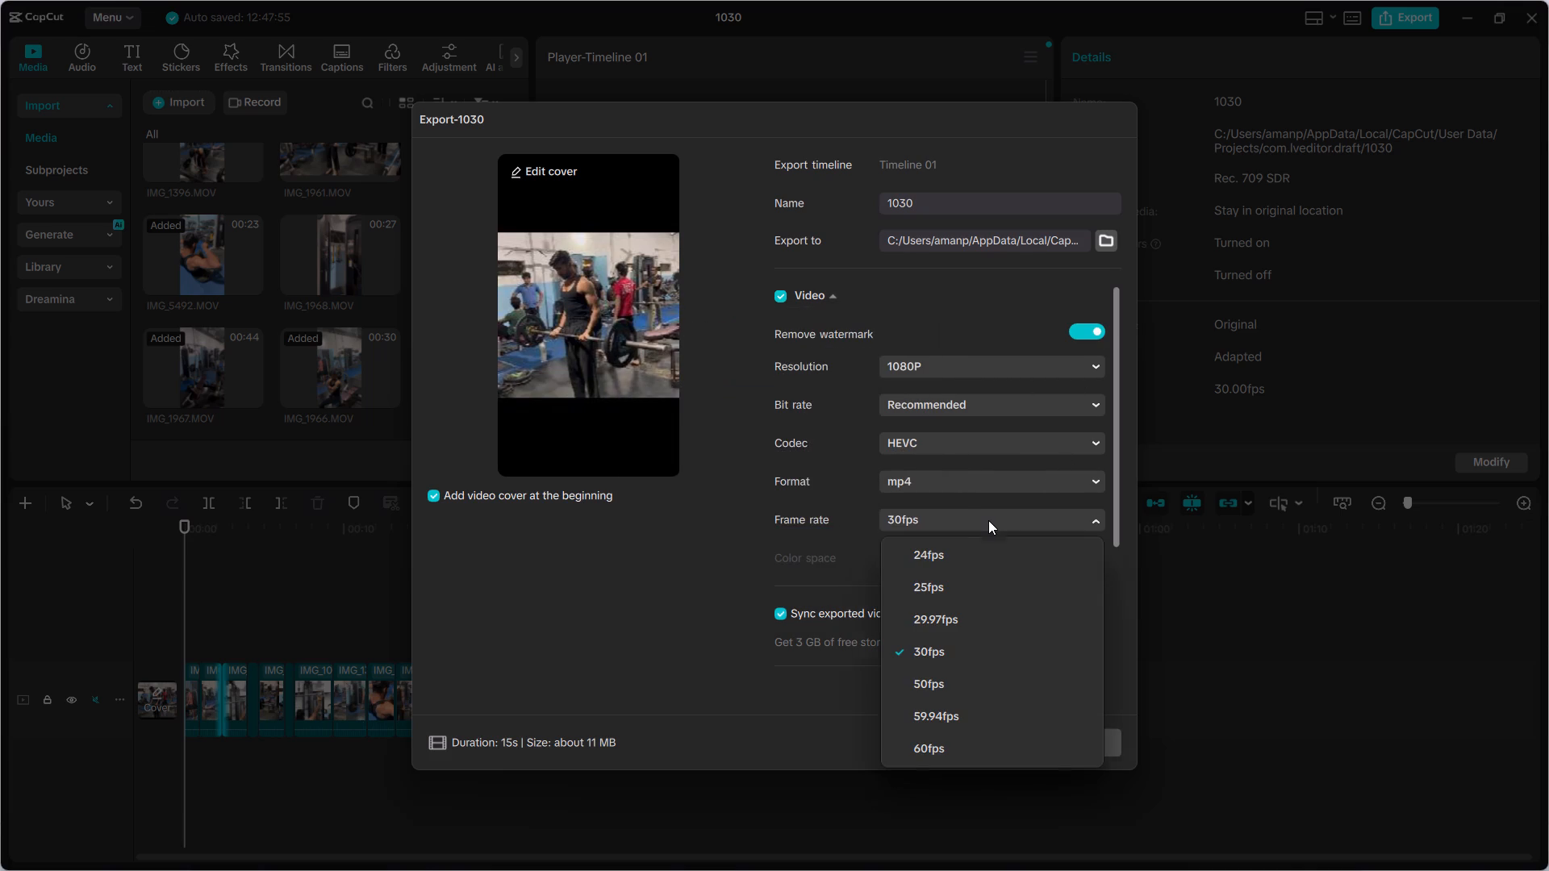
left_click(996, 744)
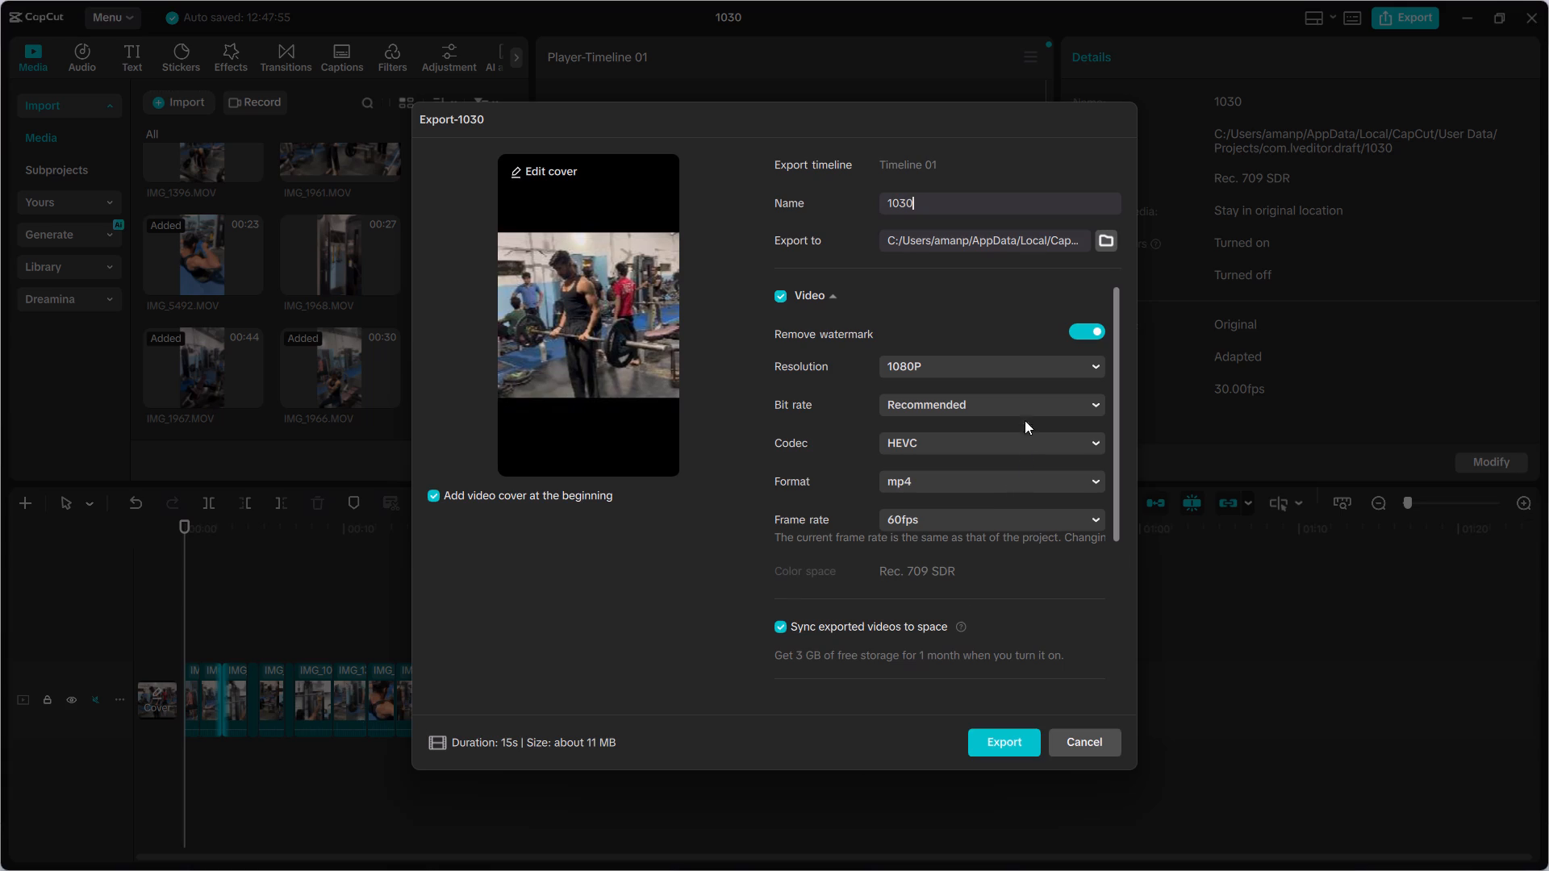
left_click(1036, 368)
left_click(964, 498)
left_click(1021, 741)
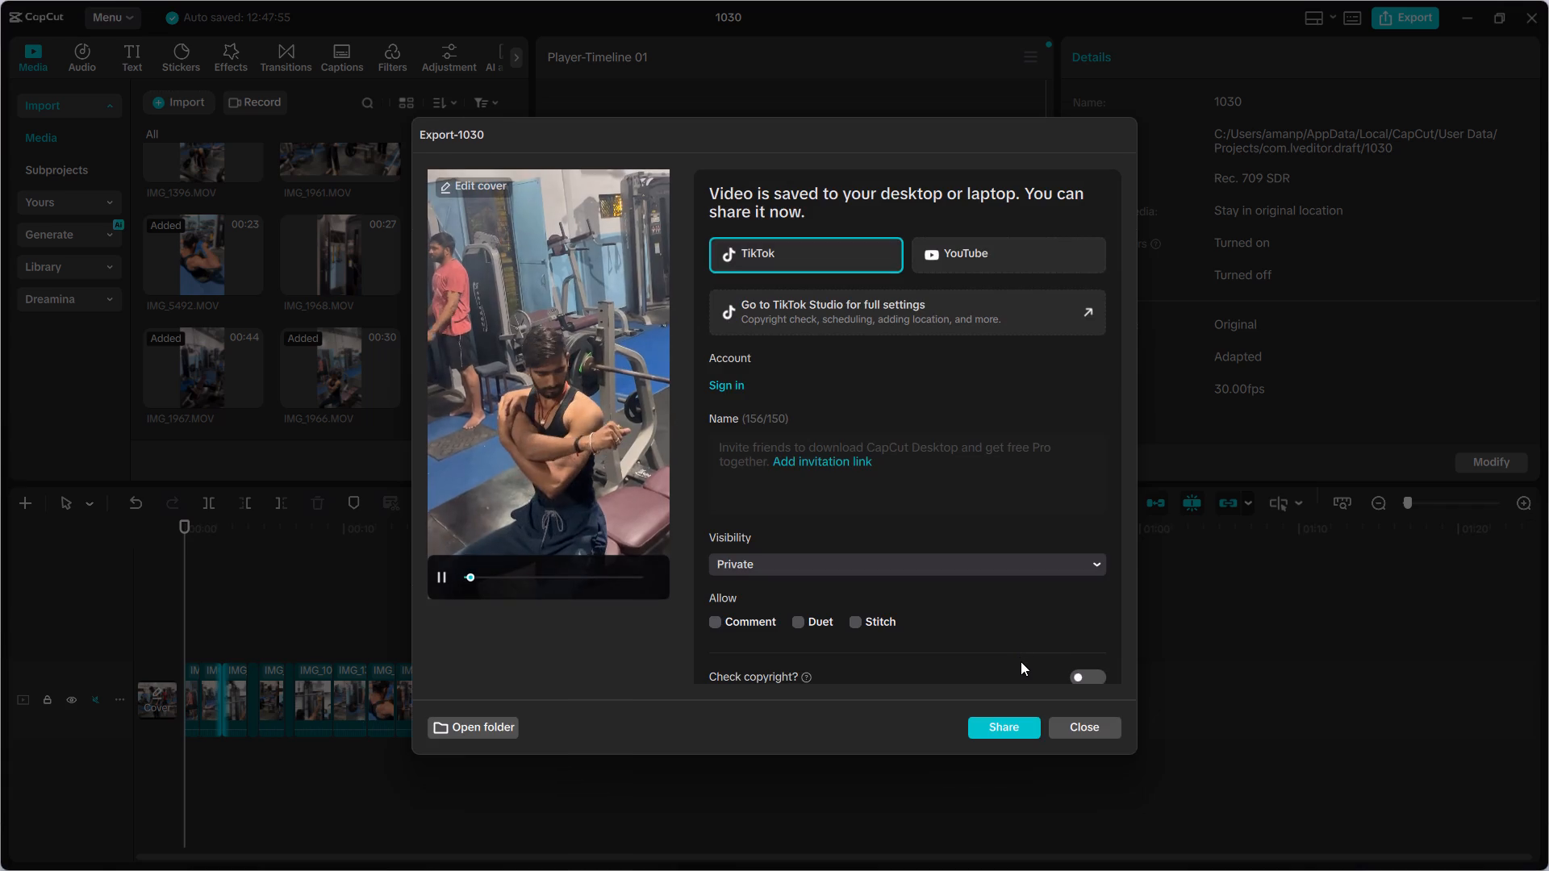
View the exported 1030 video's folder in File Explorer, and return to CapCut to close the export window.
left_click(497, 730)
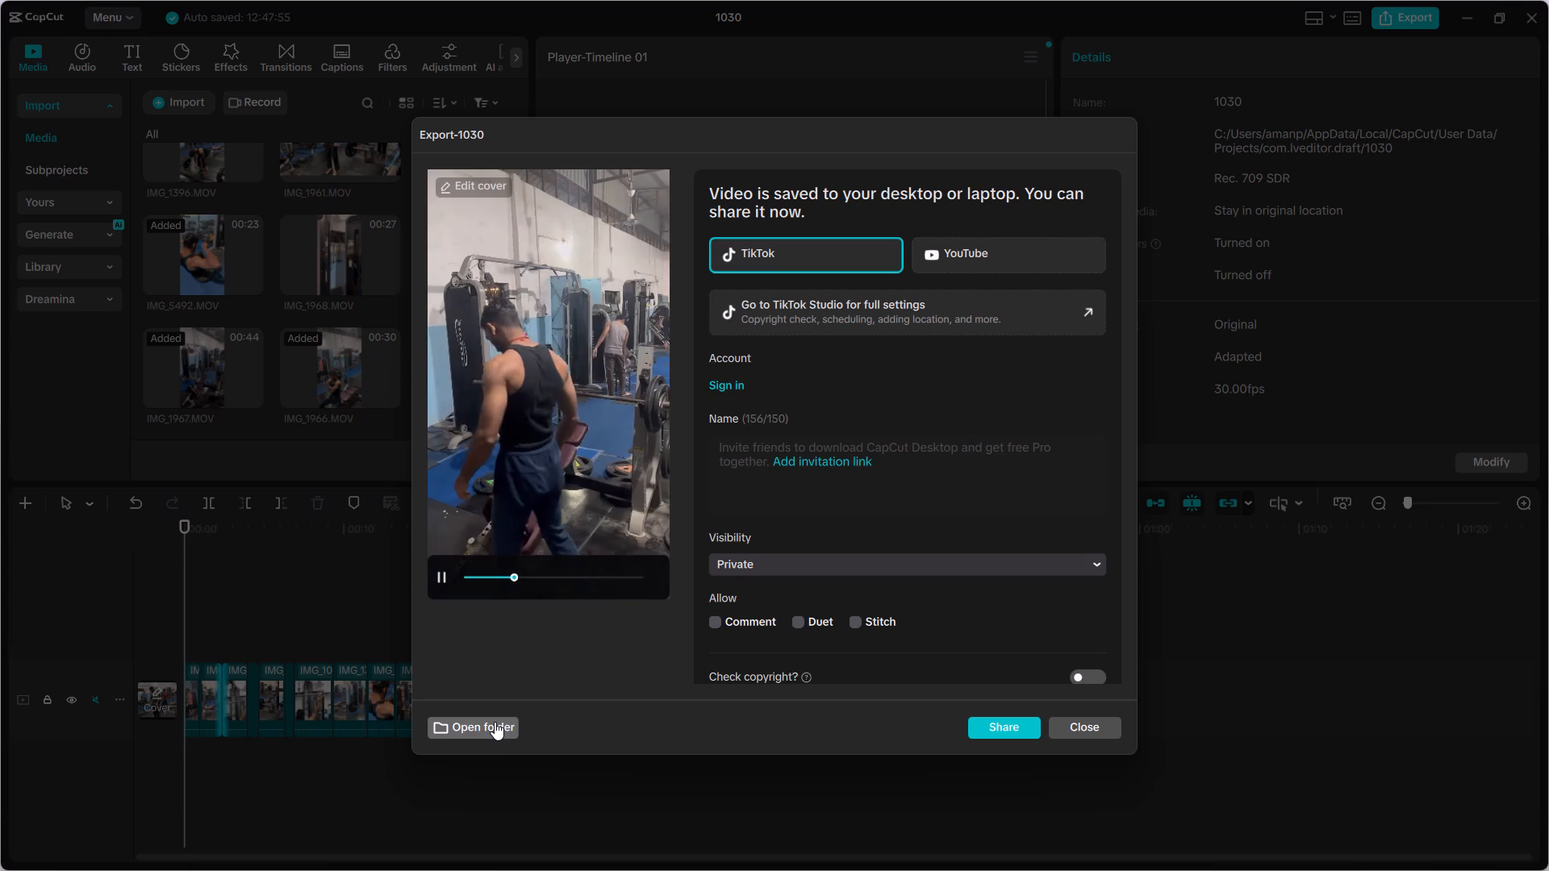
left_click(495, 722)
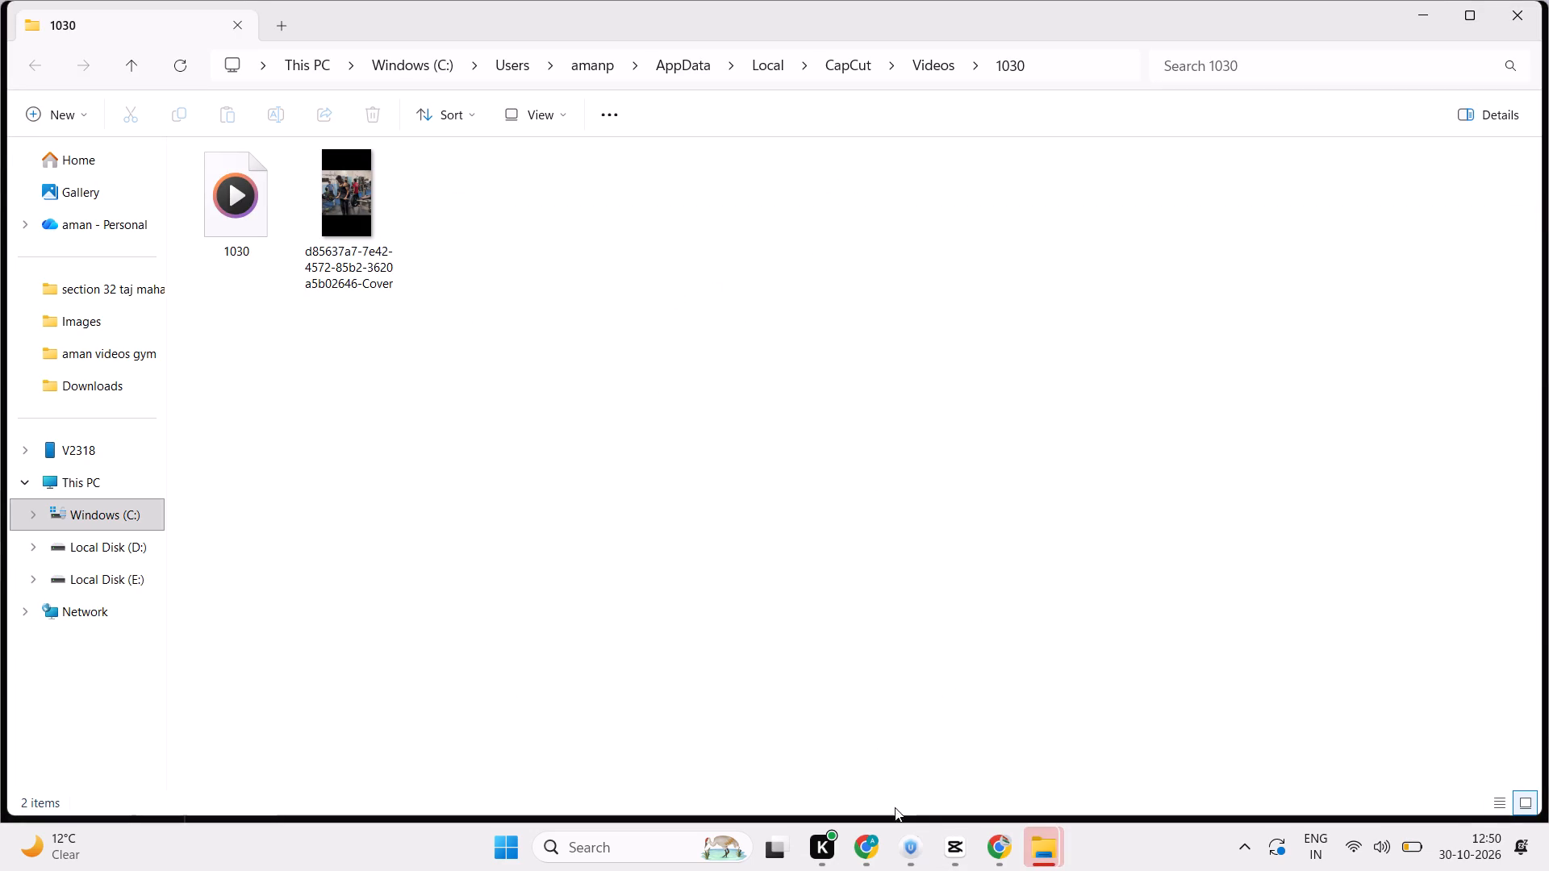
left_click(960, 840)
left_click(1079, 728)
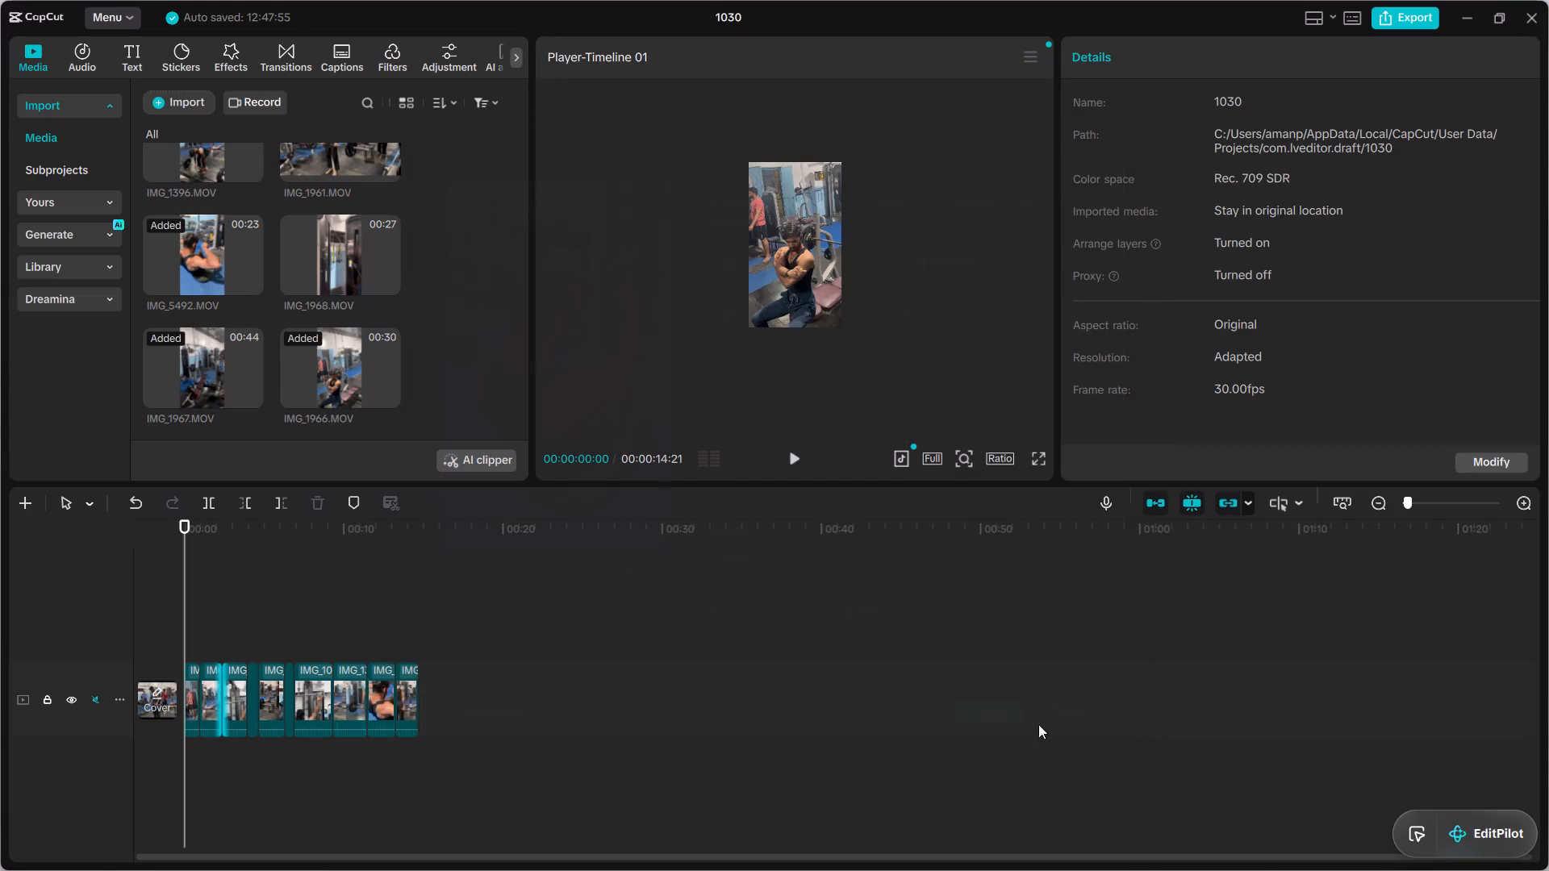
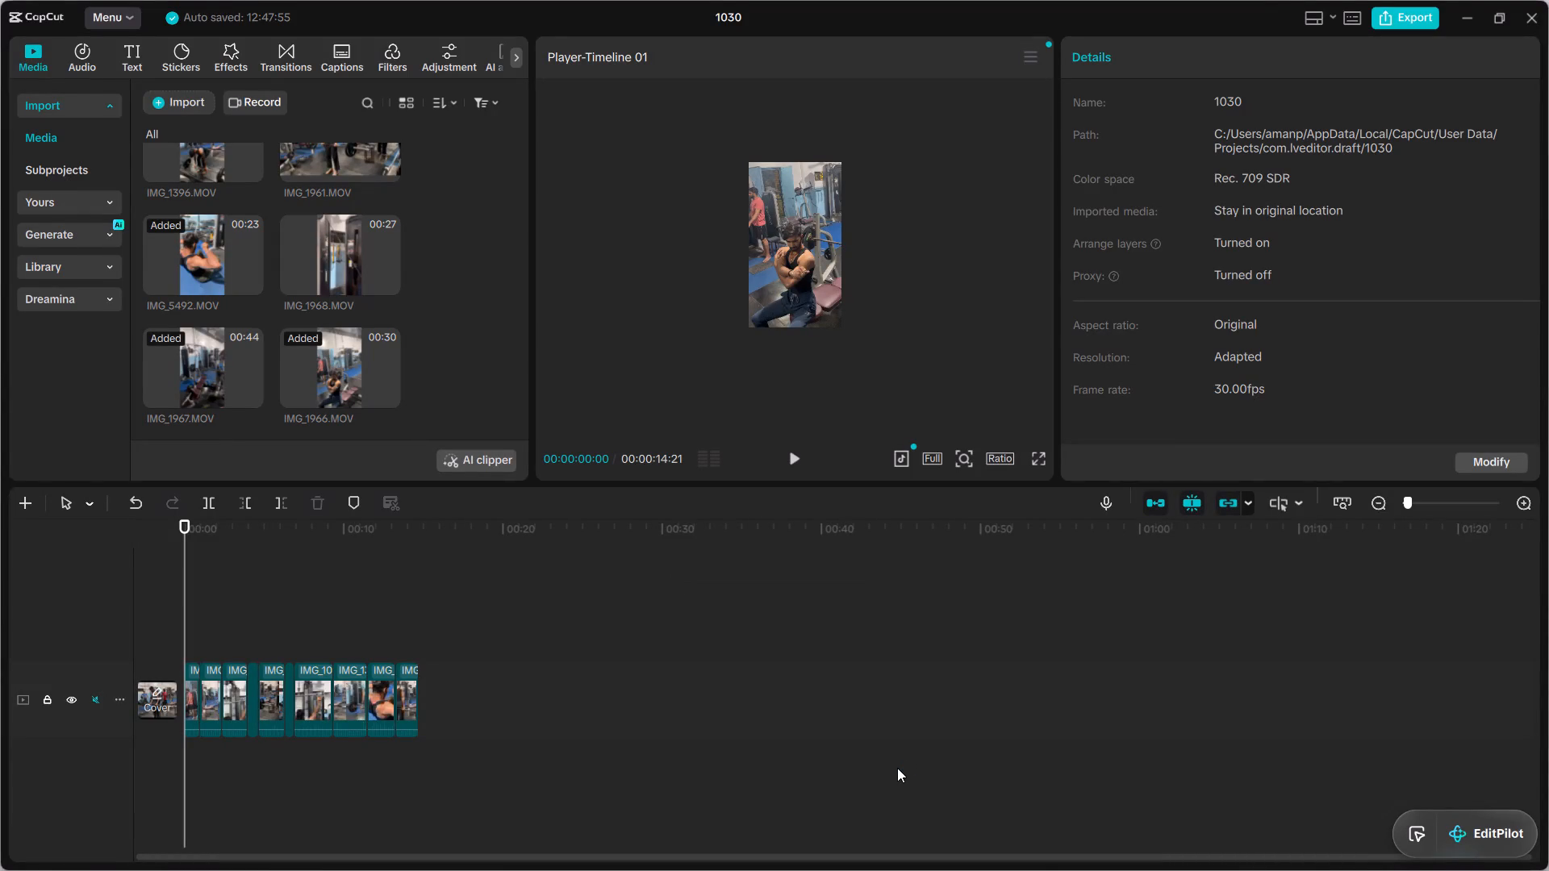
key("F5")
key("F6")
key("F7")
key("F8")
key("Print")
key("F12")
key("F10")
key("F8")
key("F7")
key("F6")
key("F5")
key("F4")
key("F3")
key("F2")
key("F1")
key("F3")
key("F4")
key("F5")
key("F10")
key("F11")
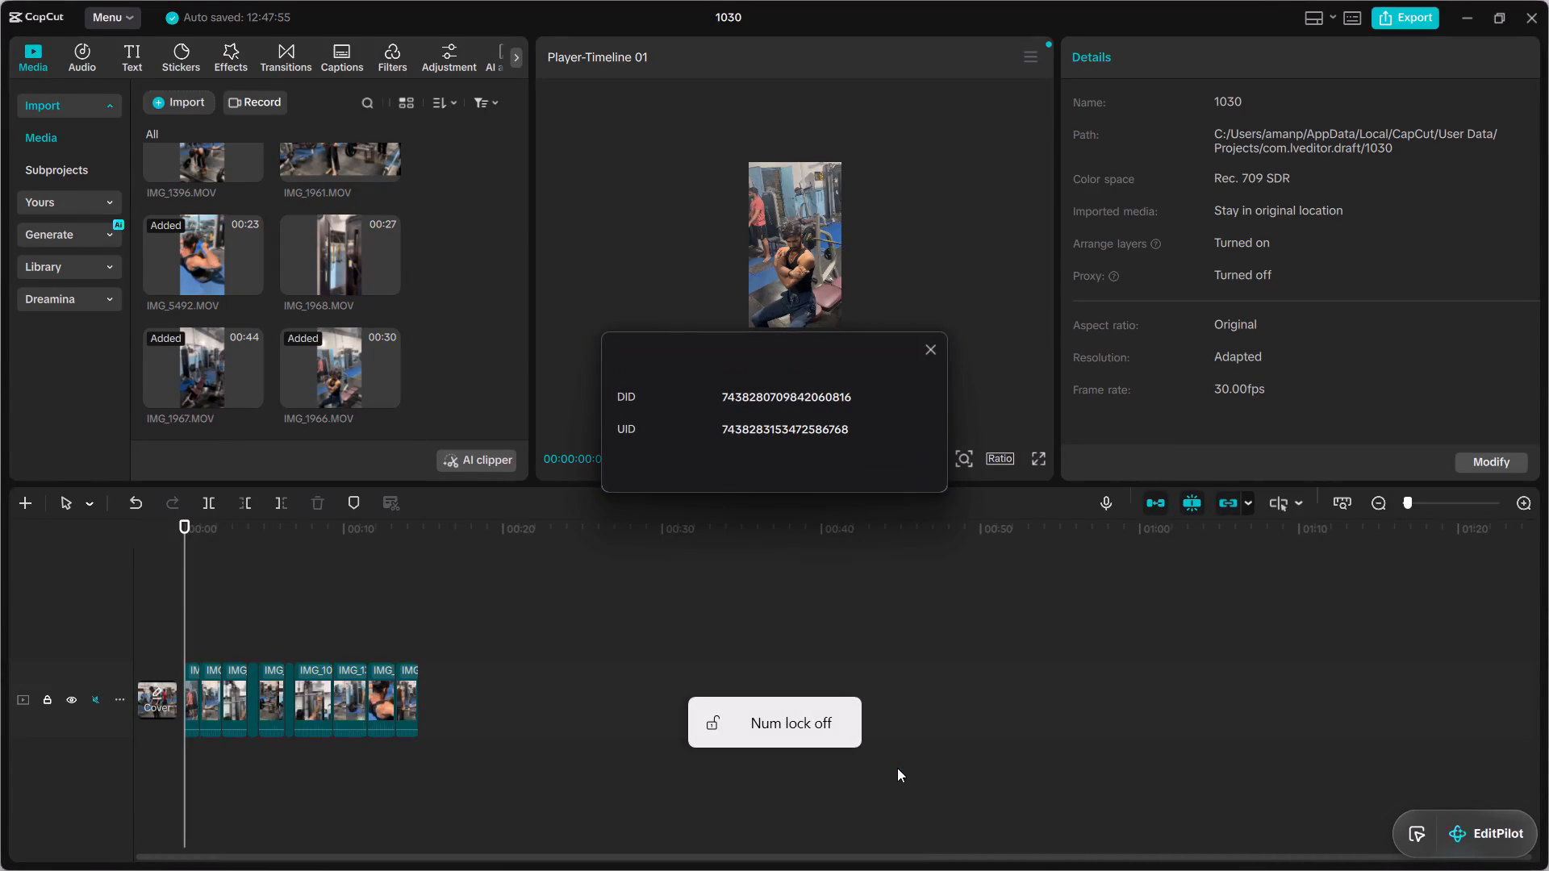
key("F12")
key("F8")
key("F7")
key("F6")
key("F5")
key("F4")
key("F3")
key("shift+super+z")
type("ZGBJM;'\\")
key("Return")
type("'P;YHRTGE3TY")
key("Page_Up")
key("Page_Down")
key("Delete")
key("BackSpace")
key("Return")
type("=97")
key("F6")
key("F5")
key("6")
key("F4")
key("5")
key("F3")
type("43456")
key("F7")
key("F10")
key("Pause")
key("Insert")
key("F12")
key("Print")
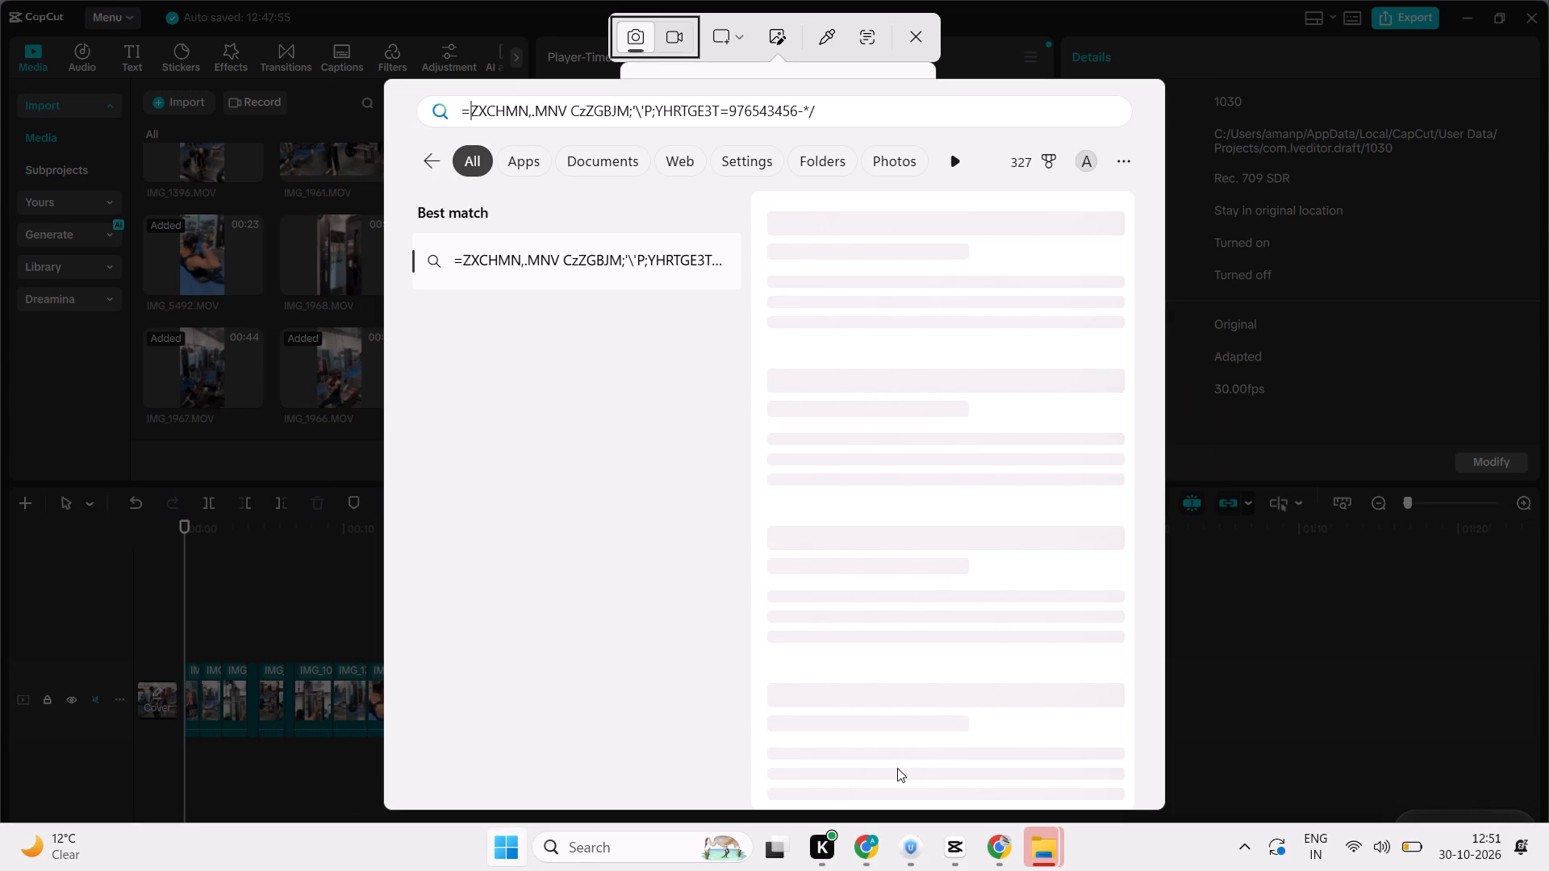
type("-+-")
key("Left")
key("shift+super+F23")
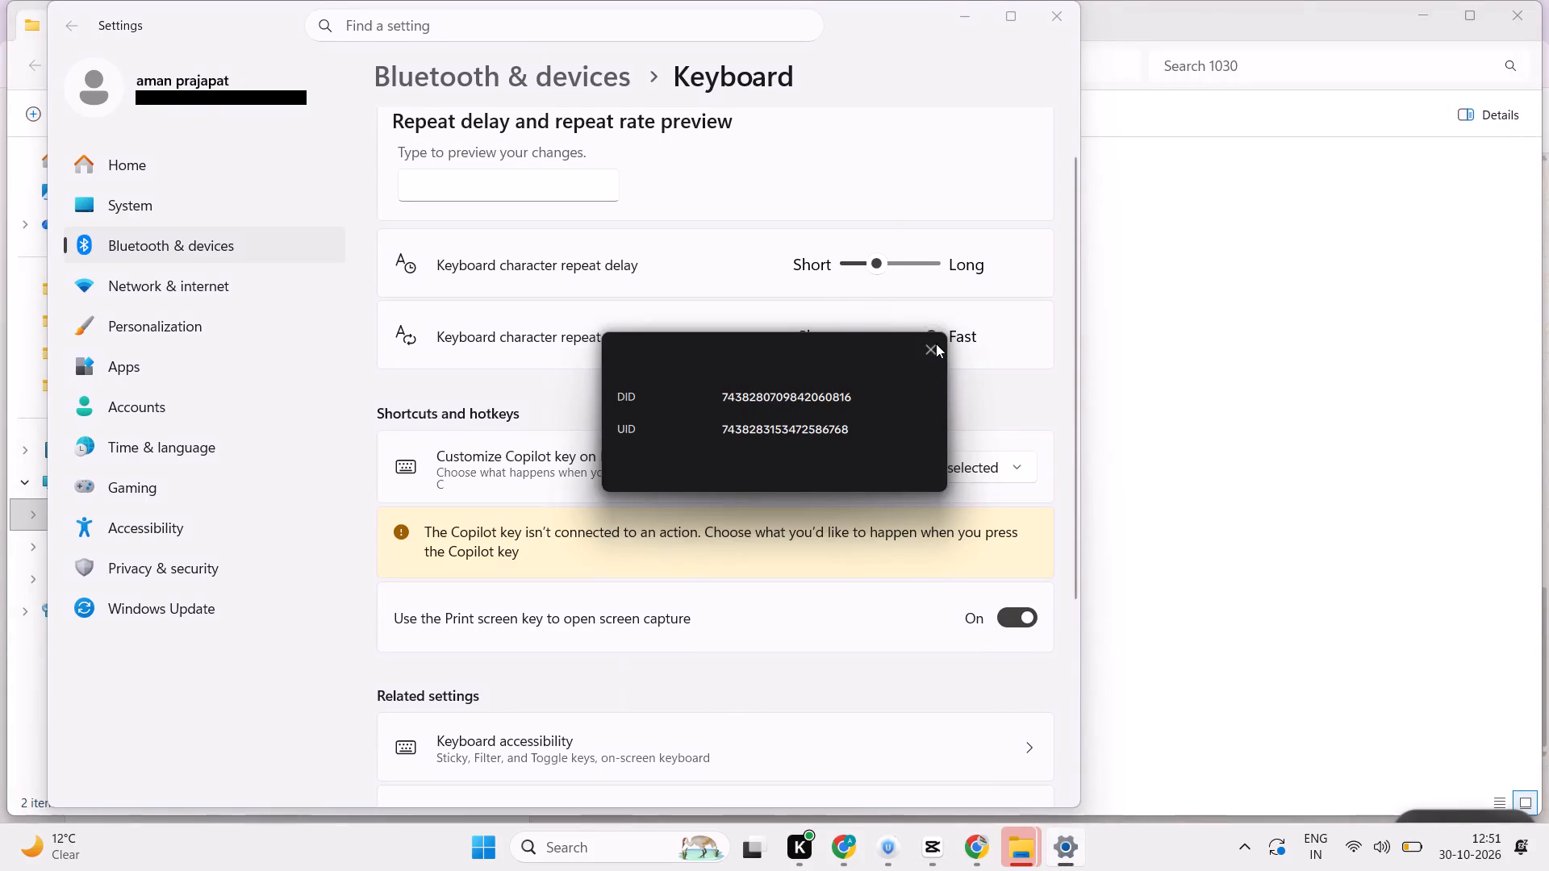
left_click(931, 347)
left_click(925, 346)
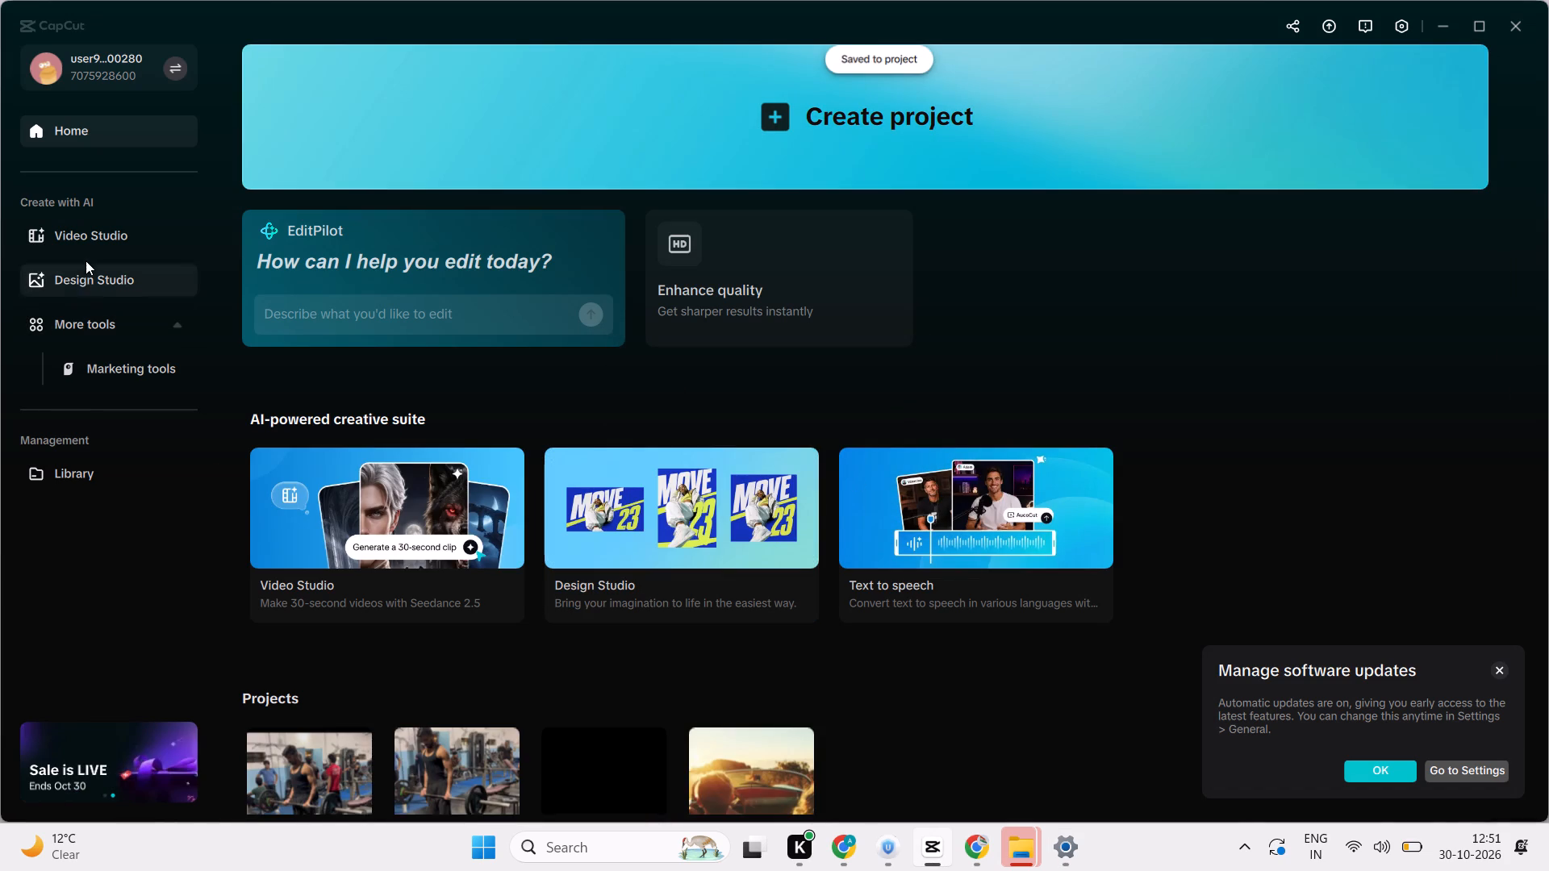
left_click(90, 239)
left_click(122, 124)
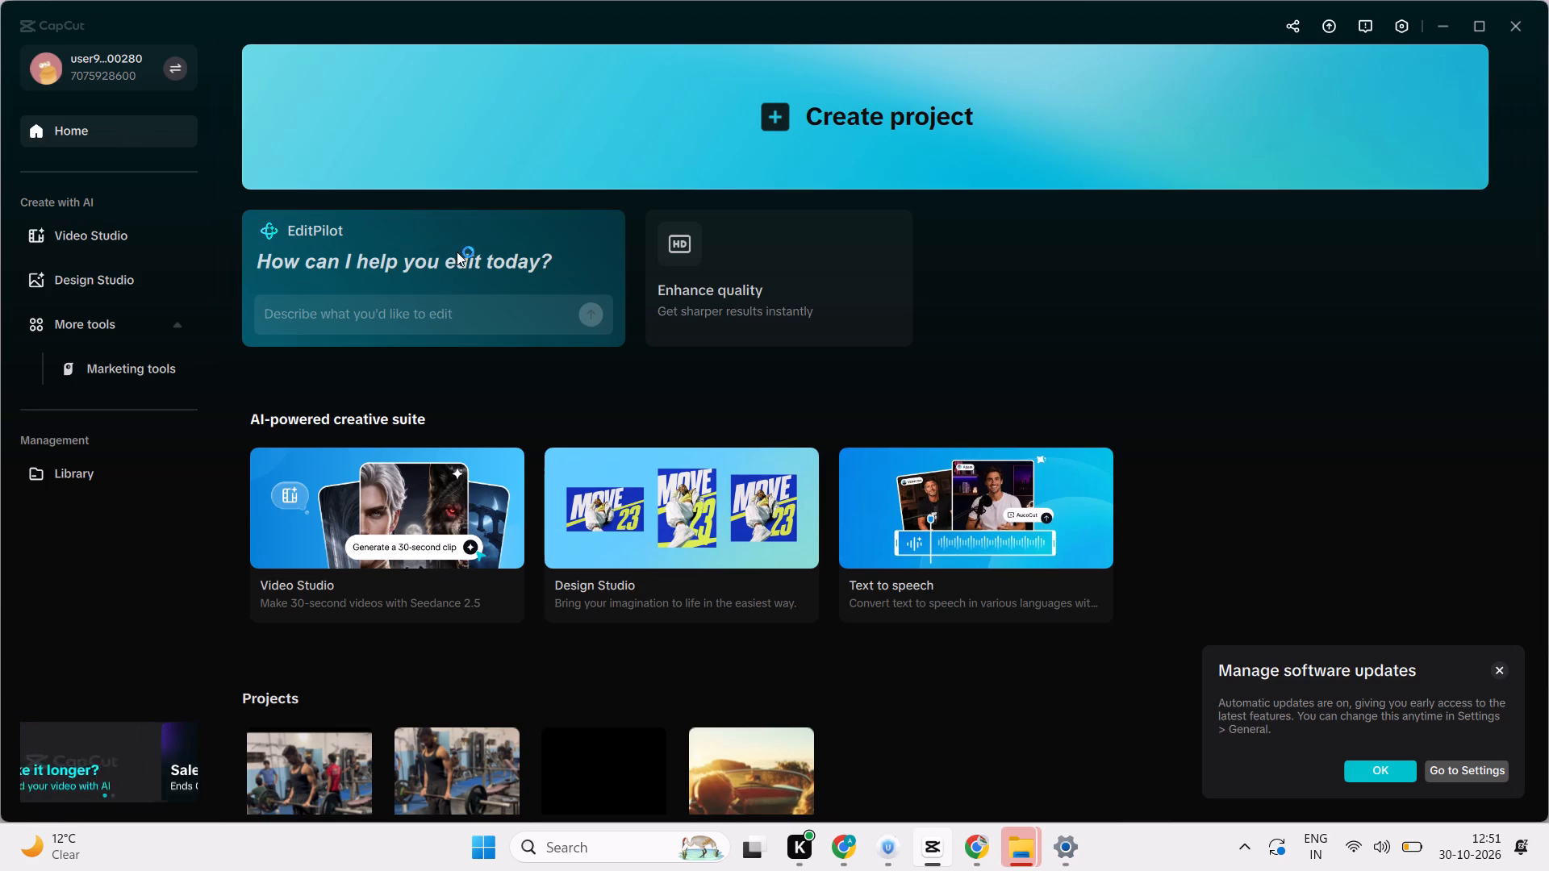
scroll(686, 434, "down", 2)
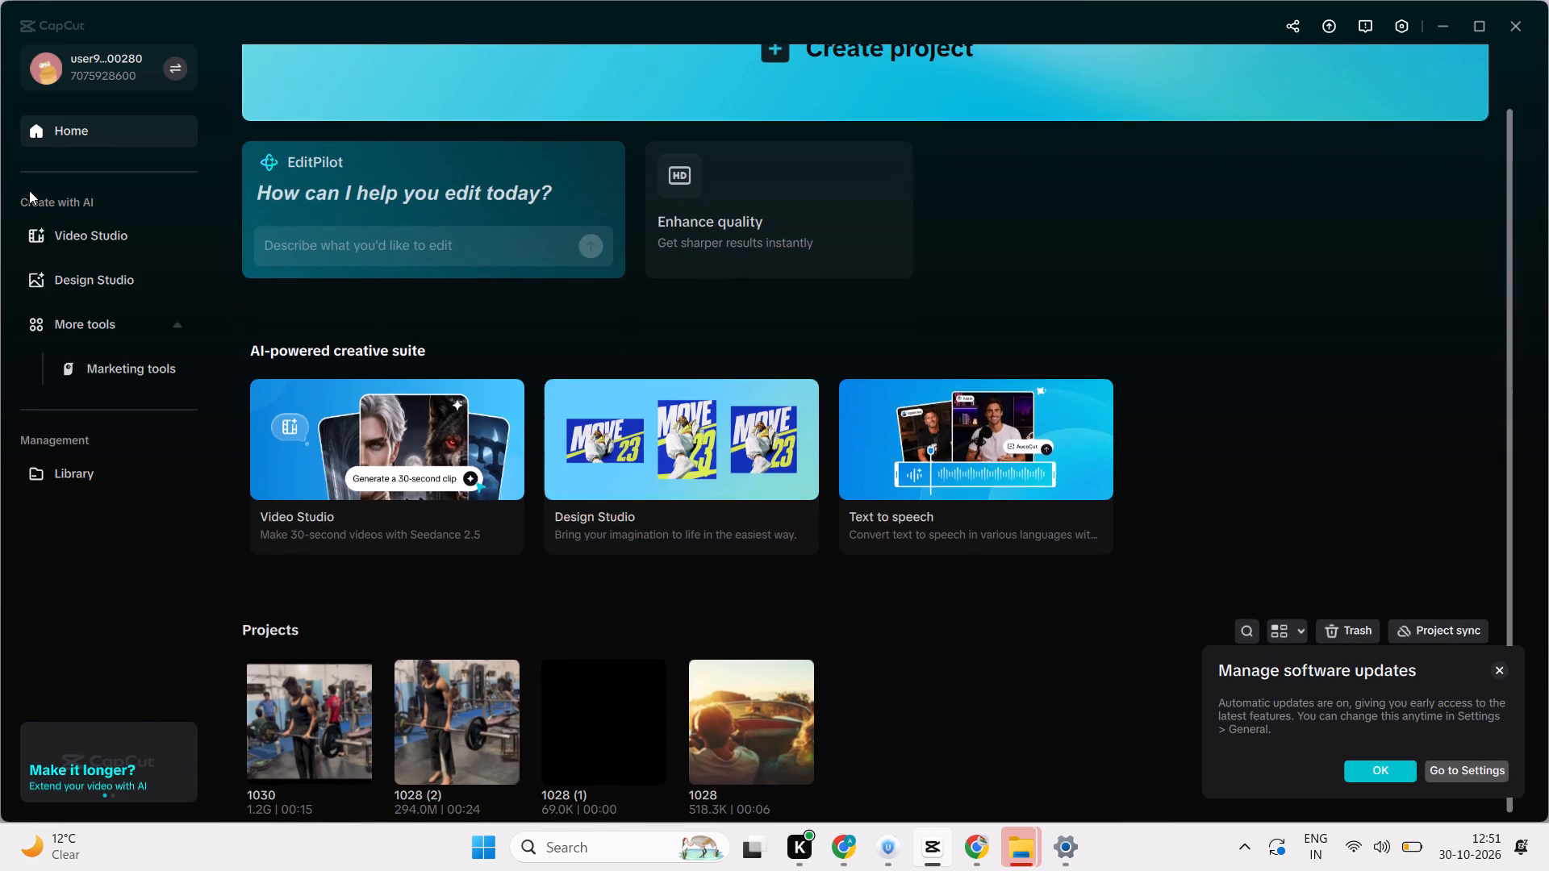
Create a new project from the CapCut home screen.
scroll(701, 261, "up", 4)
left_click(825, 94)
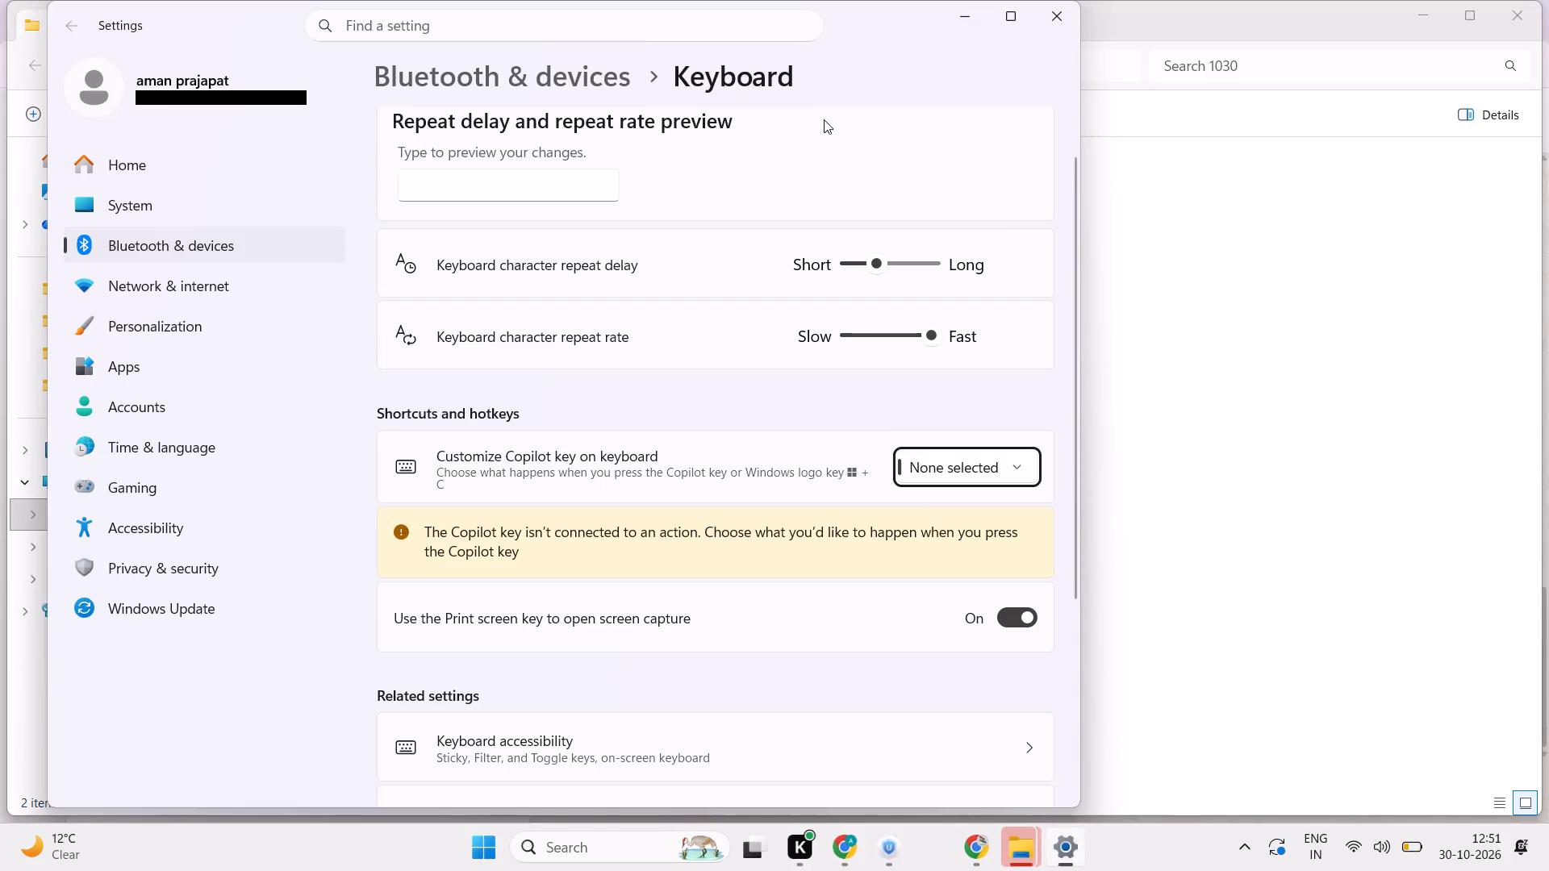
Close the Windows Settings window showing the keyboard options.
left_click(1075, 12)
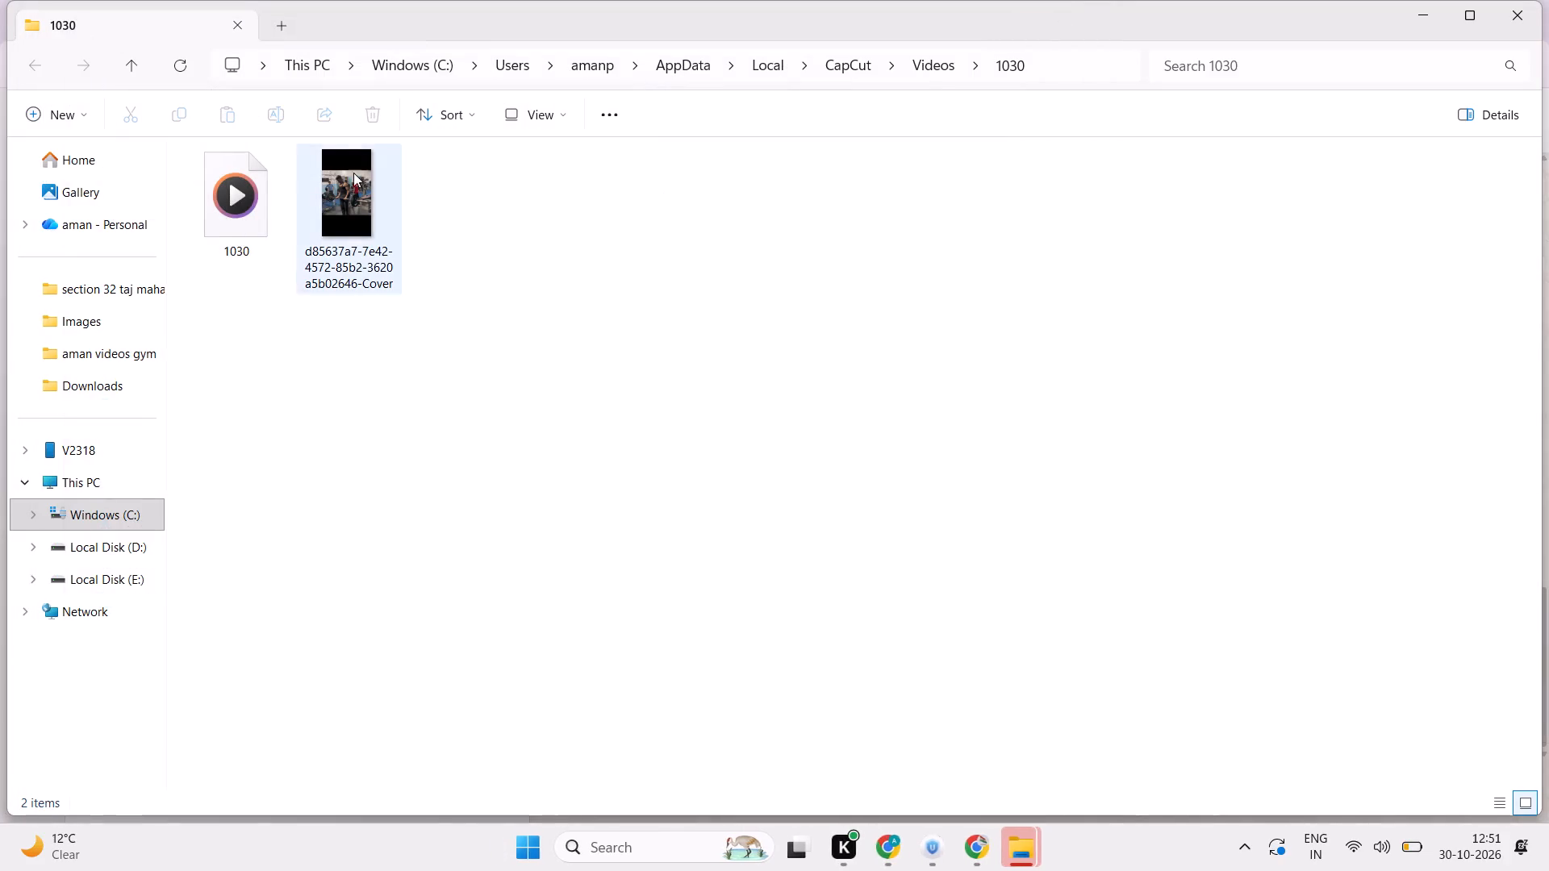
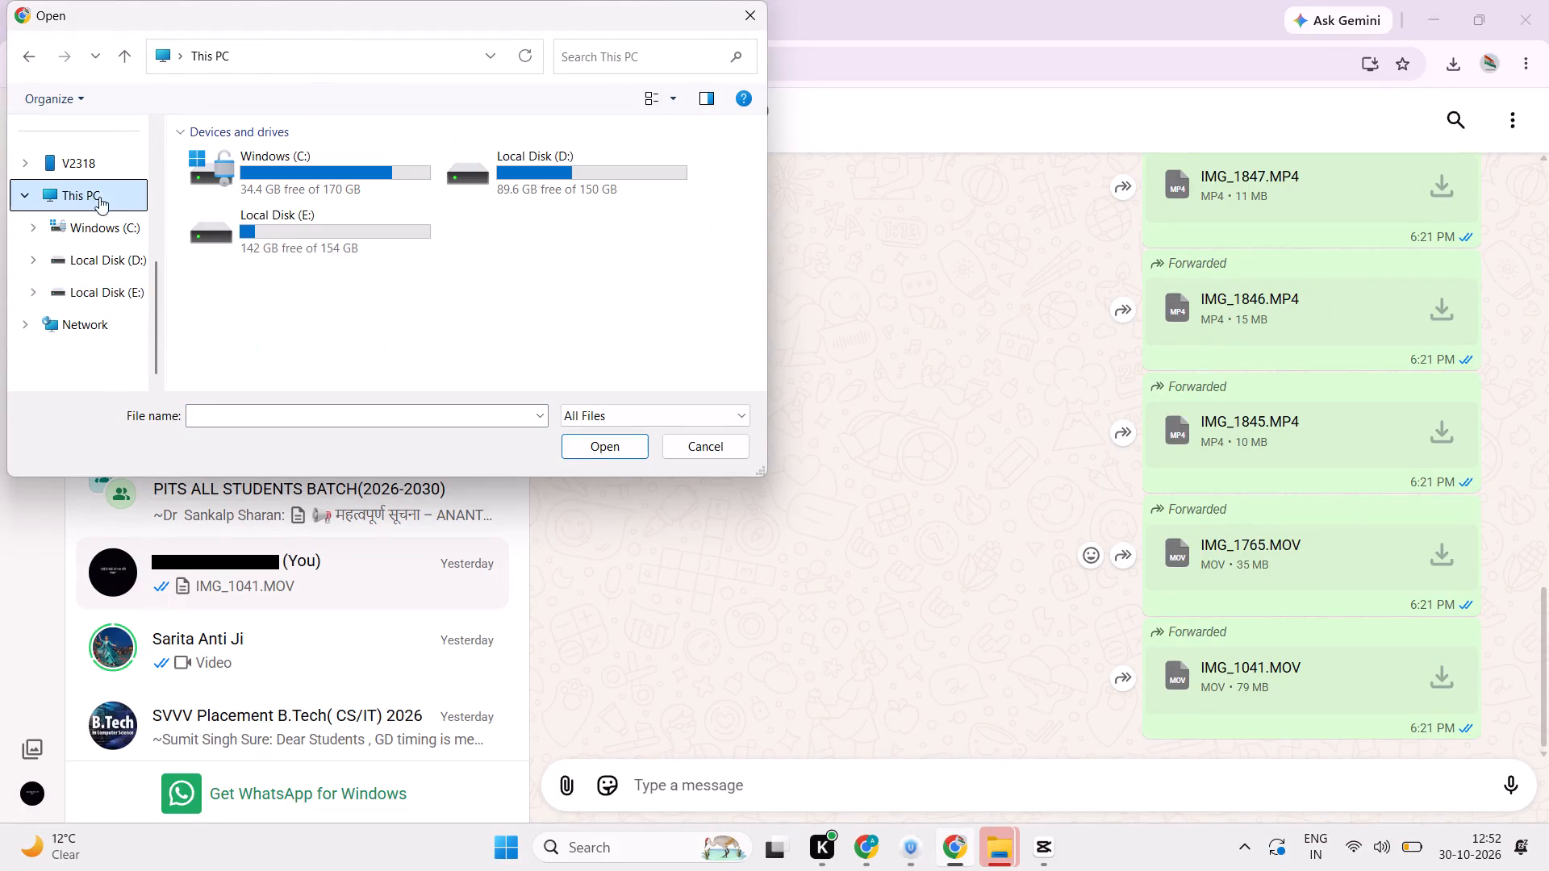
Look through the folder locations in the Open dialog for the file to attach to the WhatsApp self-chat.
scroll(101, 232, "up", 3)
scroll(94, 271, "down", 1)
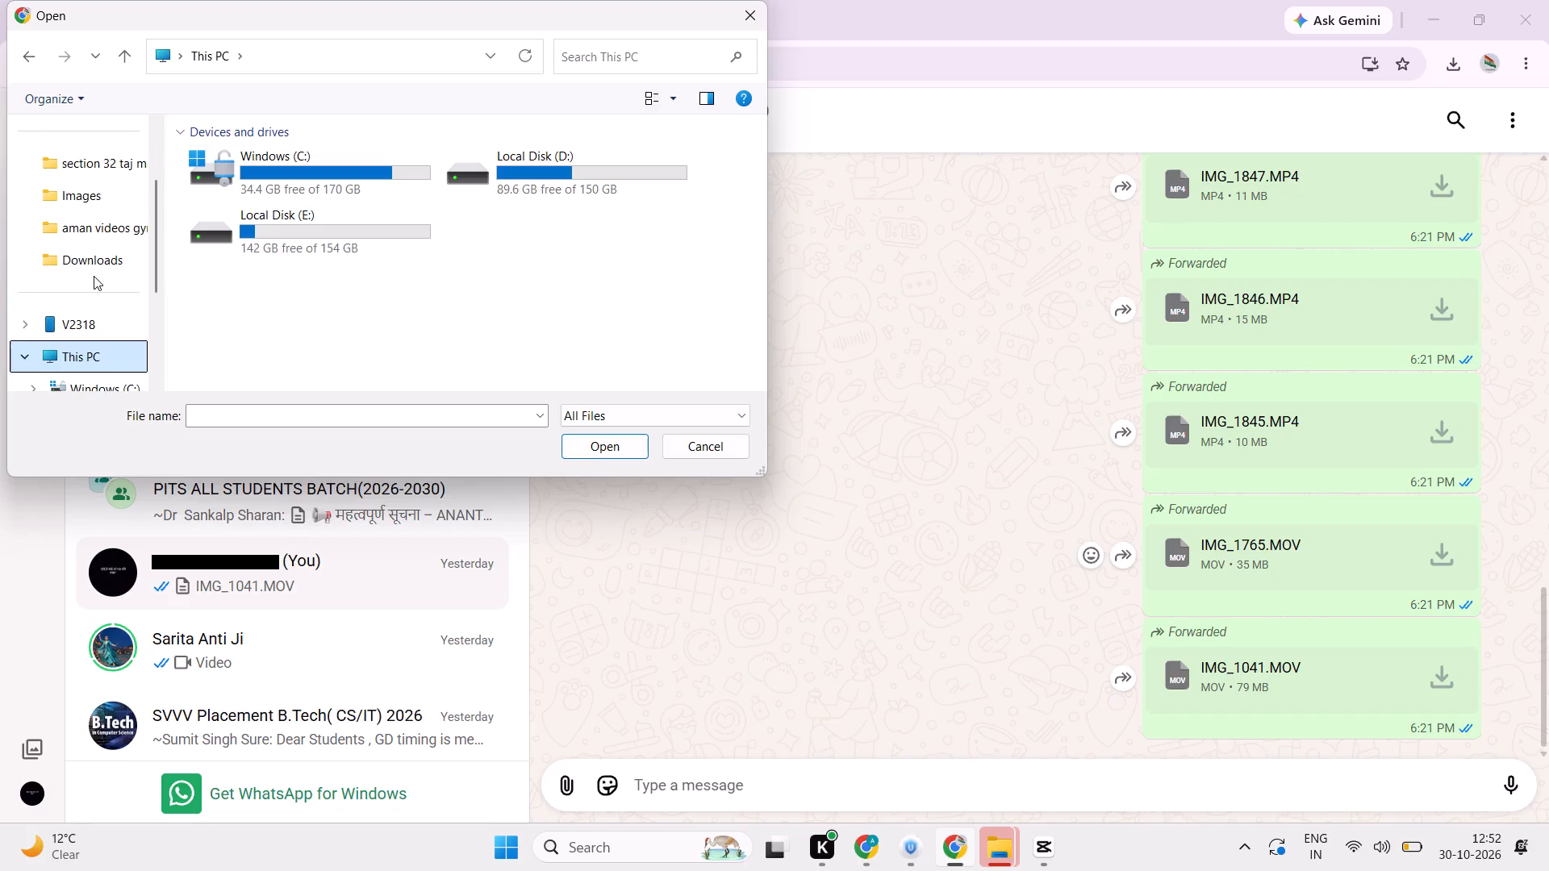
scroll(94, 276, "down", 3)
scroll(94, 276, "up", 3)
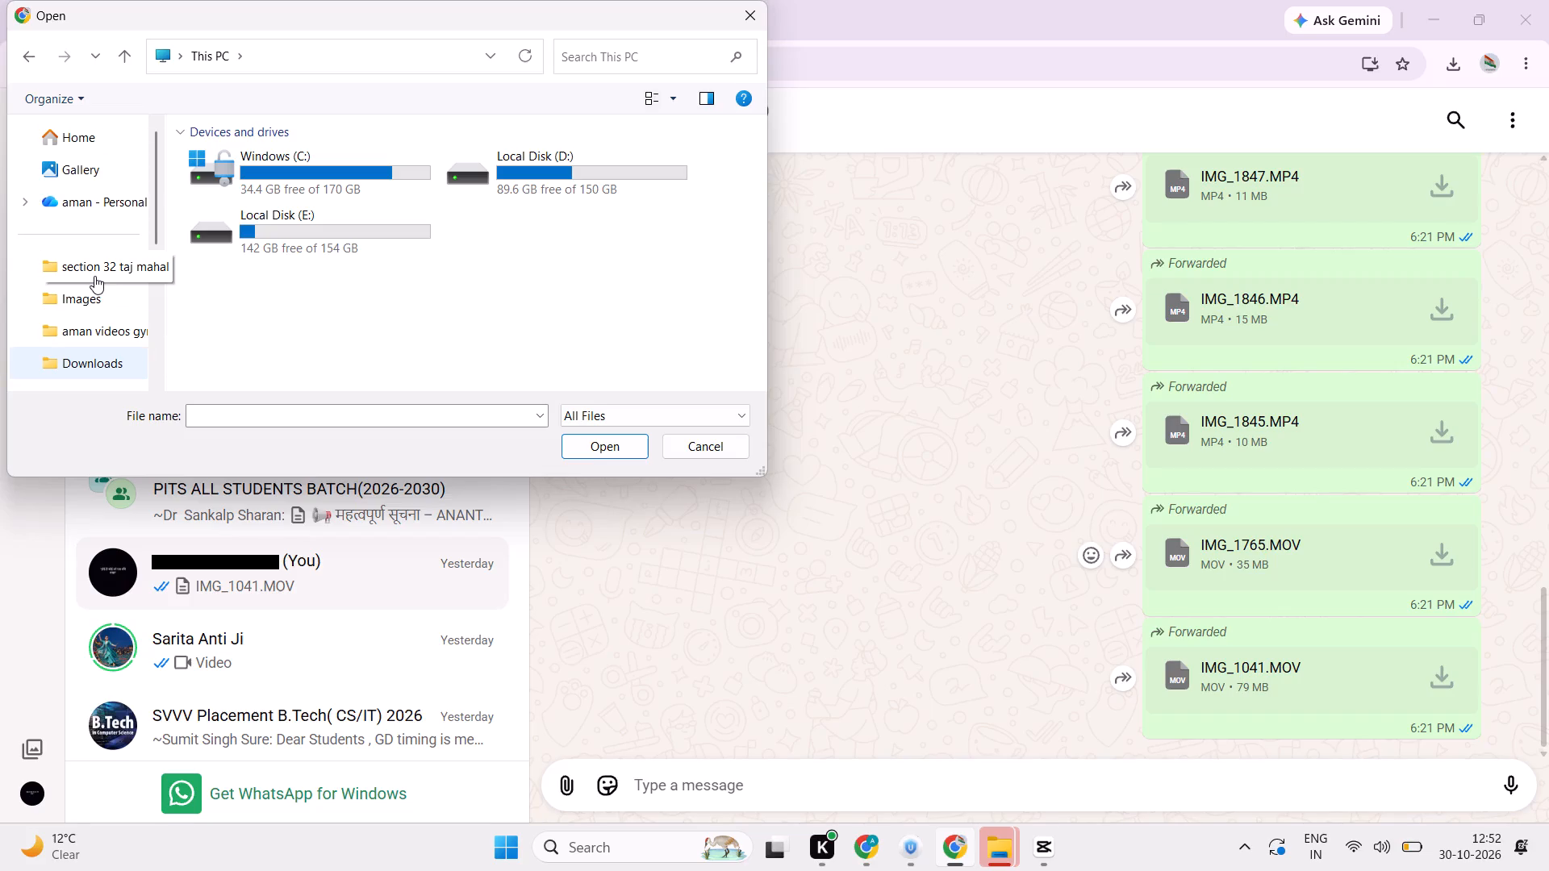
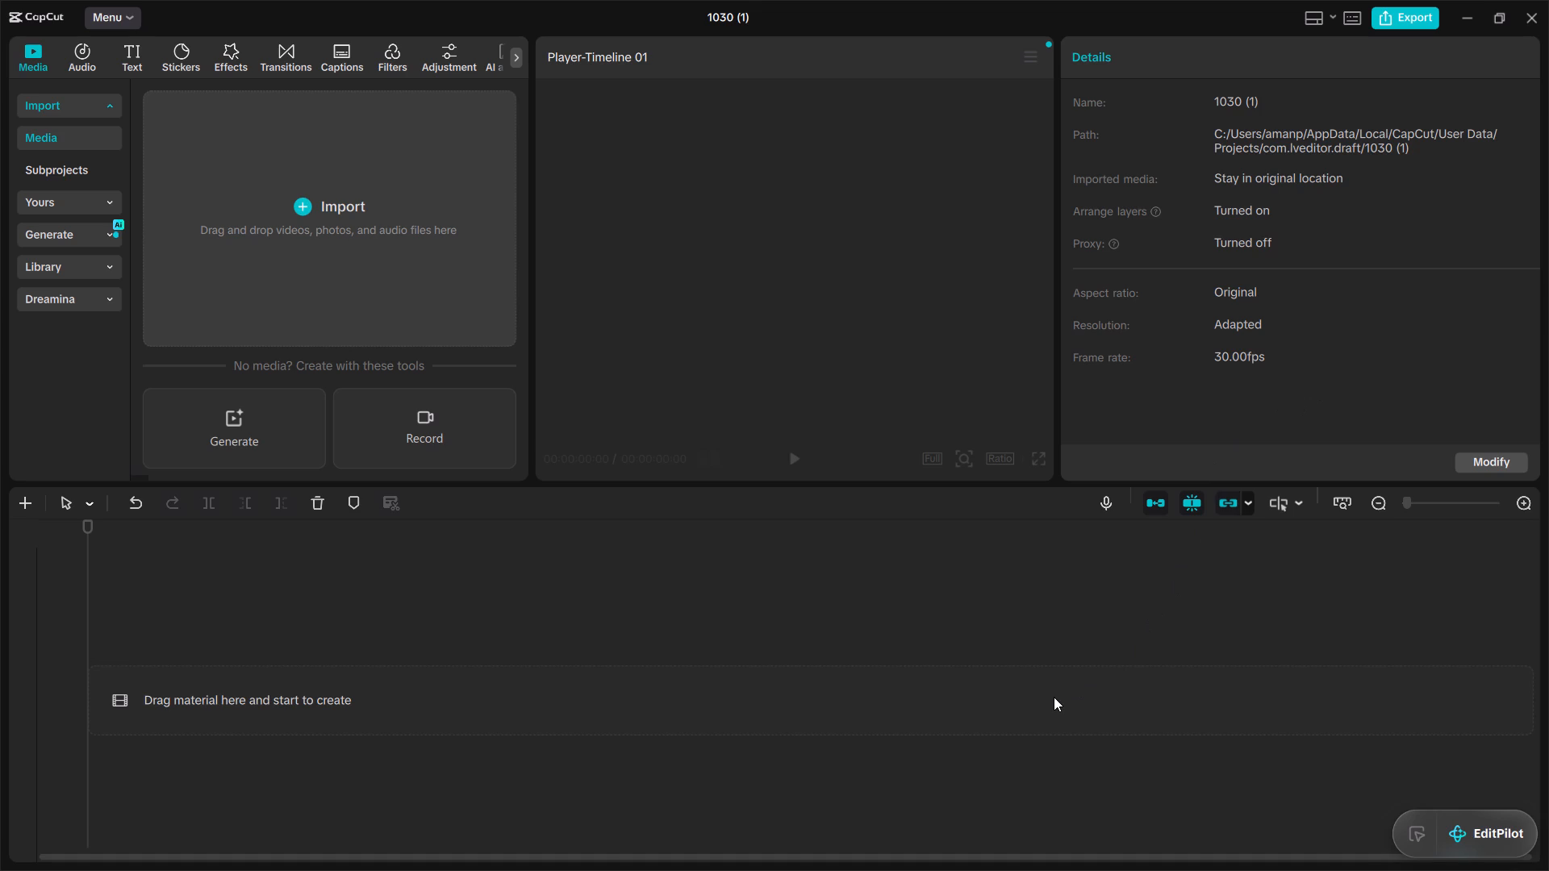
Switch from CapCut to the Chrome browser window.
left_click(962, 846)
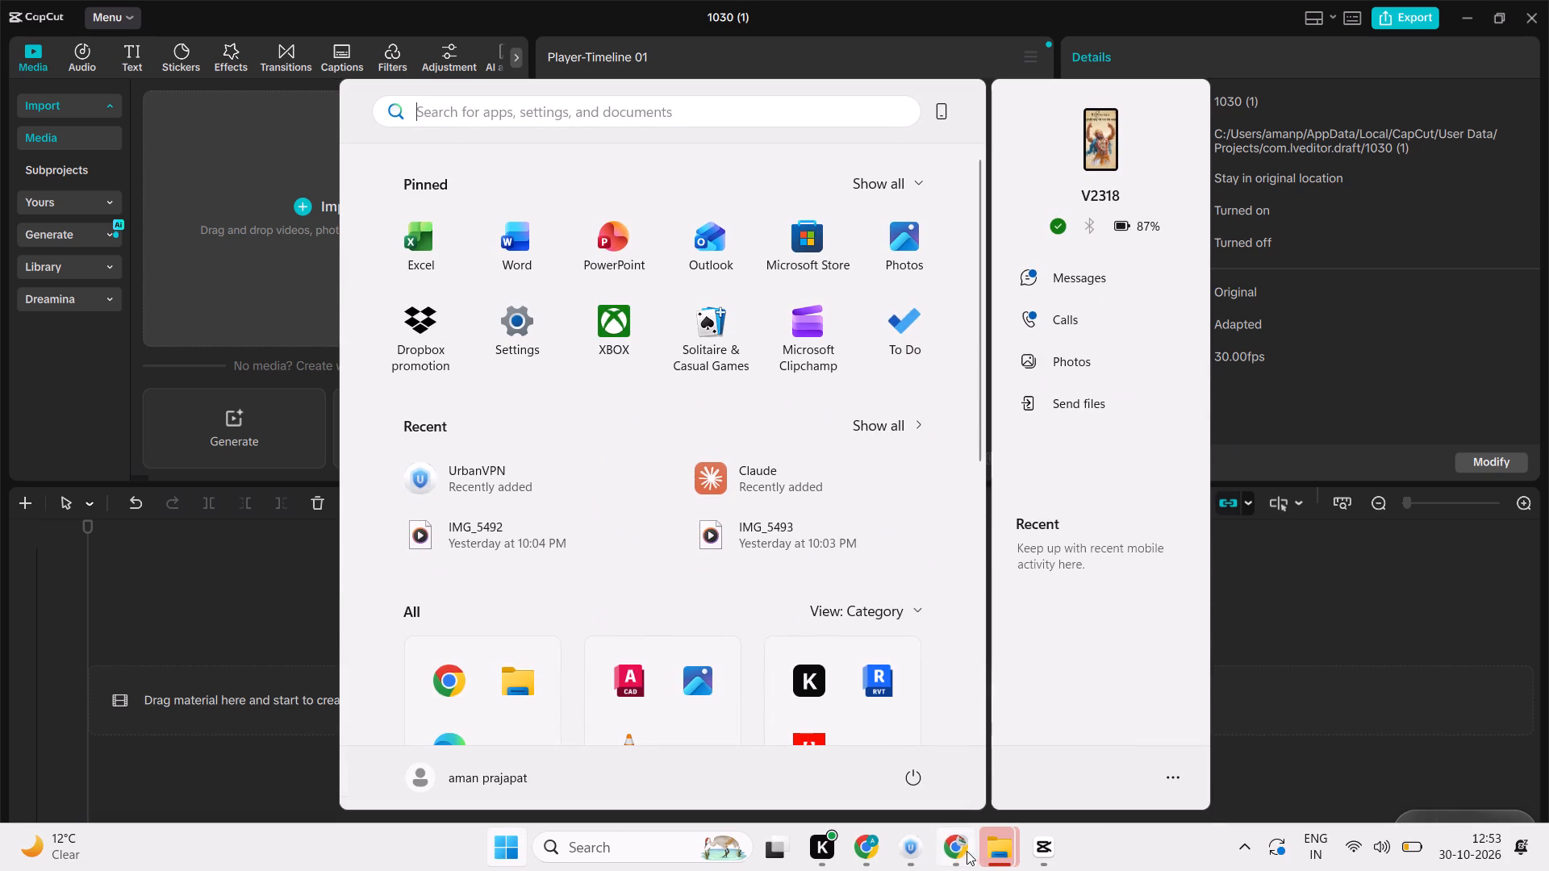
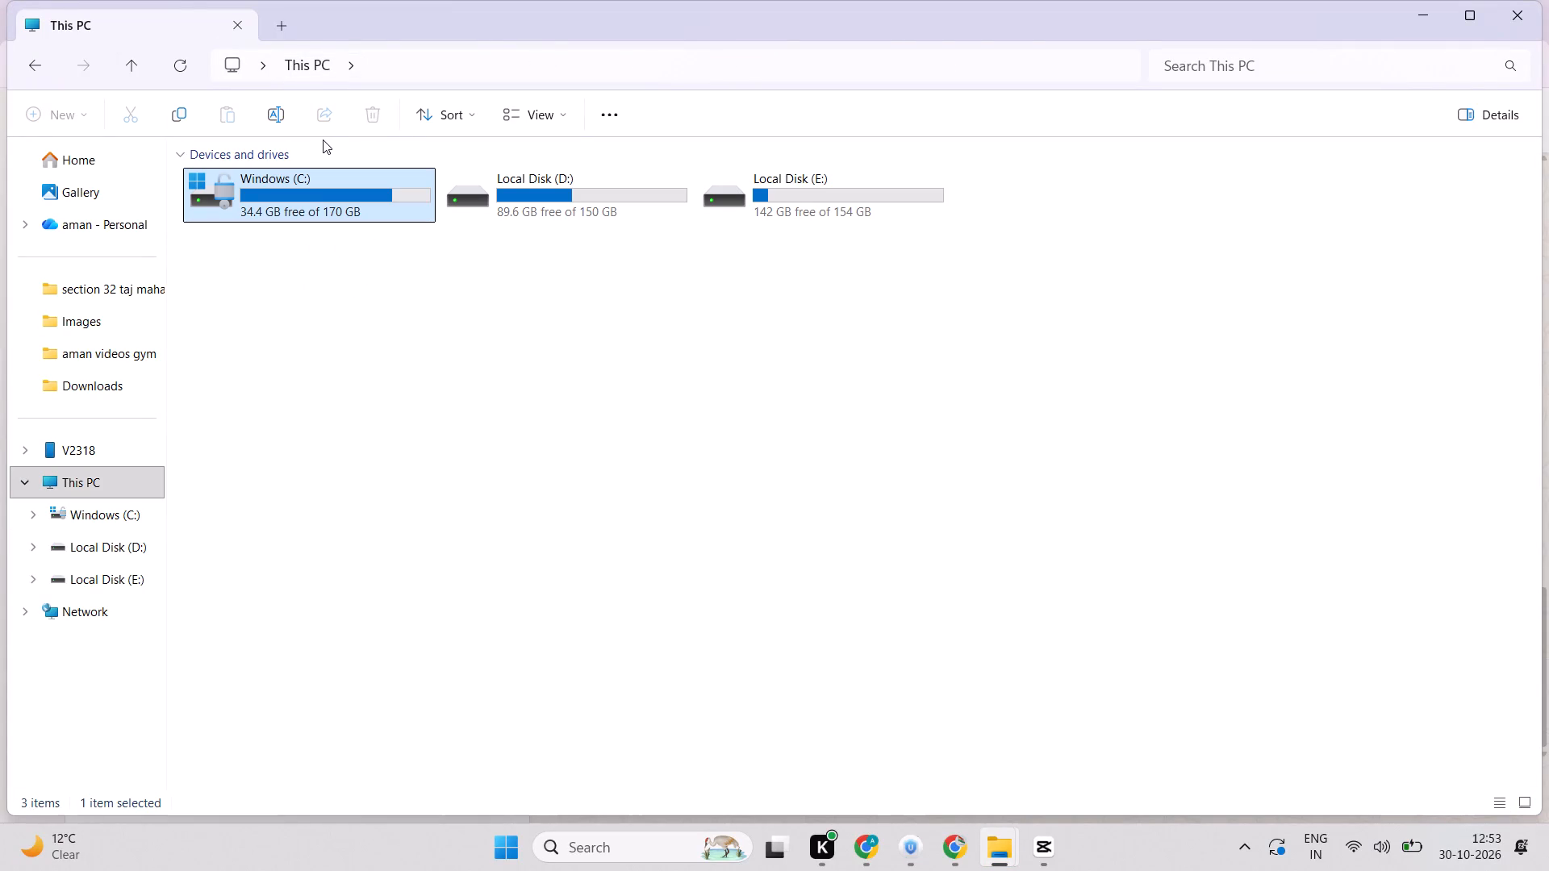
Open the CapCut export temp folder on the Windows (C:) drive and select the video file inside it.
key("ctrl+z")
double_click(319, 201)
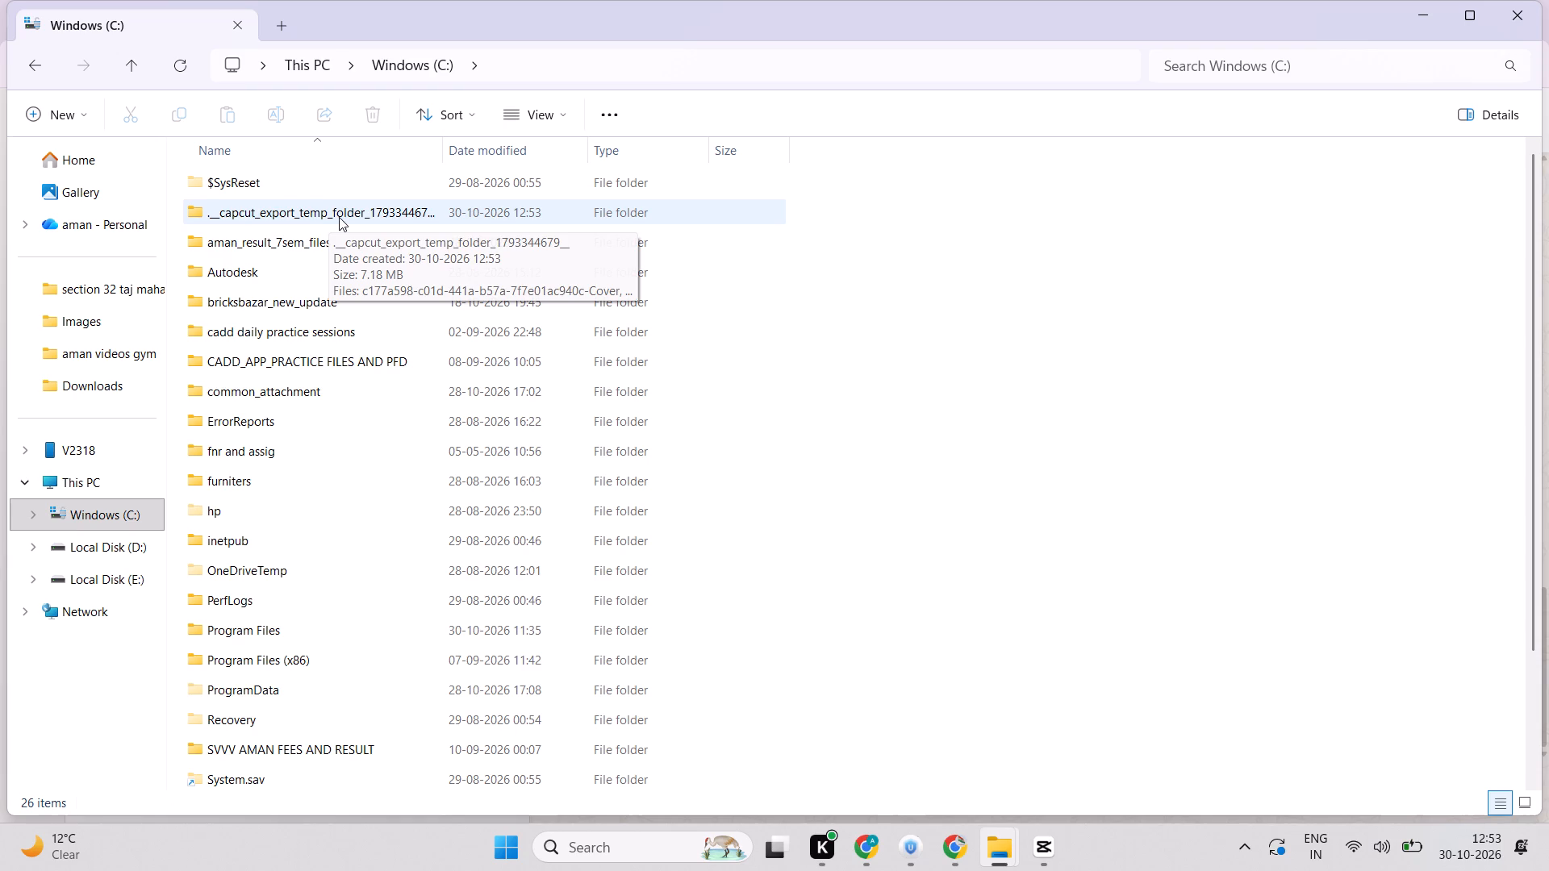
double_click(340, 216)
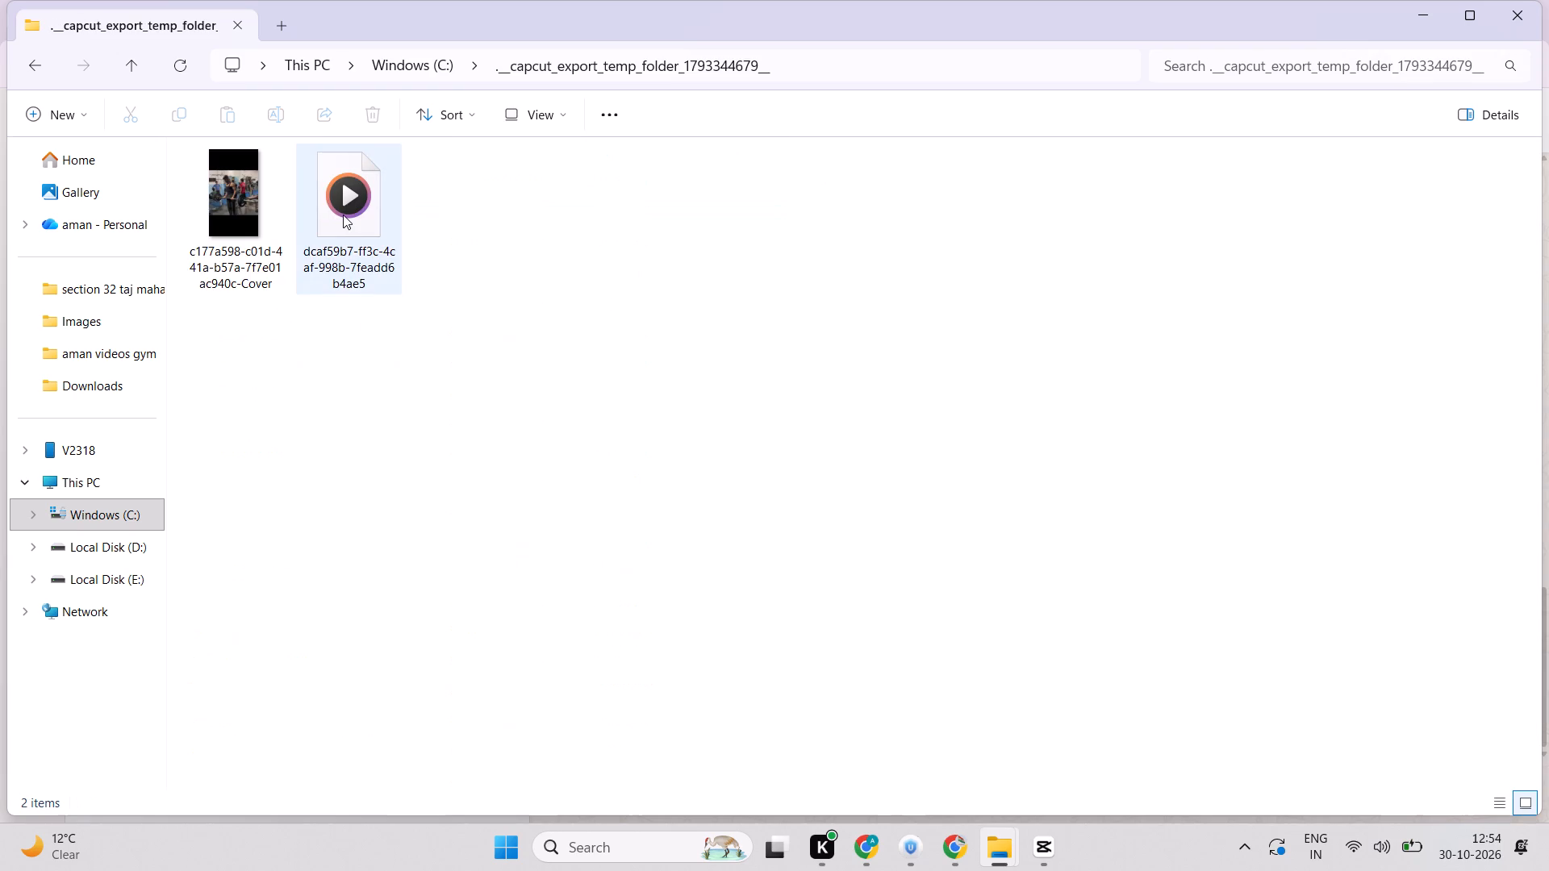
left_click(343, 215)
Show the full path of the CapCut export temp folder and select it.
left_click(764, 62)
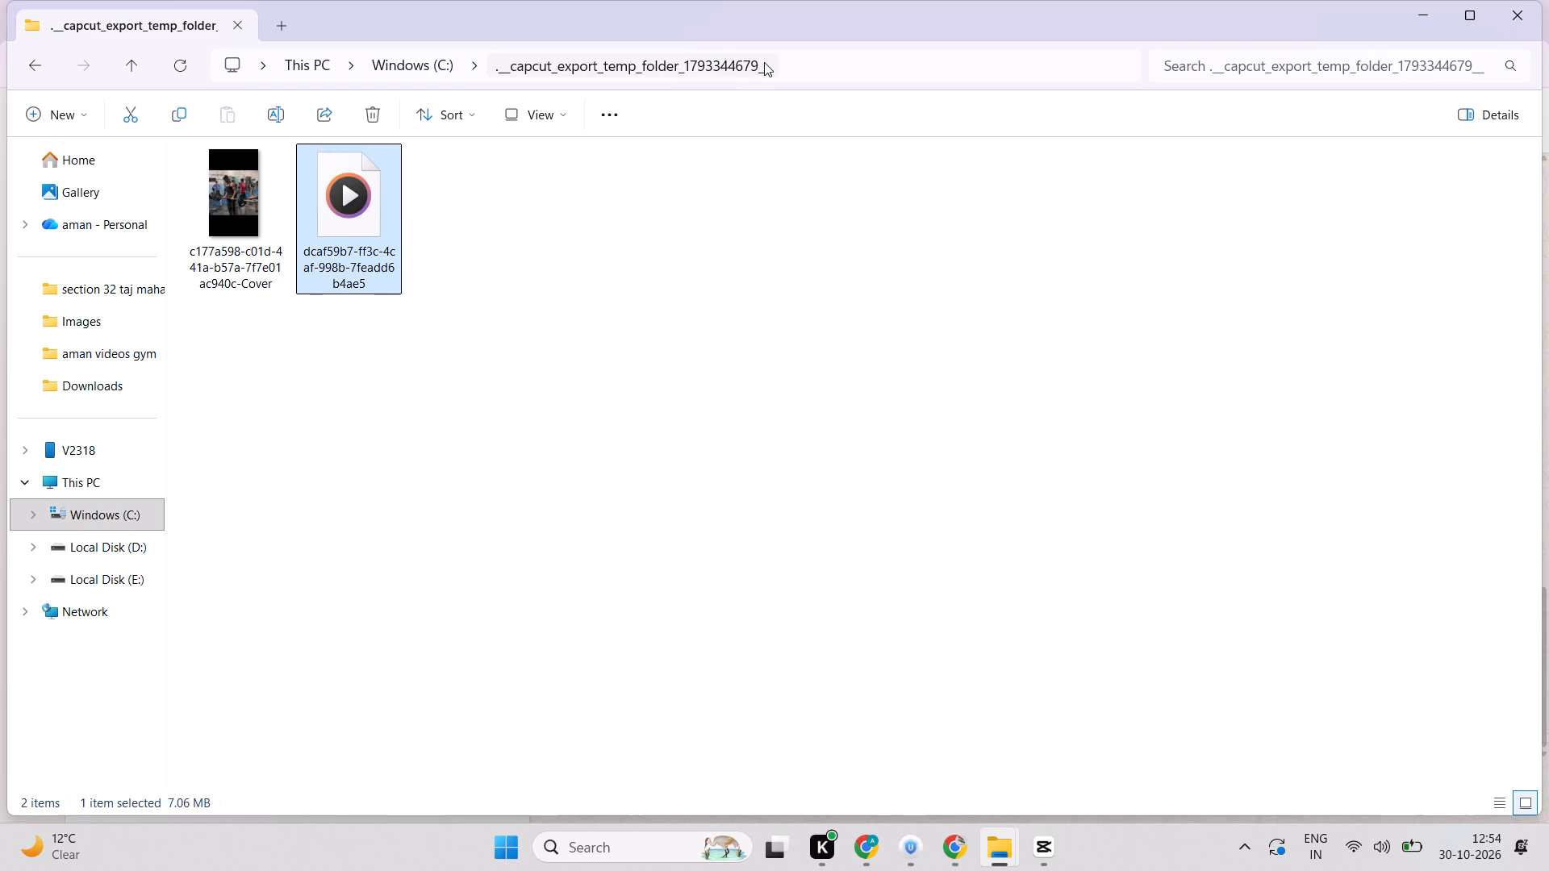
left_click(797, 58)
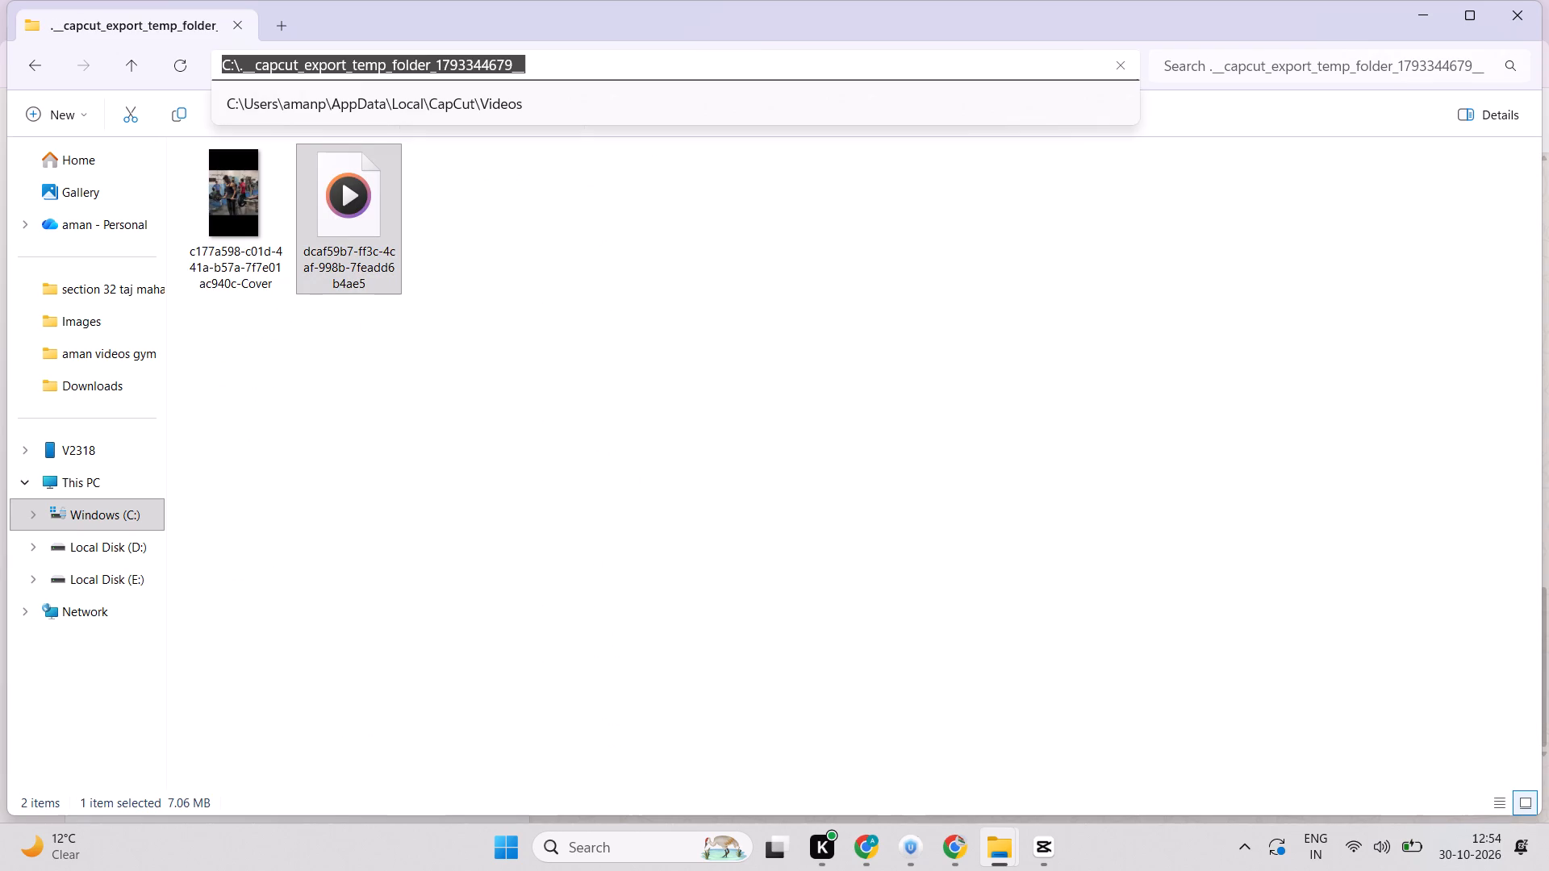
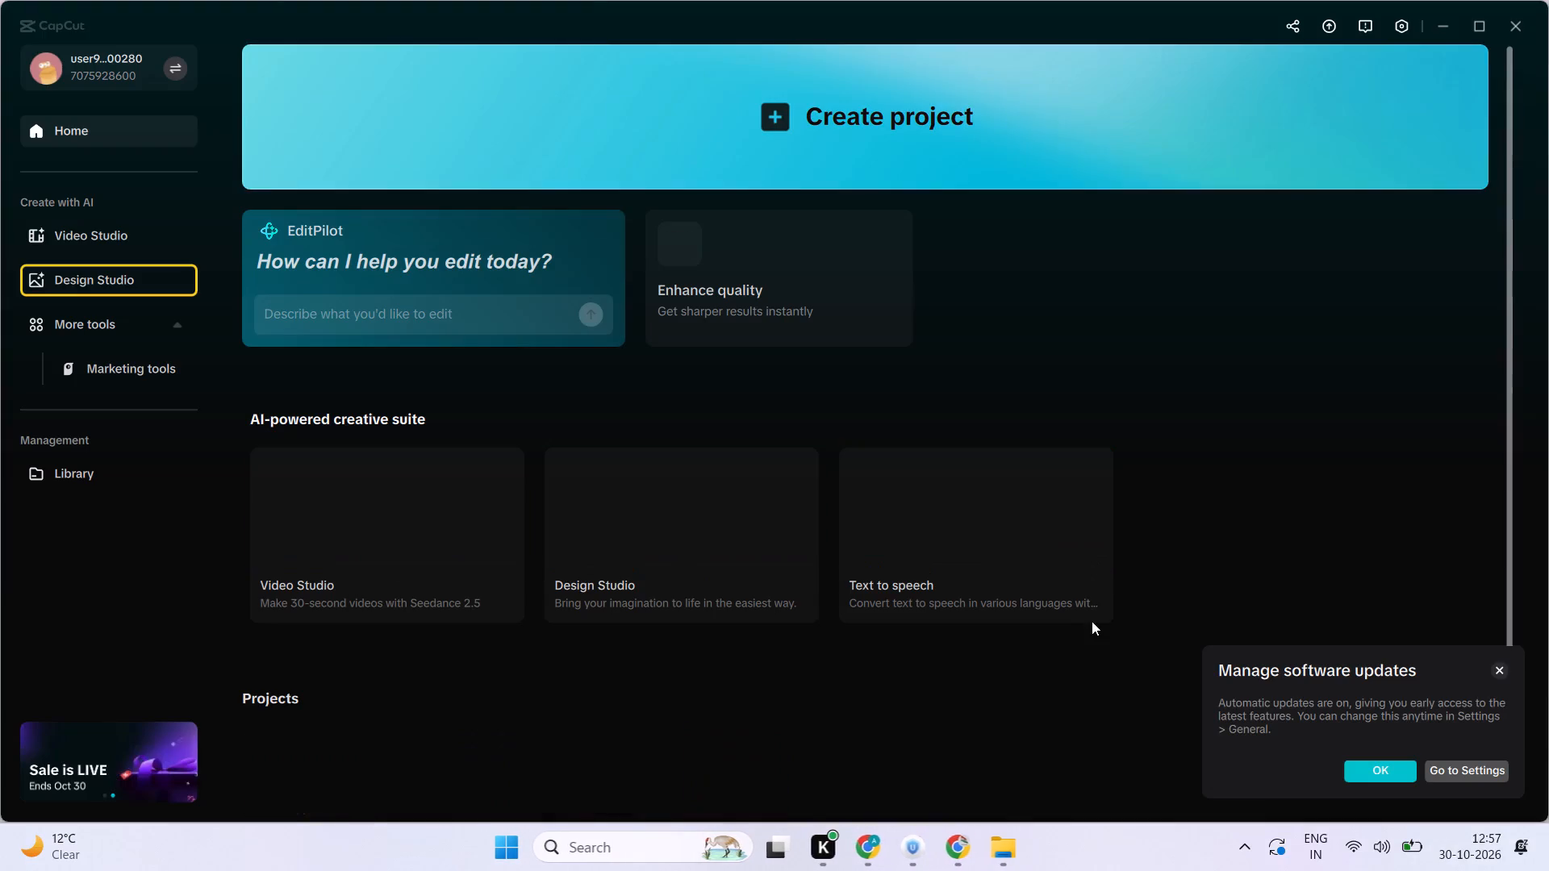
Close CapCut from its home screen.
left_click(1514, 19)
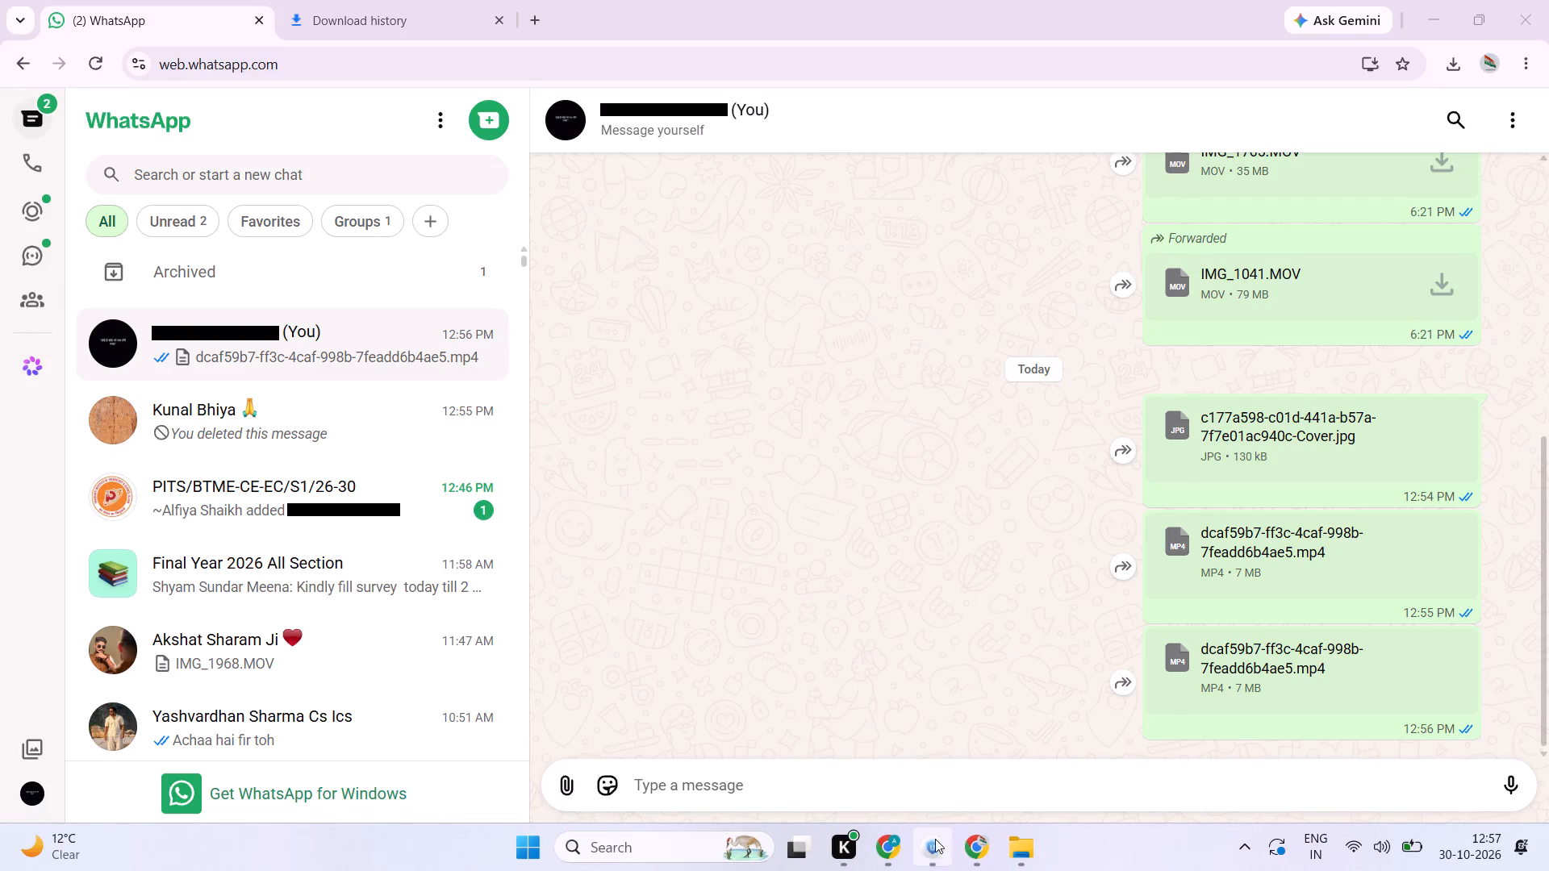
Switch to the VPN app and bring up its welcome window.
left_click(933, 849)
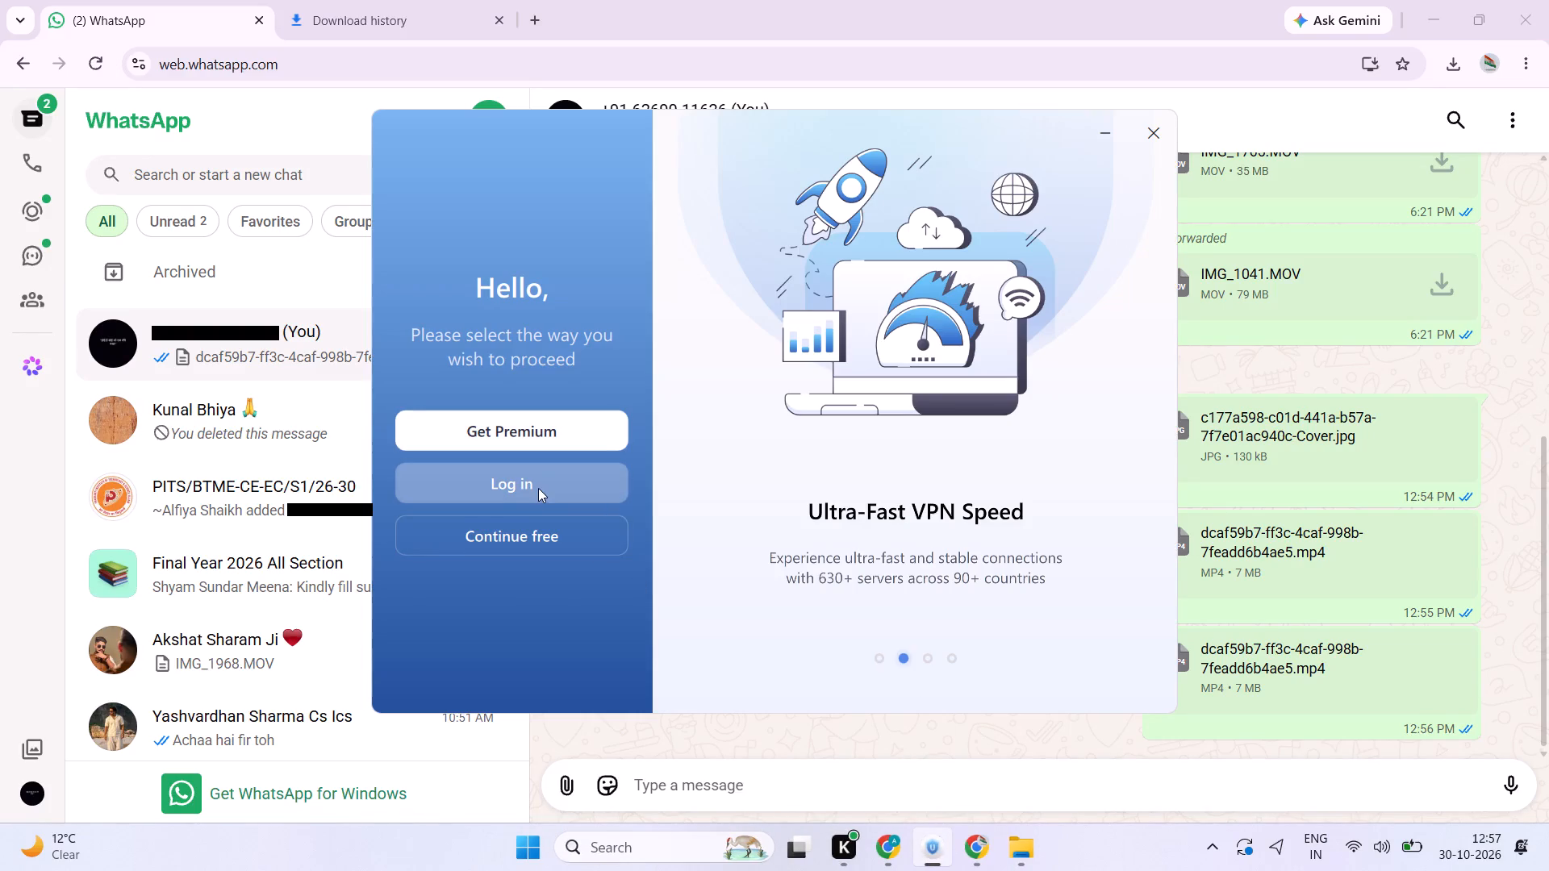